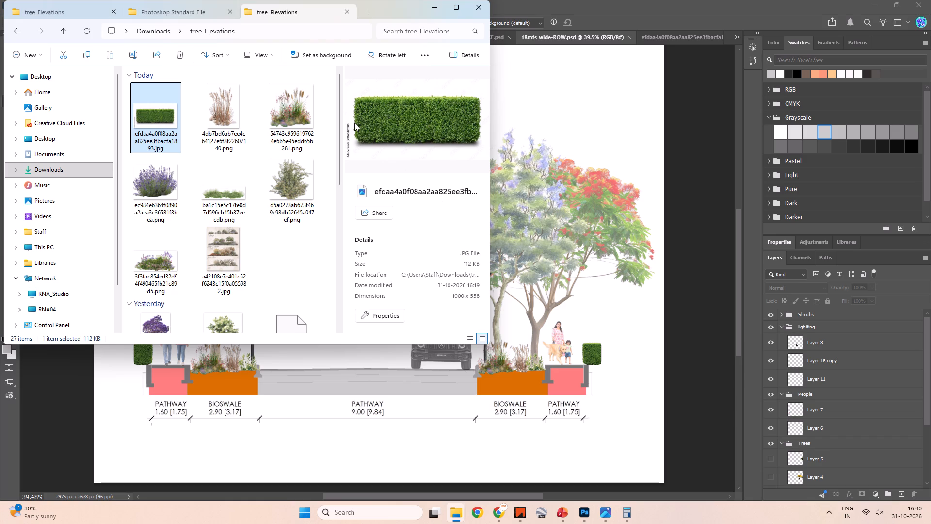
Return to the road section and examine the planted bioswale, tree trunks and pathway beside the car up close.
{"action": "left_click", "coordinate": [187, 13]}
{"action": "left_click", "coordinate": [439, 9]}
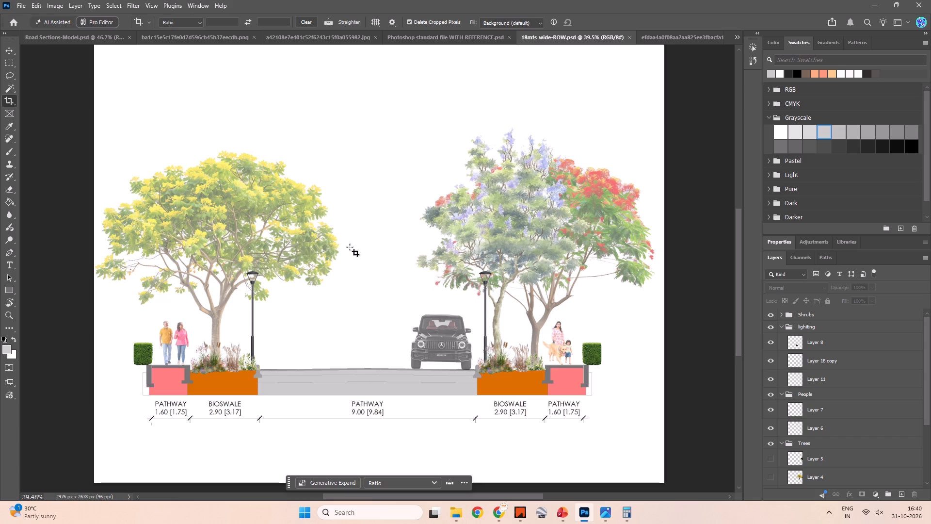
{"action": "key", "text": "space"}
{"action": "key", "text": "space"}
{"action": "key", "text": "space"}
{"action": "key", "text": "space"}
{"action": "key", "text": "space"}
{"action": "key", "text": "space"}
{"action": "key", "text": "space"}
{"action": "key", "text": "space"}
{"action": "key", "text": "space"}
{"action": "key", "text": "space"}
{"action": "key", "text": "space"}
{"action": "key", "text": "space"}
{"action": "key", "text": "space"}
{"action": "key", "text": "space"}
{"action": "key", "text": "space"}
{"action": "left_click_drag", "start_coordinate": [401, 235], "coordinate": [368, 231]}
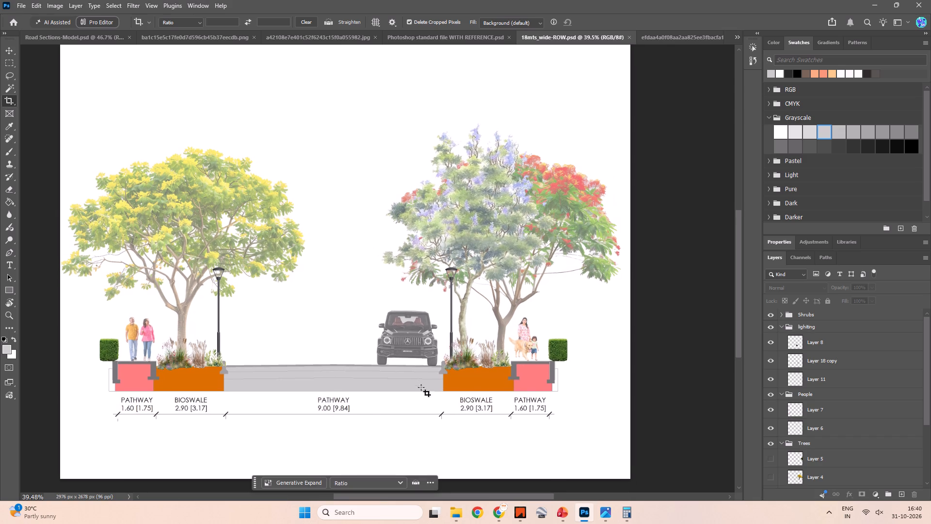
{"action": "scroll", "coordinate": [443, 398], "scroll_direction": "up", "scroll_amount": 8, "text": "alt"}
{"action": "scroll", "coordinate": [494, 373], "scroll_direction": "up", "scroll_amount": 4, "text": "alt"}
{"action": "key", "text": "space"}
{"action": "key", "text": "space"}
{"action": "key", "text": "space"}
{"action": "key", "text": "space"}
{"action": "key", "text": "space"}
{"action": "key", "text": "space"}
{"action": "key", "text": "space"}
{"action": "key", "text": "space"}
{"action": "key", "text": "space"}
{"action": "key", "text": "space"}
{"action": "key", "text": "space"}
{"action": "left_click_drag", "start_coordinate": [551, 332], "coordinate": [379, 300]}
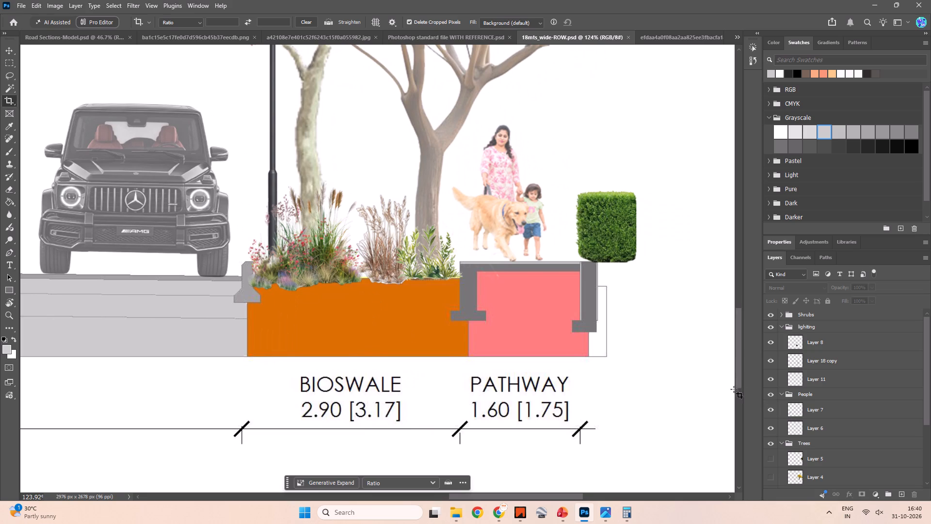
Select the Background layer below the Trees group.
{"action": "scroll", "coordinate": [795, 406], "scroll_direction": "down", "scroll_amount": 11}
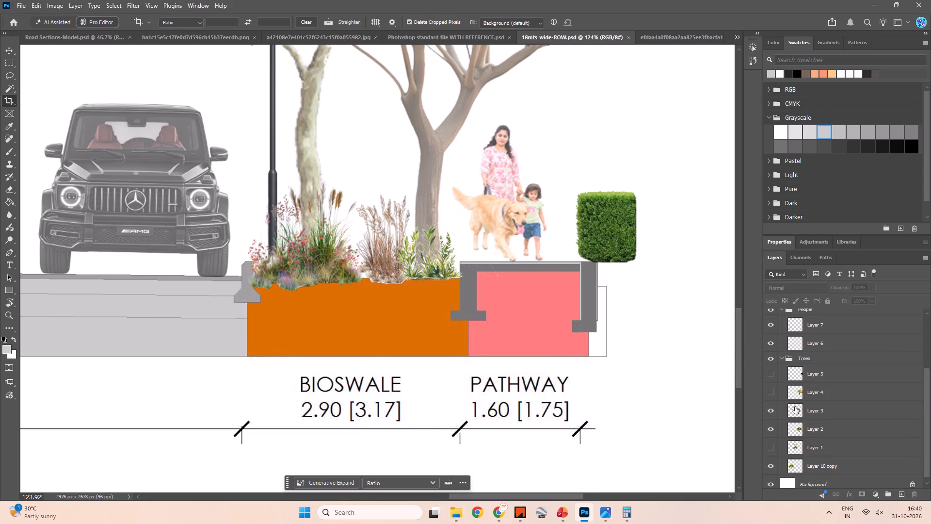
{"action": "scroll", "coordinate": [795, 409], "scroll_direction": "down", "scroll_amount": 6}
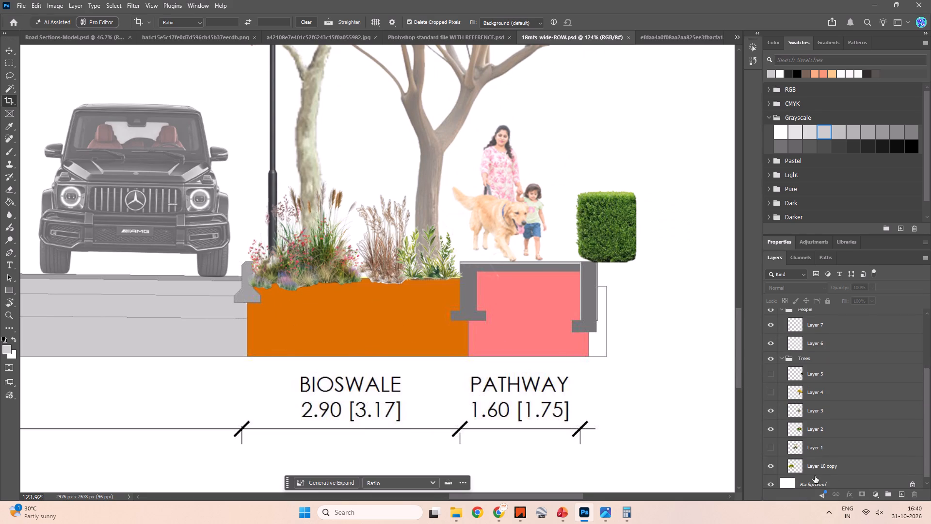
{"action": "left_click", "coordinate": [815, 476]}
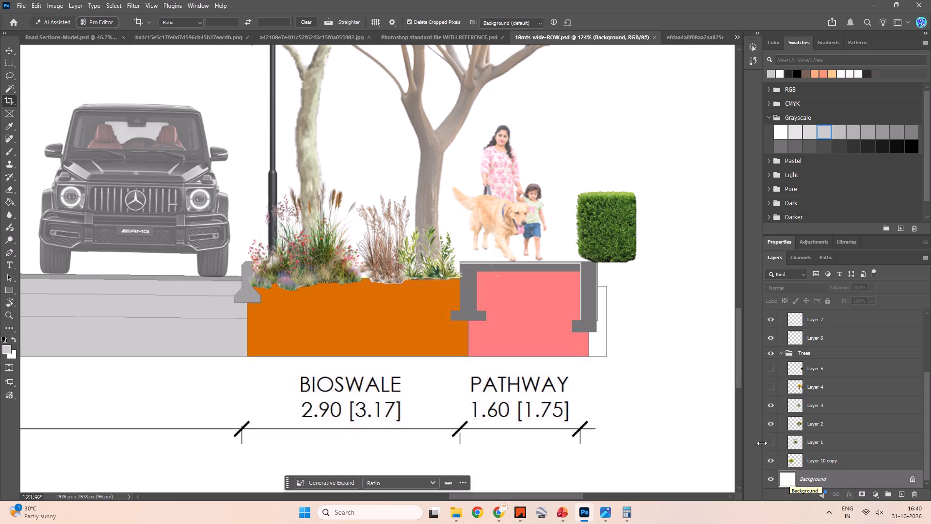
{"action": "scroll", "coordinate": [502, 334], "scroll_direction": "down", "scroll_amount": 11, "text": "alt"}
Examine the full road section from tree to tree, including its bioswales, pathways and dimension line.
{"action": "key", "text": "space"}
{"action": "key", "text": "space"}
{"action": "key", "text": "space"}
{"action": "key", "text": "space"}
{"action": "key", "text": "space"}
{"action": "key", "text": "space"}
{"action": "key", "text": "space"}
{"action": "key", "text": "space"}
{"action": "key", "text": "space"}
{"action": "key", "text": "space"}
{"action": "key", "text": "space"}
{"action": "key", "text": "space"}
{"action": "key", "text": "space"}
{"action": "key", "text": "space"}
{"action": "key", "text": "space"}
{"action": "key", "text": "space"}
{"action": "key", "text": "space"}
{"action": "key", "text": "space"}
{"action": "key", "text": "space"}
{"action": "key", "text": "space"}
{"action": "left_click_drag", "start_coordinate": [329, 221], "coordinate": [509, 341]}
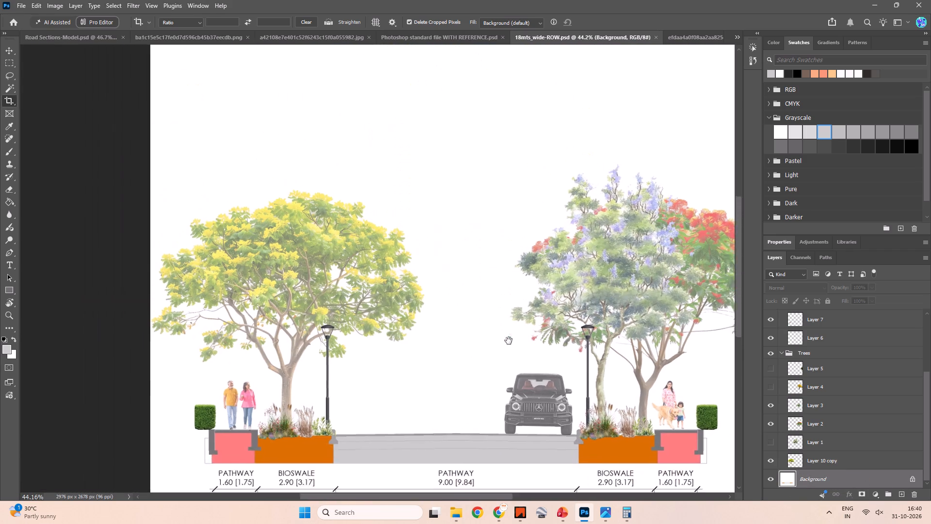
{"action": "left_click_drag", "start_coordinate": [509, 341], "coordinate": [333, 348]}
{"action": "left_click_drag", "start_coordinate": [333, 343], "coordinate": [390, 325]}
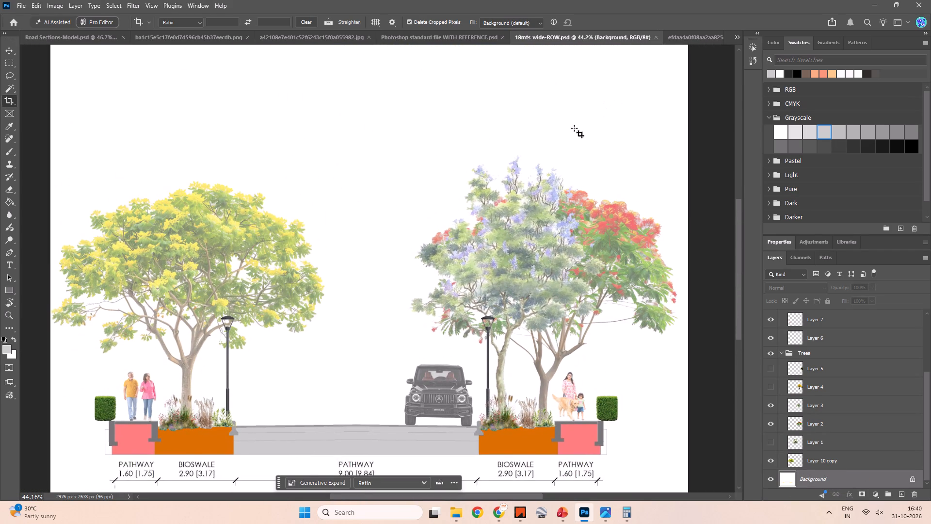
{"action": "key", "text": "space"}
{"action": "key", "text": "space"}
{"action": "key", "text": "space"}
{"action": "key", "text": "space"}
{"action": "key", "text": "space"}
{"action": "key", "text": "space"}
{"action": "key", "text": "space"}
{"action": "key", "text": "space"}
{"action": "key", "text": "space"}
{"action": "key", "text": "space"}
{"action": "key", "text": "space"}
{"action": "key", "text": "space"}
{"action": "key", "text": "space"}
{"action": "key", "text": "space"}
{"action": "key", "text": "space"}
{"action": "key", "text": "space"}
{"action": "left_click_drag", "start_coordinate": [353, 178], "coordinate": [377, 143]}
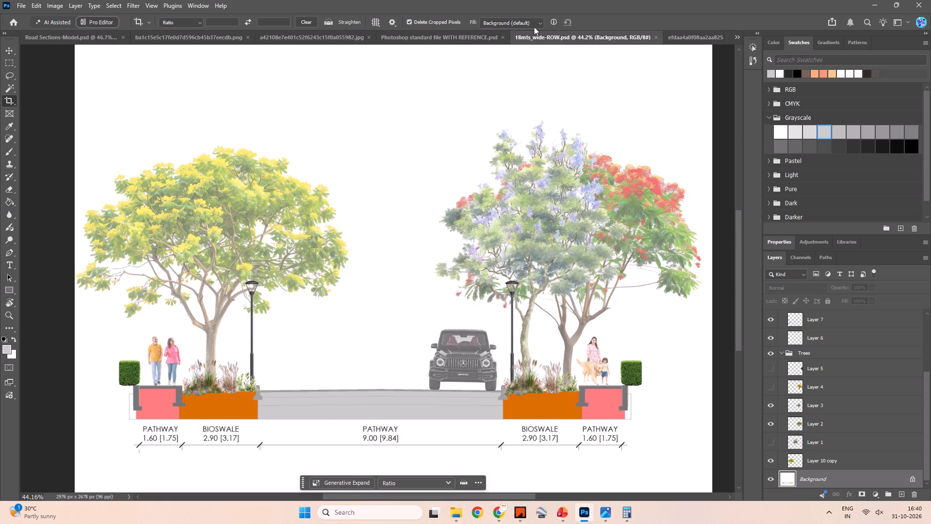
Look through the other open documents, including Road Sections-Model.psd and the hedge image, and return to 18mts_wide-ROW.psd.
{"action": "left_click", "coordinate": [407, 39]}
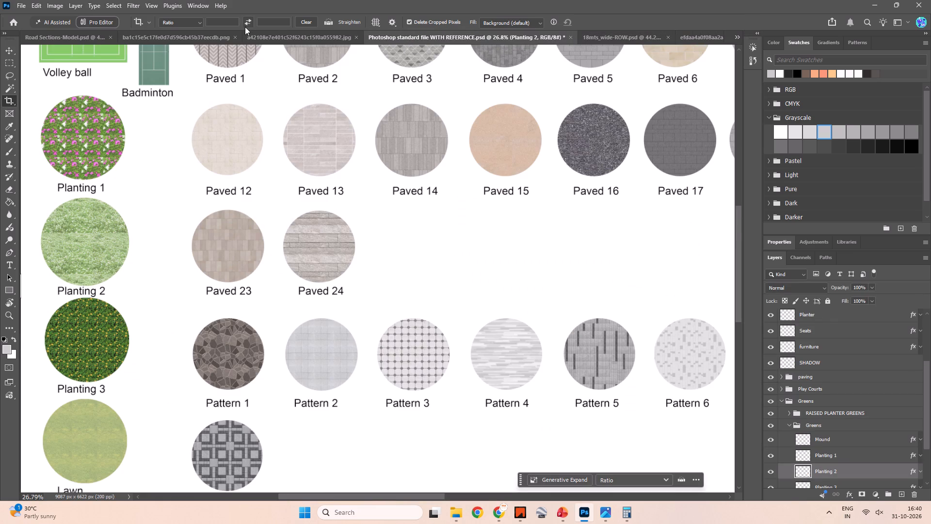
{"action": "left_click", "coordinate": [268, 39]}
{"action": "left_click", "coordinate": [168, 38]}
{"action": "left_click", "coordinate": [78, 38]}
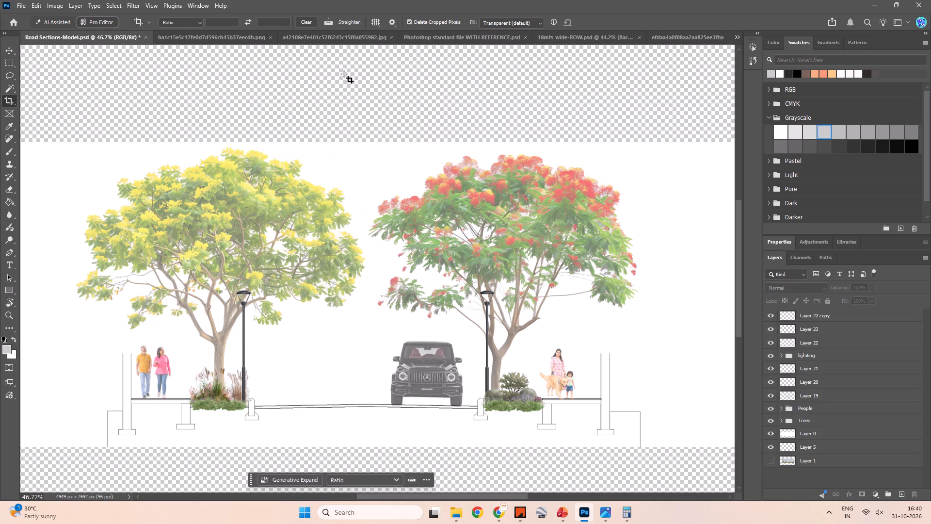
{"action": "left_click", "coordinate": [692, 33]}
{"action": "left_click", "coordinate": [602, 39]}
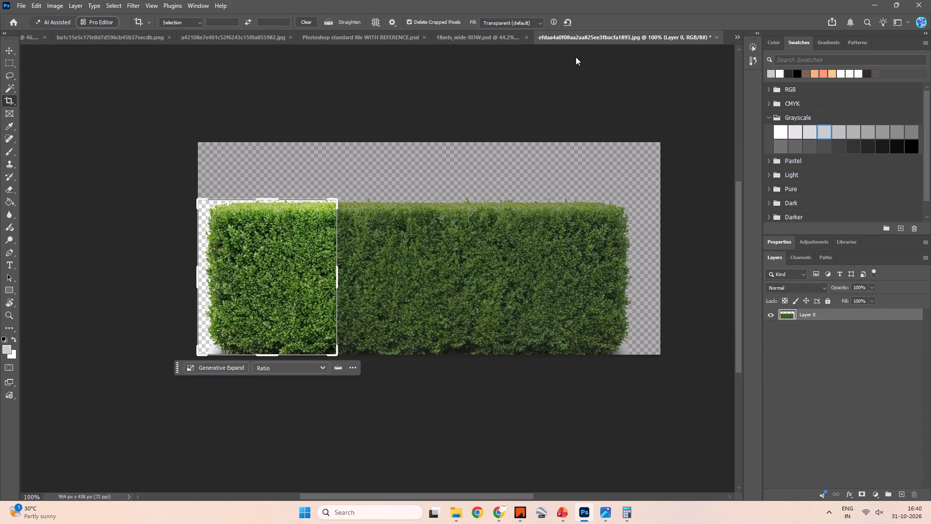
{"action": "left_click", "coordinate": [468, 40]}
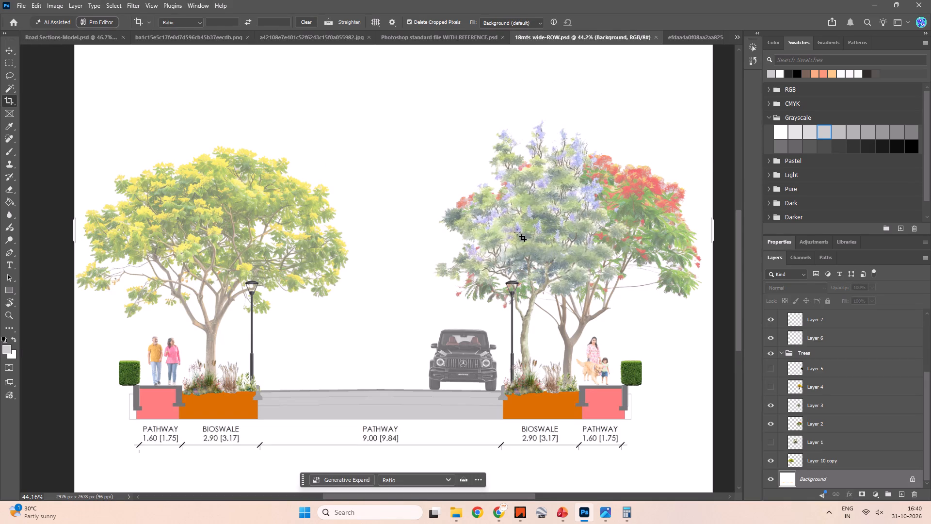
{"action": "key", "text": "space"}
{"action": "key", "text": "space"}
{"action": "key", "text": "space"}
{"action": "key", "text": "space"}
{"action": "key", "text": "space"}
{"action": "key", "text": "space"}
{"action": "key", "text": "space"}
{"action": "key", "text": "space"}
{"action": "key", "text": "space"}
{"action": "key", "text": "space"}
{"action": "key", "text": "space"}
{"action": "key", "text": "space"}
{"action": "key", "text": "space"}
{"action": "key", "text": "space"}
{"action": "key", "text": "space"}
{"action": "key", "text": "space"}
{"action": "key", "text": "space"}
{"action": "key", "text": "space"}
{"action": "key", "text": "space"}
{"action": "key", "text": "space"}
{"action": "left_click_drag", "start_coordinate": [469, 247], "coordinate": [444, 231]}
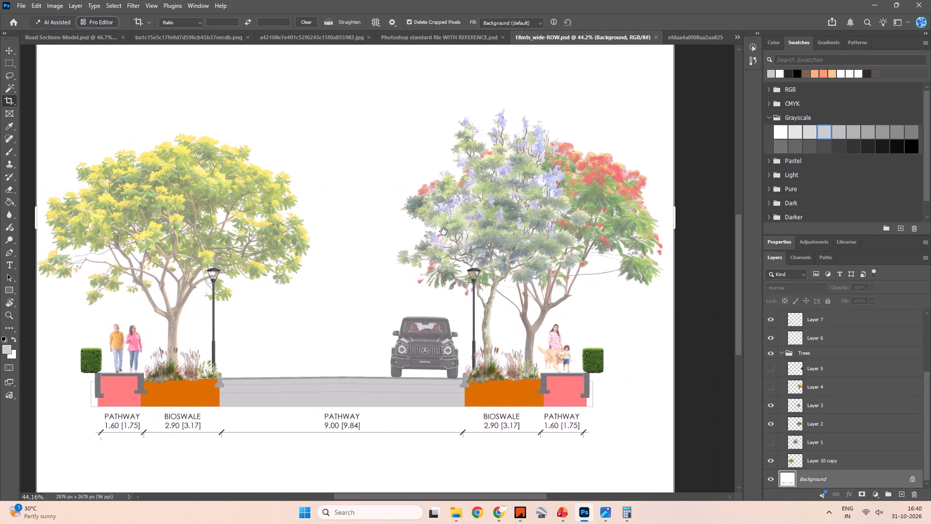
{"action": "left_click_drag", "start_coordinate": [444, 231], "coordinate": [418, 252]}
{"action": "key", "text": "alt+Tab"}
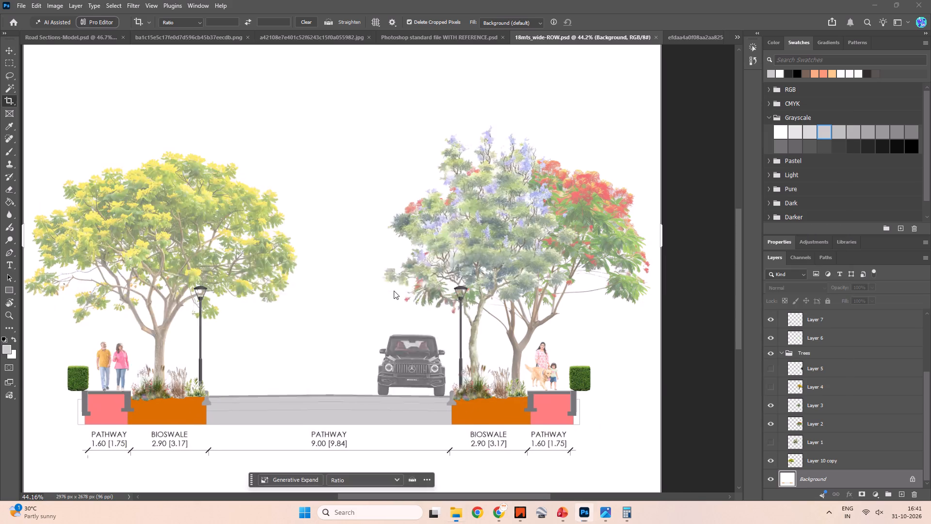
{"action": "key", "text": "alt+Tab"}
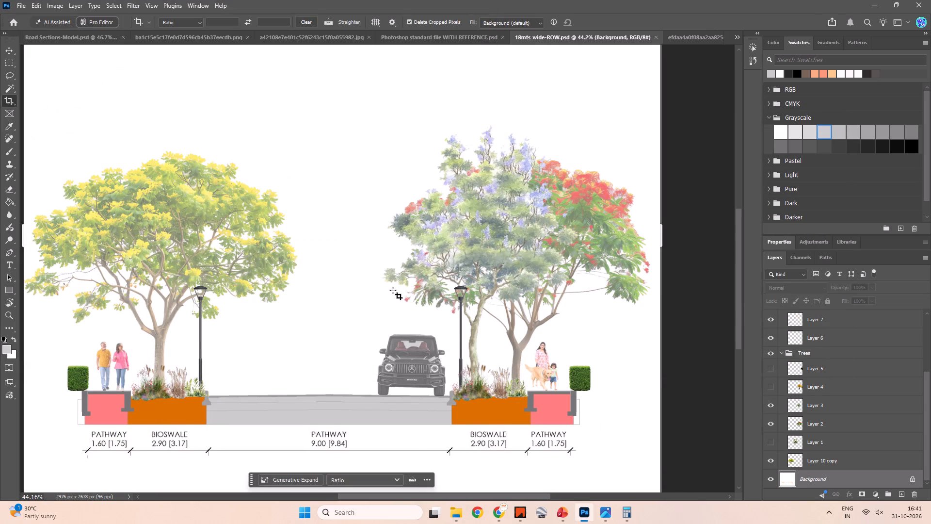
Abandon the pending crop on the hedge image and close that document.
{"action": "left_click", "coordinate": [690, 42]}
{"action": "key", "text": "Escape"}
{"action": "key", "text": "Escape"}
{"action": "key", "text": "Escape"}
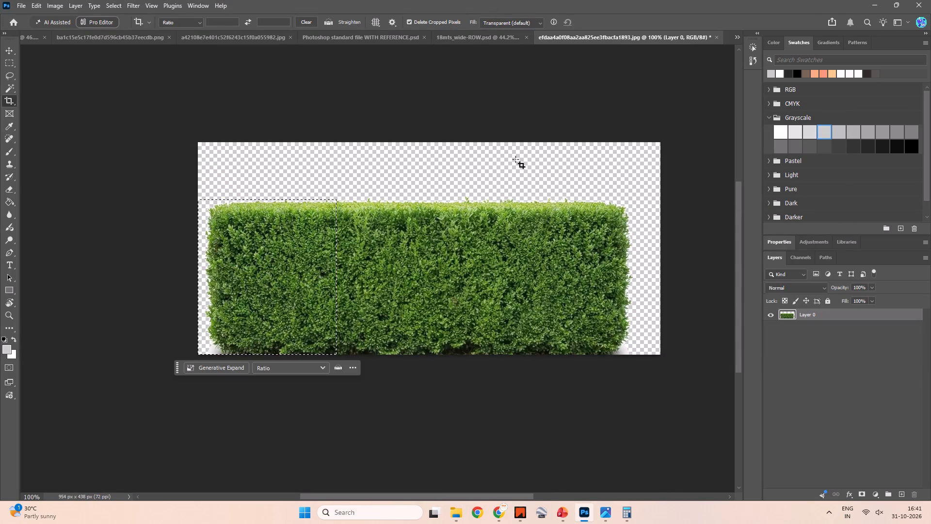
{"action": "left_click", "coordinate": [519, 157]}
{"action": "key", "text": "Escape"}
{"action": "key", "text": "Escape"}
{"action": "key", "text": "Escape"}
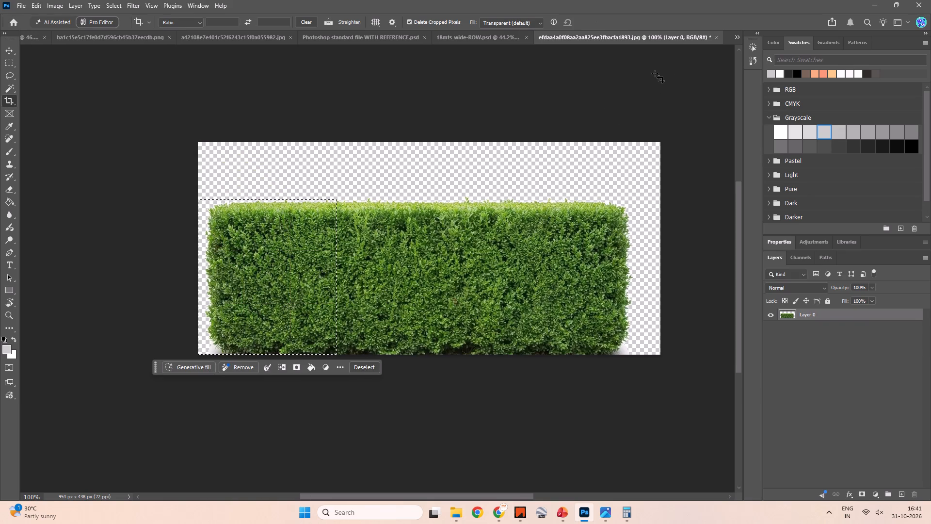
{"action": "left_click", "coordinate": [713, 39]}
{"action": "left_click", "coordinate": [718, 38]}
{"action": "left_click", "coordinate": [465, 191]}
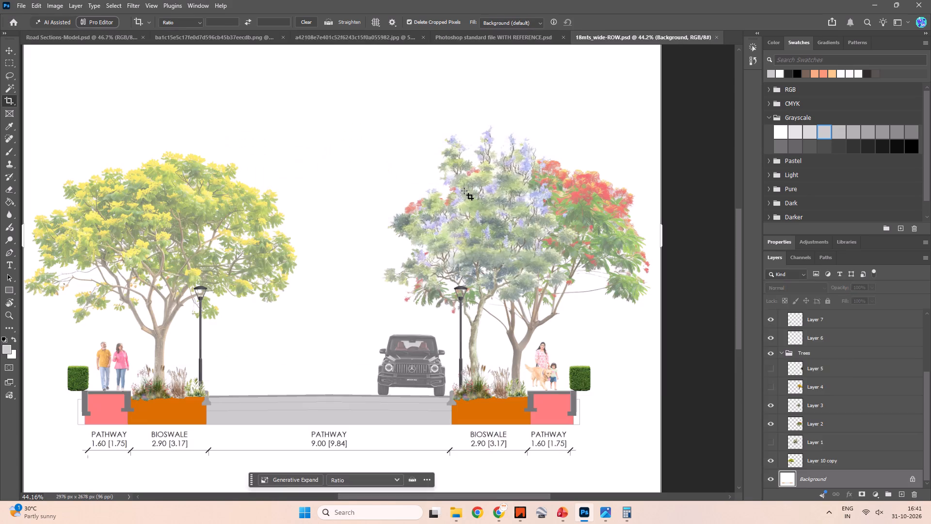
Switch to Pinterest in Chrome and search the saved Pins for "landscape section".
{"action": "key", "text": "alt+Tab"}
{"action": "key", "text": "alt+Tab"}
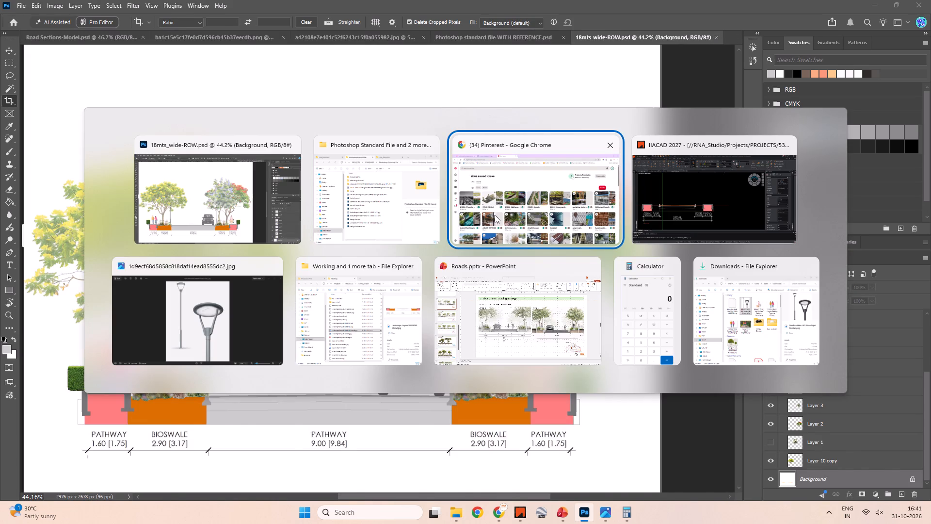
{"action": "scroll", "coordinate": [319, 146], "scroll_direction": "up", "scroll_amount": 11}
{"action": "left_click", "coordinate": [146, 80]}
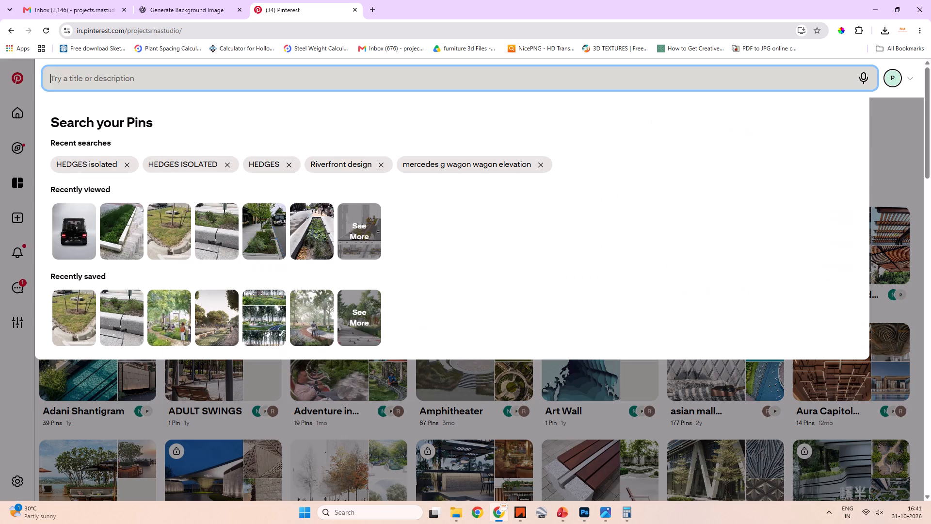
{"action": "type", "text": "secti"}
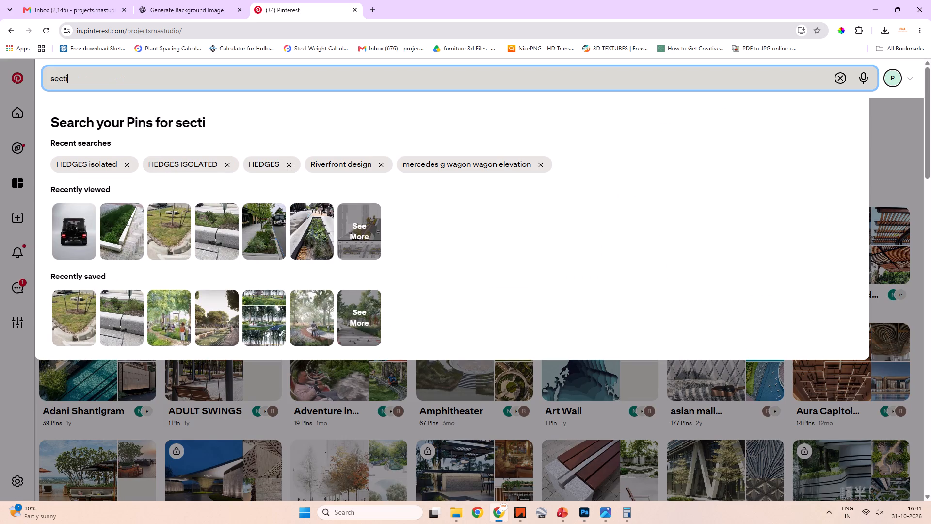
{"action": "key", "text": "BackSpace"}
{"action": "key", "text": "BackSpace"}
{"action": "key", "text": "BackSpace"}
{"action": "key", "text": "BackSpace"}
{"action": "key", "text": "BackSpace"}
{"action": "key", "text": "BackSpace"}
{"action": "key", "text": "BackSpace"}
{"action": "key", "text": "BackSpace"}
{"action": "key", "text": "BackSpace"}
{"action": "key", "text": "BackSpace"}
{"action": "key", "text": "BackSpace"}
{"action": "type", "text": "landscape section"}
{"action": "key", "text": "space"}
{"action": "key", "text": "Return"}
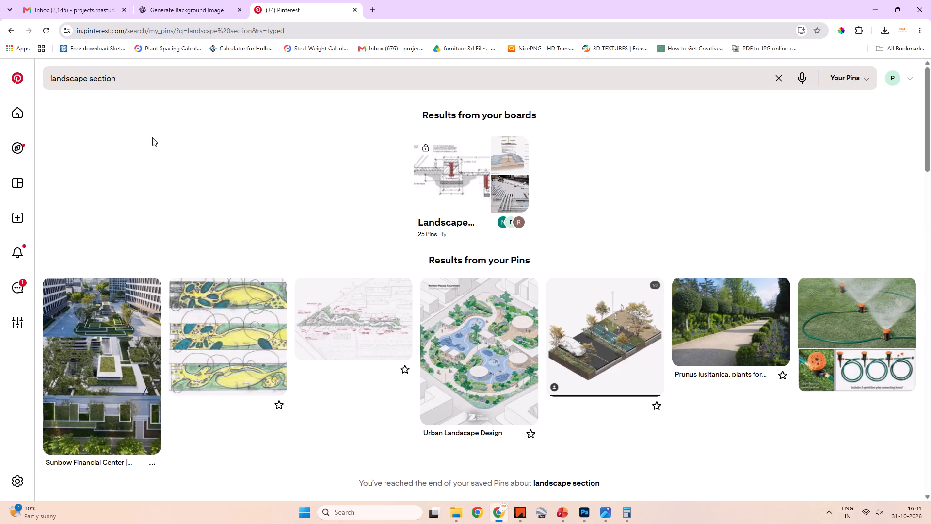
Refine the Pinterest search to "landscape cross section".
{"action": "left_click", "coordinate": [88, 77]}
{"action": "key", "text": "space"}
{"action": "type", "text": "cross"}
{"action": "key", "text": "space"}
{"action": "key", "text": "Return"}
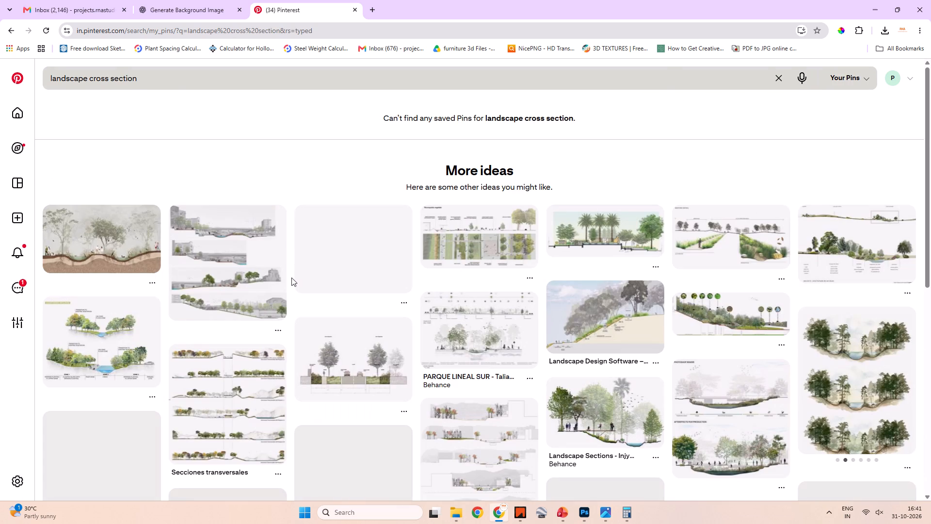
Open the pin of the undulating landscape section with brown soil layers and examine its illustration enlarged.
{"action": "left_click", "coordinate": [94, 259]}
{"action": "scroll", "coordinate": [254, 304], "scroll_direction": "up", "scroll_amount": 6, "text": "alt"}
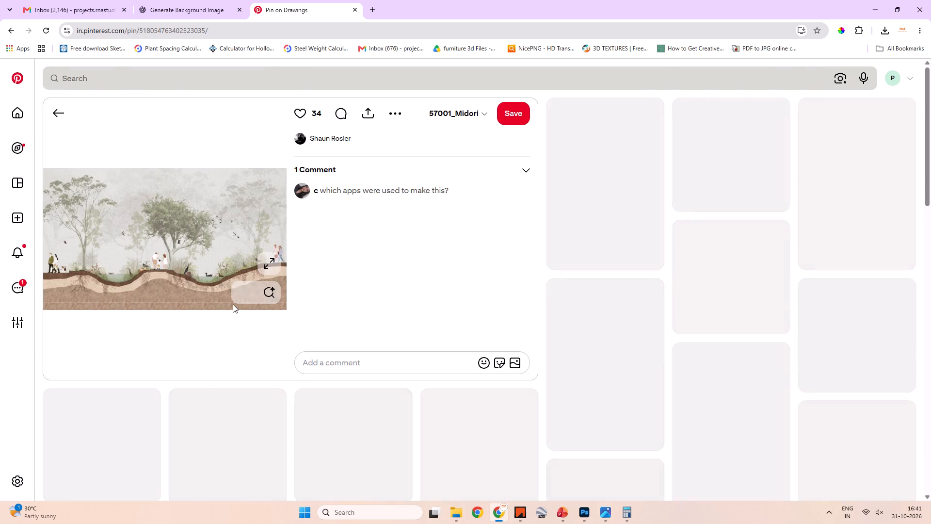
{"action": "scroll", "coordinate": [138, 273], "scroll_direction": "up", "scroll_amount": 7, "text": "alt"}
{"action": "left_click", "coordinate": [278, 254]}
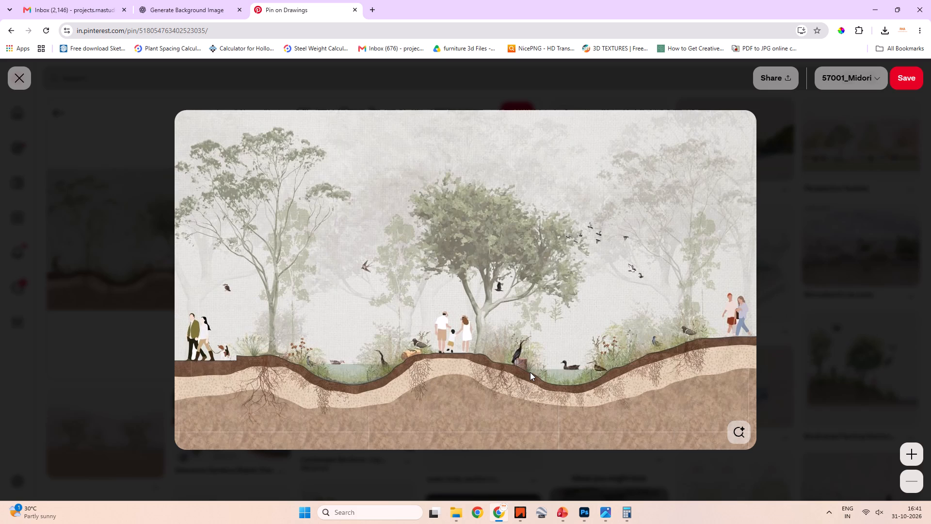
{"action": "left_click", "coordinate": [864, 227]}
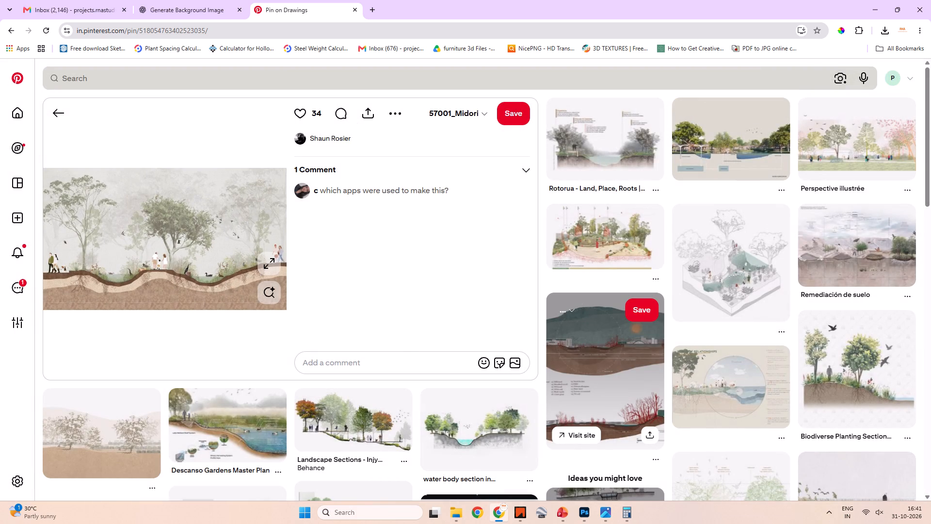
Save the enlarged landscape section illustration as a JPEG in the tree_Elevations folder under Downloads.
{"action": "left_click", "coordinate": [203, 272]}
{"action": "left_click", "coordinate": [273, 277]}
{"action": "left_click", "coordinate": [269, 267]}
{"action": "right_click", "coordinate": [426, 266]}
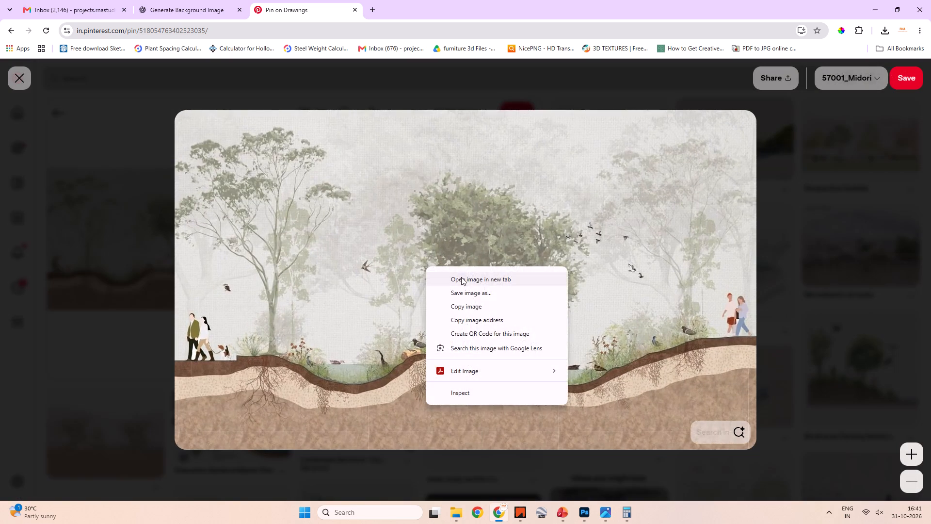
{"action": "left_click", "coordinate": [482, 293]}
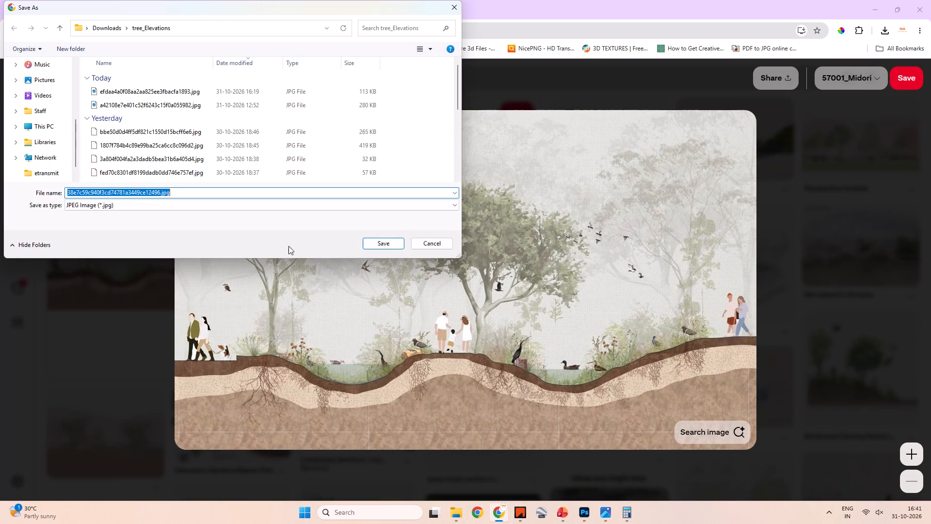
{"action": "left_click", "coordinate": [375, 241]}
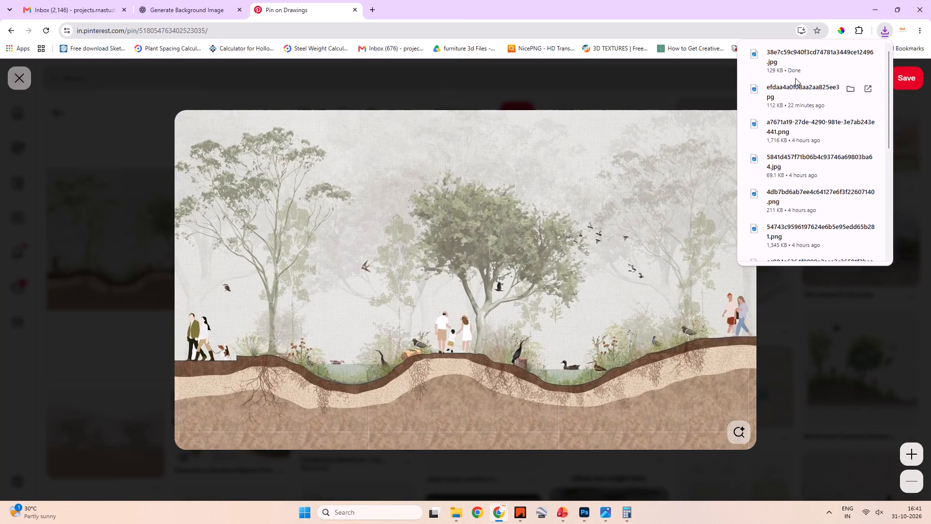
Locate the downloaded landscape section illustration in the tree_Elevations folder and open it in Photoshop.
{"action": "left_click", "coordinate": [843, 57]}
{"action": "left_click", "coordinate": [847, 54]}
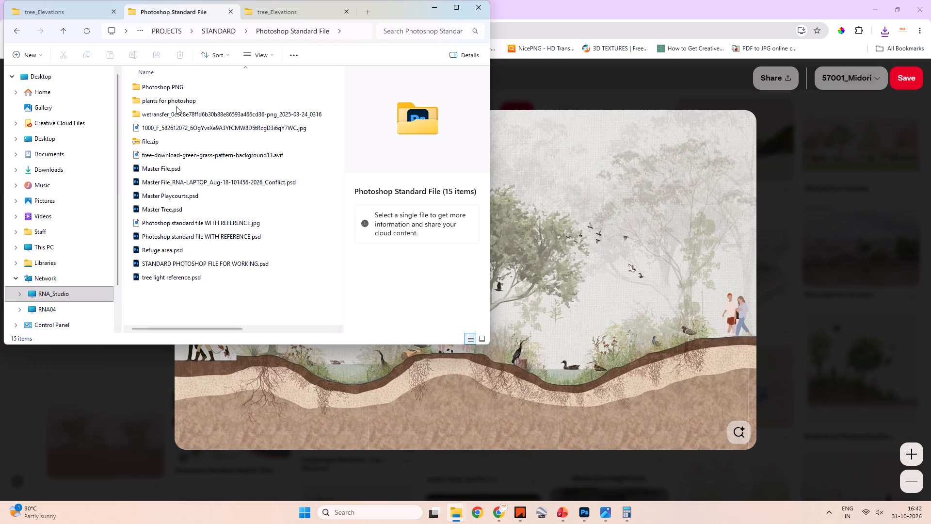
{"action": "left_click", "coordinate": [286, 4]}
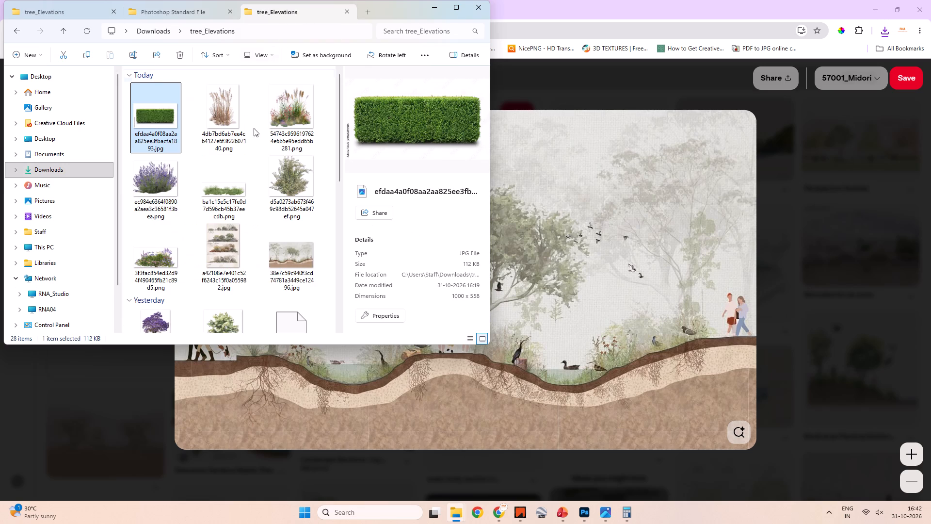
{"action": "right_click", "coordinate": [291, 253]}
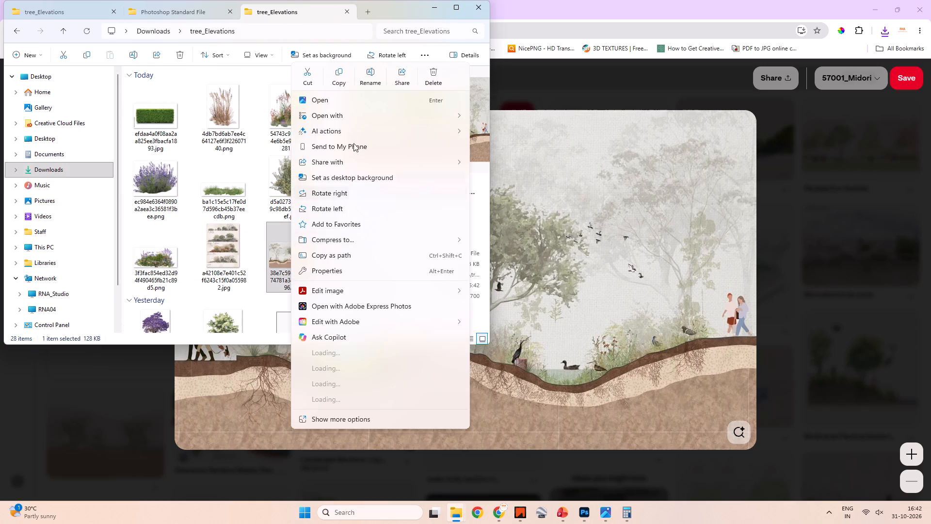
{"action": "left_click", "coordinate": [357, 114]}
{"action": "left_click", "coordinate": [505, 135]}
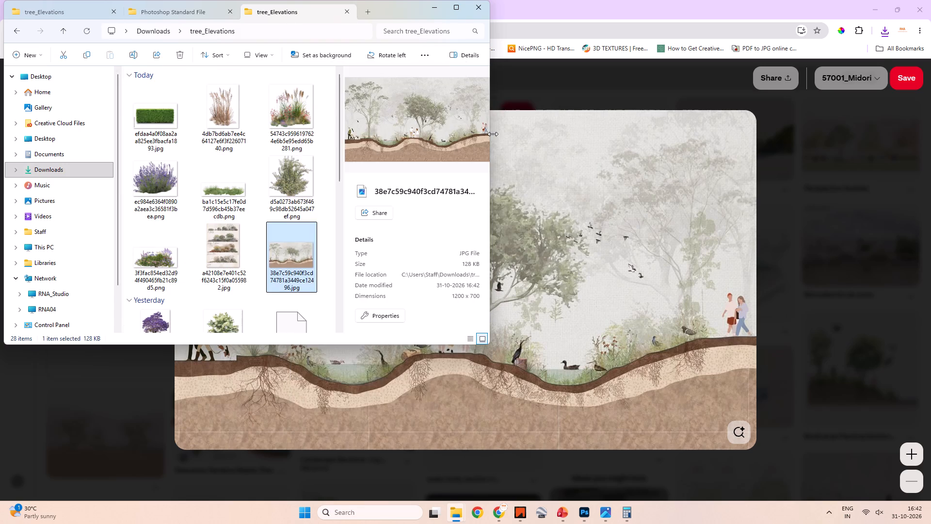
Examine the soil layers, roots and ground profile in the opened landscape section illustration.
{"action": "scroll", "coordinate": [441, 394], "scroll_direction": "up", "scroll_amount": 6, "text": "alt"}
{"action": "scroll", "coordinate": [417, 325], "scroll_direction": "down", "scroll_amount": 5, "text": "alt"}
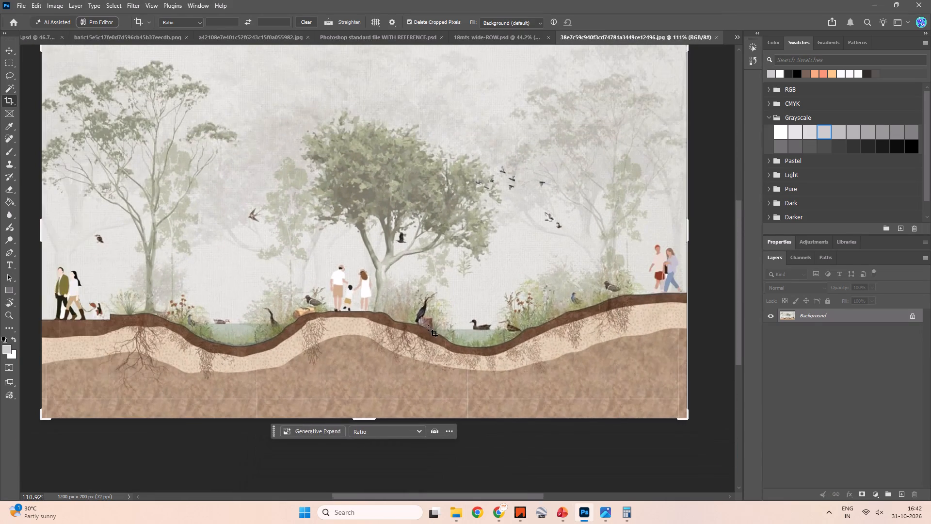
{"action": "key", "text": "space"}
{"action": "key", "text": "space"}
{"action": "key", "text": "space"}
{"action": "key", "text": "space"}
{"action": "key", "text": "space"}
{"action": "key", "text": "space"}
{"action": "key", "text": "space"}
{"action": "key", "text": "space"}
{"action": "key", "text": "space"}
{"action": "key", "text": "space"}
{"action": "key", "text": "space"}
{"action": "key", "text": "space"}
{"action": "key", "text": "space"}
{"action": "key", "text": "space"}
{"action": "key", "text": "space"}
{"action": "key", "text": "space"}
{"action": "key", "text": "space"}
{"action": "key", "text": "space"}
{"action": "key", "text": "space"}
{"action": "key", "text": "space"}
{"action": "left_click_drag", "start_coordinate": [344, 328], "coordinate": [448, 323]}
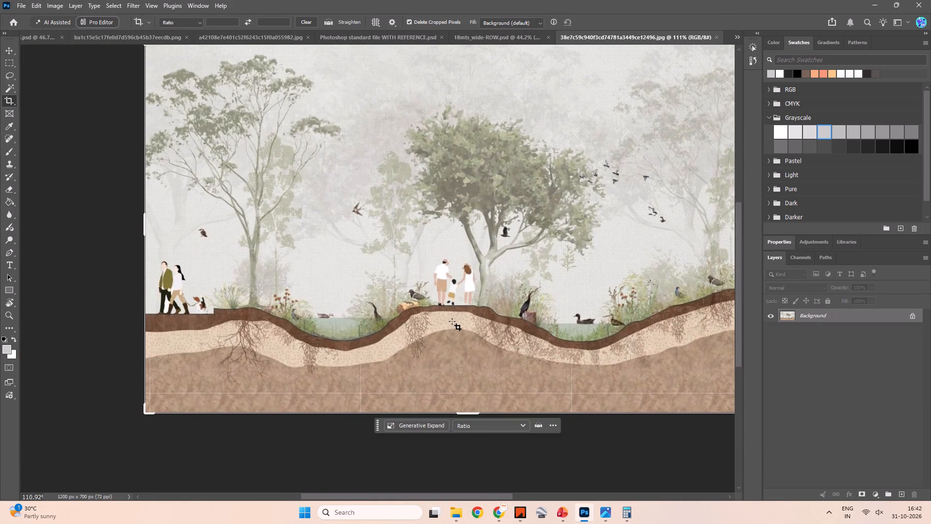
{"action": "key", "text": "space"}
{"action": "key", "text": "space"}
{"action": "key", "text": "space"}
{"action": "key", "text": "space"}
{"action": "key", "text": "space"}
{"action": "key", "text": "space"}
{"action": "key", "text": "space"}
{"action": "key", "text": "space"}
{"action": "key", "text": "space"}
{"action": "left_click_drag", "start_coordinate": [440, 325], "coordinate": [410, 330]}
{"action": "scroll", "coordinate": [321, 351], "scroll_direction": "up", "scroll_amount": 5, "text": "alt"}
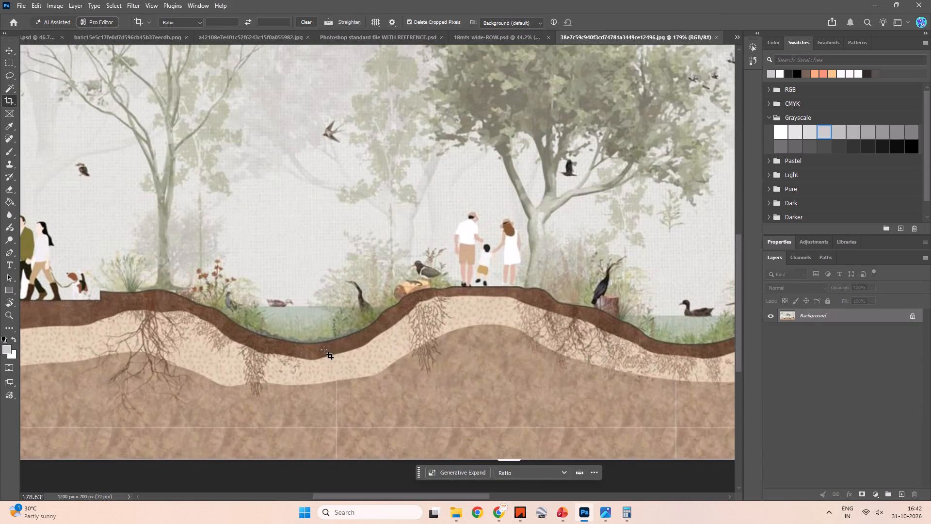
{"action": "scroll", "coordinate": [324, 350], "scroll_direction": "down", "scroll_amount": 7, "text": "alt"}
{"action": "key", "text": "space"}
{"action": "key", "text": "space"}
{"action": "key", "text": "space"}
{"action": "key", "text": "space"}
{"action": "key", "text": "space"}
{"action": "key", "text": "space"}
{"action": "key", "text": "space"}
{"action": "key", "text": "space"}
{"action": "key", "text": "space"}
{"action": "key", "text": "space"}
{"action": "key", "text": "space"}
{"action": "left_click_drag", "start_coordinate": [438, 347], "coordinate": [476, 327]}
{"action": "key", "text": "space"}
{"action": "left_click_drag", "start_coordinate": [465, 312], "coordinate": [395, 323]}
{"action": "key", "text": "Escape"}
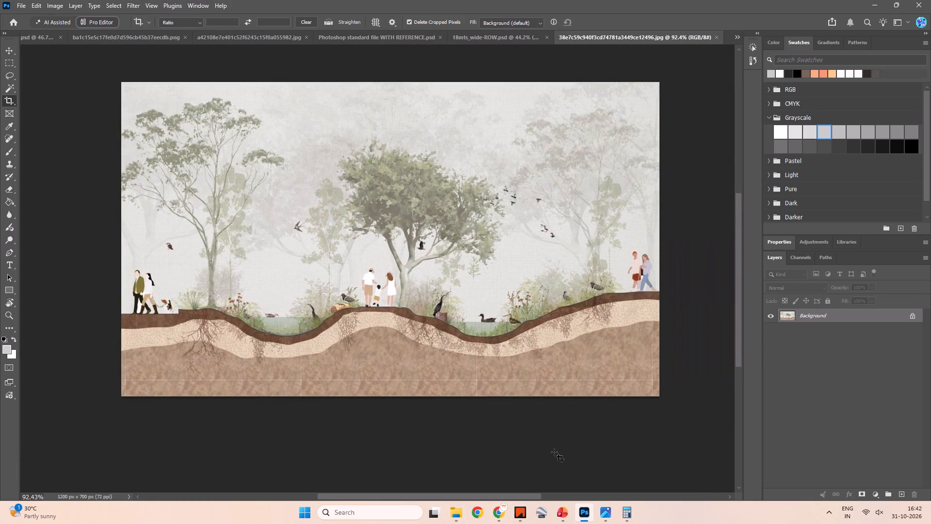
{"action": "left_click", "coordinate": [554, 452]}
{"action": "key", "text": "Escape"}
Quick-select the dark brown and cream soil bands from the illustration's left edge to just past the second water hollow.
{"action": "key", "text": "l"}
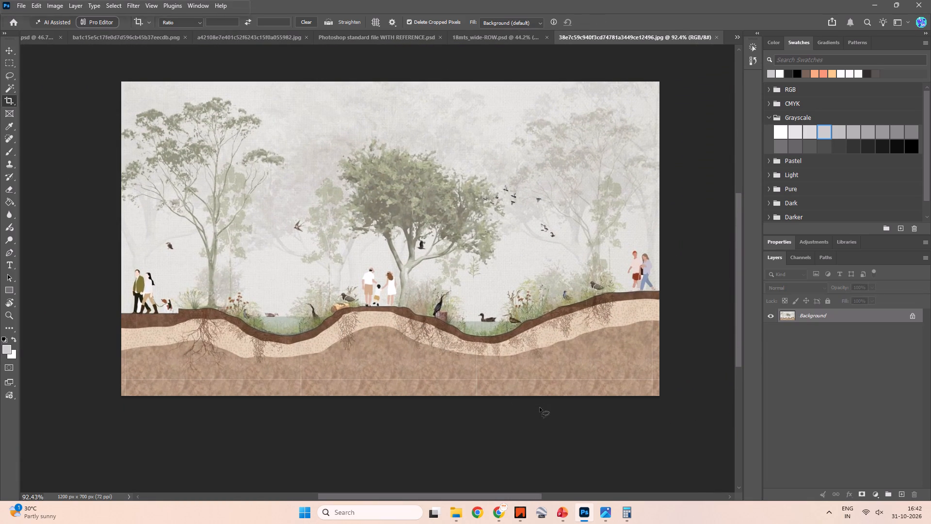
{"action": "right_click", "coordinate": [8, 75]}
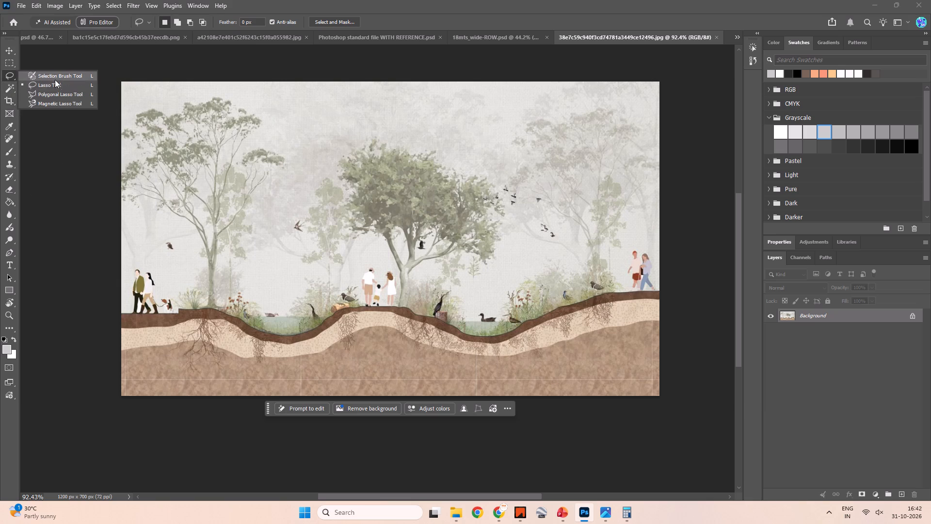
{"action": "right_click", "coordinate": [6, 87]}
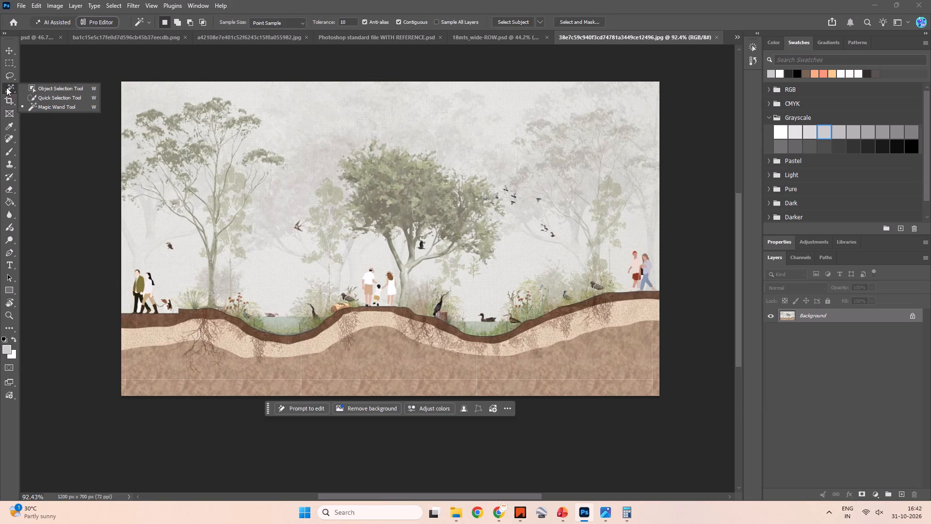
{"action": "left_click", "coordinate": [51, 96]}
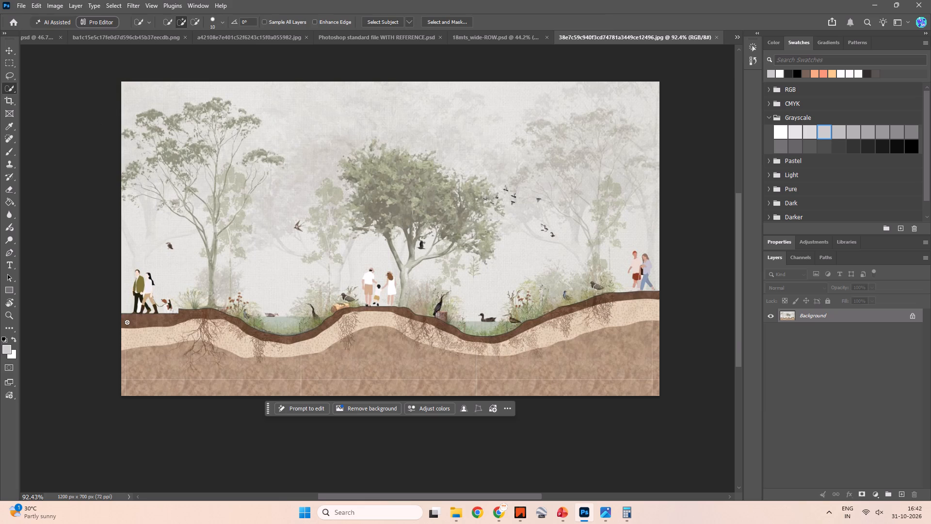
{"action": "left_click_drag", "start_coordinate": [131, 321], "coordinate": [178, 320]}
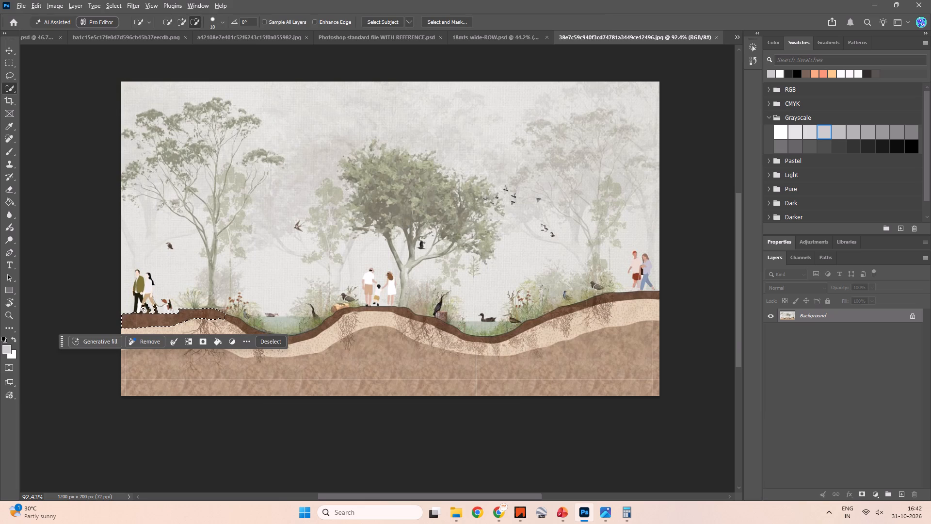
{"action": "left_click_drag", "start_coordinate": [140, 309], "coordinate": [166, 308], "text": "alt"}
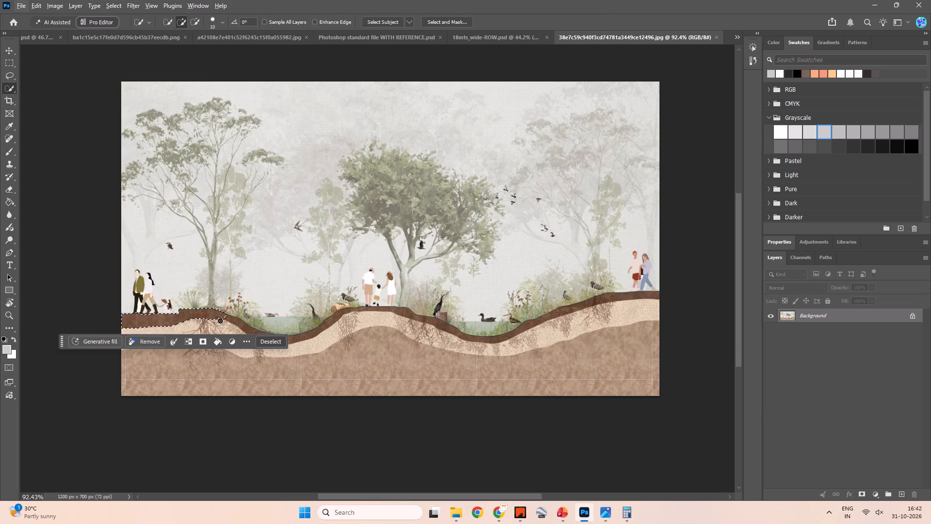
{"action": "left_click_drag", "start_coordinate": [236, 324], "coordinate": [243, 328]}
{"action": "left_click_drag", "start_coordinate": [249, 329], "coordinate": [274, 335]}
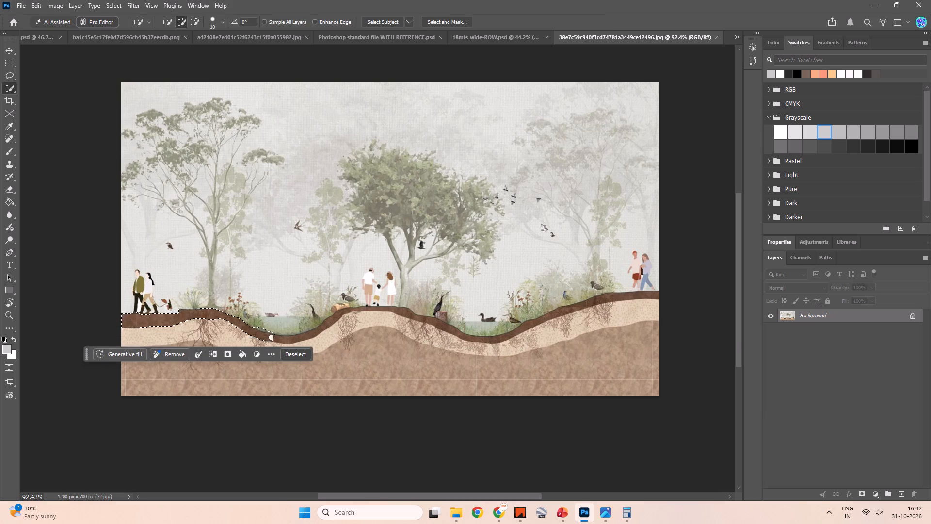
{"action": "left_click_drag", "start_coordinate": [257, 327], "coordinate": [263, 327], "text": "alt"}
{"action": "left_click_drag", "start_coordinate": [263, 328], "coordinate": [276, 330], "text": "alt"}
{"action": "left_click_drag", "start_coordinate": [287, 340], "coordinate": [309, 340]}
{"action": "left_click_drag", "start_coordinate": [322, 333], "coordinate": [333, 327]}
{"action": "left_click_drag", "start_coordinate": [349, 318], "coordinate": [374, 320]}
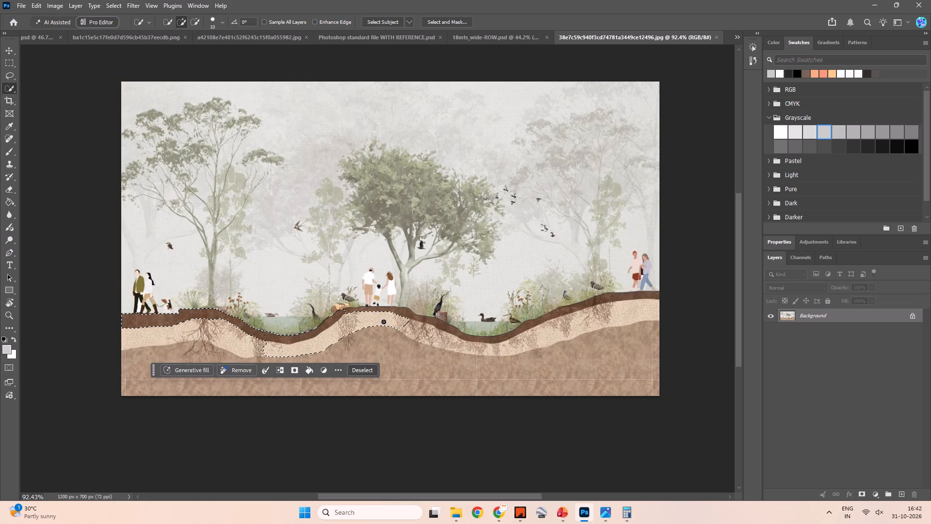
{"action": "left_click", "coordinate": [368, 311]}
{"action": "left_click_drag", "start_coordinate": [384, 311], "coordinate": [403, 314]}
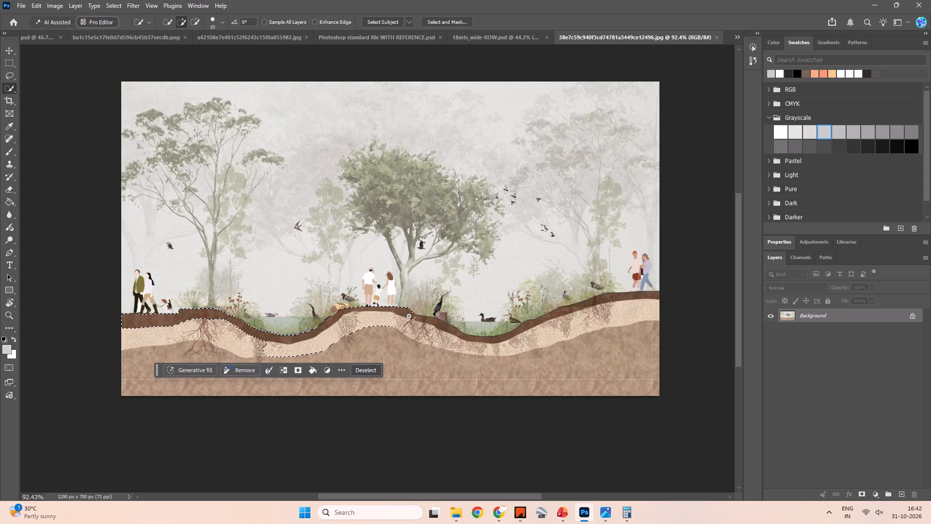
{"action": "left_click_drag", "start_coordinate": [417, 320], "coordinate": [441, 330]}
{"action": "left_click_drag", "start_coordinate": [445, 331], "coordinate": [498, 356]}
{"action": "left_click_drag", "start_coordinate": [477, 341], "coordinate": [494, 344]}
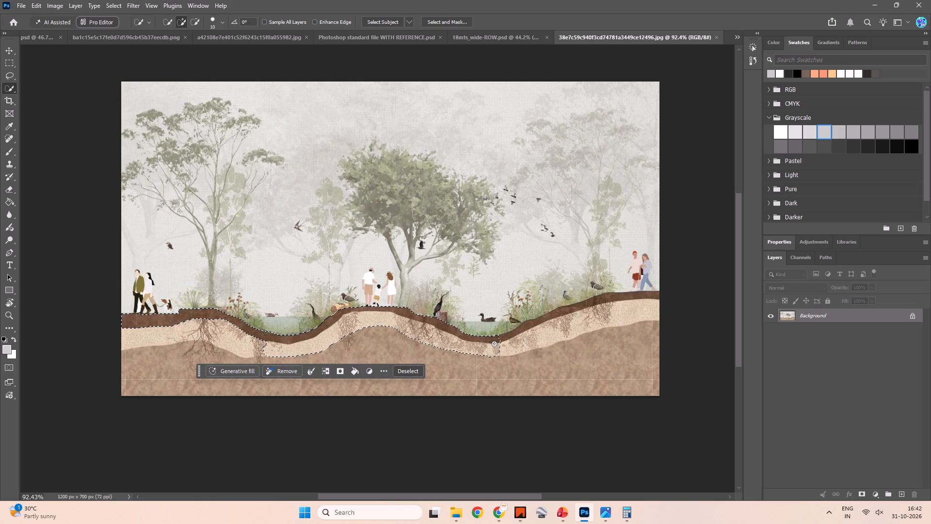
{"action": "left_click_drag", "start_coordinate": [499, 341], "coordinate": [550, 330]}
Extend the soil selection up the slope to the illustration's right edge.
{"action": "key", "text": "space"}
{"action": "key", "text": "space"}
{"action": "key", "text": "space"}
{"action": "key", "text": "space"}
{"action": "key", "text": "space"}
{"action": "key", "text": "space"}
{"action": "key", "text": "space"}
{"action": "key", "text": "space"}
{"action": "left_click_drag", "start_coordinate": [531, 344], "coordinate": [425, 308]}
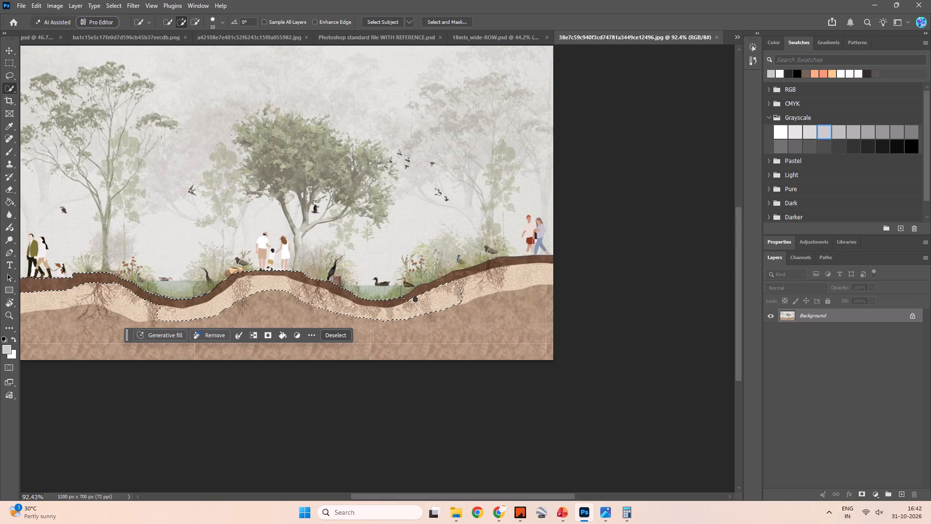
{"action": "left_click_drag", "start_coordinate": [412, 297], "coordinate": [437, 286]}
{"action": "left_click_drag", "start_coordinate": [449, 281], "coordinate": [475, 275]}
{"action": "left_click_drag", "start_coordinate": [481, 270], "coordinate": [507, 266]}
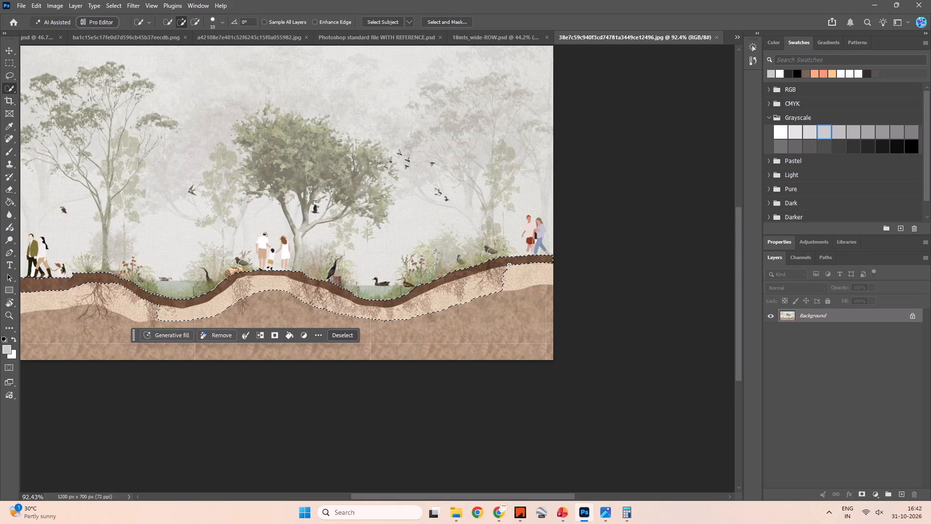
Add the lower brown soil across the full width so the selection covers all the ground below the surface line.
{"action": "key", "text": "space"}
{"action": "key", "text": "space"}
{"action": "key", "text": "space"}
{"action": "key", "text": "space"}
{"action": "key", "text": "space"}
{"action": "key", "text": "space"}
{"action": "key", "text": "space"}
{"action": "key", "text": "space"}
{"action": "left_click_drag", "start_coordinate": [379, 297], "coordinate": [455, 274]}
{"action": "left_click_drag", "start_coordinate": [405, 284], "coordinate": [377, 302]}
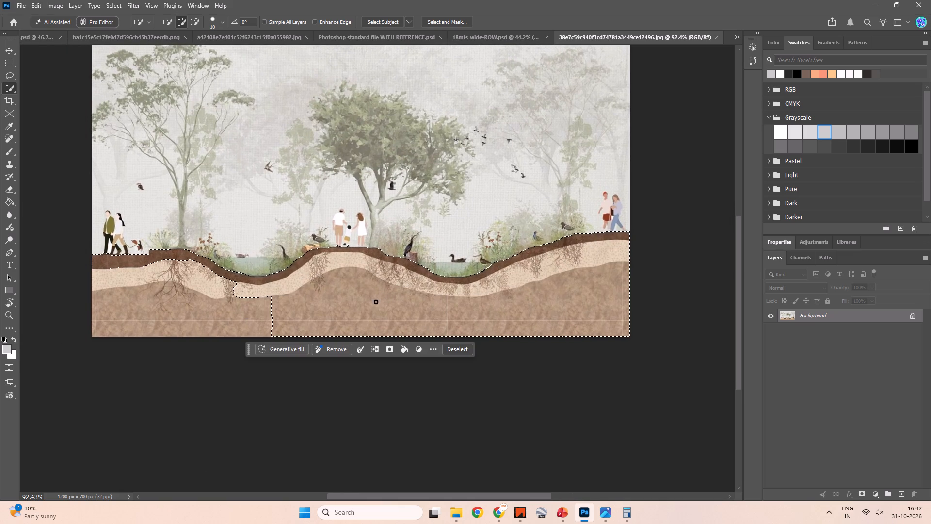
{"action": "left_click_drag", "start_coordinate": [315, 297], "coordinate": [217, 314]}
{"action": "left_click_drag", "start_coordinate": [225, 309], "coordinate": [139, 308]}
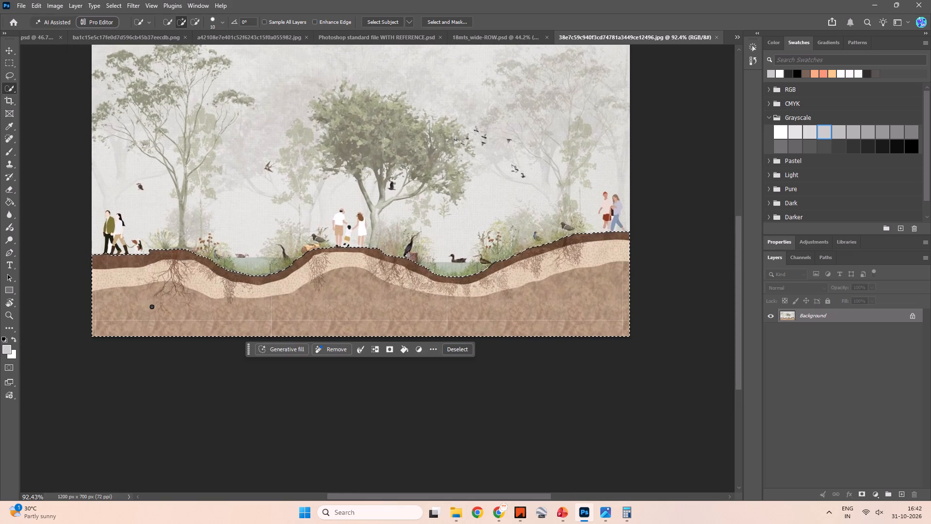
Check the selected ground's edge and copy the selected soil strip into the 18mts_wide-ROW.psd road section.
{"action": "key", "text": "space"}
{"action": "key", "text": "space"}
{"action": "key", "text": "space"}
{"action": "key", "text": "space"}
{"action": "key", "text": "space"}
{"action": "key", "text": "space"}
{"action": "left_click_drag", "start_coordinate": [190, 295], "coordinate": [202, 332]}
{"action": "scroll", "coordinate": [358, 293], "scroll_direction": "up", "scroll_amount": 5, "text": "alt"}
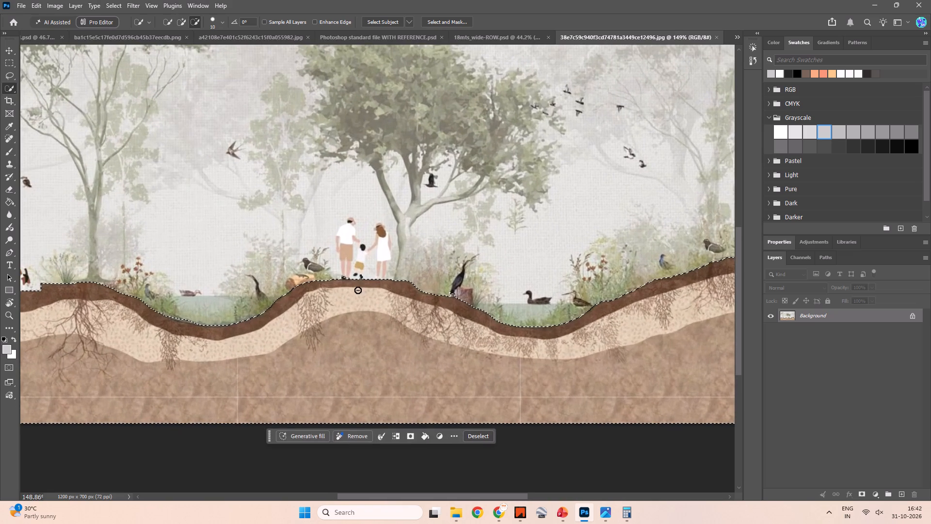
{"action": "key", "text": "space"}
{"action": "key", "text": "space"}
{"action": "key", "text": "space"}
{"action": "key", "text": "space"}
{"action": "key", "text": "space"}
{"action": "key", "text": "space"}
{"action": "key", "text": "space"}
{"action": "key", "text": "space"}
{"action": "key", "text": "space"}
{"action": "key", "text": "space"}
{"action": "key", "text": "space"}
{"action": "key", "text": "space"}
{"action": "key", "text": "space"}
{"action": "key", "text": "space"}
{"action": "key", "text": "space"}
{"action": "key", "text": "space"}
{"action": "key", "text": "space"}
{"action": "key", "text": "space"}
{"action": "key", "text": "space"}
{"action": "key", "text": "space"}
{"action": "left_click_drag", "start_coordinate": [431, 327], "coordinate": [586, 316]}
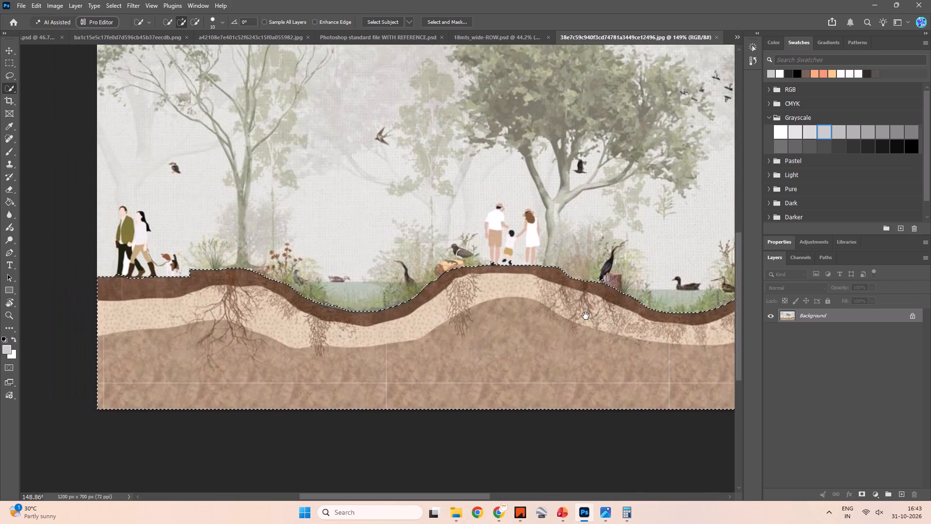
{"action": "left_click_drag", "start_coordinate": [586, 316], "coordinate": [486, 351]}
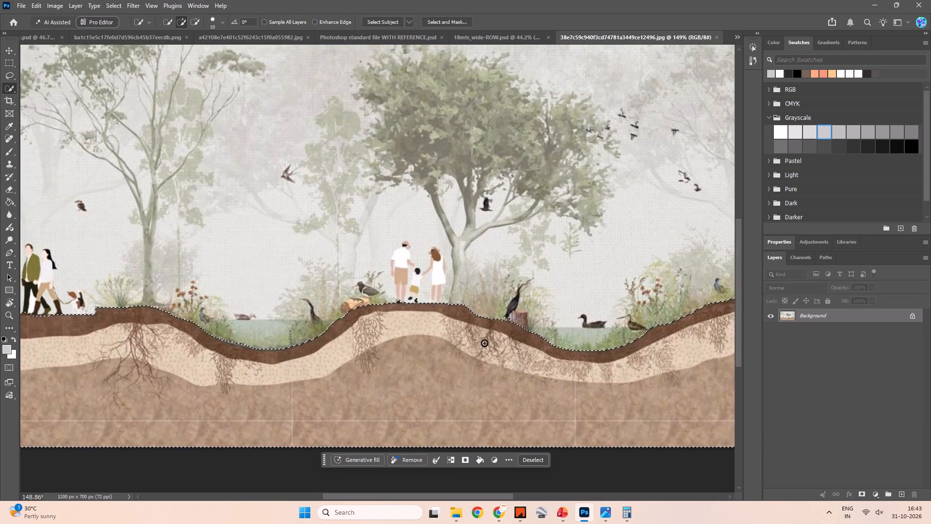
{"action": "scroll", "coordinate": [484, 343], "scroll_direction": "down", "scroll_amount": 9, "text": "alt"}
{"action": "key", "text": "v"}
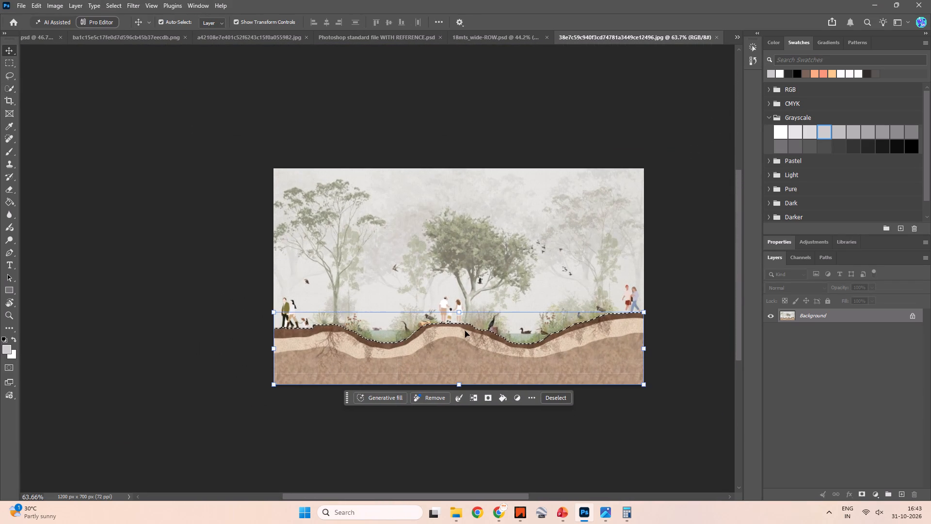
{"action": "left_click_drag", "start_coordinate": [467, 357], "coordinate": [388, 228], "text": "alt"}
{"action": "key", "text": "ctrl+z"}
{"action": "left_click_drag", "start_coordinate": [480, 364], "coordinate": [434, 279], "text": "alt"}
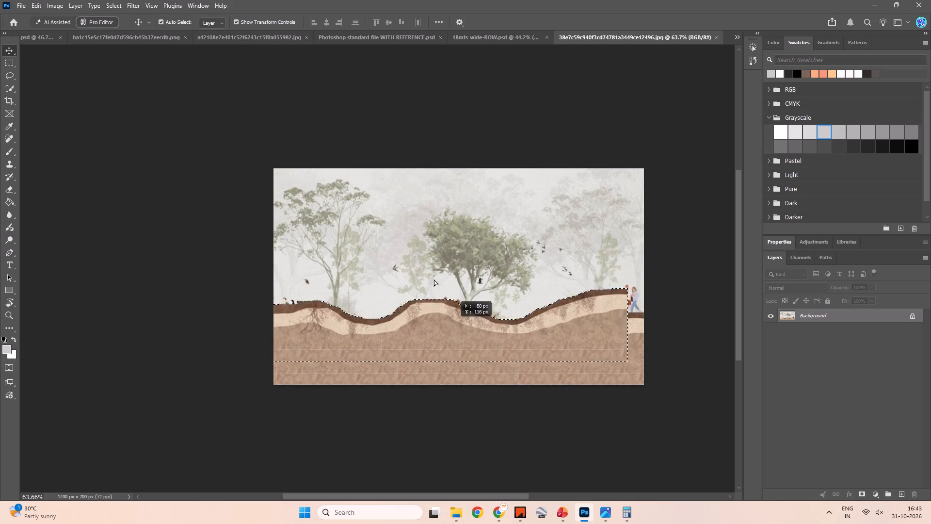
{"action": "left_click_drag", "start_coordinate": [434, 279], "coordinate": [411, 415], "text": "alt"}
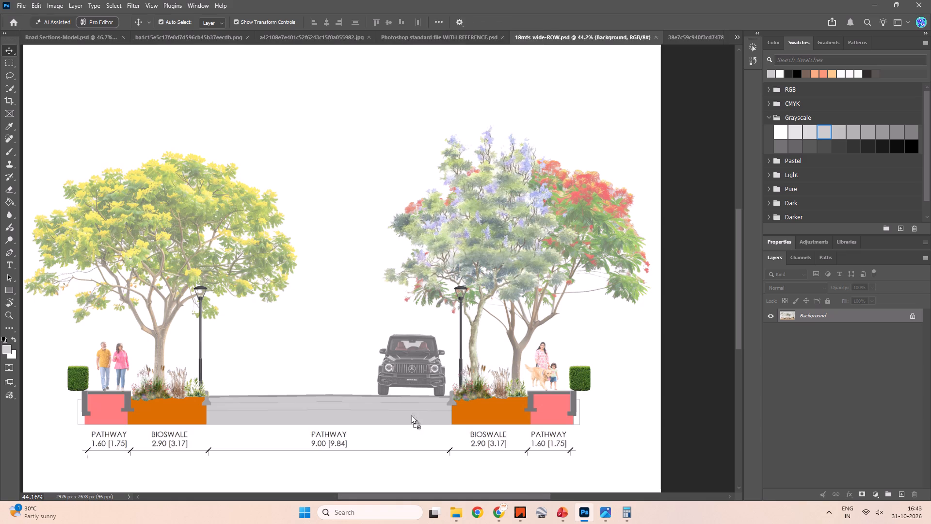
{"action": "left_click_drag", "start_coordinate": [411, 415], "coordinate": [351, 386], "text": "alt"}
Position the copied soil strip at ground level, spanning from the 9.00 m carriageway across the right-hand bioswale.
{"action": "left_click_drag", "start_coordinate": [328, 372], "coordinate": [317, 374], "text": "alt"}
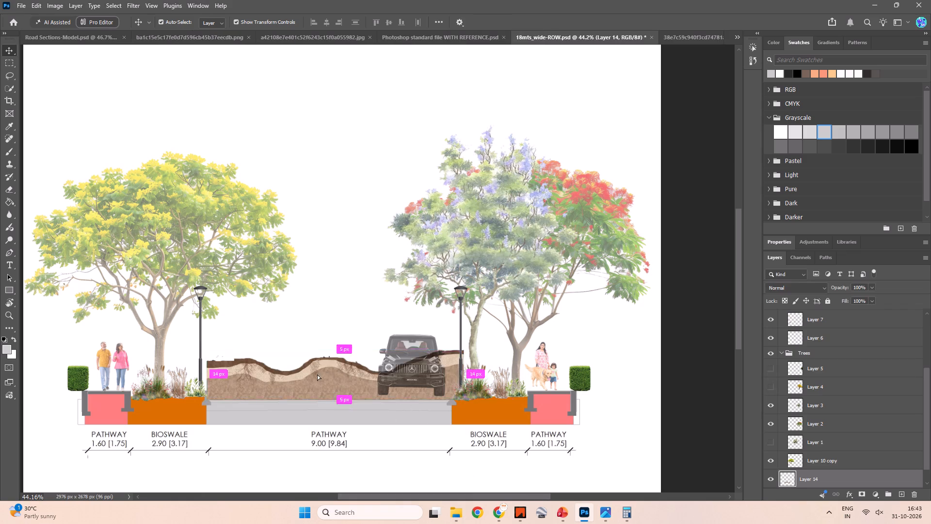
{"action": "left_click_drag", "start_coordinate": [317, 374], "coordinate": [310, 405], "text": "alt"}
{"action": "key", "text": "ctrl+z"}
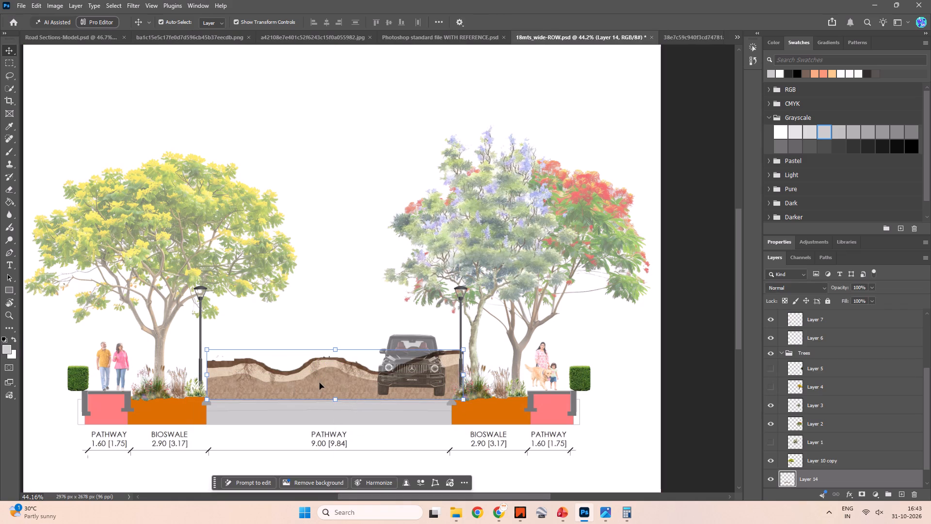
{"action": "key", "text": "space"}
{"action": "key", "text": "space"}
{"action": "key", "text": "space"}
{"action": "key", "text": "space"}
{"action": "key", "text": "space"}
{"action": "key", "text": "space"}
{"action": "key", "text": "space"}
{"action": "key", "text": "space"}
{"action": "key", "text": "space"}
{"action": "key", "text": "space"}
{"action": "key", "text": "space"}
{"action": "key", "text": "space"}
{"action": "key", "text": "space"}
{"action": "key", "text": "space"}
{"action": "key", "text": "space"}
{"action": "key", "text": "space"}
{"action": "key", "text": "space"}
{"action": "key", "text": "space"}
{"action": "key", "text": "space"}
{"action": "key", "text": "space"}
{"action": "left_click_drag", "start_coordinate": [325, 378], "coordinate": [325, 366]}
{"action": "left_click_drag", "start_coordinate": [340, 369], "coordinate": [336, 339]}
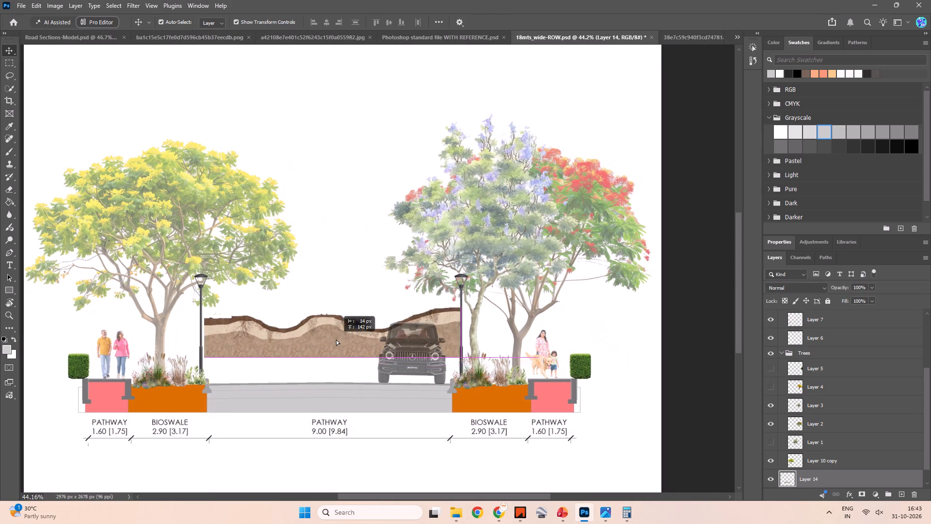
{"action": "left_click_drag", "start_coordinate": [336, 339], "coordinate": [536, 408]}
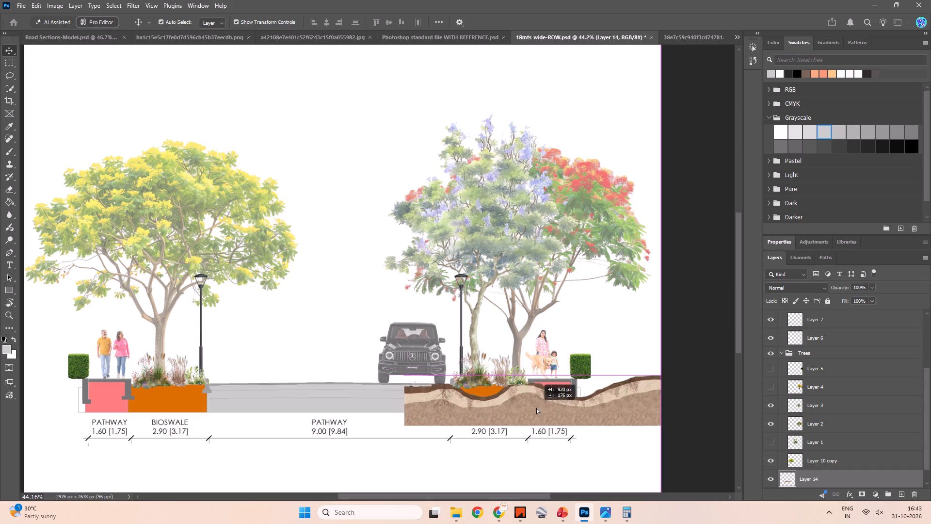
{"action": "left_click_drag", "start_coordinate": [536, 408], "coordinate": [411, 405]}
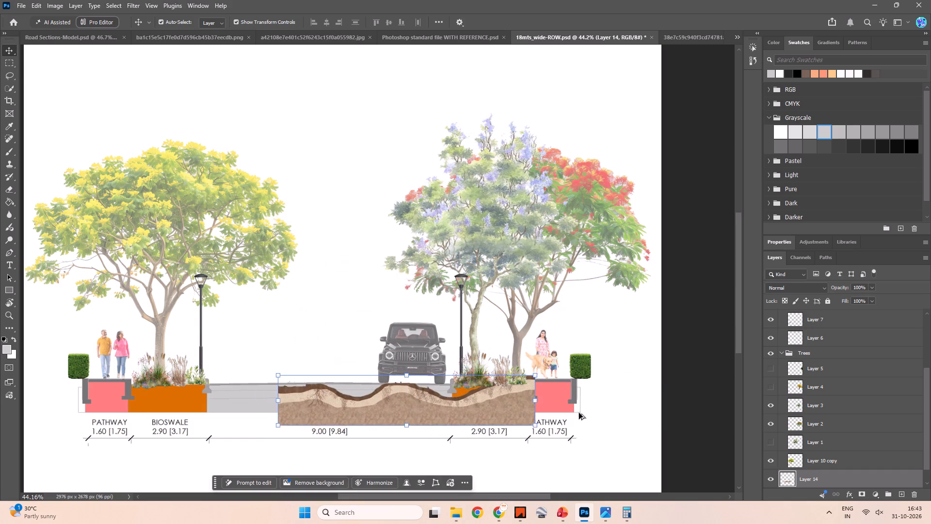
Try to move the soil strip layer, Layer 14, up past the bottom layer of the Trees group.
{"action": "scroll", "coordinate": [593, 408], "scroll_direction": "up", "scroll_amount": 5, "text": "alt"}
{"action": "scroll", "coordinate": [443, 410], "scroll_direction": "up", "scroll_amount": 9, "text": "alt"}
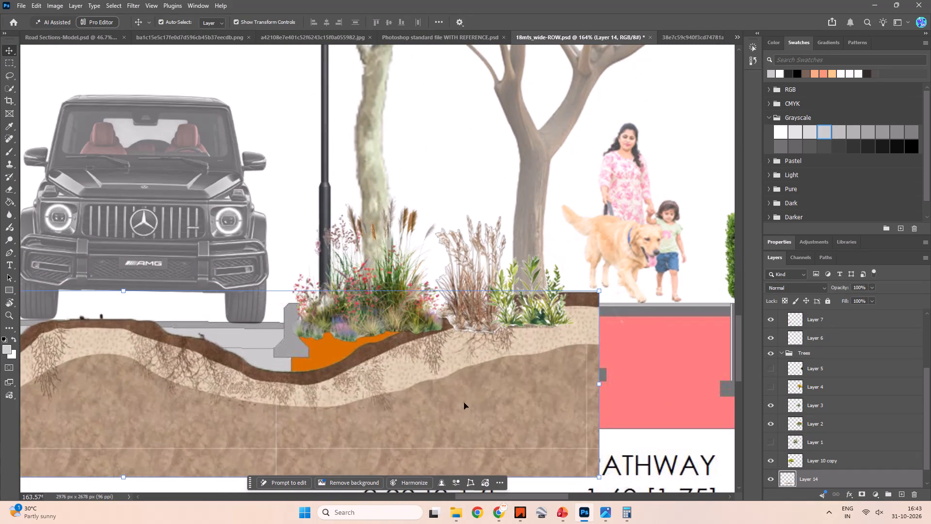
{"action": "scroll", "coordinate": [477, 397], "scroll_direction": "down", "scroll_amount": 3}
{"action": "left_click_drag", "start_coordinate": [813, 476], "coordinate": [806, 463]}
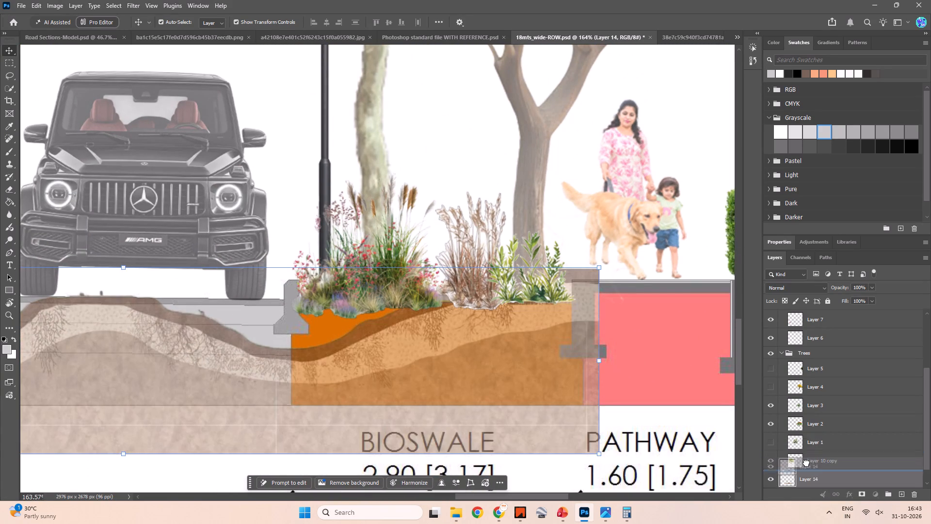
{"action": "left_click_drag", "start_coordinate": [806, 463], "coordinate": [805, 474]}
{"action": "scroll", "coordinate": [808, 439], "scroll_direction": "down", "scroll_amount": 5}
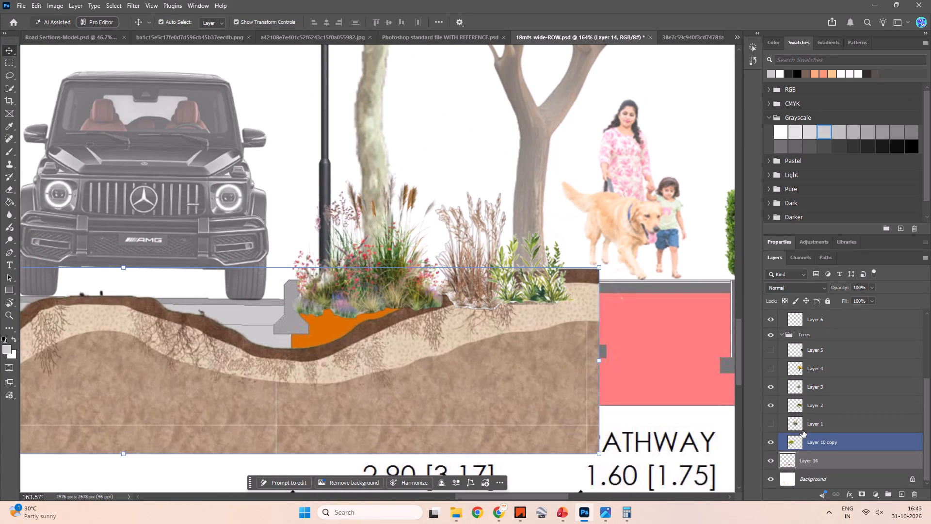
Collapse the Trees, People and lighting layer groups so only the group names show in the layer stack.
{"action": "scroll", "coordinate": [802, 430], "scroll_direction": "up", "scroll_amount": 4}
{"action": "left_click", "coordinate": [779, 383]}
{"action": "left_click", "coordinate": [784, 384]}
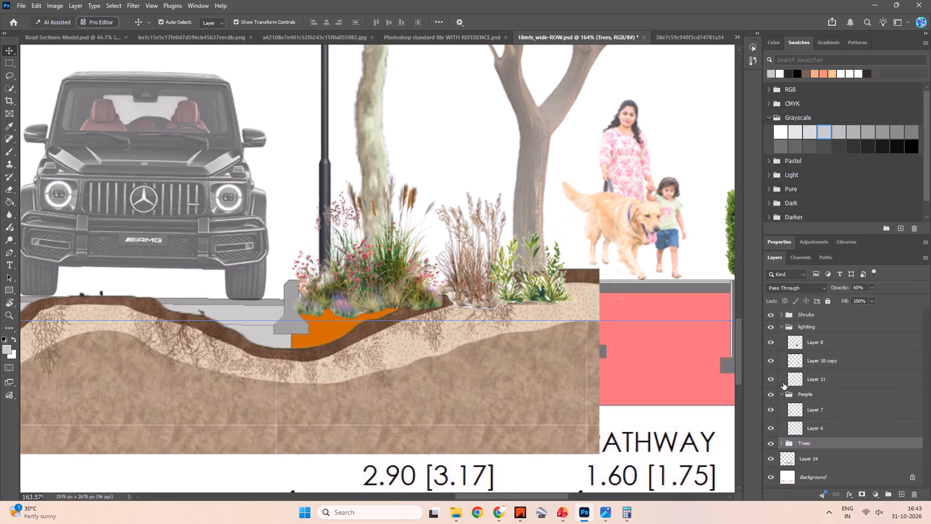
{"action": "left_click", "coordinate": [783, 395]}
{"action": "left_click", "coordinate": [784, 332]}
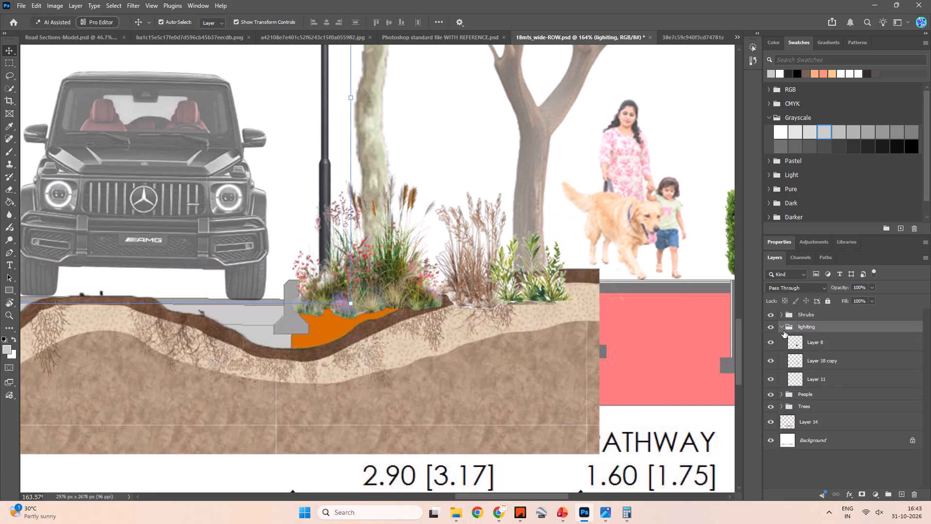
{"action": "left_click", "coordinate": [783, 331]}
{"action": "left_click", "coordinate": [782, 328]}
{"action": "left_click", "coordinate": [781, 317]}
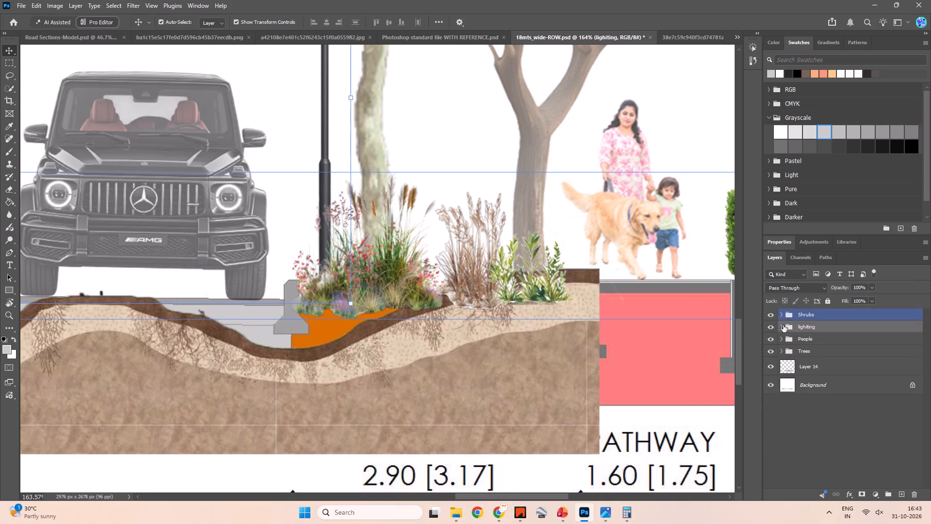
{"action": "left_click", "coordinate": [782, 315]}
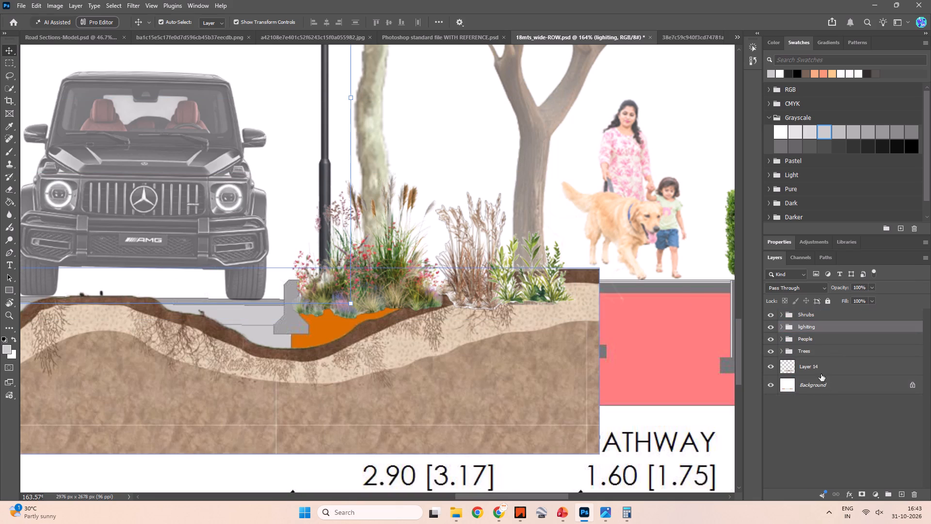
Move Layer 14 with the soil strip to the top of the layer stack, above the Shrubs group.
{"action": "left_click", "coordinate": [811, 366]}
{"action": "left_click_drag", "start_coordinate": [812, 366], "coordinate": [813, 329]}
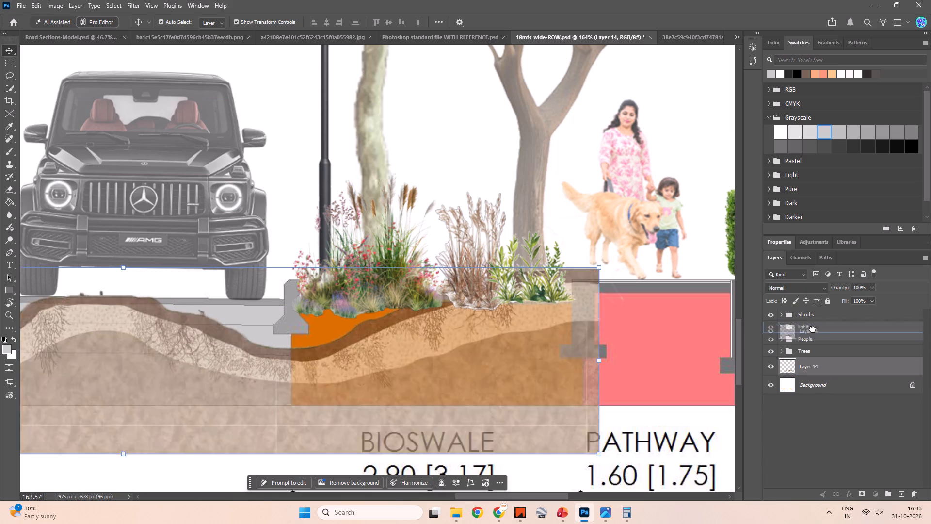
{"action": "left_click_drag", "start_coordinate": [813, 329], "coordinate": [813, 321]}
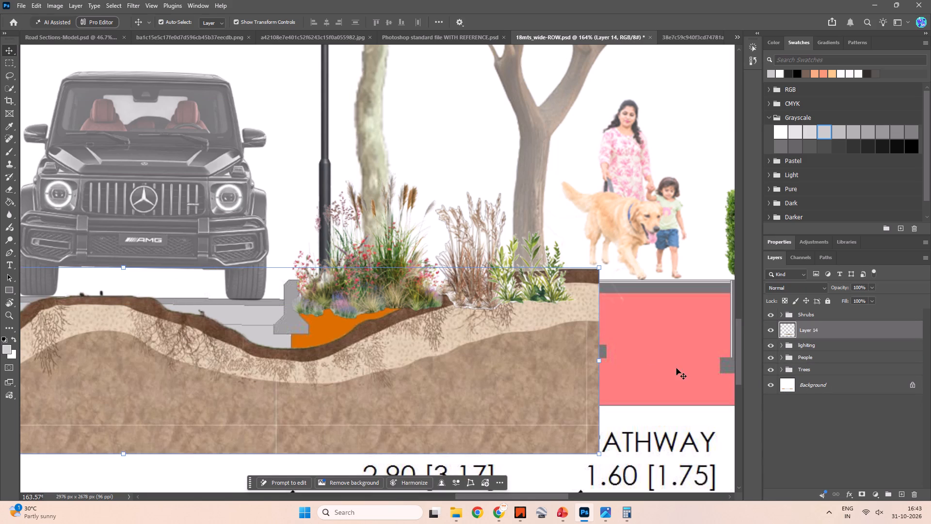
{"action": "scroll", "coordinate": [431, 355], "scroll_direction": "down", "scroll_amount": 7, "text": "alt"}
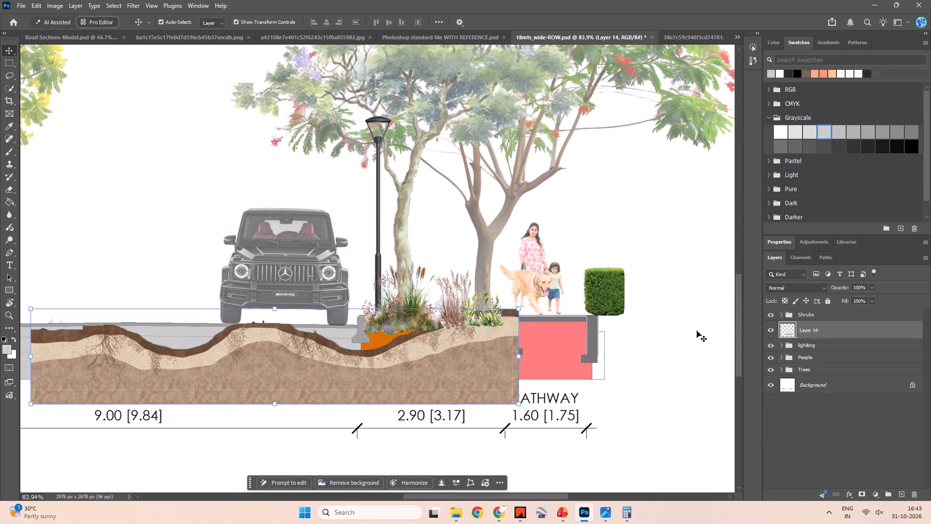
{"action": "left_click_drag", "start_coordinate": [808, 327], "coordinate": [806, 307]}
Scale the soil strip proportionally to 45% and position it just below ground level across the right-hand bioswale and pathway.
{"action": "left_click_drag", "start_coordinate": [374, 363], "coordinate": [378, 362]}
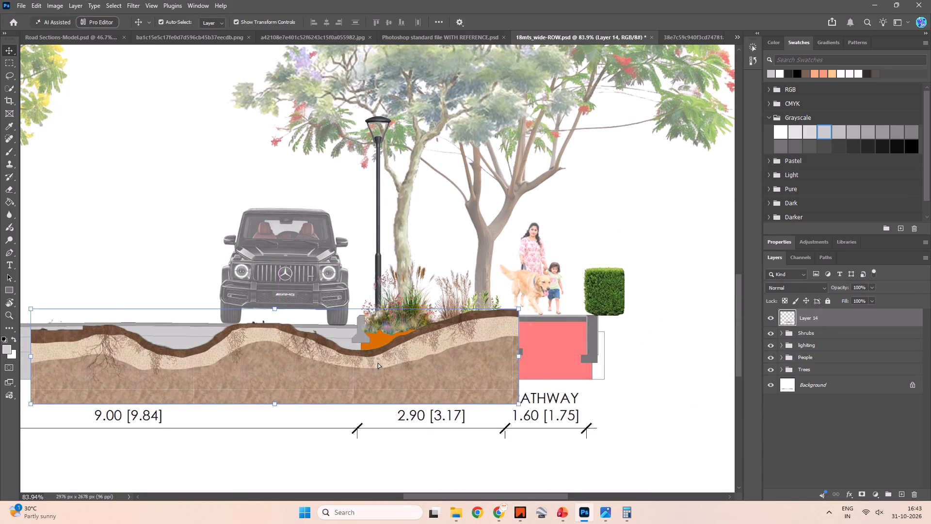
{"action": "left_click_drag", "start_coordinate": [378, 362], "coordinate": [450, 349]}
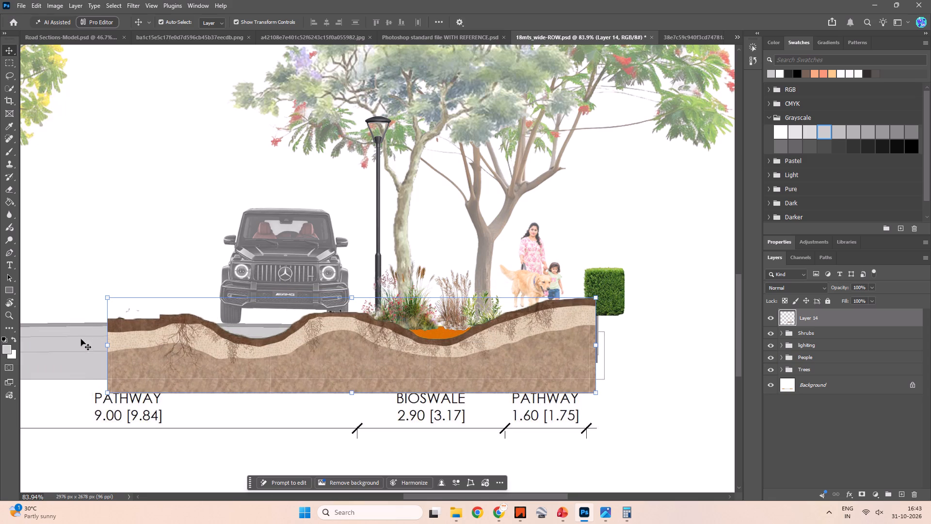
{"action": "left_click_drag", "start_coordinate": [104, 296], "coordinate": [245, 316], "text": "shift"}
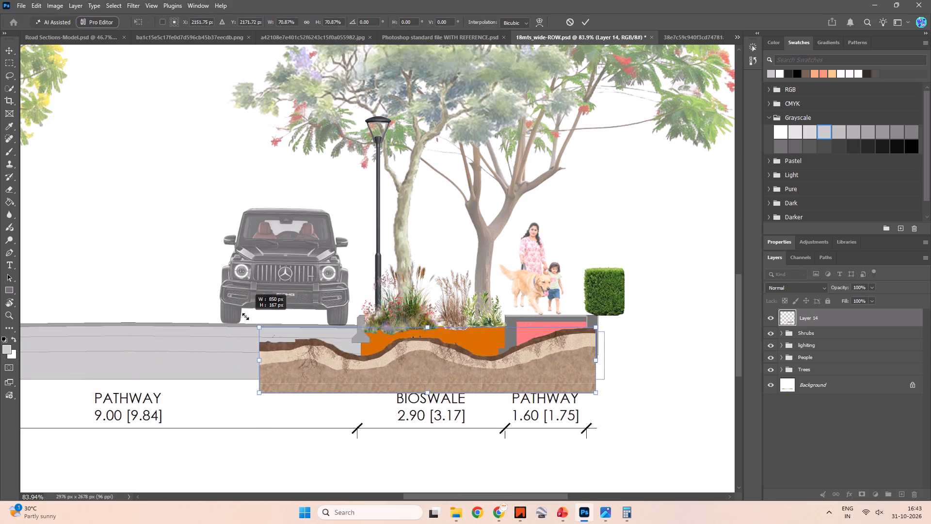
{"action": "left_click_drag", "start_coordinate": [245, 316], "coordinate": [373, 344], "text": "shift"}
{"action": "left_click_drag", "start_coordinate": [509, 386], "coordinate": [487, 348]}
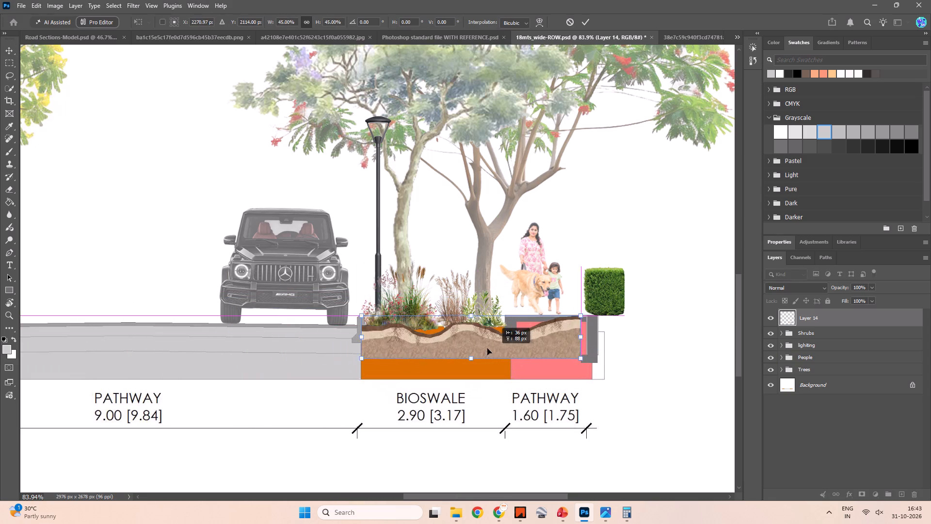
{"action": "left_click_drag", "start_coordinate": [487, 348], "coordinate": [498, 354]}
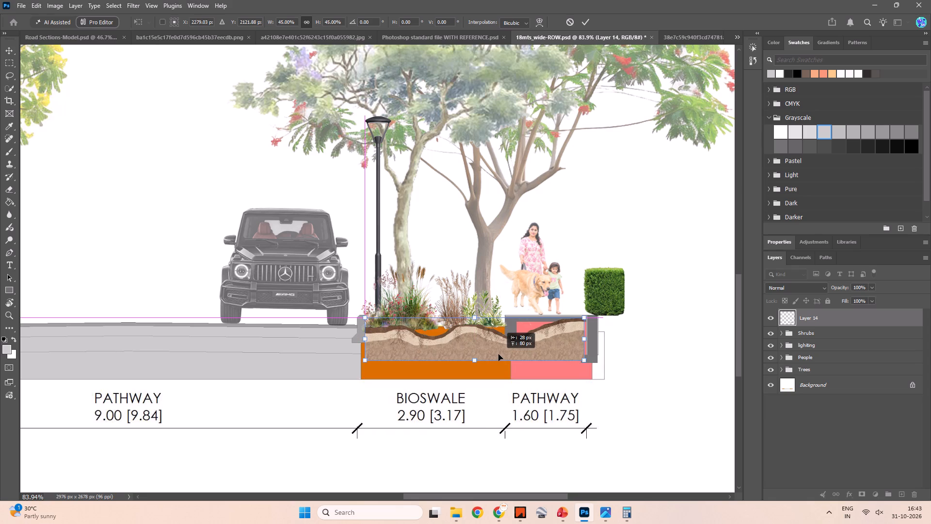
{"action": "left_click_drag", "start_coordinate": [498, 354], "coordinate": [495, 354]}
{"action": "scroll", "coordinate": [477, 347], "scroll_direction": "up", "scroll_amount": 10, "text": "alt"}
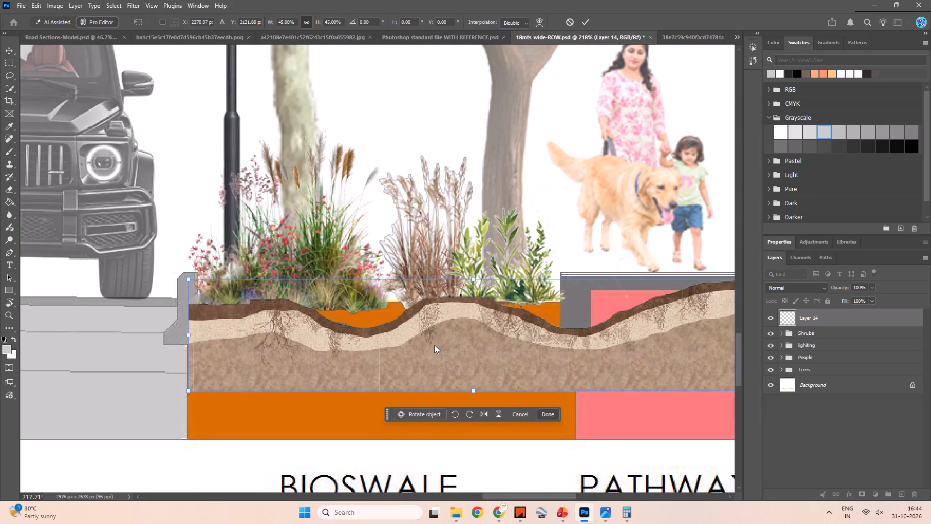
{"action": "left_click_drag", "start_coordinate": [437, 348], "coordinate": [476, 348]}
{"action": "left_click_drag", "start_coordinate": [335, 342], "coordinate": [386, 348]}
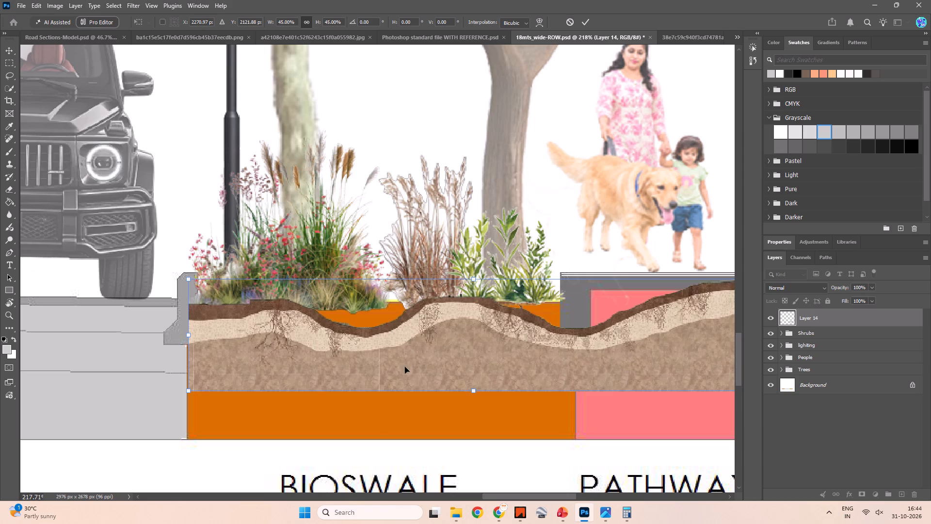
{"action": "left_click", "coordinate": [553, 418]}
{"action": "left_click_drag", "start_coordinate": [398, 340], "coordinate": [416, 356]}
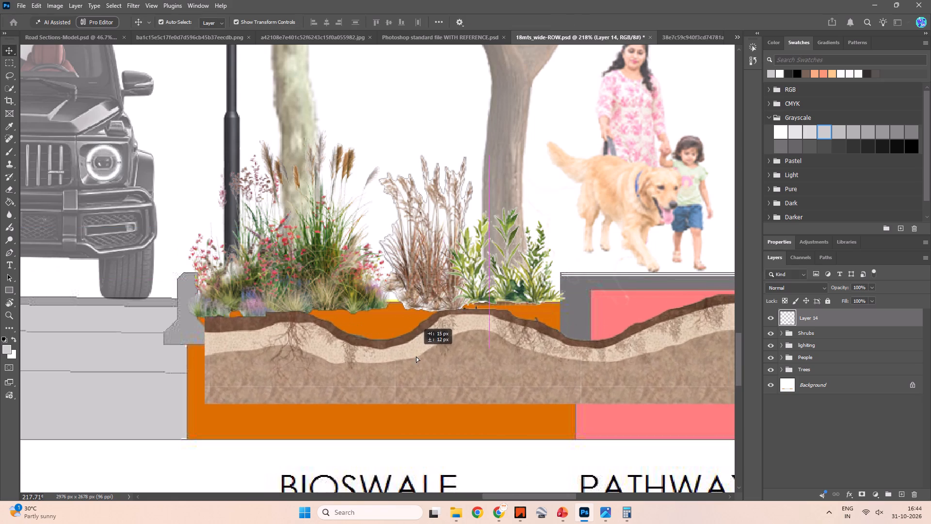
{"action": "left_click_drag", "start_coordinate": [416, 356], "coordinate": [408, 346]}
Scale the soil strip proportionally to about 64% and raise it under the shrubs, fitting between the bioswale's two kerbs.
{"action": "scroll", "coordinate": [416, 348], "scroll_direction": "down", "scroll_amount": 6, "text": "alt"}
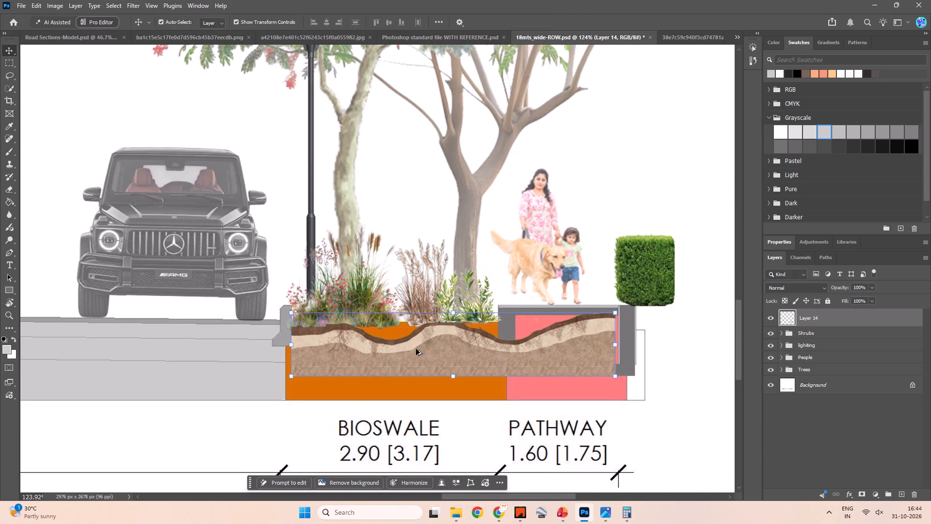
{"action": "left_click_drag", "start_coordinate": [615, 315], "coordinate": [499, 333]}
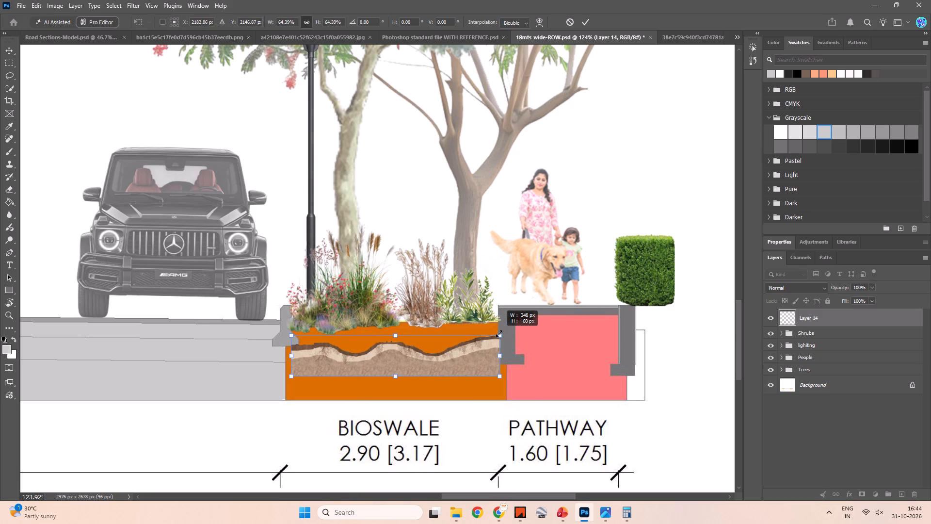
{"action": "left_click_drag", "start_coordinate": [499, 333], "coordinate": [498, 333]}
{"action": "left_click_drag", "start_coordinate": [439, 377], "coordinate": [438, 363]}
{"action": "key", "text": "ctrl+z"}
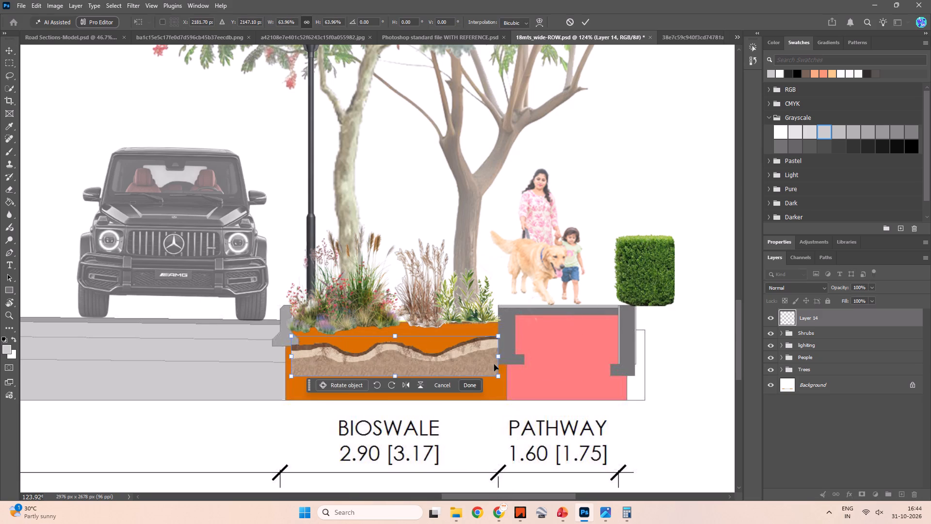
{"action": "left_click_drag", "start_coordinate": [476, 358], "coordinate": [476, 342]}
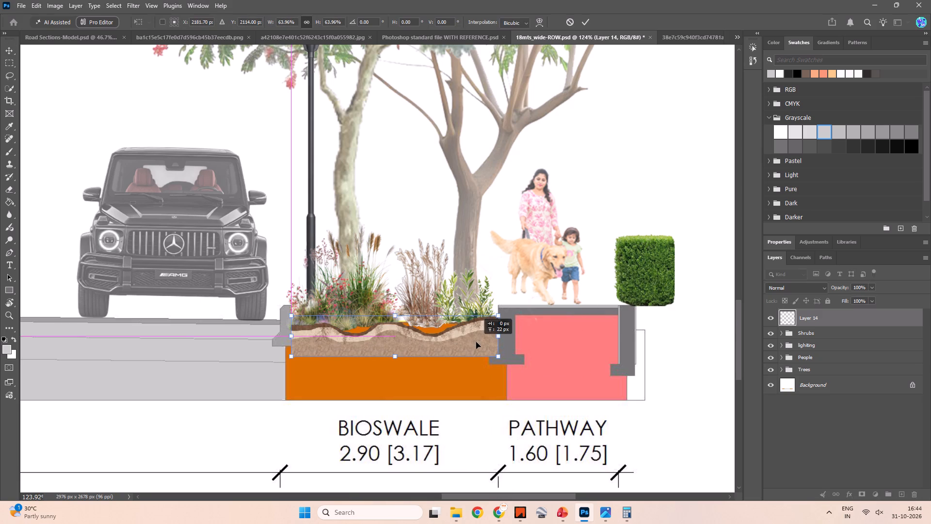
{"action": "left_click_drag", "start_coordinate": [476, 342], "coordinate": [476, 341]}
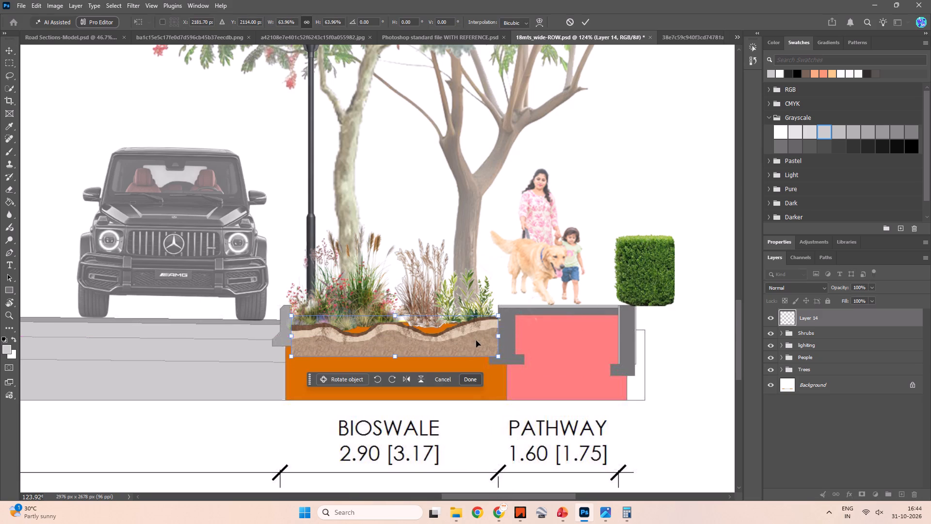
{"action": "left_click", "coordinate": [714, 384]}
Lower the soil strip slightly within the right-hand bioswale, keeping it aligned between the kerbs, and deselect it.
{"action": "scroll", "coordinate": [369, 357], "scroll_direction": "up", "scroll_amount": 5, "text": "alt"}
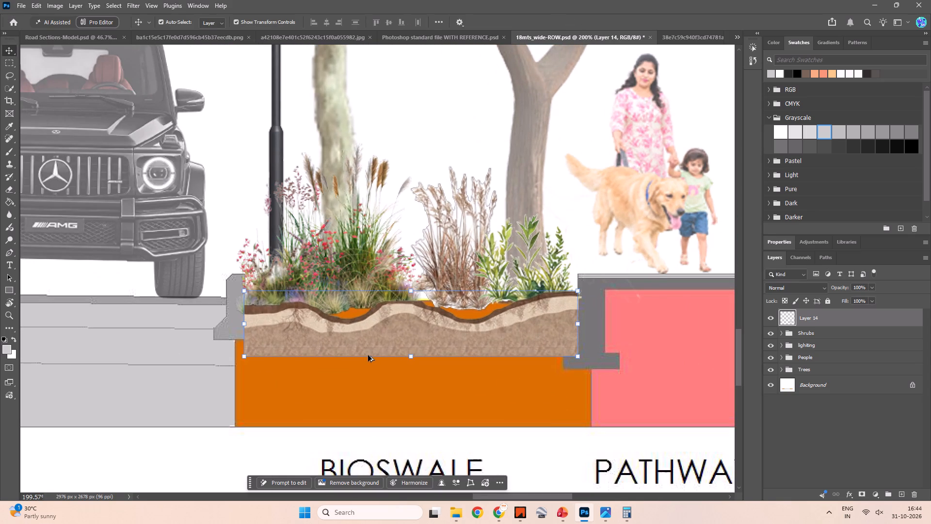
{"action": "left_click", "coordinate": [429, 343]}
{"action": "left_click_drag", "start_coordinate": [462, 337], "coordinate": [462, 348]}
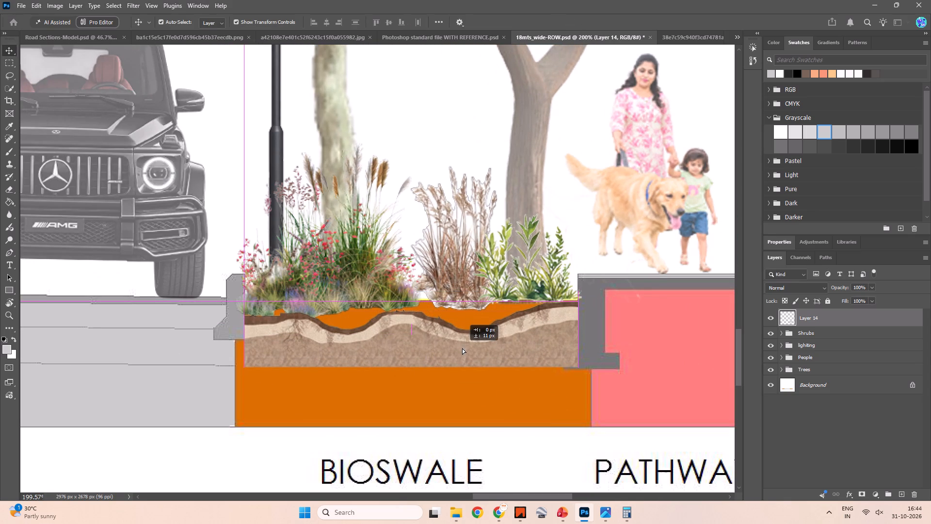
{"action": "left_click_drag", "start_coordinate": [462, 348], "coordinate": [462, 345]}
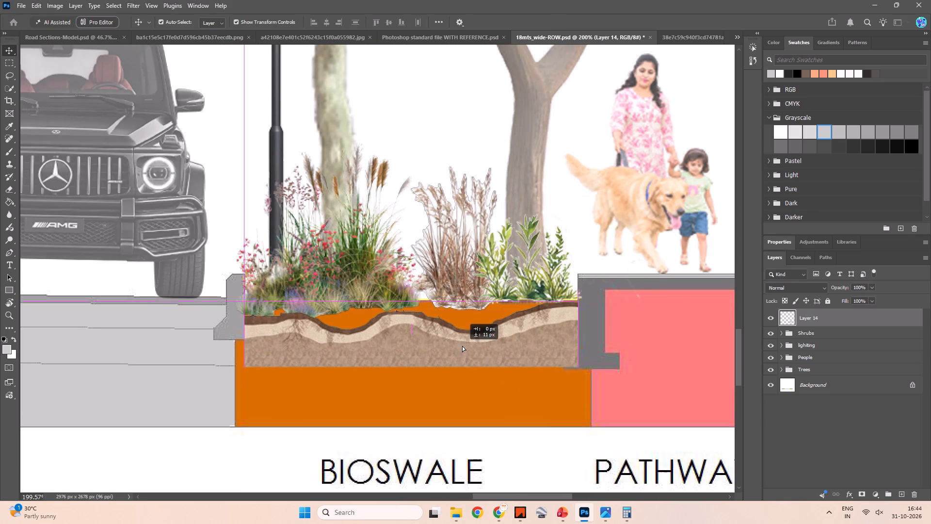
{"action": "left_click_drag", "start_coordinate": [462, 345], "coordinate": [462, 343]}
{"action": "left_click", "coordinate": [441, 402]}
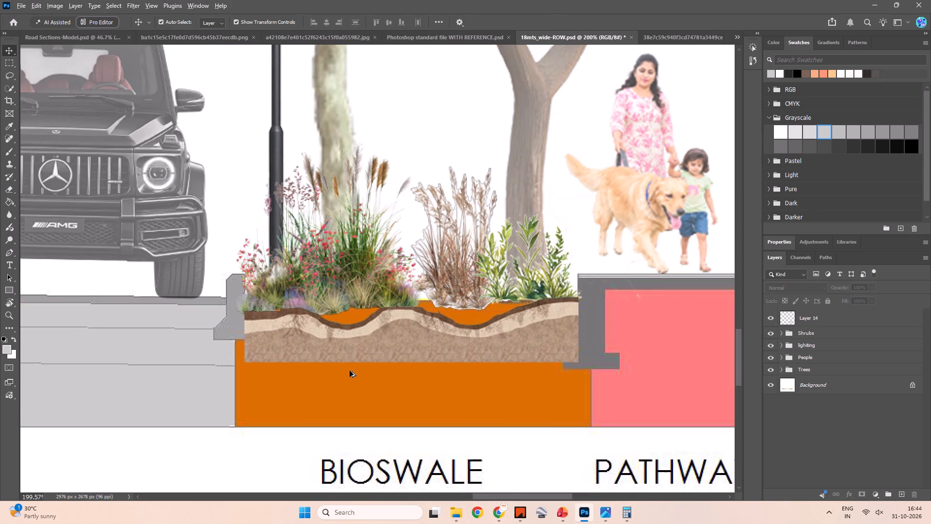
Enlarge the soil strip proportionally to about 157%, extending it from the pathway kerb across the bioswale to beneath the car.
{"action": "scroll", "coordinate": [350, 371], "scroll_direction": "down", "scroll_amount": 15, "text": "alt"}
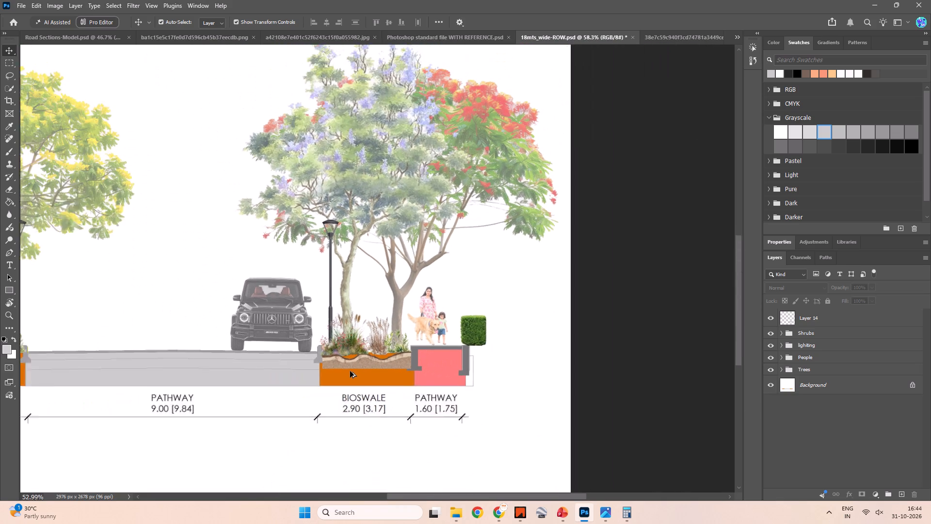
{"action": "scroll", "coordinate": [350, 371], "scroll_direction": "up", "scroll_amount": 14, "text": "alt"}
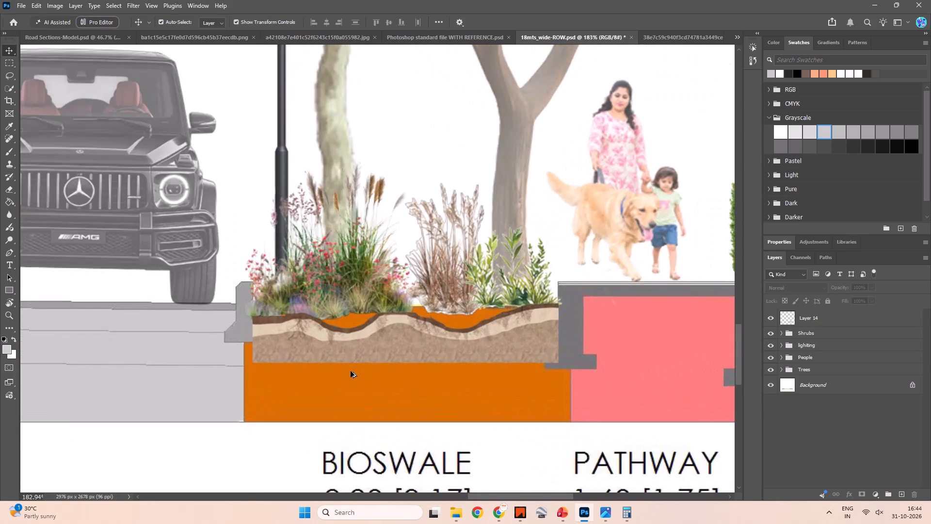
{"action": "scroll", "coordinate": [351, 371], "scroll_direction": "up", "scroll_amount": 5, "text": "alt"}
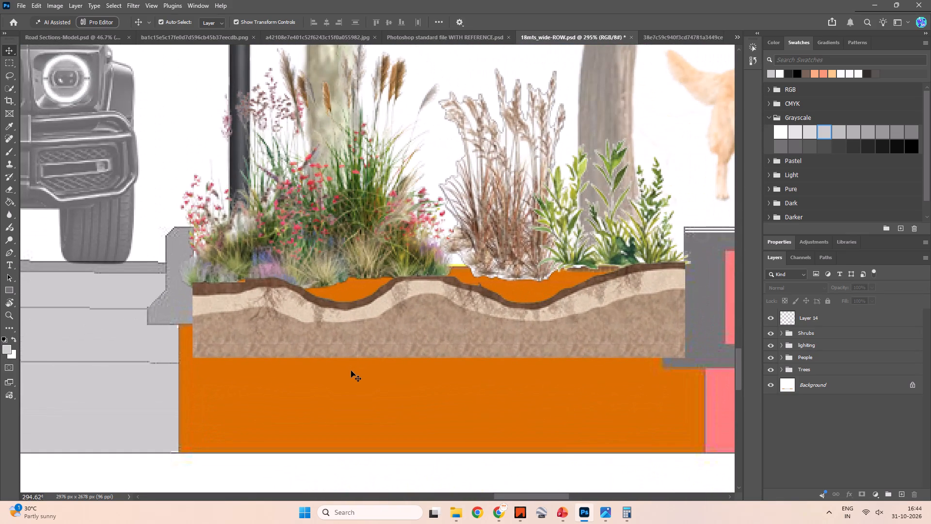
{"action": "left_click", "coordinate": [349, 335]}
{"action": "left_click_drag", "start_coordinate": [192, 261], "coordinate": [167, 253], "text": "shift"}
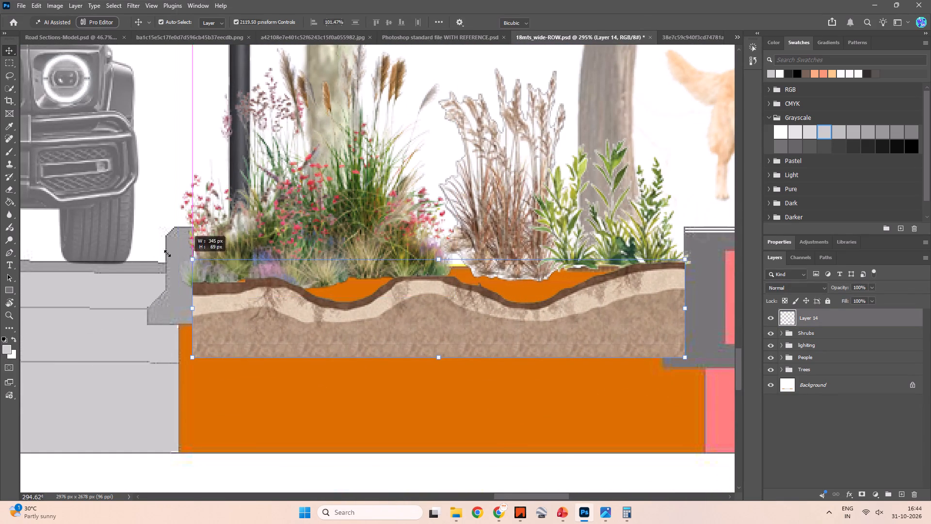
{"action": "left_click_drag", "start_coordinate": [167, 253], "coordinate": [97, 210], "text": "shift"}
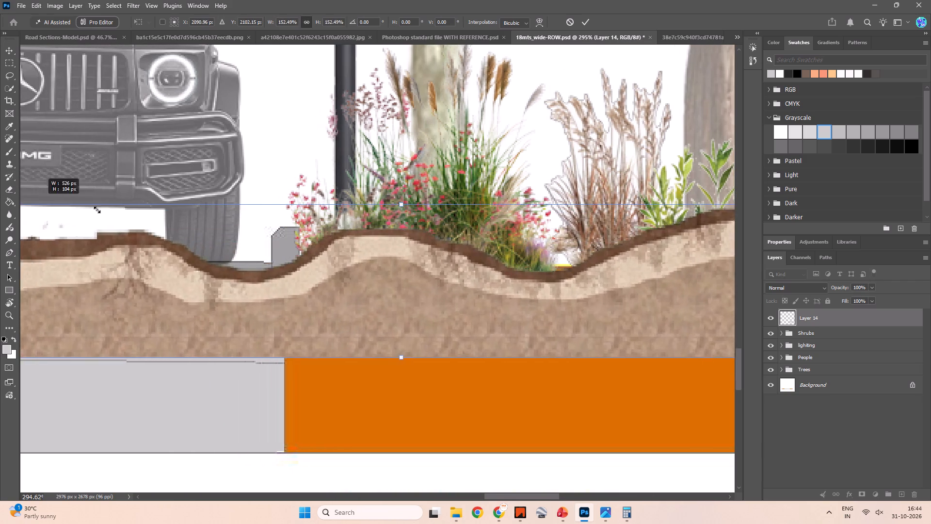
{"action": "left_click_drag", "start_coordinate": [97, 210], "coordinate": [45, 218], "text": "shift"}
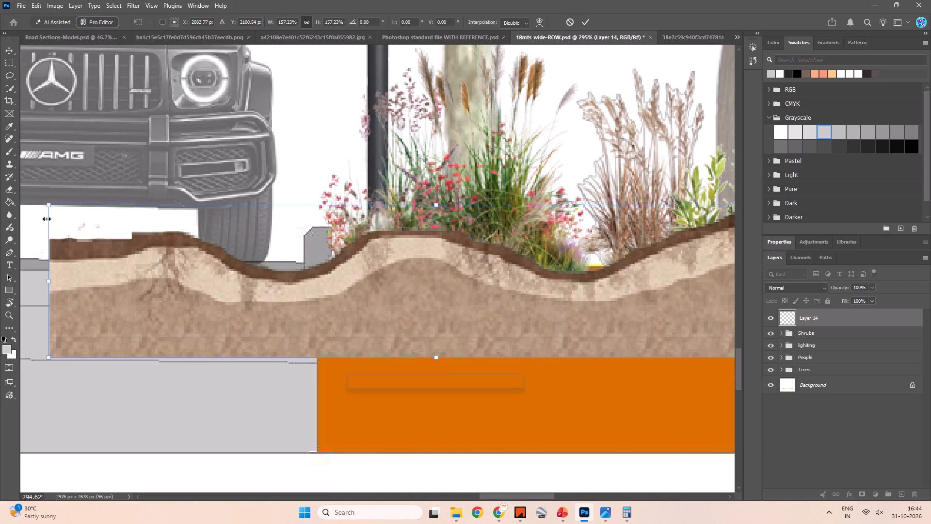
{"action": "scroll", "coordinate": [504, 299], "scroll_direction": "down", "scroll_amount": 6}
{"action": "left_click_drag", "start_coordinate": [547, 294], "coordinate": [546, 326]}
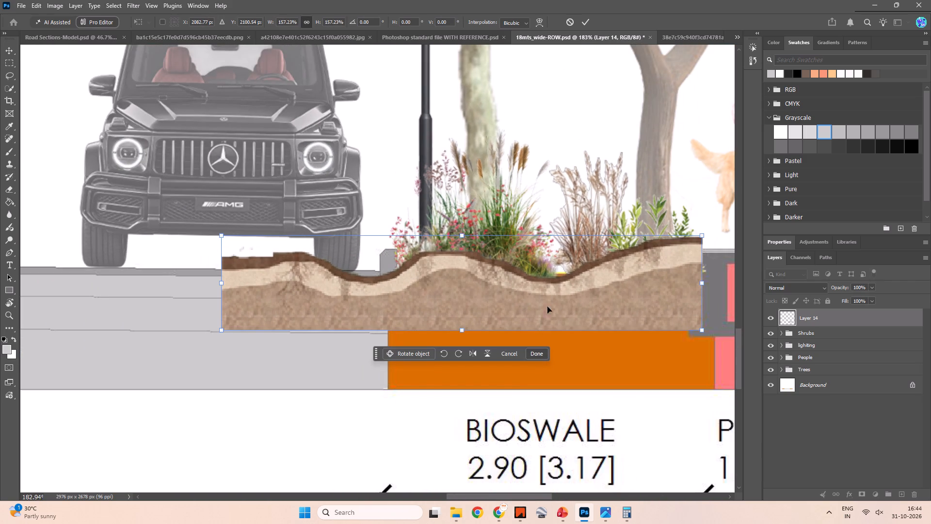
{"action": "left_click_drag", "start_coordinate": [552, 295], "coordinate": [552, 318]}
{"action": "left_click", "coordinate": [586, 24]}
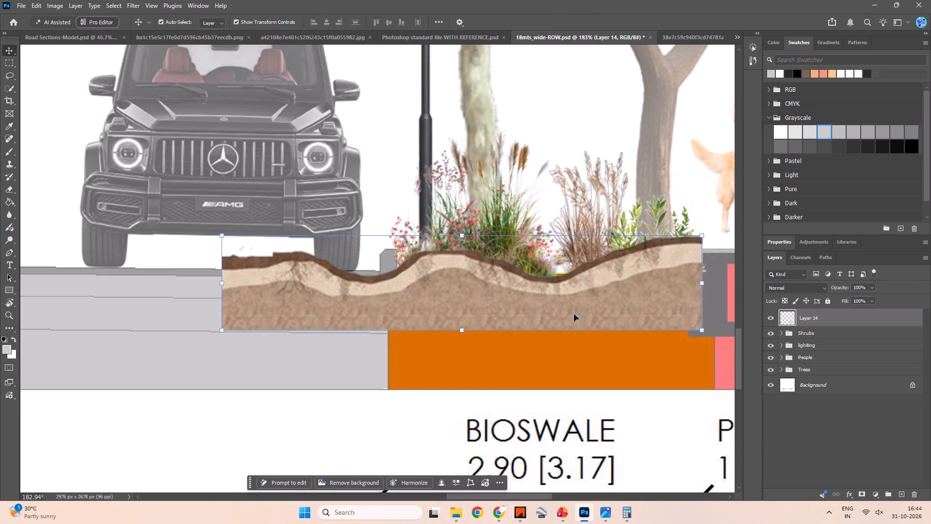
Lower the soil strip about 17 px and shift it slightly against the pathway kerb beneath the bioswale shrubs.
{"action": "left_click_drag", "start_coordinate": [574, 314], "coordinate": [572, 344]}
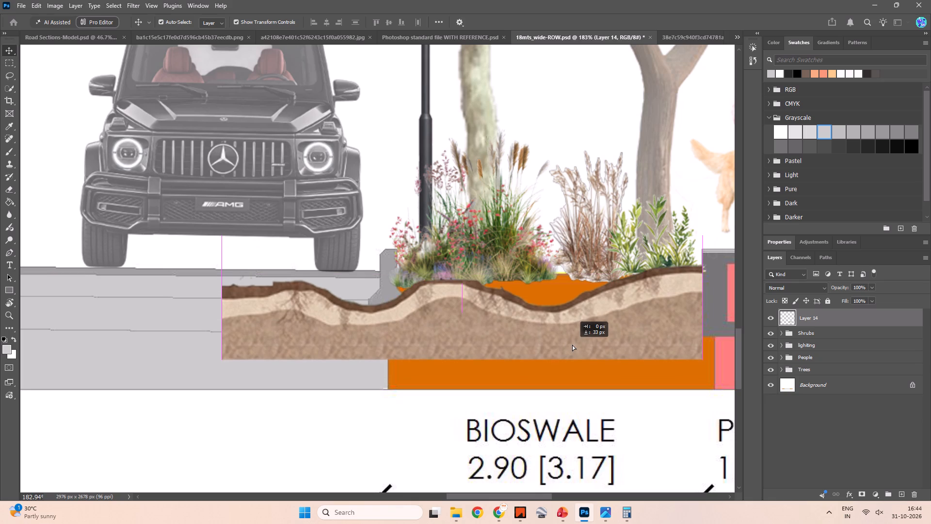
{"action": "left_click_drag", "start_coordinate": [572, 344], "coordinate": [572, 332]}
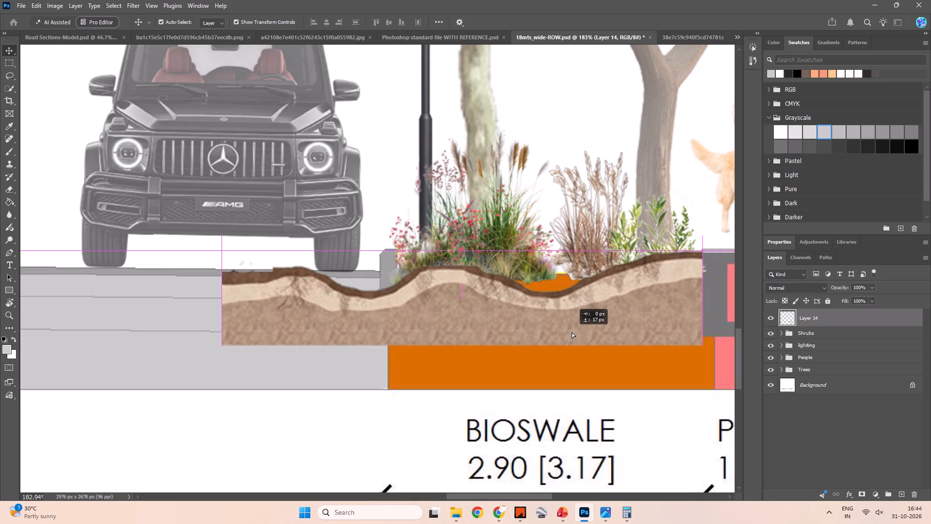
{"action": "left_click_drag", "start_coordinate": [572, 332], "coordinate": [572, 331]}
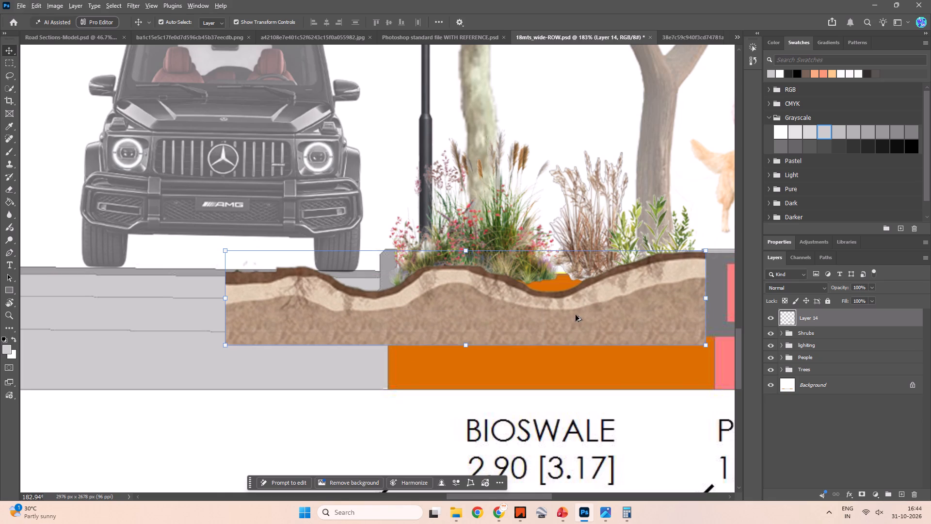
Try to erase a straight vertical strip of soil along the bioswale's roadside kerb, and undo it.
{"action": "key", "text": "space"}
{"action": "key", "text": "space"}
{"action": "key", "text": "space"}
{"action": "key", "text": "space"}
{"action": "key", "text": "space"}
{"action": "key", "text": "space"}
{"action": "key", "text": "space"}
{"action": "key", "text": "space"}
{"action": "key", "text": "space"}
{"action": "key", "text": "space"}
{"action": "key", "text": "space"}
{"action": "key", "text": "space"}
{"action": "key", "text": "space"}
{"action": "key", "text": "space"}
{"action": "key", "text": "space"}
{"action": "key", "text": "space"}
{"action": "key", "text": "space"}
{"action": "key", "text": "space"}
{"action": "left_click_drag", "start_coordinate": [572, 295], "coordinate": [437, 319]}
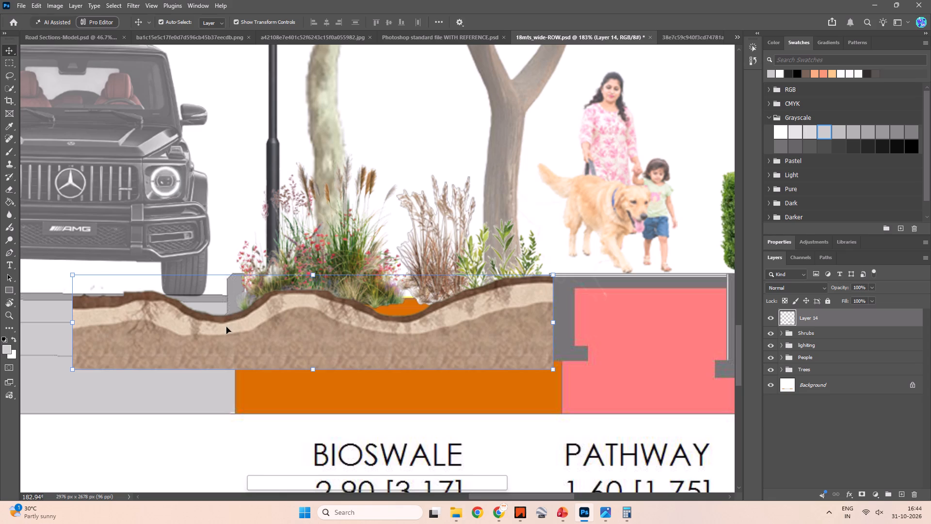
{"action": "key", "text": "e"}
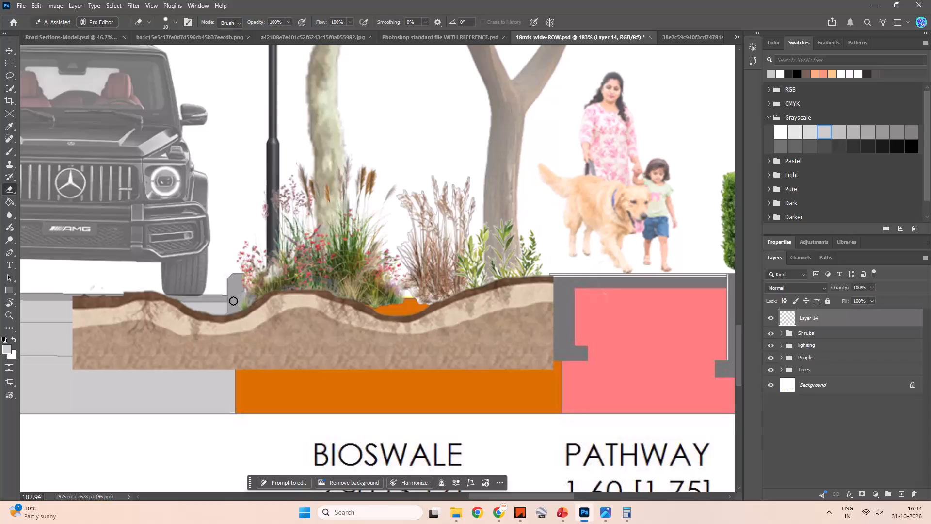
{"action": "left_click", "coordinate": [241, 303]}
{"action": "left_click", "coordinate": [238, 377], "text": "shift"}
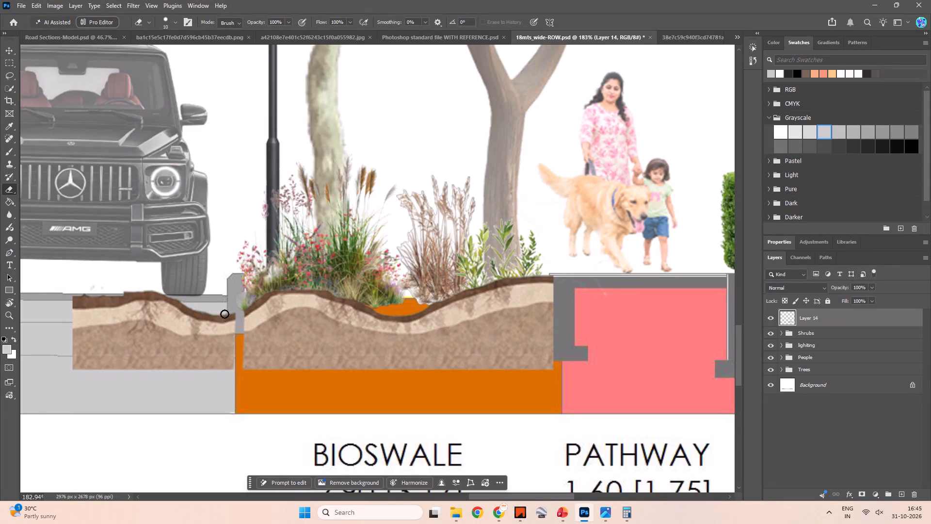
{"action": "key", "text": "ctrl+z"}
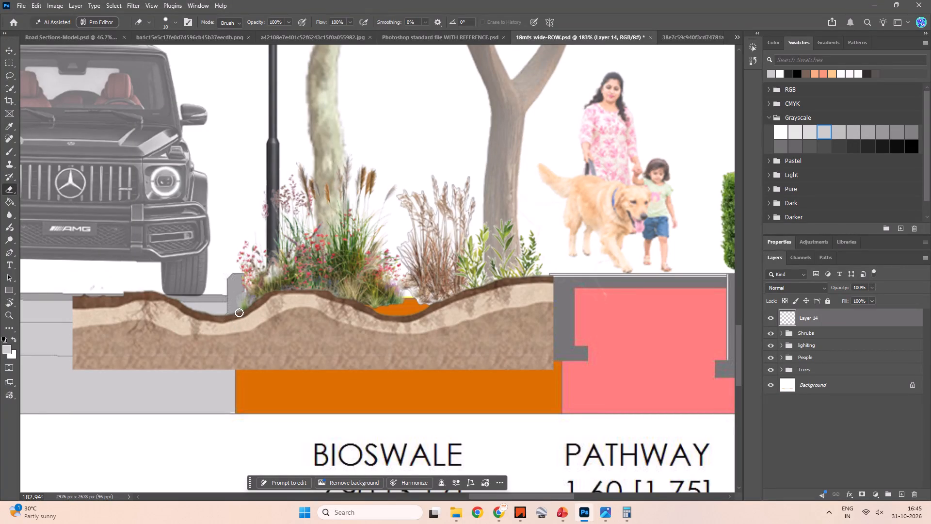
Erase the soil covering the upright part of the kerb between the road and the bioswale.
{"action": "left_click", "coordinate": [239, 312]}
{"action": "left_click", "coordinate": [241, 327]}
{"action": "left_click", "coordinate": [237, 321]}
{"action": "left_click", "coordinate": [239, 331]}
{"action": "scroll", "coordinate": [232, 333], "scroll_direction": "up", "scroll_amount": 7}
{"action": "key", "text": "Escape"}
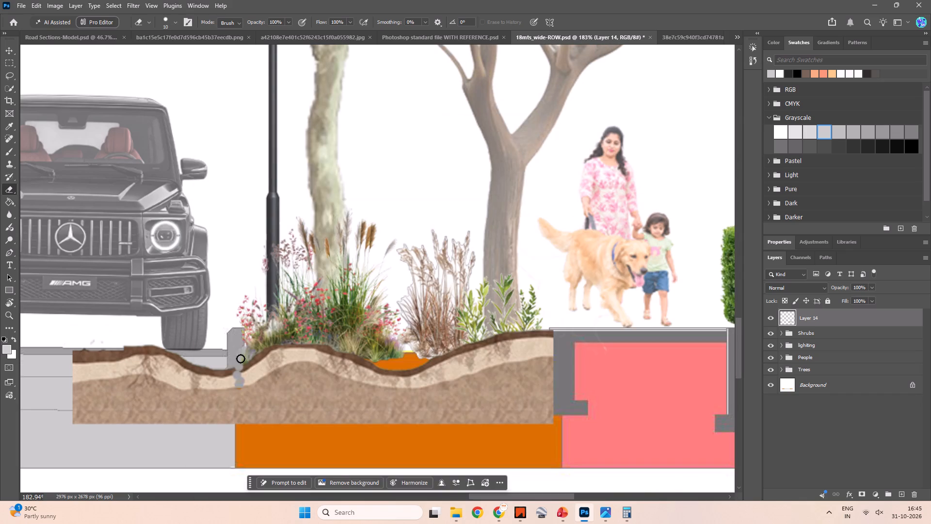
{"action": "scroll", "coordinate": [232, 394], "scroll_direction": "up", "scroll_amount": 12, "text": "alt"}
{"action": "key", "text": "space"}
{"action": "key", "text": "space"}
{"action": "key", "text": "space"}
{"action": "key", "text": "space"}
{"action": "key", "text": "space"}
{"action": "key", "text": "space"}
{"action": "key", "text": "space"}
{"action": "key", "text": "space"}
{"action": "key", "text": "space"}
{"action": "key", "text": "space"}
{"action": "key", "text": "space"}
{"action": "key", "text": "space"}
{"action": "key", "text": "space"}
{"action": "key", "text": "space"}
{"action": "left_click_drag", "start_coordinate": [258, 349], "coordinate": [276, 279]}
{"action": "left_click", "coordinate": [253, 260]}
{"action": "left_click", "coordinate": [234, 267]}
{"action": "left_click", "coordinate": [244, 255]}
{"action": "left_click", "coordinate": [258, 260]}
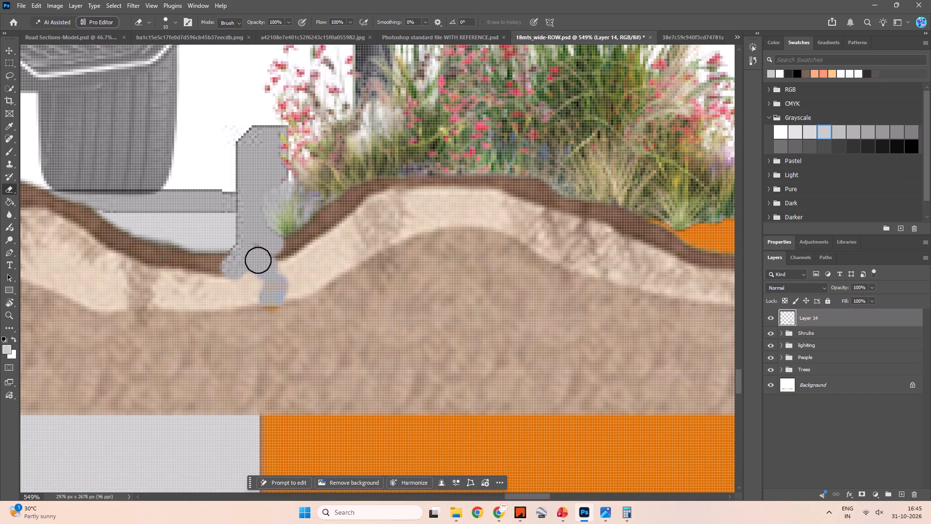
{"action": "left_click", "coordinate": [261, 255]}
{"action": "left_click_drag", "start_coordinate": [267, 255], "coordinate": [269, 260]}
{"action": "left_click", "coordinate": [269, 269]}
{"action": "left_click", "coordinate": [276, 231]}
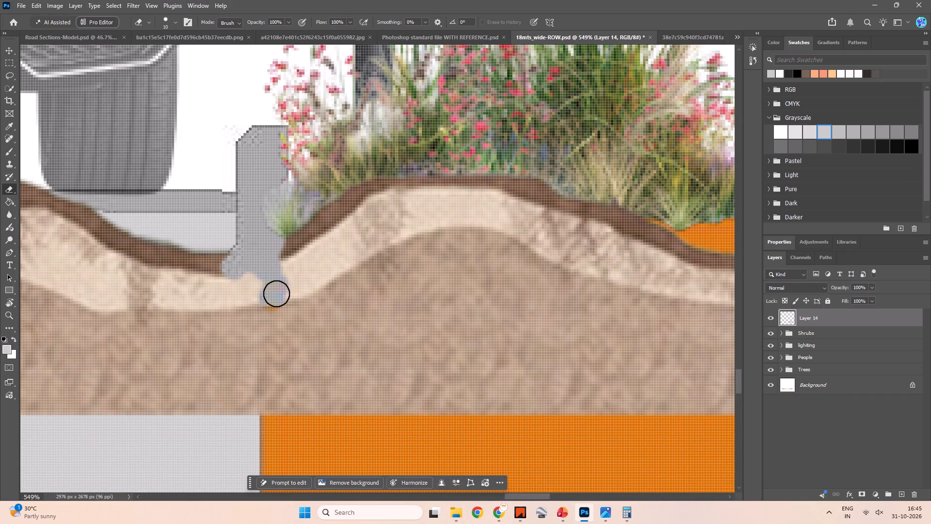
Erase the soil covering the wider foot of the roadside kerb.
{"action": "left_click", "coordinate": [277, 291], "text": "shift"}
{"action": "left_click", "coordinate": [239, 295]}
{"action": "left_click_drag", "start_coordinate": [260, 286], "coordinate": [234, 295]}
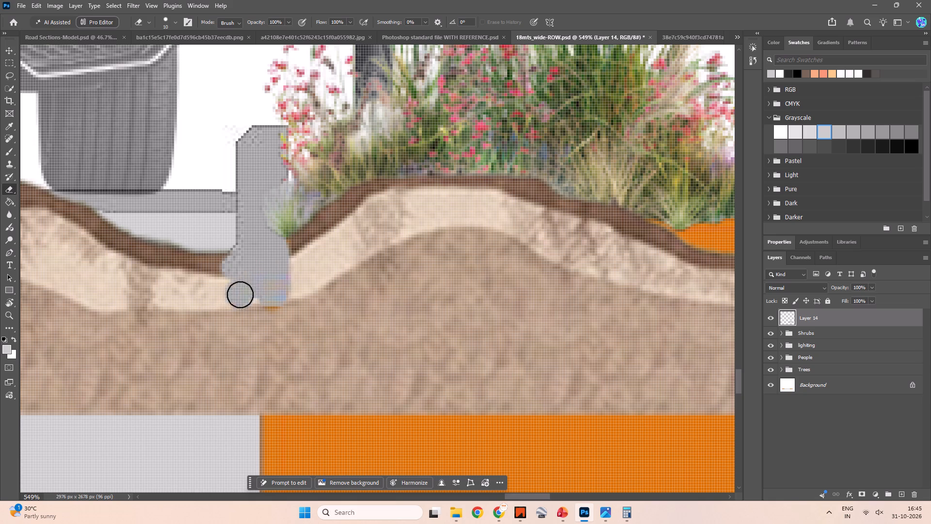
{"action": "left_click_drag", "start_coordinate": [270, 294], "coordinate": [227, 292]}
{"action": "left_click", "coordinate": [227, 293]}
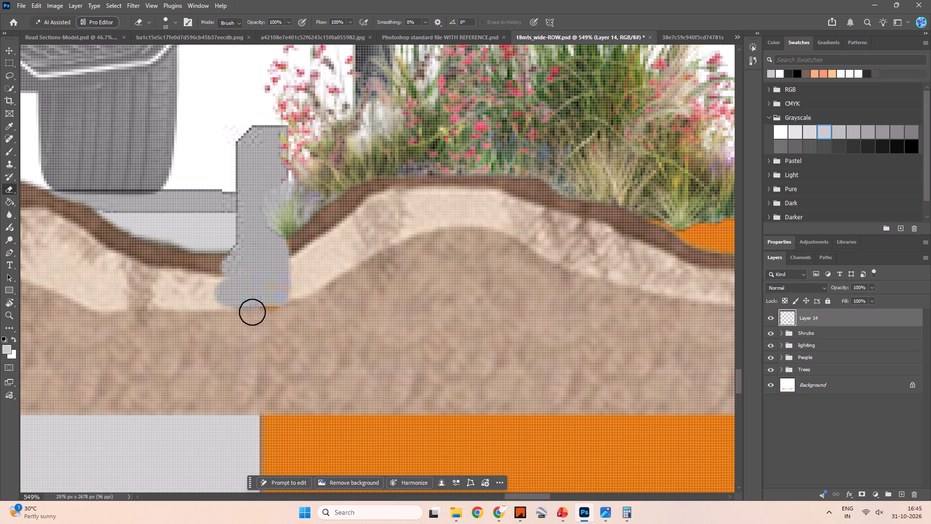
Erase a vertical gap from the kerb's foot to the strip's bottom edge, separating the bioswale soil from the road side.
{"action": "left_click", "coordinate": [244, 307], "text": "shift"}
{"action": "left_click", "coordinate": [246, 412], "text": "shift"}
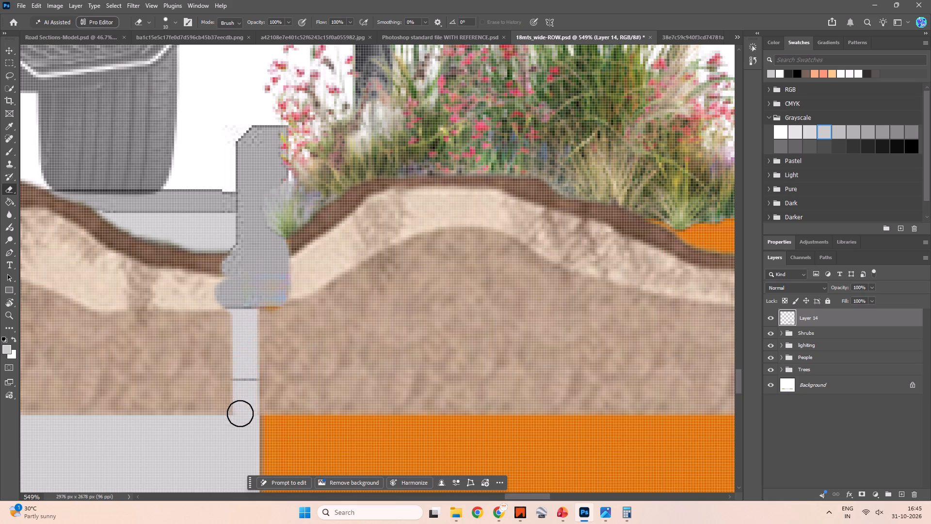
{"action": "key", "text": "space"}
{"action": "key", "text": "space"}
{"action": "key", "text": "space"}
{"action": "key", "text": "space"}
{"action": "key", "text": "space"}
{"action": "key", "text": "space"}
{"action": "key", "text": "space"}
{"action": "key", "text": "space"}
{"action": "left_click_drag", "start_coordinate": [215, 349], "coordinate": [308, 340]}
{"action": "left_click_drag", "start_coordinate": [317, 248], "coordinate": [316, 386]}
{"action": "scroll", "coordinate": [289, 327], "scroll_direction": "down", "scroll_amount": 11, "text": "alt"}
Set the eraser to 40% opacity and 100 px, and fade out the soil overlapping the road beneath the car.
{"action": "key", "text": "e"}
{"action": "key", "text": "4"}
{"action": "left_click_drag", "start_coordinate": [294, 288], "coordinate": [291, 362]}
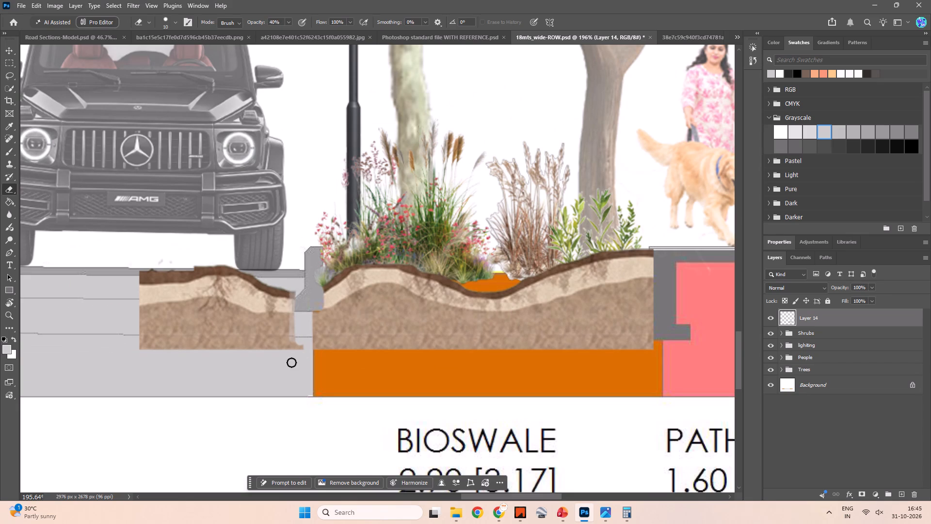
{"action": "left_click_drag", "start_coordinate": [291, 362], "coordinate": [289, 338]}
{"action": "left_click_drag", "start_coordinate": [293, 298], "coordinate": [292, 292]}
{"action": "key", "text": "bracketright"}
{"action": "key", "text": "bracketright"}
{"action": "key", "text": "bracketright"}
{"action": "key", "text": "bracketright"}
{"action": "key", "text": "bracketright"}
{"action": "key", "text": "bracketright"}
{"action": "key", "text": "bracketright"}
{"action": "key", "text": "bracketright"}
{"action": "key", "text": "bracketright"}
{"action": "key", "text": "bracketright"}
{"action": "key", "text": "bracketright"}
{"action": "key", "text": "bracketright"}
{"action": "key", "text": "bracketright"}
{"action": "left_click_drag", "start_coordinate": [264, 304], "coordinate": [179, 286]}
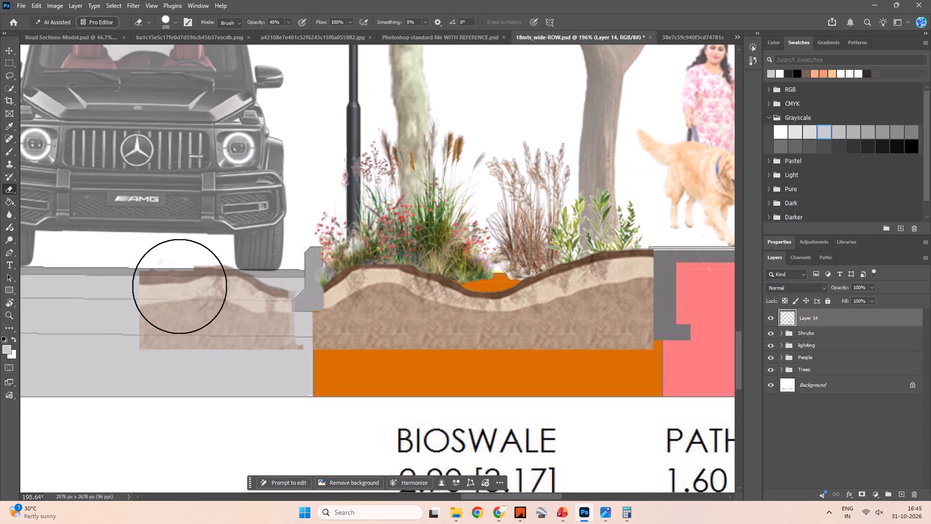
{"action": "left_click_drag", "start_coordinate": [179, 286], "coordinate": [200, 345]}
{"action": "left_click_drag", "start_coordinate": [201, 342], "coordinate": [250, 326]}
{"action": "left_click_drag", "start_coordinate": [259, 337], "coordinate": [167, 288]}
{"action": "left_click", "coordinate": [162, 293]}
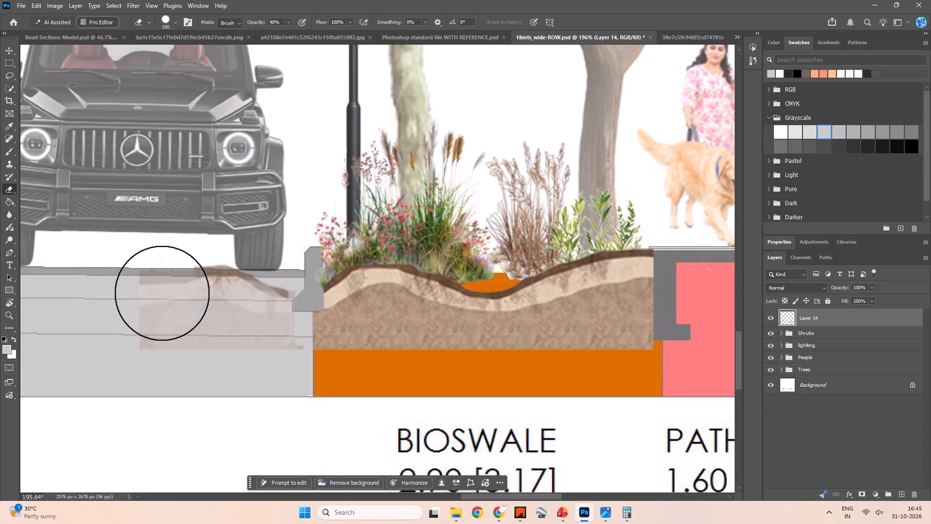
{"action": "left_click_drag", "start_coordinate": [163, 295], "coordinate": [166, 300]}
{"action": "double_click", "coordinate": [168, 303]}
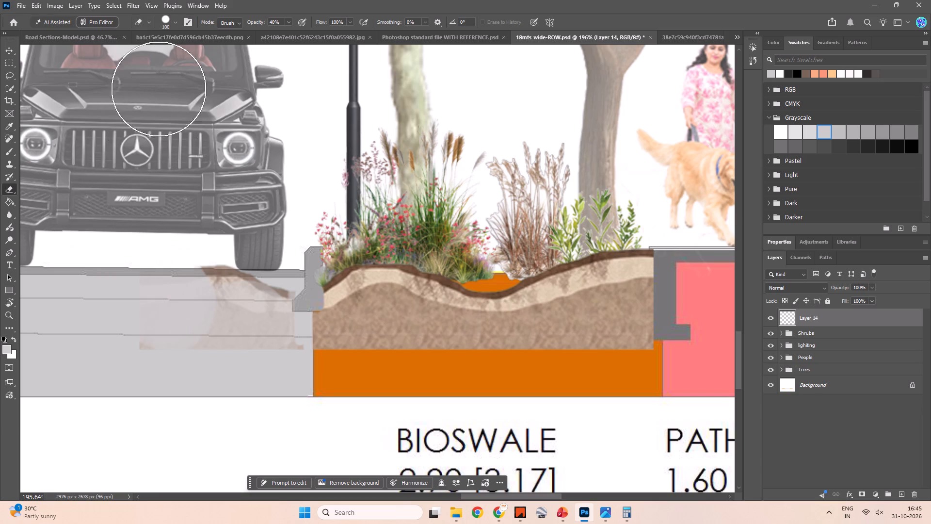
Choose the Hard Round eraser brush and remove the remaining faded soil across the road layers beneath the car.
{"action": "left_click", "coordinate": [173, 22]}
{"action": "left_click", "coordinate": [159, 168]}
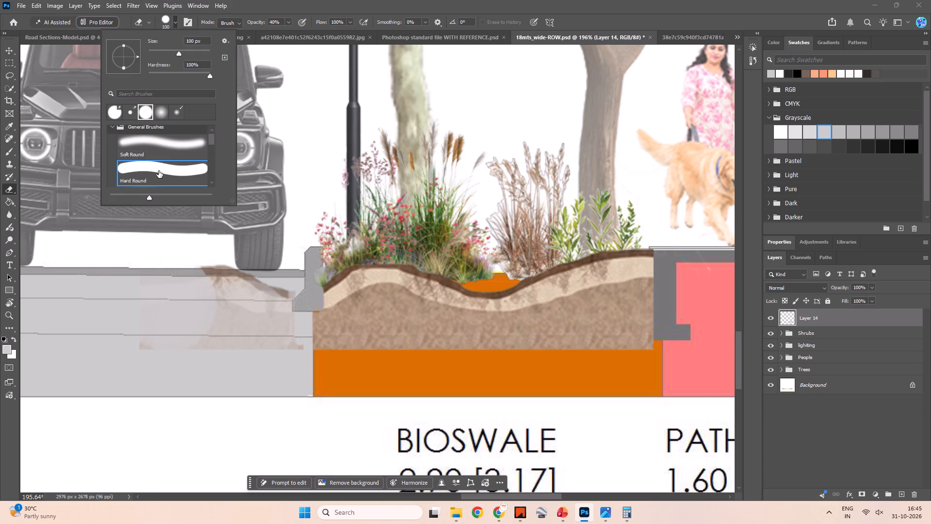
{"action": "left_click_drag", "start_coordinate": [255, 307], "coordinate": [254, 339]}
{"action": "left_click_drag", "start_coordinate": [258, 313], "coordinate": [182, 302]}
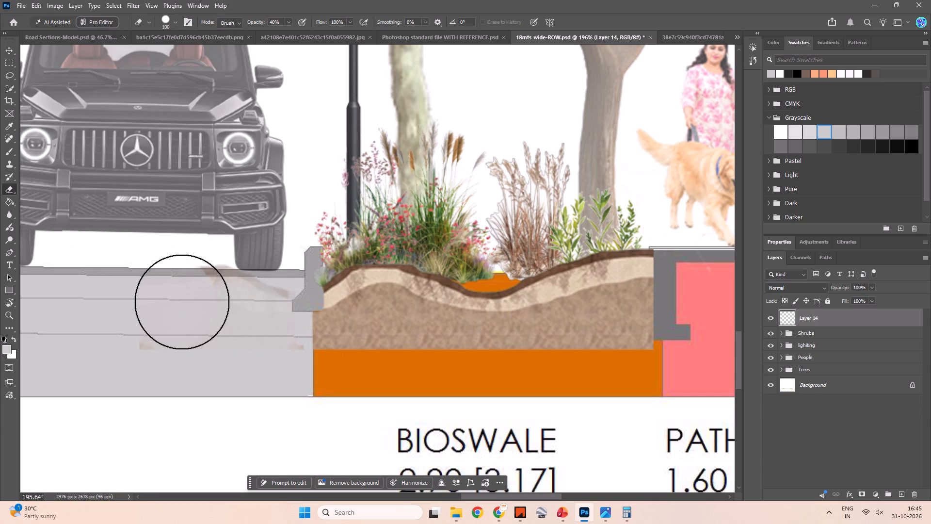
{"action": "left_click_drag", "start_coordinate": [182, 302], "coordinate": [203, 297]}
{"action": "left_click_drag", "start_coordinate": [204, 289], "coordinate": [215, 297]}
{"action": "left_click_drag", "start_coordinate": [255, 279], "coordinate": [253, 289]}
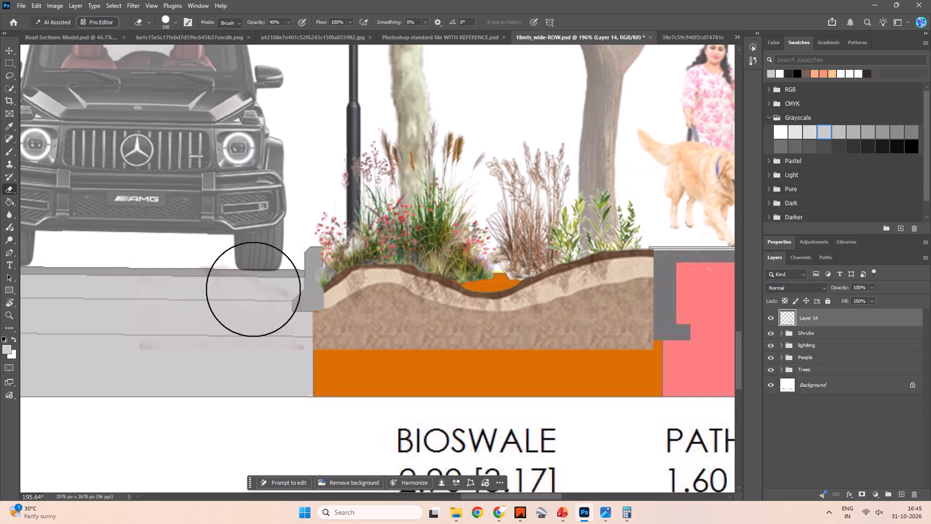
{"action": "left_click_drag", "start_coordinate": [253, 289], "coordinate": [242, 318]}
{"action": "left_click_drag", "start_coordinate": [260, 295], "coordinate": [242, 338]}
{"action": "left_click_drag", "start_coordinate": [259, 315], "coordinate": [257, 344]}
{"action": "left_click_drag", "start_coordinate": [258, 344], "coordinate": [258, 354]}
{"action": "left_click_drag", "start_coordinate": [250, 350], "coordinate": [225, 346]}
{"action": "left_click_drag", "start_coordinate": [187, 338], "coordinate": [160, 338]}
{"action": "left_click", "coordinate": [159, 336]}
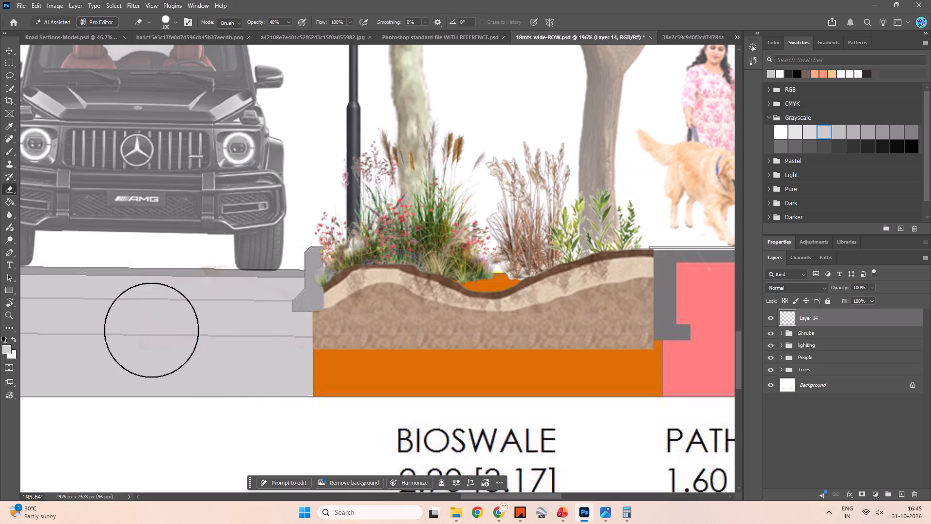
{"action": "left_click_drag", "start_coordinate": [151, 329], "coordinate": [144, 341]}
{"action": "left_click_drag", "start_coordinate": [139, 356], "coordinate": [141, 349]}
{"action": "left_click_drag", "start_coordinate": [144, 306], "coordinate": [148, 296]}
{"action": "left_click_drag", "start_coordinate": [184, 284], "coordinate": [192, 285]}
{"action": "left_click_drag", "start_coordinate": [219, 283], "coordinate": [242, 276]}
{"action": "left_click_drag", "start_coordinate": [255, 283], "coordinate": [262, 295]}
{"action": "left_click_drag", "start_coordinate": [262, 295], "coordinate": [256, 301]}
{"action": "left_click_drag", "start_coordinate": [252, 304], "coordinate": [252, 312]}
{"action": "left_click", "coordinate": [260, 336]}
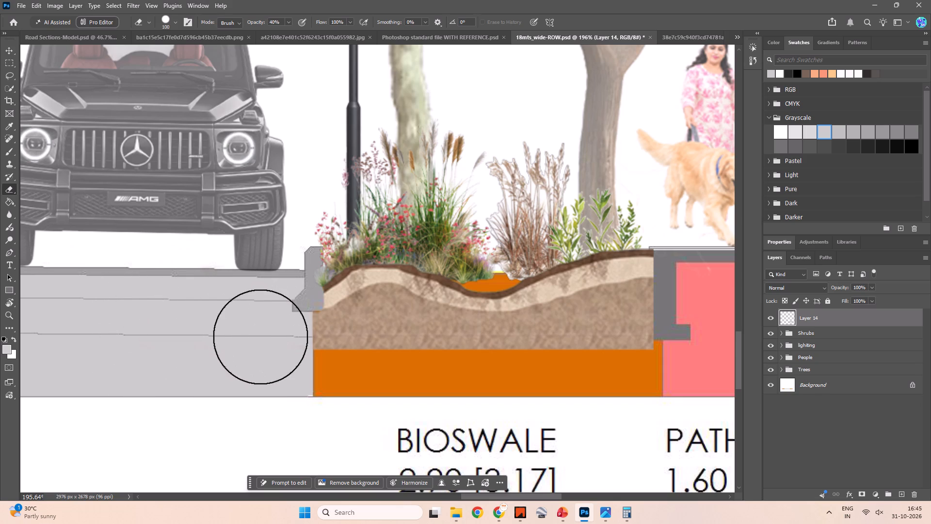
{"action": "left_click", "coordinate": [257, 340]}
{"action": "left_click_drag", "start_coordinate": [256, 337], "coordinate": [250, 316]}
{"action": "left_click_drag", "start_coordinate": [249, 313], "coordinate": [251, 309]}
{"action": "double_click", "coordinate": [251, 307]}
Reduce the eraser size to 35 px and clear the last soil traces from the road beside the roadside kerb.
{"action": "key", "text": "bracketleft"}
{"action": "key", "text": "bracketleft"}
{"action": "key", "text": "bracketleft"}
{"action": "key", "text": "bracketleft"}
{"action": "key", "text": "bracketleft"}
{"action": "key", "text": "bracketleft"}
{"action": "key", "text": "bracketleft"}
{"action": "key", "text": "bracketleft"}
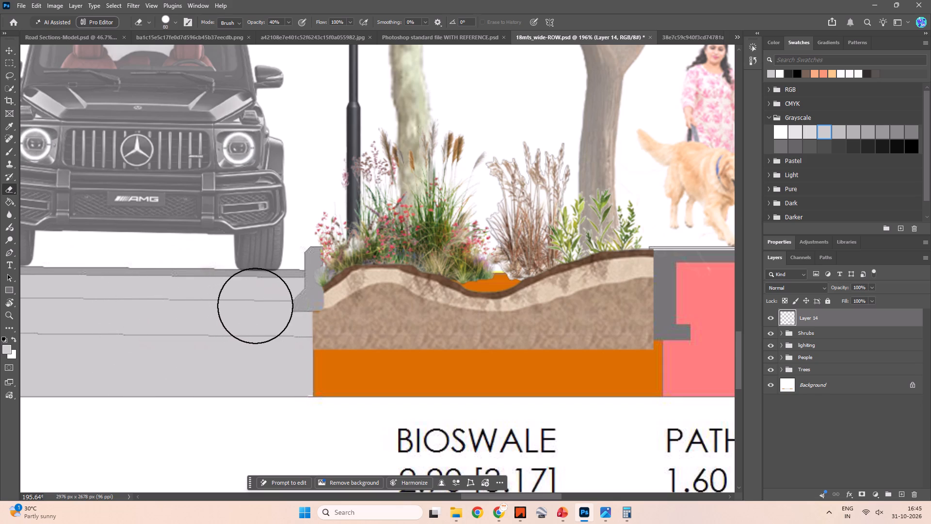
{"action": "left_click", "coordinate": [280, 286]}
{"action": "left_click_drag", "start_coordinate": [283, 278], "coordinate": [286, 271]}
{"action": "left_click_drag", "start_coordinate": [287, 270], "coordinate": [293, 280]}
{"action": "left_click_drag", "start_coordinate": [295, 293], "coordinate": [293, 301]}
{"action": "left_click_drag", "start_coordinate": [290, 312], "coordinate": [289, 324]}
{"action": "left_click_drag", "start_coordinate": [291, 335], "coordinate": [292, 342]}
{"action": "left_click", "coordinate": [292, 345]}
{"action": "left_click", "coordinate": [283, 343]}
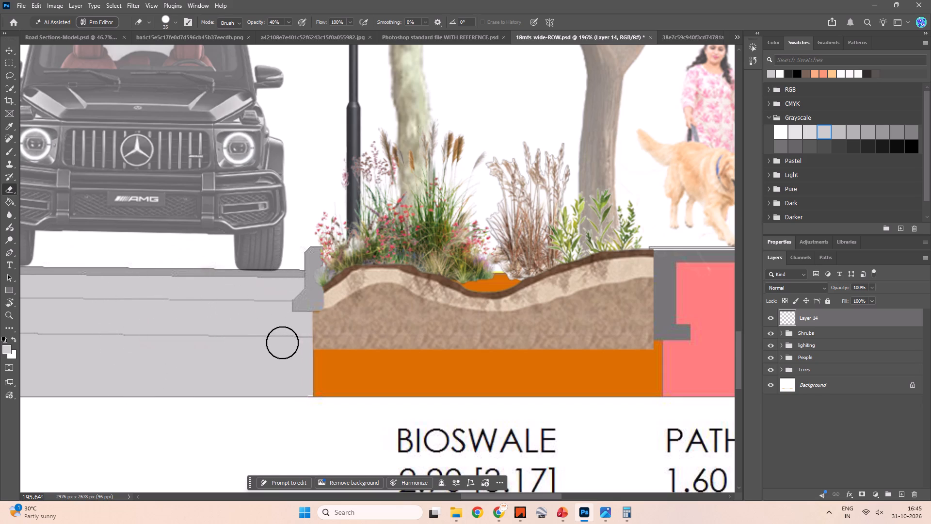
{"action": "left_click", "coordinate": [273, 335]}
{"action": "scroll", "coordinate": [245, 247], "scroll_direction": "down", "scroll_amount": 3, "text": "alt"}
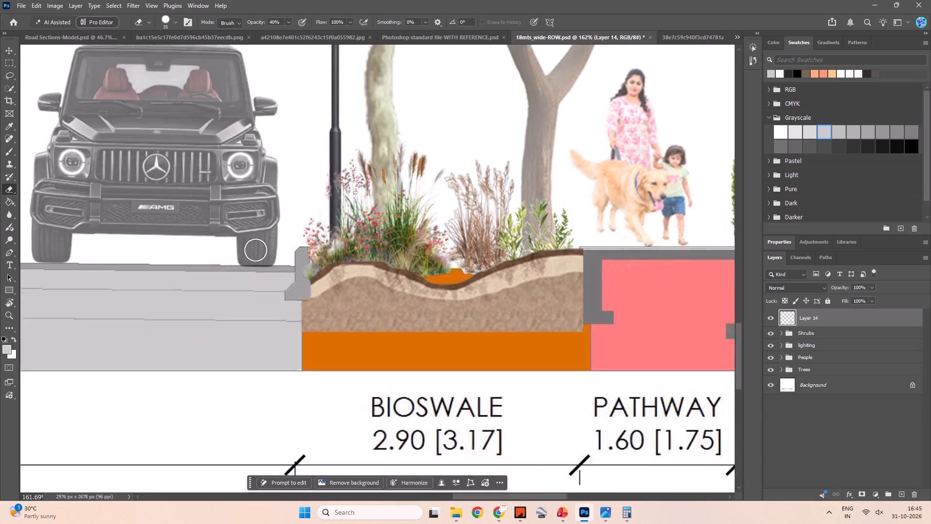
{"action": "scroll", "coordinate": [256, 250], "scroll_direction": "down", "scroll_amount": 5, "text": "alt"}
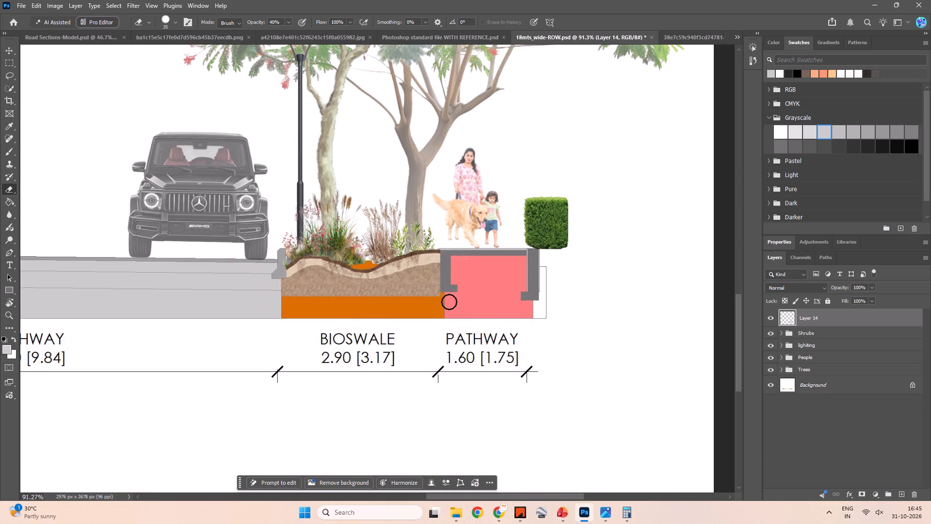
Duplicate the trimmed soil layers from the bioswale beside the car into the opposite bioswale, below the planting near the walking couple.
{"action": "scroll", "coordinate": [451, 301], "scroll_direction": "down", "scroll_amount": 2, "text": "alt"}
{"action": "key", "text": "space"}
{"action": "key", "text": "space"}
{"action": "key", "text": "space"}
{"action": "key", "text": "space"}
{"action": "key", "text": "space"}
{"action": "key", "text": "space"}
{"action": "key", "text": "space"}
{"action": "key", "text": "space"}
{"action": "key", "text": "space"}
{"action": "key", "text": "space"}
{"action": "key", "text": "space"}
{"action": "key", "text": "space"}
{"action": "key", "text": "space"}
{"action": "key", "text": "space"}
{"action": "key", "text": "space"}
{"action": "key", "text": "space"}
{"action": "left_click_drag", "start_coordinate": [352, 281], "coordinate": [581, 277]}
{"action": "key", "text": "v"}
{"action": "left_click_drag", "start_coordinate": [621, 284], "coordinate": [354, 287], "text": "alt"}
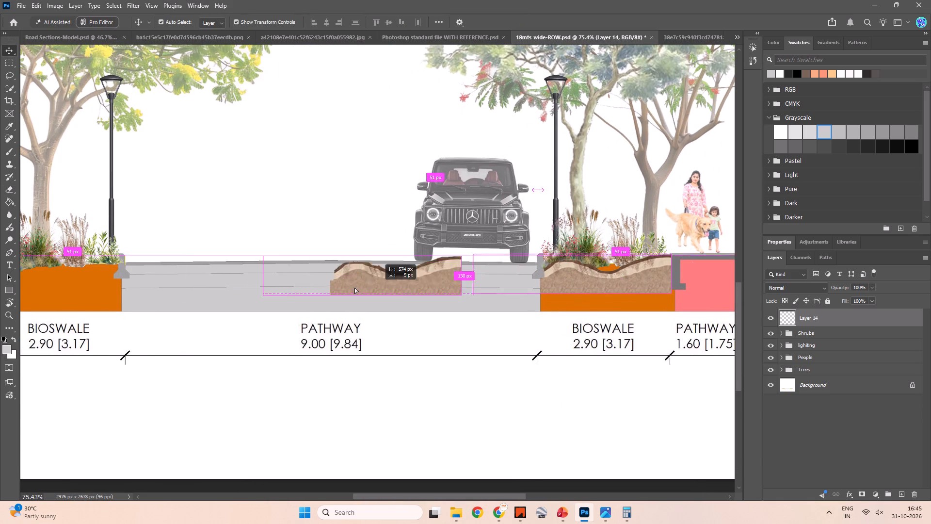
{"action": "left_click_drag", "start_coordinate": [354, 287], "coordinate": [115, 281], "text": "alt"}
{"action": "key", "text": "space"}
{"action": "key", "text": "space"}
{"action": "key", "text": "space"}
{"action": "key", "text": "space"}
{"action": "key", "text": "space"}
{"action": "key", "text": "space"}
{"action": "key", "text": "space"}
{"action": "left_click_drag", "start_coordinate": [288, 312], "coordinate": [525, 315]}
{"action": "scroll", "coordinate": [299, 277], "scroll_direction": "up", "scroll_amount": 5, "text": "alt"}
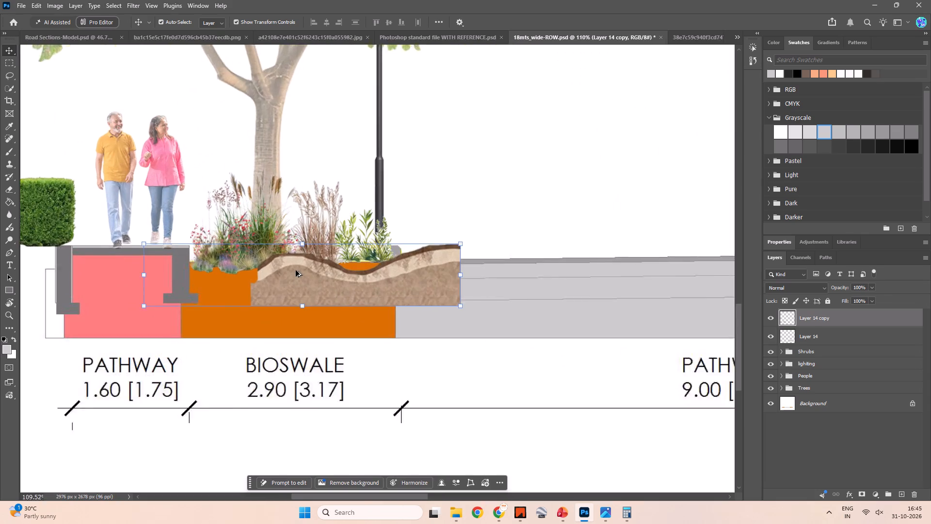
{"action": "scroll", "coordinate": [296, 270], "scroll_direction": "up", "scroll_amount": 3, "text": "alt"}
{"action": "left_click_drag", "start_coordinate": [375, 296], "coordinate": [272, 297]}
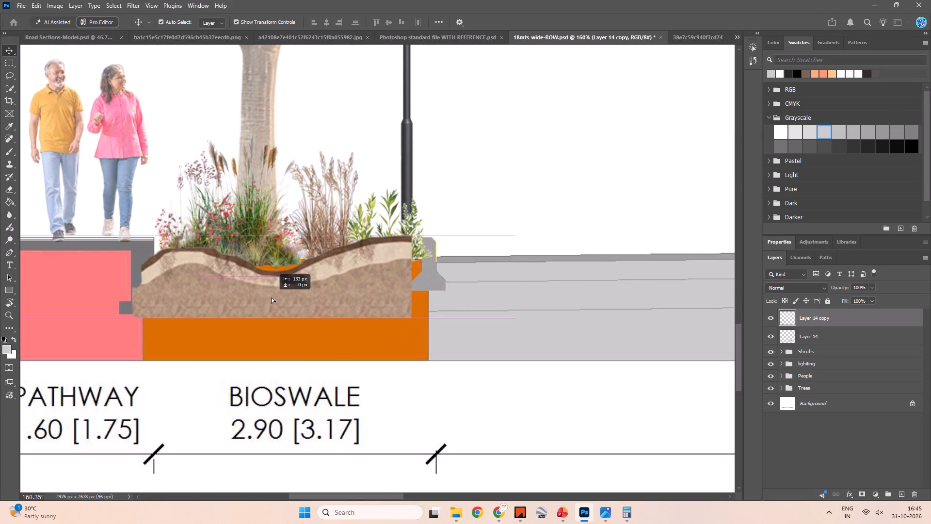
{"action": "left_click_drag", "start_coordinate": [272, 297], "coordinate": [283, 297]}
Flip the copied soil horizontally and align its straight end with the pathway kerb, its surface just below kerb height.
{"action": "right_click", "coordinate": [294, 295]}
{"action": "key", "text": "Escape"}
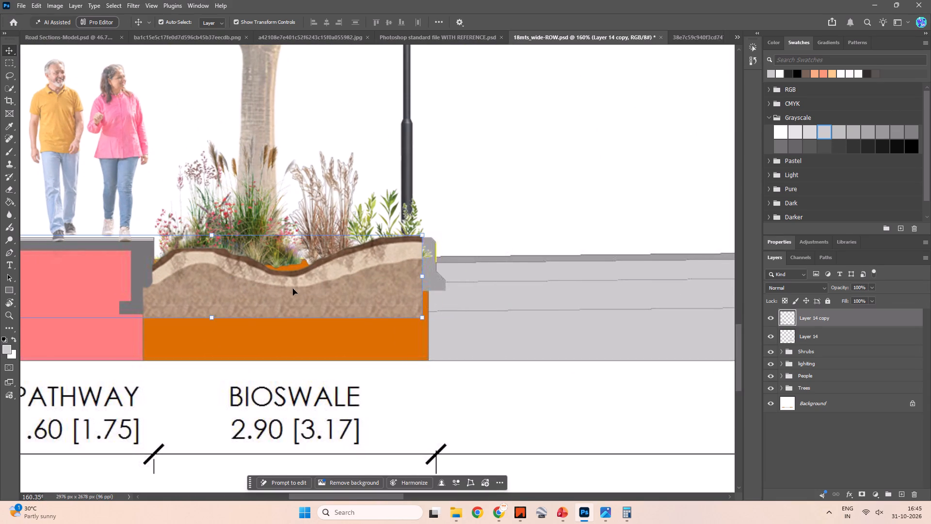
{"action": "key", "text": "ctrl+t"}
{"action": "right_click", "coordinate": [293, 289]}
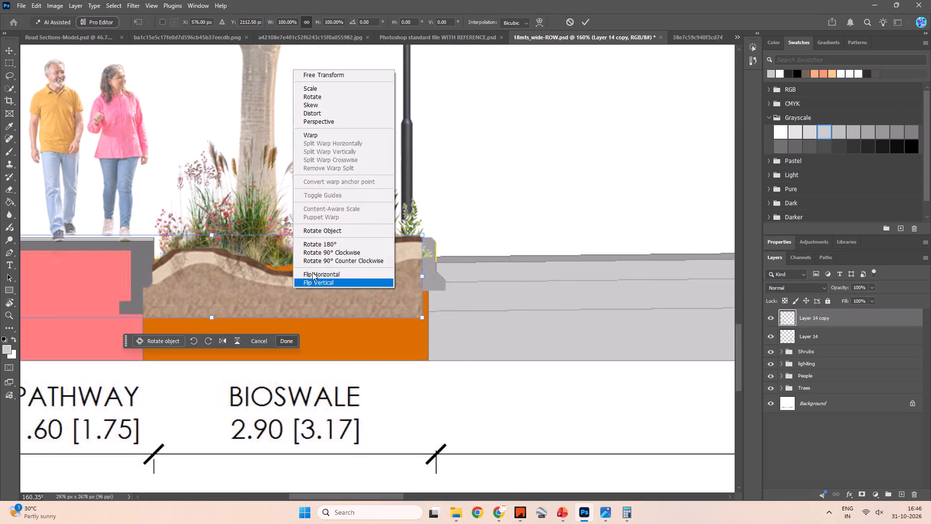
{"action": "left_click", "coordinate": [319, 274]}
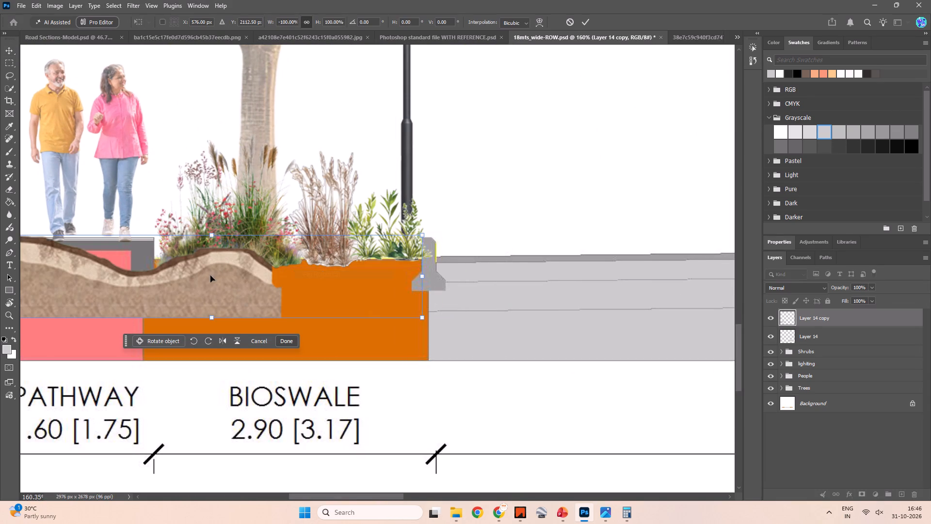
{"action": "left_click_drag", "start_coordinate": [184, 273], "coordinate": [336, 273], "text": "shift"}
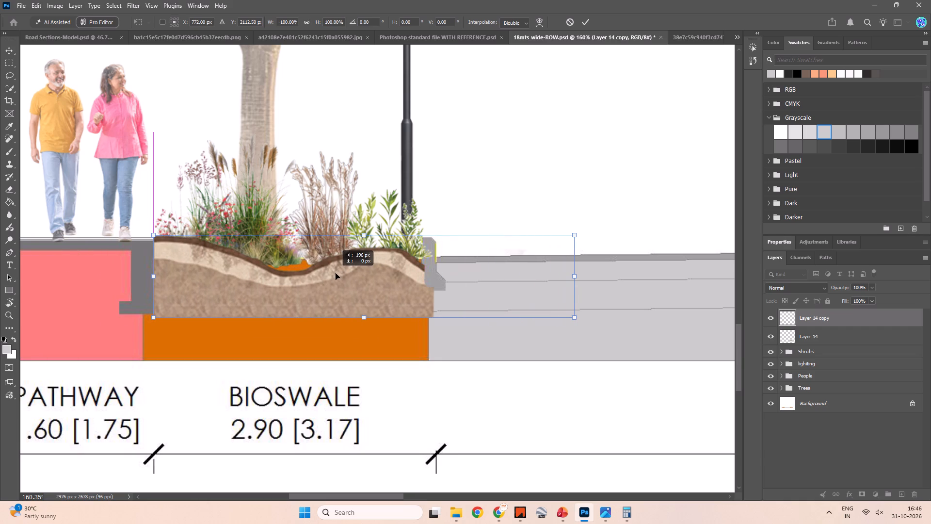
{"action": "left_click_drag", "start_coordinate": [336, 273], "coordinate": [336, 274], "text": "shift"}
{"action": "left_click_drag", "start_coordinate": [292, 269], "coordinate": [293, 273]}
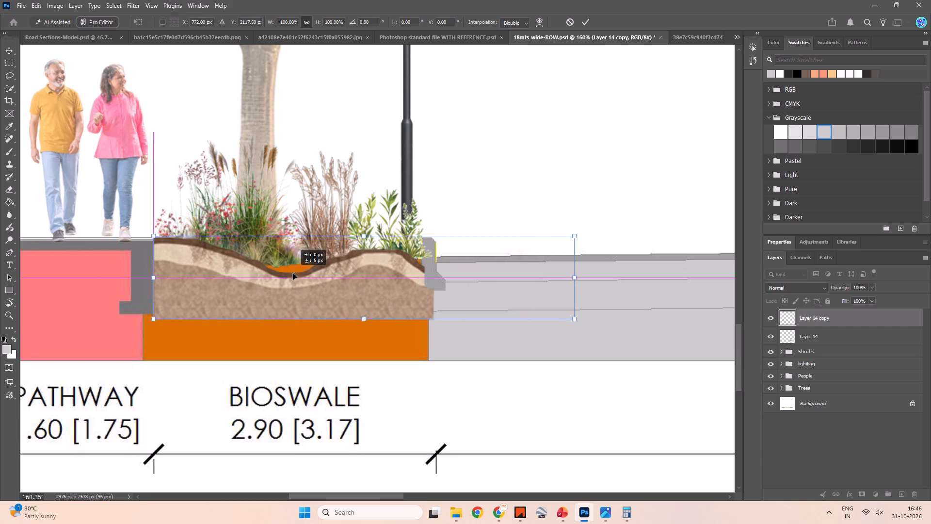
{"action": "left_click_drag", "start_coordinate": [293, 273], "coordinate": [293, 276]}
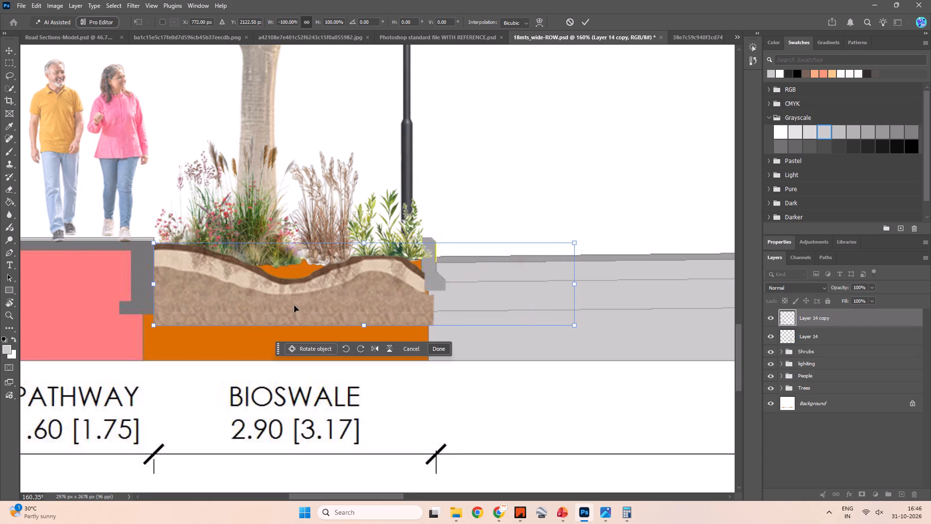
{"action": "left_click_drag", "start_coordinate": [290, 303], "coordinate": [290, 298]}
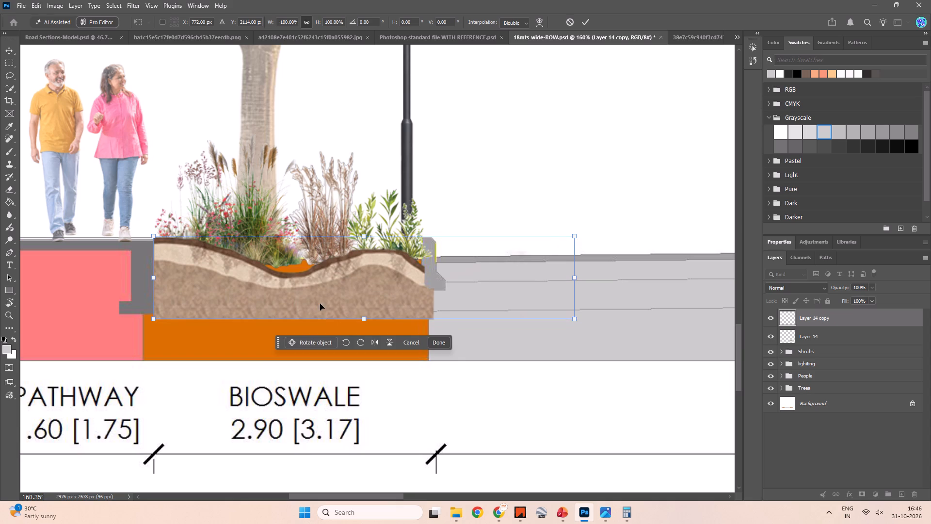
Scale the flipped soil proportionally to about 105% so it reaches past the road kerb, and lower it slightly beneath the planting.
{"action": "left_click_drag", "start_coordinate": [576, 238], "coordinate": [564, 246]}
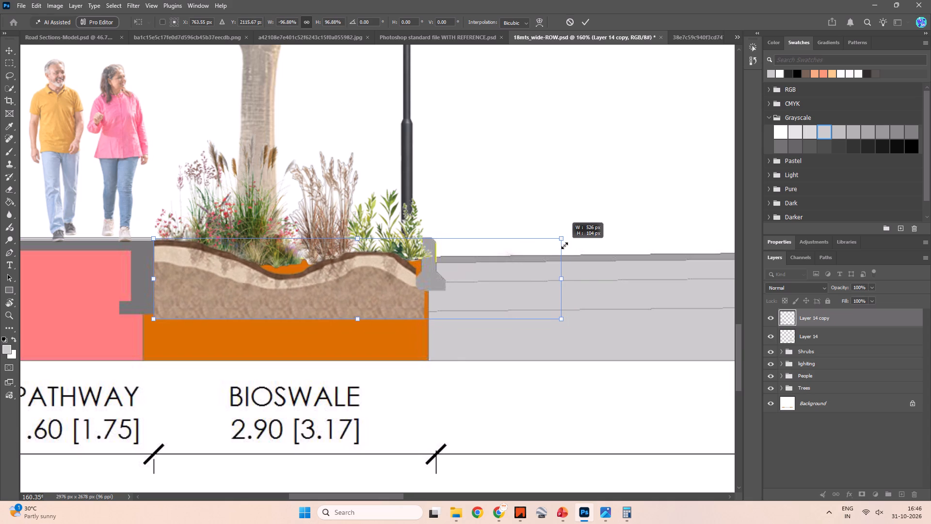
{"action": "left_click_drag", "start_coordinate": [564, 246], "coordinate": [573, 243]}
{"action": "left_click", "coordinate": [323, 290], "text": "shift"}
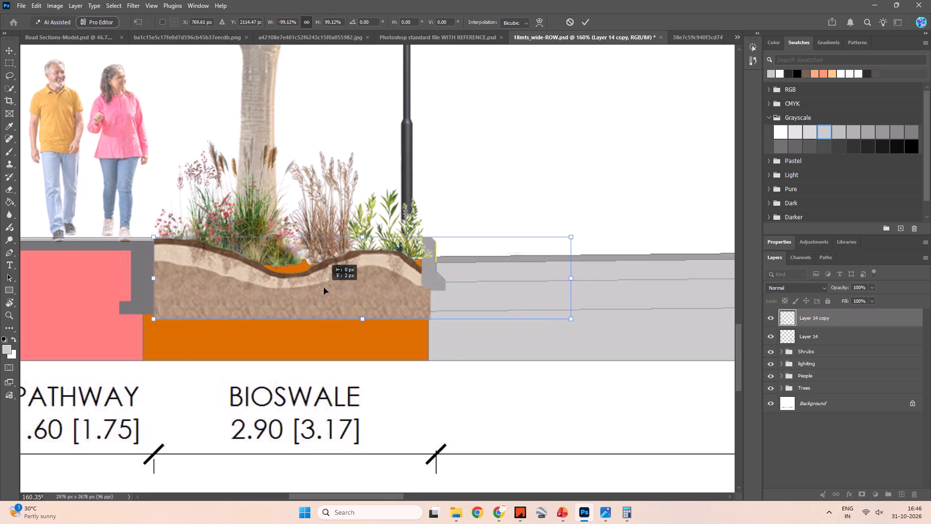
{"action": "left_click", "coordinate": [308, 281]}
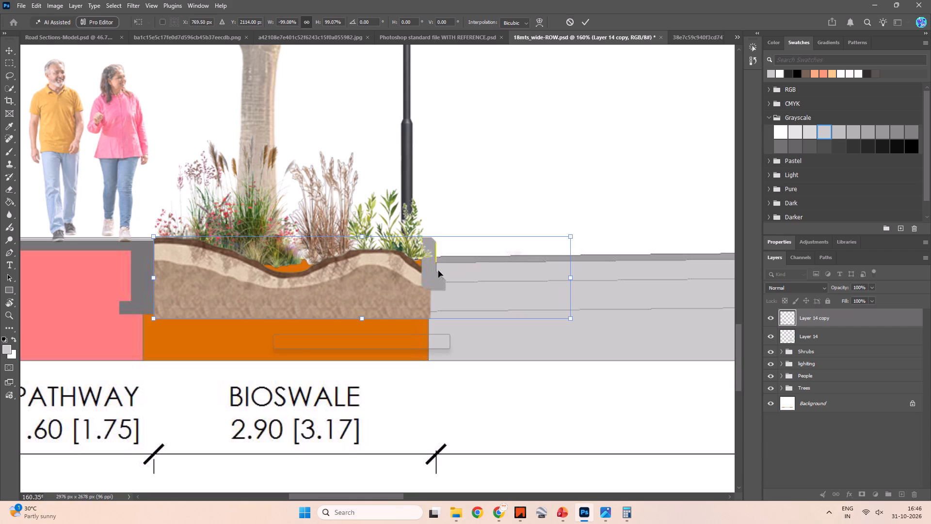
{"action": "left_click", "coordinate": [395, 267]}
{"action": "left_click_drag", "start_coordinate": [573, 237], "coordinate": [598, 229]}
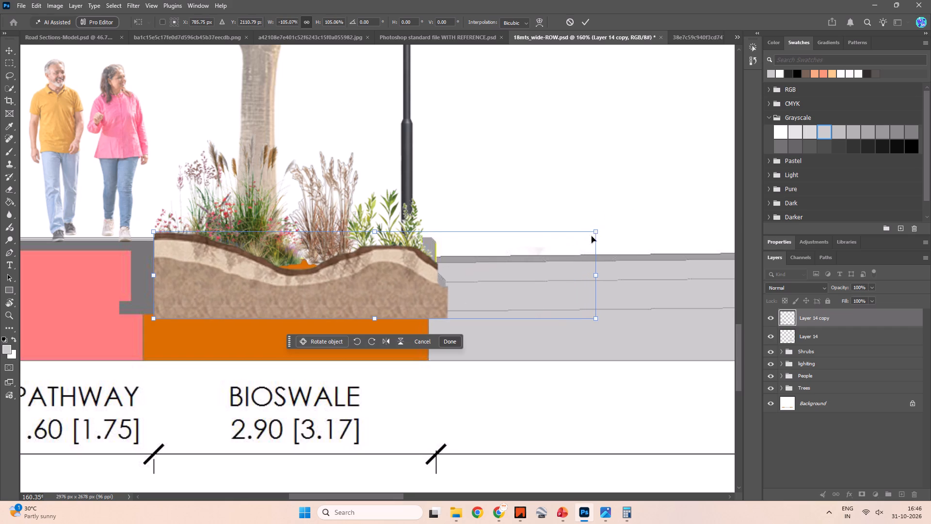
{"action": "left_click_drag", "start_coordinate": [315, 295], "coordinate": [315, 301]}
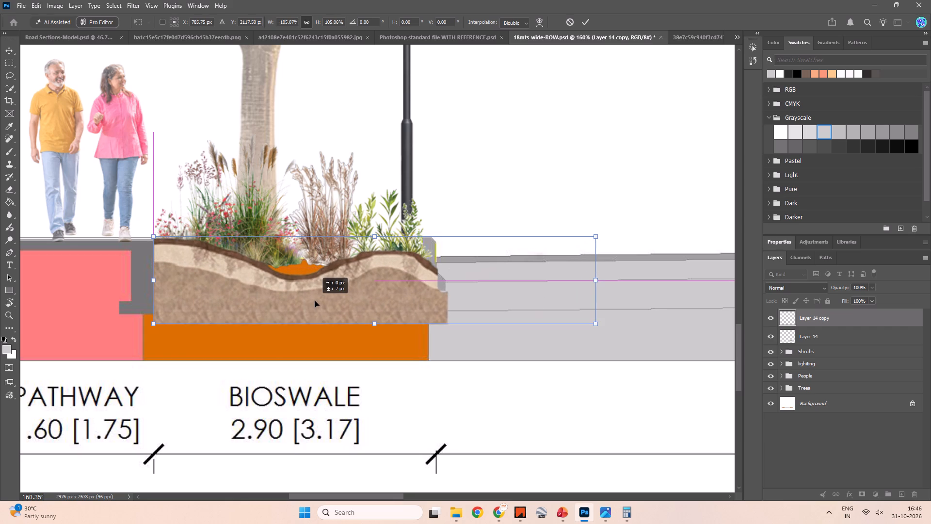
{"action": "left_click_drag", "start_coordinate": [315, 301], "coordinate": [315, 302]}
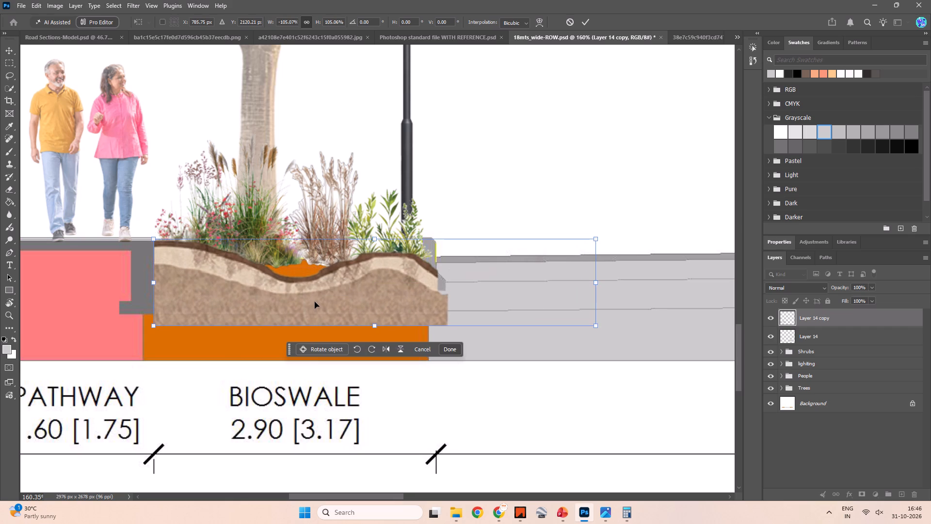
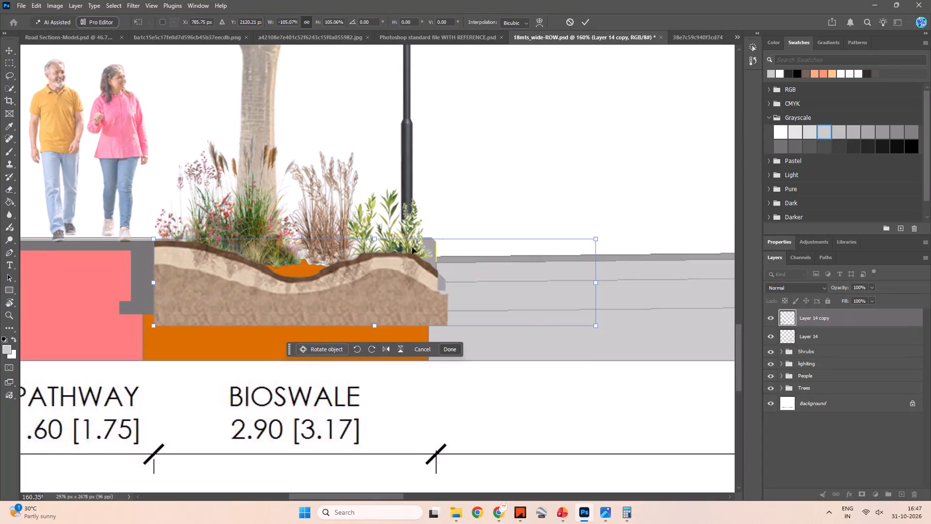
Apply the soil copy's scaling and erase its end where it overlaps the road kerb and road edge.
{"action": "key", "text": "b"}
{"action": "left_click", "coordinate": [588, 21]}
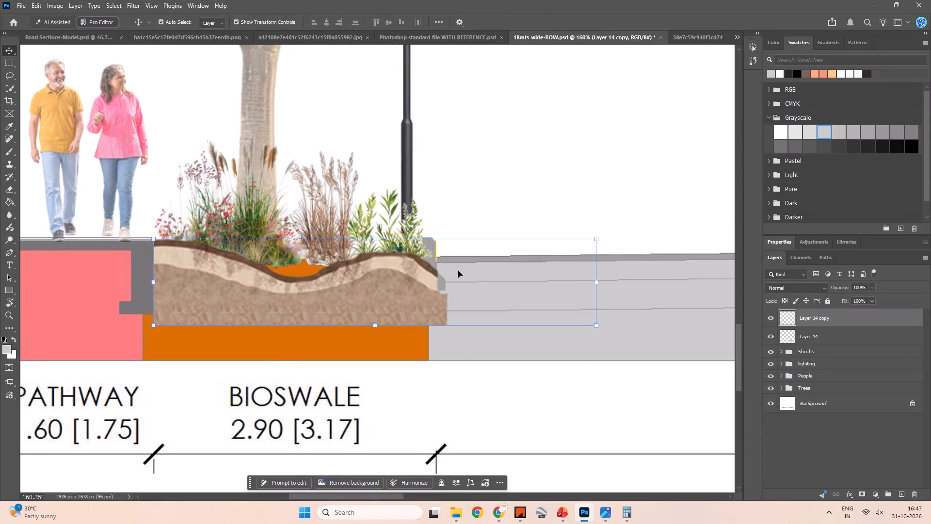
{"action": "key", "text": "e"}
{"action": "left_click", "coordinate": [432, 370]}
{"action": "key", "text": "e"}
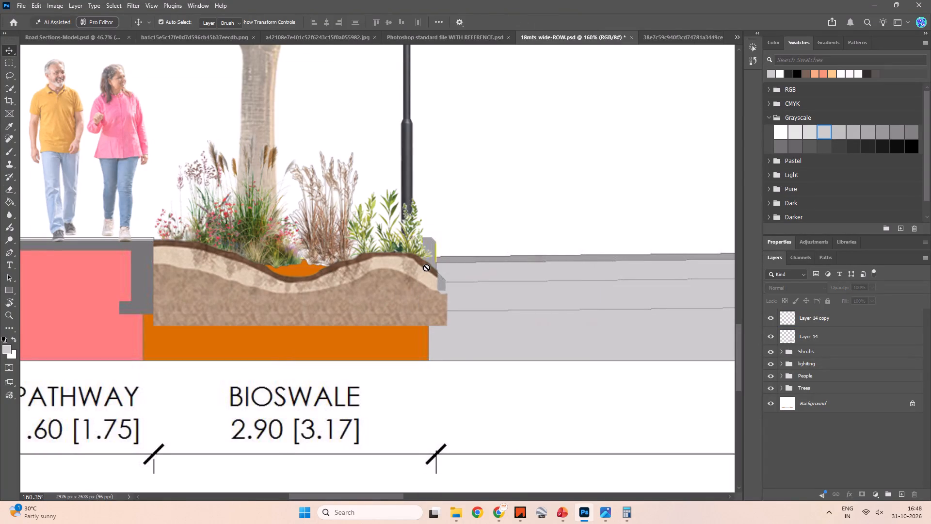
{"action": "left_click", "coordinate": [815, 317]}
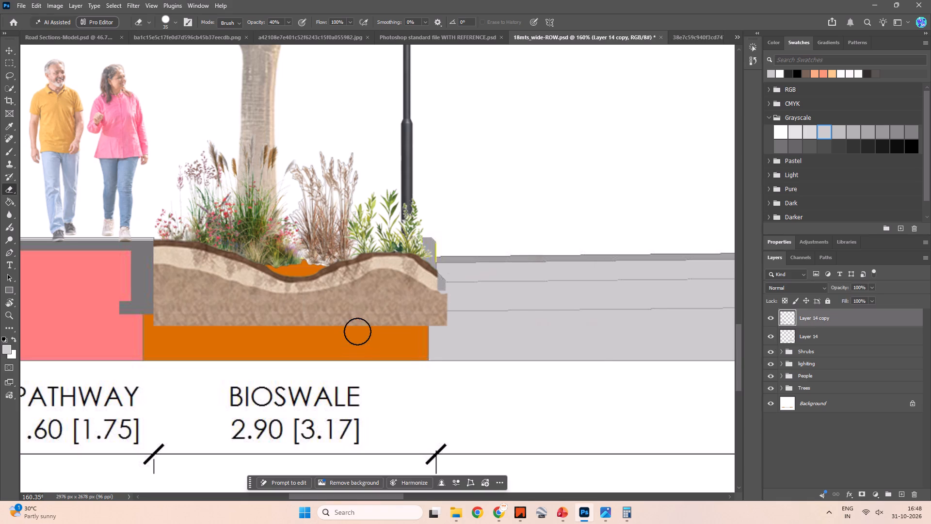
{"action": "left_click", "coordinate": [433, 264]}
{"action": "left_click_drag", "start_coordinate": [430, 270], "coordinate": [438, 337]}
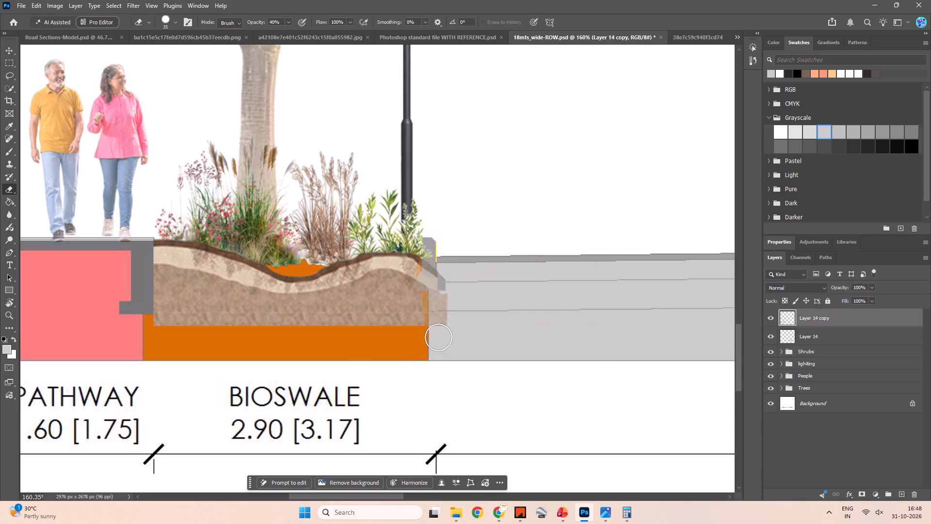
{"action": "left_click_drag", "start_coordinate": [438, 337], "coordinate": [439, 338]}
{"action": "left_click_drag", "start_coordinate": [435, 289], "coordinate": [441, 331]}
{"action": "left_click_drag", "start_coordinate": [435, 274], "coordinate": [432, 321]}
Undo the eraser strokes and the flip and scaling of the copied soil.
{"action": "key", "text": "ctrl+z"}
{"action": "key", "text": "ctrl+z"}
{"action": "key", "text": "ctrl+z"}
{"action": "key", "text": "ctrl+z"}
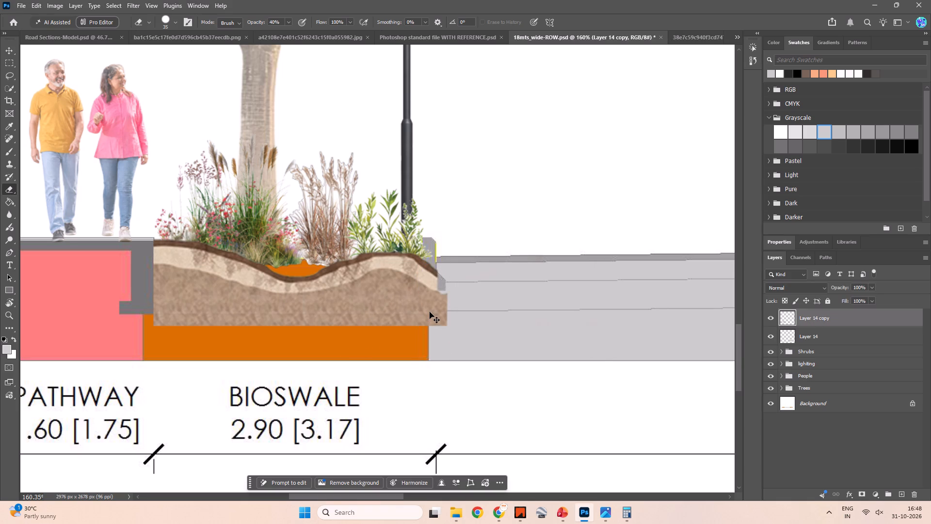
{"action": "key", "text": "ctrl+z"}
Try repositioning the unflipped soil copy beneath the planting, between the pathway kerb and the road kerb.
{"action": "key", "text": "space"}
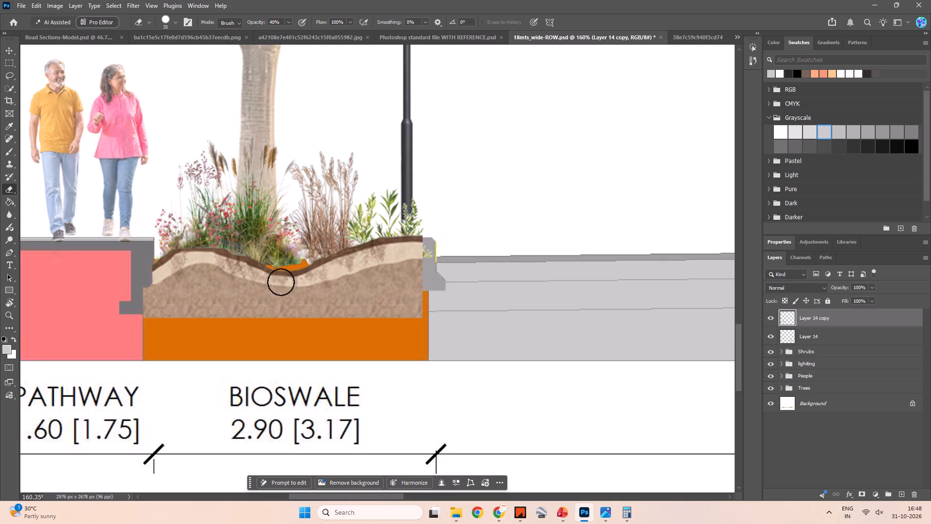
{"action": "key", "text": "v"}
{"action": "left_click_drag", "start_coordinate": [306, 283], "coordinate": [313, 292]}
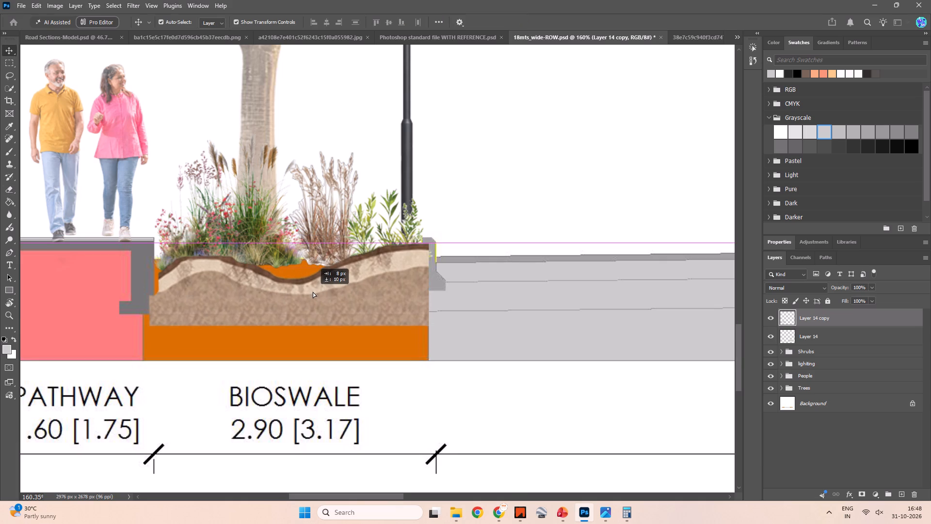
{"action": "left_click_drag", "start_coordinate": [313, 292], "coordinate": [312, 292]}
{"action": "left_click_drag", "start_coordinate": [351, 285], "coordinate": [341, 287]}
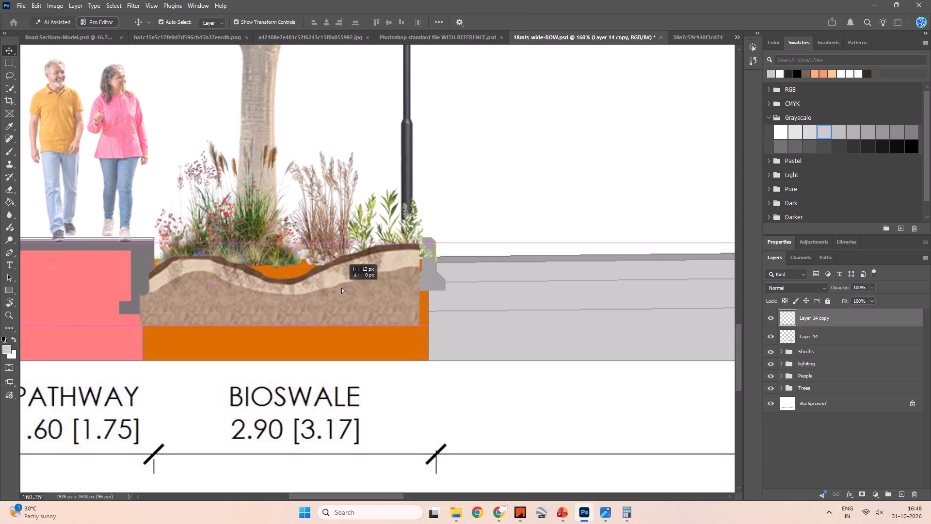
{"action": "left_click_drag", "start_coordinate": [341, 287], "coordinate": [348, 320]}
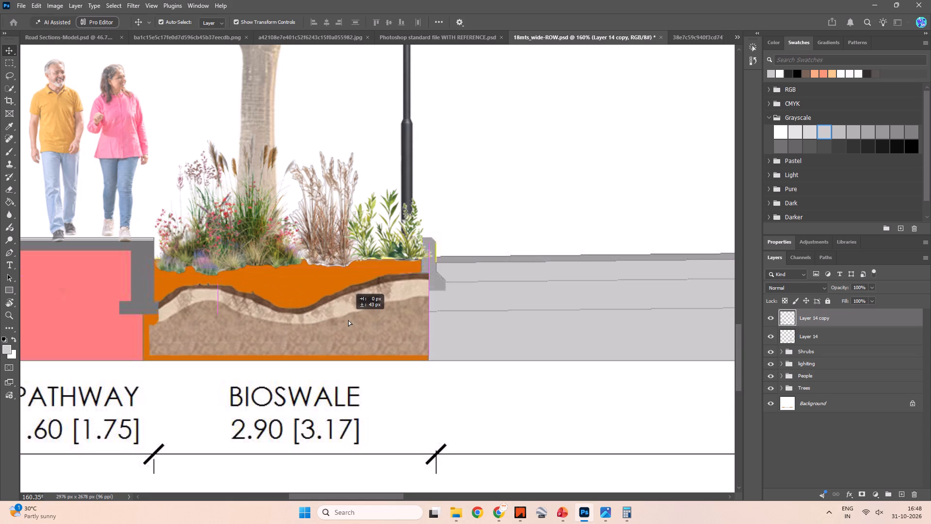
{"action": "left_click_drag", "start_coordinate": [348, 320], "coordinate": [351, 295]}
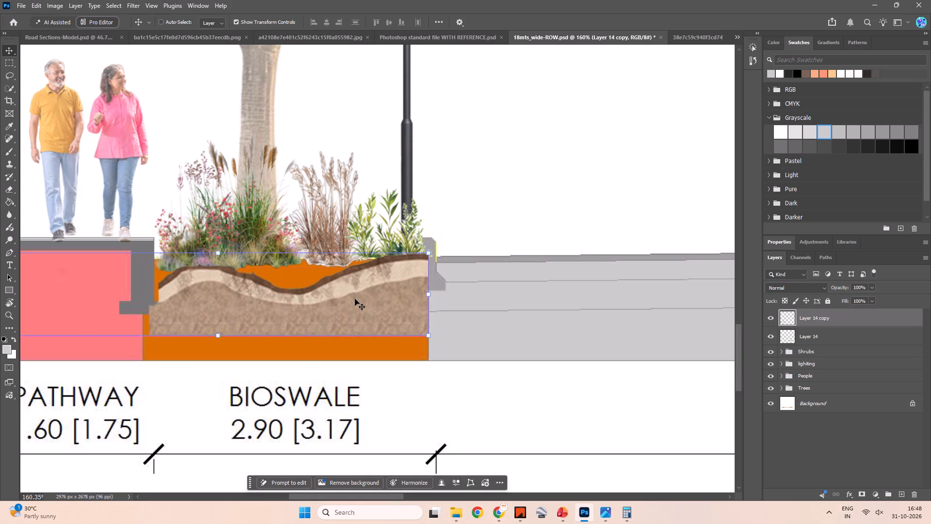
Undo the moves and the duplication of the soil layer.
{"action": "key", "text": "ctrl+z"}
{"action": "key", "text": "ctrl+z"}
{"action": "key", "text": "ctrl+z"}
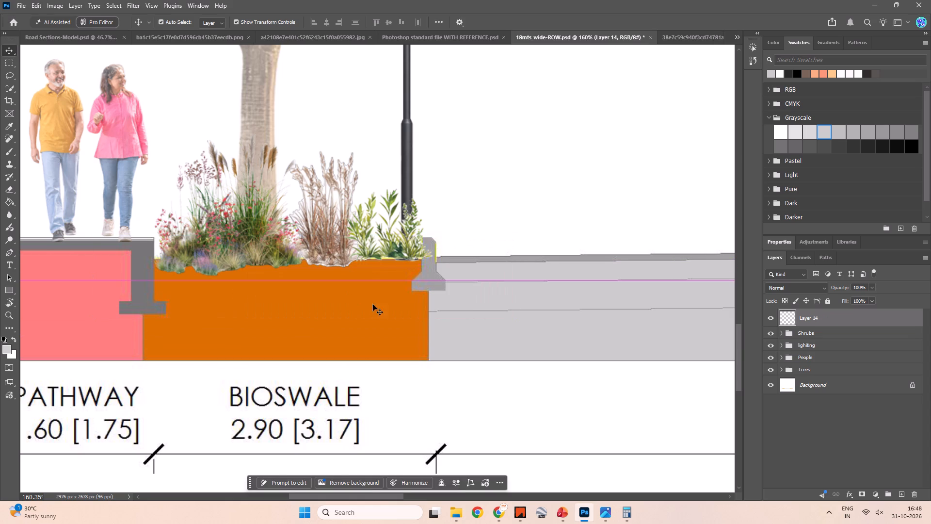
Move the soil layers out of the bioswale beside the car to the empty area above the road.
{"action": "left_click", "coordinate": [843, 391]}
{"action": "scroll", "coordinate": [213, 284], "scroll_direction": "down", "scroll_amount": 4, "text": "alt"}
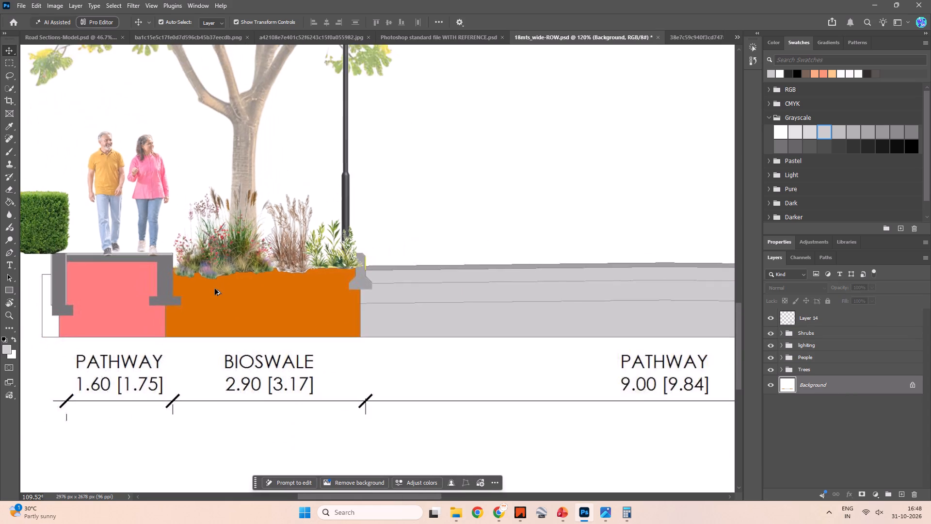
{"action": "scroll", "coordinate": [215, 289], "scroll_direction": "down", "scroll_amount": 9, "text": "alt"}
{"action": "key", "text": "space"}
{"action": "key", "text": "space"}
{"action": "key", "text": "space"}
{"action": "key", "text": "space"}
{"action": "key", "text": "space"}
{"action": "left_click_drag", "start_coordinate": [564, 309], "coordinate": [369, 309]}
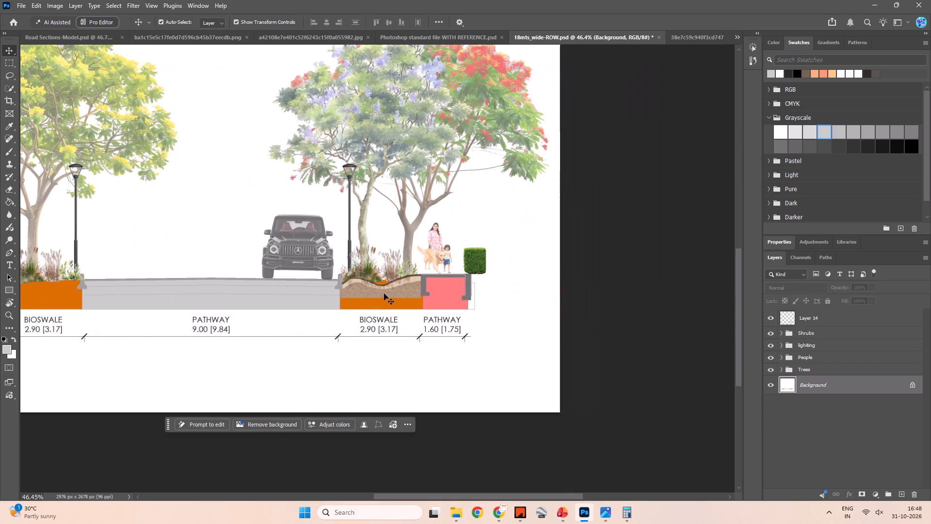
{"action": "left_click", "coordinate": [387, 288]}
{"action": "left_click_drag", "start_coordinate": [388, 292], "coordinate": [212, 238]}
Hide the Trees, People, lighting and Shrubs groups and the soil in Layer 14, leaving only the section drawing.
{"action": "scroll", "coordinate": [418, 321], "scroll_direction": "up", "scroll_amount": 6, "text": "alt"}
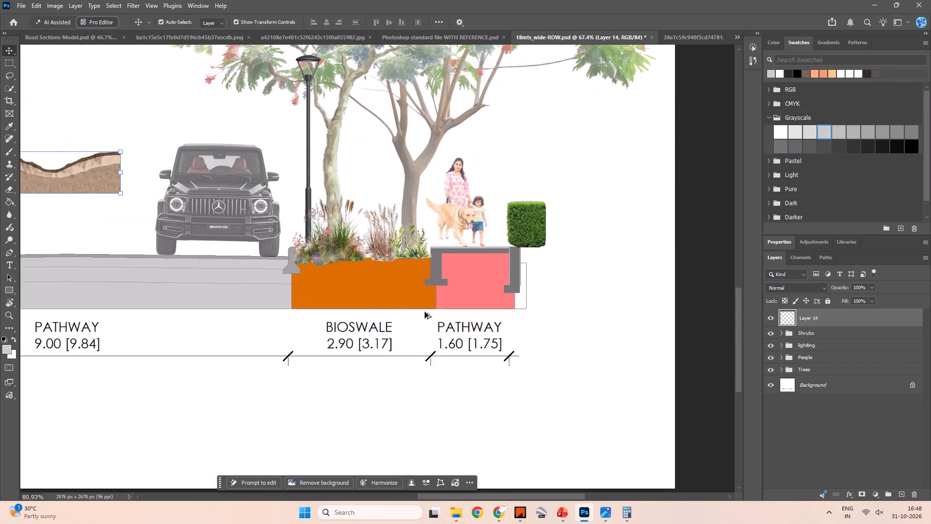
{"action": "scroll", "coordinate": [610, 340], "scroll_direction": "up", "scroll_amount": 2, "text": "alt"}
{"action": "left_click", "coordinate": [773, 369]}
{"action": "left_click", "coordinate": [771, 361]}
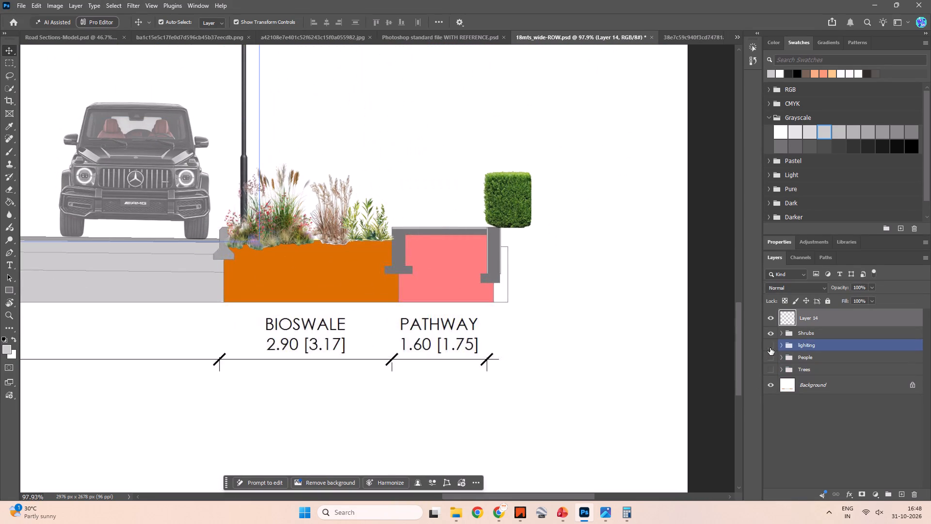
{"action": "left_click", "coordinate": [770, 348]}
{"action": "left_click", "coordinate": [773, 329]}
{"action": "left_click", "coordinate": [772, 318]}
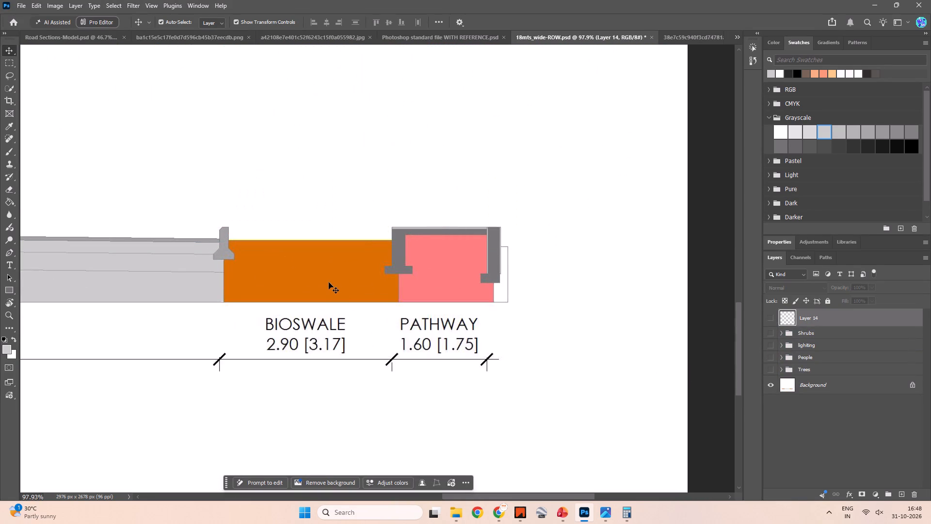
Unlock the Background layer, then select and delete the orange fill of the bioswale where the car was shown.
{"action": "key", "text": "w"}
{"action": "left_click", "coordinate": [315, 262]}
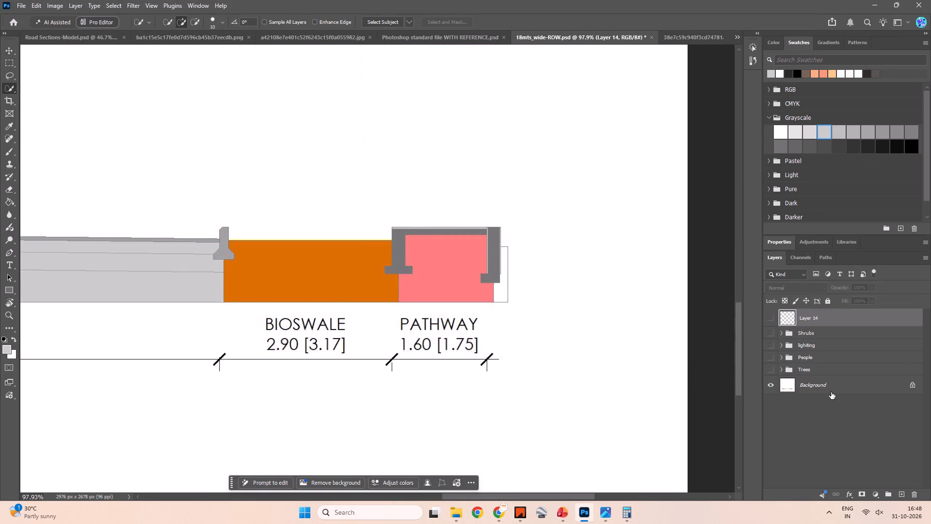
{"action": "left_click", "coordinate": [833, 393]}
{"action": "left_click", "coordinate": [914, 387]}
{"action": "key", "text": "w"}
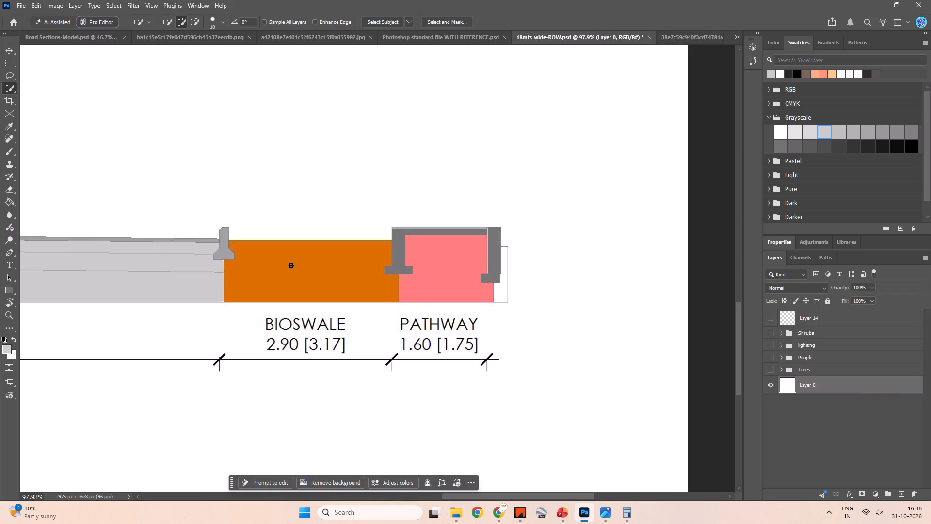
{"action": "left_click", "coordinate": [291, 265]}
{"action": "key", "text": "Delete"}
Select and delete the orange fill of the bioswale on the opposite side of the road.
{"action": "key", "text": "space"}
{"action": "key", "text": "space"}
{"action": "key", "text": "space"}
{"action": "key", "text": "space"}
{"action": "key", "text": "space"}
{"action": "key", "text": "space"}
{"action": "key", "text": "space"}
{"action": "key", "text": "space"}
{"action": "key", "text": "space"}
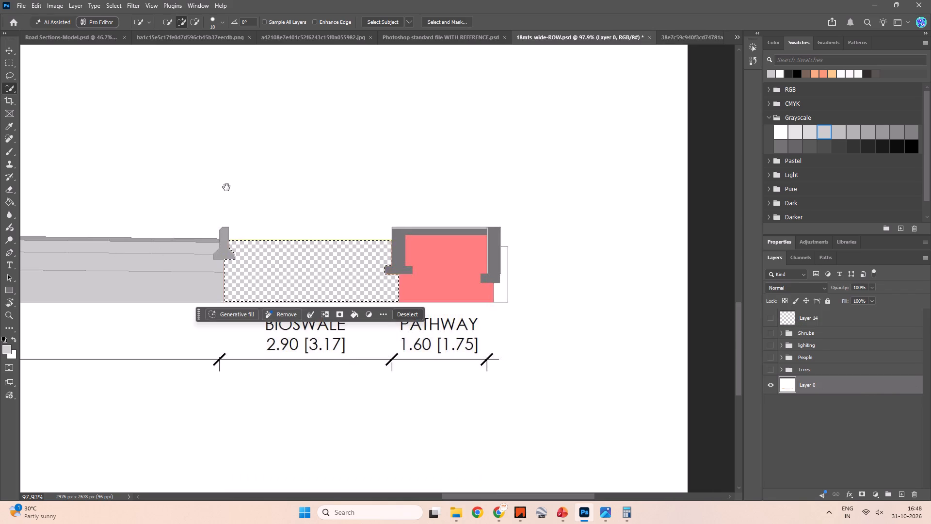
{"action": "left_click_drag", "start_coordinate": [226, 186], "coordinate": [561, 223]}
{"action": "key", "text": "space"}
{"action": "key", "text": "space"}
{"action": "key", "text": "space"}
{"action": "key", "text": "space"}
{"action": "key", "text": "space"}
{"action": "key", "text": "space"}
{"action": "key", "text": "space"}
{"action": "key", "text": "space"}
{"action": "key", "text": "space"}
{"action": "key", "text": "space"}
{"action": "key", "text": "space"}
{"action": "key", "text": "space"}
{"action": "key", "text": "space"}
{"action": "key", "text": "space"}
{"action": "left_click_drag", "start_coordinate": [231, 213], "coordinate": [498, 198]}
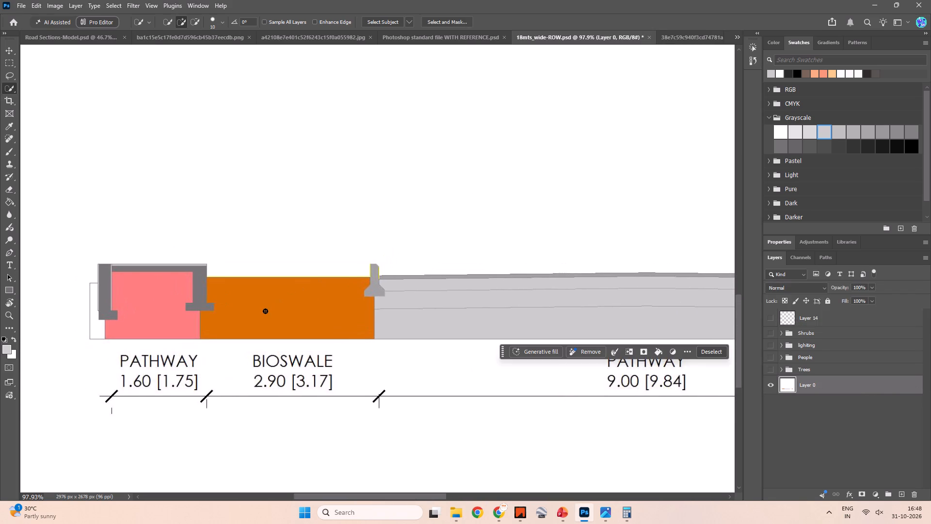
{"action": "left_click", "coordinate": [265, 311]}
{"action": "key", "text": "Delete"}
Show the soil in Layer 14 and move it beneath the section drawing in Layer 0.
{"action": "key", "text": "space"}
{"action": "key", "text": "space"}
{"action": "key", "text": "space"}
{"action": "key", "text": "space"}
{"action": "key", "text": "space"}
{"action": "key", "text": "space"}
{"action": "key", "text": "space"}
{"action": "key", "text": "space"}
{"action": "key", "text": "space"}
{"action": "left_click_drag", "start_coordinate": [368, 250], "coordinate": [240, 237]}
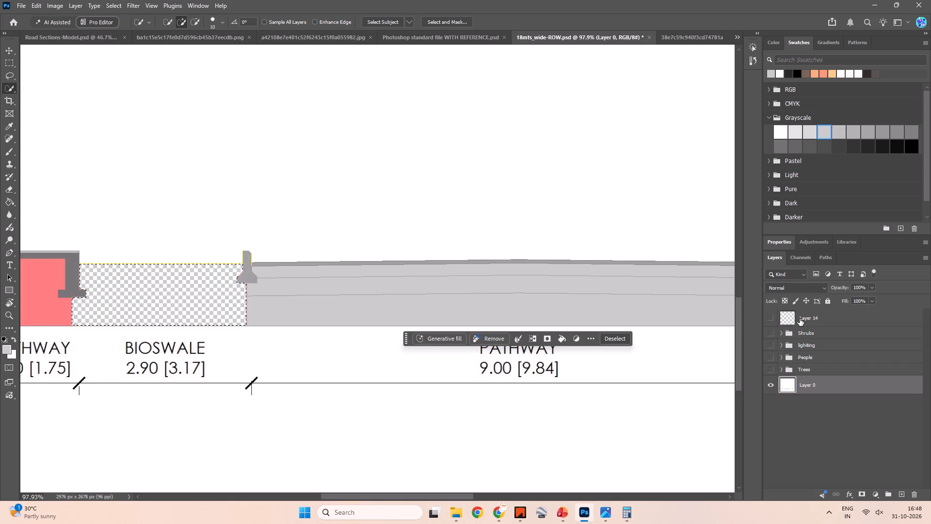
{"action": "left_click", "coordinate": [800, 319]}
{"action": "left_click", "coordinate": [773, 319]}
{"action": "left_click_drag", "start_coordinate": [810, 316], "coordinate": [815, 396]}
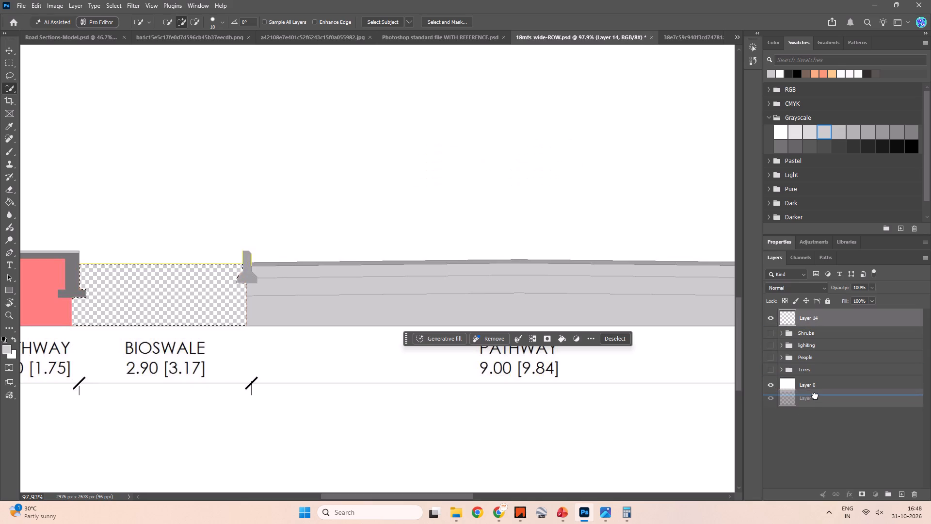
{"action": "left_click_drag", "start_coordinate": [815, 396], "coordinate": [815, 395]}
Move the soil's Layer 14 directly above Layer 0, below the Trees group.
{"action": "scroll", "coordinate": [547, 392], "scroll_direction": "down", "scroll_amount": 5, "text": "alt"}
{"action": "scroll", "coordinate": [429, 377], "scroll_direction": "down", "scroll_amount": 3, "text": "alt"}
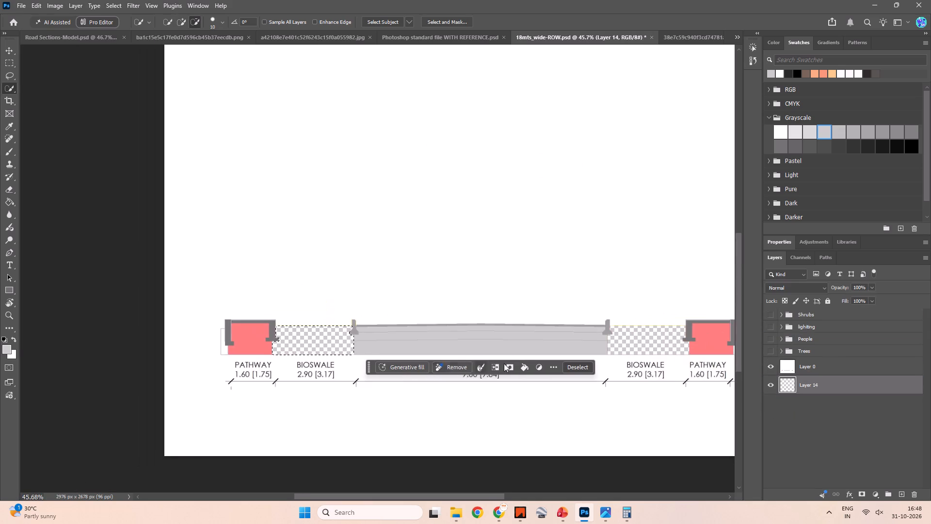
{"action": "key", "text": "space"}
{"action": "key", "text": "space"}
{"action": "key", "text": "space"}
{"action": "key", "text": "space"}
{"action": "key", "text": "space"}
{"action": "key", "text": "space"}
{"action": "key", "text": "space"}
{"action": "key", "text": "space"}
{"action": "left_click_drag", "start_coordinate": [616, 354], "coordinate": [441, 349]}
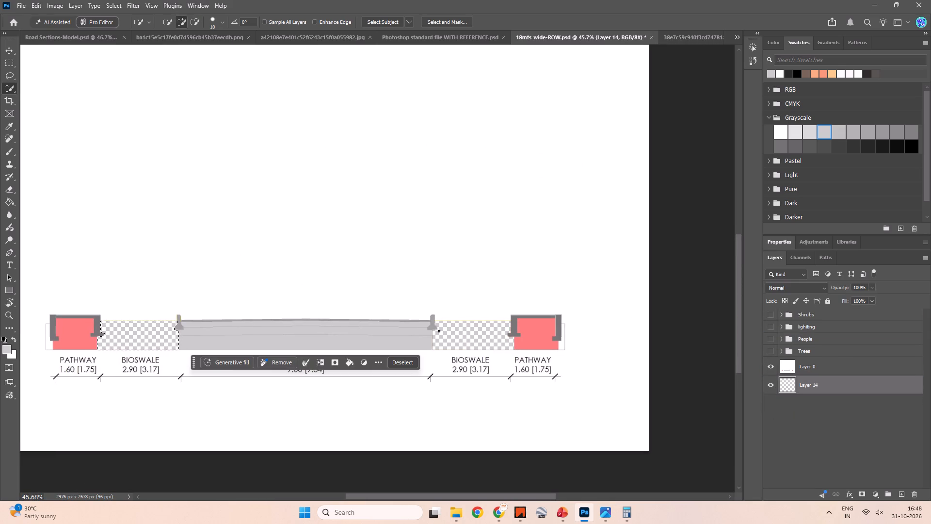
{"action": "left_click_drag", "start_coordinate": [824, 386], "coordinate": [823, 348]}
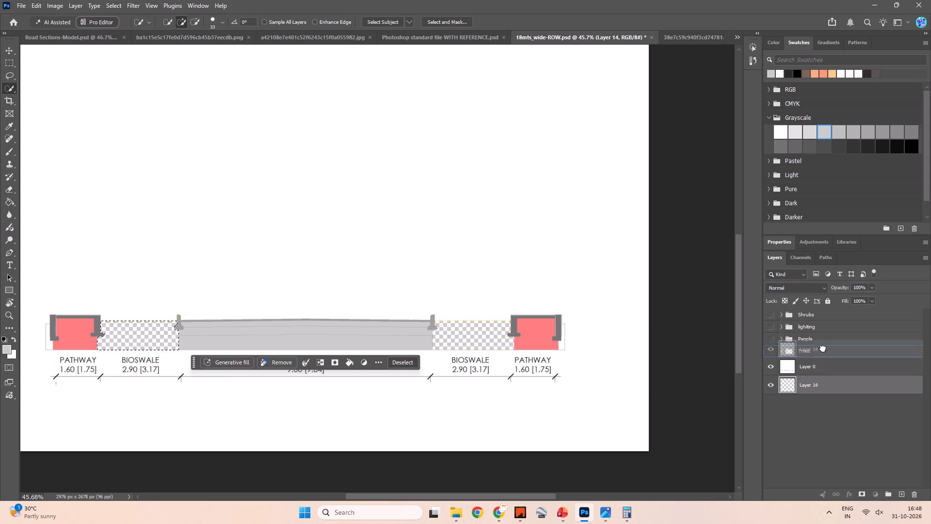
{"action": "left_click_drag", "start_coordinate": [823, 348], "coordinate": [822, 362]}
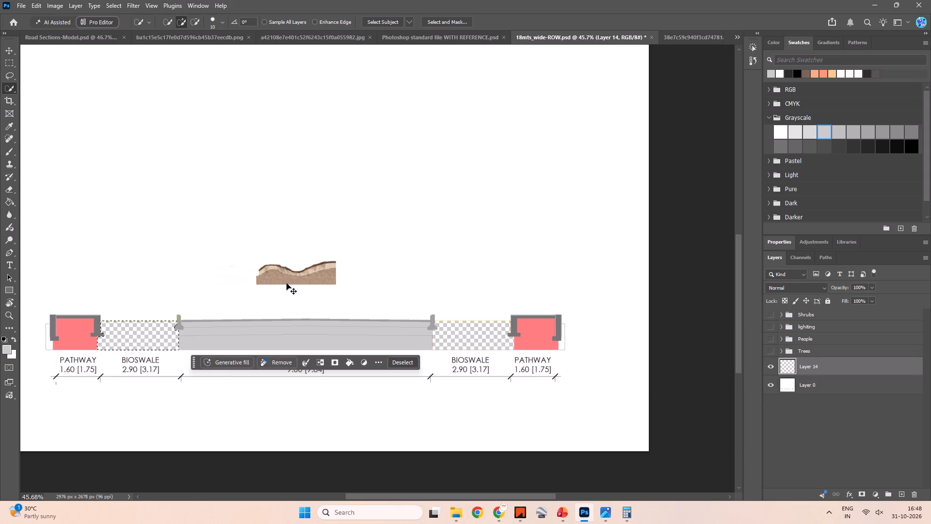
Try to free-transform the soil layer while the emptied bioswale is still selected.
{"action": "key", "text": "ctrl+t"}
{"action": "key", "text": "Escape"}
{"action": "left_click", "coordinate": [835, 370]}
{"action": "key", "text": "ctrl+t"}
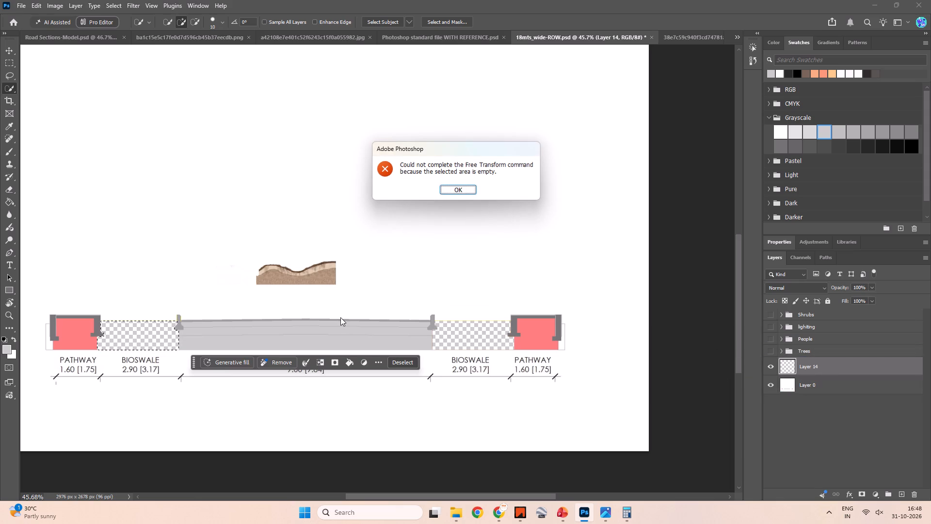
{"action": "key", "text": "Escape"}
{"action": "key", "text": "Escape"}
Clear the active selection around the emptied bioswale.
{"action": "key", "text": "v"}
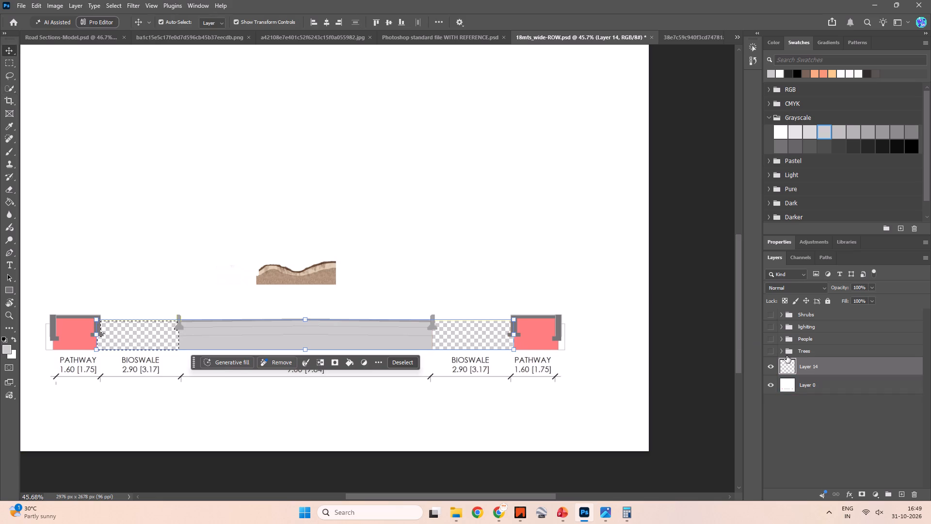
{"action": "left_click", "coordinate": [813, 365]}
{"action": "left_click", "coordinate": [316, 280]}
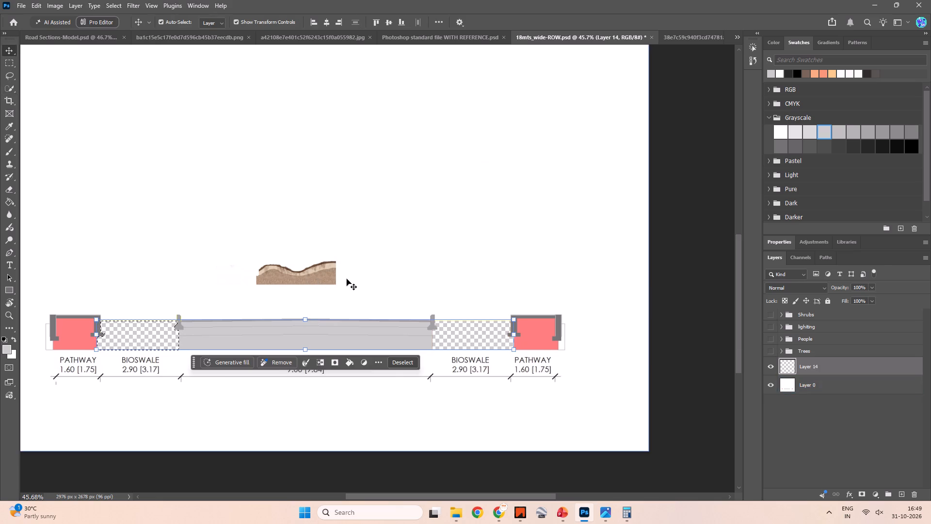
{"action": "left_click", "coordinate": [349, 279]}
{"action": "left_click", "coordinate": [377, 292]}
{"action": "key", "text": "m"}
{"action": "left_click", "coordinate": [397, 278]}
{"action": "key", "text": "Escape"}
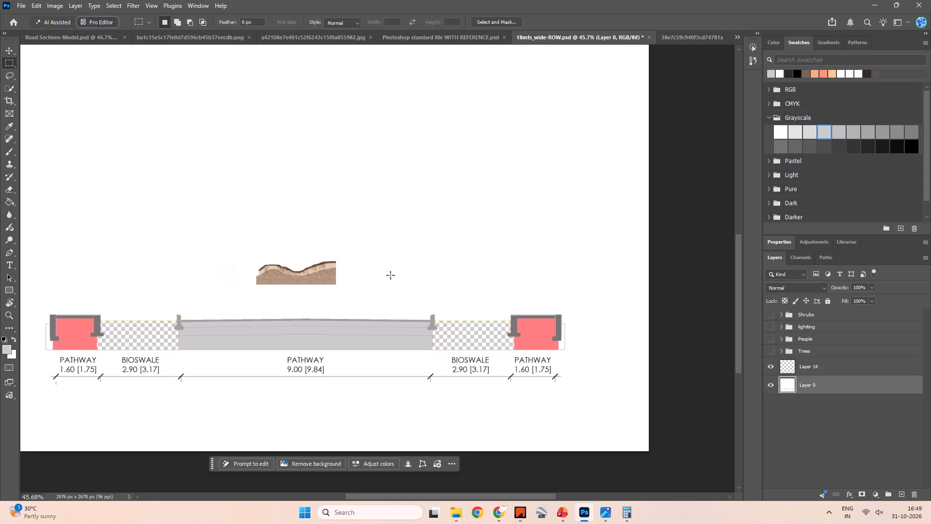
{"action": "key", "text": "Escape"}
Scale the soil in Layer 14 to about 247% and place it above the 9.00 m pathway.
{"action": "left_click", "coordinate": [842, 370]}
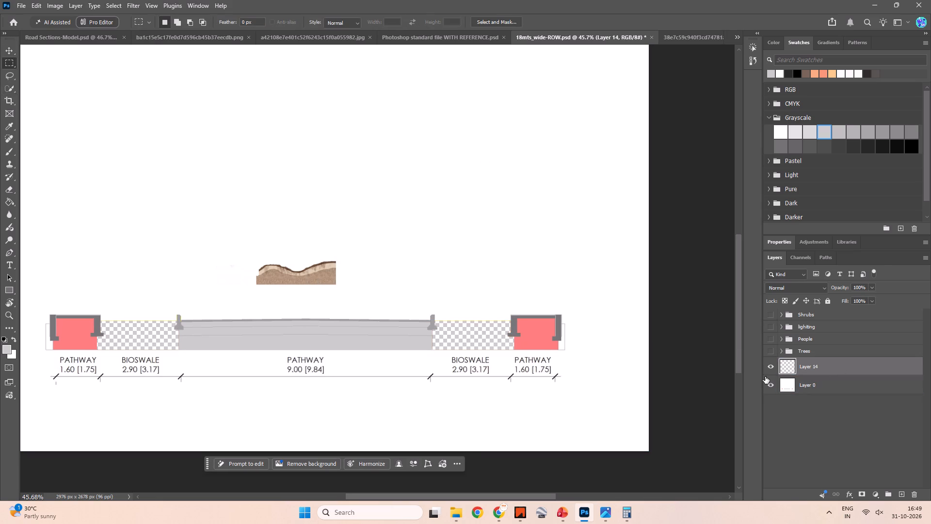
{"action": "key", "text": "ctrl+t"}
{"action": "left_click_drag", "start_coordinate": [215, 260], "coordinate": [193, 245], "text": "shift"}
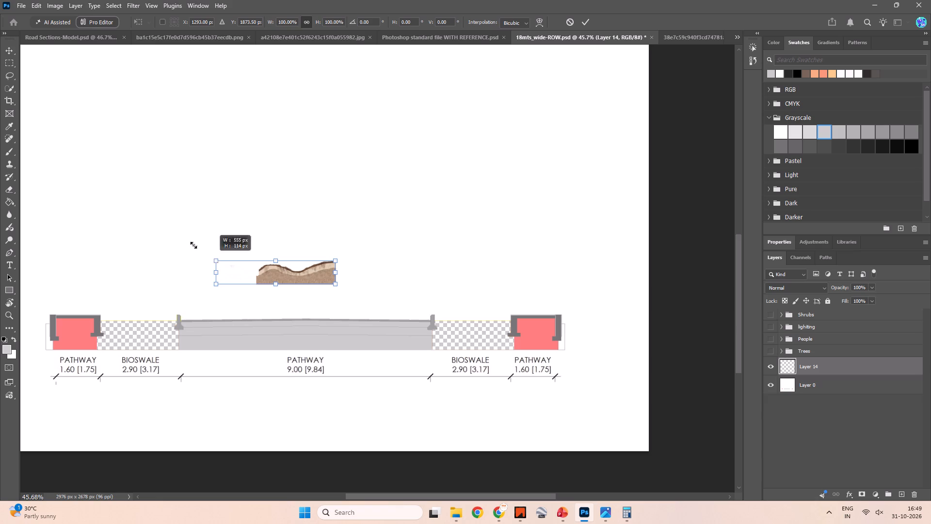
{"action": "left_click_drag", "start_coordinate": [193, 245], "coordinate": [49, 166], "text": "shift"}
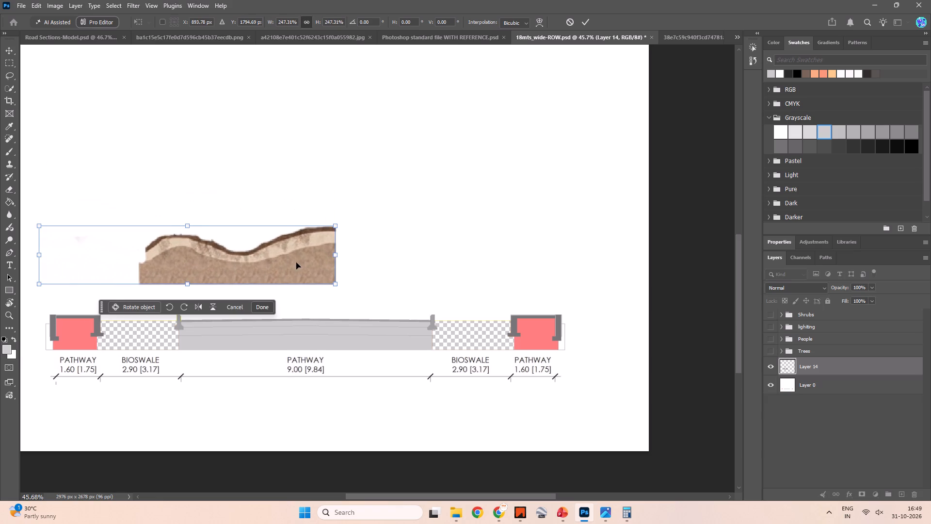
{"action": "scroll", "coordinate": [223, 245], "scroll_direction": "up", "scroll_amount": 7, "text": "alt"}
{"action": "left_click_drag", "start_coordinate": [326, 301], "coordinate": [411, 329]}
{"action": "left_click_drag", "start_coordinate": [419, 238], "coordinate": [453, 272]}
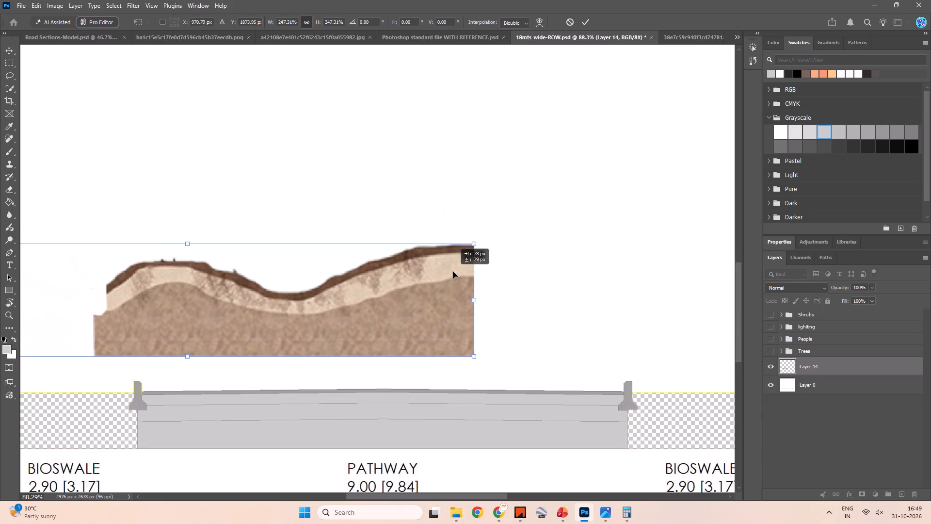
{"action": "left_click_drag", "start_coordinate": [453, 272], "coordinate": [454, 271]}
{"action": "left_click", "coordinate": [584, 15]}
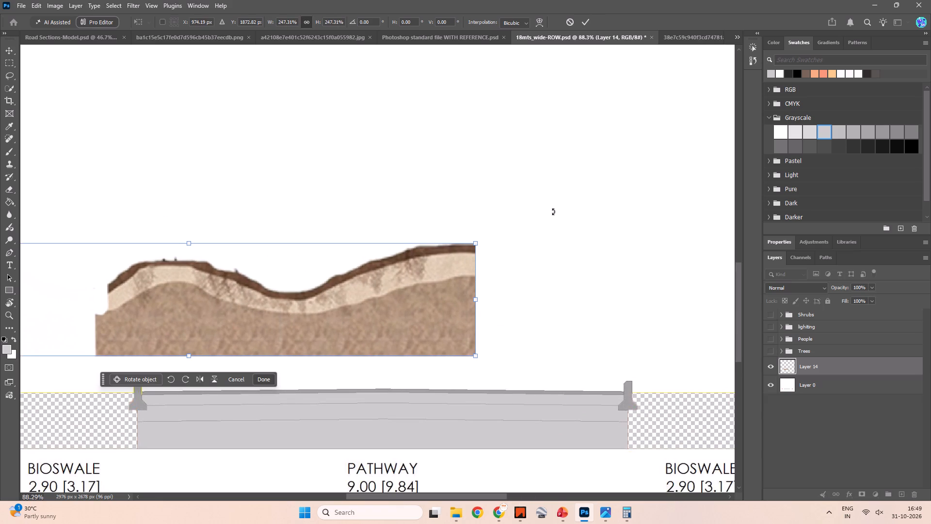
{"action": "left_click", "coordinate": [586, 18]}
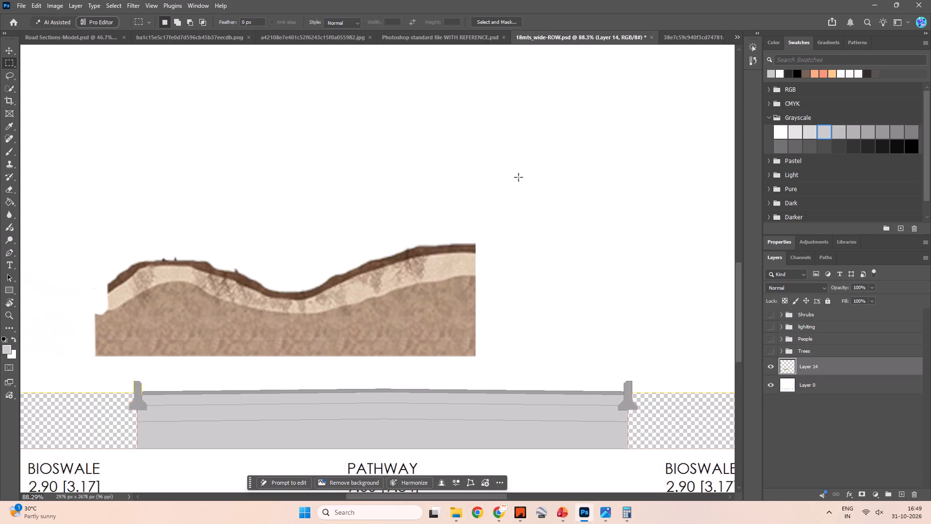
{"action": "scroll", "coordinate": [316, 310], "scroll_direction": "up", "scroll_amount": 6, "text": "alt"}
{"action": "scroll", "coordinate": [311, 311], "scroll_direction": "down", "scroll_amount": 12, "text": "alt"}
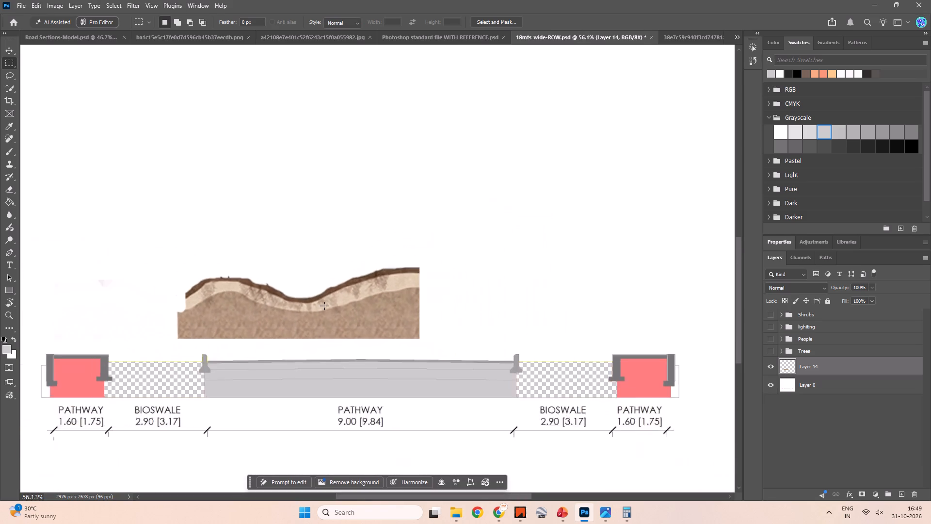
Delete the soil's Layer 14.
{"action": "key", "text": "Delete"}
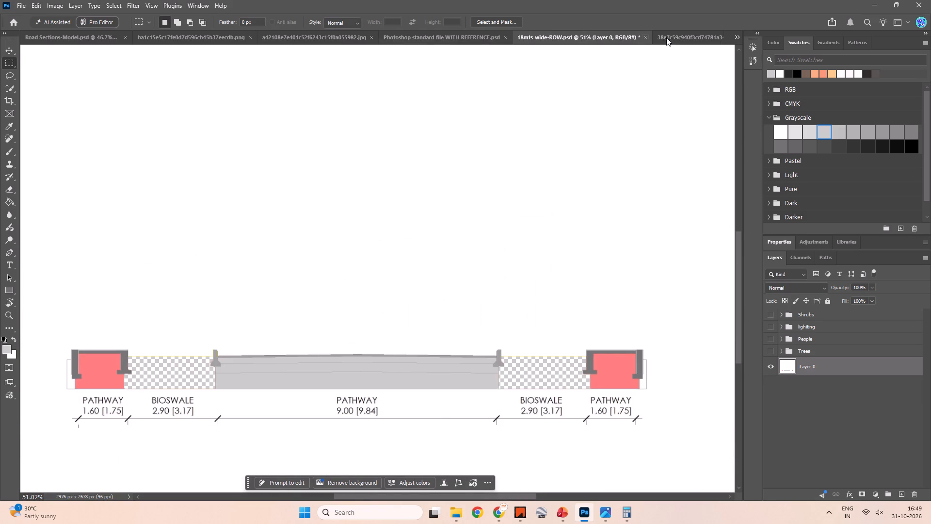
Bring the selected soil strip from the 38e7c59 reference image into 18mts_wide-ROW.psd, placing it over the carriageway and right-hand bioswale.
{"action": "left_click", "coordinate": [681, 34]}
{"action": "key", "text": "v"}
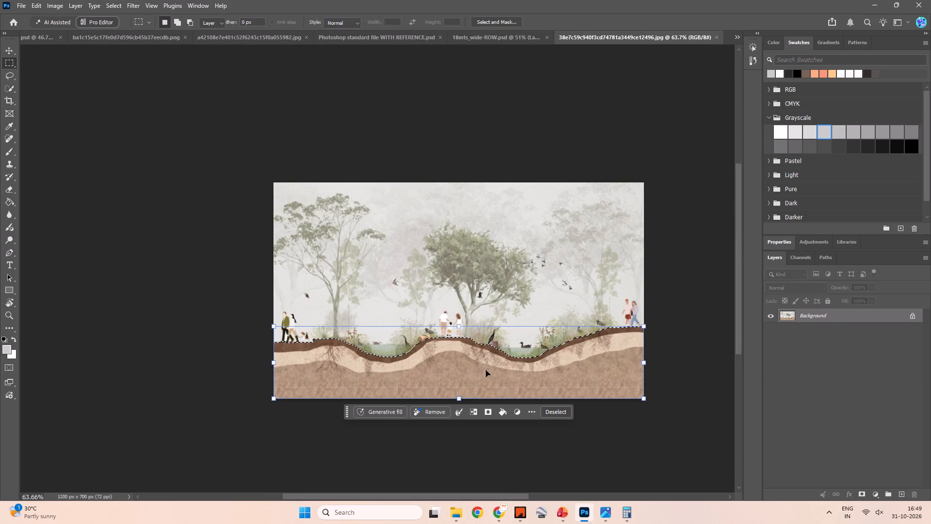
{"action": "left_click_drag", "start_coordinate": [498, 371], "coordinate": [341, 40], "text": "alt"}
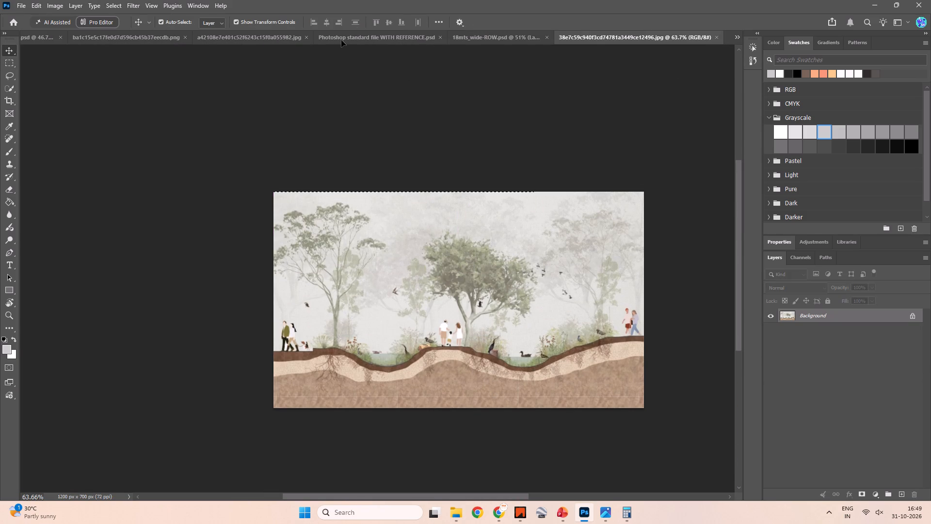
{"action": "left_click_drag", "start_coordinate": [341, 40], "coordinate": [350, 392], "text": "alt"}
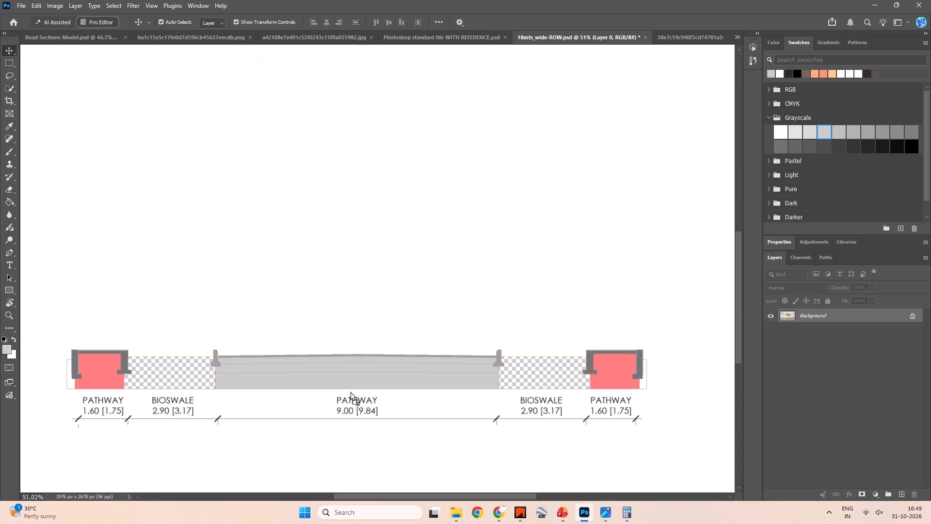
{"action": "left_click_drag", "start_coordinate": [350, 392], "coordinate": [438, 347], "text": "alt"}
{"action": "left_click_drag", "start_coordinate": [468, 350], "coordinate": [501, 373]}
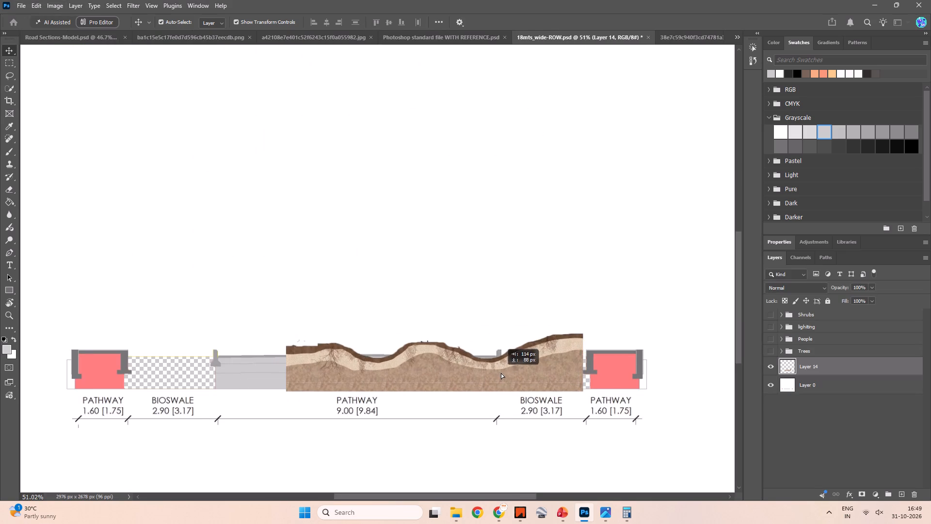
{"action": "left_click_drag", "start_coordinate": [501, 373], "coordinate": [507, 368]}
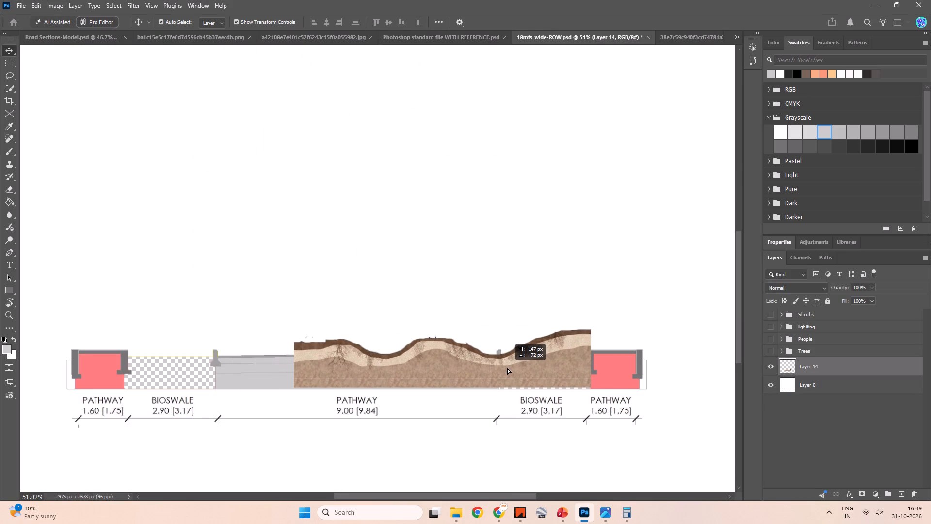
{"action": "left_click_drag", "start_coordinate": [507, 368], "coordinate": [507, 371]}
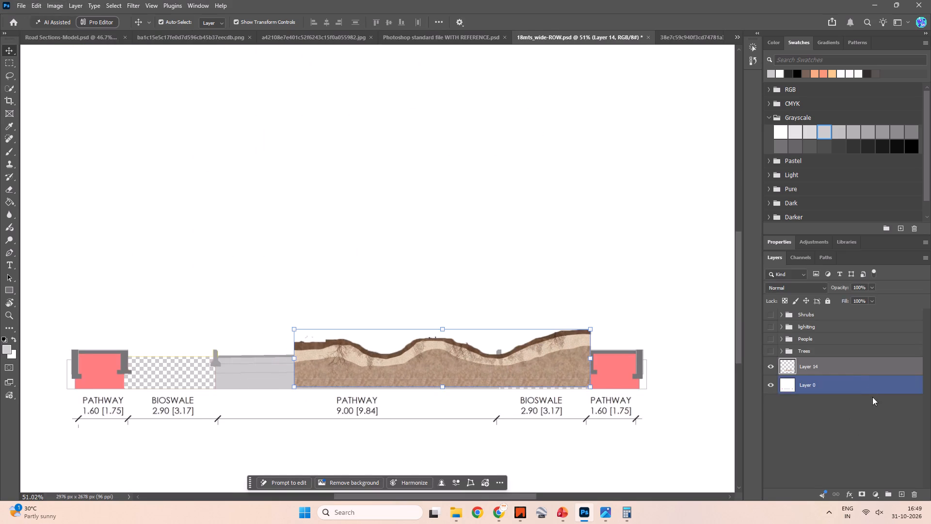
Lower the opacity of the section drawing's Layer 0 to 49%.
{"action": "left_click", "coordinate": [862, 390]}
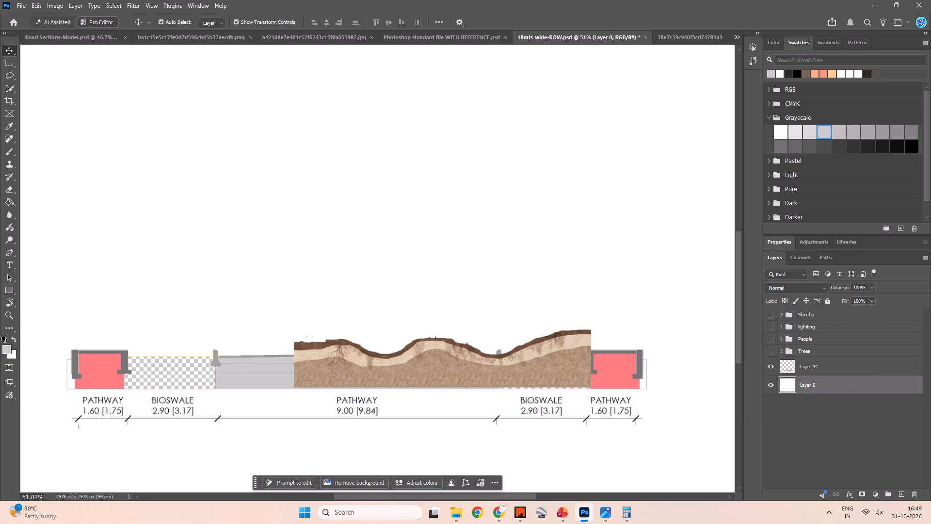
{"action": "left_click", "coordinate": [870, 288]}
{"action": "left_click_drag", "start_coordinate": [862, 299], "coordinate": [850, 296]}
{"action": "scroll", "coordinate": [608, 399], "scroll_direction": "up", "scroll_amount": 7, "text": "alt"}
{"action": "scroll", "coordinate": [556, 381], "scroll_direction": "up", "scroll_amount": 4, "text": "alt"}
Move the soil's Layer 14 beneath the section drawing in Layer 0.
{"action": "left_click_drag", "start_coordinate": [528, 290], "coordinate": [564, 321]}
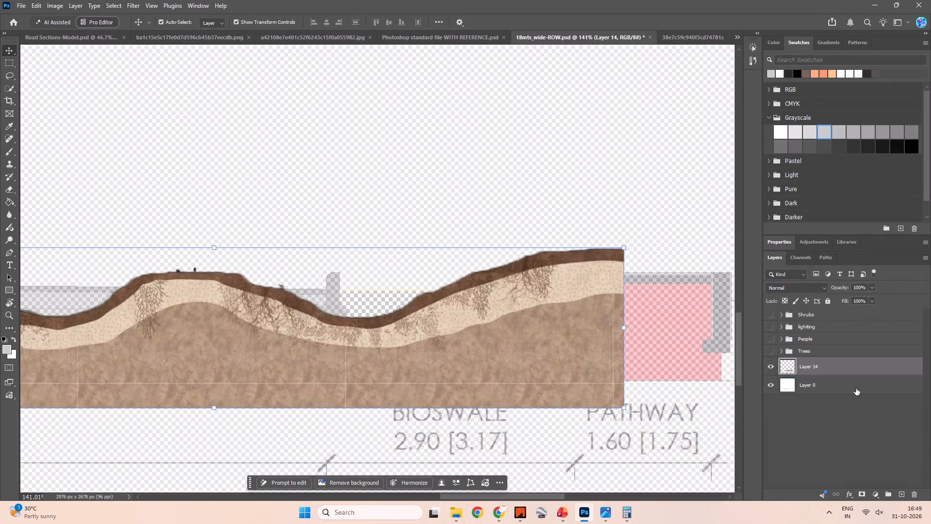
{"action": "left_click_drag", "start_coordinate": [846, 368], "coordinate": [845, 399]}
Move the soil up so its bottom edge lines up with the base of the right-hand bioswale.
{"action": "left_click_drag", "start_coordinate": [491, 367], "coordinate": [474, 338]}
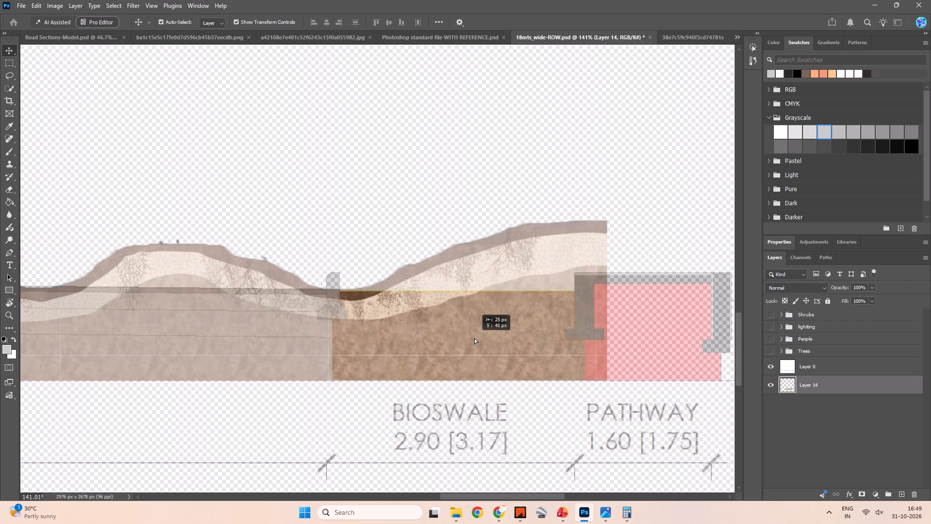
{"action": "left_click_drag", "start_coordinate": [474, 338], "coordinate": [481, 339]}
{"action": "scroll", "coordinate": [456, 332], "scroll_direction": "down", "scroll_amount": 10, "text": "alt"}
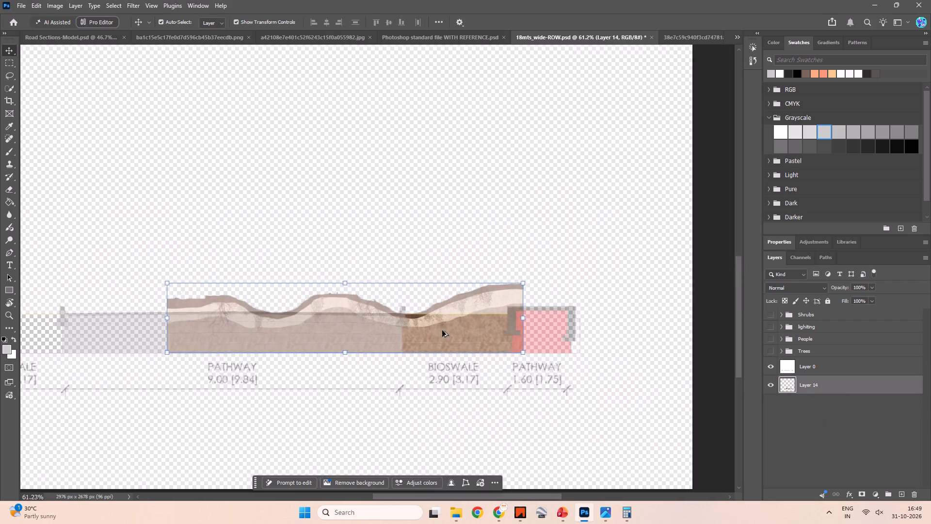
Scale the soil down to about 63% and shift it so one dip fills the right-hand bioswale between the kerb and pathway wall.
{"action": "left_click_drag", "start_coordinate": [193, 288], "coordinate": [329, 315], "text": "shift"}
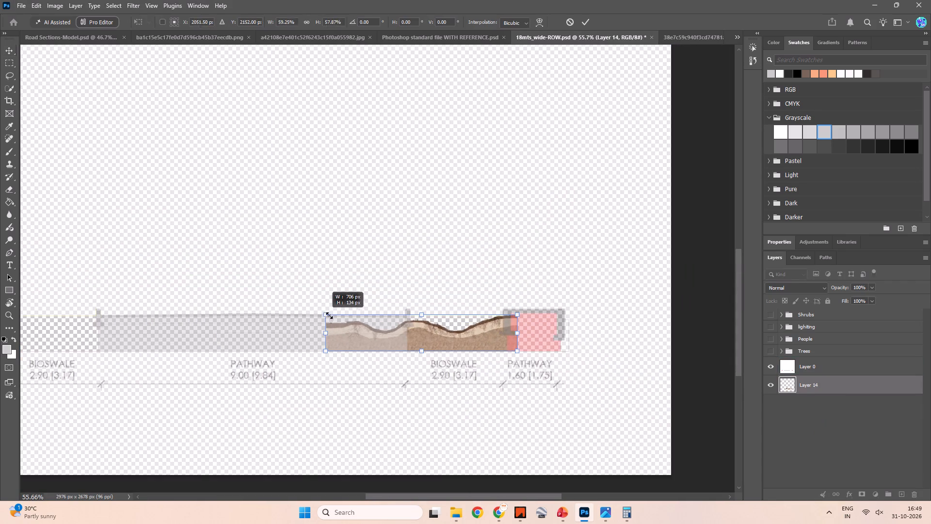
{"action": "left_click_drag", "start_coordinate": [329, 315], "coordinate": [315, 313], "text": "shift"}
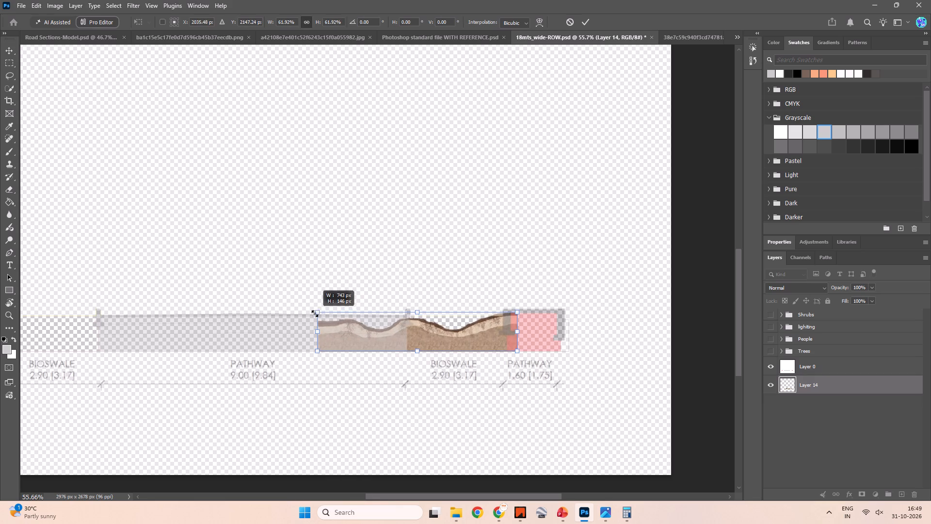
{"action": "left_click_drag", "start_coordinate": [315, 313], "coordinate": [313, 313], "text": "shift"}
{"action": "scroll", "coordinate": [430, 329], "scroll_direction": "up", "scroll_amount": 12, "text": "alt"}
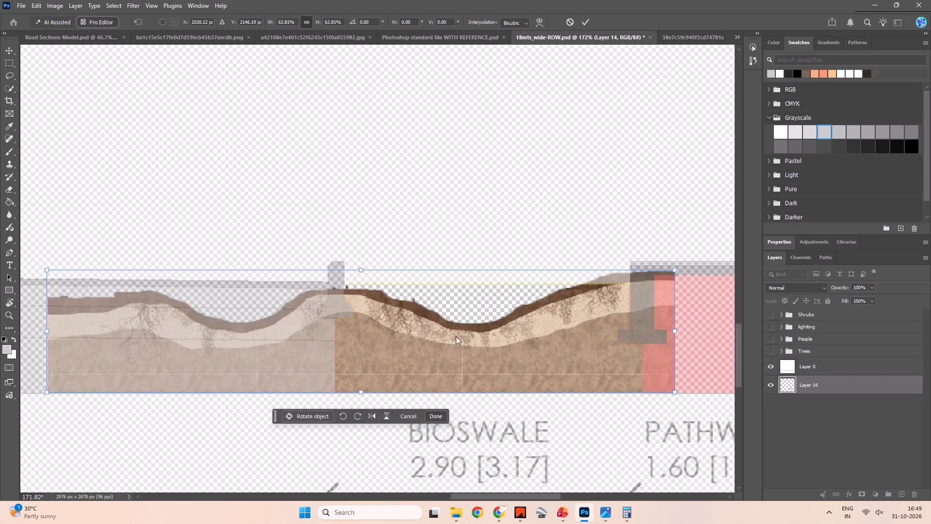
{"action": "left_click_drag", "start_coordinate": [469, 336], "coordinate": [459, 336]}
{"action": "left_click_drag", "start_coordinate": [512, 348], "coordinate": [494, 345]}
{"action": "left_click_drag", "start_coordinate": [527, 336], "coordinate": [500, 337]}
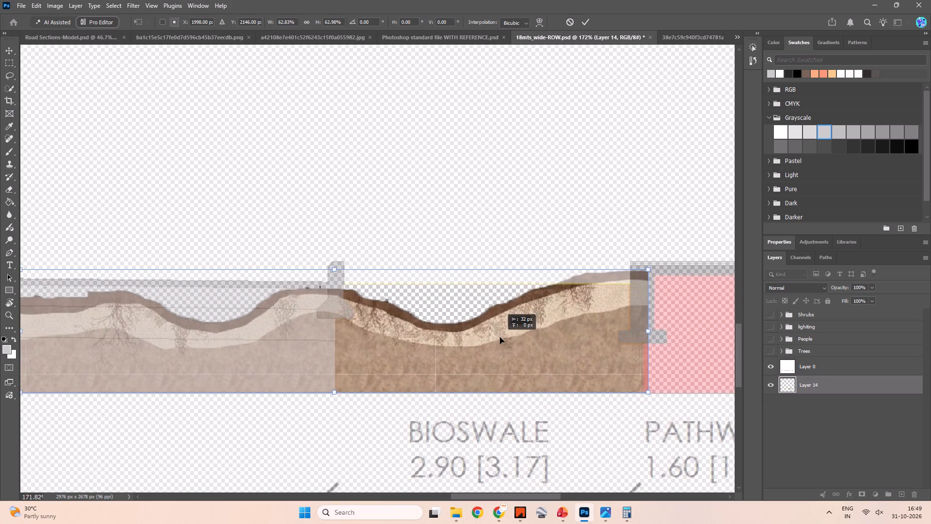
{"action": "left_click_drag", "start_coordinate": [500, 337], "coordinate": [497, 338]}
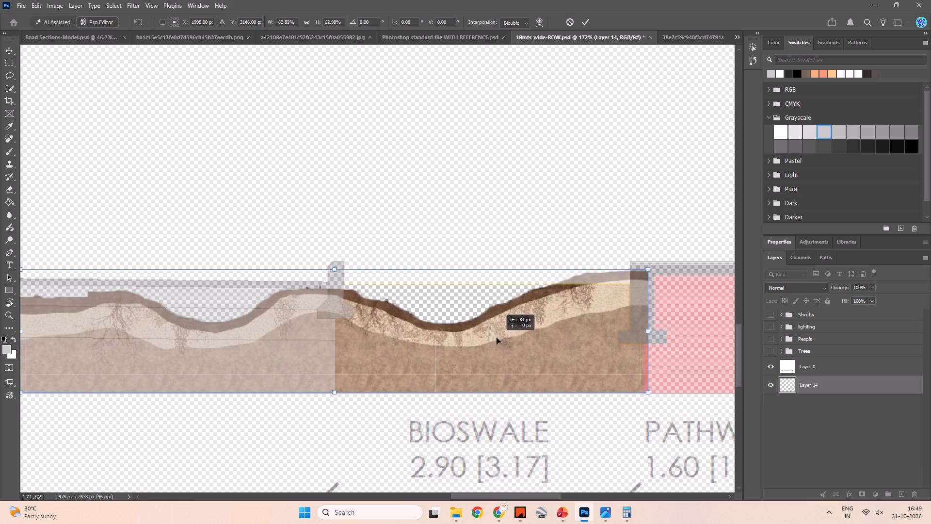
{"action": "left_click_drag", "start_coordinate": [497, 338], "coordinate": [495, 338]}
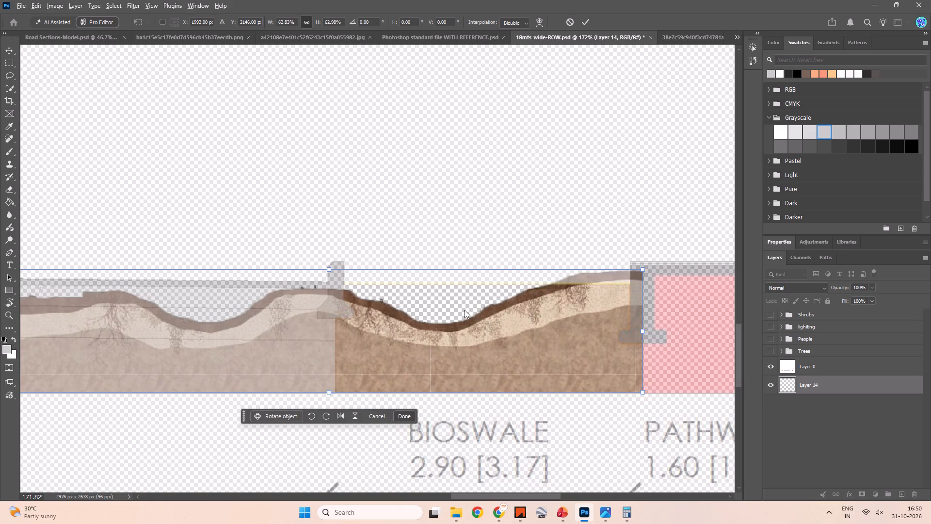
Try to carry the soil across to the left-hand bioswale during the transform, then apply the transform.
{"action": "scroll", "coordinate": [468, 313], "scroll_direction": "down", "scroll_amount": 5, "text": "alt"}
{"action": "key", "text": "space"}
{"action": "scroll", "coordinate": [426, 263], "scroll_direction": "down", "scroll_amount": 12}
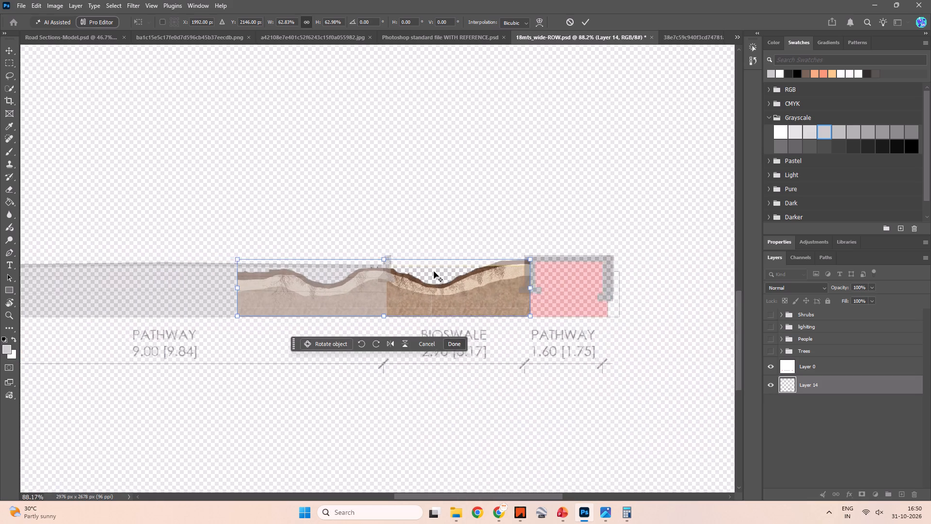
{"action": "scroll", "coordinate": [434, 272], "scroll_direction": "down", "scroll_amount": 1}
{"action": "key", "text": "space"}
{"action": "key", "text": "space"}
{"action": "key", "text": "space"}
{"action": "key", "text": "space"}
{"action": "key", "text": "space"}
{"action": "key", "text": "space"}
{"action": "key", "text": "space"}
{"action": "key", "text": "space"}
{"action": "key", "text": "space"}
{"action": "key", "text": "space"}
{"action": "left_click_drag", "start_coordinate": [273, 200], "coordinate": [474, 212]}
{"action": "key", "text": "space"}
{"action": "key", "text": "space"}
{"action": "key", "text": "space"}
{"action": "key", "text": "space"}
{"action": "key", "text": "space"}
{"action": "key", "text": "space"}
{"action": "key", "text": "space"}
{"action": "key", "text": "space"}
{"action": "key", "text": "space"}
{"action": "key", "text": "space"}
{"action": "key", "text": "space"}
{"action": "key", "text": "space"}
{"action": "key", "text": "space"}
{"action": "left_click_drag", "start_coordinate": [295, 212], "coordinate": [556, 242]}
{"action": "left_click_drag", "start_coordinate": [678, 322], "coordinate": [393, 316], "text": "alt"}
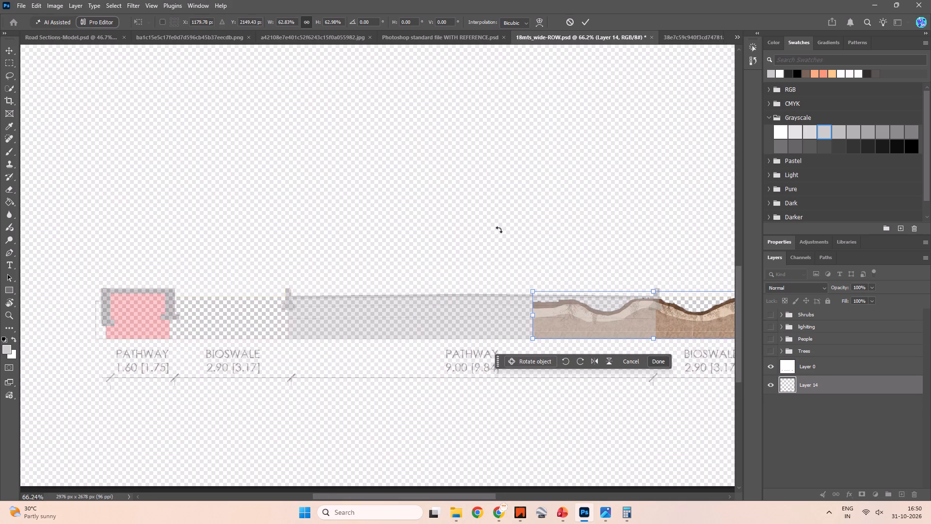
{"action": "left_click", "coordinate": [588, 25]}
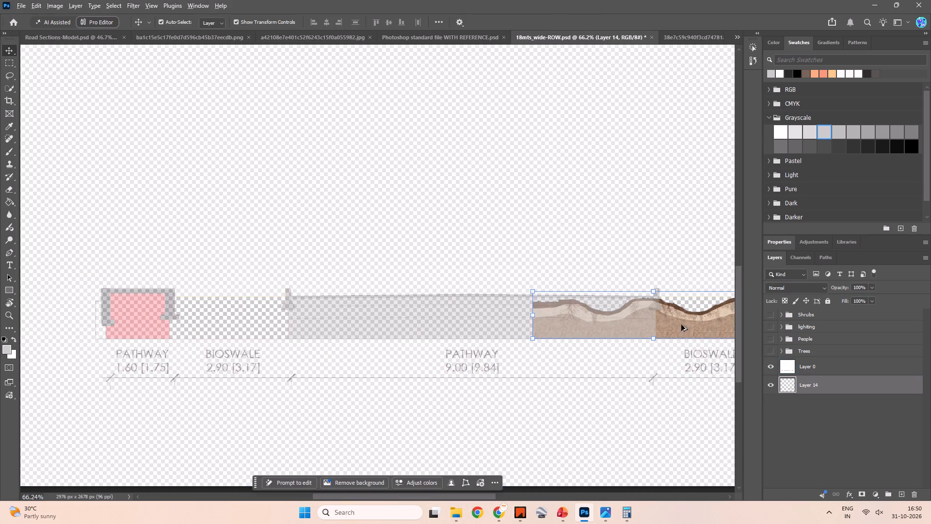
Duplicate the soil layer into the left-hand bioswale and align the copy with the bioswale's top line and kerb.
{"action": "left_click_drag", "start_coordinate": [681, 323], "coordinate": [306, 328], "text": "alt"}
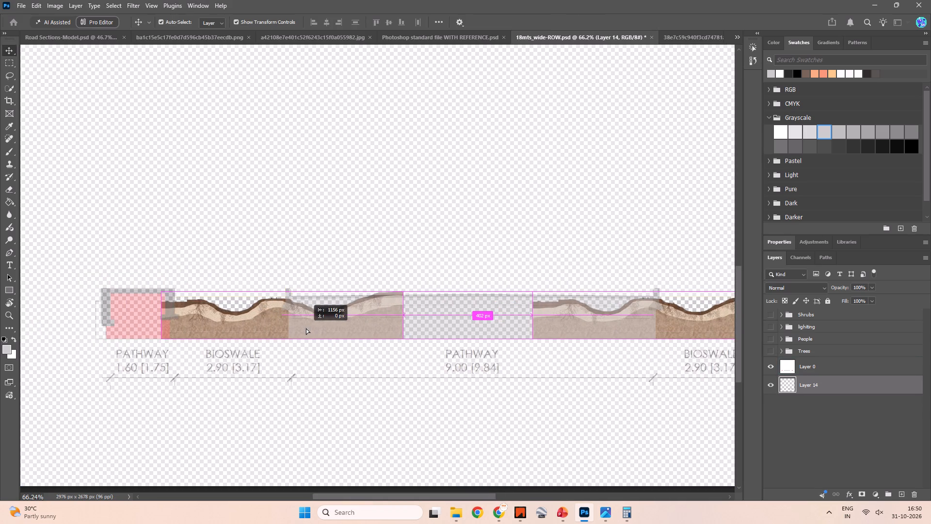
{"action": "left_click_drag", "start_coordinate": [306, 328], "coordinate": [309, 329], "text": "alt"}
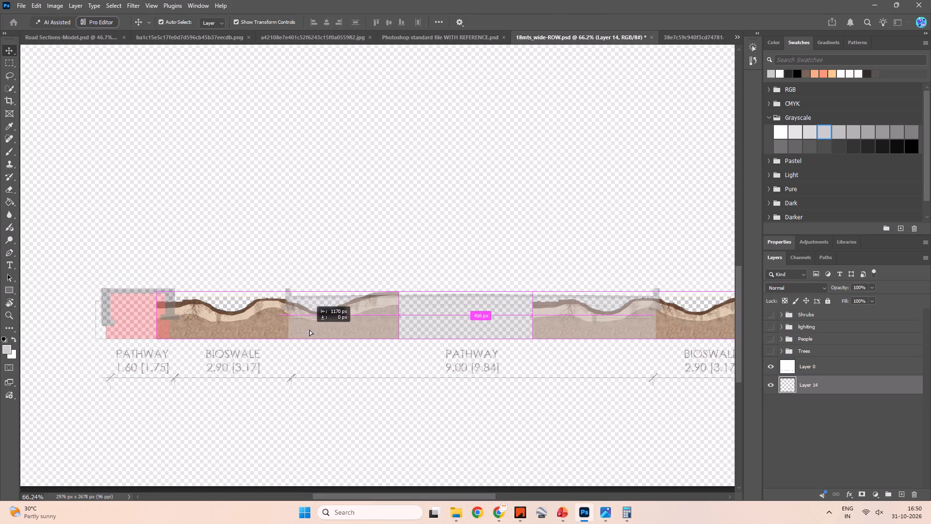
{"action": "left_click_drag", "start_coordinate": [309, 329], "coordinate": [305, 329], "text": "alt"}
{"action": "scroll", "coordinate": [231, 334], "scroll_direction": "up", "scroll_amount": 3, "text": "alt"}
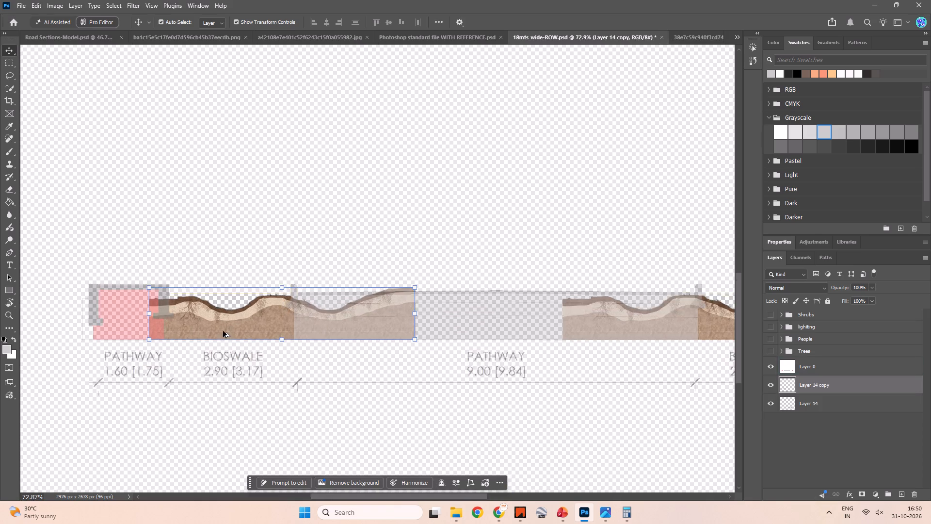
{"action": "scroll", "coordinate": [223, 331], "scroll_direction": "up", "scroll_amount": 8, "text": "alt"}
{"action": "left_click_drag", "start_coordinate": [256, 318], "coordinate": [253, 313]}
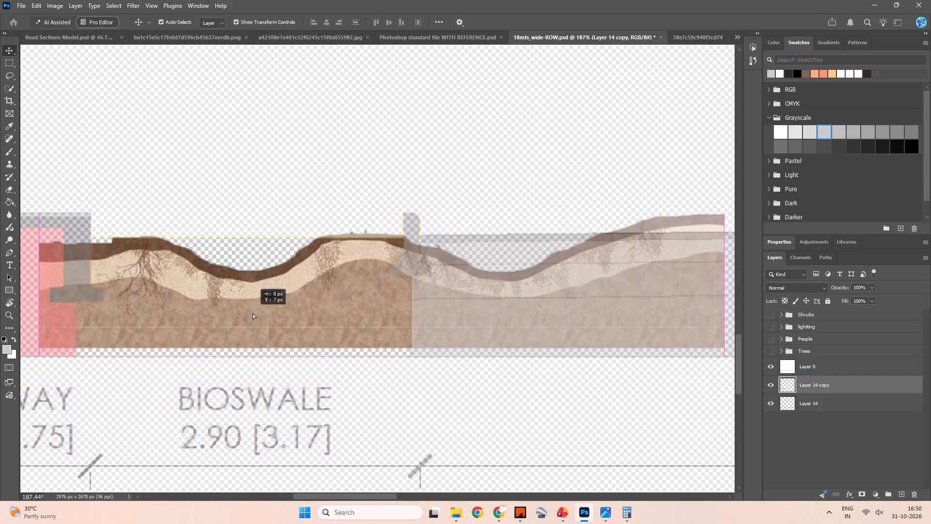
{"action": "left_click_drag", "start_coordinate": [253, 313], "coordinate": [253, 313]}
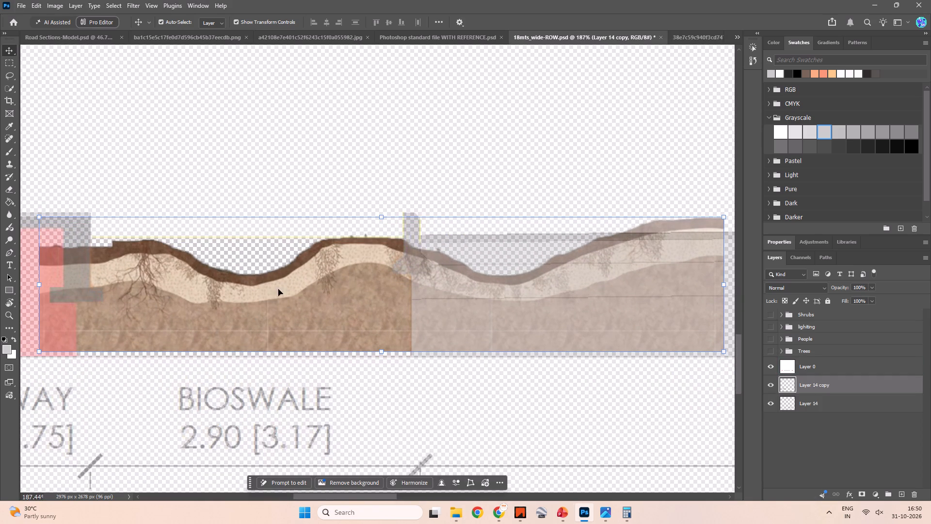
{"action": "left_click", "coordinate": [333, 116]}
{"action": "scroll", "coordinate": [546, 213], "scroll_direction": "down", "scroll_amount": 10, "text": "alt"}
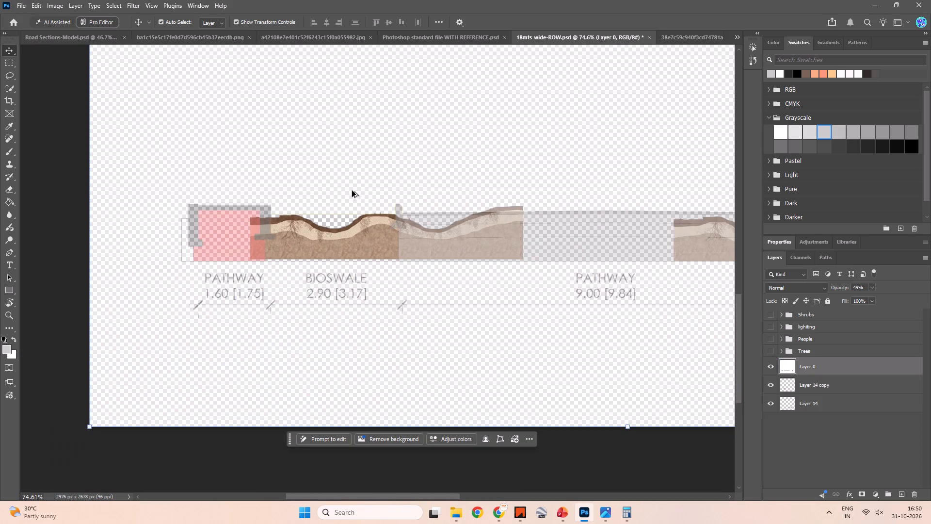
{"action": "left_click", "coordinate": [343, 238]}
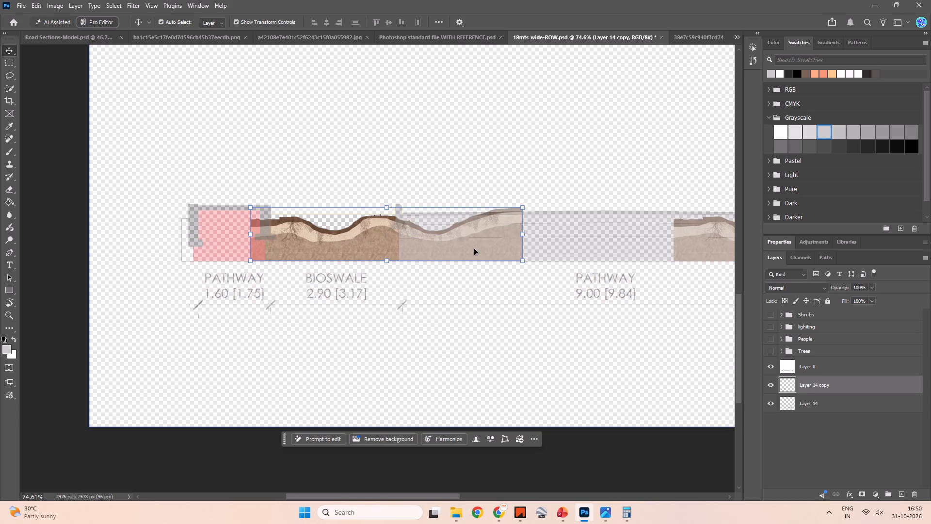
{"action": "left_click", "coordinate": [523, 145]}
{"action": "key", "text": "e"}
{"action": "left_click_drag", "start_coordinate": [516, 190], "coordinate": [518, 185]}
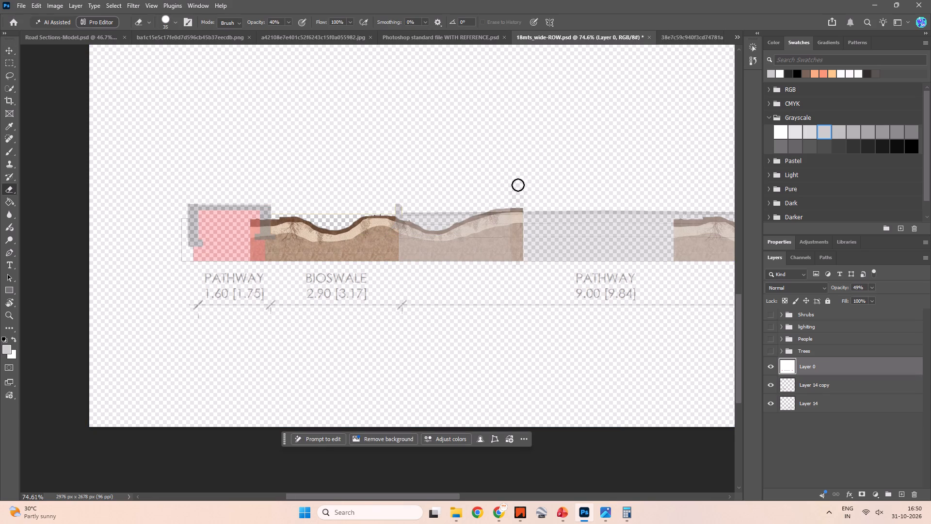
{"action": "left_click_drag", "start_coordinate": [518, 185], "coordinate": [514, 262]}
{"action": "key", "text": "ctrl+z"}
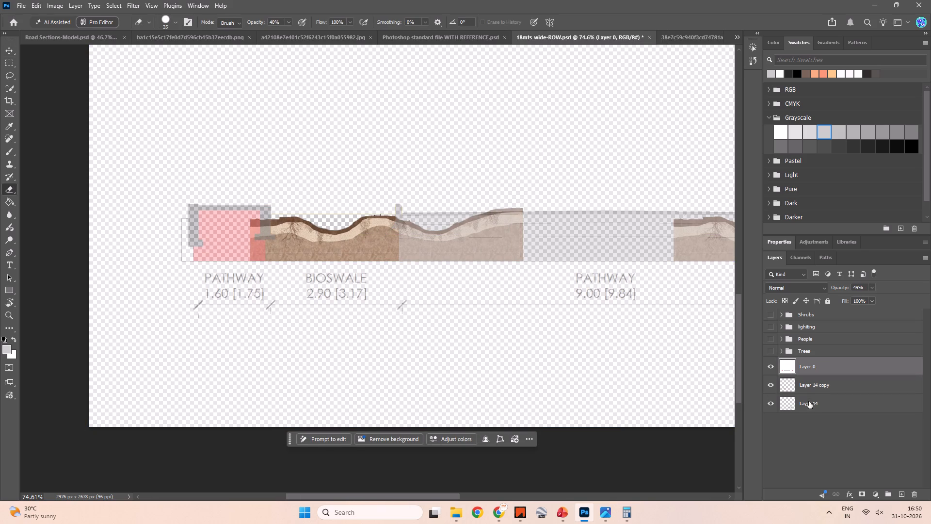
Partly erase the left soil copy's surplus beneath the 9 m carriageway with the eraser at 40% opacity.
{"action": "left_click", "coordinate": [815, 395]}
{"action": "left_click", "coordinate": [817, 388]}
{"action": "left_click_drag", "start_coordinate": [516, 210], "coordinate": [511, 195]}
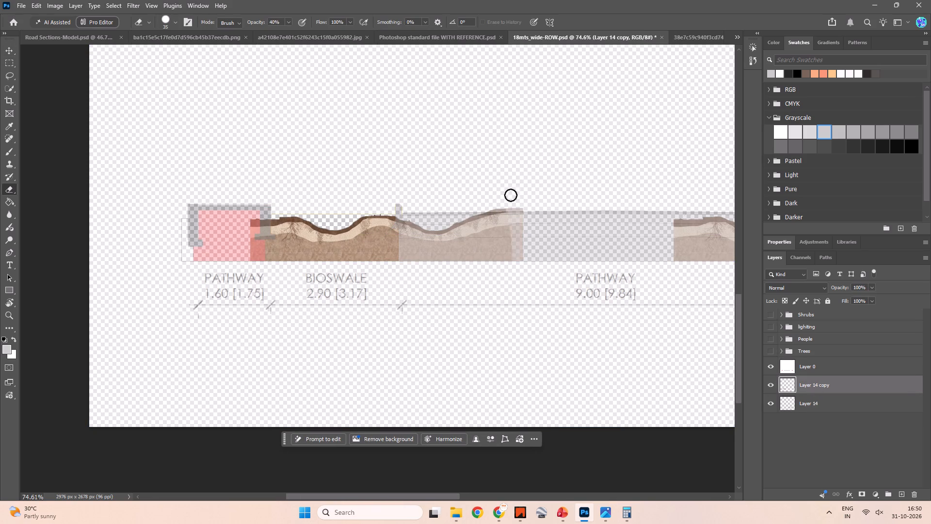
{"action": "left_click_drag", "start_coordinate": [511, 195], "coordinate": [487, 250]}
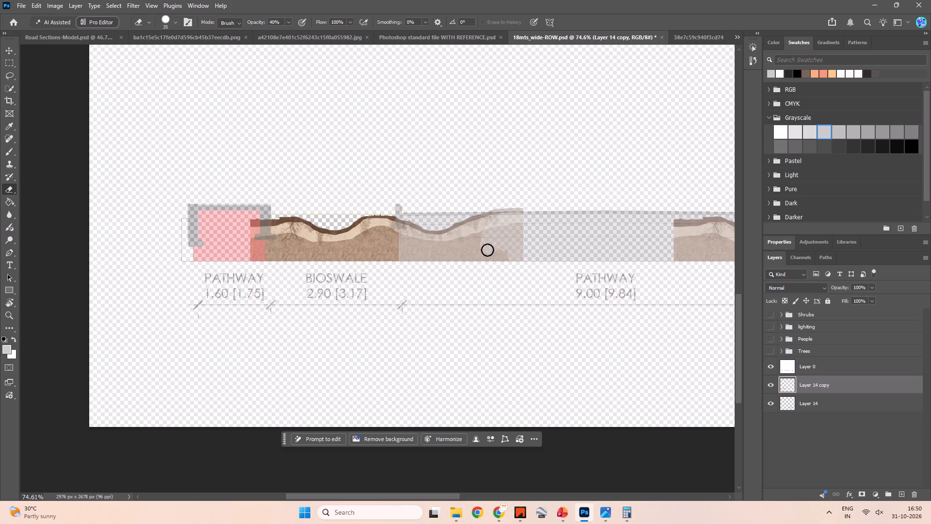
{"action": "left_click_drag", "start_coordinate": [487, 250], "coordinate": [517, 202]}
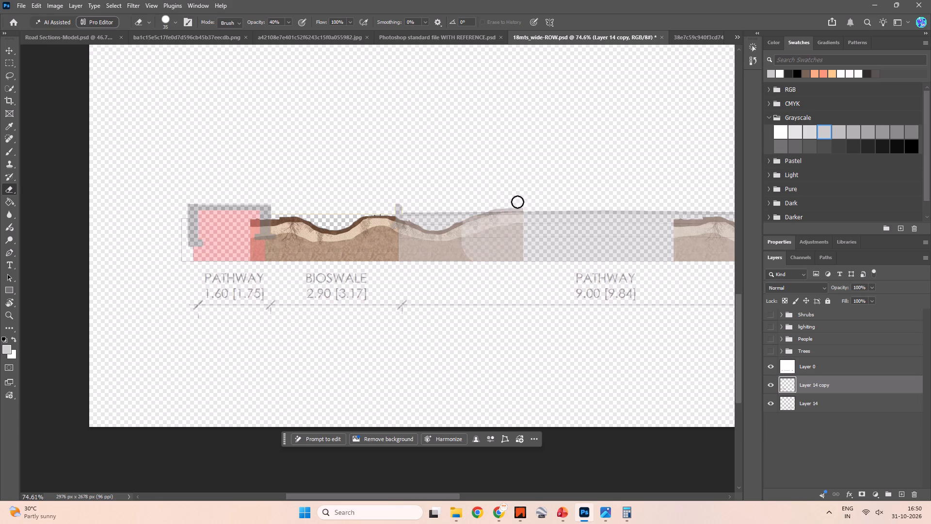
{"action": "left_click_drag", "start_coordinate": [517, 202], "coordinate": [529, 236]}
{"action": "left_click_drag", "start_coordinate": [525, 221], "coordinate": [501, 259]}
{"action": "key", "text": "e"}
{"action": "left_click_drag", "start_coordinate": [521, 195], "coordinate": [517, 275]}
{"action": "left_click_drag", "start_coordinate": [517, 275], "coordinate": [515, 233]}
Set the eraser opacity to 100% and erase the remaining copied soil beneath the carriageway up to the left-hand bioswale's kerb.
{"action": "left_click", "coordinate": [292, 23]}
{"action": "left_click", "coordinate": [289, 20]}
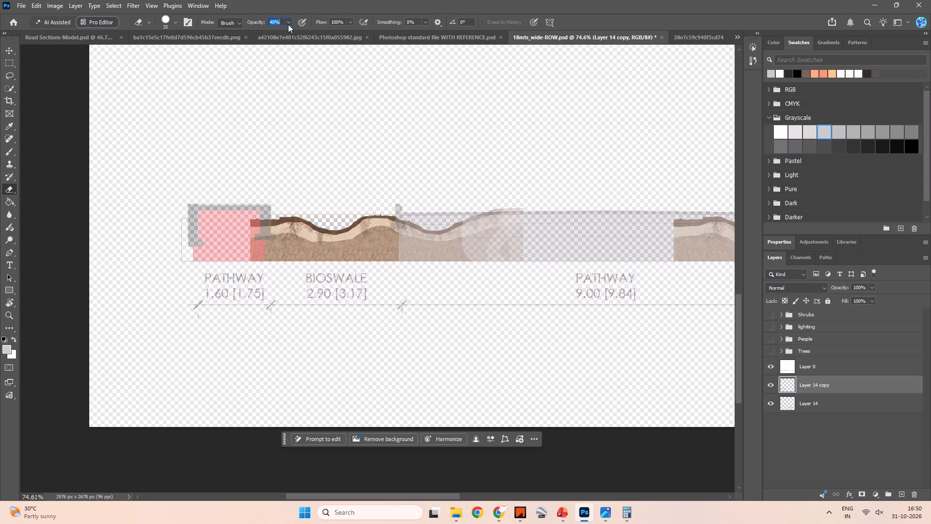
{"action": "left_click", "coordinate": [289, 19]}
{"action": "left_click_drag", "start_coordinate": [288, 31], "coordinate": [337, 36]}
{"action": "left_click_drag", "start_coordinate": [510, 201], "coordinate": [514, 277]}
{"action": "left_click_drag", "start_coordinate": [514, 277], "coordinate": [479, 229]}
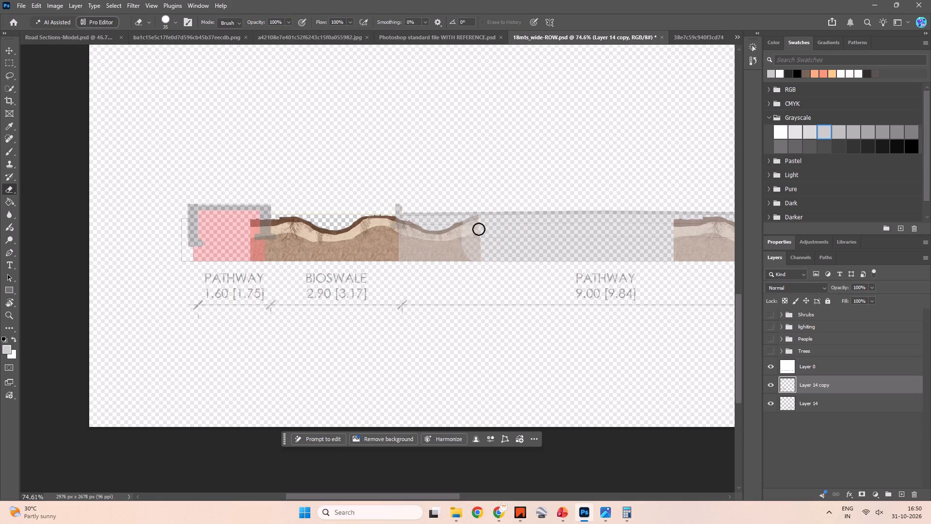
{"action": "left_click_drag", "start_coordinate": [479, 229], "coordinate": [445, 220]}
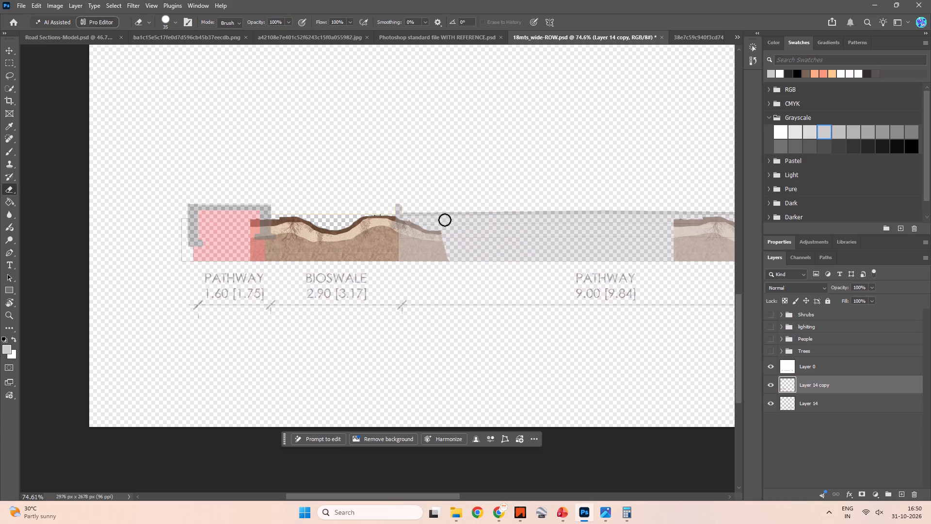
{"action": "left_click_drag", "start_coordinate": [445, 220], "coordinate": [413, 251]}
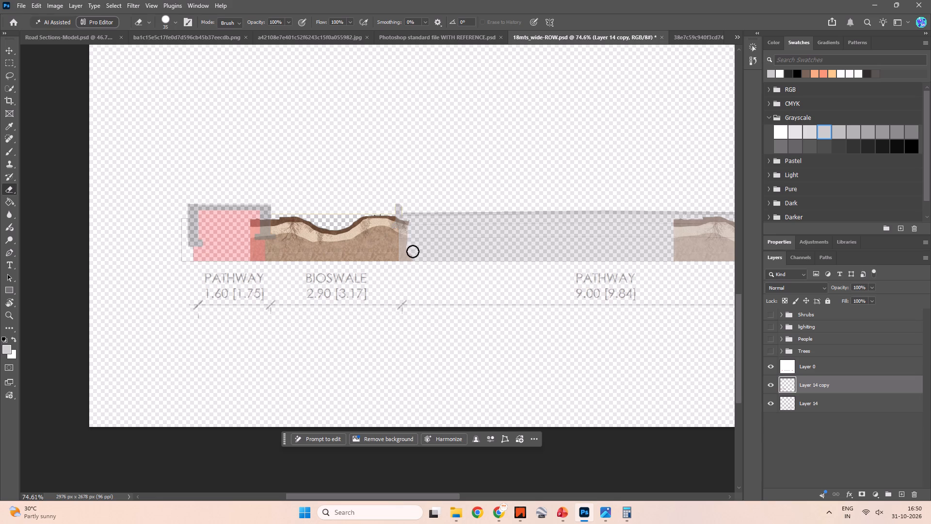
{"action": "left_click_drag", "start_coordinate": [413, 251], "coordinate": [408, 267]}
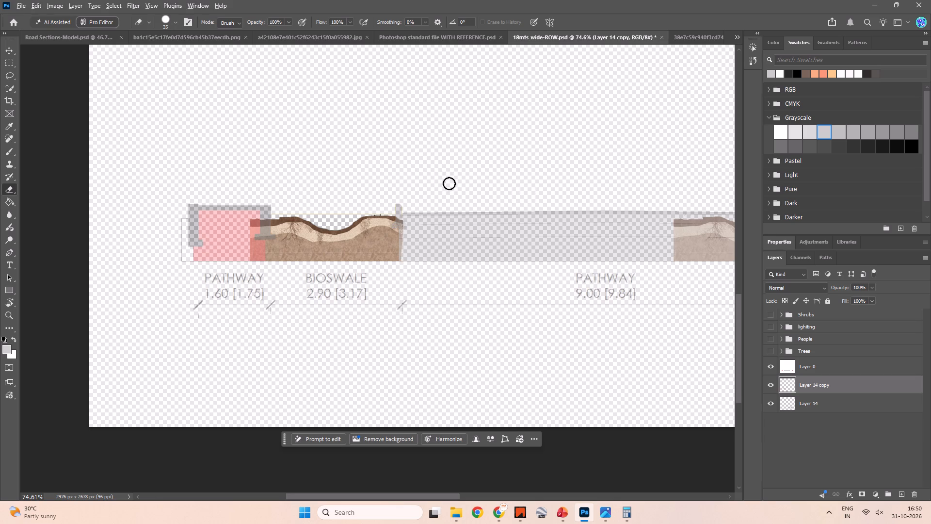
Make the Trees, People, lighting and Shrubs layer groups visible again.
{"action": "scroll", "coordinate": [411, 177], "scroll_direction": "down", "scroll_amount": 5, "text": "alt"}
{"action": "key", "text": "space"}
{"action": "key", "text": "space"}
{"action": "key", "text": "space"}
{"action": "key", "text": "space"}
{"action": "key", "text": "space"}
{"action": "key", "text": "space"}
{"action": "key", "text": "space"}
{"action": "left_click_drag", "start_coordinate": [501, 145], "coordinate": [434, 211]}
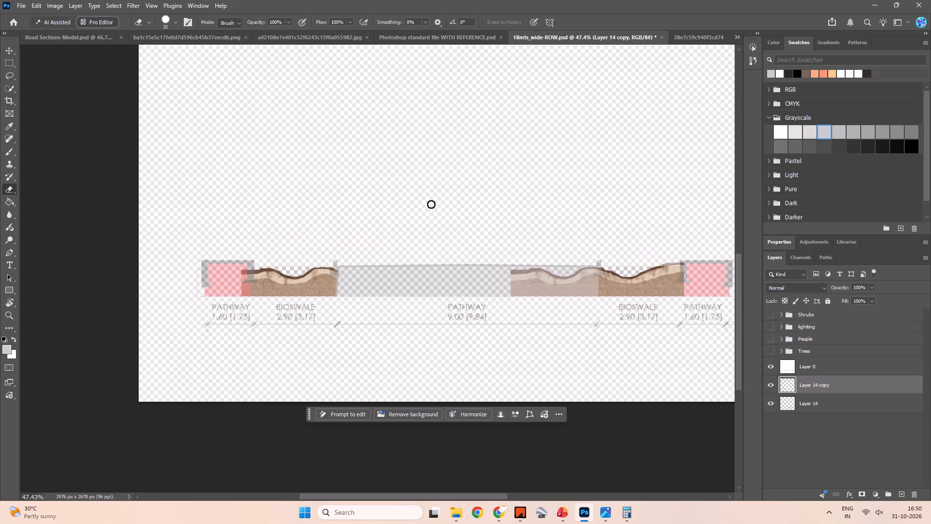
{"action": "key", "text": "m"}
{"action": "left_click", "coordinate": [431, 199]}
{"action": "key", "text": "Escape"}
{"action": "key", "text": "Escape"}
{"action": "key", "text": "Escape"}
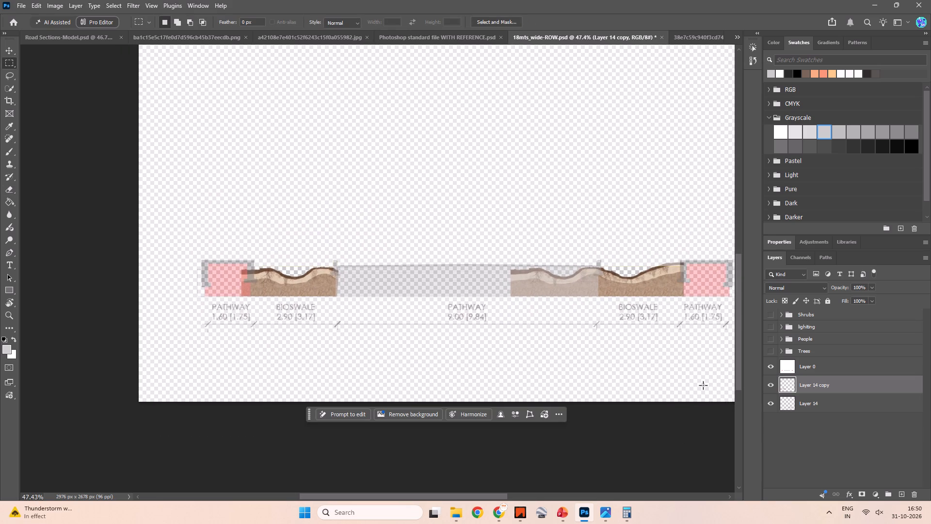
{"action": "left_click", "coordinate": [772, 351]}
{"action": "left_click", "coordinate": [769, 339]}
{"action": "left_click", "coordinate": [770, 327]}
{"action": "left_click", "coordinate": [770, 314]}
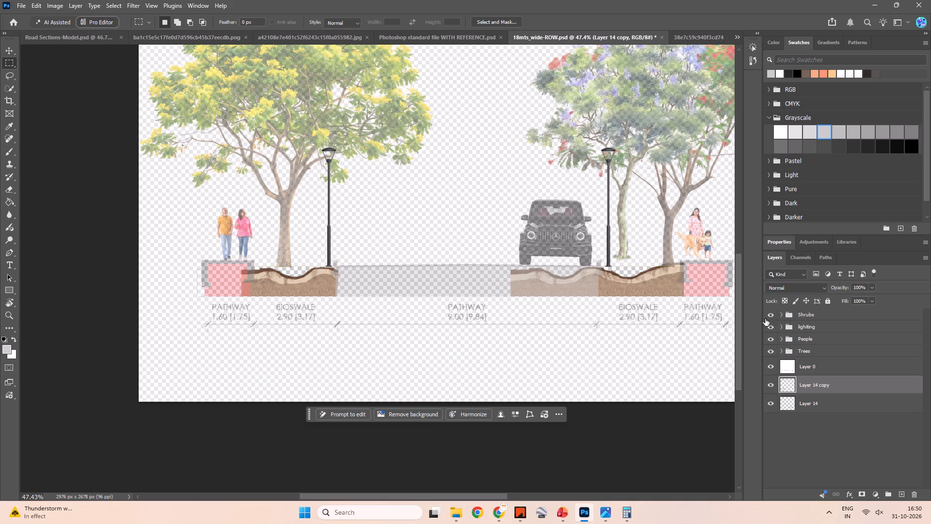
Set the opacity of Layer 0, the base section drawing, to 100%.
{"action": "key", "text": "space"}
{"action": "key", "text": "space"}
{"action": "key", "text": "space"}
{"action": "key", "text": "space"}
{"action": "key", "text": "space"}
{"action": "key", "text": "space"}
{"action": "key", "text": "space"}
{"action": "key", "text": "space"}
{"action": "left_click_drag", "start_coordinate": [510, 282], "coordinate": [406, 321]}
{"action": "scroll", "coordinate": [533, 343], "scroll_direction": "up", "scroll_amount": 5, "text": "alt"}
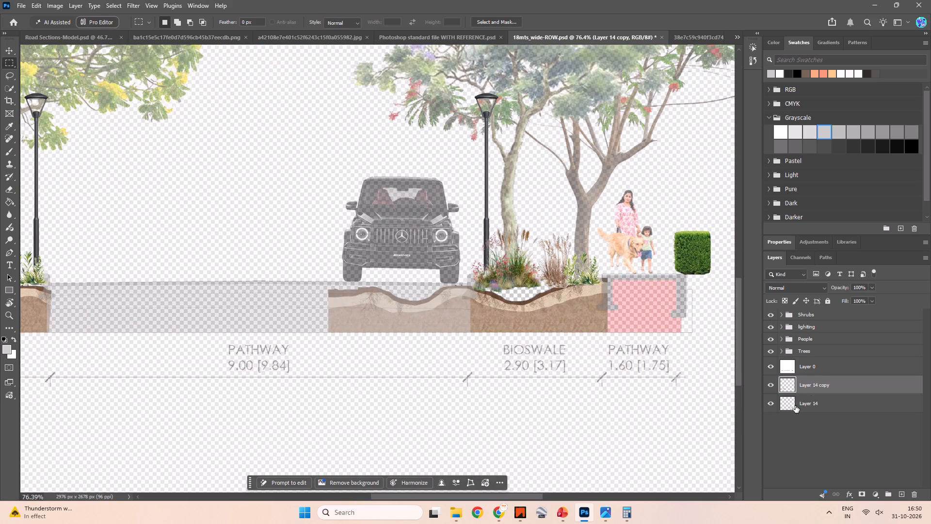
{"action": "left_click", "coordinate": [818, 370]}
{"action": "left_click", "coordinate": [872, 285]}
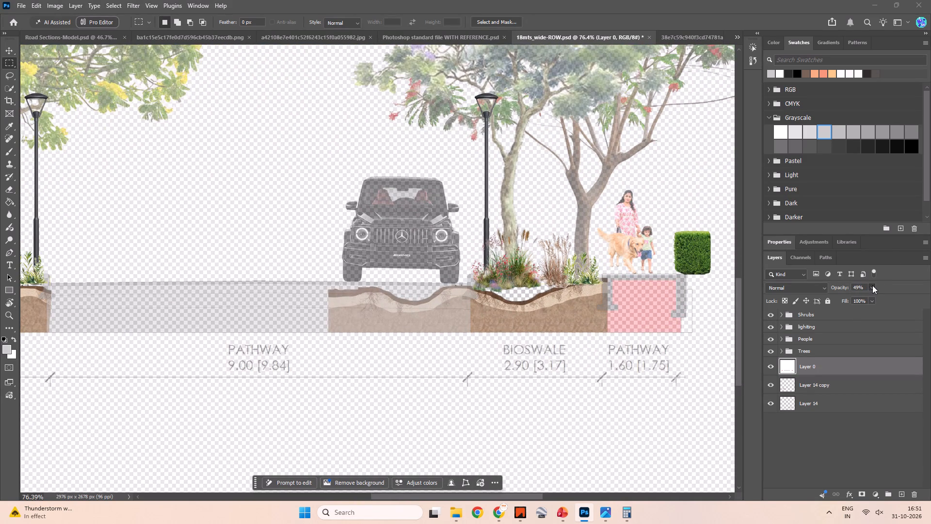
{"action": "left_click_drag", "start_coordinate": [871, 296], "coordinate": [919, 300]}
{"action": "left_click", "coordinate": [541, 393]}
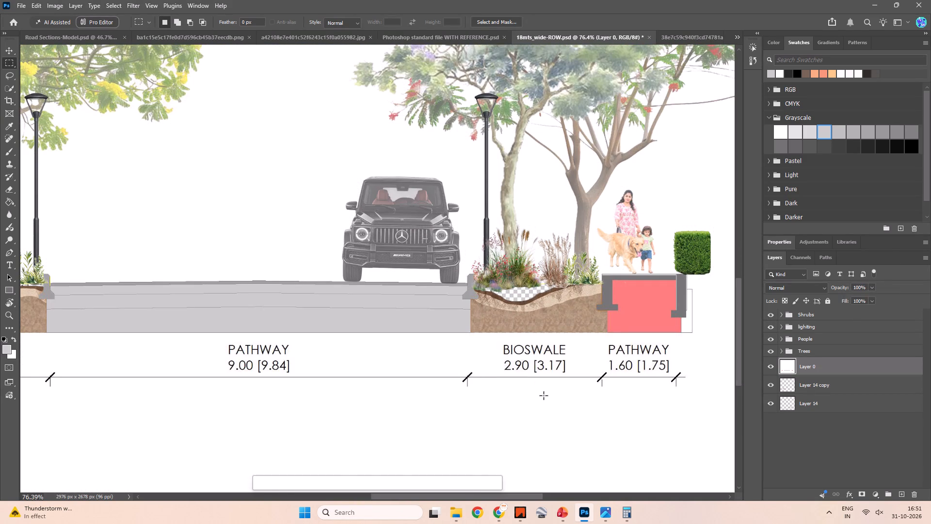
Shift the flowering grass clump in the left-hand bioswale slightly down and towards the pathway wall so it sits on the soil.
{"action": "key", "text": "space"}
{"action": "key", "text": "space"}
{"action": "key", "text": "space"}
{"action": "key", "text": "space"}
{"action": "key", "text": "space"}
{"action": "key", "text": "space"}
{"action": "key", "text": "space"}
{"action": "key", "text": "space"}
{"action": "key", "text": "space"}
{"action": "key", "text": "space"}
{"action": "key", "text": "space"}
{"action": "key", "text": "space"}
{"action": "key", "text": "space"}
{"action": "key", "text": "space"}
{"action": "key", "text": "space"}
{"action": "key", "text": "space"}
{"action": "key", "text": "space"}
{"action": "key", "text": "space"}
{"action": "key", "text": "space"}
{"action": "key", "text": "space"}
{"action": "left_click_drag", "start_coordinate": [298, 284], "coordinate": [586, 314]}
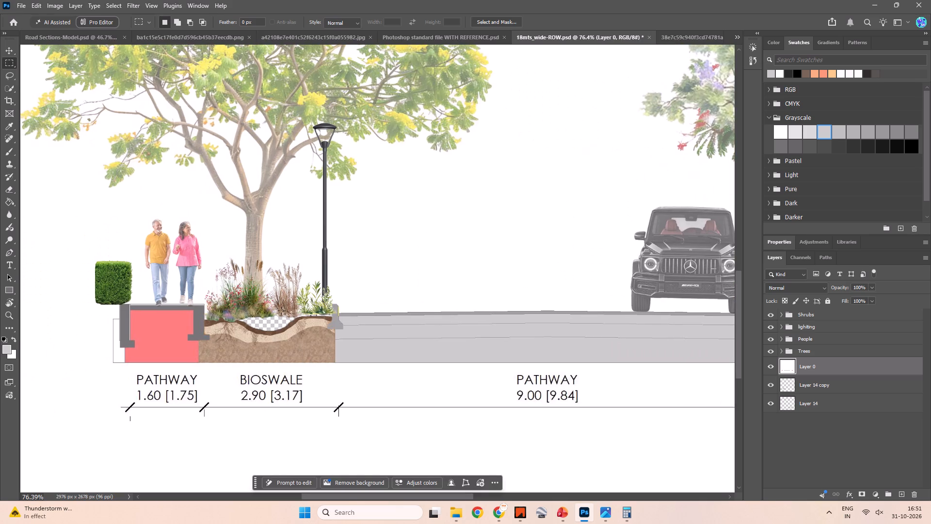
{"action": "scroll", "coordinate": [226, 309], "scroll_direction": "up", "scroll_amount": 7, "text": "alt"}
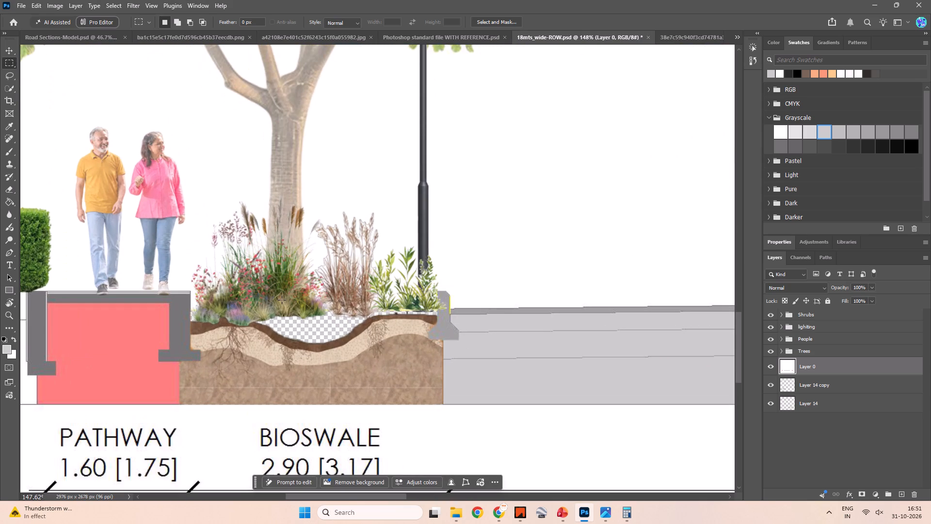
{"action": "key", "text": "Escape"}
{"action": "key", "text": "v"}
{"action": "left_click", "coordinate": [286, 296]}
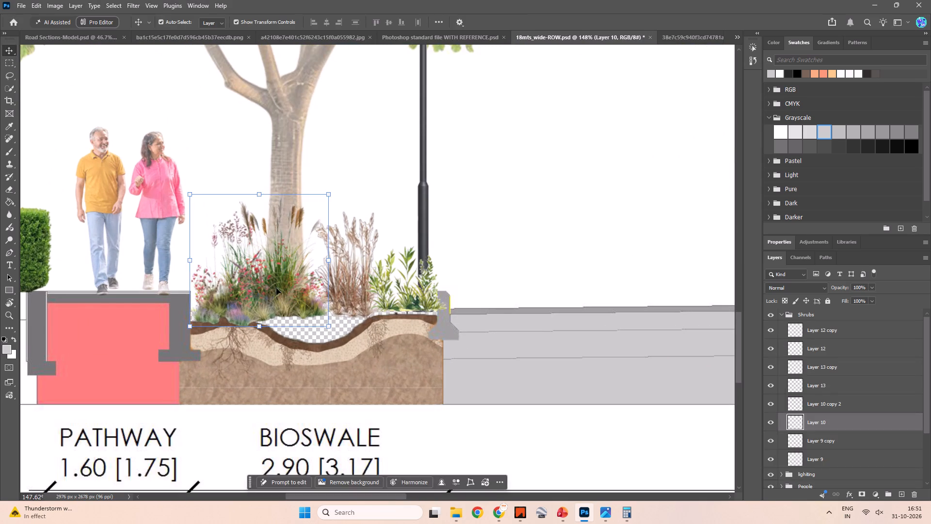
{"action": "left_click_drag", "start_coordinate": [276, 288], "coordinate": [315, 317]}
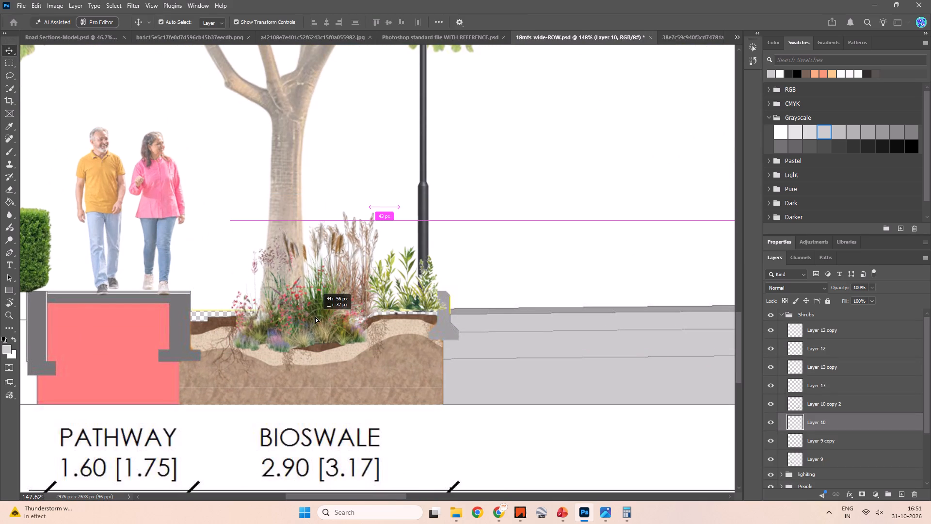
{"action": "left_click_drag", "start_coordinate": [315, 317], "coordinate": [262, 286]}
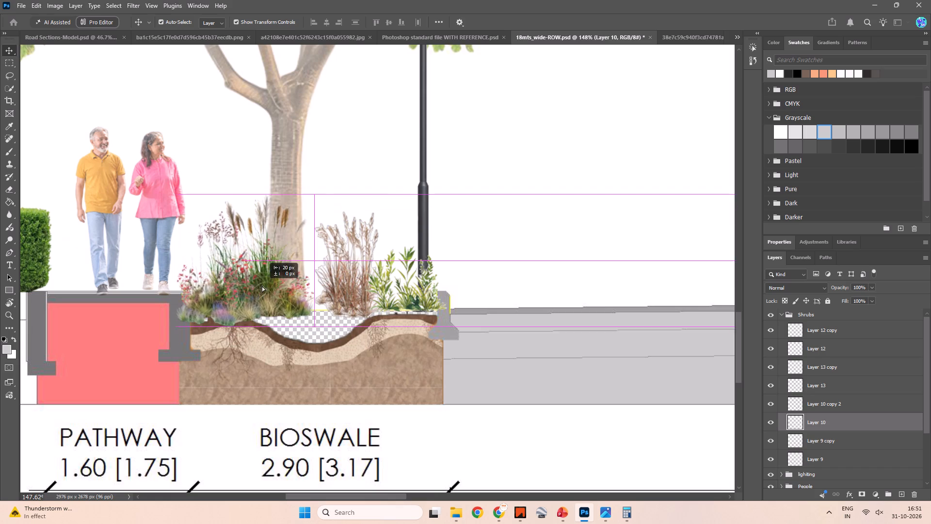
{"action": "left_click_drag", "start_coordinate": [262, 286], "coordinate": [268, 295]}
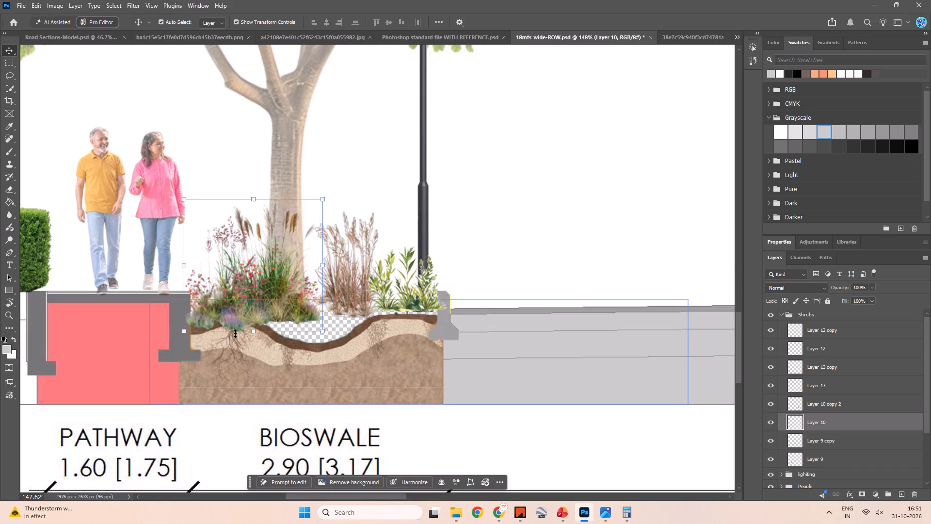
Erase the flowering clump's base with a smaller eraser where it overlaps the left-hand bioswale's topsoil and the pathway wall.
{"action": "scroll", "coordinate": [230, 327], "scroll_direction": "up", "scroll_amount": 8, "text": "alt"}
{"action": "key", "text": "e"}
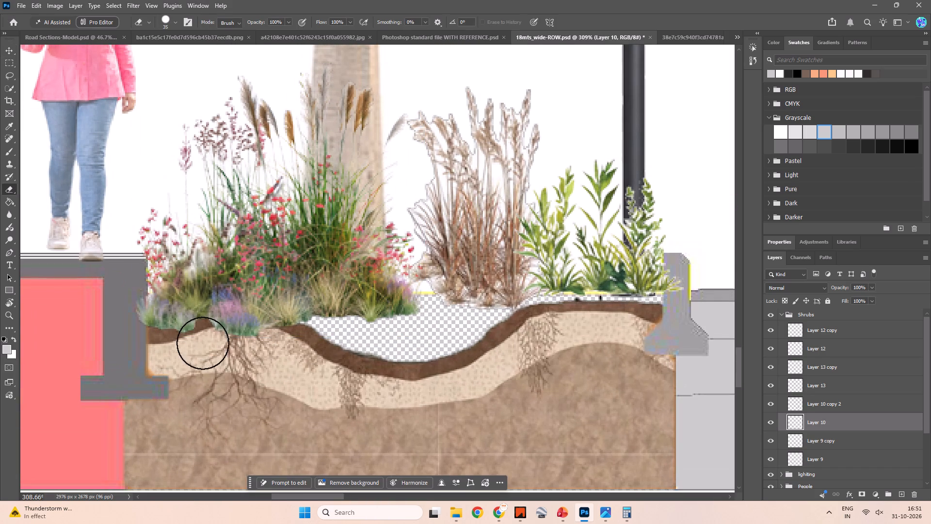
{"action": "key", "text": "bracketleft"}
{"action": "key", "text": "bracketleft"}
{"action": "key", "text": "bracketleft"}
{"action": "key", "text": "bracketleft"}
{"action": "key", "text": "bracketleft"}
{"action": "left_click_drag", "start_coordinate": [195, 327], "coordinate": [259, 318]}
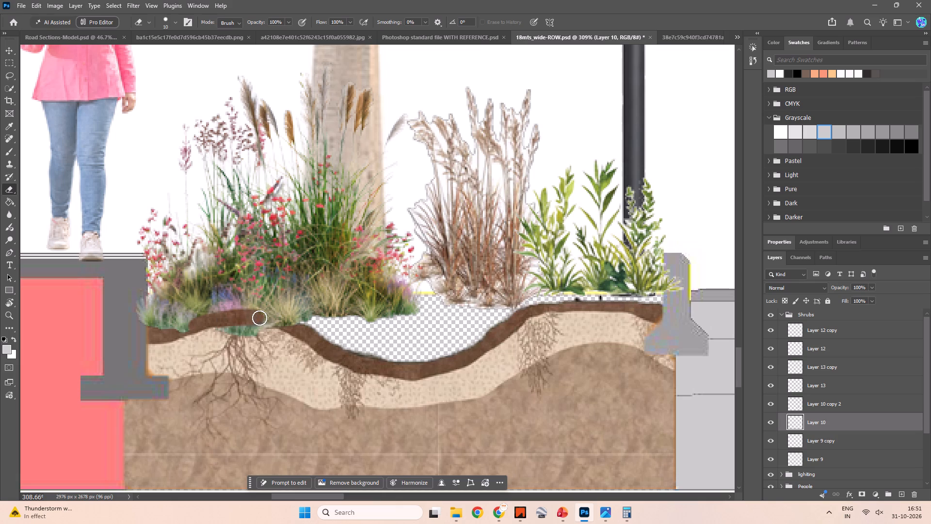
{"action": "left_click_drag", "start_coordinate": [259, 318], "coordinate": [296, 328]}
{"action": "left_click_drag", "start_coordinate": [279, 322], "coordinate": [292, 328]}
{"action": "left_click_drag", "start_coordinate": [292, 328], "coordinate": [294, 330]}
{"action": "key", "text": "ctrl+z"}
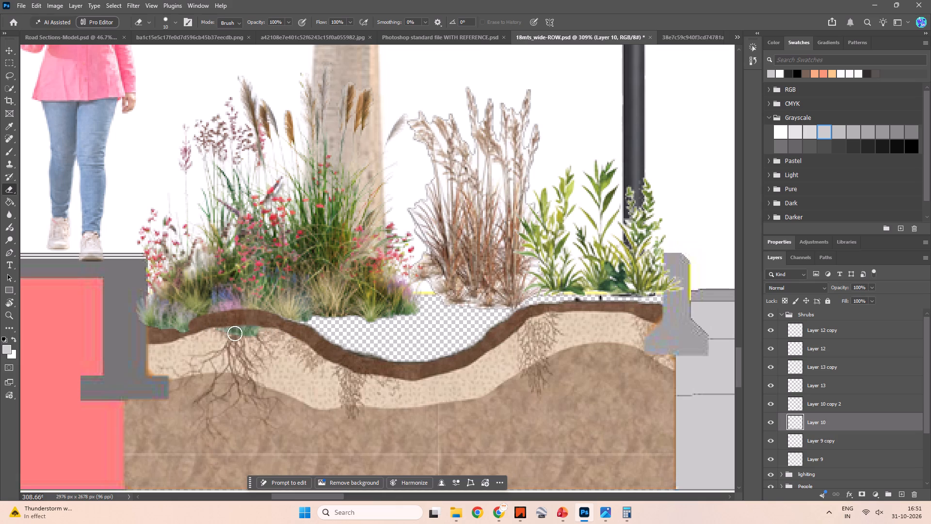
{"action": "left_click_drag", "start_coordinate": [255, 332], "coordinate": [206, 341]}
{"action": "left_click", "coordinate": [185, 333]}
{"action": "left_click_drag", "start_coordinate": [184, 331], "coordinate": [175, 336]}
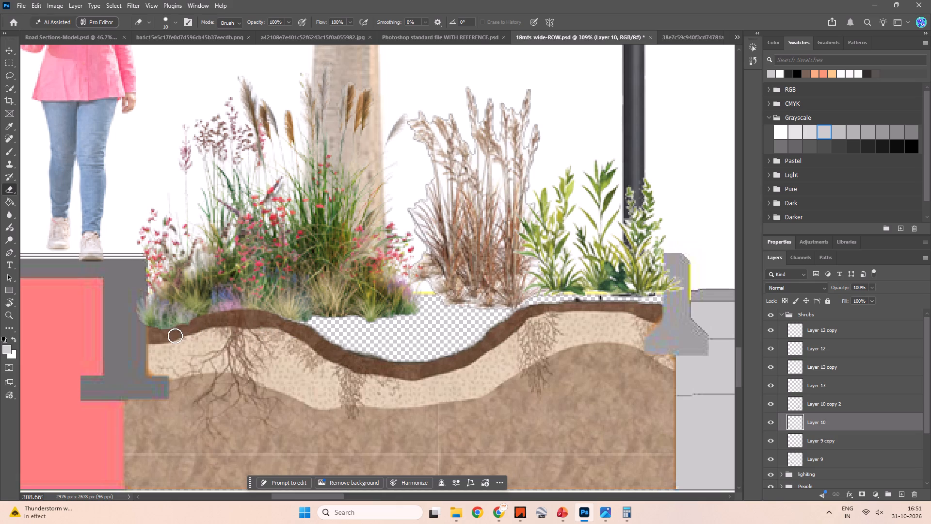
{"action": "left_click_drag", "start_coordinate": [175, 336], "coordinate": [166, 338]}
{"action": "left_click_drag", "start_coordinate": [136, 297], "coordinate": [139, 329]}
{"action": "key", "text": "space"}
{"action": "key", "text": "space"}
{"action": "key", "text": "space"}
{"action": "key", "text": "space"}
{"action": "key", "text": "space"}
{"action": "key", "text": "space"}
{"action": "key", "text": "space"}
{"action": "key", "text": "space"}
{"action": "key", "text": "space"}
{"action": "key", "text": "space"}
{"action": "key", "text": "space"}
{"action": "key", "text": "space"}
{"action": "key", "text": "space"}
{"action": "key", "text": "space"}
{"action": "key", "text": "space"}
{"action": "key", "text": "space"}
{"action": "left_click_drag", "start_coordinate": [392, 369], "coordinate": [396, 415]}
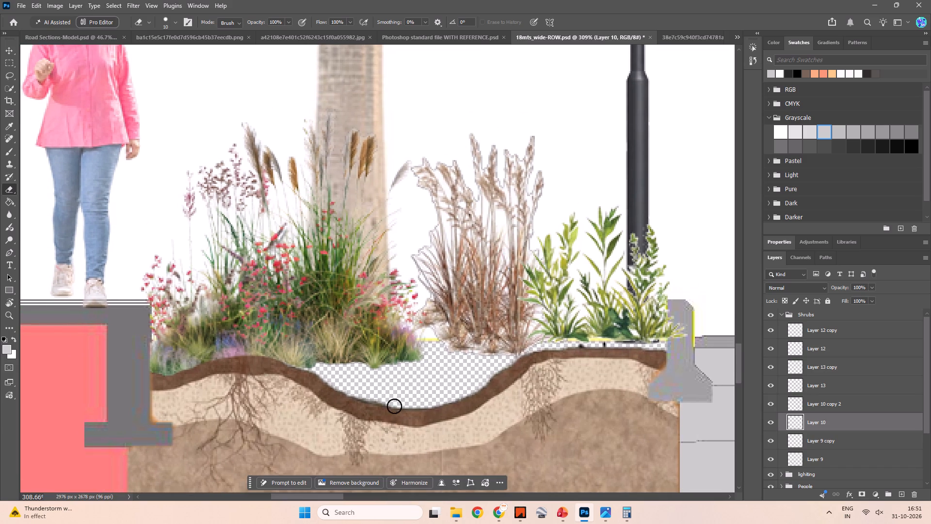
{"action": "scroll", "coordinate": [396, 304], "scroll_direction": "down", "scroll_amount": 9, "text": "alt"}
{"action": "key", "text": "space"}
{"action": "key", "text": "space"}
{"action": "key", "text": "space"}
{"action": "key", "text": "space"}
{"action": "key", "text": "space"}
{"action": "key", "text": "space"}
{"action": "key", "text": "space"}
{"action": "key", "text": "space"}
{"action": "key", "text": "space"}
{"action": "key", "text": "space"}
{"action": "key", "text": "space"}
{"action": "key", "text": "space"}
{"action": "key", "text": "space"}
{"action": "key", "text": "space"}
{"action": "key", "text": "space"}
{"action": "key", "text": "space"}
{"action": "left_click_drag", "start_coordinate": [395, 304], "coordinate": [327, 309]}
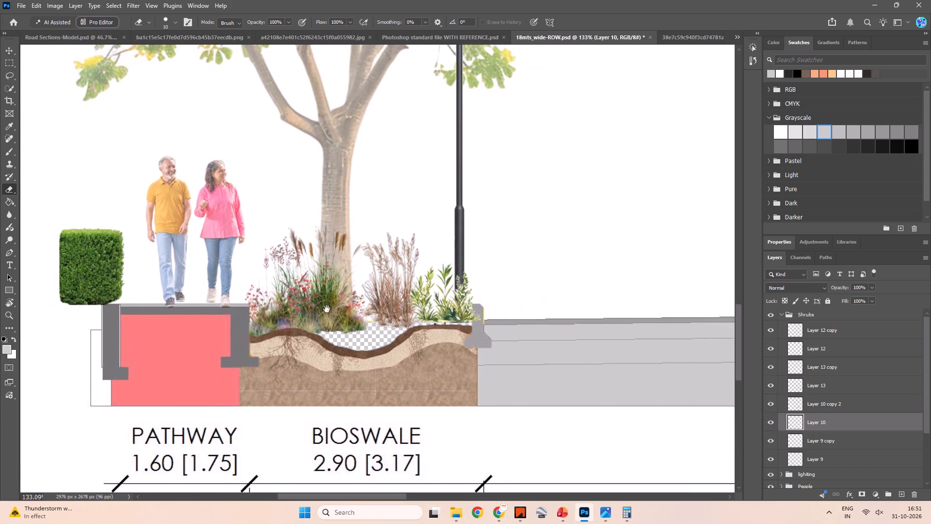
Reposition the brown ornamental grass (Layer 9) in the left-hand bioswale, beside the flowering clump and slightly lower towards the swale.
{"action": "left_click_drag", "start_coordinate": [327, 309], "coordinate": [317, 312]}
{"action": "key", "text": "v"}
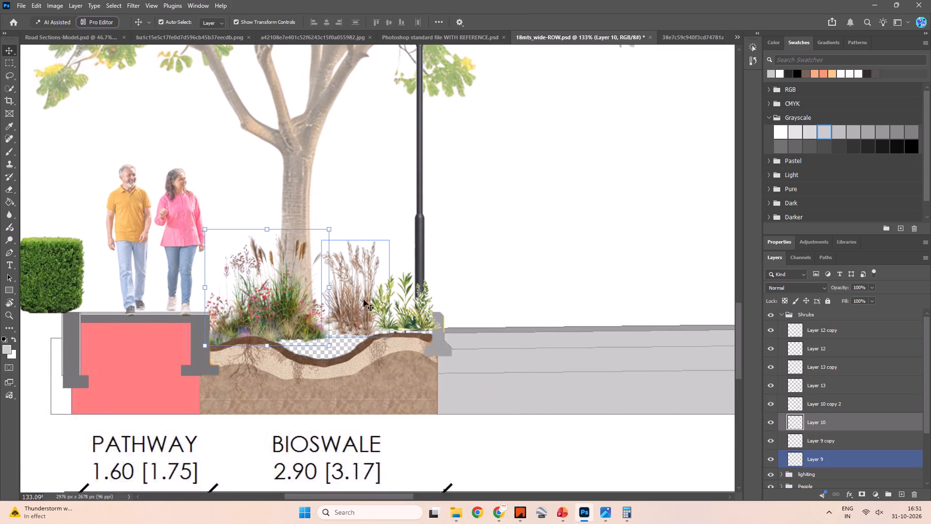
{"action": "left_click", "coordinate": [364, 300]}
{"action": "left_click_drag", "start_coordinate": [361, 299], "coordinate": [327, 322]}
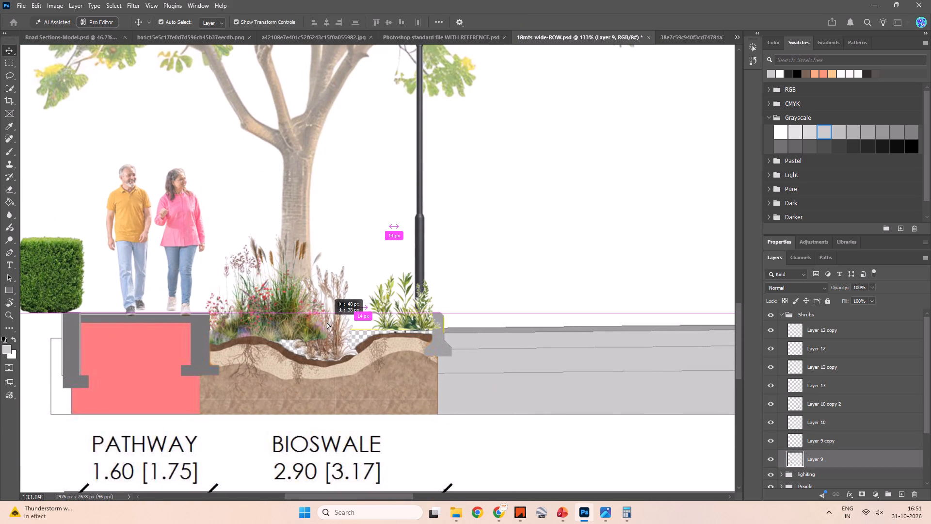
{"action": "left_click_drag", "start_coordinate": [327, 322], "coordinate": [326, 320]}
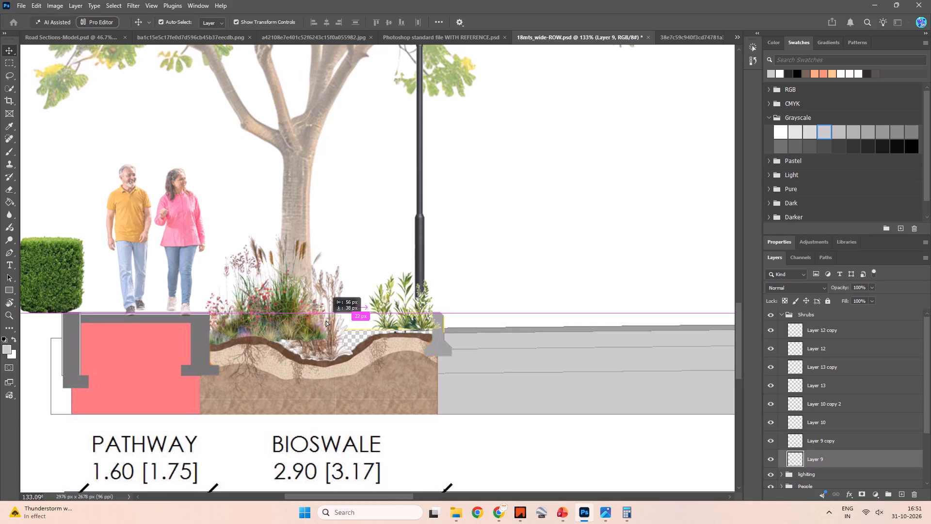
{"action": "left_click_drag", "start_coordinate": [326, 320], "coordinate": [364, 300]}
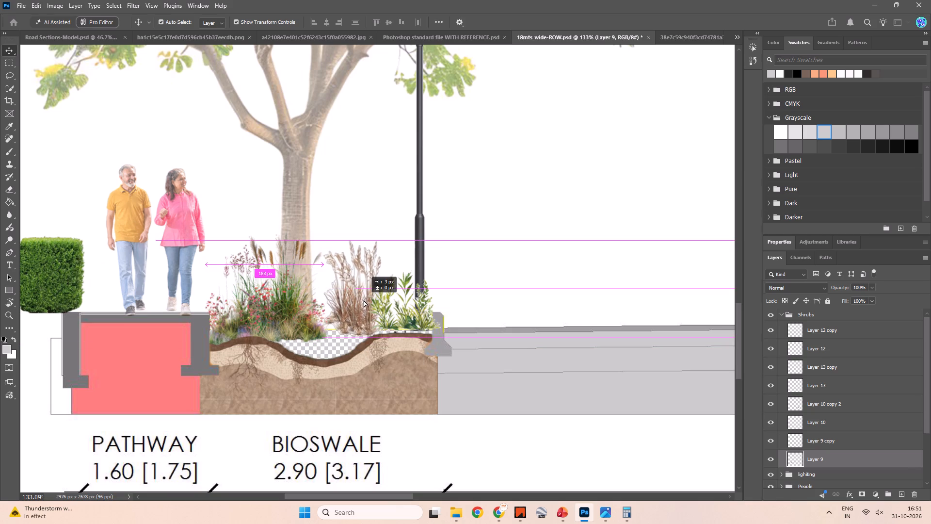
{"action": "left_click_drag", "start_coordinate": [364, 300], "coordinate": [365, 300]}
{"action": "left_click_drag", "start_coordinate": [365, 300], "coordinate": [353, 308]}
Nudge the leafy shrubs and the brown grass in the left-hand bioswale so both sit on the soil profile.
{"action": "scroll", "coordinate": [371, 351], "scroll_direction": "up", "scroll_amount": 6, "text": "alt"}
{"action": "left_click", "coordinate": [430, 309]}
{"action": "left_click_drag", "start_coordinate": [434, 299], "coordinate": [428, 305]}
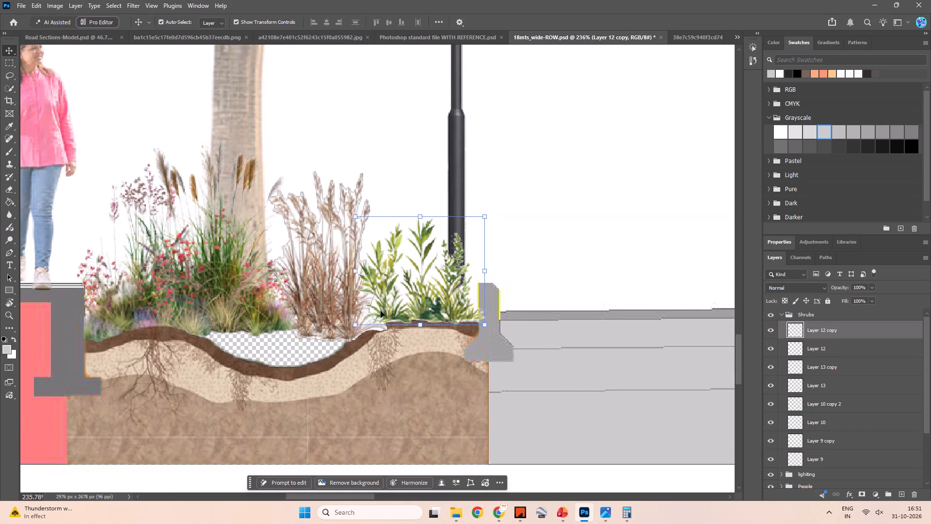
{"action": "left_click_drag", "start_coordinate": [329, 310], "coordinate": [335, 307]}
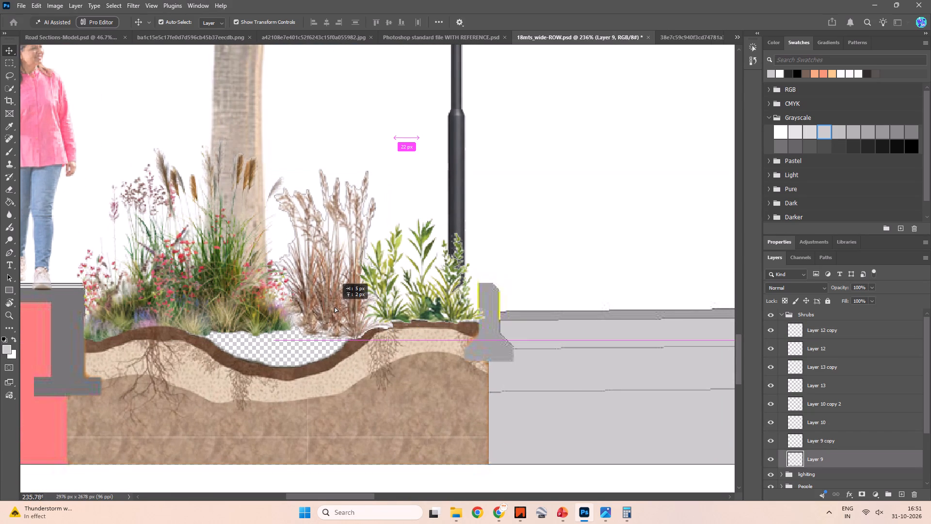
{"action": "left_click_drag", "start_coordinate": [335, 307], "coordinate": [335, 311]}
{"action": "scroll", "coordinate": [337, 311], "scroll_direction": "down", "scroll_amount": 14, "text": "alt"}
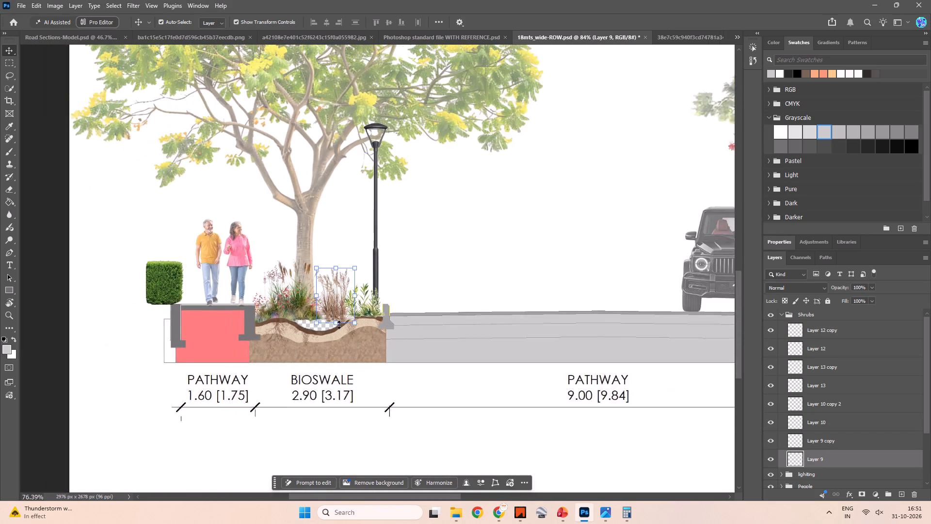
{"action": "left_click", "coordinate": [124, 265]}
{"action": "left_click", "coordinate": [68, 262]}
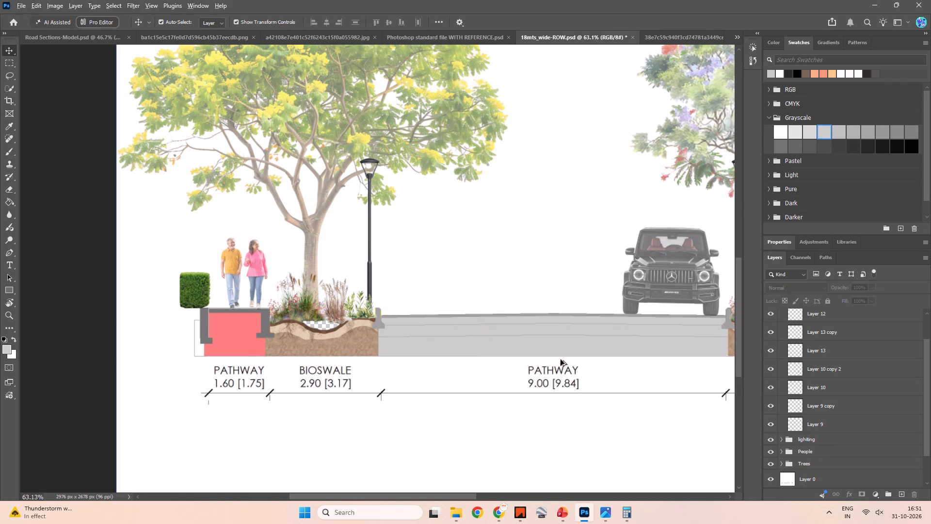
Shift the brown grass in the right-hand bioswale closer to the flowering clump.
{"action": "key", "text": "space"}
{"action": "key", "text": "space"}
{"action": "key", "text": "space"}
{"action": "key", "text": "space"}
{"action": "key", "text": "space"}
{"action": "key", "text": "space"}
{"action": "key", "text": "space"}
{"action": "key", "text": "space"}
{"action": "key", "text": "space"}
{"action": "key", "text": "space"}
{"action": "key", "text": "space"}
{"action": "left_click_drag", "start_coordinate": [667, 398], "coordinate": [351, 380]}
{"action": "scroll", "coordinate": [467, 318], "scroll_direction": "up", "scroll_amount": 11, "text": "alt"}
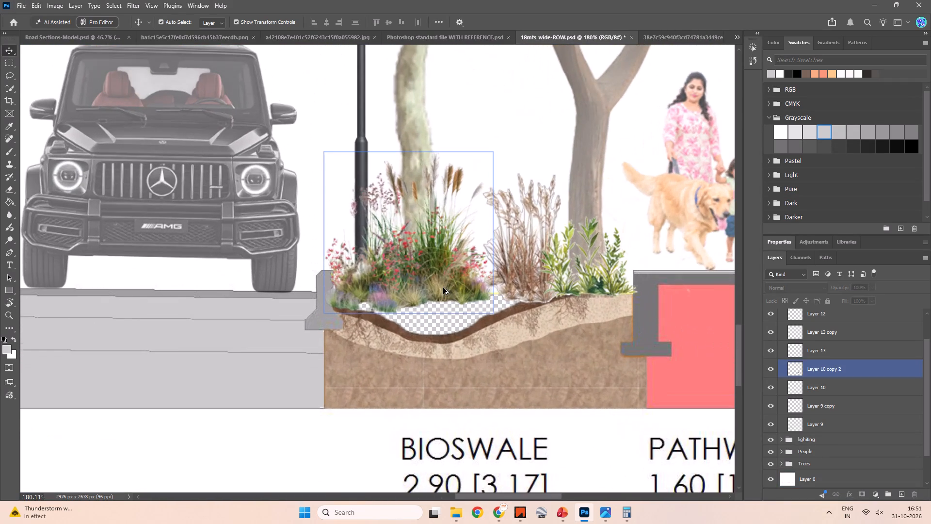
{"action": "left_click", "coordinate": [431, 272]}
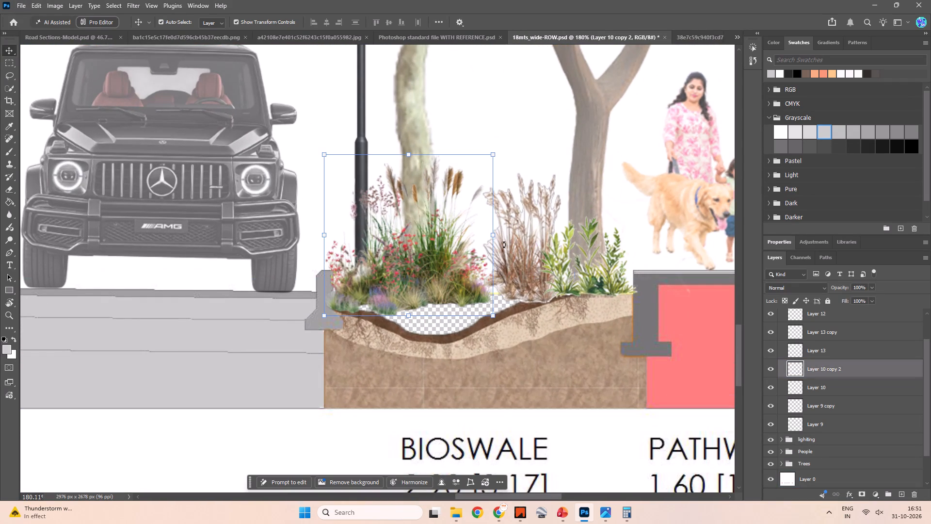
{"action": "left_click", "coordinate": [513, 245]}
{"action": "left_click_drag", "start_coordinate": [525, 264], "coordinate": [508, 266]}
{"action": "left_click_drag", "start_coordinate": [571, 266], "coordinate": [562, 266], "text": "alt"}
{"action": "key", "text": "ctrl+z"}
Move the leafy shrubs (Layer 12) in the right-hand bioswale away from the pathway wall so they overlap the brown grass.
{"action": "left_click", "coordinate": [624, 275]}
{"action": "left_click_drag", "start_coordinate": [614, 279], "coordinate": [600, 280]}
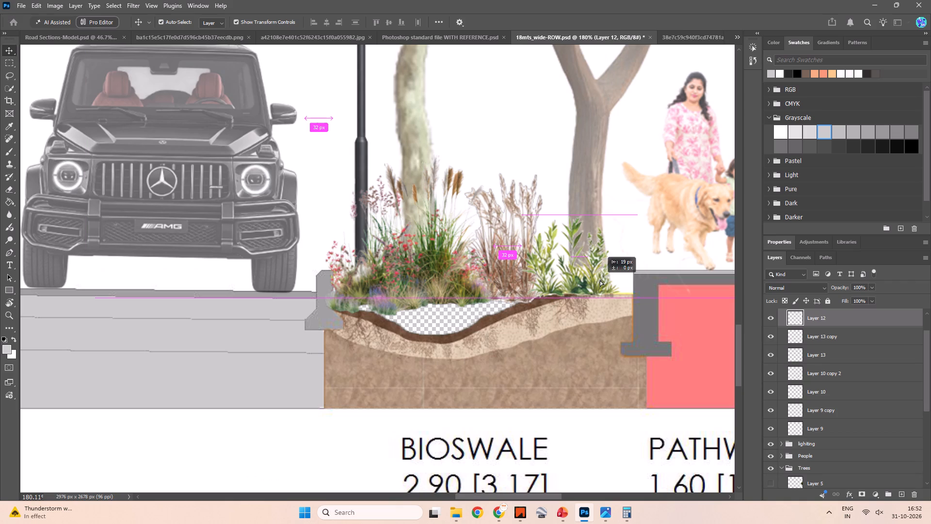
{"action": "left_click_drag", "start_coordinate": [600, 280], "coordinate": [570, 280]}
{"action": "left_click", "coordinate": [487, 214]}
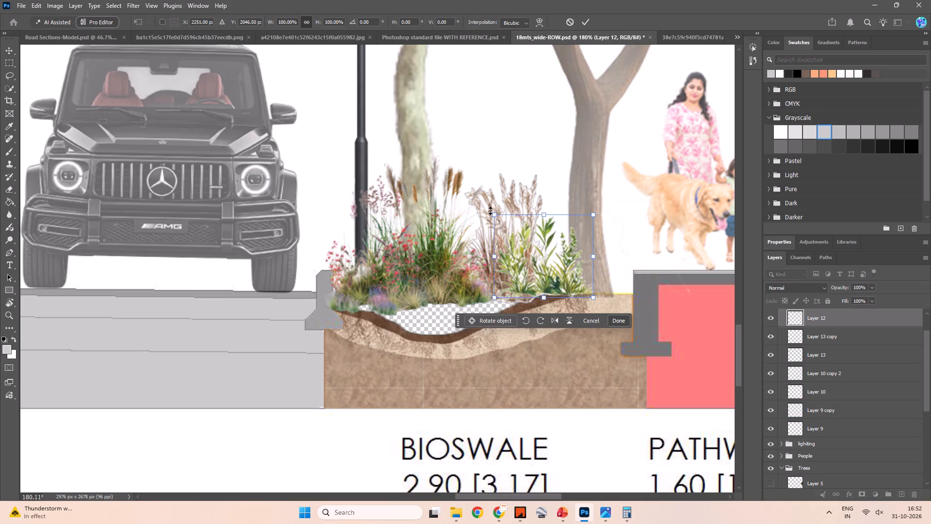
{"action": "key", "text": "Escape"}
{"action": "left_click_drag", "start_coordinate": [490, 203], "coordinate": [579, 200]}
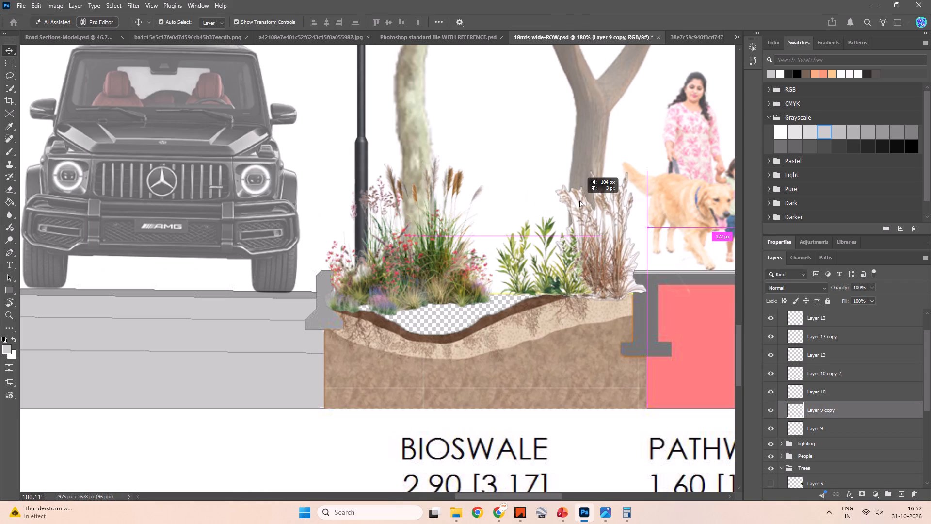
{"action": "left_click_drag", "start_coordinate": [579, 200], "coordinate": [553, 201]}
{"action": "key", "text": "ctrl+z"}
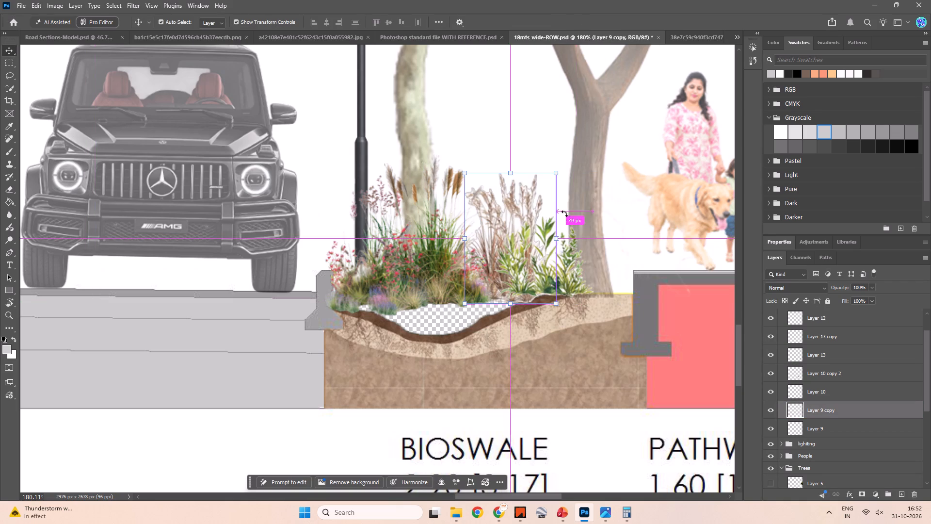
Duplicate the right-hand bioswale's brown grass and place the copy between the leafy shrubs and the pathway wall.
{"action": "left_click_drag", "start_coordinate": [505, 208], "coordinate": [591, 201], "text": "alt"}
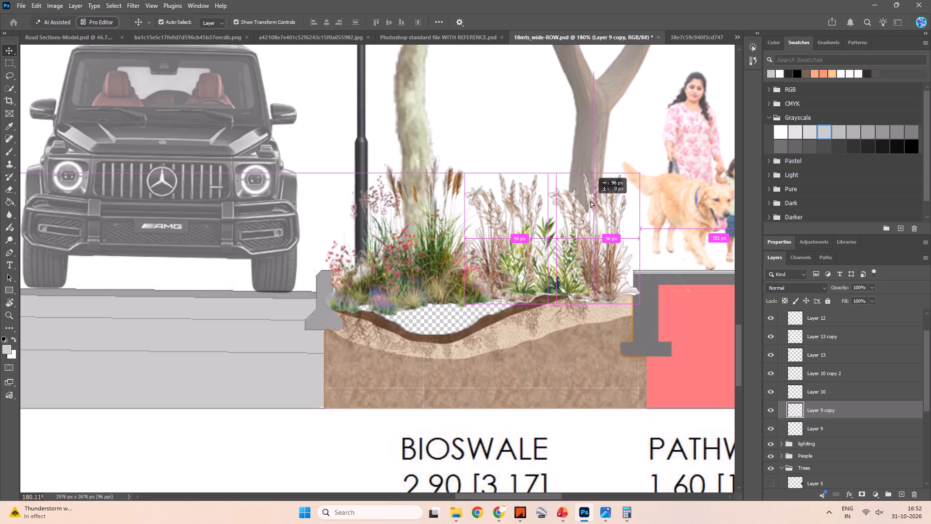
{"action": "left_click_drag", "start_coordinate": [591, 201], "coordinate": [590, 199], "text": "alt"}
{"action": "left_click_drag", "start_coordinate": [593, 225], "coordinate": [599, 213]}
{"action": "left_click", "coordinate": [533, 181]}
{"action": "scroll", "coordinate": [545, 200], "scroll_direction": "down", "scroll_amount": 6, "text": "alt"}
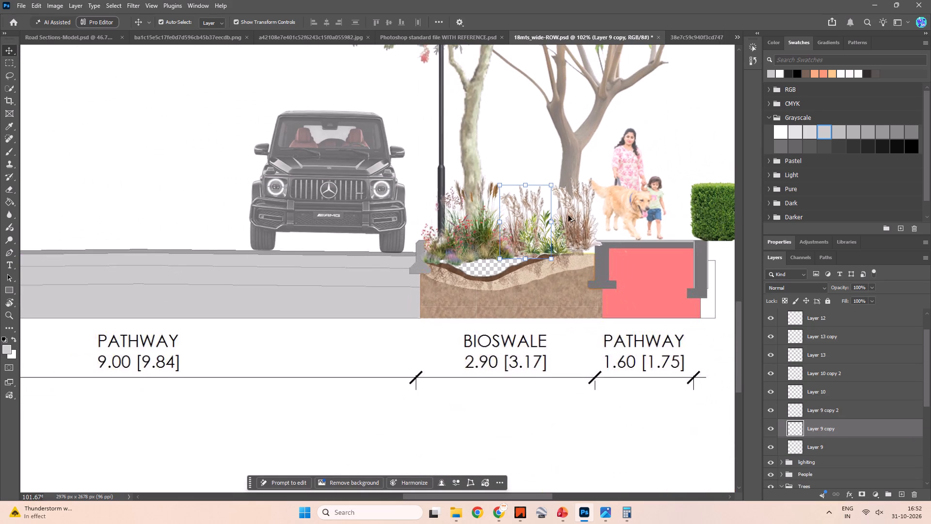
Lower the duplicated brown grass beside the right-hand pathway wall slightly so its base sits on the soil.
{"action": "left_click", "coordinate": [572, 217]}
{"action": "key", "text": "Down"}
{"action": "key", "text": "Down"}
{"action": "key", "text": "Down"}
{"action": "key", "text": "Down"}
{"action": "key", "text": "Down"}
{"action": "key", "text": "Down"}
{"action": "key", "text": "Down"}
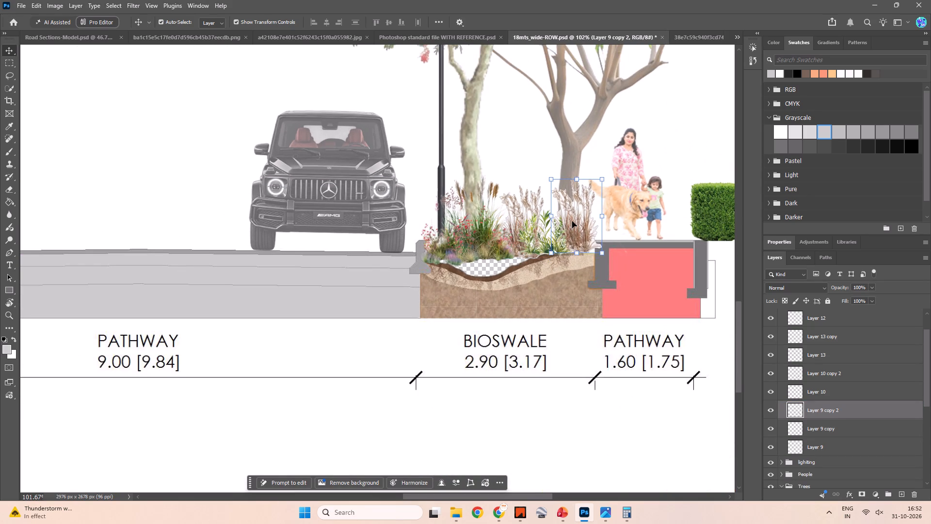
{"action": "key", "text": "Down"}
{"action": "key", "text": "Down"}
{"action": "left_click", "coordinate": [579, 382]}
Hide Layer 0, the base section drawing, to expose the soil layers beneath it.
{"action": "scroll", "coordinate": [450, 320], "scroll_direction": "down", "scroll_amount": 6, "text": "alt"}
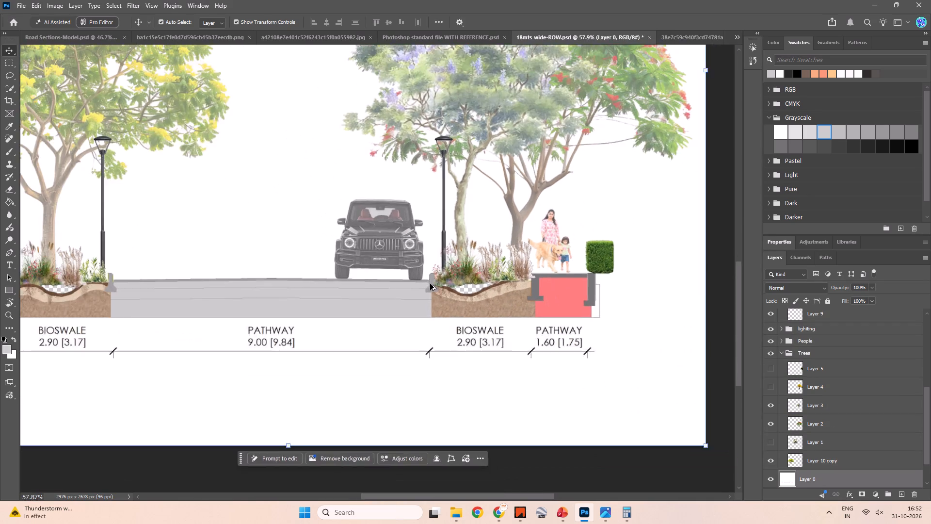
{"action": "scroll", "coordinate": [435, 288], "scroll_direction": "down", "scroll_amount": 4, "text": "alt"}
{"action": "key", "text": "space"}
{"action": "key", "text": "space"}
{"action": "key", "text": "space"}
{"action": "key", "text": "space"}
{"action": "key", "text": "space"}
{"action": "key", "text": "space"}
{"action": "key", "text": "space"}
{"action": "key", "text": "space"}
{"action": "key", "text": "space"}
{"action": "key", "text": "space"}
{"action": "key", "text": "space"}
{"action": "key", "text": "space"}
{"action": "key", "text": "space"}
{"action": "key", "text": "space"}
{"action": "key", "text": "space"}
{"action": "key", "text": "space"}
{"action": "key", "text": "space"}
{"action": "key", "text": "space"}
{"action": "key", "text": "space"}
{"action": "key", "text": "space"}
{"action": "left_click_drag", "start_coordinate": [570, 389], "coordinate": [583, 408]}
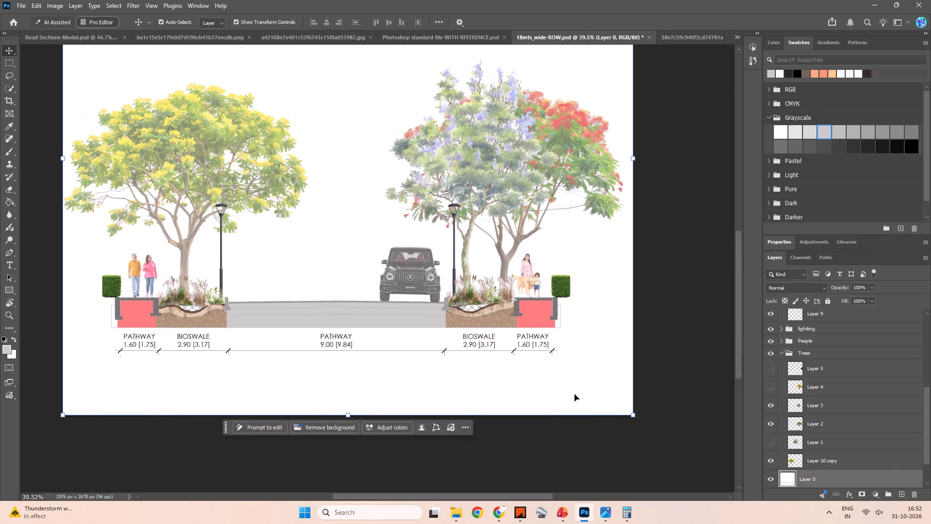
{"action": "key", "text": "alt+Tab"}
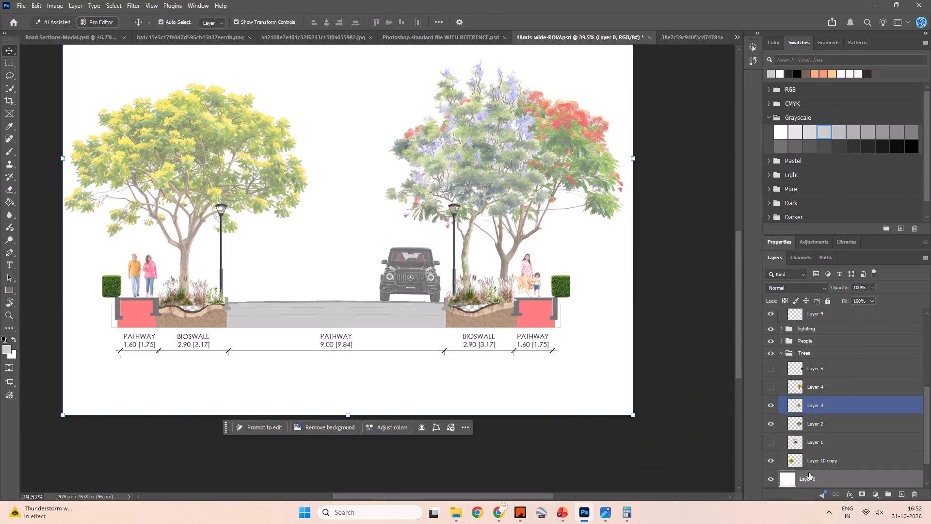
{"action": "left_click", "coordinate": [769, 481]}
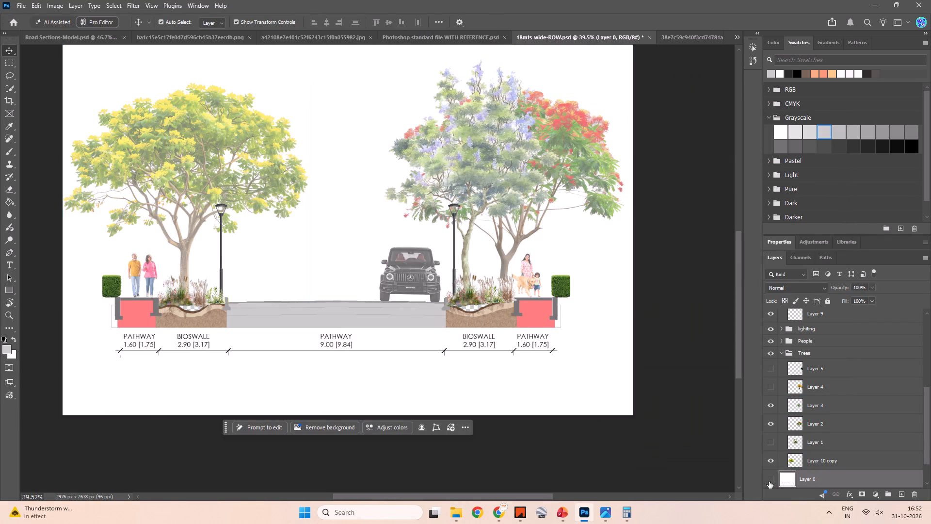
{"action": "left_click", "coordinate": [768, 480]}
{"action": "left_click", "coordinate": [768, 480]}
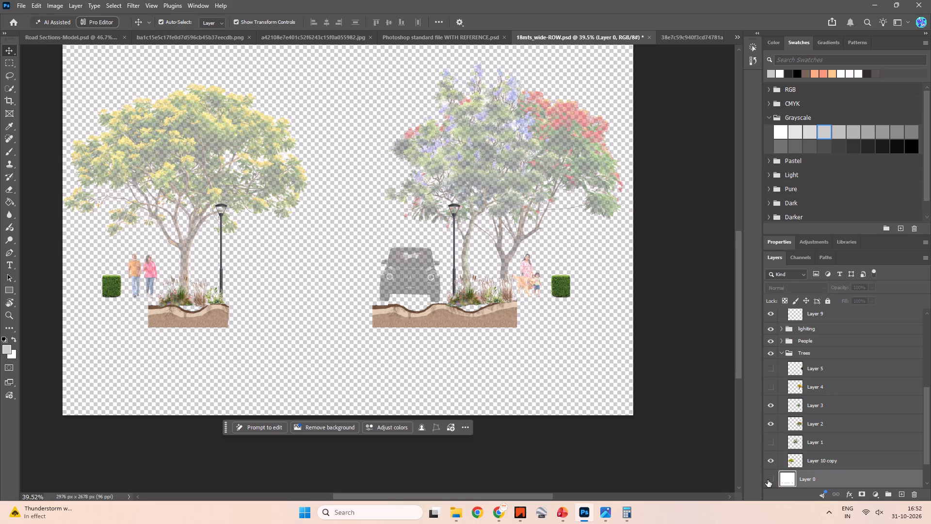
Duplicate the right-hand soil strip (Layer 14) and place the copy beyond the bioswale on the hedge side.
{"action": "scroll", "coordinate": [432, 329], "scroll_direction": "up", "scroll_amount": 7, "text": "alt"}
{"action": "key", "text": "space"}
{"action": "key", "text": "space"}
{"action": "key", "text": "space"}
{"action": "key", "text": "space"}
{"action": "key", "text": "space"}
{"action": "key", "text": "space"}
{"action": "key", "text": "space"}
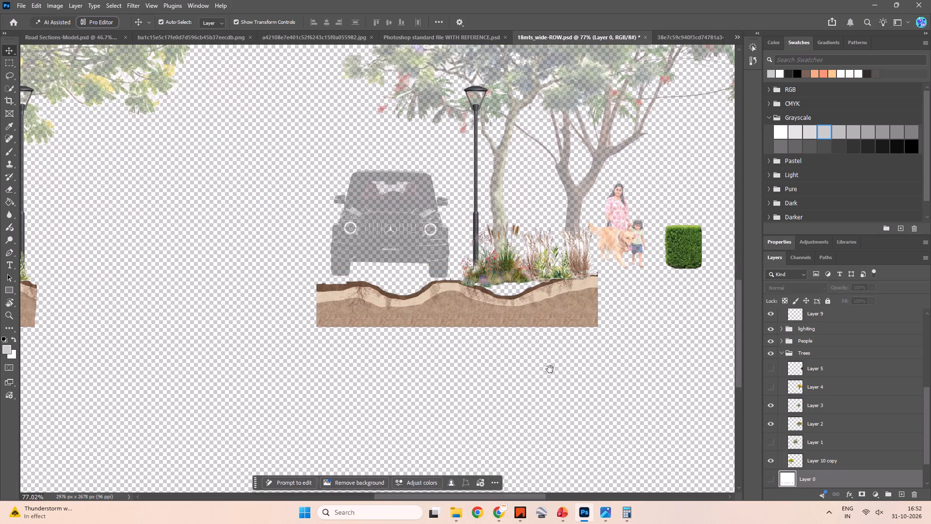
{"action": "left_click_drag", "start_coordinate": [549, 369], "coordinate": [437, 348]}
{"action": "scroll", "coordinate": [830, 415], "scroll_direction": "down", "scroll_amount": 11}
{"action": "left_click", "coordinate": [819, 464]}
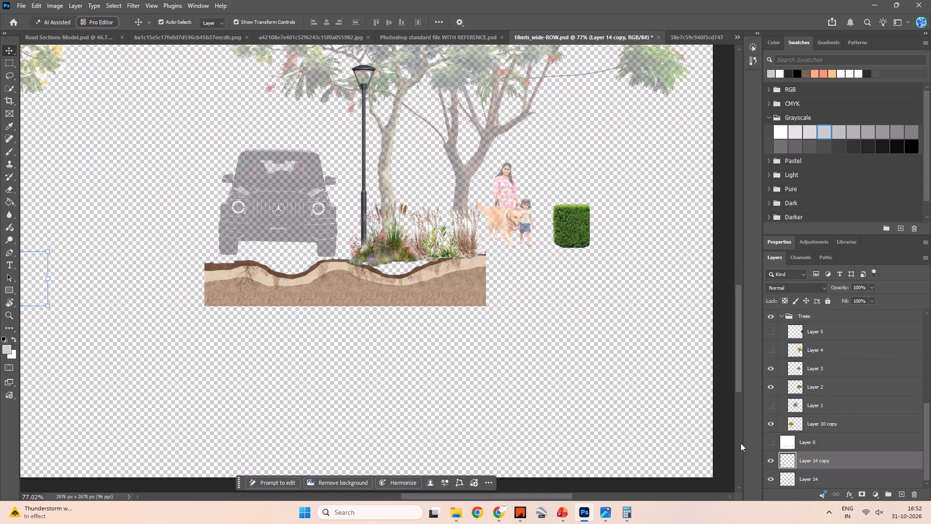
{"action": "left_click", "coordinate": [396, 279]}
{"action": "left_click_drag", "start_coordinate": [377, 288], "coordinate": [444, 296], "text": "alt"}
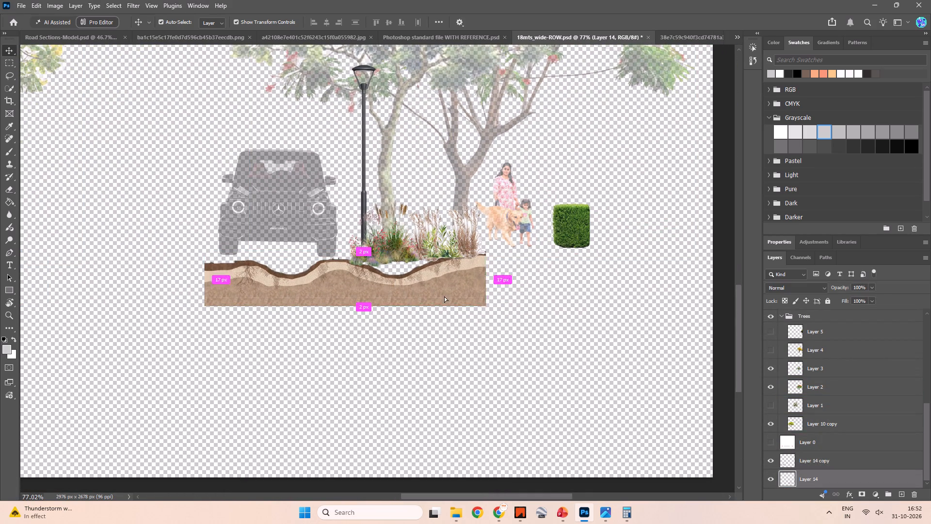
{"action": "left_click_drag", "start_coordinate": [444, 296], "coordinate": [675, 285], "text": "alt"}
Position the duplicated soil strip directly beneath the right-hand hedge, with its near end flush with the hedge's inner edge.
{"action": "key", "text": "space"}
{"action": "key", "text": "space"}
{"action": "key", "text": "space"}
{"action": "key", "text": "space"}
{"action": "key", "text": "space"}
{"action": "key", "text": "space"}
{"action": "key", "text": "space"}
{"action": "key", "text": "space"}
{"action": "key", "text": "space"}
{"action": "key", "text": "space"}
{"action": "key", "text": "space"}
{"action": "key", "text": "space"}
{"action": "left_click_drag", "start_coordinate": [598, 340], "coordinate": [373, 350]}
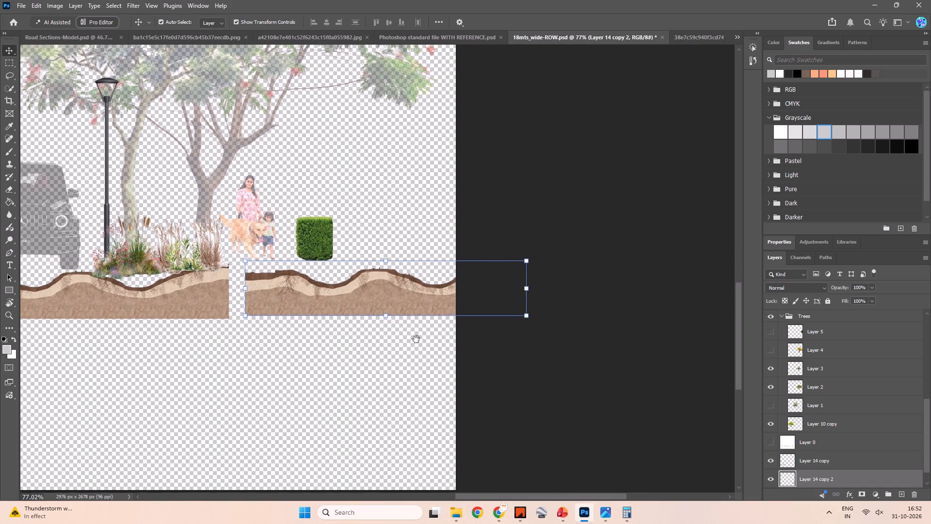
{"action": "key", "text": "space"}
{"action": "key", "text": "space"}
{"action": "key", "text": "space"}
{"action": "key", "text": "space"}
{"action": "key", "text": "space"}
{"action": "key", "text": "space"}
{"action": "key", "text": "space"}
{"action": "key", "text": "space"}
{"action": "key", "text": "space"}
{"action": "key", "text": "space"}
{"action": "key", "text": "space"}
{"action": "key", "text": "space"}
{"action": "left_click_drag", "start_coordinate": [322, 319], "coordinate": [310, 336]}
{"action": "left_click_drag", "start_coordinate": [287, 311], "coordinate": [337, 297]}
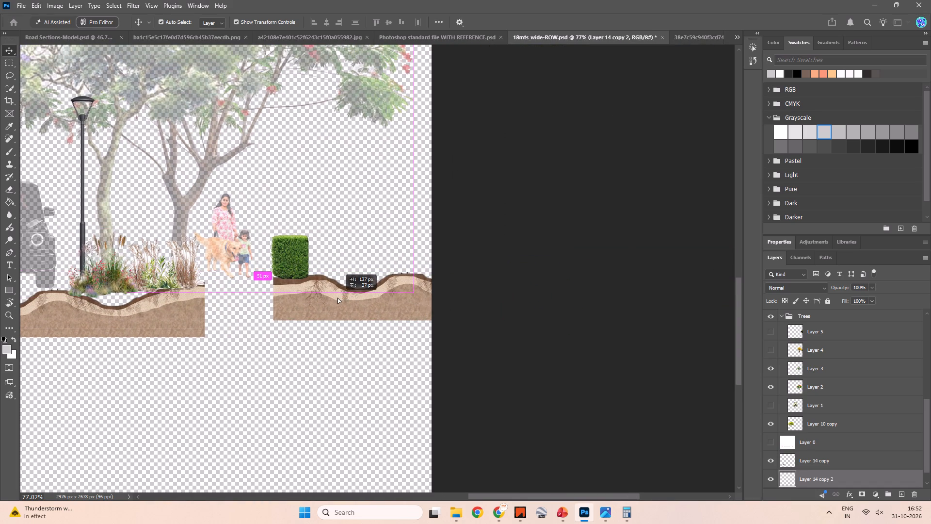
{"action": "left_click_drag", "start_coordinate": [337, 297], "coordinate": [342, 298]}
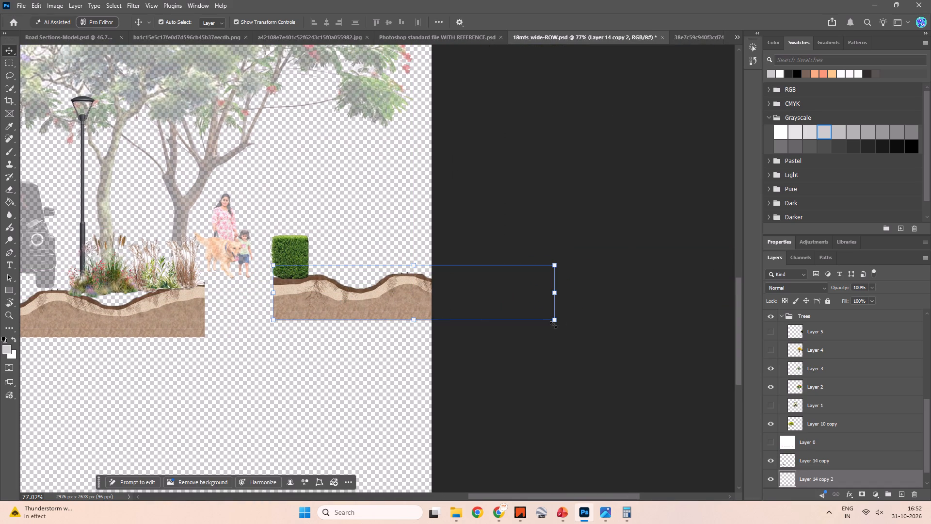
Scale the duplicated soil strip up to about 139% and raise it slightly so its topsoil meets the hedge base.
{"action": "left_click_drag", "start_coordinate": [556, 321], "coordinate": [594, 354], "text": "shift"}
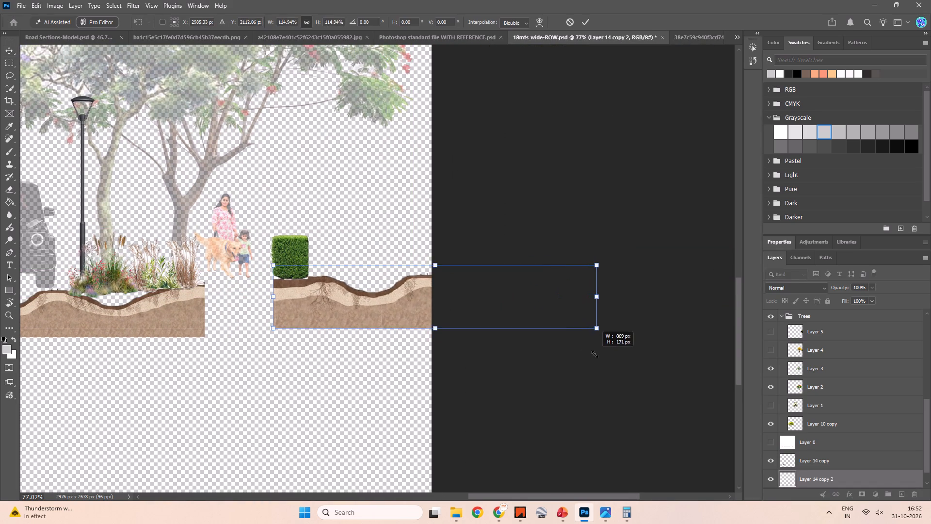
{"action": "left_click_drag", "start_coordinate": [594, 354], "coordinate": [637, 393], "text": "shift"}
{"action": "left_click_drag", "start_coordinate": [391, 309], "coordinate": [390, 305]}
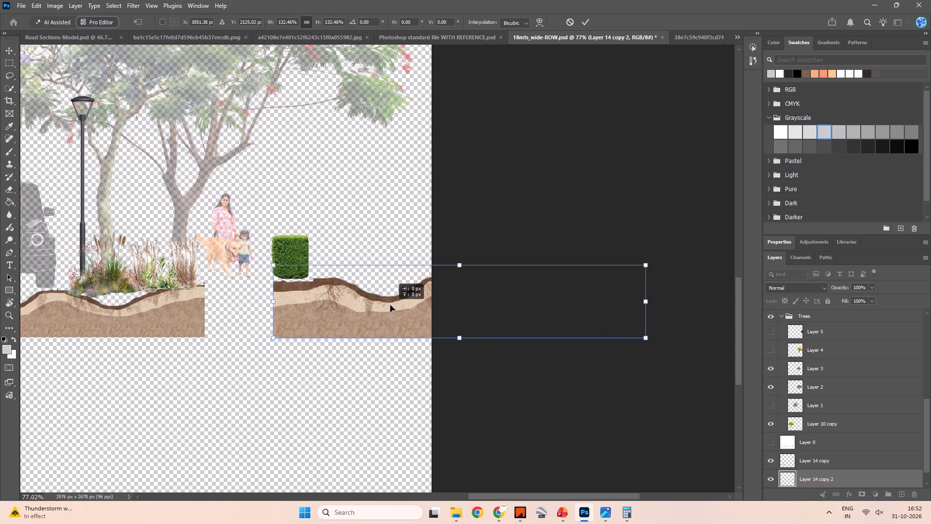
{"action": "left_click_drag", "start_coordinate": [390, 305], "coordinate": [391, 304]}
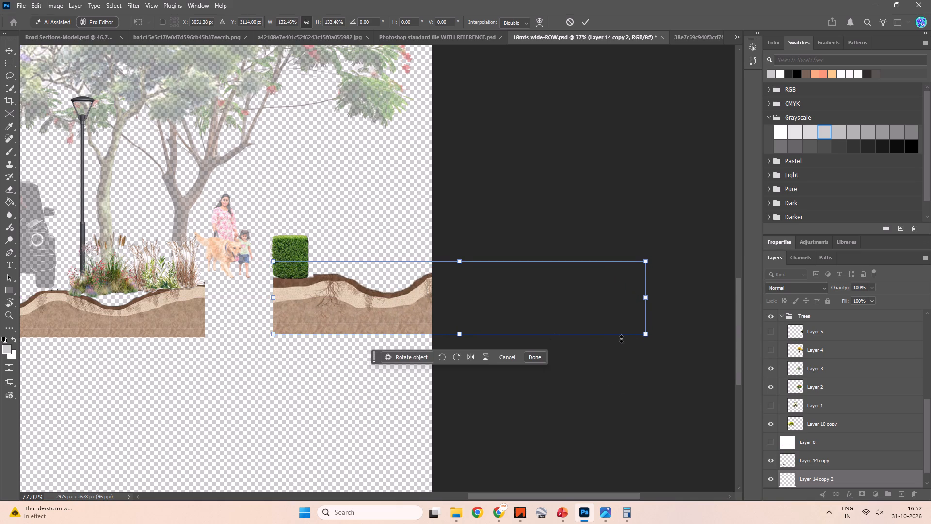
{"action": "left_click_drag", "start_coordinate": [647, 334], "coordinate": [664, 344]}
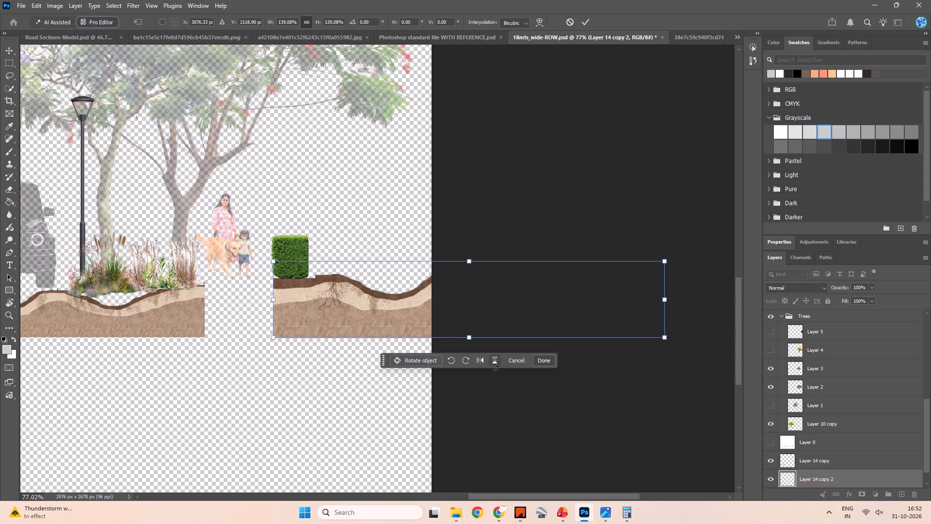
{"action": "left_click", "coordinate": [496, 368]}
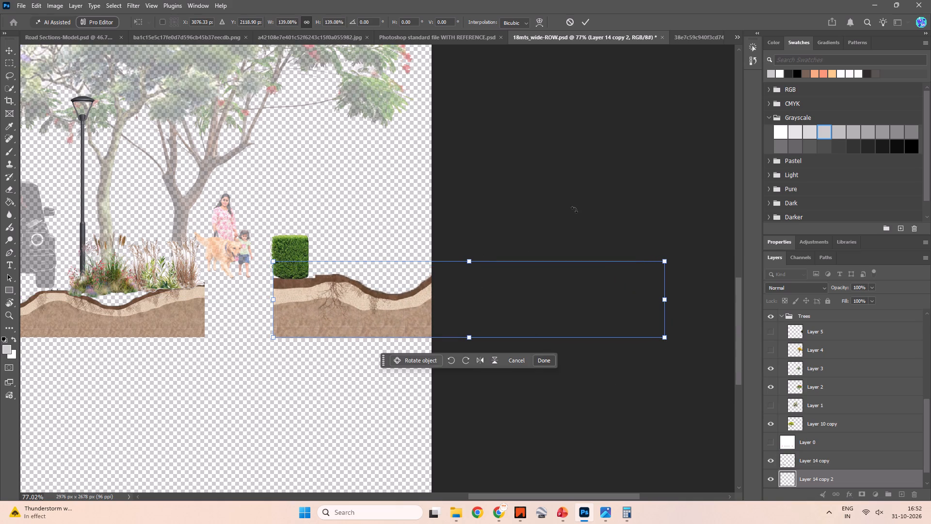
{"action": "left_click", "coordinate": [574, 208]}
{"action": "left_click", "coordinate": [586, 24]}
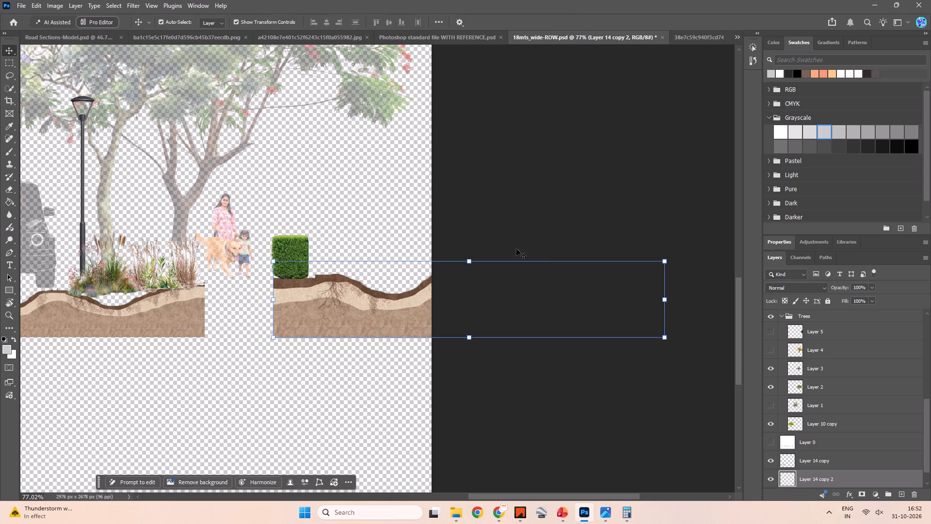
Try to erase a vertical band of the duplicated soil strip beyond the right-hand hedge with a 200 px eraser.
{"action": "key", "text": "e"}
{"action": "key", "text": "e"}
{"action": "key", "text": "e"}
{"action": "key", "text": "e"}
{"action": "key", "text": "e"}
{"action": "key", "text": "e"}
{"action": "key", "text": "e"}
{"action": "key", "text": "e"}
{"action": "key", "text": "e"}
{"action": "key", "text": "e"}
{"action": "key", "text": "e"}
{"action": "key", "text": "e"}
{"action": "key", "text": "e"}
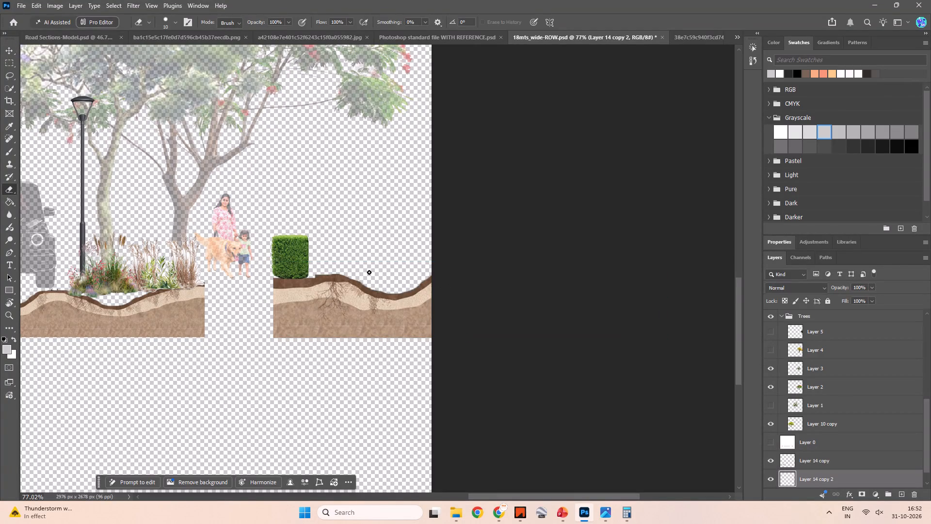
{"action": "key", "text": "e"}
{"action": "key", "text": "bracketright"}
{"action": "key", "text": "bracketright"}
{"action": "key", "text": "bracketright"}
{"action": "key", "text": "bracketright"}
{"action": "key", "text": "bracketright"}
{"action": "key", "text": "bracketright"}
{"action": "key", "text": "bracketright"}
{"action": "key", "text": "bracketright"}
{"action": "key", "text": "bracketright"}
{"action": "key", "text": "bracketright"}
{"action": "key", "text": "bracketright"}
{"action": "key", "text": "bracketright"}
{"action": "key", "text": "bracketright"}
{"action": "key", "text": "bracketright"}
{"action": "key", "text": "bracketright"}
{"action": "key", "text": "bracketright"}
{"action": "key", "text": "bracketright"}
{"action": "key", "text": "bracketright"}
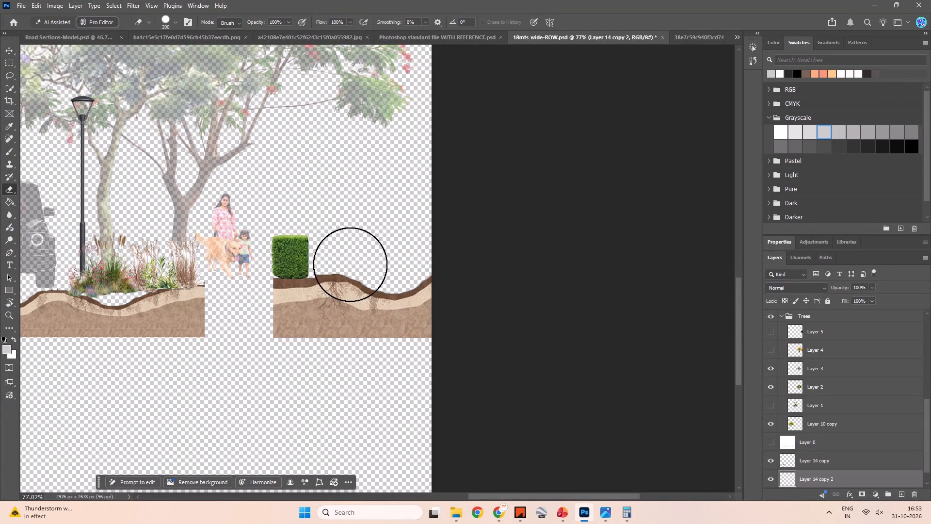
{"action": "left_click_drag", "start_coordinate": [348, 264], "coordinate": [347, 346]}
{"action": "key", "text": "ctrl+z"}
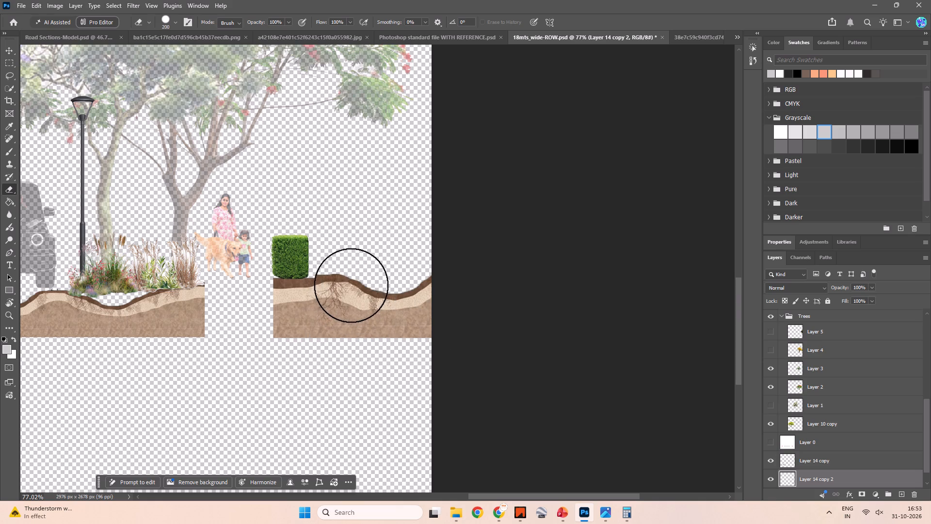
Erase a straight vertical band through the soil strip just past the right-hand hedge's outer edge with a 40 px eraser.
{"action": "key", "text": "bracketleft"}
{"action": "key", "text": "bracketleft"}
{"action": "key", "text": "bracketleft"}
{"action": "key", "text": "bracketleft"}
{"action": "key", "text": "bracketleft"}
{"action": "key", "text": "bracketleft"}
{"action": "key", "text": "bracketleft"}
{"action": "key", "text": "bracketleft"}
{"action": "key", "text": "bracketleft"}
{"action": "key", "text": "bracketleft"}
{"action": "key", "text": "bracketleft"}
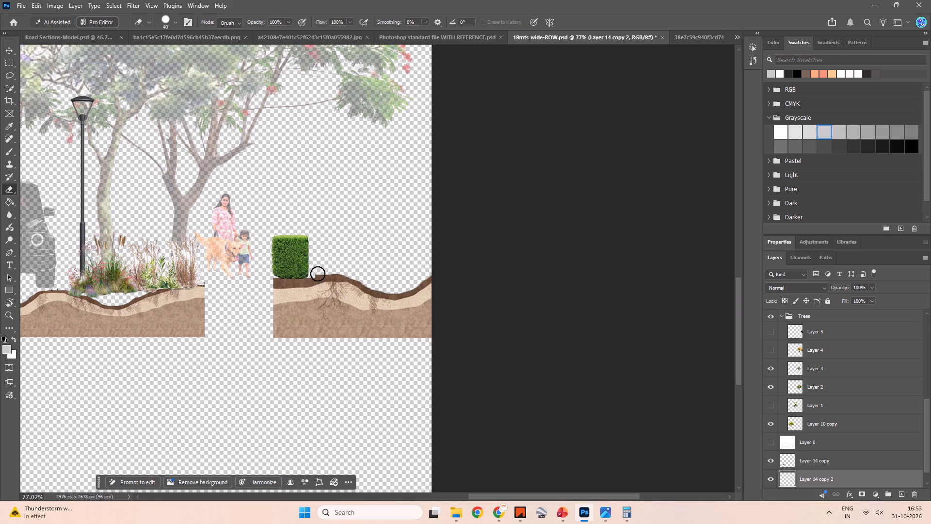
{"action": "left_click", "coordinate": [318, 274]}
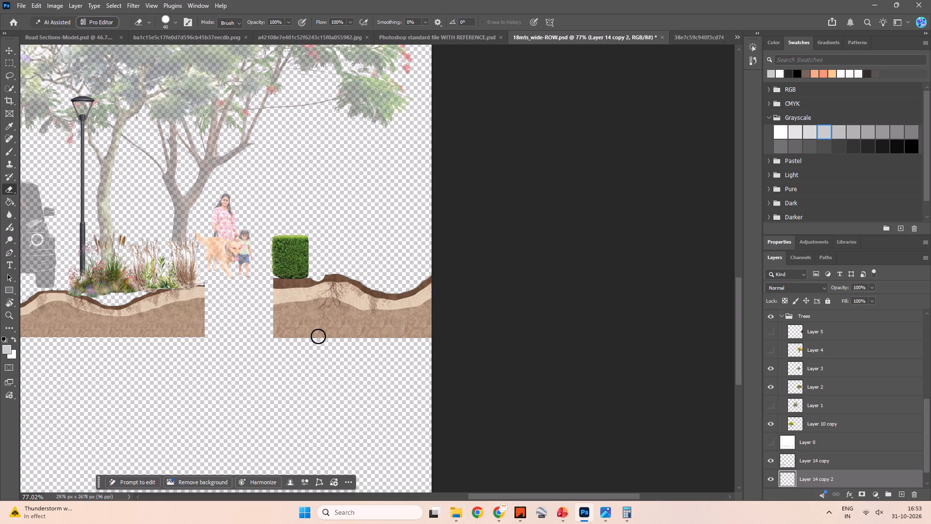
{"action": "left_click", "coordinate": [318, 336], "text": "shift"}
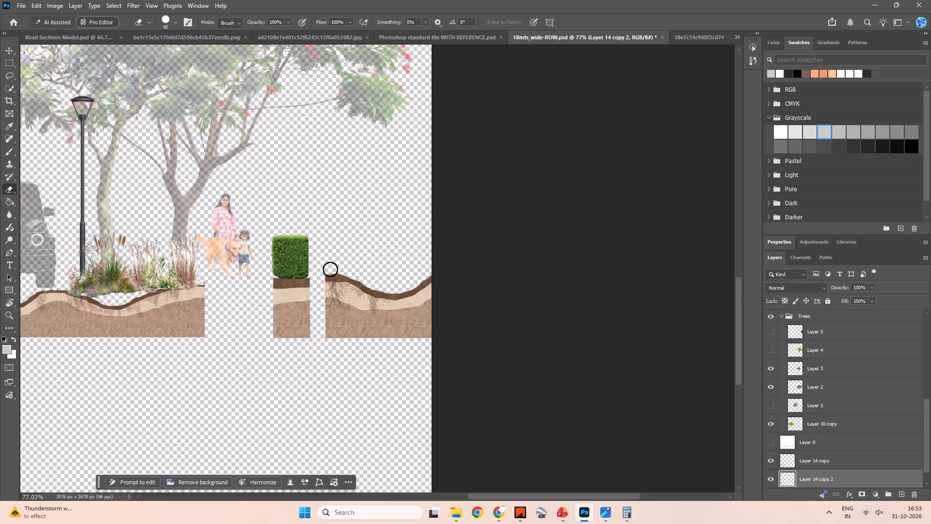
Erase the rest of the soil strip beyond the cut with a 175 px eraser, leaving only the block beneath the hedge.
{"action": "key", "text": "bracketright"}
{"action": "key", "text": "bracketright"}
{"action": "key", "text": "bracketright"}
{"action": "key", "text": "bracketright"}
{"action": "key", "text": "bracketright"}
{"action": "key", "text": "bracketright"}
{"action": "key", "text": "bracketright"}
{"action": "key", "text": "bracketright"}
{"action": "key", "text": "bracketright"}
{"action": "key", "text": "bracketright"}
{"action": "left_click_drag", "start_coordinate": [346, 278], "coordinate": [354, 296]}
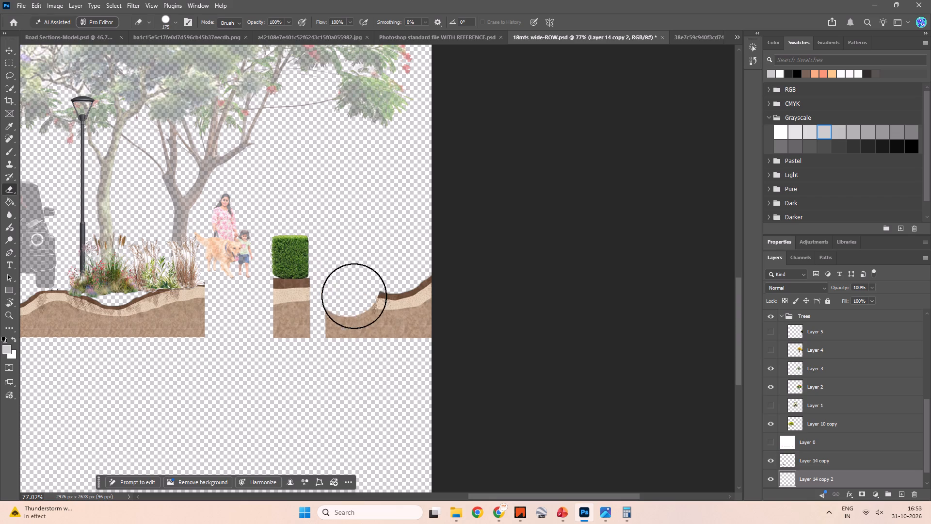
{"action": "left_click_drag", "start_coordinate": [354, 296], "coordinate": [509, 346]}
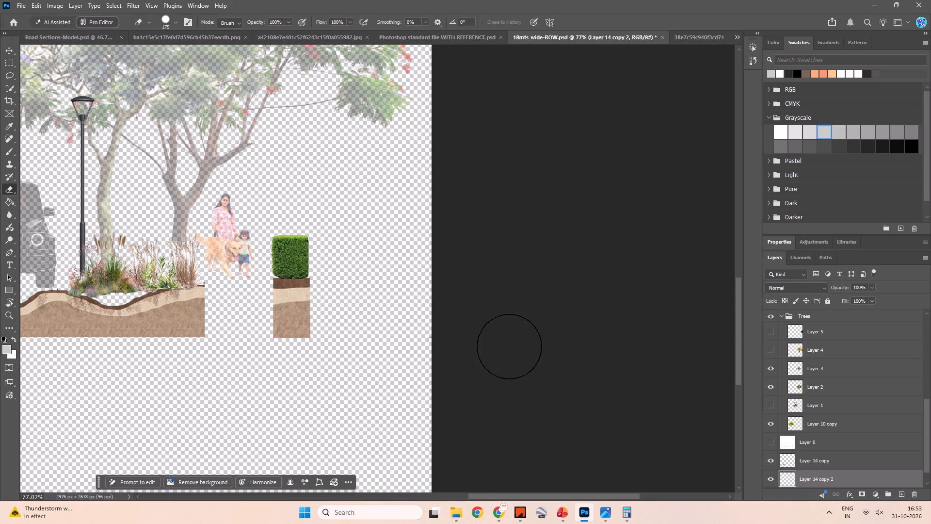
{"action": "left_click_drag", "start_coordinate": [509, 346], "coordinate": [545, 305]}
{"action": "key", "text": "space"}
{"action": "key", "text": "space"}
{"action": "key", "text": "space"}
{"action": "key", "text": "space"}
{"action": "key", "text": "space"}
{"action": "key", "text": "space"}
{"action": "key", "text": "space"}
{"action": "key", "text": "space"}
{"action": "key", "text": "space"}
{"action": "left_click_drag", "start_coordinate": [583, 278], "coordinate": [321, 304]}
{"action": "left_click_drag", "start_coordinate": [315, 245], "coordinate": [398, 355]}
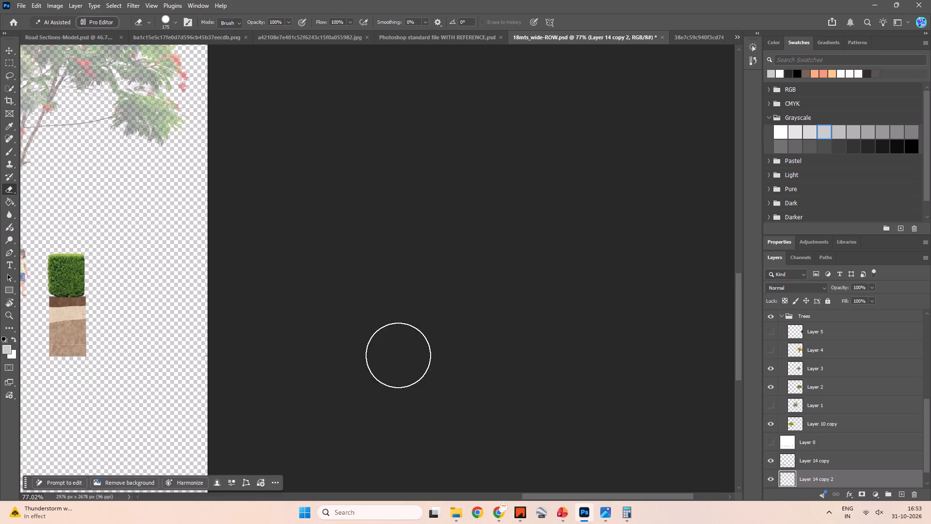
{"action": "left_click_drag", "start_coordinate": [398, 355], "coordinate": [423, 353]}
Duplicate the trimmed soil block (Layer 14 copy 2) and place the copy at the same height directly beneath the left-hand hedge.
{"action": "key", "text": "space"}
{"action": "key", "text": "space"}
{"action": "key", "text": "space"}
{"action": "key", "text": "space"}
{"action": "key", "text": "space"}
{"action": "key", "text": "space"}
{"action": "key", "text": "space"}
{"action": "key", "text": "space"}
{"action": "key", "text": "space"}
{"action": "key", "text": "space"}
{"action": "key", "text": "space"}
{"action": "left_click_drag", "start_coordinate": [150, 370], "coordinate": [599, 295]}
{"action": "left_click_drag", "start_coordinate": [298, 334], "coordinate": [429, 339]}
{"action": "key", "text": "space"}
{"action": "key", "text": "space"}
{"action": "key", "text": "space"}
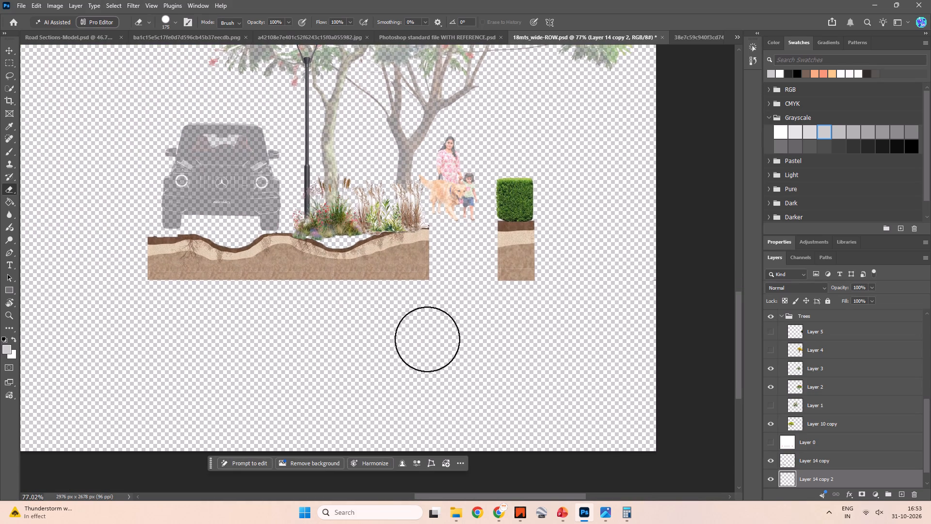
{"action": "scroll", "coordinate": [833, 462], "scroll_direction": "down", "scroll_amount": 2}
{"action": "left_click", "coordinate": [829, 456]}
{"action": "scroll", "coordinate": [515, 354], "scroll_direction": "down", "scroll_amount": 2, "text": "alt"}
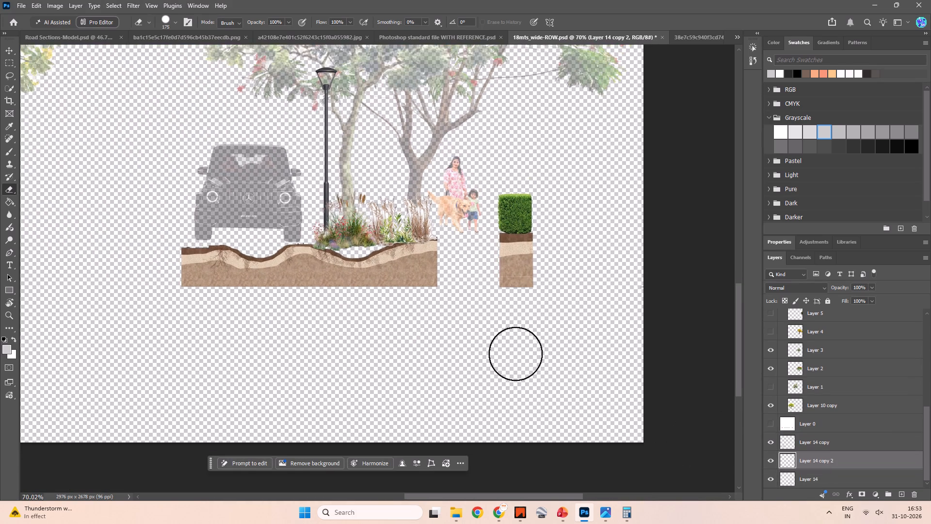
{"action": "scroll", "coordinate": [515, 354], "scroll_direction": "down", "scroll_amount": 6, "text": "alt"}
{"action": "key", "text": "v"}
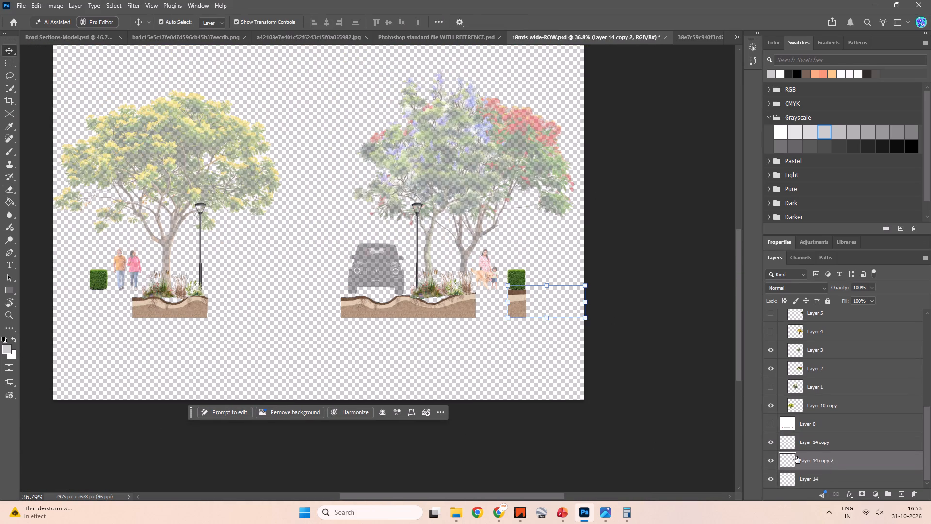
{"action": "left_click", "coordinate": [833, 463]}
{"action": "left_click_drag", "start_coordinate": [518, 305], "coordinate": [113, 308], "text": "alt"}
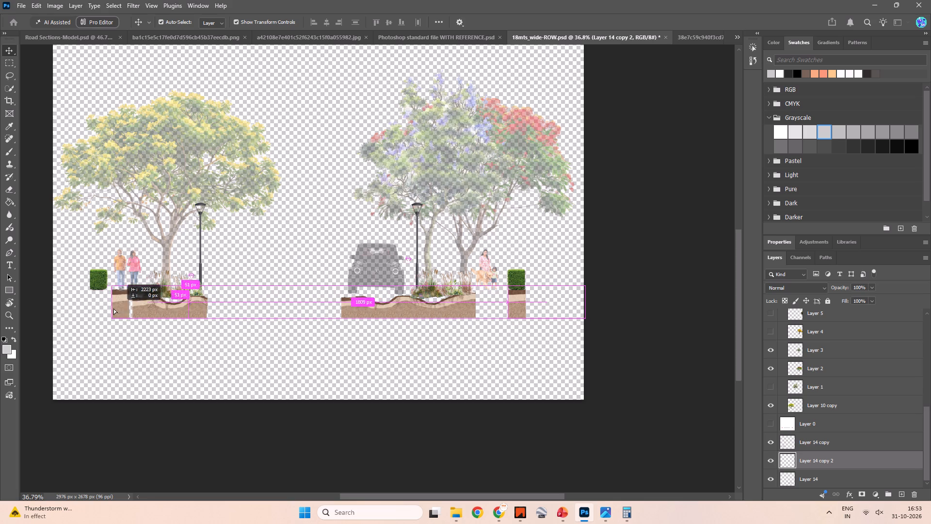
{"action": "left_click_drag", "start_coordinate": [113, 308], "coordinate": [99, 310], "text": "alt"}
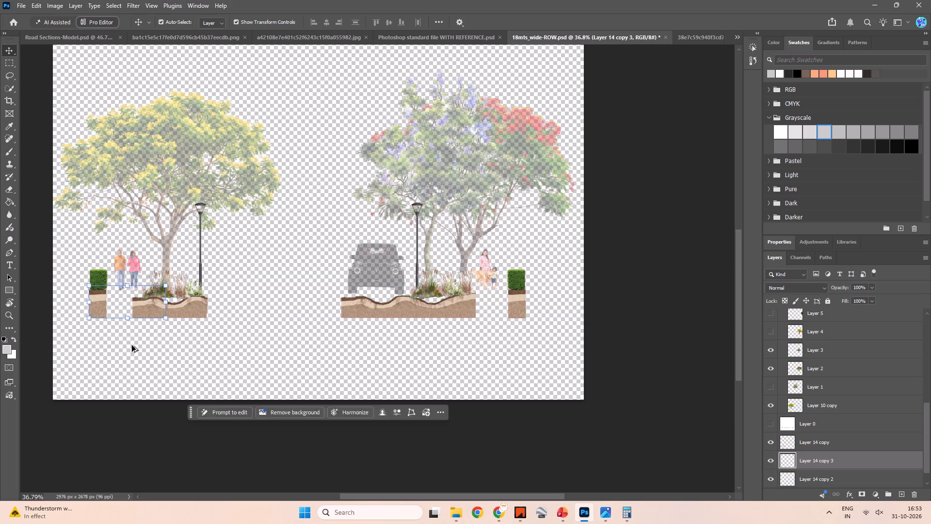
{"action": "left_click", "coordinate": [132, 345]}
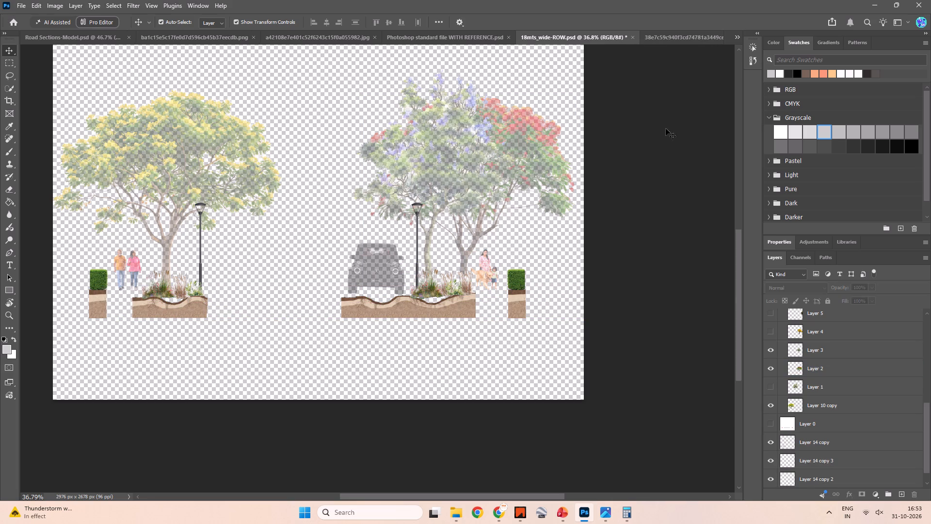
Show Layer 0, the base section drawing, again.
{"action": "left_click", "coordinate": [771, 422]}
{"action": "key", "text": "space"}
{"action": "key", "text": "space"}
{"action": "key", "text": "space"}
{"action": "key", "text": "space"}
{"action": "key", "text": "space"}
{"action": "key", "text": "space"}
{"action": "key", "text": "space"}
{"action": "key", "text": "space"}
{"action": "key", "text": "space"}
{"action": "key", "text": "space"}
{"action": "key", "text": "space"}
{"action": "key", "text": "space"}
{"action": "key", "text": "space"}
{"action": "left_click_drag", "start_coordinate": [638, 344], "coordinate": [691, 342]}
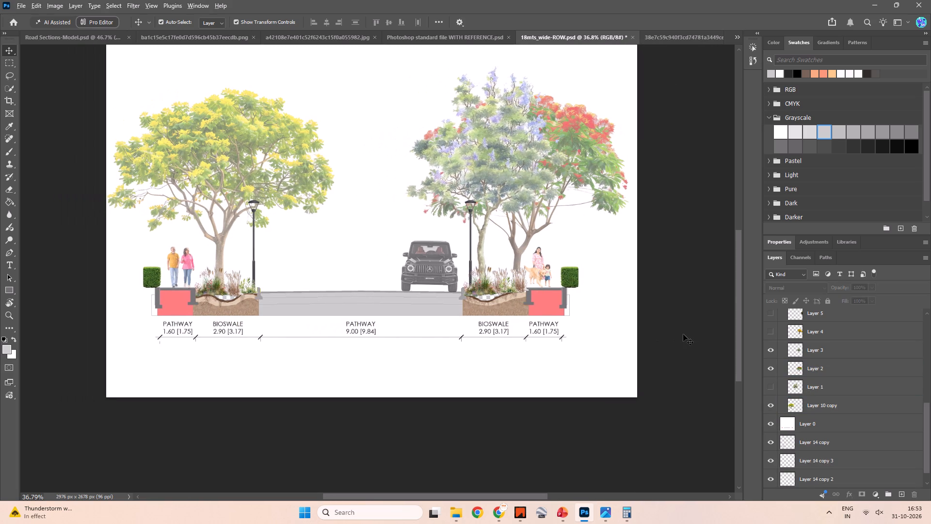
{"action": "key", "text": "alt+Tab"}
{"action": "key", "text": "alt+Tab"}
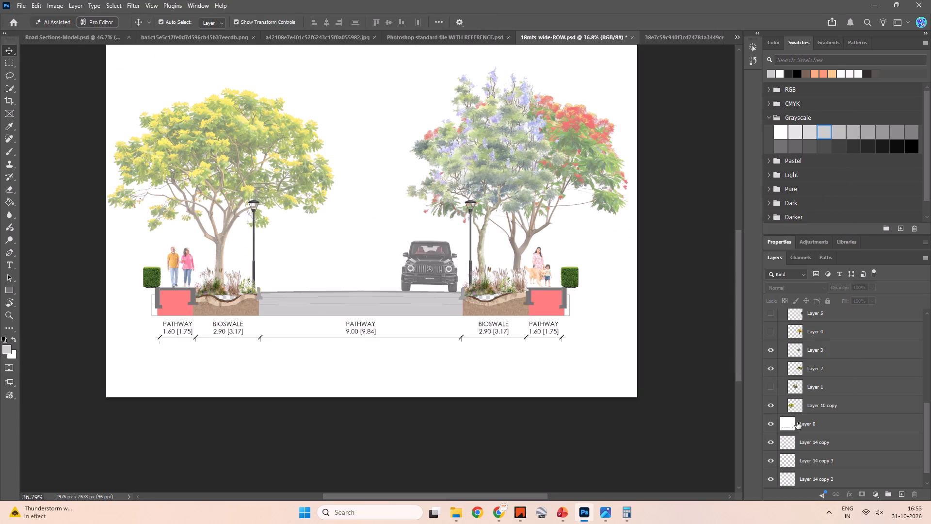
Move both hedge soil layers, Layer 14 copy 2 and Layer 14 copy 3, directly above Layer 0 and outside the Trees group.
{"action": "left_click", "coordinate": [819, 442]}
{"action": "left_click", "coordinate": [820, 465], "text": "shift"}
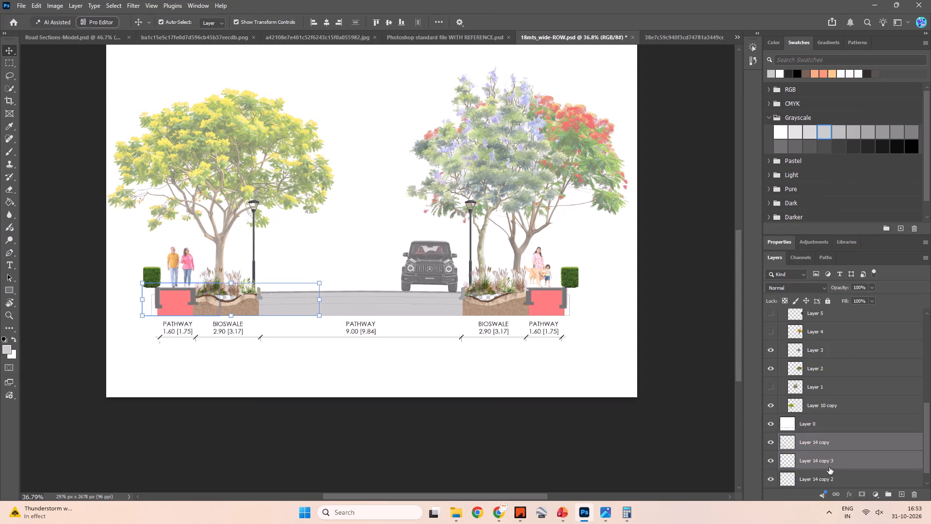
{"action": "left_click", "coordinate": [829, 467]}
{"action": "left_click", "coordinate": [829, 479], "text": "shift"}
{"action": "left_click_drag", "start_coordinate": [831, 459], "coordinate": [831, 429]}
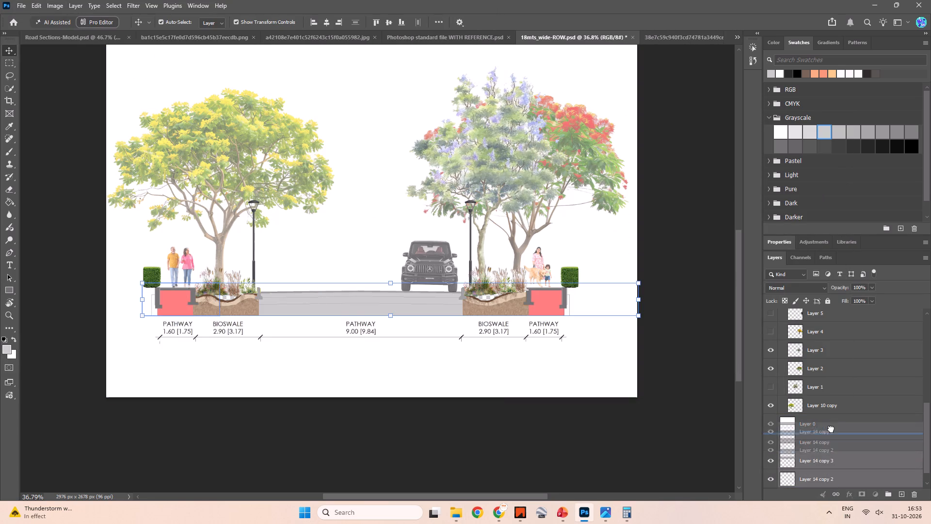
{"action": "left_click_drag", "start_coordinate": [831, 429], "coordinate": [833, 401]}
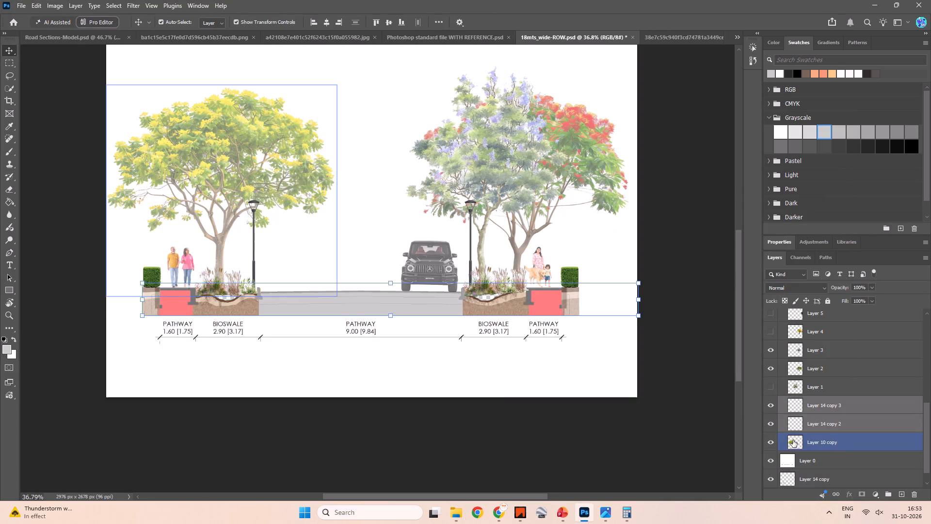
{"action": "left_click", "coordinate": [667, 436]}
{"action": "scroll", "coordinate": [752, 424], "scroll_direction": "up", "scroll_amount": 3, "text": "alt"}
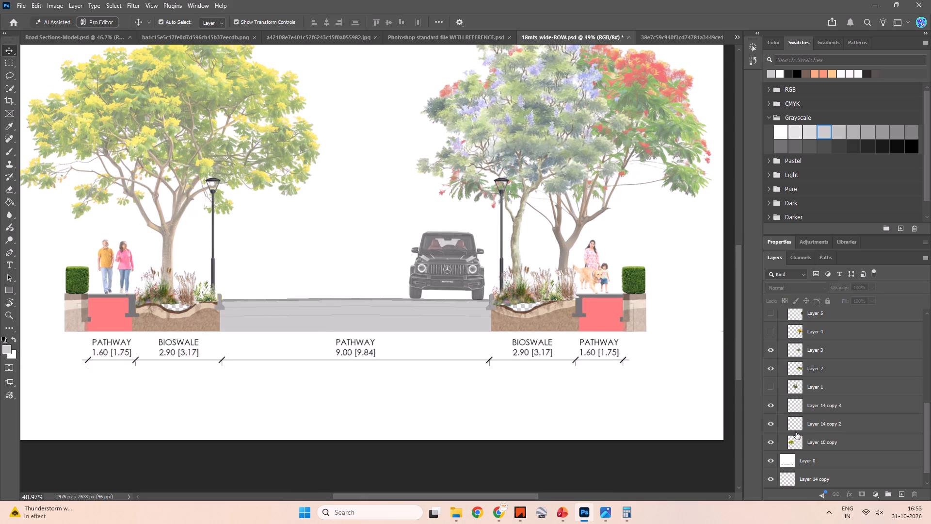
{"action": "left_click", "coordinate": [839, 422]}
{"action": "left_click", "coordinate": [840, 408], "text": "ctrl"}
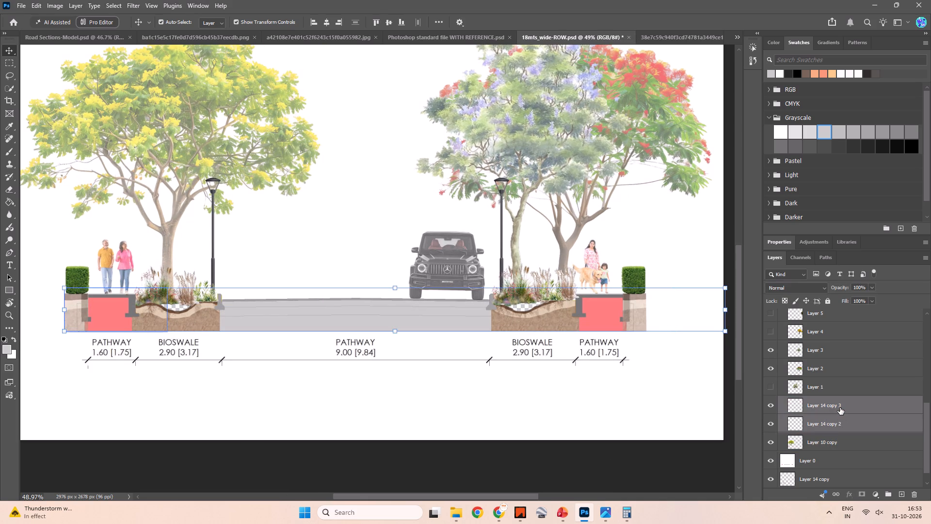
{"action": "left_click_drag", "start_coordinate": [836, 404], "coordinate": [835, 453]}
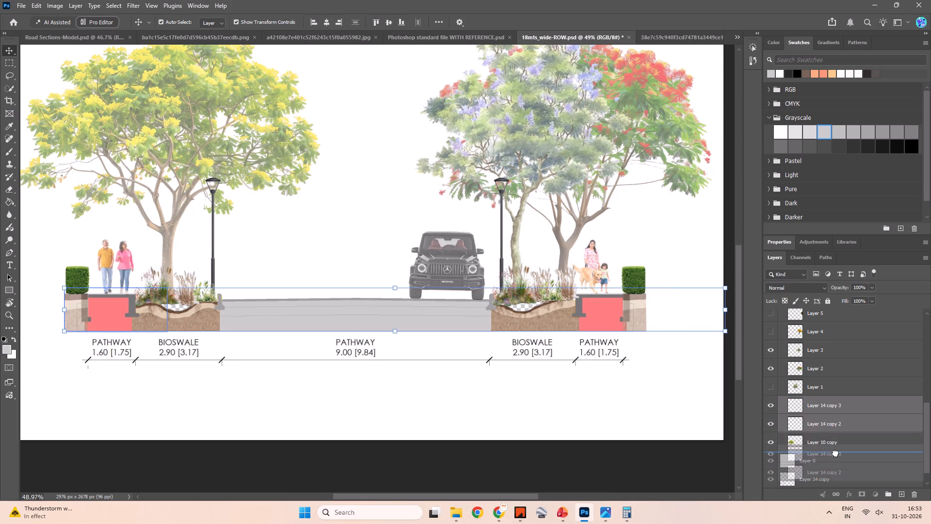
{"action": "left_click_drag", "start_coordinate": [835, 453], "coordinate": [835, 452]}
{"action": "left_click", "coordinate": [589, 458]}
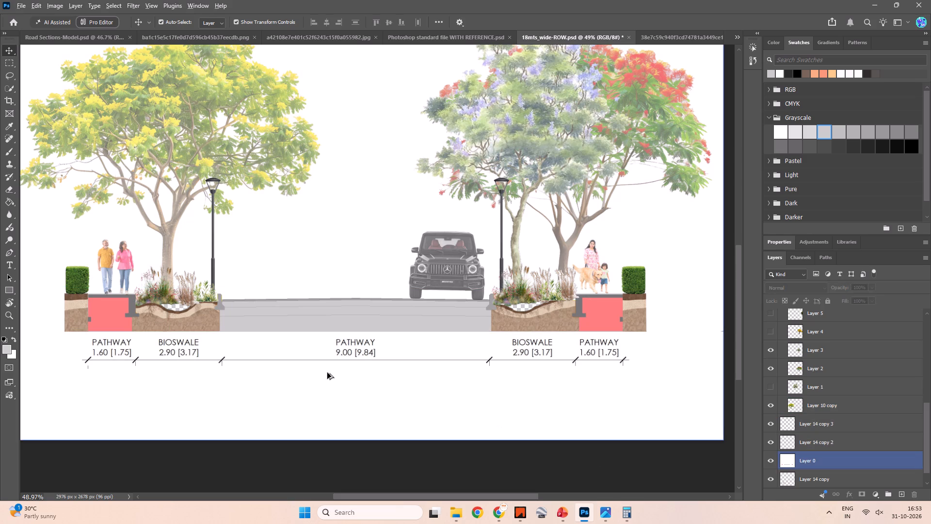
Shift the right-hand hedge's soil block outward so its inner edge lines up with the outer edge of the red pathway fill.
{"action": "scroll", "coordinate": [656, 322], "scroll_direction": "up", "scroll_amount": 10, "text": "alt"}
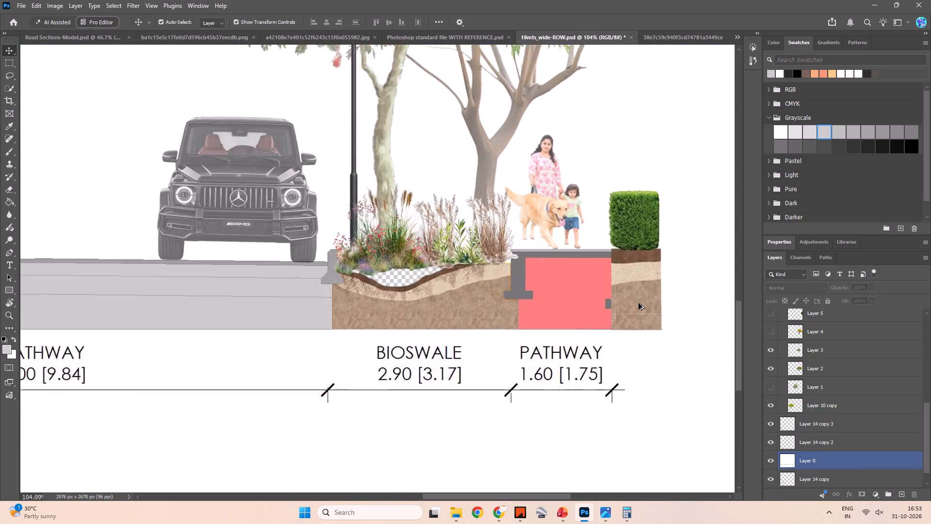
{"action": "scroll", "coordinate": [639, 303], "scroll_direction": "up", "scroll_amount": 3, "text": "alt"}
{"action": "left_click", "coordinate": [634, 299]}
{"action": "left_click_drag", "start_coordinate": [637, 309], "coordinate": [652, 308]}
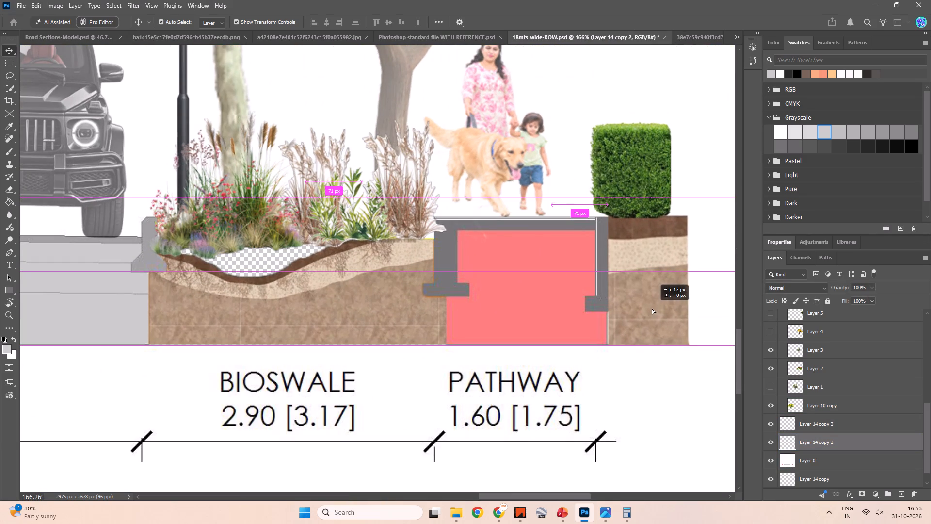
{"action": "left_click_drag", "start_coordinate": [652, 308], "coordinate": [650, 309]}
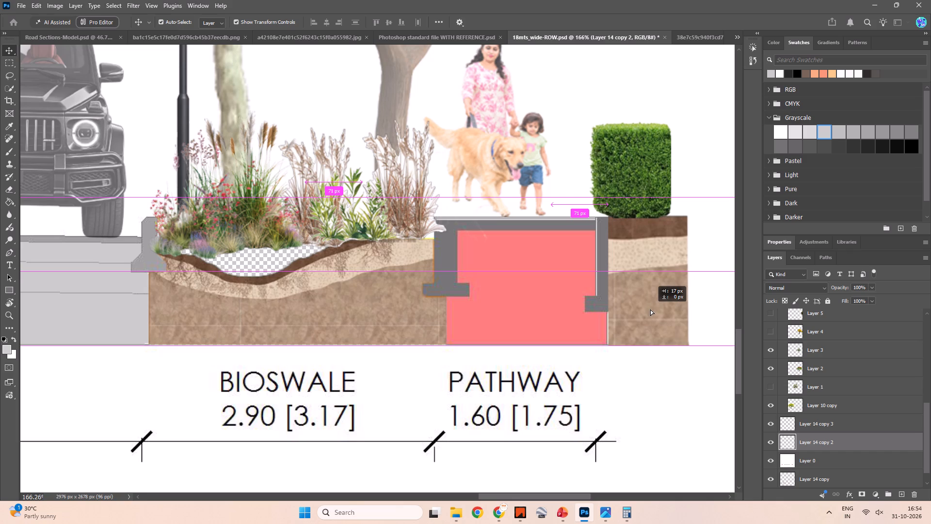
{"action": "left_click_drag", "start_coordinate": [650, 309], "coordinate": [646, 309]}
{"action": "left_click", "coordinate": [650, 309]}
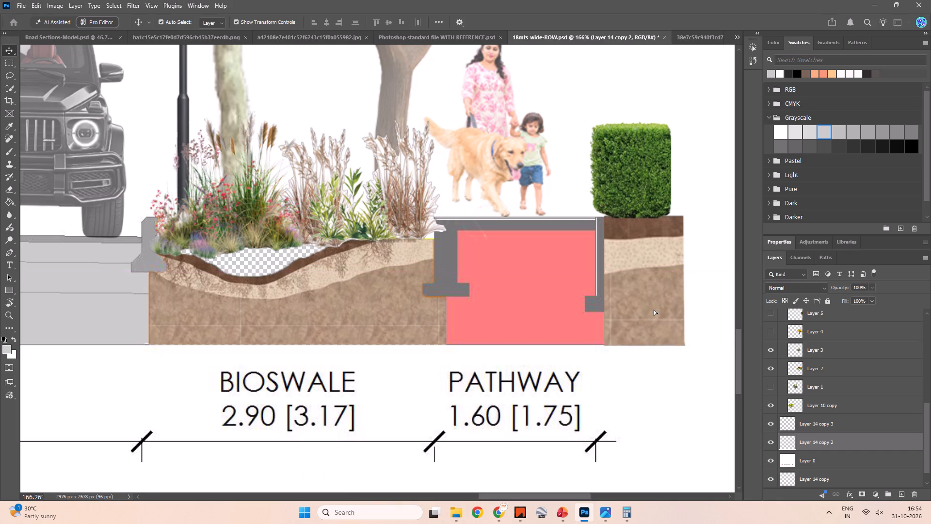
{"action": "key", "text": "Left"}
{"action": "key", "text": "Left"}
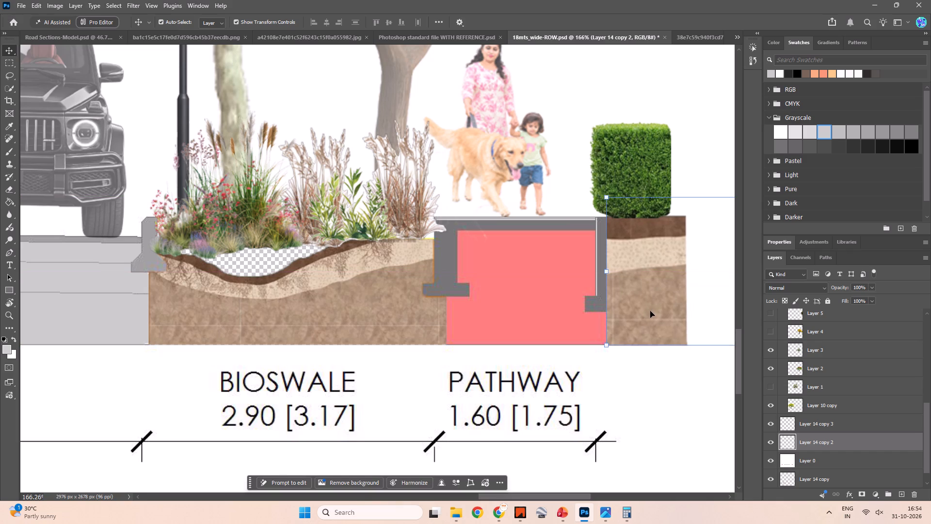
Move the right-hand soil block inward over the pathway to expose the retaining wall beneath the hedge.
{"action": "left_click_drag", "start_coordinate": [650, 311], "coordinate": [475, 327]}
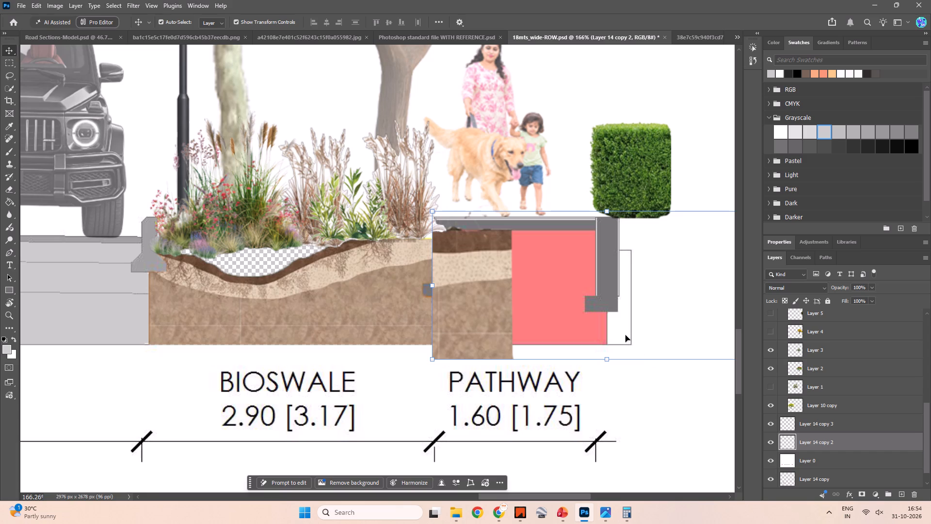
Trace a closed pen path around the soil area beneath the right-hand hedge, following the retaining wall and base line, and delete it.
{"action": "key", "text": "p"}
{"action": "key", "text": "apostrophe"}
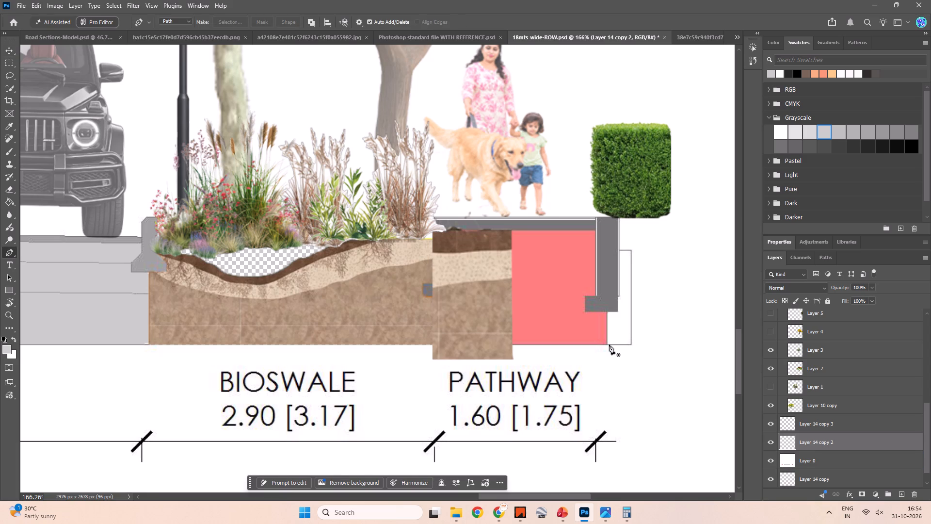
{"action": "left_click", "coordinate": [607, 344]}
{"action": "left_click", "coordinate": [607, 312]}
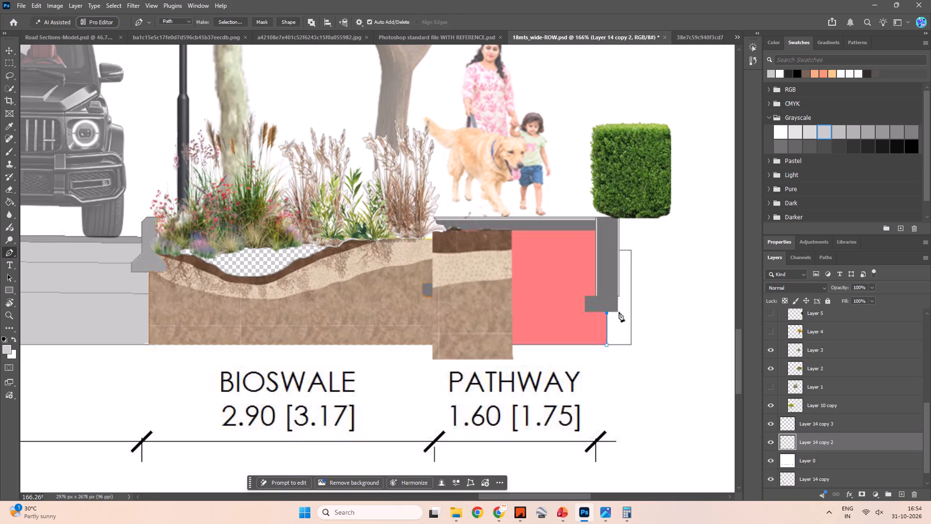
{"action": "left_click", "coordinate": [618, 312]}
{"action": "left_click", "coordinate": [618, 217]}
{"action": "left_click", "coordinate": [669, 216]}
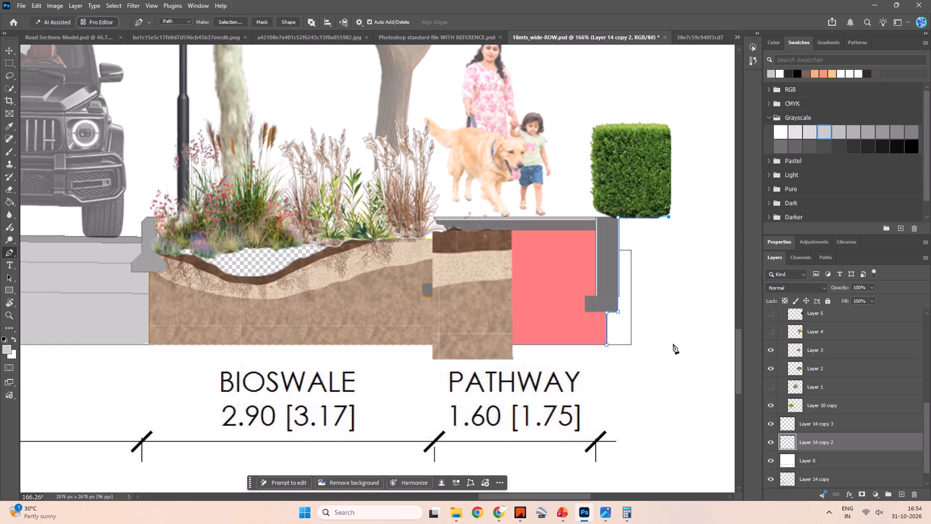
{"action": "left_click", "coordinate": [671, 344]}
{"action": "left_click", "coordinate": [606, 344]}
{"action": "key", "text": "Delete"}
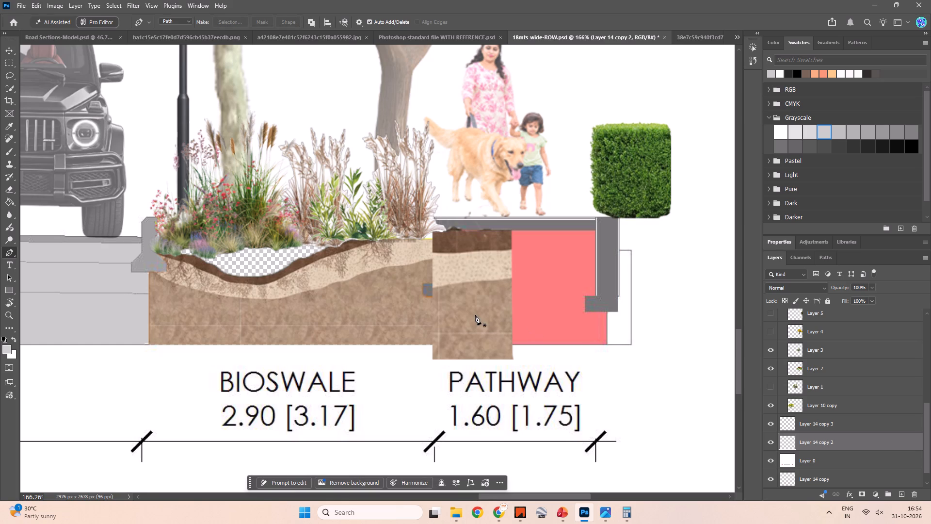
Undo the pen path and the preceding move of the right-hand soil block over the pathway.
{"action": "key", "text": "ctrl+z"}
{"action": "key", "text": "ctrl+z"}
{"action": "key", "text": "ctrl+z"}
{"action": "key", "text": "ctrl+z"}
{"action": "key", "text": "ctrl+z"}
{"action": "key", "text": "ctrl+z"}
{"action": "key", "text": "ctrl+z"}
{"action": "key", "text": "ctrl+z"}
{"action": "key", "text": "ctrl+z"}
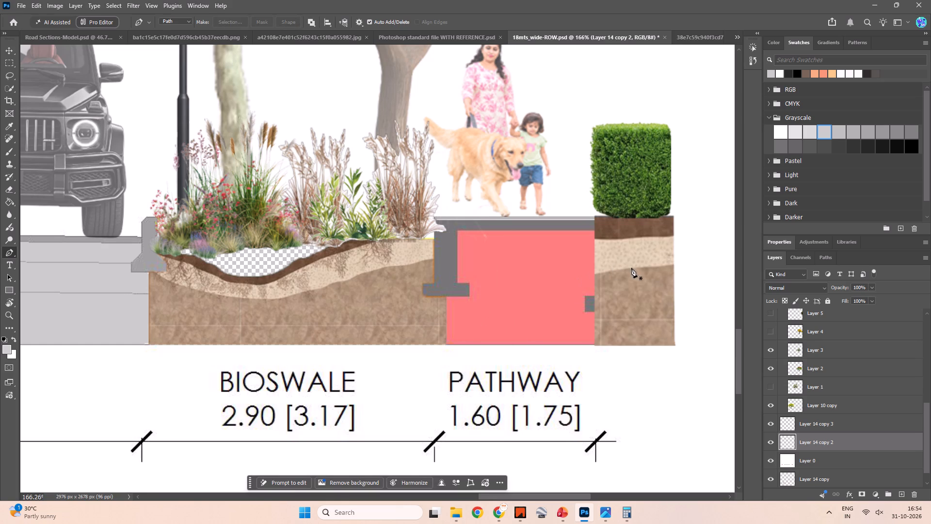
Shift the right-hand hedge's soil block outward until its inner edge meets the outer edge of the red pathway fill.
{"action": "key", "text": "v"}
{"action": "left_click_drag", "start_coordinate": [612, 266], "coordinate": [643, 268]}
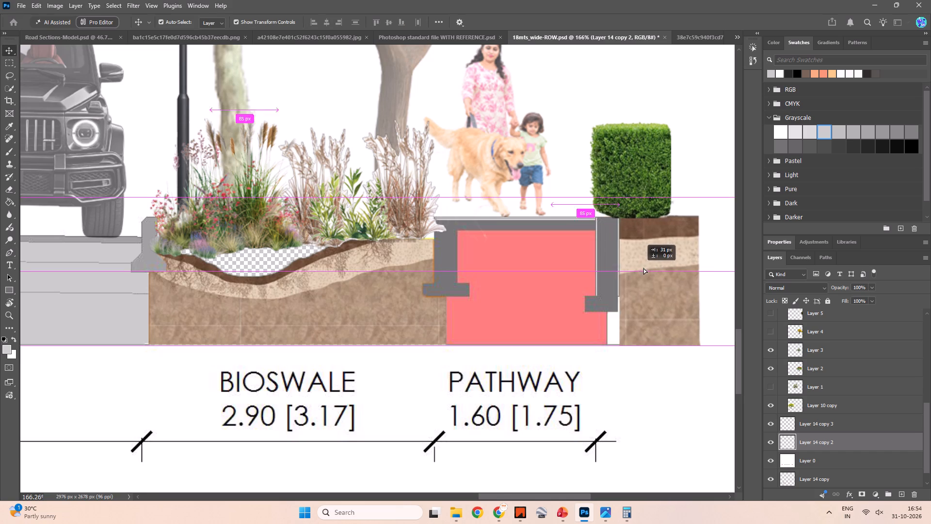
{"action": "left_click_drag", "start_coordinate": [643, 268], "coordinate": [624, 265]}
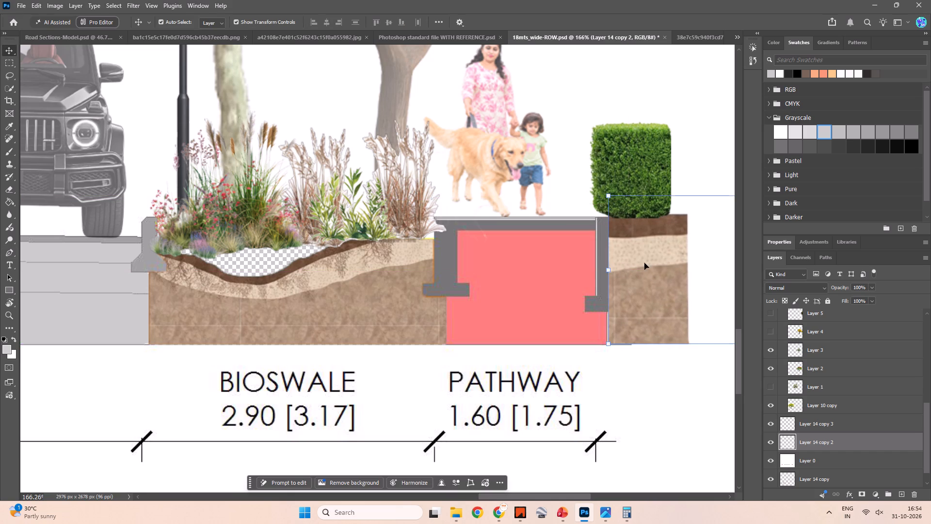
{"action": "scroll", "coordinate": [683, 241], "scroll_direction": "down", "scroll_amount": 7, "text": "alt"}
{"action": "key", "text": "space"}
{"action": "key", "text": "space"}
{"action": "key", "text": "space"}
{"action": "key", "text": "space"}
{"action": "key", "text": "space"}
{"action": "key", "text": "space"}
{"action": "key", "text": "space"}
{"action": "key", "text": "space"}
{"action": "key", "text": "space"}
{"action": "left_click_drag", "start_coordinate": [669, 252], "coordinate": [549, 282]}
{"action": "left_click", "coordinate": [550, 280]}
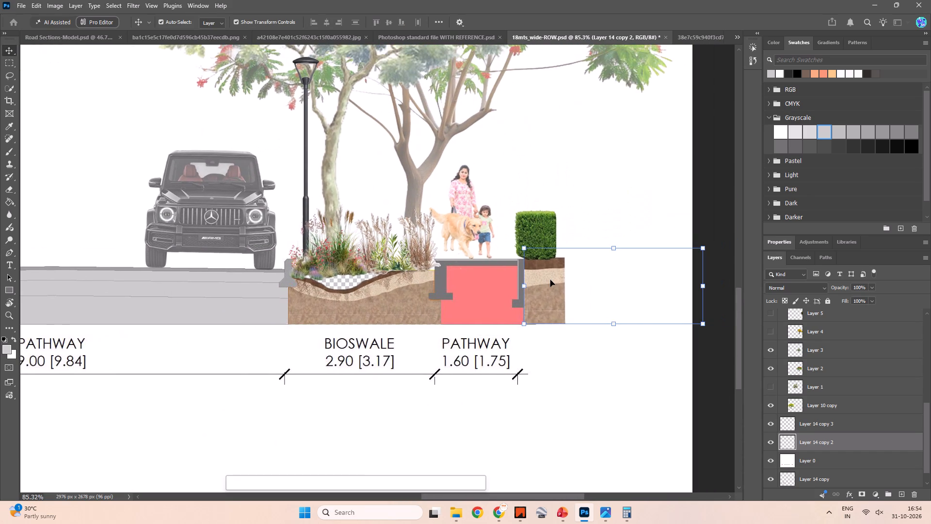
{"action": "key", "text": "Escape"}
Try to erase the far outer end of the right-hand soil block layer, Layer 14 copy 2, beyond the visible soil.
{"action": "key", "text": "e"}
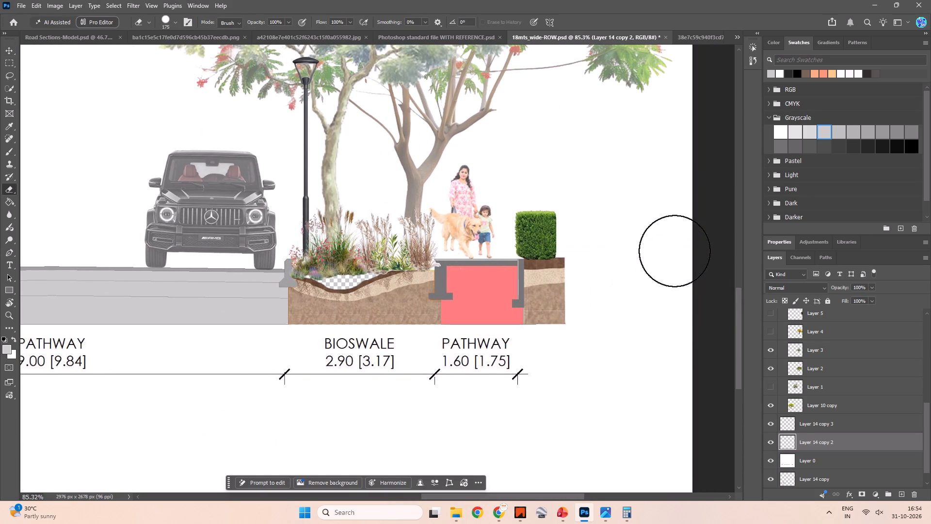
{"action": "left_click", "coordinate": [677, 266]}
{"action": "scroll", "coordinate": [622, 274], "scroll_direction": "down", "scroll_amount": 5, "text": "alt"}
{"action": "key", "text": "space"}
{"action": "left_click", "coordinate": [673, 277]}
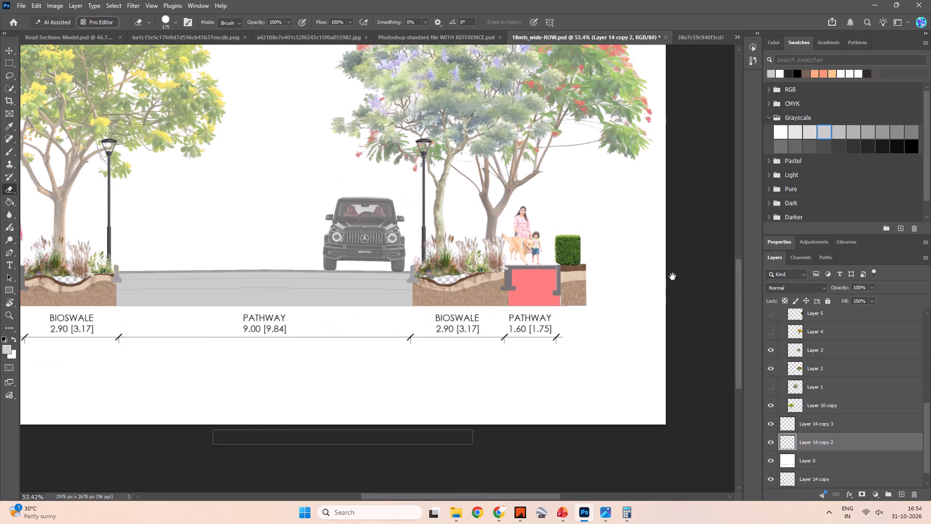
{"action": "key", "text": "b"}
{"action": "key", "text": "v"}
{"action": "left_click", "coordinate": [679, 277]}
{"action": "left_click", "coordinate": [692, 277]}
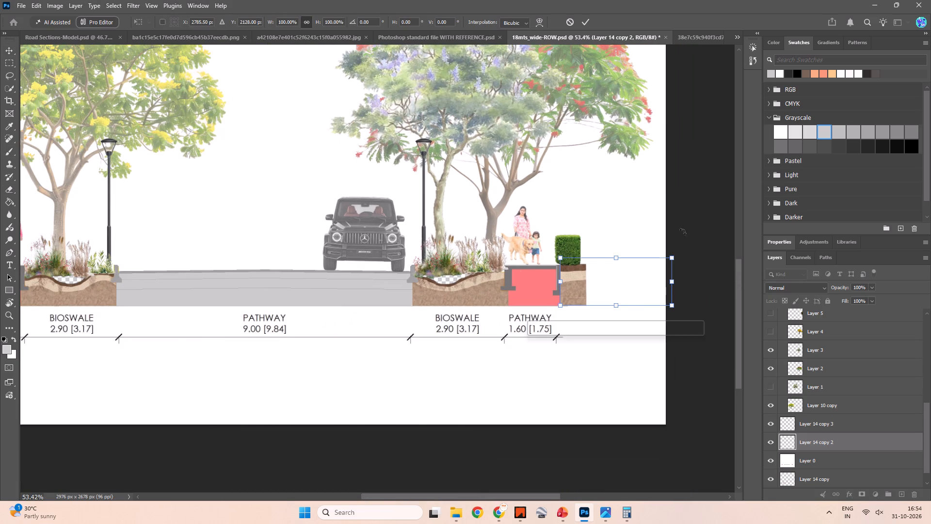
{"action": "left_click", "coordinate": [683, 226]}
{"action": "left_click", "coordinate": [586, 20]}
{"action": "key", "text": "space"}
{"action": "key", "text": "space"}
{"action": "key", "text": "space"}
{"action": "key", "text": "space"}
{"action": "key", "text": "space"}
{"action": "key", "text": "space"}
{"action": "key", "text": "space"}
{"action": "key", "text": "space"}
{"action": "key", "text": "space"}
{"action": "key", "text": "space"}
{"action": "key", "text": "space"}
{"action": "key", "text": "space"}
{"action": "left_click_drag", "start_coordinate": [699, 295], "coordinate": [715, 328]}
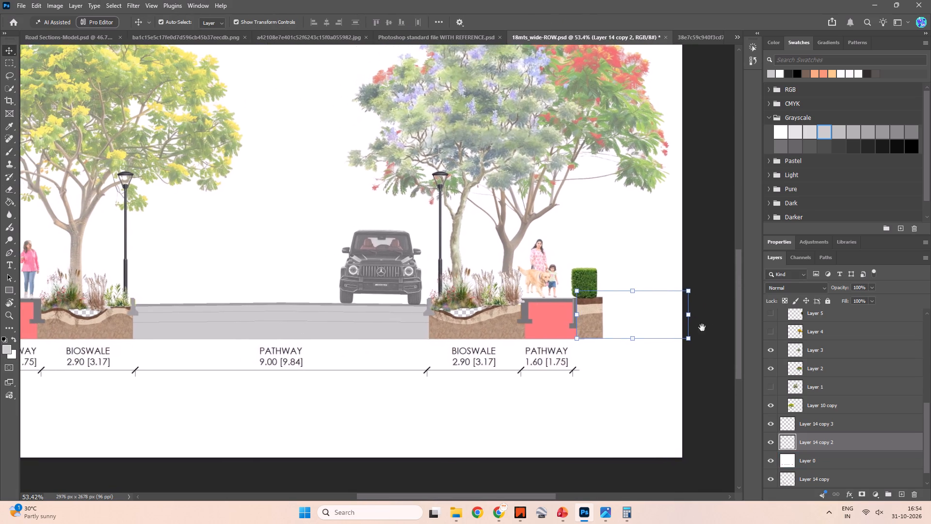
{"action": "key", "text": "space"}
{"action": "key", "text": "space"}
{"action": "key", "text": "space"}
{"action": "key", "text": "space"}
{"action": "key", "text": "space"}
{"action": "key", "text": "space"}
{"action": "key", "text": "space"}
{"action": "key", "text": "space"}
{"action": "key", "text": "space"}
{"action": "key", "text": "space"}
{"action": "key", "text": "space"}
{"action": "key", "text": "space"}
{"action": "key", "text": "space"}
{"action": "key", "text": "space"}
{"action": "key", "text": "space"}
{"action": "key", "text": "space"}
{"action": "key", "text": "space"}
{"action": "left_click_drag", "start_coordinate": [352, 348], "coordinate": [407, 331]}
Move the right-hand soil block over the inner pathway wall, clear of the retaining wall and the area beneath the hedge.
{"action": "scroll", "coordinate": [655, 284], "scroll_direction": "up", "scroll_amount": 5, "text": "alt"}
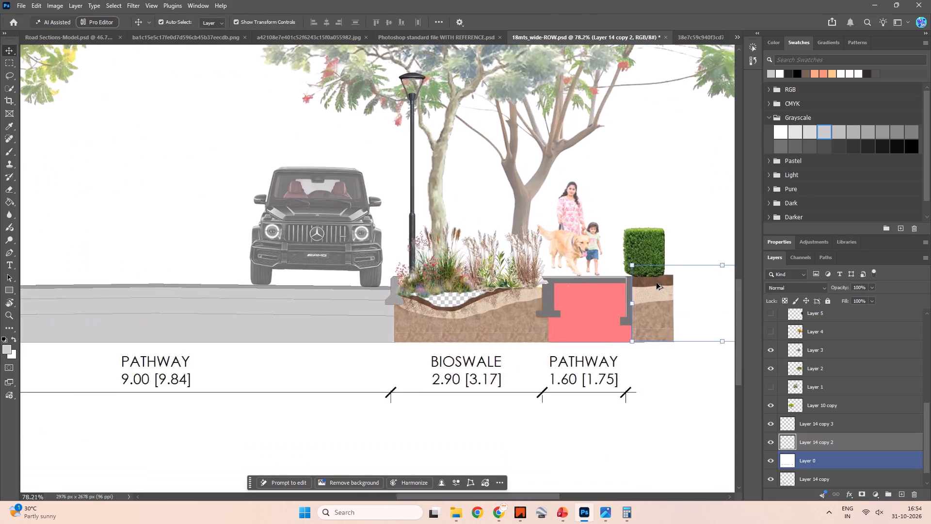
{"action": "scroll", "coordinate": [652, 292], "scroll_direction": "up", "scroll_amount": 5, "text": "alt"}
{"action": "left_click_drag", "start_coordinate": [668, 328], "coordinate": [657, 327]}
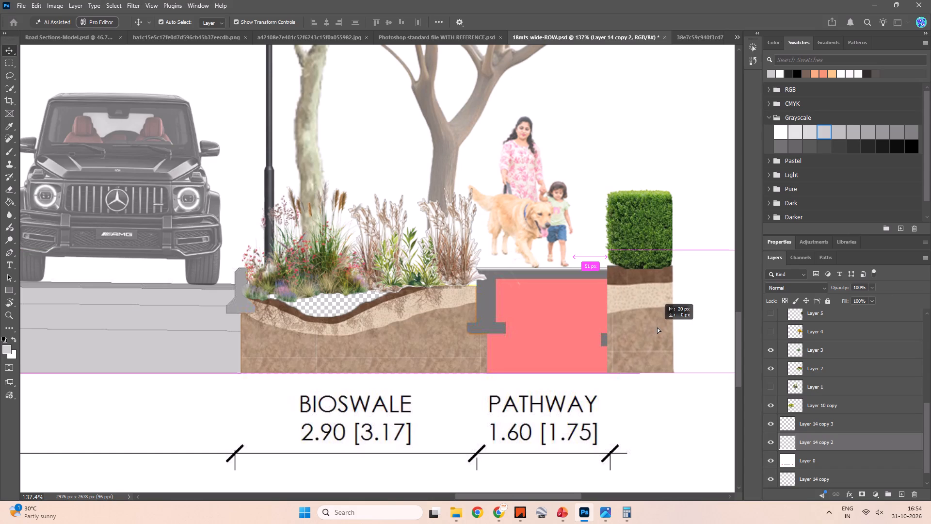
{"action": "left_click_drag", "start_coordinate": [657, 327], "coordinate": [661, 327]}
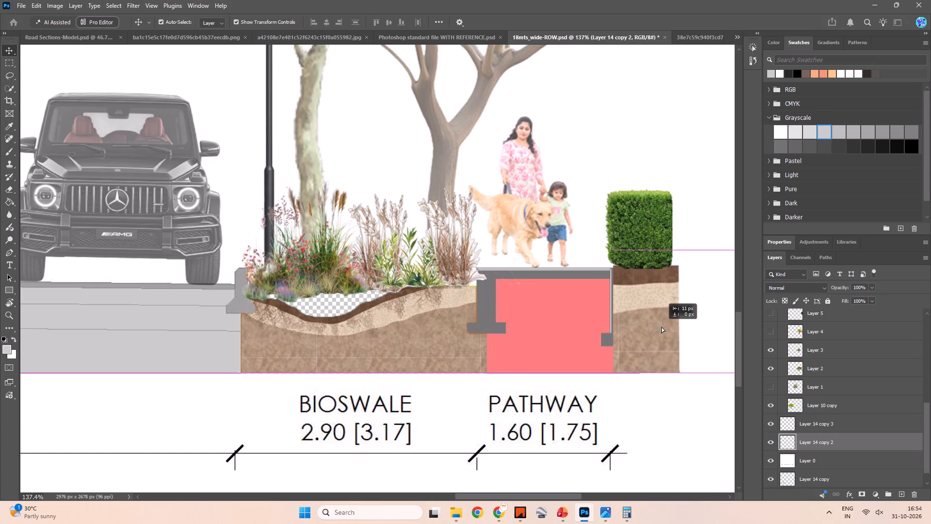
{"action": "left_click_drag", "start_coordinate": [661, 327], "coordinate": [681, 327]}
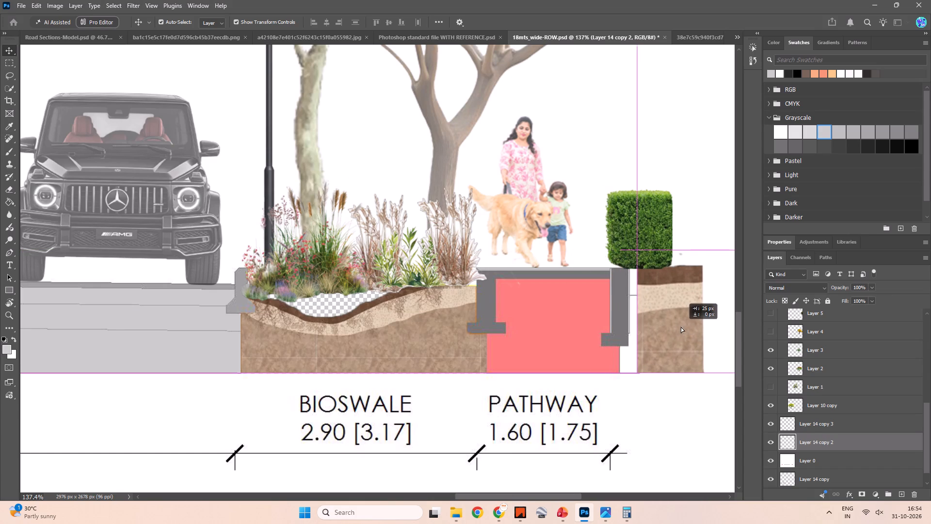
{"action": "left_click_drag", "start_coordinate": [681, 327], "coordinate": [500, 385]}
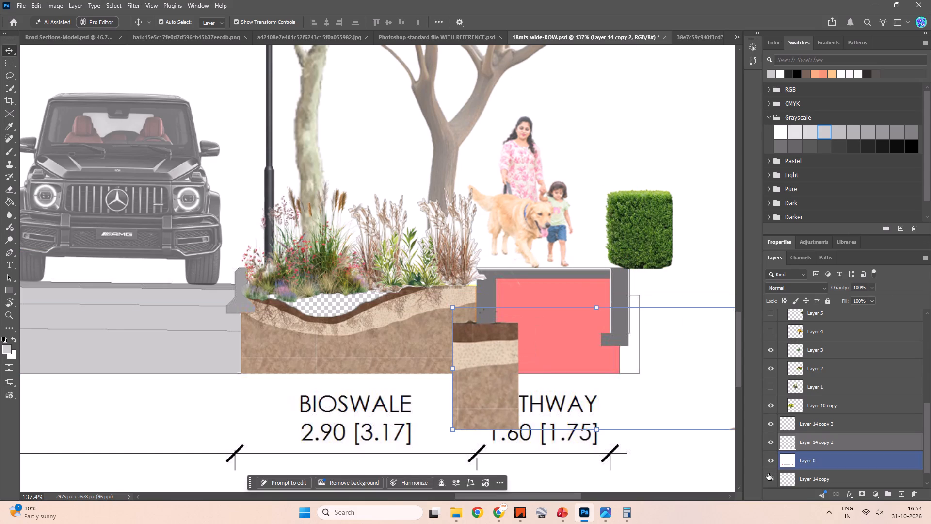
On Layer 0, erase a thin outline with a small eraser around the area beneath the right-hand hedge, outside the retaining wall.
{"action": "left_click", "coordinate": [810, 481]}
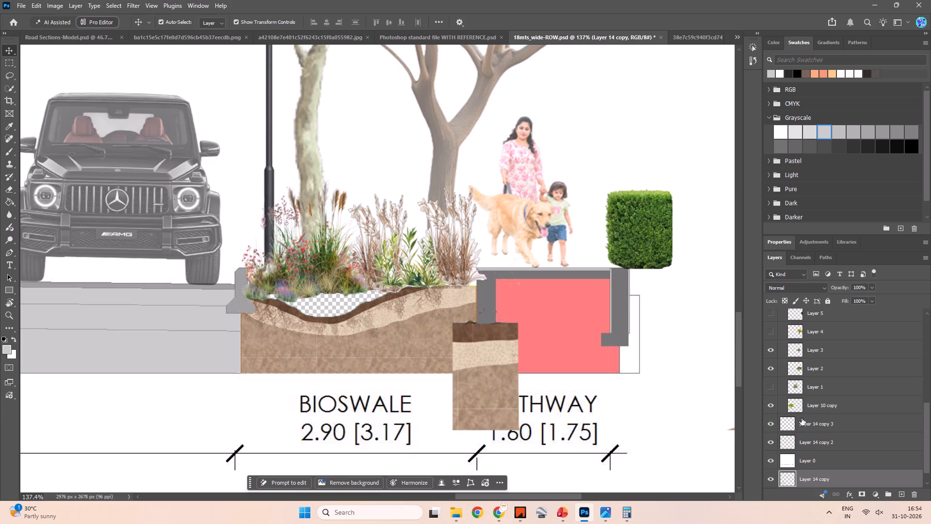
{"action": "left_click", "coordinate": [809, 466]}
{"action": "scroll", "coordinate": [696, 348], "scroll_direction": "up", "scroll_amount": 7, "text": "alt"}
{"action": "key", "text": "space"}
{"action": "key", "text": "space"}
{"action": "key", "text": "space"}
{"action": "key", "text": "space"}
{"action": "key", "text": "space"}
{"action": "key", "text": "space"}
{"action": "key", "text": "space"}
{"action": "key", "text": "space"}
{"action": "key", "text": "space"}
{"action": "key", "text": "space"}
{"action": "key", "text": "space"}
{"action": "key", "text": "space"}
{"action": "key", "text": "space"}
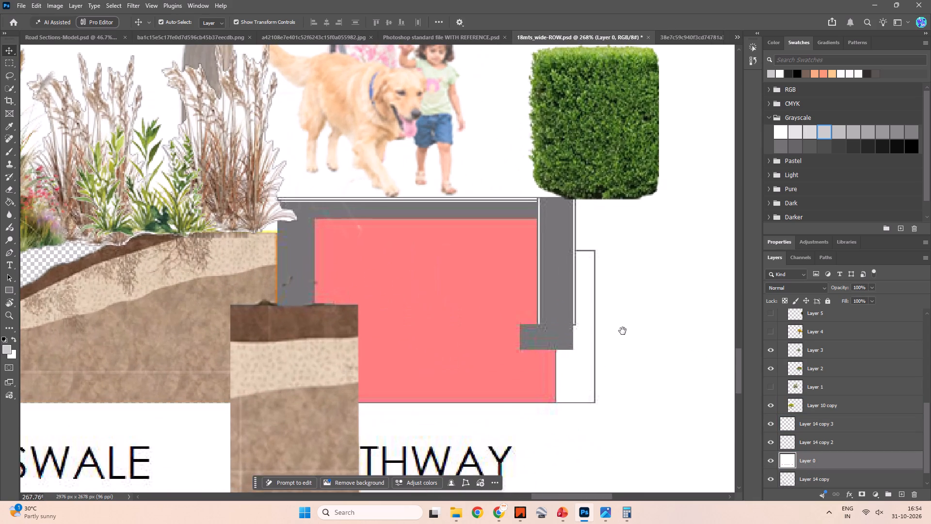
{"action": "left_click_drag", "start_coordinate": [612, 330], "coordinate": [458, 308]}
{"action": "key", "text": "e"}
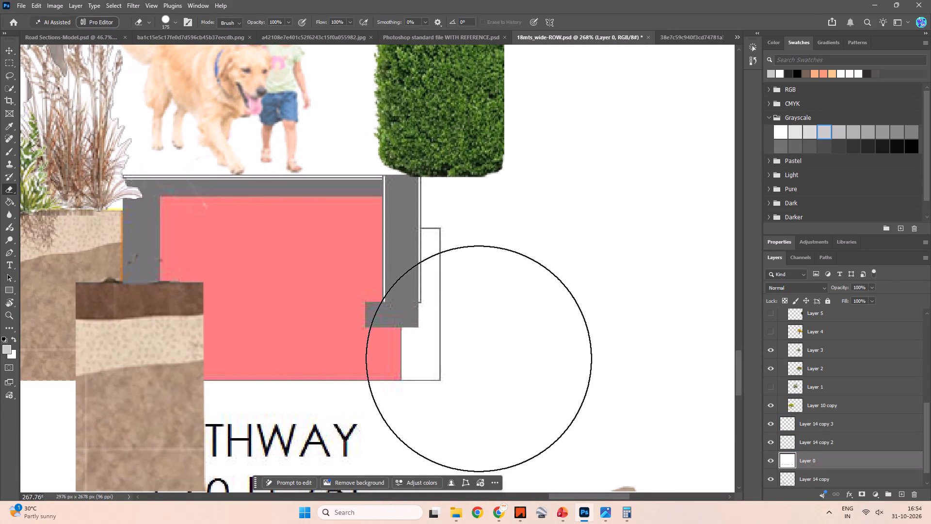
{"action": "key", "text": "backslash"}
{"action": "key", "text": "bracketleft"}
{"action": "key", "text": "bracketleft"}
{"action": "key", "text": "bracketleft"}
{"action": "key", "text": "bracketleft"}
{"action": "key", "text": "bracketleft"}
{"action": "key", "text": "bracketleft"}
{"action": "key", "text": "bracketleft"}
{"action": "key", "text": "bracketleft"}
{"action": "key", "text": "bracketleft"}
{"action": "key", "text": "bracketleft"}
{"action": "key", "text": "bracketleft"}
{"action": "key", "text": "bracketleft"}
{"action": "key", "text": "bracketleft"}
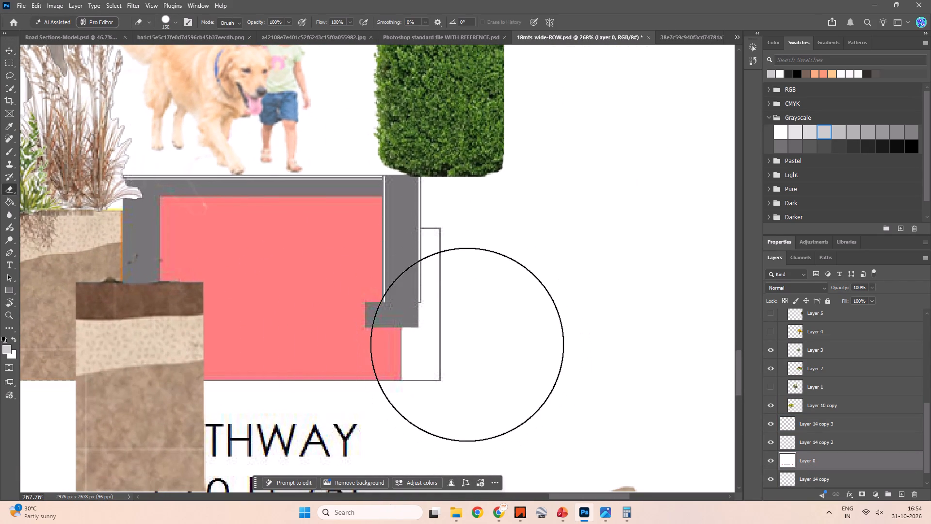
{"action": "key", "text": "bracketleft"}
{"action": "key", "text": "bracketleft"}
{"action": "key", "text": "bracketleft"}
{"action": "key", "text": "bracketleft"}
{"action": "key", "text": "bracketleft"}
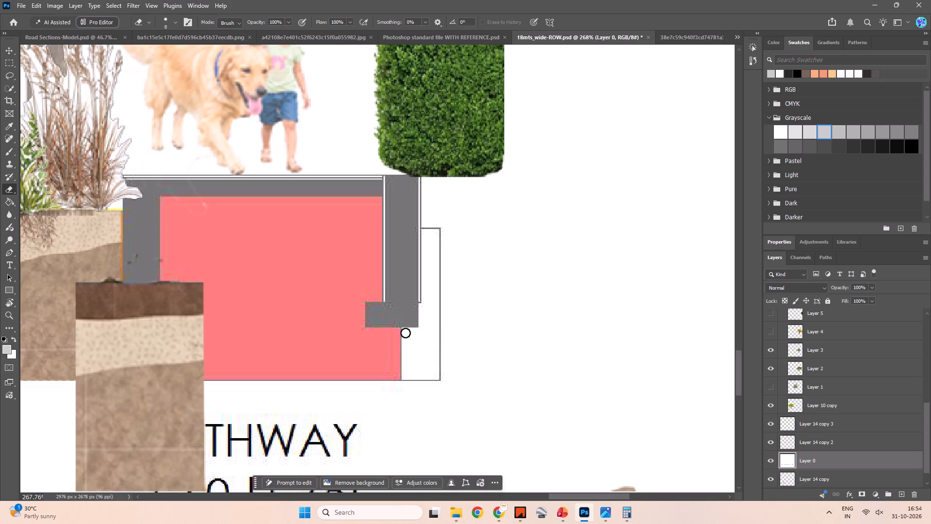
{"action": "left_click", "coordinate": [405, 332]}
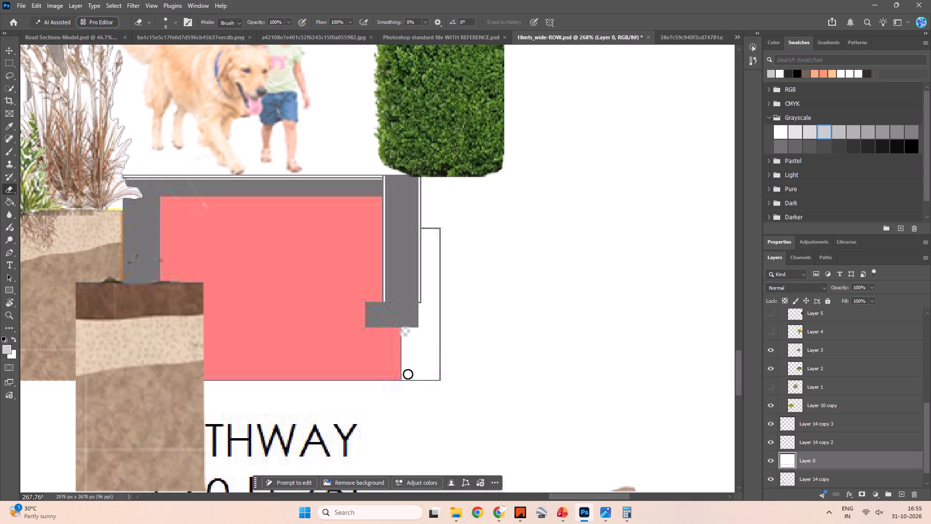
{"action": "left_click", "coordinate": [406, 377], "text": "shift"}
{"action": "left_click", "coordinate": [505, 377], "text": "shift"}
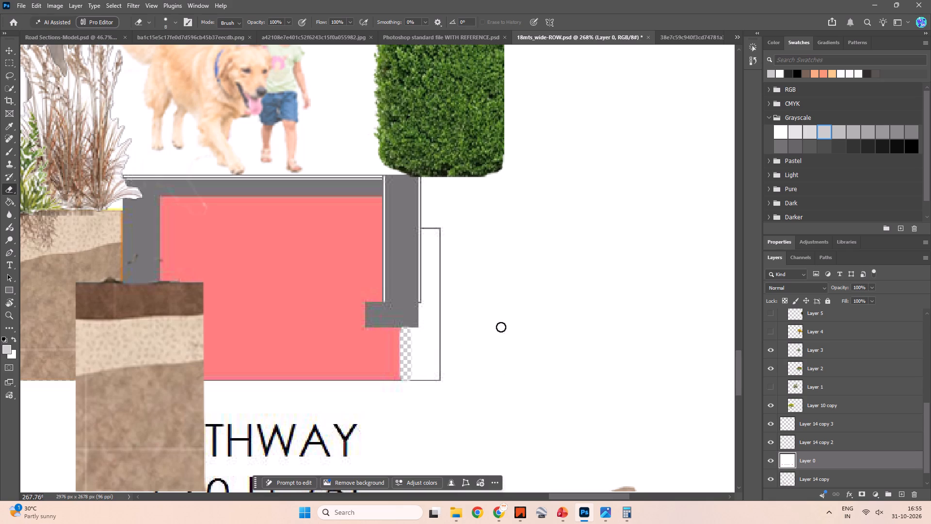
{"action": "left_click", "coordinate": [504, 177], "text": "shift"}
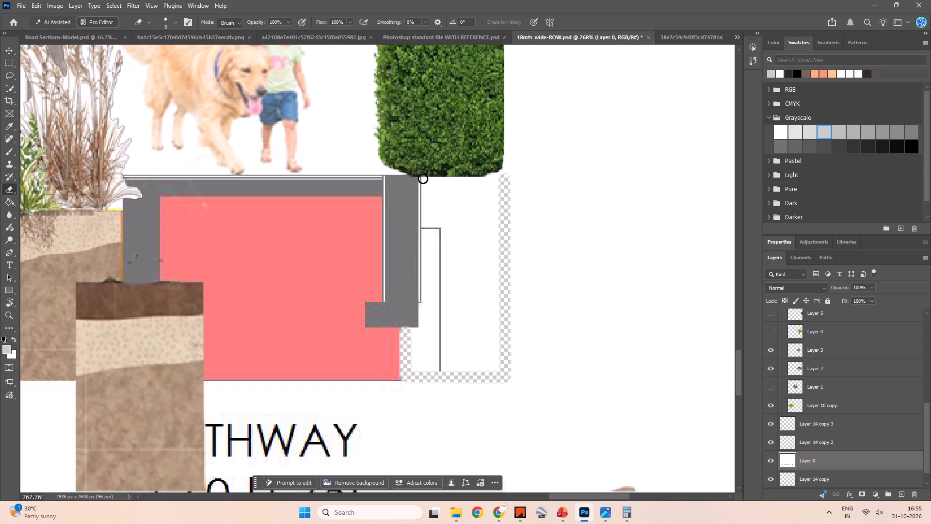
{"action": "left_click", "coordinate": [423, 179], "text": "shift"}
{"action": "left_click", "coordinate": [423, 327], "text": "shift"}
{"action": "left_click", "coordinate": [423, 332], "text": "shift"}
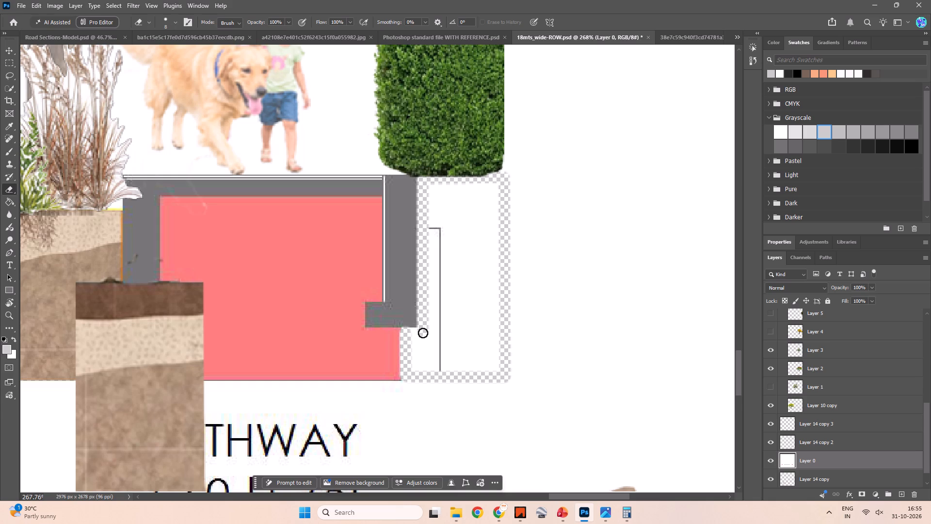
{"action": "left_click", "coordinate": [408, 333], "text": "shift"}
Erase the remaining white fill and drawing line on Layer 0 inside the outlined area beneath the right-hand hedge, enlarging the eraser to 25.
{"action": "left_click_drag", "start_coordinate": [414, 333], "coordinate": [429, 340]}
{"action": "left_click_drag", "start_coordinate": [429, 340], "coordinate": [432, 362]}
{"action": "key", "text": "bracketright"}
{"action": "key", "text": "bracketright"}
{"action": "key", "text": "bracketright"}
{"action": "key", "text": "bracketright"}
{"action": "key", "text": "bracketright"}
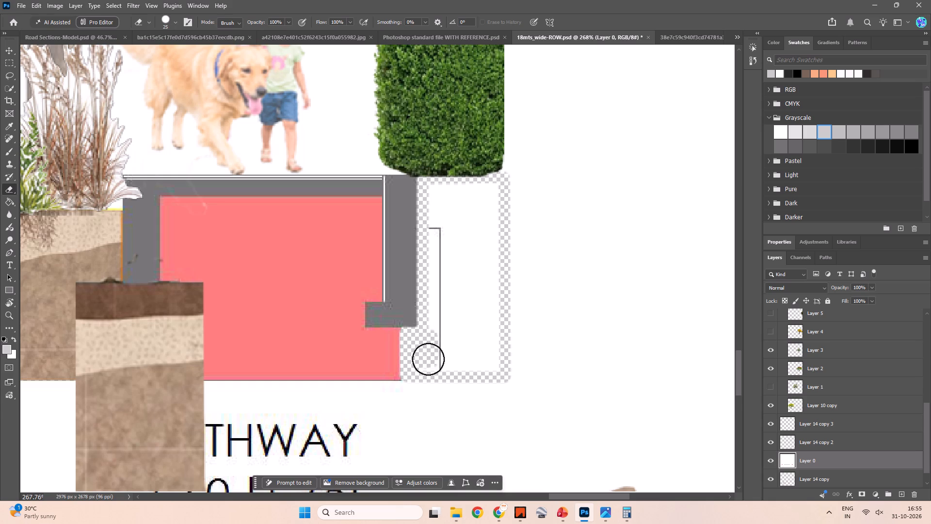
{"action": "left_click_drag", "start_coordinate": [428, 359], "coordinate": [472, 196]}
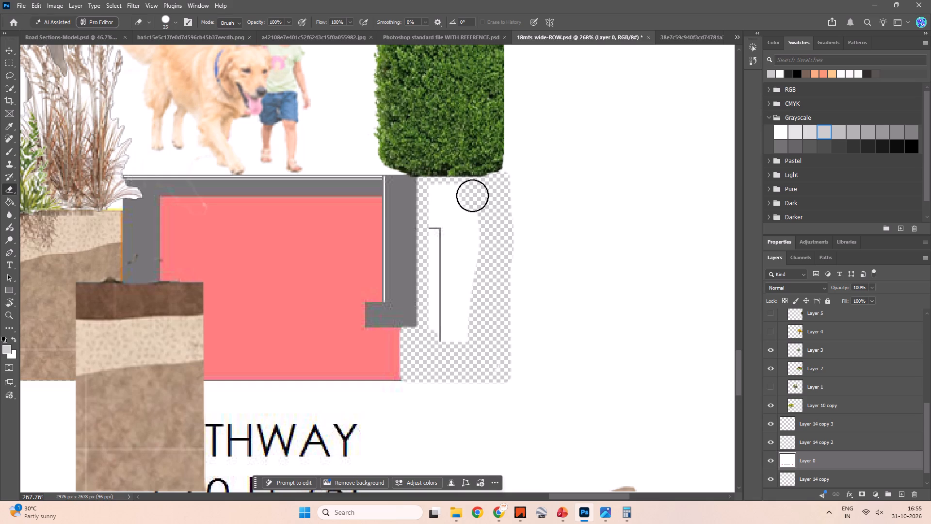
{"action": "left_click_drag", "start_coordinate": [472, 196], "coordinate": [436, 269]}
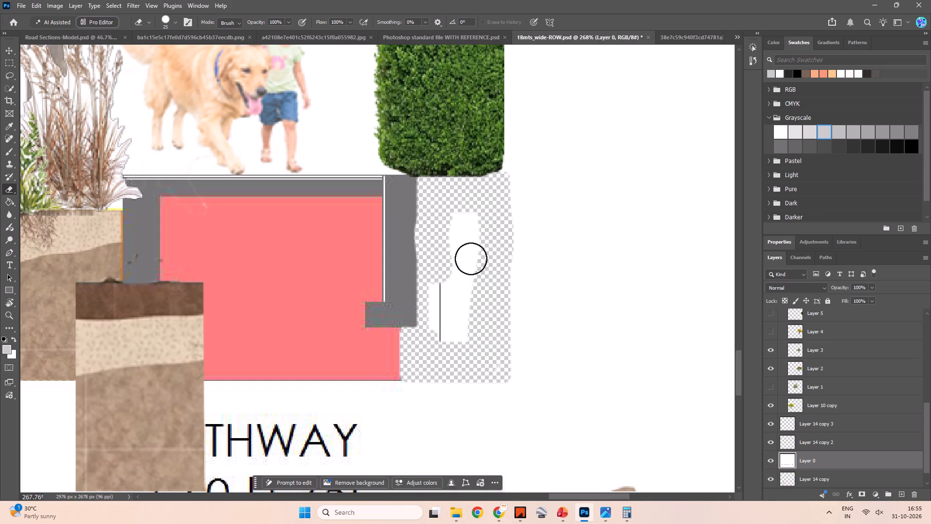
{"action": "key", "text": "ctrl+z"}
{"action": "left_click", "coordinate": [437, 193]}
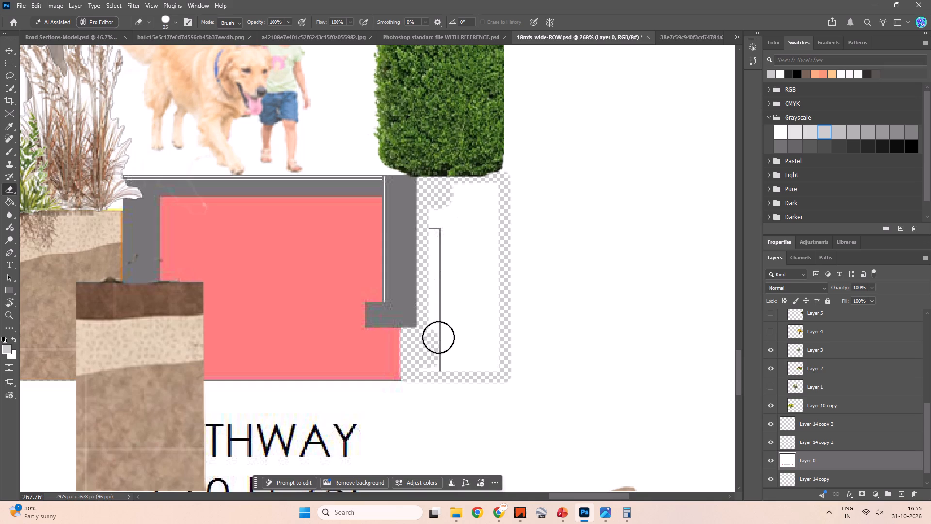
{"action": "left_click", "coordinate": [437, 361], "text": "shift"}
{"action": "left_click", "coordinate": [463, 193]}
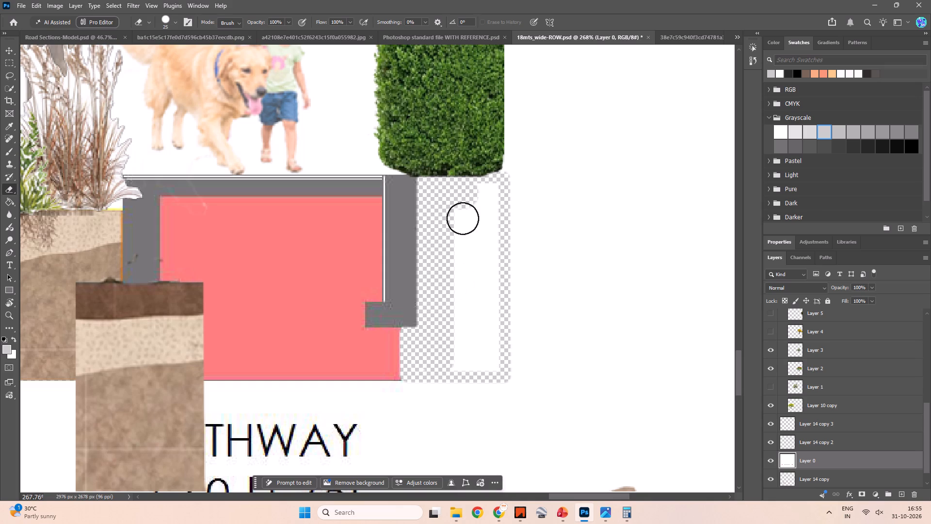
{"action": "left_click", "coordinate": [460, 359], "text": "shift"}
{"action": "left_click", "coordinate": [489, 192]}
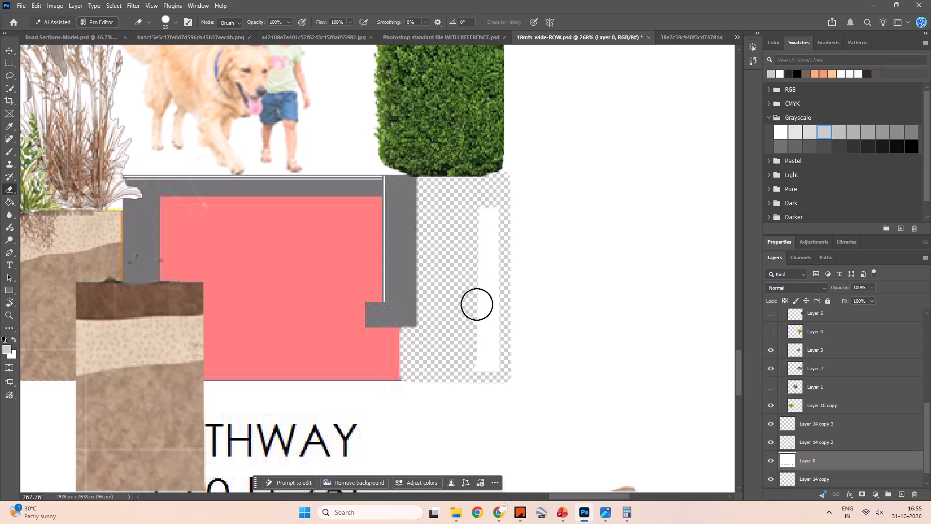
{"action": "left_click", "coordinate": [488, 362], "text": "shift"}
{"action": "left_click_drag", "start_coordinate": [463, 295], "coordinate": [491, 295], "text": "alt"}
{"action": "key", "text": "Escape"}
Move the right-hand soil block into the cleared area beneath the right-hand hedge, with its top at the hedge base.
{"action": "scroll", "coordinate": [480, 296], "scroll_direction": "down", "scroll_amount": 11, "text": "alt"}
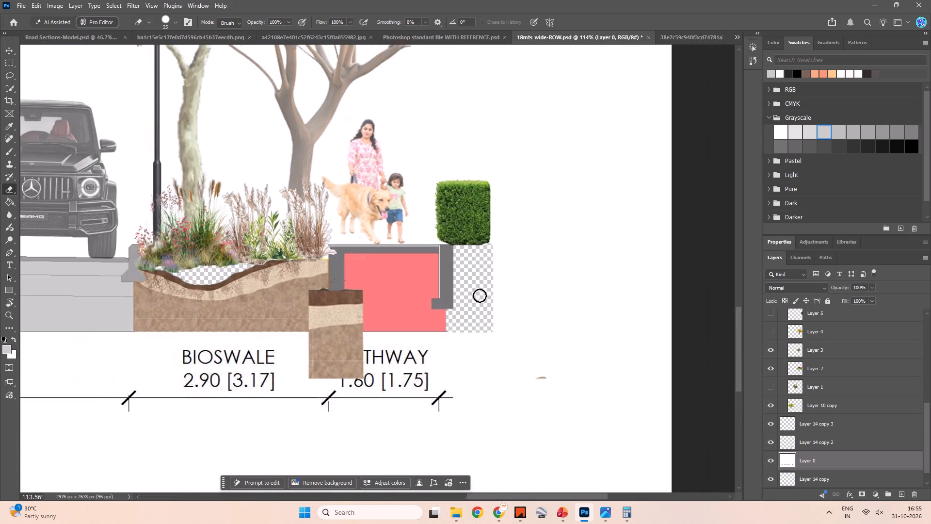
{"action": "scroll", "coordinate": [480, 295], "scroll_direction": "down", "scroll_amount": 2, "text": "alt"}
{"action": "key", "text": "v"}
{"action": "left_click_drag", "start_coordinate": [388, 325], "coordinate": [429, 308]}
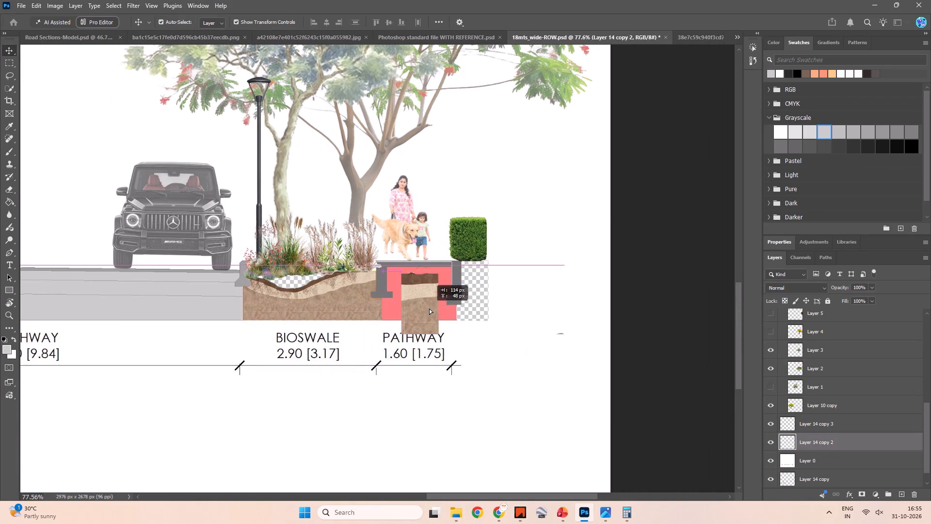
{"action": "left_click_drag", "start_coordinate": [429, 308], "coordinate": [479, 292]}
Reorder Layer 14 copy 2 so it sits directly below Layer 0.
{"action": "left_click_drag", "start_coordinate": [846, 442], "coordinate": [841, 474]}
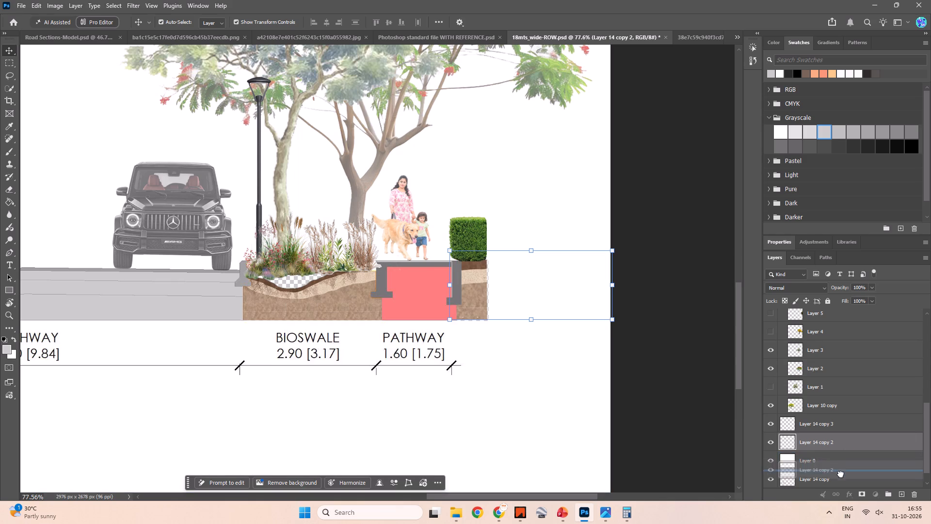
{"action": "left_click_drag", "start_coordinate": [841, 474], "coordinate": [841, 475]}
{"action": "left_click", "coordinate": [617, 346]}
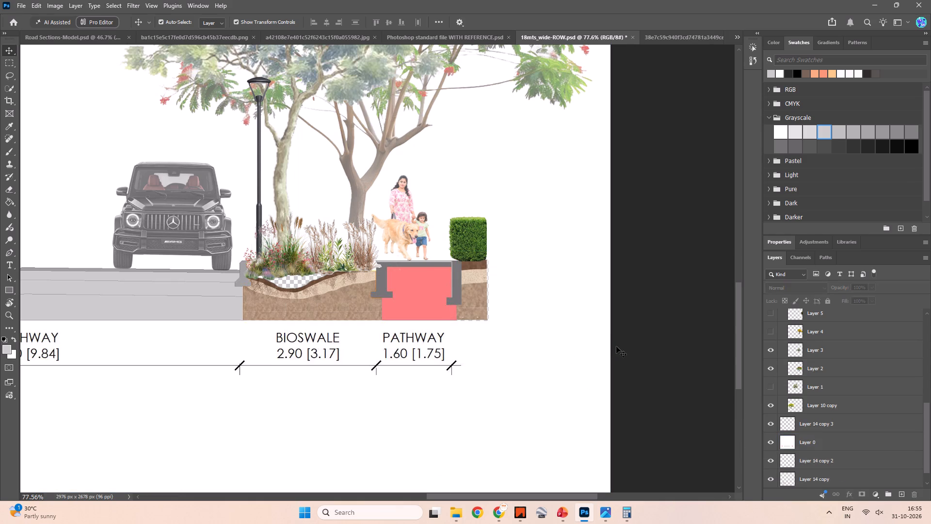
Nudge the right-hand soil block slightly outward and down within the cleared area beneath the hedge.
{"action": "key", "text": "Right"}
{"action": "key", "text": "Right"}
{"action": "left_click", "coordinate": [474, 286]}
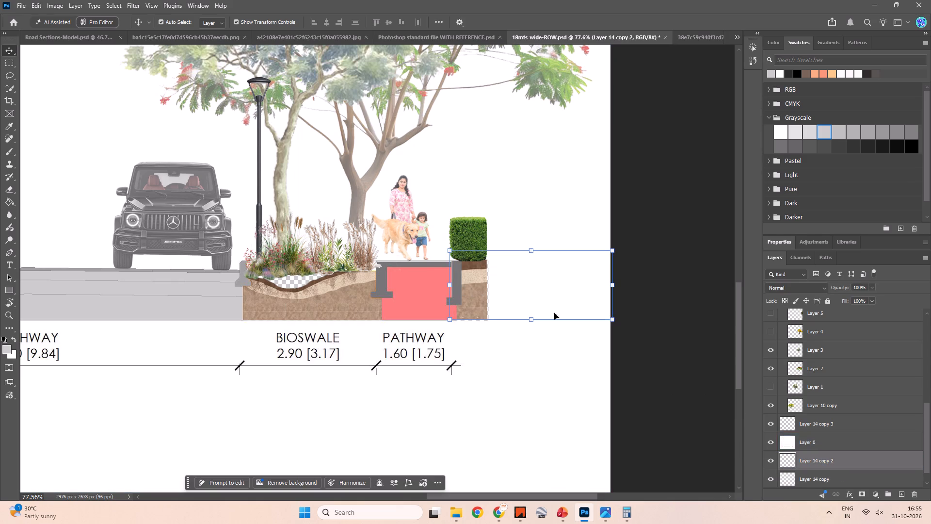
{"action": "key", "text": "Right"}
{"action": "key", "text": "Right"}
{"action": "key", "text": "Right"}
{"action": "key", "text": "Right"}
{"action": "key", "text": "Right"}
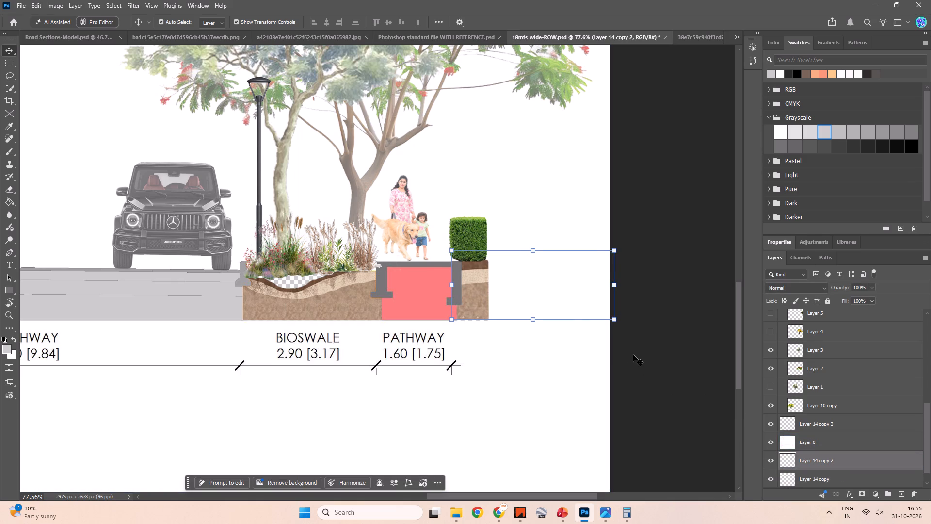
{"action": "key", "text": "Down"}
{"action": "key", "text": "Down"}
{"action": "key", "text": "Down"}
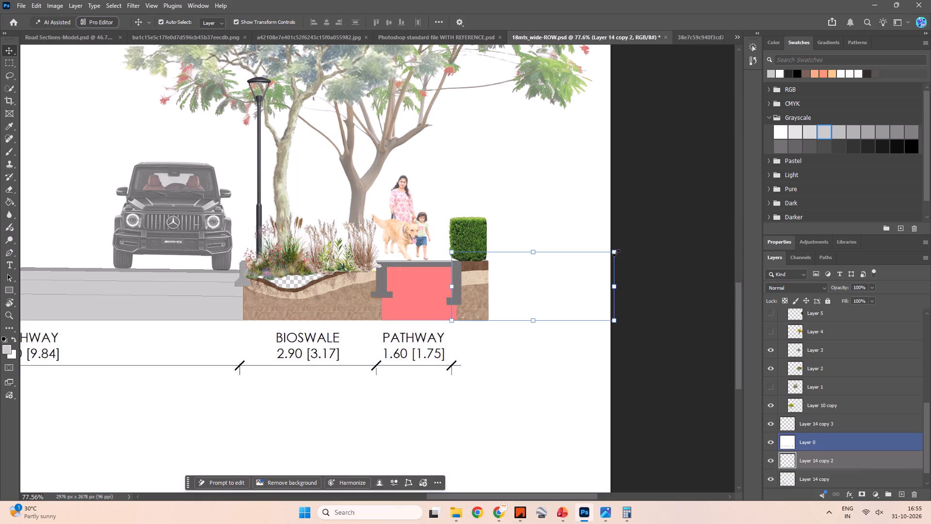
Scale the right-hand soil block up slightly, to about 102% width, so it fills the cleared area beneath the hedge.
{"action": "left_click", "coordinate": [616, 253], "text": "shift"}
{"action": "left_click", "coordinate": [641, 361]}
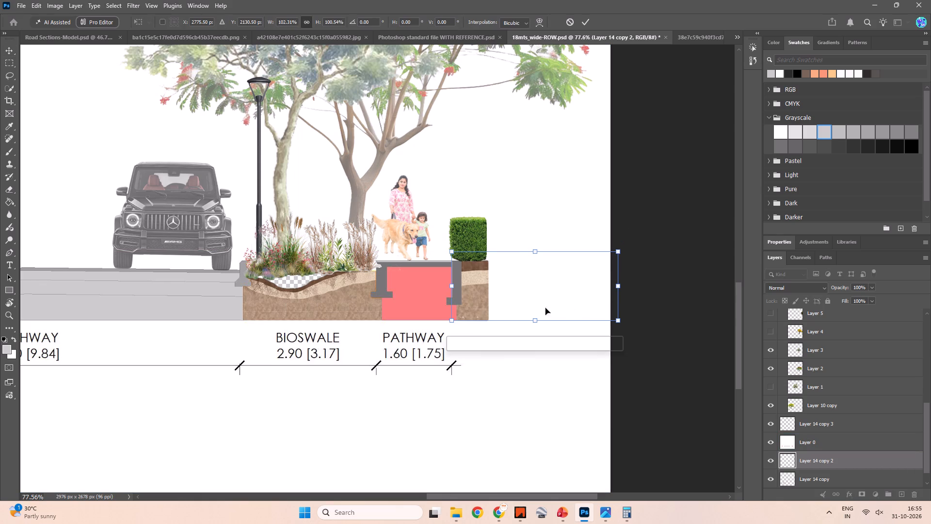
{"action": "scroll", "coordinate": [459, 320], "scroll_direction": "up", "scroll_amount": 6, "text": "alt"}
{"action": "scroll", "coordinate": [527, 314], "scroll_direction": "down", "scroll_amount": 5, "text": "alt"}
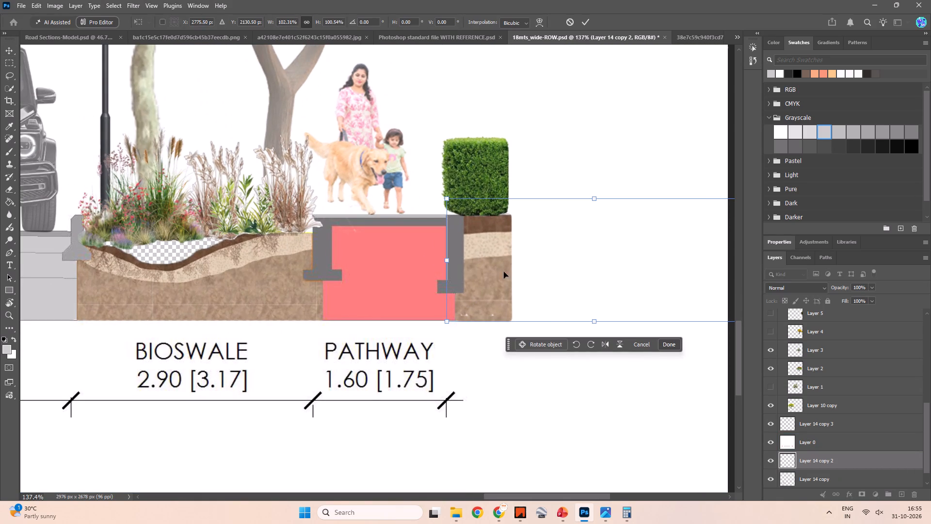
{"action": "scroll", "coordinate": [530, 263], "scroll_direction": "down", "scroll_amount": 4}
{"action": "scroll", "coordinate": [526, 265], "scroll_direction": "down", "scroll_amount": 3, "text": "alt"}
{"action": "left_click", "coordinate": [686, 343]}
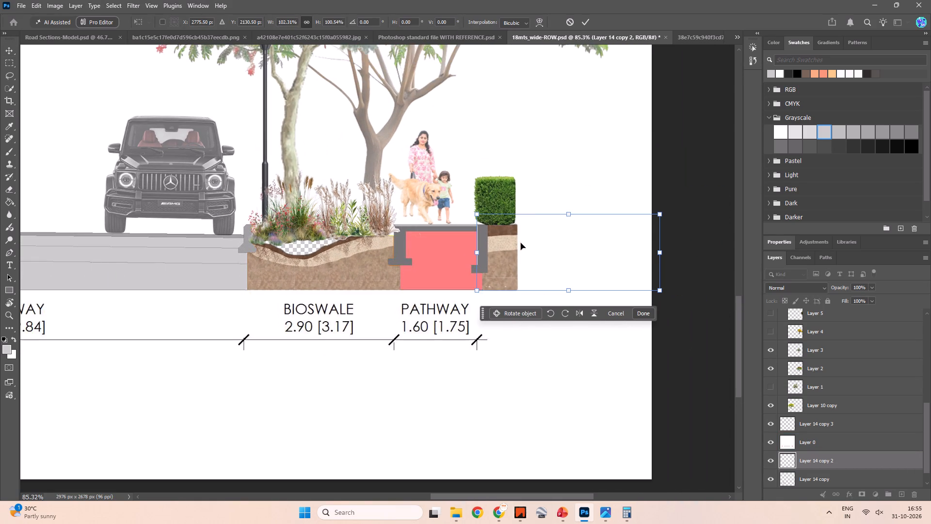
{"action": "left_click", "coordinate": [515, 241]}
{"action": "left_click_drag", "start_coordinate": [662, 213], "coordinate": [677, 177], "text": "shift"}
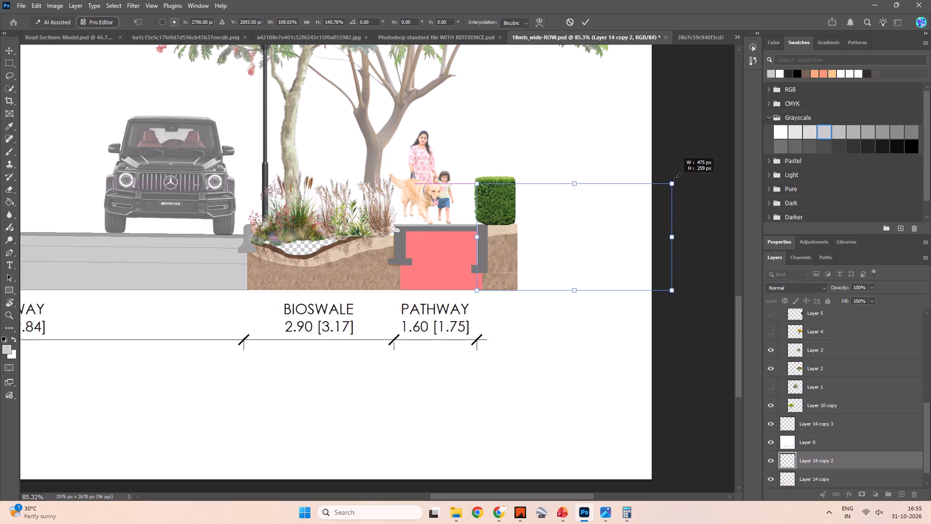
{"action": "left_click_drag", "start_coordinate": [677, 177], "coordinate": [705, 115], "text": "shift"}
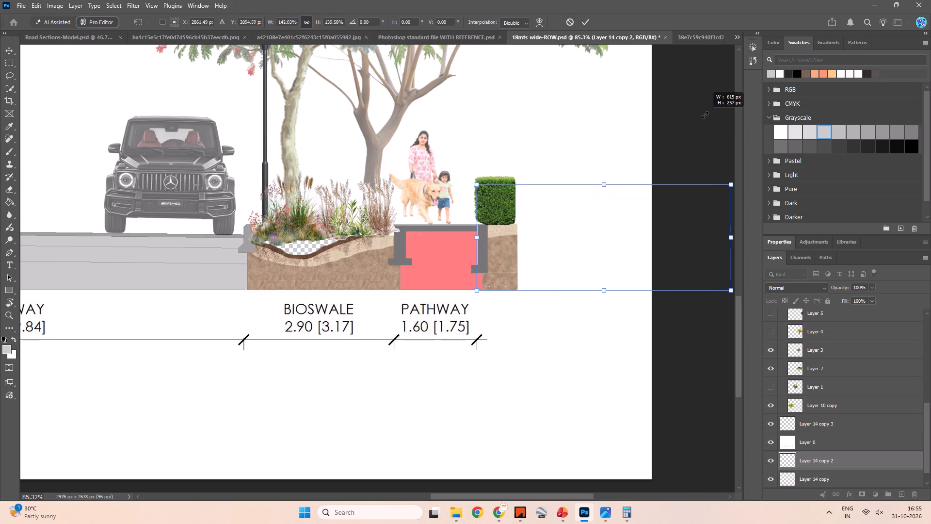
{"action": "left_click_drag", "start_coordinate": [705, 115], "coordinate": [653, 192], "text": "shift"}
{"action": "left_click", "coordinate": [586, 20]}
Delete the soil block layer, Layer 14 copy 3, beneath the left-hand hedge.
{"action": "scroll", "coordinate": [443, 235], "scroll_direction": "down", "scroll_amount": 2, "text": "alt"}
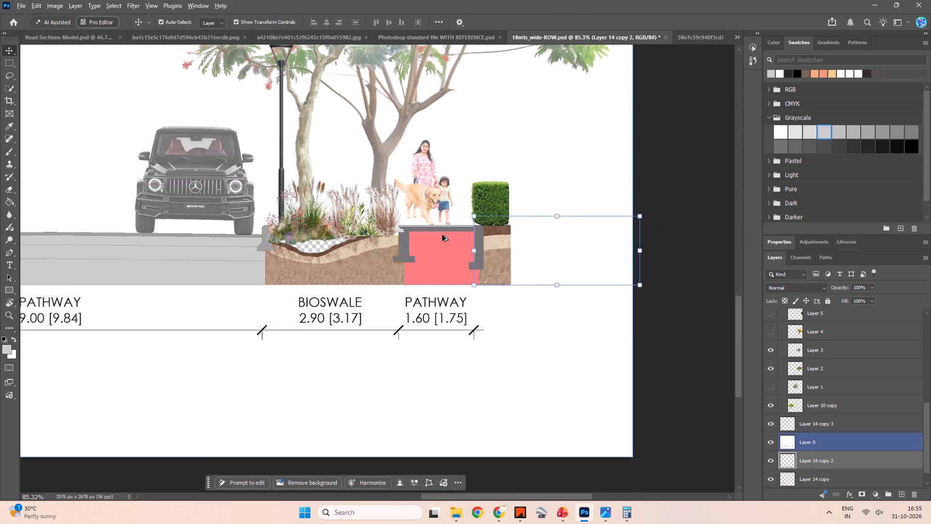
{"action": "scroll", "coordinate": [442, 235], "scroll_direction": "down", "scroll_amount": 7, "text": "alt"}
{"action": "key", "text": "space"}
{"action": "key", "text": "space"}
{"action": "key", "text": "space"}
{"action": "key", "text": "space"}
{"action": "key", "text": "space"}
{"action": "key", "text": "space"}
{"action": "key", "text": "space"}
{"action": "key", "text": "space"}
{"action": "key", "text": "space"}
{"action": "key", "text": "space"}
{"action": "key", "text": "space"}
{"action": "key", "text": "space"}
{"action": "key", "text": "space"}
{"action": "key", "text": "space"}
{"action": "key", "text": "space"}
{"action": "key", "text": "space"}
{"action": "key", "text": "space"}
{"action": "key", "text": "space"}
{"action": "key", "text": "space"}
{"action": "key", "text": "space"}
{"action": "left_click_drag", "start_coordinate": [428, 308], "coordinate": [581, 326]}
{"action": "left_click_drag", "start_coordinate": [268, 310], "coordinate": [337, 315]}
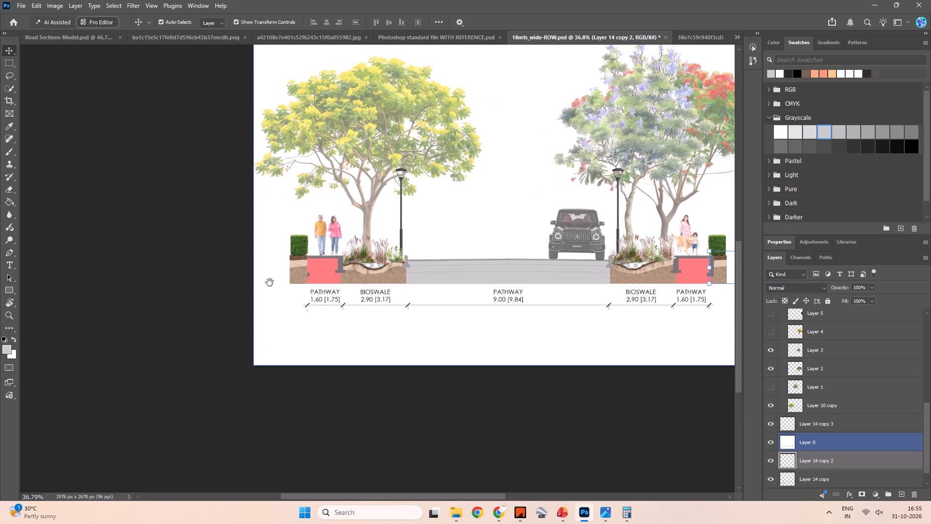
{"action": "scroll", "coordinate": [265, 273], "scroll_direction": "up", "scroll_amount": 7, "text": "alt"}
{"action": "scroll", "coordinate": [347, 271], "scroll_direction": "up", "scroll_amount": 5, "text": "alt"}
{"action": "left_click", "coordinate": [336, 264]}
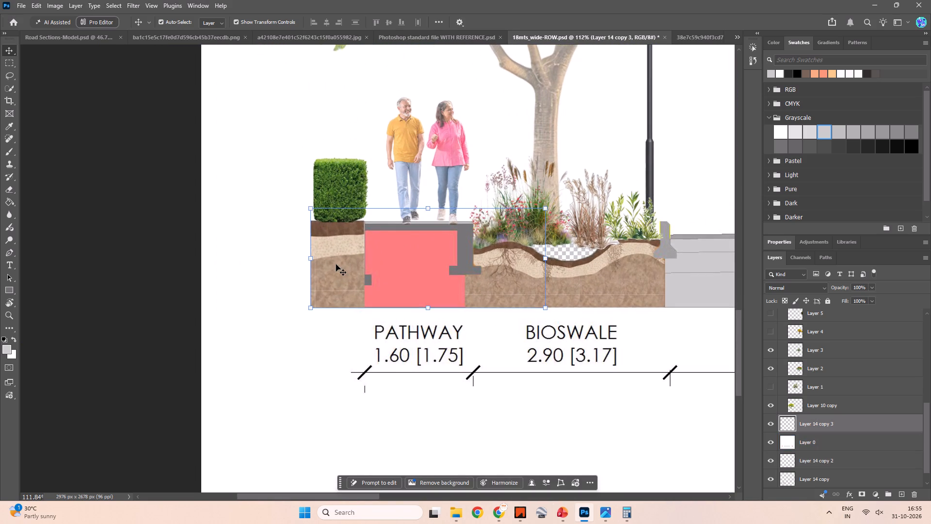
{"action": "key", "text": "Delete"}
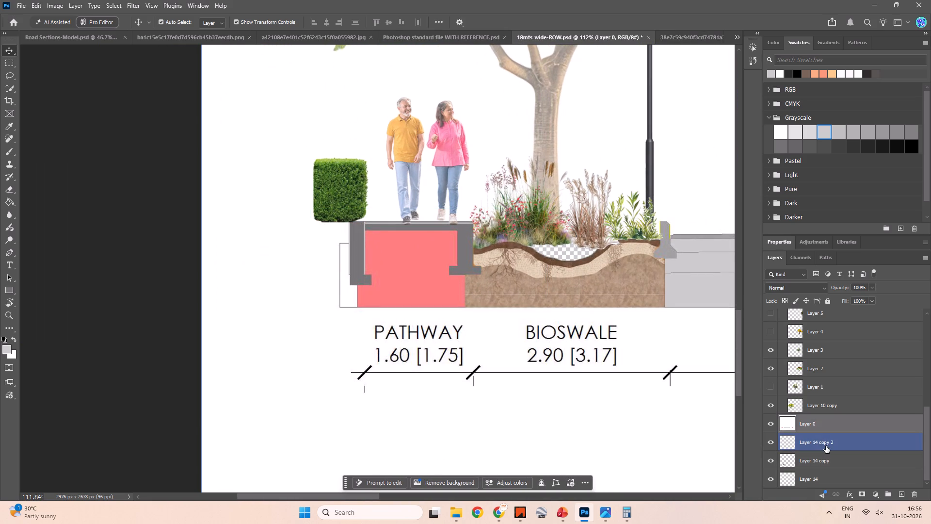
On Layer 0, erase a thin outline with a small eraser around the area beneath the left-hand hedge, outside the retaining wall.
{"action": "scroll", "coordinate": [826, 446], "scroll_direction": "down", "scroll_amount": 4}
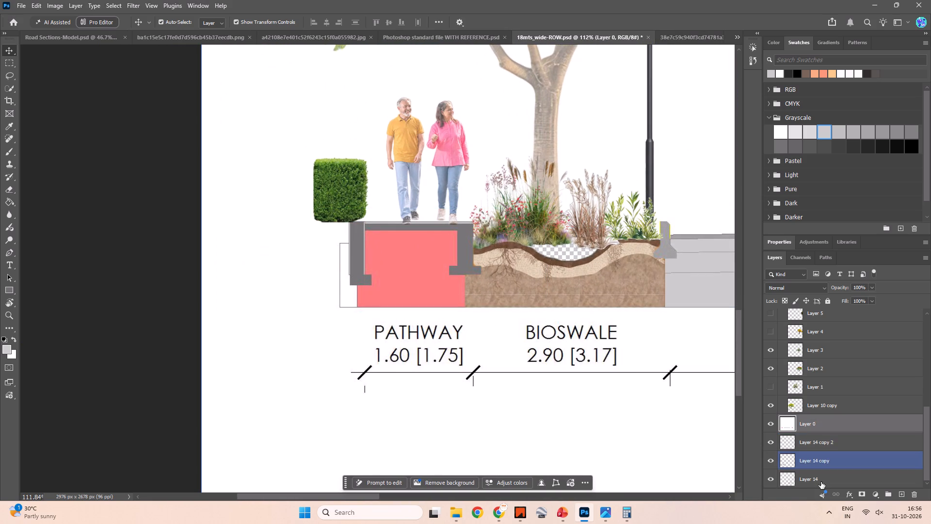
{"action": "left_click", "coordinate": [812, 429]}
{"action": "scroll", "coordinate": [347, 246], "scroll_direction": "up", "scroll_amount": 5, "text": "alt"}
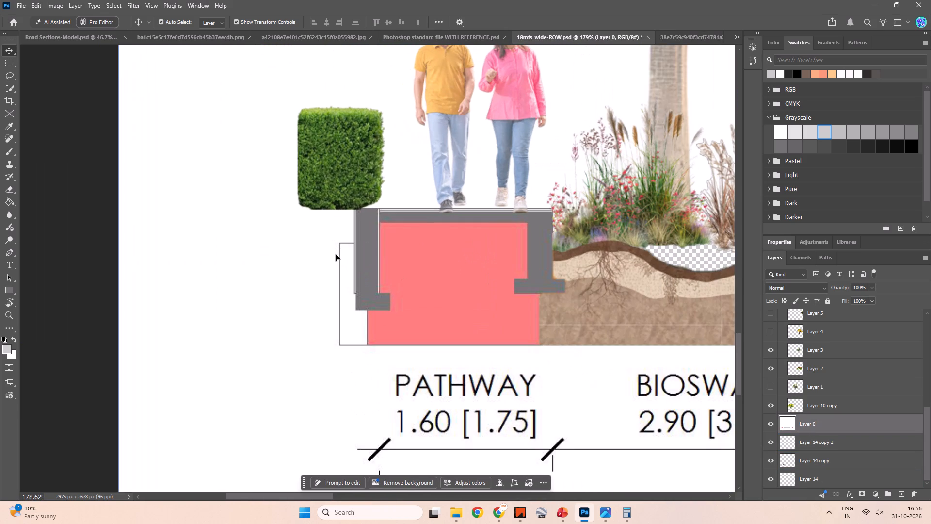
{"action": "key", "text": "e"}
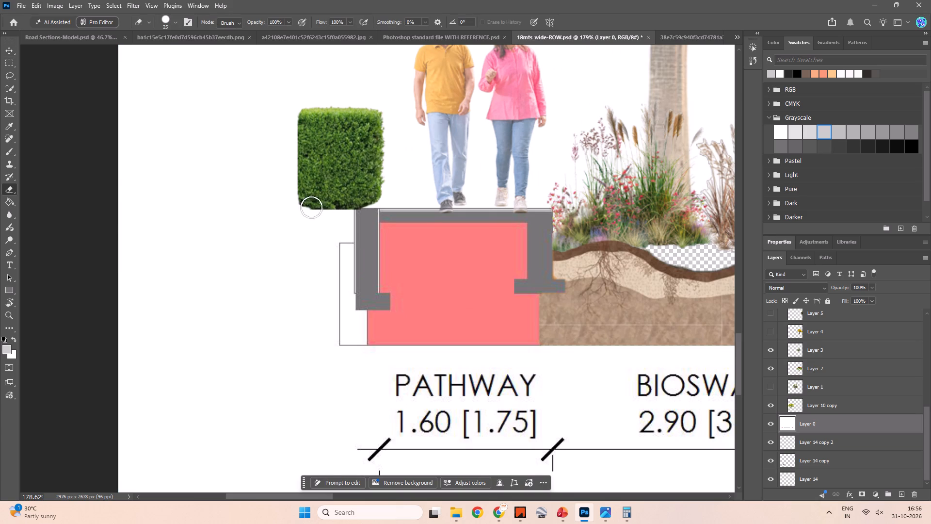
{"action": "key", "text": "bracketleft"}
{"action": "key", "text": "bracketleft"}
{"action": "key", "text": "bracketleft"}
{"action": "key", "text": "bracketleft"}
{"action": "key", "text": "bracketleft"}
{"action": "key", "text": "bracketleft"}
{"action": "key", "text": "bracketleft"}
{"action": "key", "text": "bracketleft"}
{"action": "key", "text": "bracketleft"}
{"action": "type", "text": "]]"}
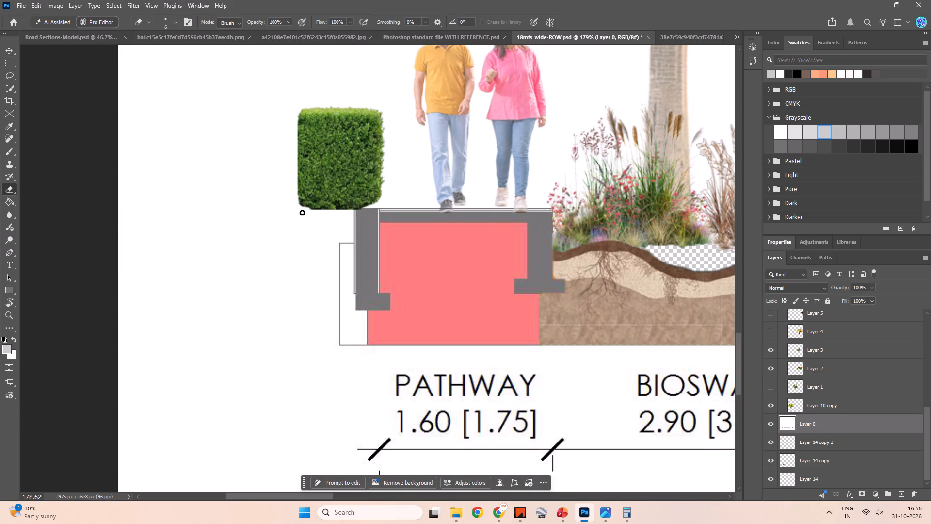
{"action": "left_click", "coordinate": [300, 208]}
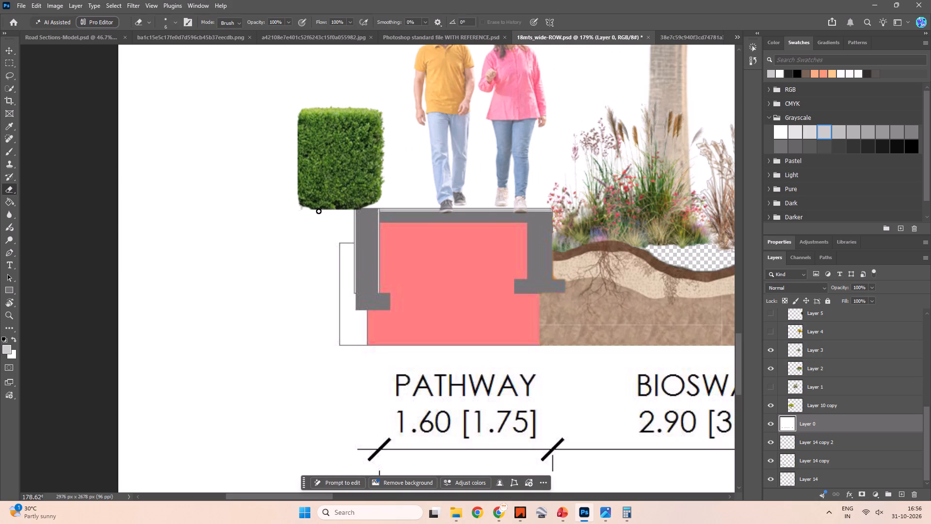
{"action": "left_click", "coordinate": [311, 212], "text": "shift"}
{"action": "left_click", "coordinate": [354, 212], "text": "shift"}
{"action": "left_click", "coordinate": [353, 312], "text": "shift"}
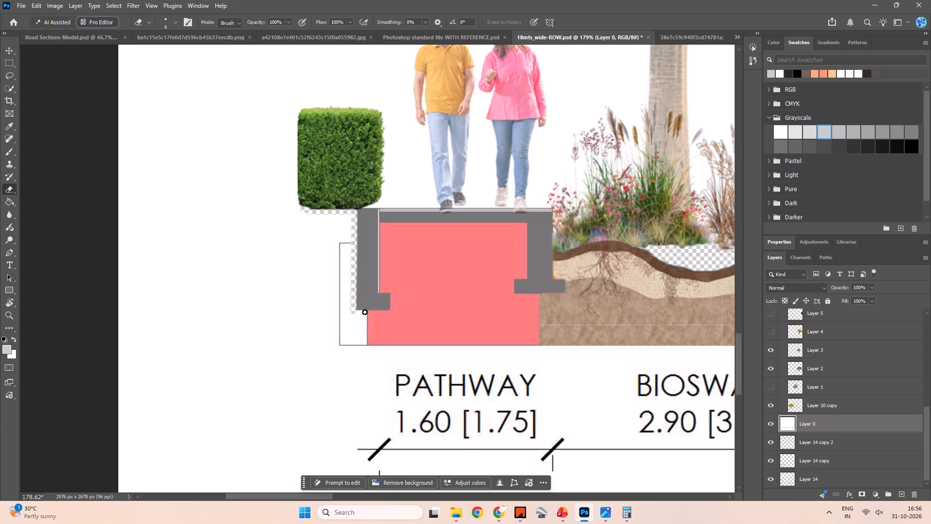
{"action": "left_click", "coordinate": [365, 312], "text": "shift"}
{"action": "left_click", "coordinate": [365, 343], "text": "shift"}
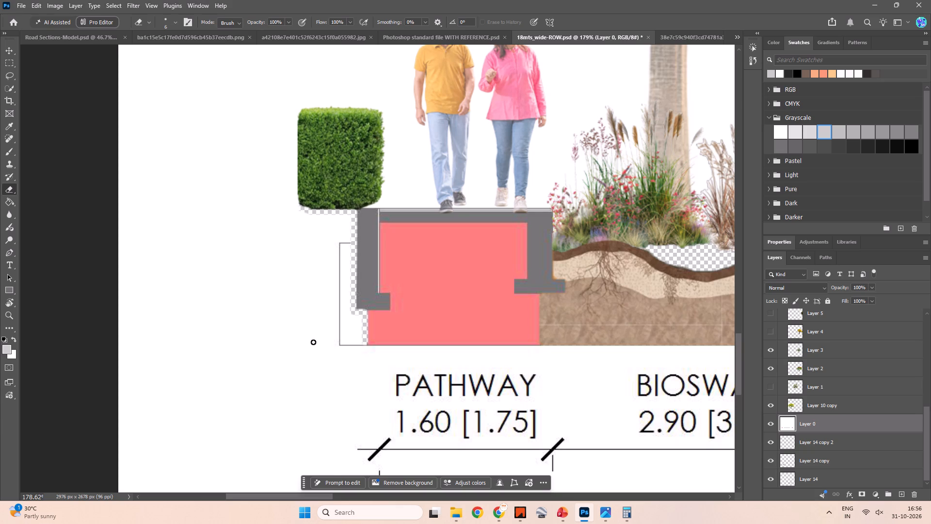
{"action": "left_click", "coordinate": [303, 341], "text": "shift"}
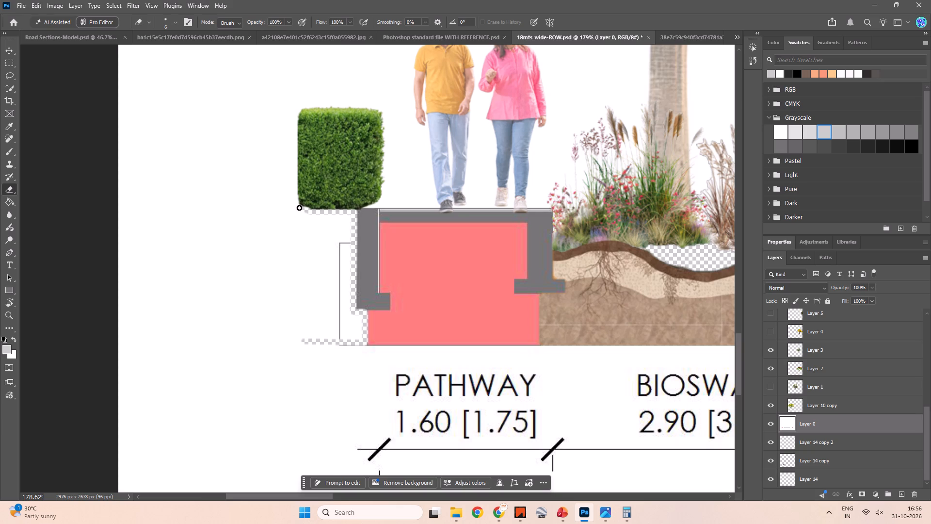
{"action": "left_click", "coordinate": [301, 208], "text": "shift"}
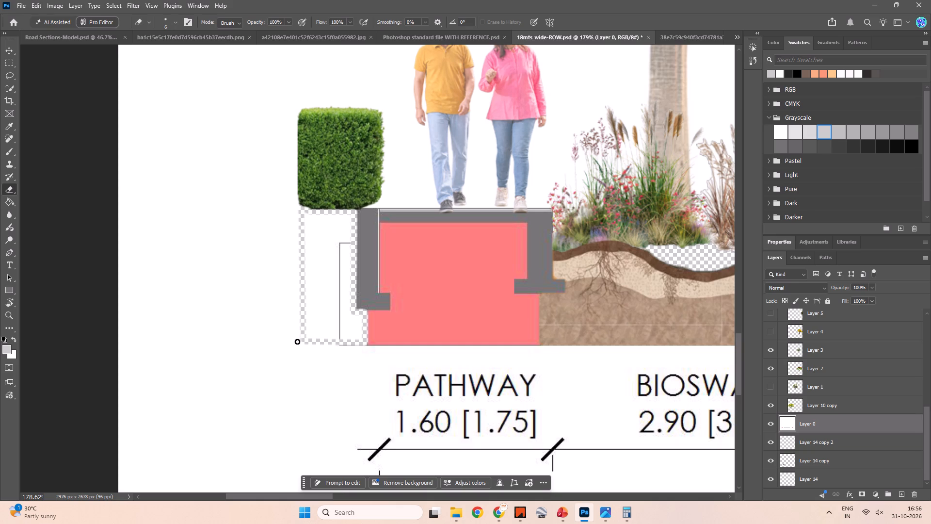
{"action": "left_click", "coordinate": [301, 344], "text": "shift"}
With a larger eraser, about size 25, clear the remaining white fill and lines on Layer 0 beneath the left-hand hedge.
{"action": "key", "text": "bracketright"}
{"action": "key", "text": "bracketright"}
{"action": "key", "text": "bracketright"}
{"action": "key", "text": "bracketright"}
{"action": "key", "text": "bracketright"}
{"action": "key", "text": "bracketright"}
{"action": "key", "text": "bracketright"}
{"action": "left_click_drag", "start_coordinate": [310, 221], "coordinate": [337, 219]}
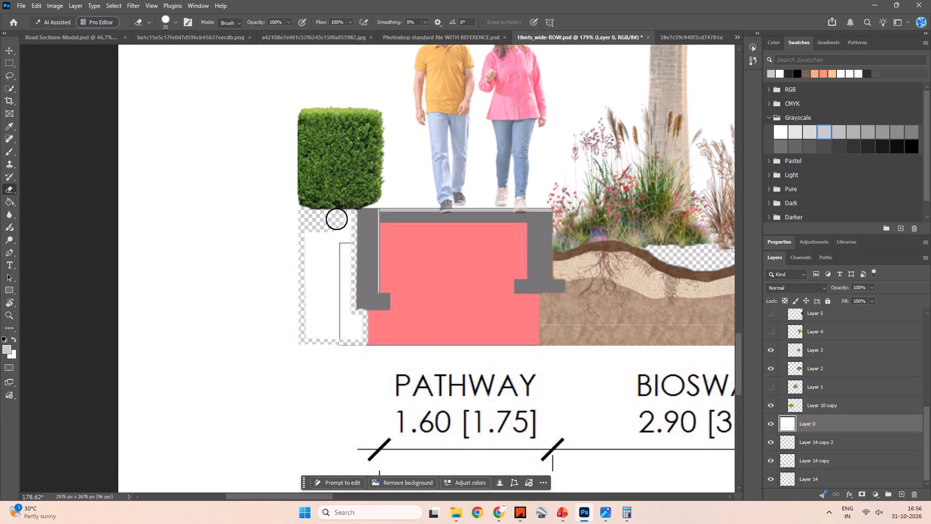
{"action": "left_click_drag", "start_coordinate": [337, 219], "coordinate": [322, 276]}
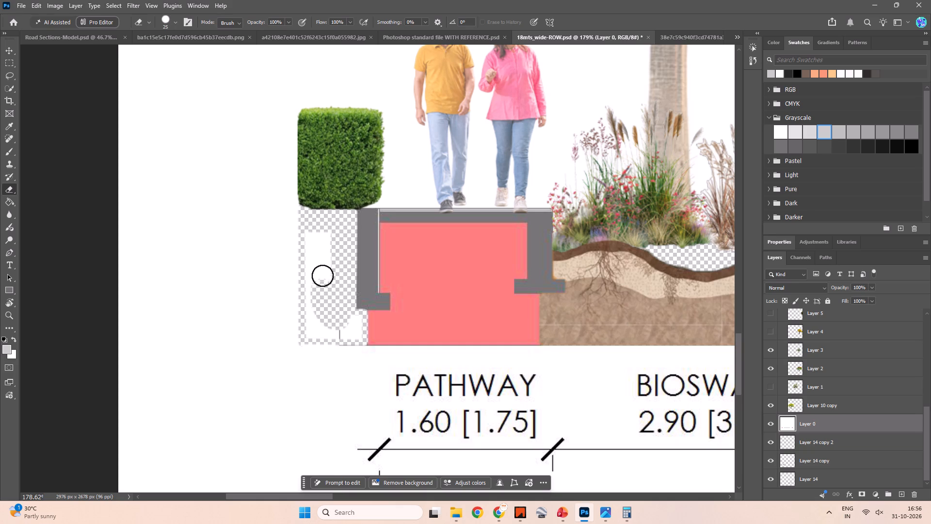
{"action": "left_click_drag", "start_coordinate": [322, 276], "coordinate": [312, 326]}
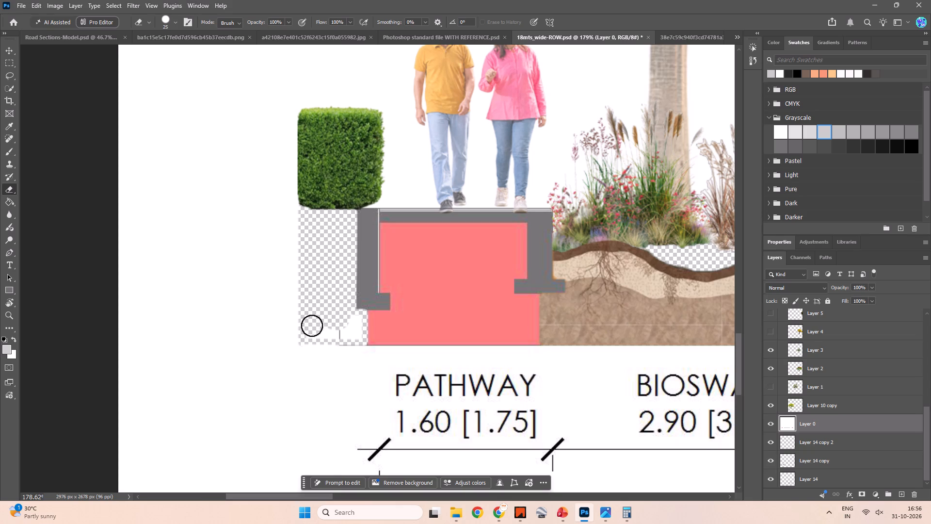
{"action": "left_click_drag", "start_coordinate": [312, 326], "coordinate": [310, 332]}
{"action": "left_click_drag", "start_coordinate": [313, 329], "coordinate": [354, 326]}
{"action": "left_click", "coordinate": [354, 323]}
{"action": "left_click", "coordinate": [353, 329]}
{"action": "left_click", "coordinate": [353, 337]}
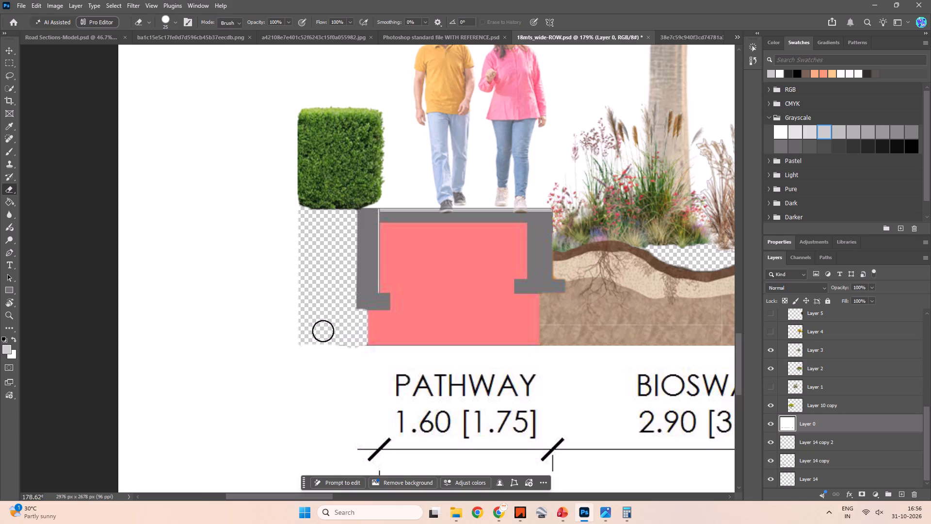
Undo the last erase at the base of the cleared area and clean up its lower strip with a size 20 eraser.
{"action": "key", "text": "bracketleft"}
{"action": "key", "text": "ctrl+z"}
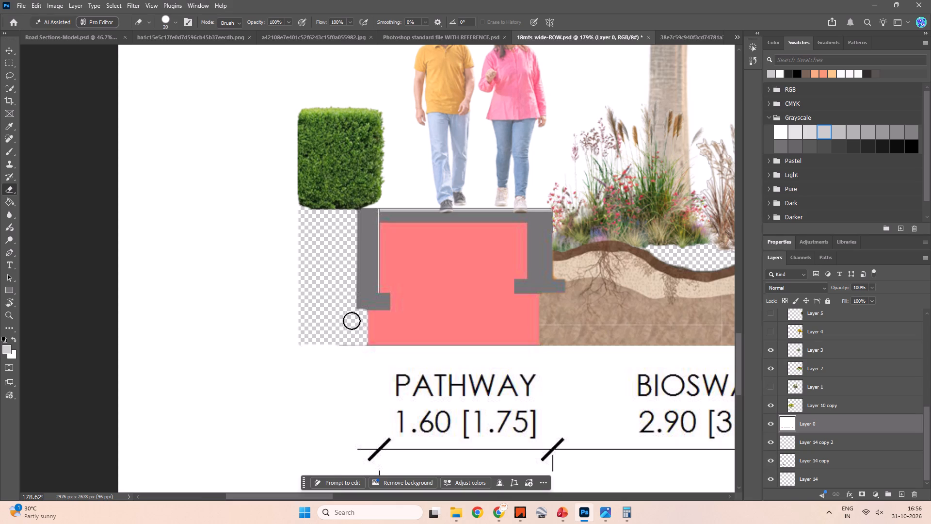
{"action": "left_click", "coordinate": [356, 319]}
{"action": "left_click", "coordinate": [336, 322]}
{"action": "left_click_drag", "start_coordinate": [308, 337], "coordinate": [346, 336]}
Toggle the visibility of Layer 14 copy 2 to identify its soil block, checking both ends of the road section.
{"action": "scroll", "coordinate": [330, 279], "scroll_direction": "down", "scroll_amount": 2, "text": "alt"}
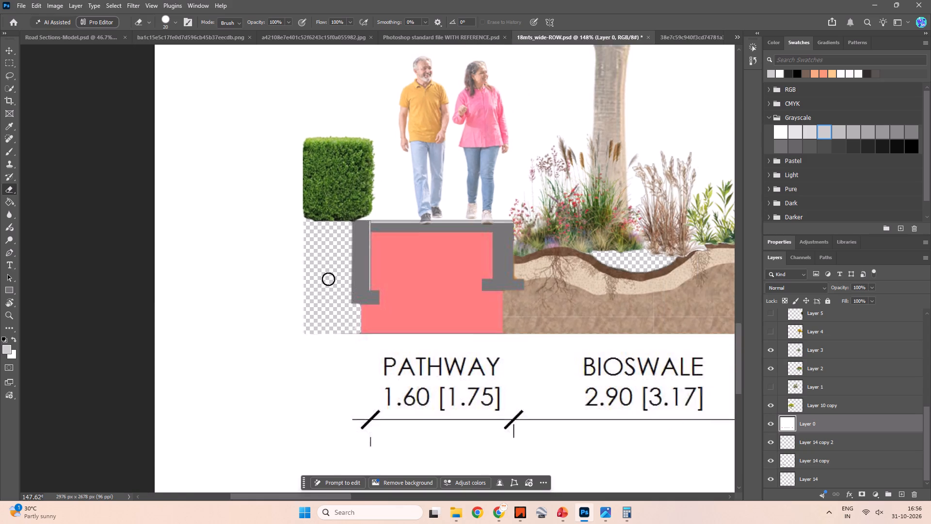
{"action": "scroll", "coordinate": [328, 279], "scroll_direction": "down", "scroll_amount": 2, "text": "alt"}
{"action": "key", "text": "space"}
{"action": "key", "text": "space"}
{"action": "key", "text": "space"}
{"action": "key", "text": "space"}
{"action": "key", "text": "space"}
{"action": "key", "text": "space"}
{"action": "key", "text": "space"}
{"action": "key", "text": "space"}
{"action": "key", "text": "space"}
{"action": "left_click_drag", "start_coordinate": [325, 277], "coordinate": [274, 299]}
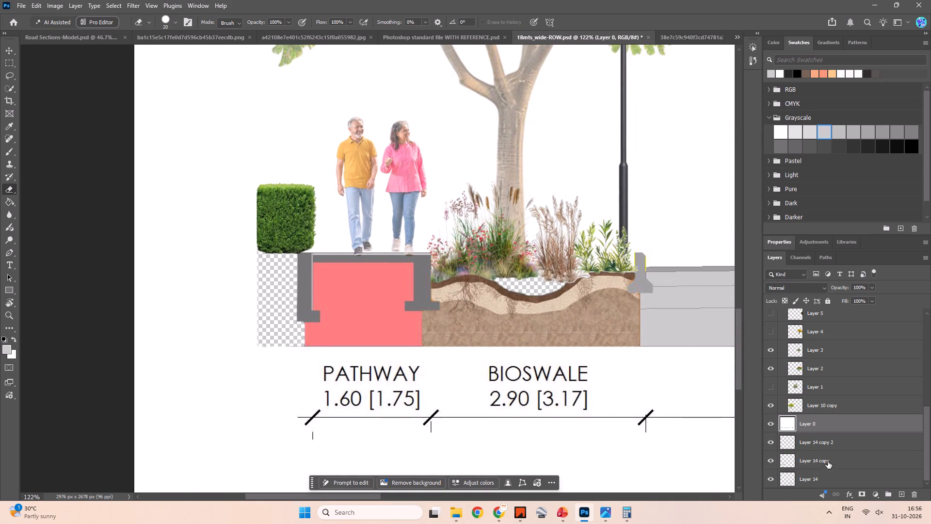
{"action": "left_click", "coordinate": [826, 442]}
{"action": "left_click", "coordinate": [774, 444]}
{"action": "left_click", "coordinate": [774, 443]}
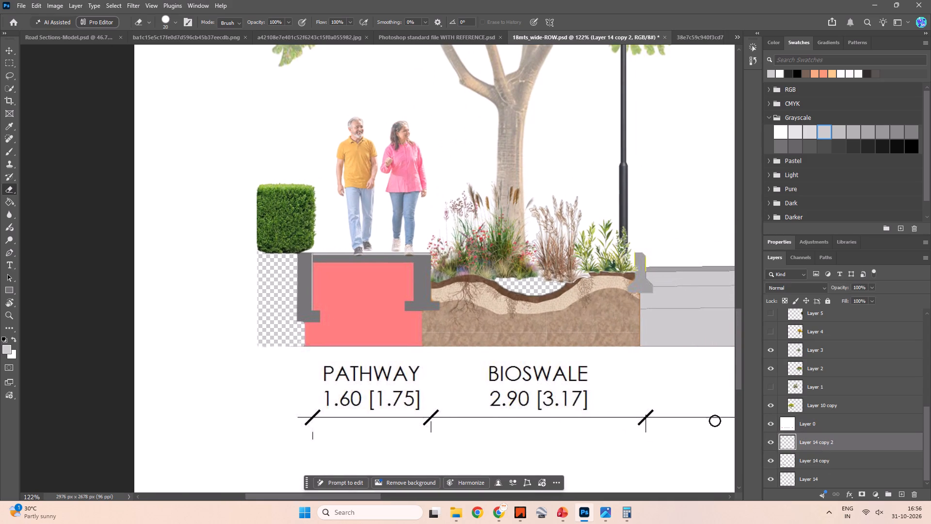
{"action": "key", "text": "space"}
{"action": "key", "text": "space"}
{"action": "key", "text": "space"}
{"action": "key", "text": "space"}
{"action": "key", "text": "space"}
{"action": "key", "text": "space"}
{"action": "key", "text": "space"}
{"action": "key", "text": "space"}
{"action": "key", "text": "space"}
{"action": "key", "text": "space"}
{"action": "key", "text": "space"}
{"action": "key", "text": "space"}
{"action": "key", "text": "space"}
{"action": "key", "text": "space"}
{"action": "key", "text": "space"}
{"action": "key", "text": "space"}
{"action": "key", "text": "space"}
{"action": "key", "text": "space"}
{"action": "key", "text": "space"}
{"action": "key", "text": "space"}
{"action": "left_click_drag", "start_coordinate": [628, 367], "coordinate": [277, 355]}
{"action": "left_click_drag", "start_coordinate": [511, 381], "coordinate": [384, 372]}
{"action": "left_click_drag", "start_coordinate": [494, 374], "coordinate": [477, 379]}
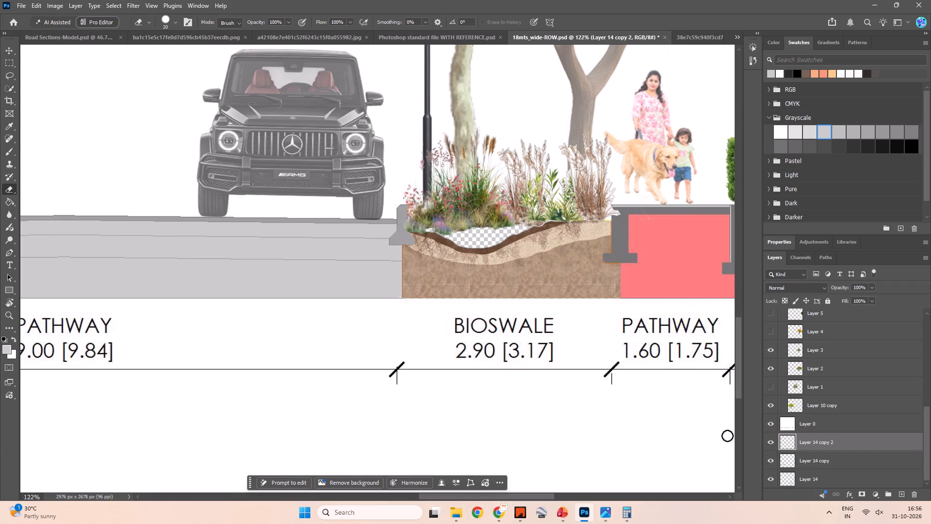
{"action": "left_click", "coordinate": [771, 442]}
{"action": "left_click", "coordinate": [771, 442]}
{"action": "scroll", "coordinate": [813, 445], "scroll_direction": "down", "scroll_amount": 5, "text": "alt"}
{"action": "scroll", "coordinate": [472, 303], "scroll_direction": "down", "scroll_amount": 5, "text": "alt"}
{"action": "left_click", "coordinate": [770, 444]}
{"action": "left_click", "coordinate": [770, 444]}
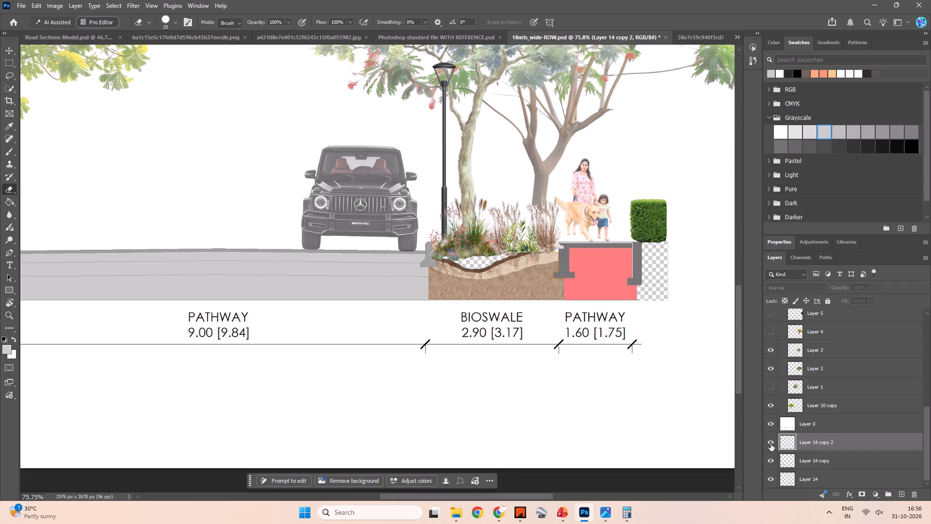
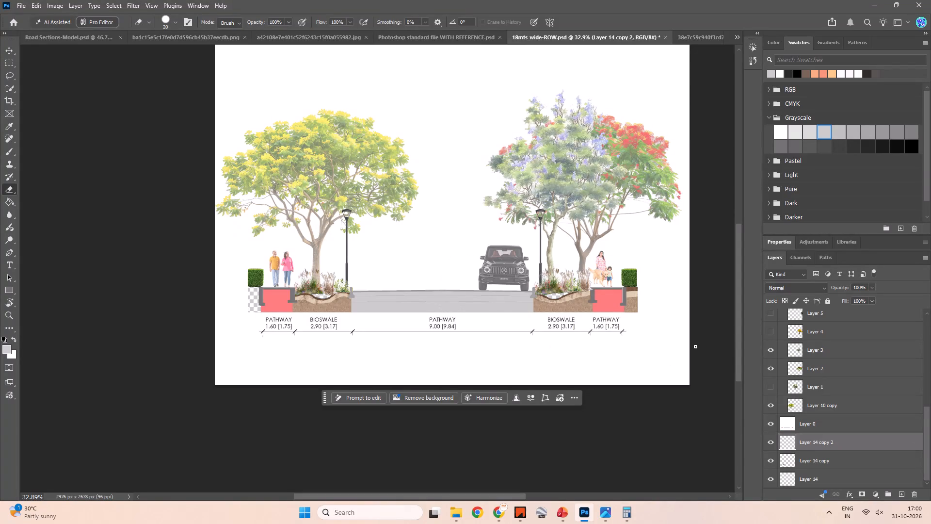
Duplicate the Layer 14 copy 2 soil block into the cleared area beneath the left-hand hedge, outside the retaining wall.
{"action": "key", "text": "v"}
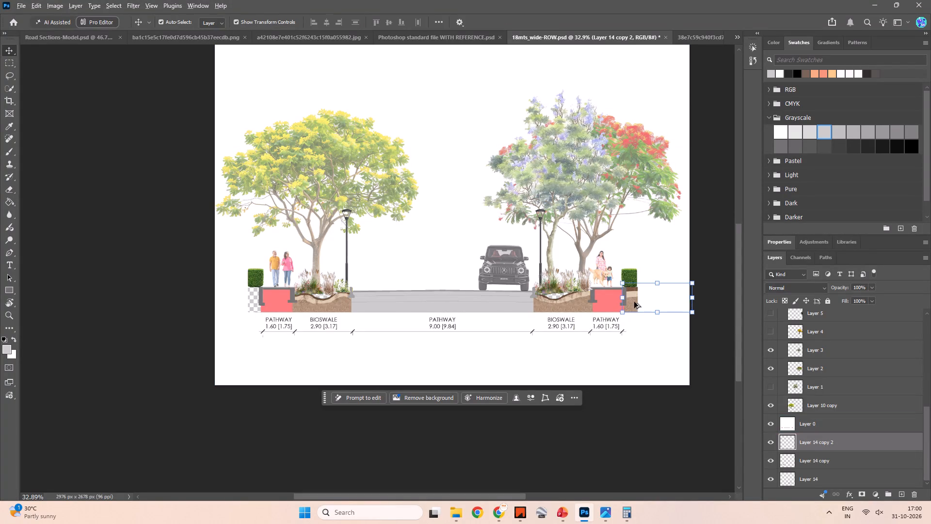
{"action": "left_click_drag", "start_coordinate": [633, 302], "coordinate": [255, 308], "text": "alt"}
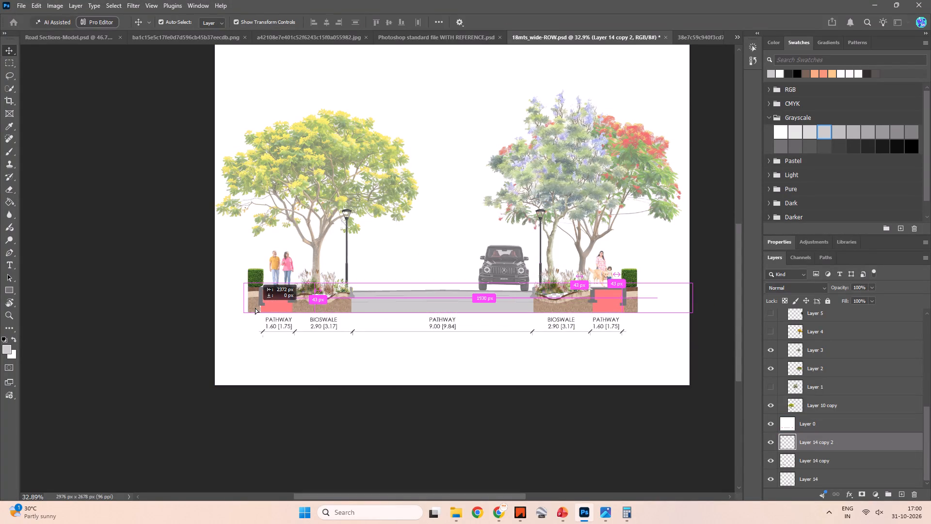
{"action": "left_click_drag", "start_coordinate": [255, 308], "coordinate": [257, 307], "text": "alt"}
{"action": "left_click", "coordinate": [265, 411]}
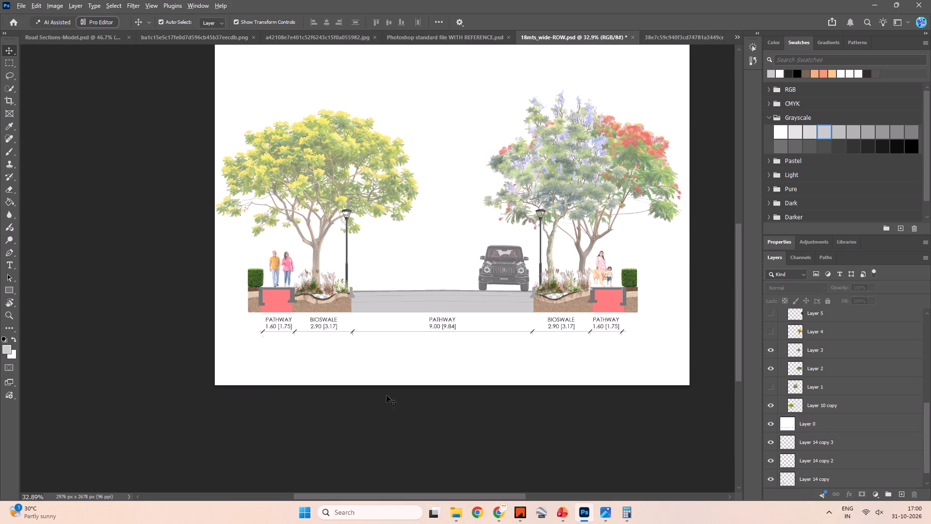
{"action": "key", "text": "space"}
{"action": "key", "text": "space"}
{"action": "key", "text": "space"}
{"action": "key", "text": "space"}
{"action": "key", "text": "space"}
{"action": "key", "text": "space"}
{"action": "key", "text": "space"}
{"action": "key", "text": "space"}
{"action": "key", "text": "space"}
{"action": "key", "text": "space"}
{"action": "key", "text": "space"}
{"action": "left_click_drag", "start_coordinate": [498, 405], "coordinate": [463, 405]}
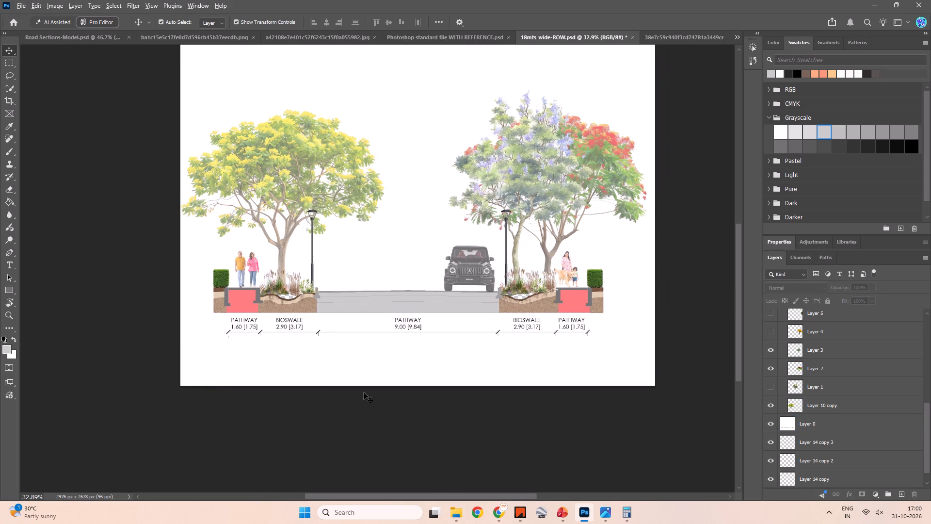
{"action": "scroll", "coordinate": [209, 315], "scroll_direction": "up", "scroll_amount": 13, "text": "alt"}
{"action": "left_click", "coordinate": [230, 286]}
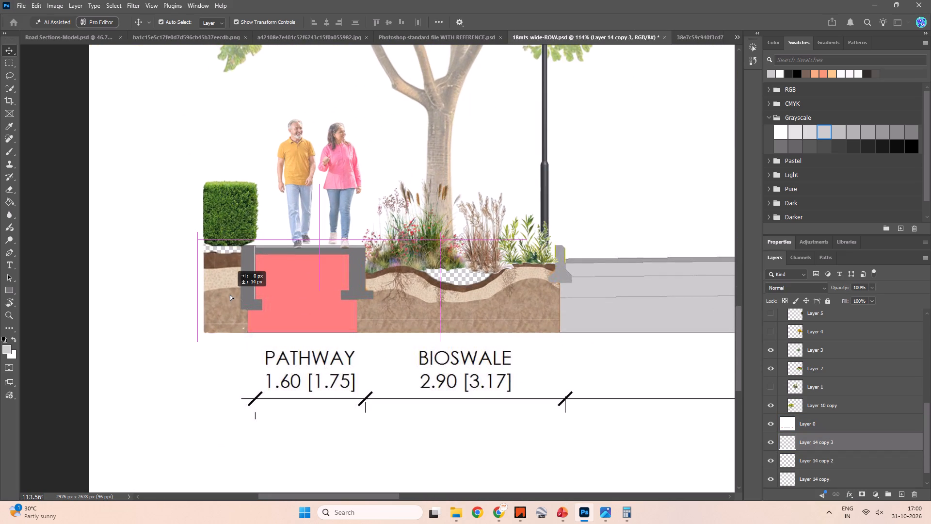
Group Layer 14 and its three copies, including Layer 14 copy 3, and name the group earth.
{"action": "scroll", "coordinate": [240, 347], "scroll_direction": "down", "scroll_amount": 10, "text": "alt"}
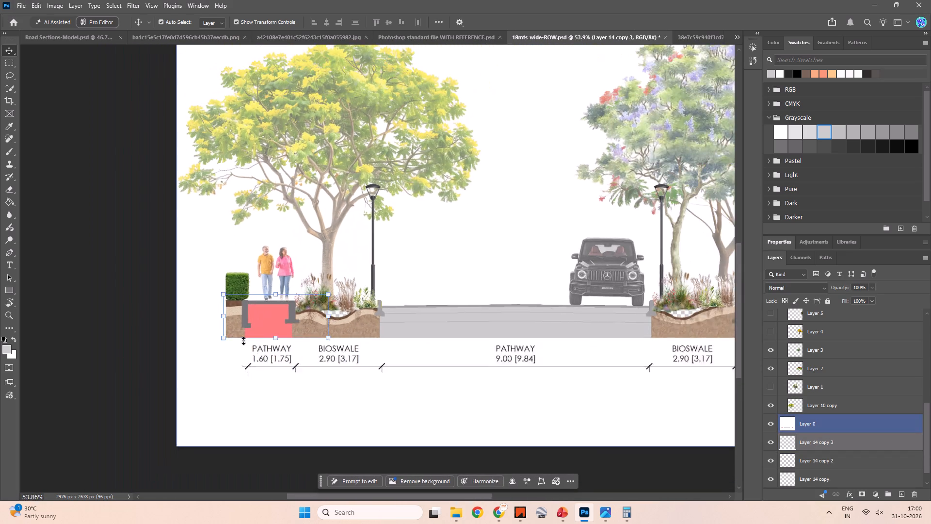
{"action": "scroll", "coordinate": [243, 341], "scroll_direction": "down", "scroll_amount": 1, "text": "alt"}
{"action": "key", "text": "space"}
{"action": "key", "text": "space"}
{"action": "key", "text": "space"}
{"action": "key", "text": "space"}
{"action": "key", "text": "space"}
{"action": "key", "text": "space"}
{"action": "key", "text": "space"}
{"action": "key", "text": "space"}
{"action": "key", "text": "space"}
{"action": "key", "text": "space"}
{"action": "key", "text": "space"}
{"action": "key", "text": "space"}
{"action": "key", "text": "space"}
{"action": "key", "text": "space"}
{"action": "key", "text": "space"}
{"action": "key", "text": "space"}
{"action": "key", "text": "space"}
{"action": "key", "text": "space"}
{"action": "left_click_drag", "start_coordinate": [607, 463], "coordinate": [473, 419]}
{"action": "left_click", "coordinate": [507, 429]}
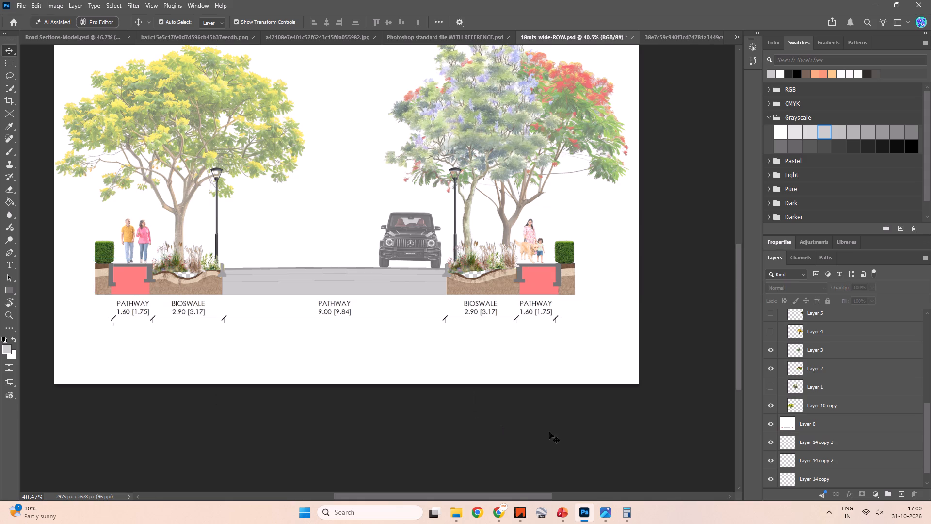
{"action": "left_click", "coordinate": [837, 439]}
{"action": "left_click", "coordinate": [836, 457], "text": "shift"}
{"action": "scroll", "coordinate": [812, 455], "scroll_direction": "down", "scroll_amount": 5}
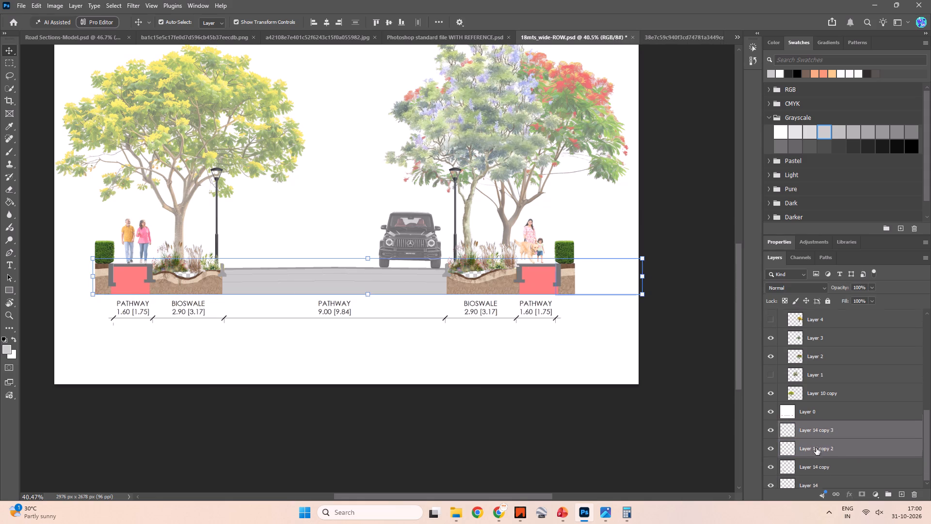
{"action": "left_click", "coordinate": [827, 458], "text": "shift"}
{"action": "left_click", "coordinate": [829, 477], "text": "shift"}
{"action": "right_click", "coordinate": [826, 421]}
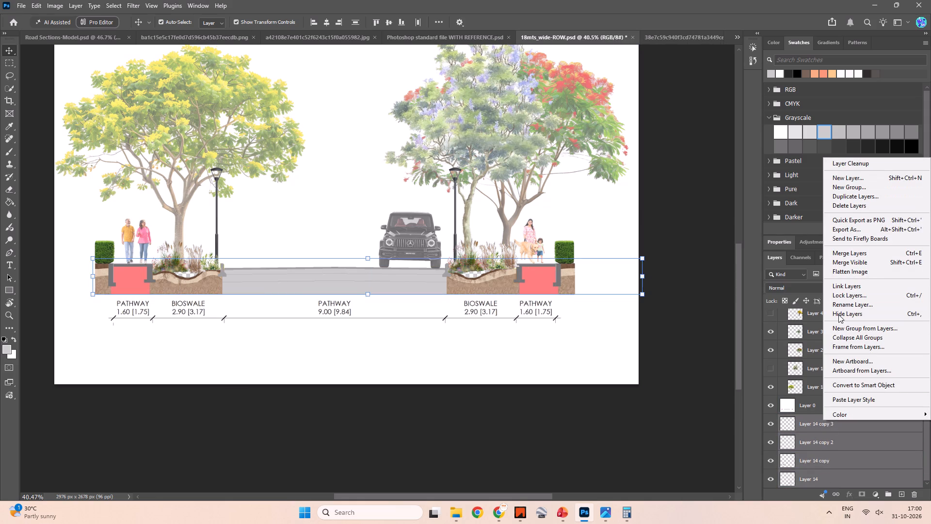
{"action": "key", "text": "Escape"}
{"action": "left_click", "coordinate": [888, 496]}
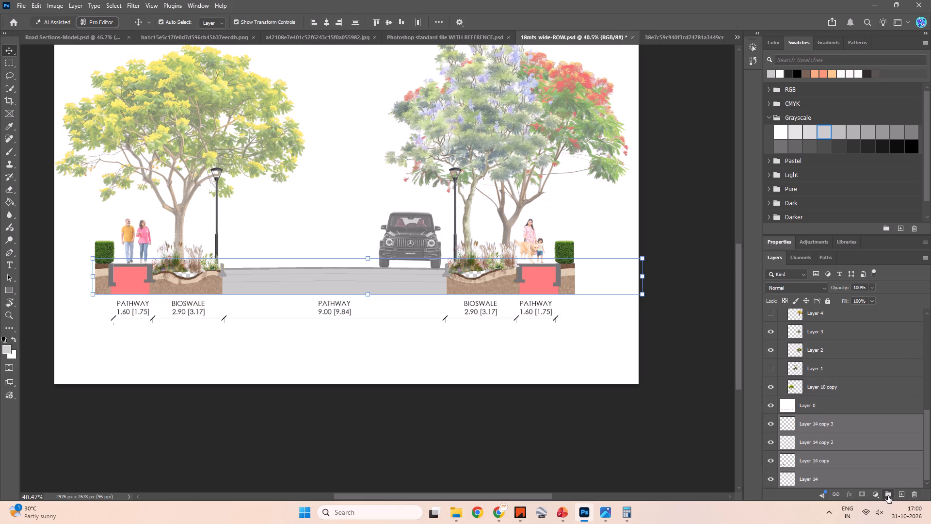
{"action": "scroll", "coordinate": [796, 394], "scroll_direction": "down", "scroll_amount": 5}
{"action": "double_click", "coordinate": [804, 482]}
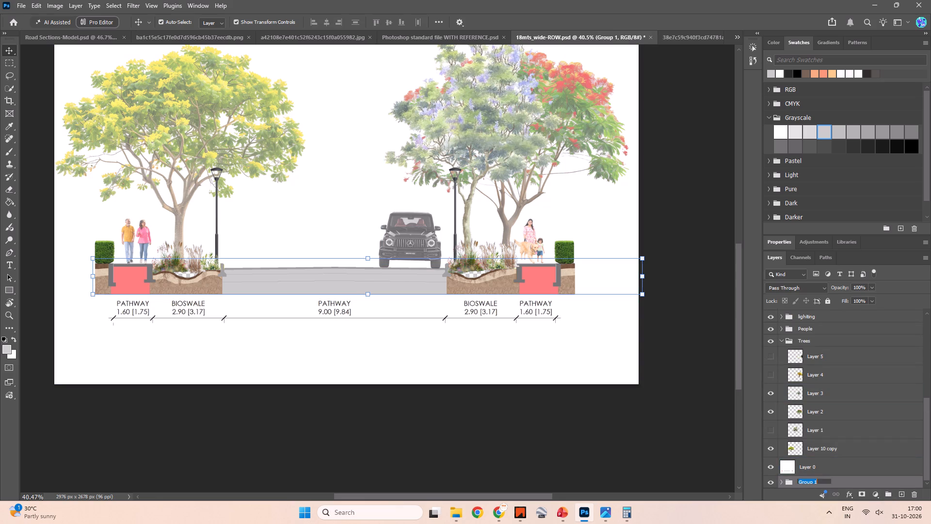
{"action": "type", "text": "earth"}
{"action": "key", "text": "Return"}
{"action": "left_click", "coordinate": [687, 391]}
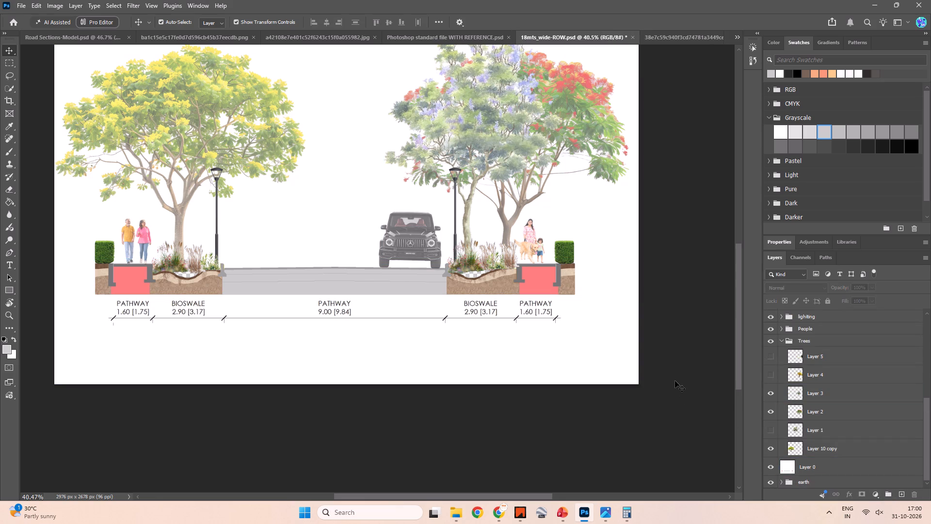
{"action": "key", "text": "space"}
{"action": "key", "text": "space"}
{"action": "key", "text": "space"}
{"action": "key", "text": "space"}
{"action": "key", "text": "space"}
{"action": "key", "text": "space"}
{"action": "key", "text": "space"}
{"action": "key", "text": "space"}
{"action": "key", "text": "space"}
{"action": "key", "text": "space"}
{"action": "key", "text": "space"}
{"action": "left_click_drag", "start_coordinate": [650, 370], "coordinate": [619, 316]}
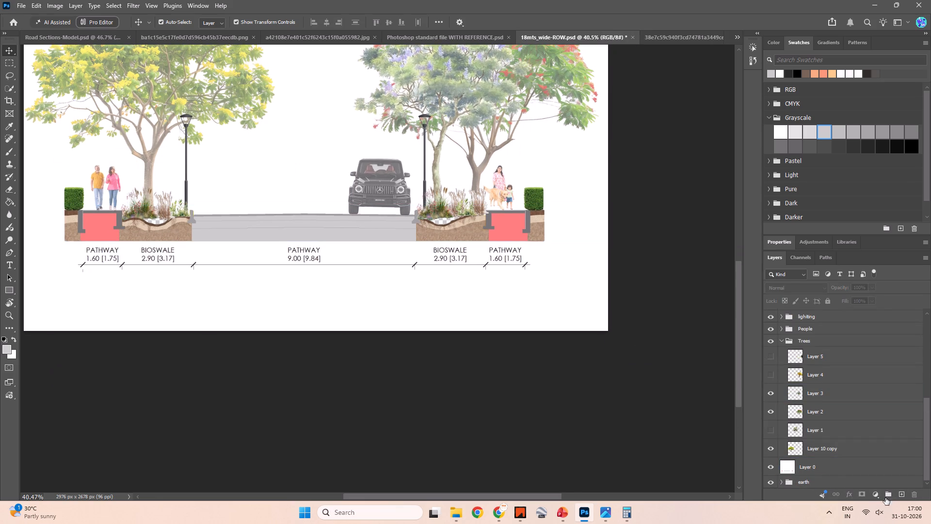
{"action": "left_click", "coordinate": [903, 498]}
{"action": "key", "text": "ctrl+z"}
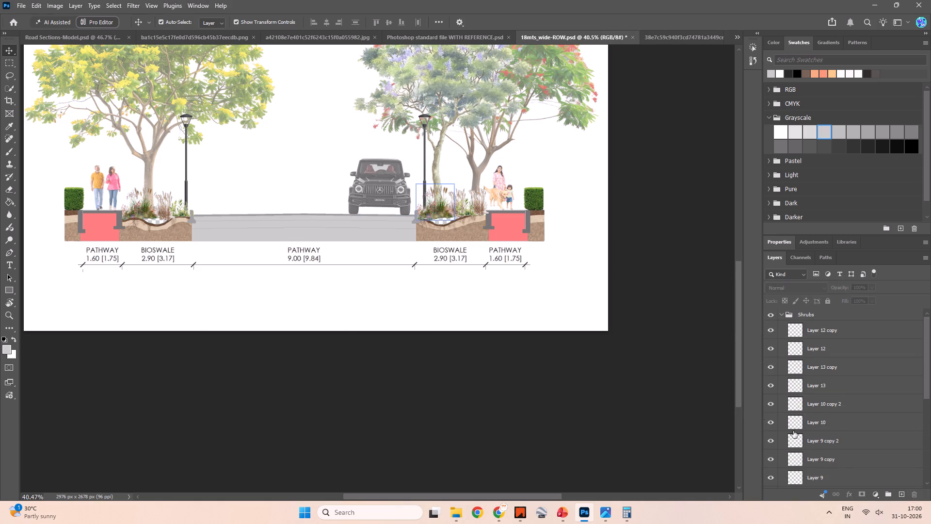
Create a new layer directly above the earth group, beneath Layer 0, and name it swale.
{"action": "scroll", "coordinate": [811, 409], "scroll_direction": "down", "scroll_amount": 20}
{"action": "scroll", "coordinate": [811, 409], "scroll_direction": "down", "scroll_amount": 4}
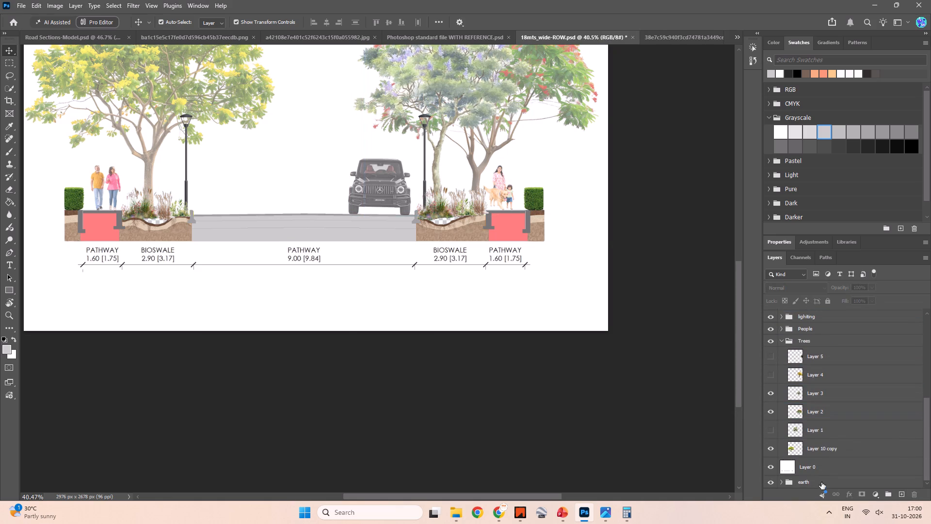
{"action": "left_click", "coordinate": [817, 479]}
{"action": "left_click", "coordinate": [900, 493]}
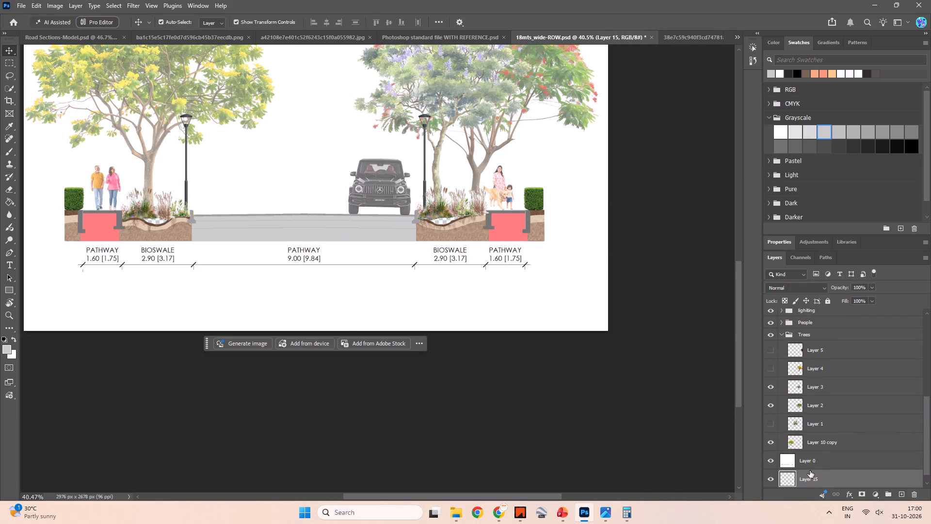
{"action": "scroll", "coordinate": [812, 453], "scroll_direction": "down", "scroll_amount": 6}
{"action": "double_click", "coordinate": [803, 469]}
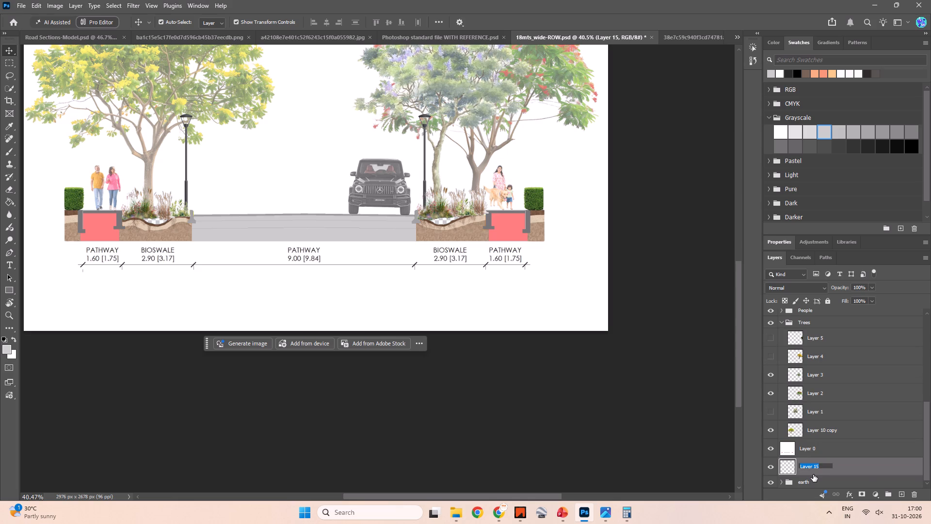
{"action": "type", "text": "swale"}
{"action": "key", "text": "Return"}
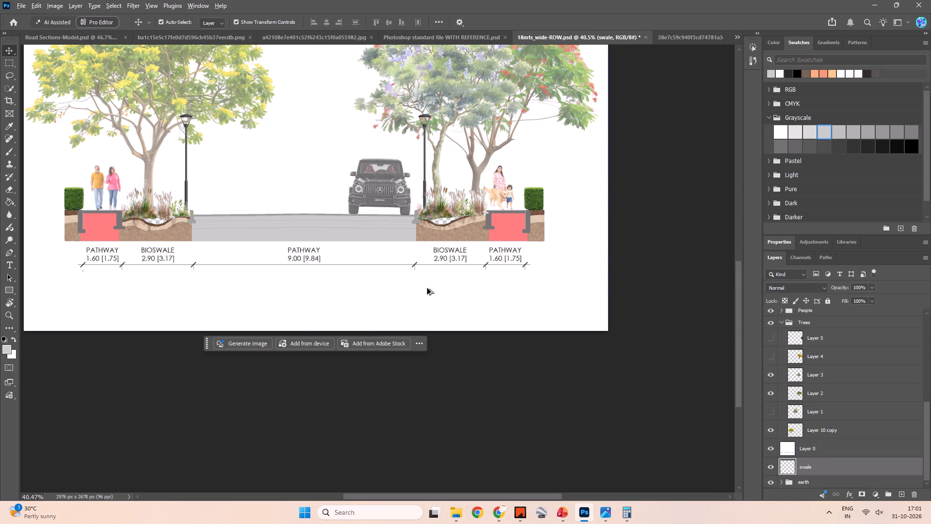
Open the 38e7c59c940f3cd74781a3449ce12496.jpg reference from the tree_Elevations folder and examine its water-filled swales and soil profile.
{"action": "scroll", "coordinate": [348, 263], "scroll_direction": "up", "scroll_amount": 3, "text": "alt"}
{"action": "key", "text": "alt+Tab"}
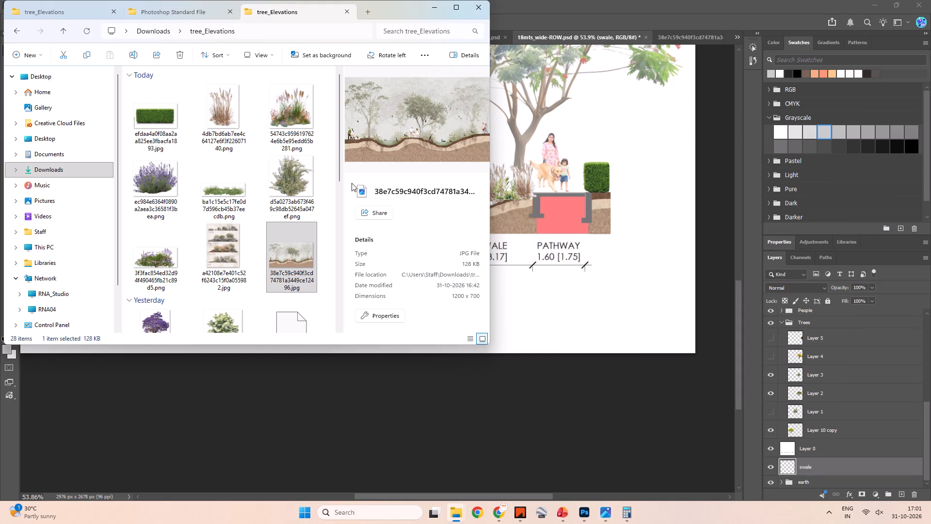
{"action": "double_click", "coordinate": [395, 131]}
{"action": "key", "text": "Escape"}
{"action": "double_click", "coordinate": [287, 275]}
{"action": "scroll", "coordinate": [285, 260], "scroll_direction": "up", "scroll_amount": 4}
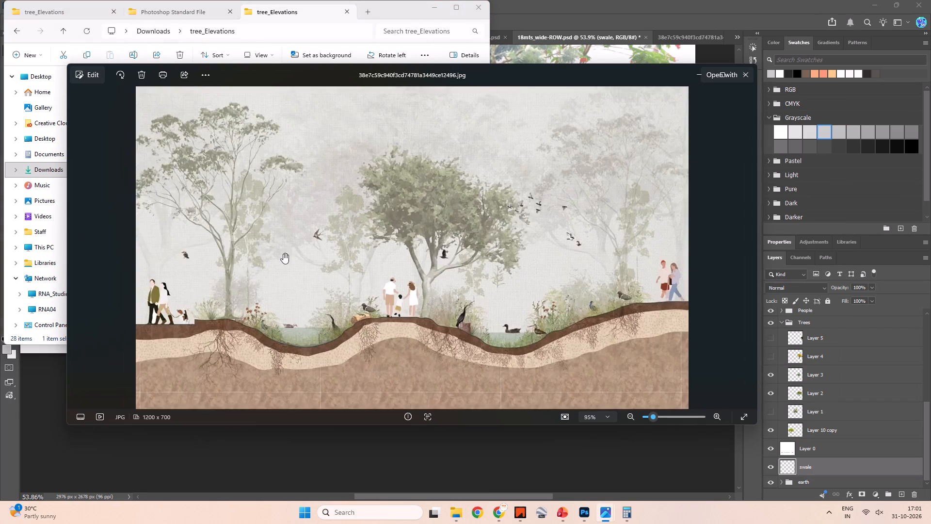
{"action": "scroll", "coordinate": [283, 253], "scroll_direction": "up", "scroll_amount": 3}
{"action": "left_click_drag", "start_coordinate": [320, 266], "coordinate": [336, 156]}
{"action": "left_click_drag", "start_coordinate": [437, 203], "coordinate": [301, 214]}
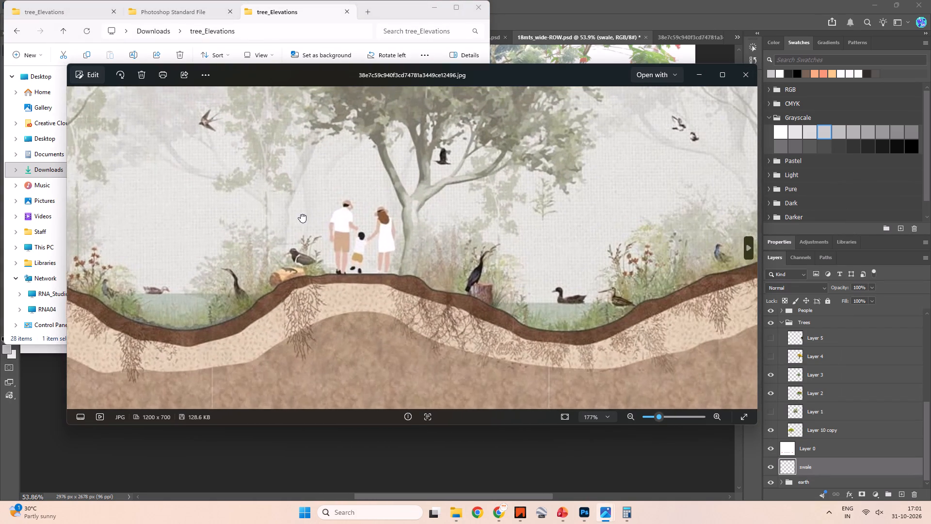
{"action": "left_click_drag", "start_coordinate": [301, 214], "coordinate": [247, 223]}
{"action": "scroll", "coordinate": [369, 257], "scroll_direction": "down", "scroll_amount": 5, "text": "alt"}
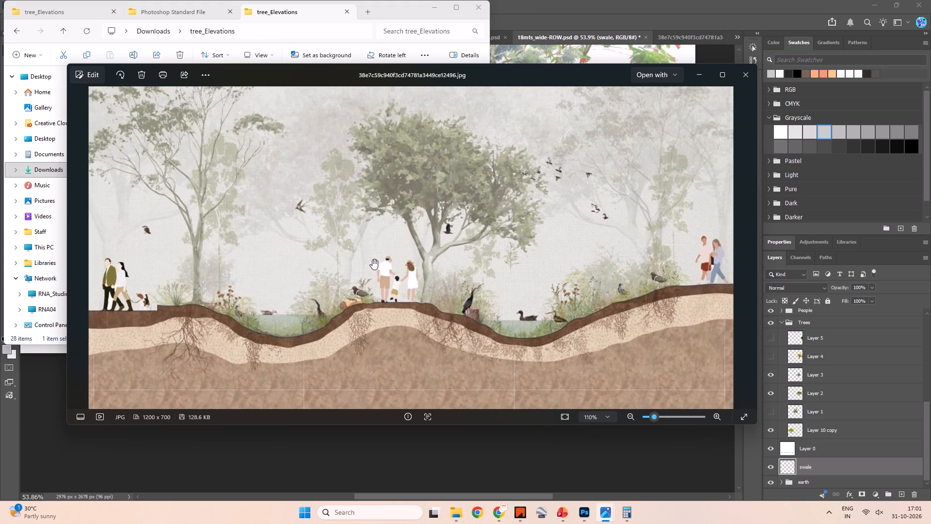
{"action": "scroll", "coordinate": [372, 259], "scroll_direction": "down", "scroll_amount": 3, "text": "alt"}
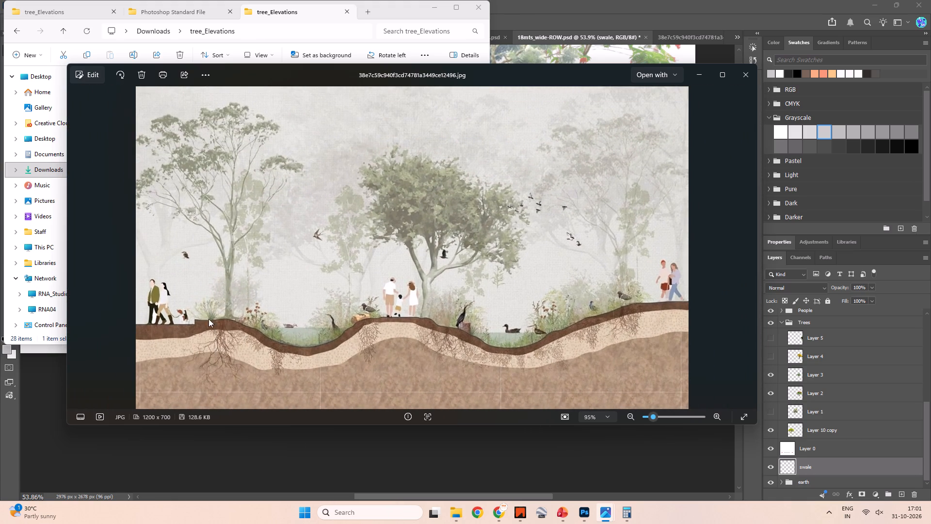
{"action": "scroll", "coordinate": [283, 329], "scroll_direction": "up", "scroll_amount": 7, "text": "alt"}
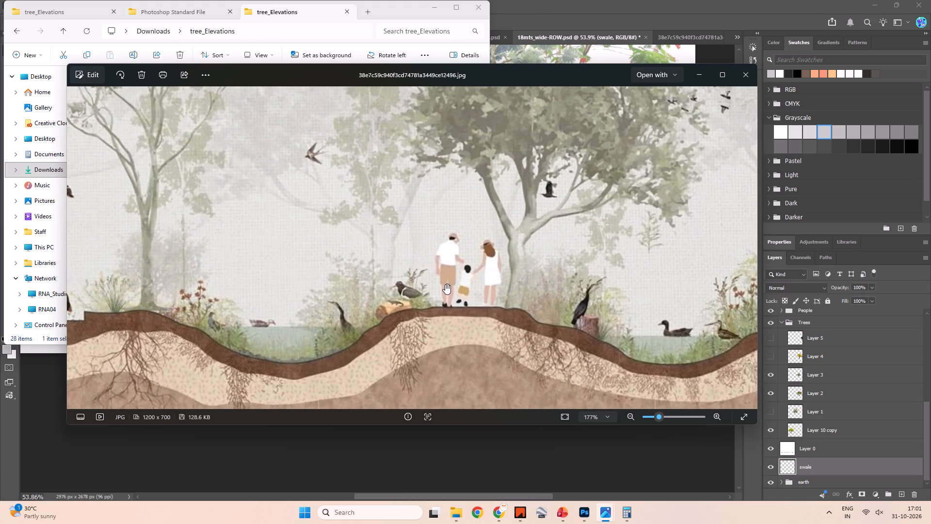
{"action": "scroll", "coordinate": [445, 284], "scroll_direction": "down", "scroll_amount": 9, "text": "alt"}
{"action": "key", "text": "Escape"}
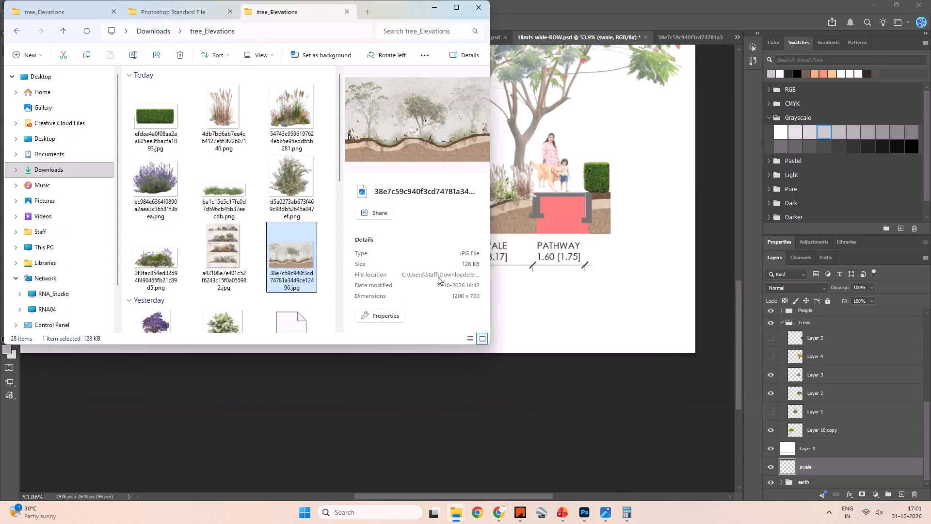
Switch to Chrome, close the enlarged view of the reference section pin and save the pin to the 57001_Midori board.
{"action": "key", "text": "alt+Tab"}
{"action": "key", "text": "alt+Tab"}
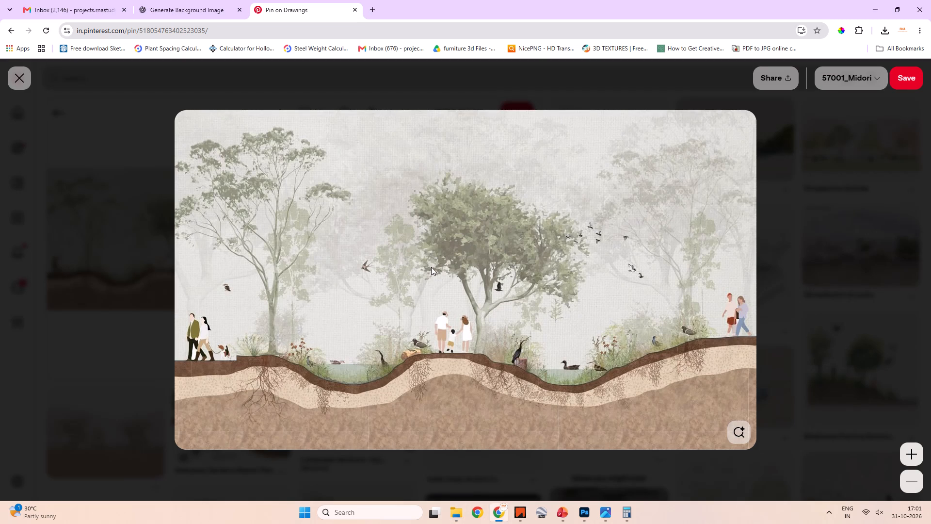
{"action": "key", "text": "Escape"}
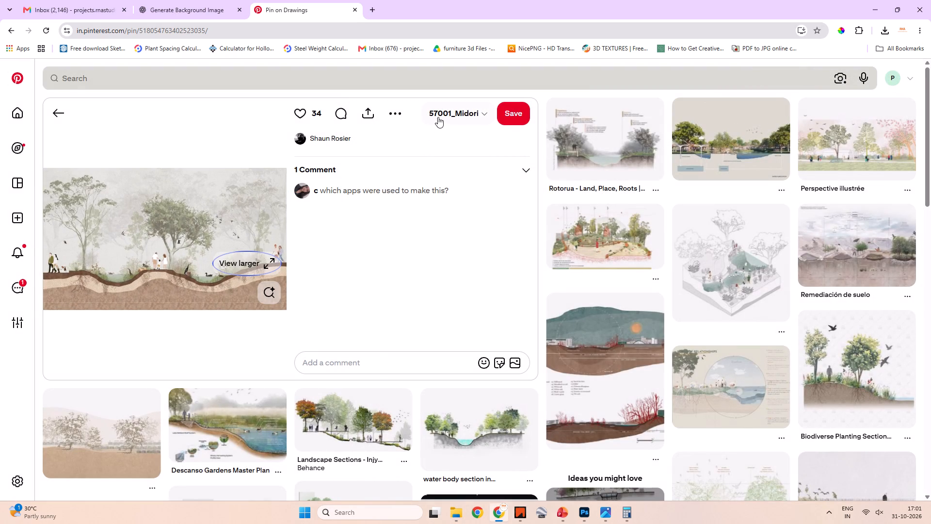
{"action": "left_click", "coordinate": [510, 109]}
Return to the landscape cross section results and look through the suggested section drawings.
{"action": "left_click", "coordinate": [56, 108]}
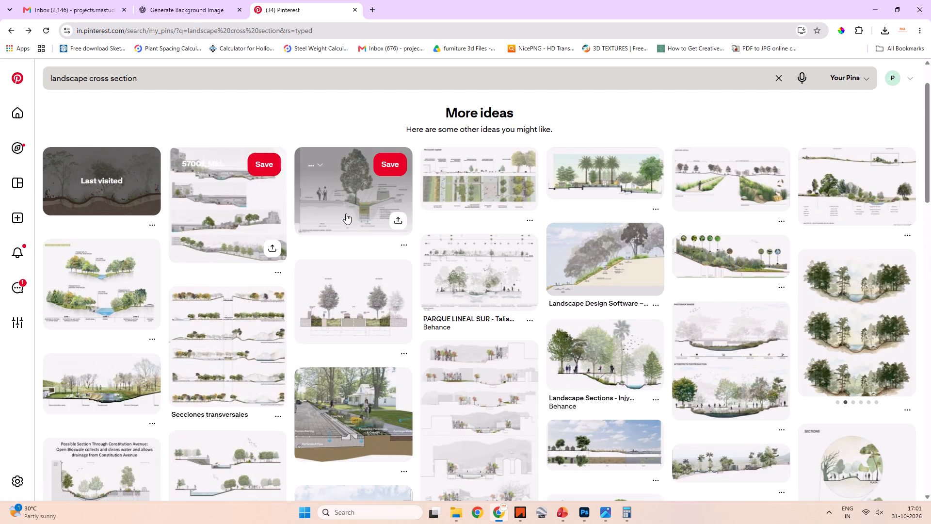
{"action": "scroll", "coordinate": [348, 220], "scroll_direction": "down", "scroll_amount": 3}
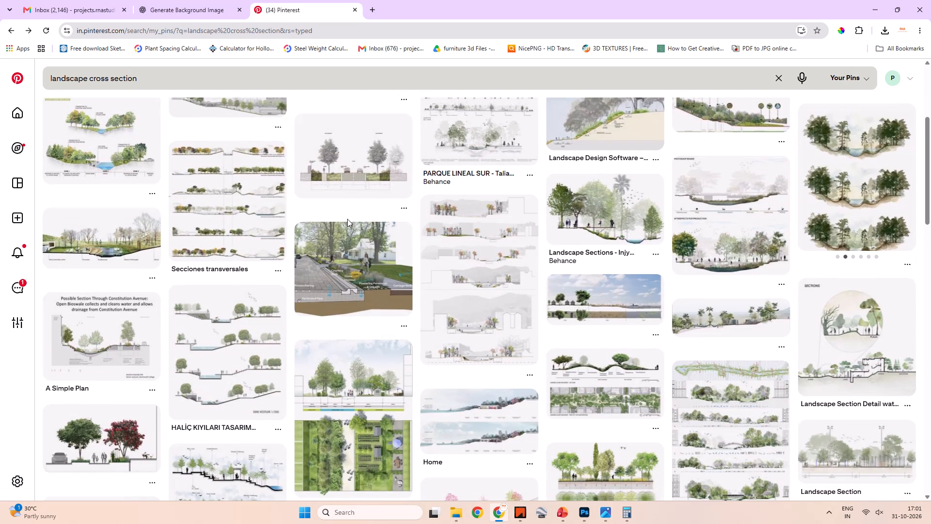
{"action": "scroll", "coordinate": [338, 247], "scroll_direction": "down", "scroll_amount": 4}
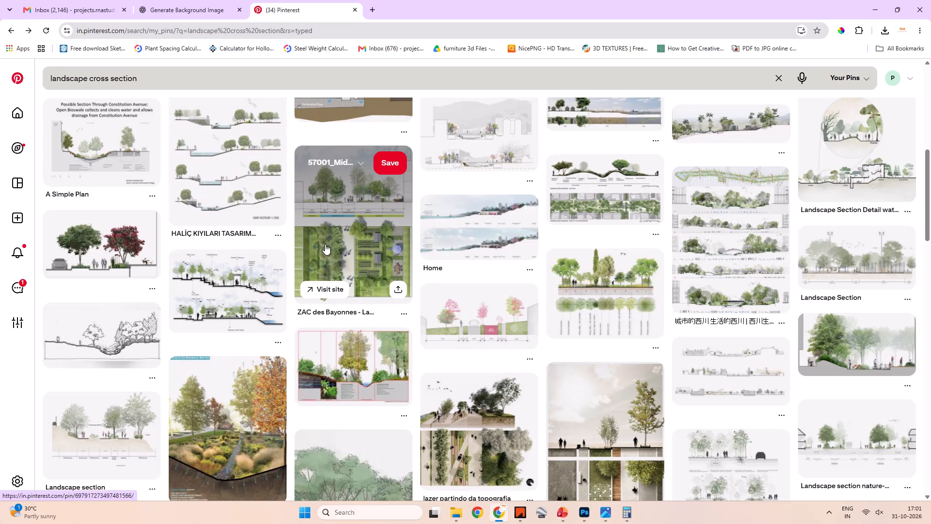
{"action": "scroll", "coordinate": [272, 337], "scroll_direction": "down", "scroll_amount": 4}
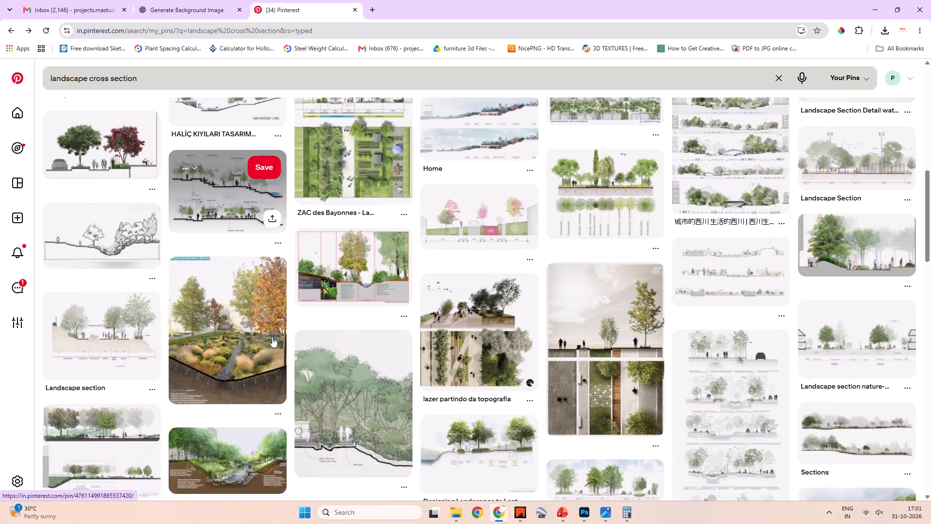
{"action": "scroll", "coordinate": [348, 278], "scroll_direction": "down", "scroll_amount": 6}
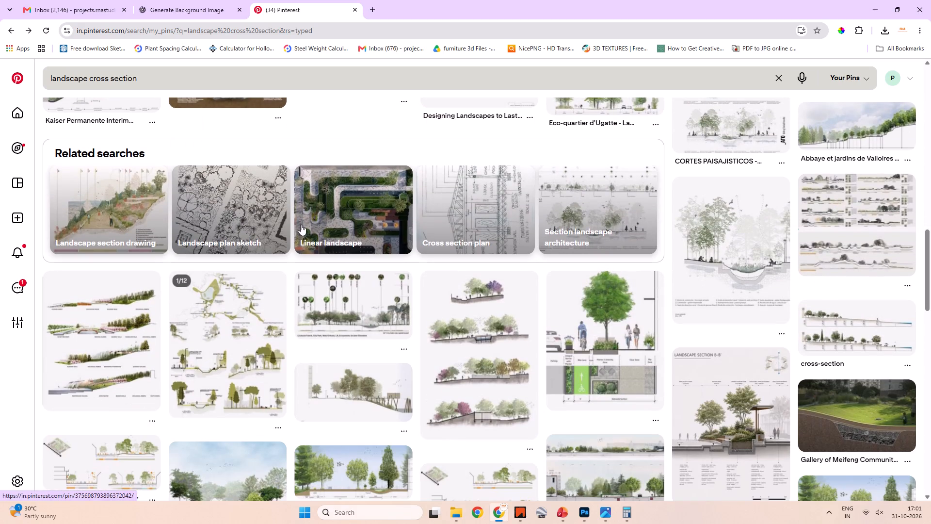
Search the saved pins for water texture and look over the suggested textures.
{"action": "left_click", "coordinate": [178, 78]}
{"action": "key", "text": "ctrl+a"}
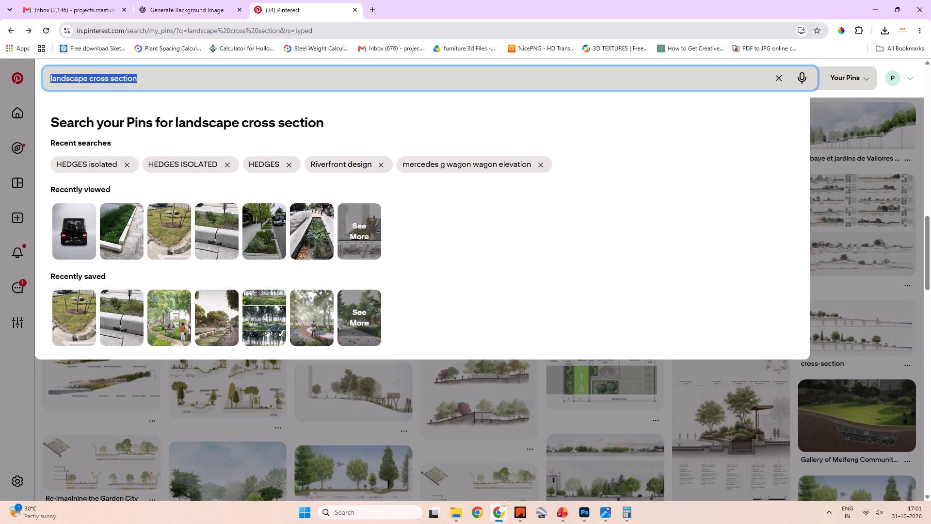
{"action": "type", "text": "water s"}
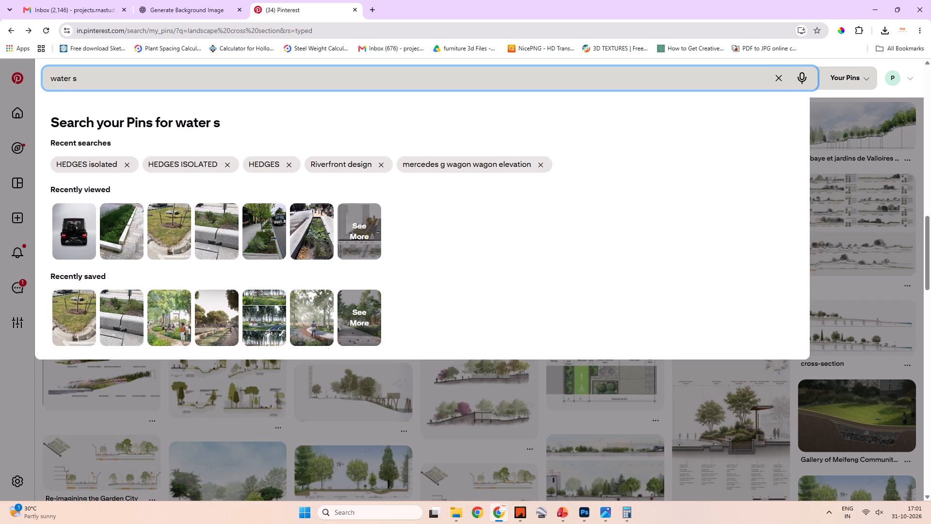
{"action": "key", "text": "BackSpace"}
{"action": "type", "text": "ter"}
{"action": "key", "text": "BackSpace"}
{"action": "type", "text": "xture"}
{"action": "key", "text": "space"}
{"action": "key", "text": "Return"}
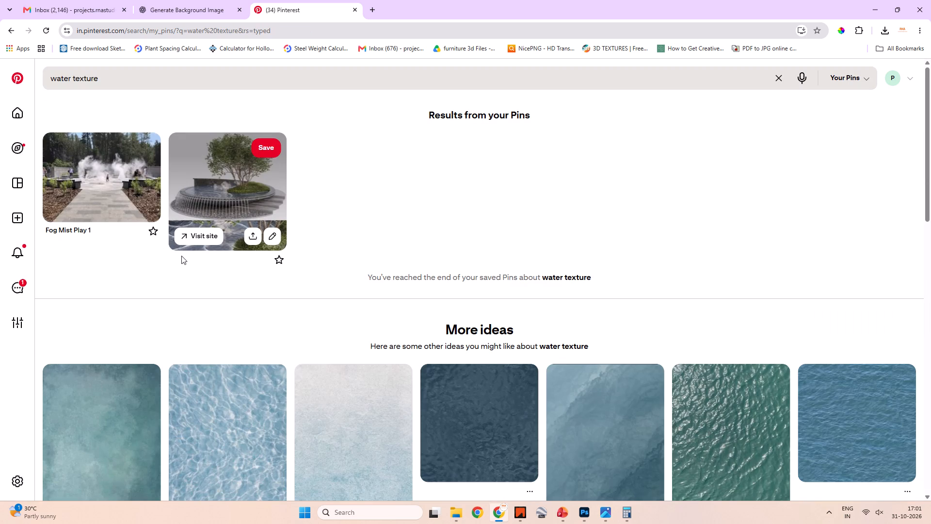
{"action": "scroll", "coordinate": [196, 229], "scroll_direction": "down", "scroll_amount": 5}
{"action": "scroll", "coordinate": [205, 258], "scroll_direction": "up", "scroll_amount": 6}
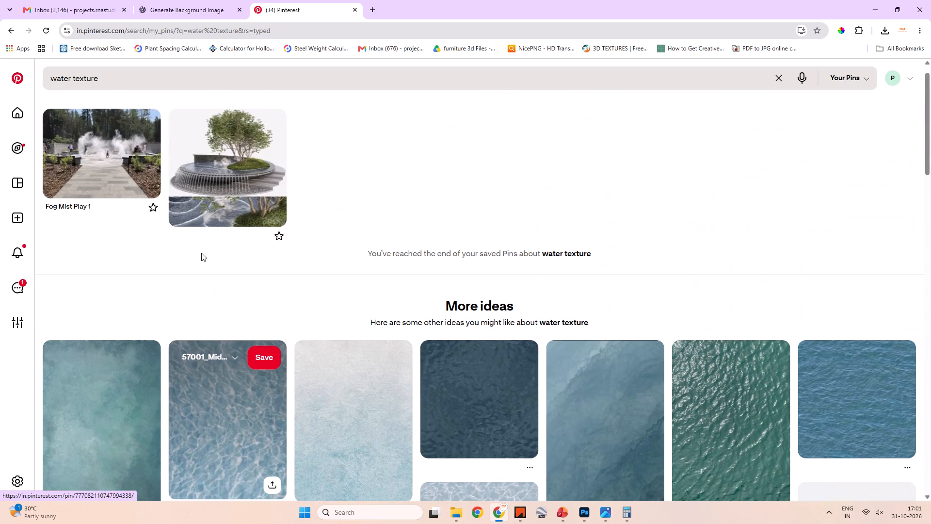
Refine the pin search to water texture swale.
{"action": "left_click", "coordinate": [135, 74]}
{"action": "key", "text": "space"}
{"action": "type", "text": "swael"}
{"action": "key", "text": "BackSpace"}
{"action": "key", "text": "BackSpace"}
{"action": "type", "text": "le"}
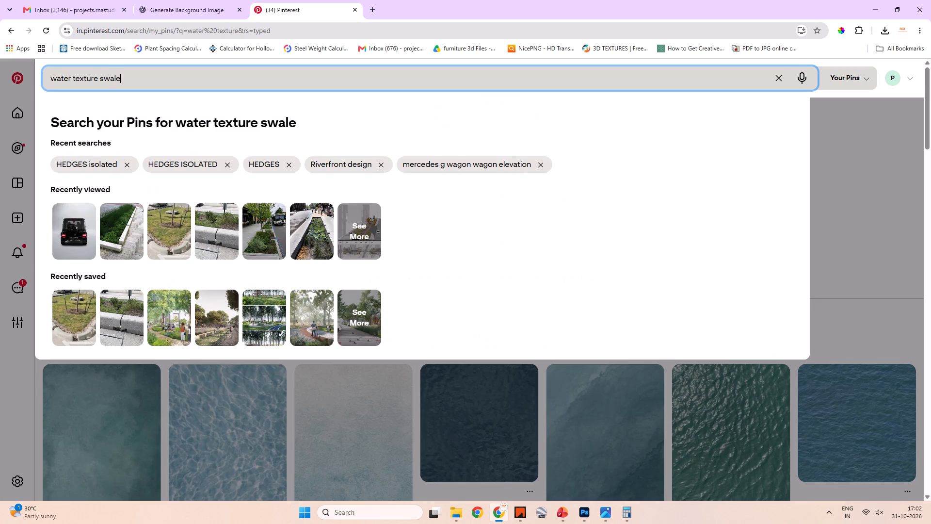
{"action": "key", "text": "space"}
{"action": "key", "text": "Return"}
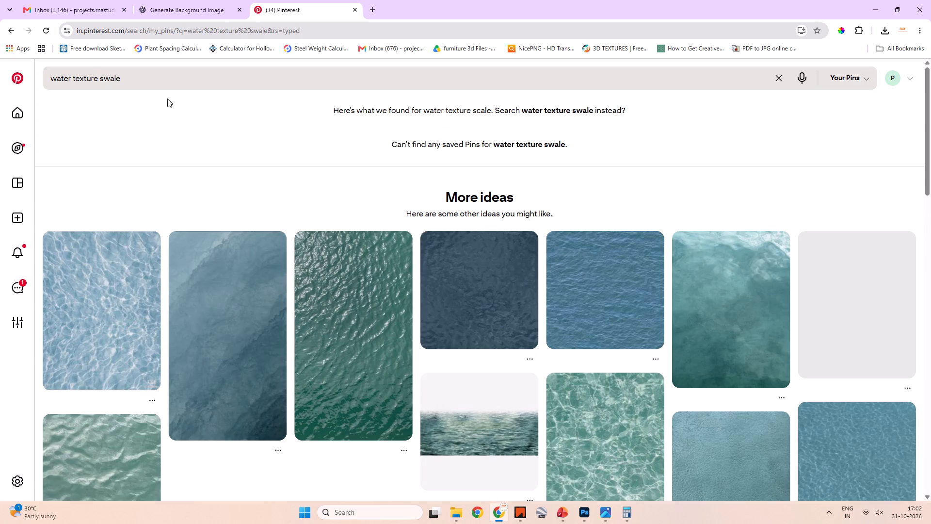
Go back to the landscape cross section results and examine the Jericho Lands project section pin enlarged.
{"action": "left_click", "coordinate": [11, 30]}
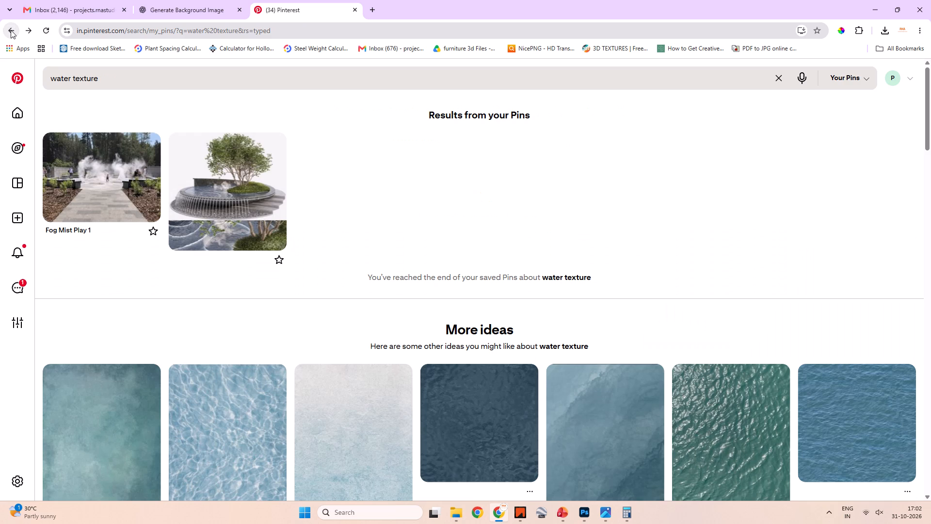
{"action": "left_click", "coordinate": [11, 30]}
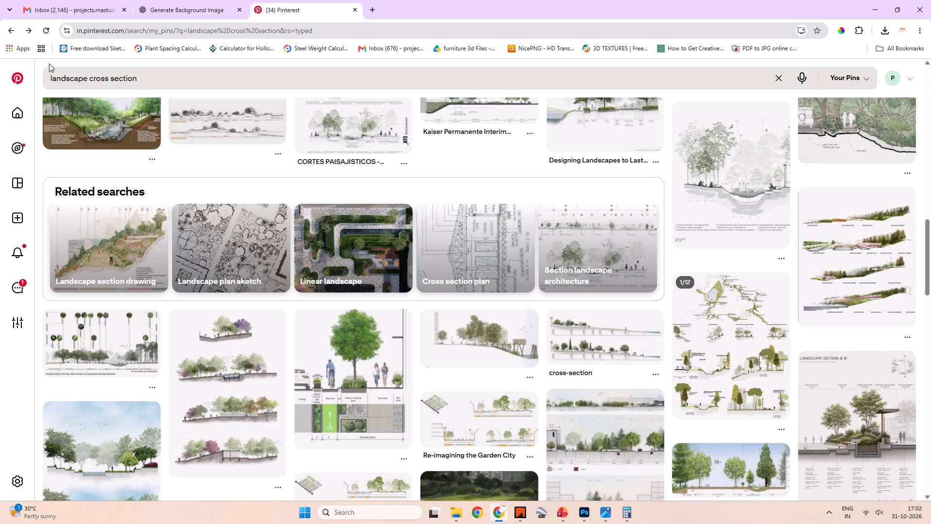
{"action": "scroll", "coordinate": [402, 246], "scroll_direction": "down", "scroll_amount": 11}
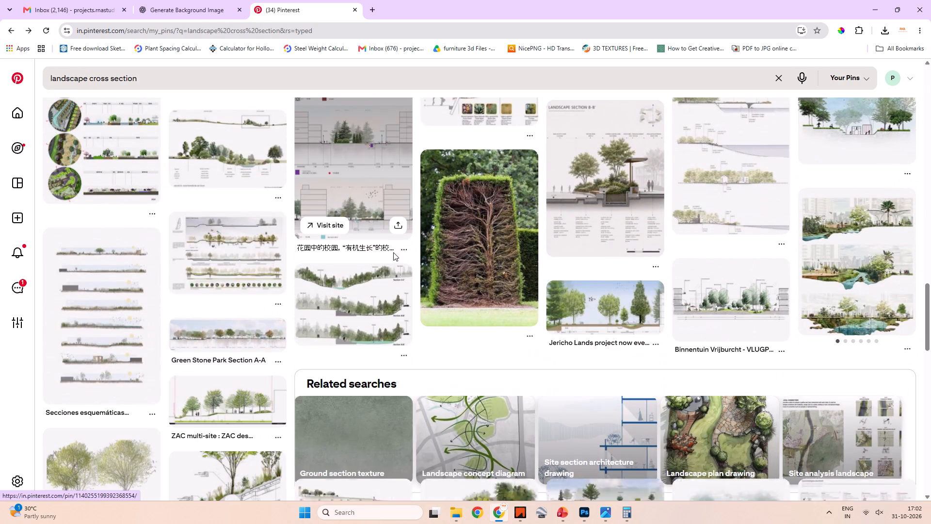
{"action": "left_click", "coordinate": [610, 321]}
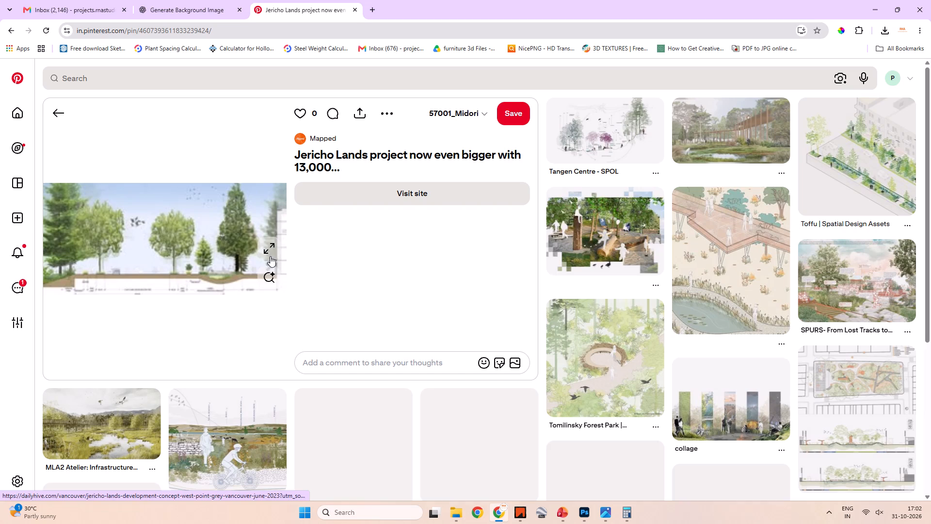
{"action": "left_click", "coordinate": [266, 253]}
{"action": "scroll", "coordinate": [529, 333], "scroll_direction": "up", "scroll_amount": 2, "text": "alt"}
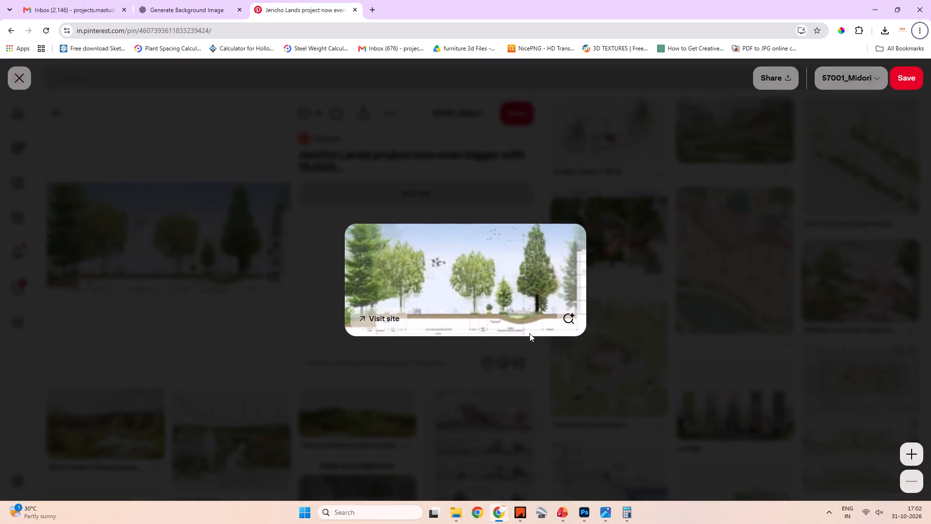
{"action": "key", "text": "Escape"}
Look through the pins related to the Jericho Lands section for swale and water rendering references.
{"action": "scroll", "coordinate": [491, 355], "scroll_direction": "down", "scroll_amount": 2}
{"action": "left_click", "coordinate": [486, 389]}
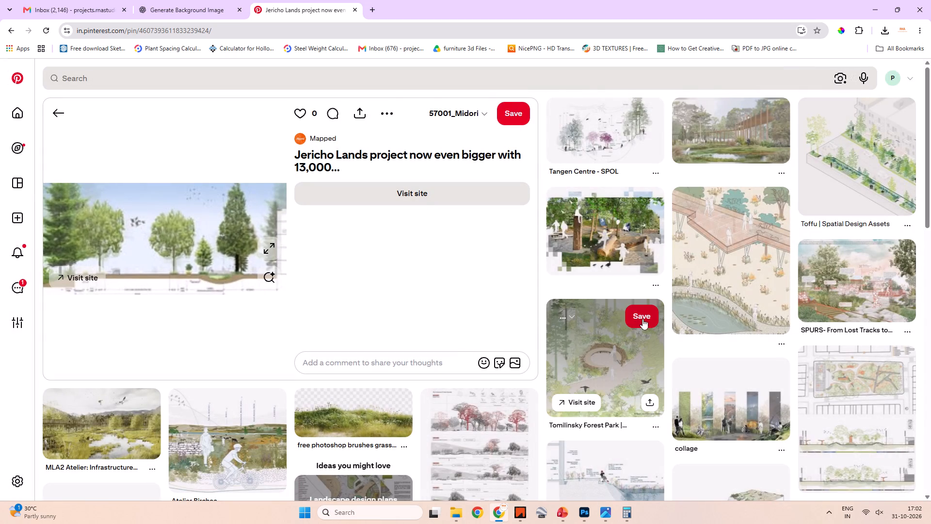
{"action": "scroll", "coordinate": [659, 301], "scroll_direction": "down", "scroll_amount": 11}
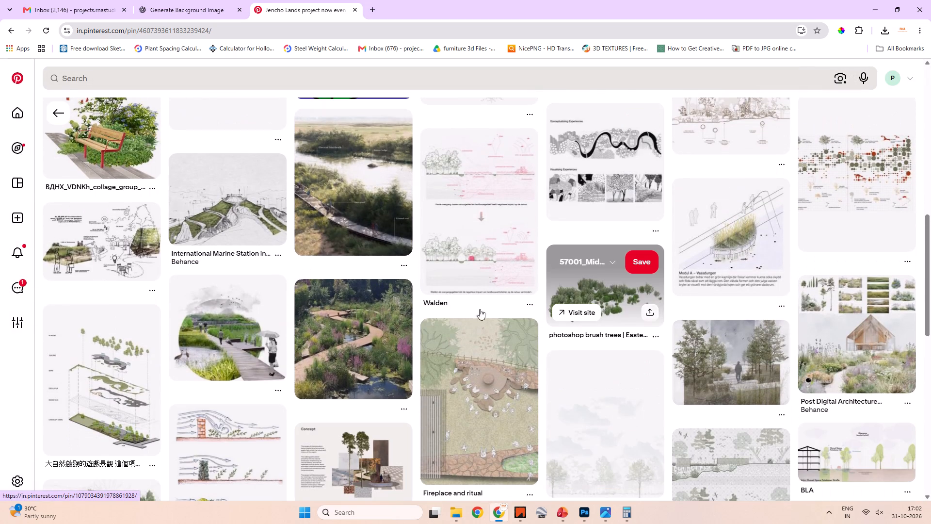
{"action": "scroll", "coordinate": [234, 280], "scroll_direction": "down", "scroll_amount": 10}
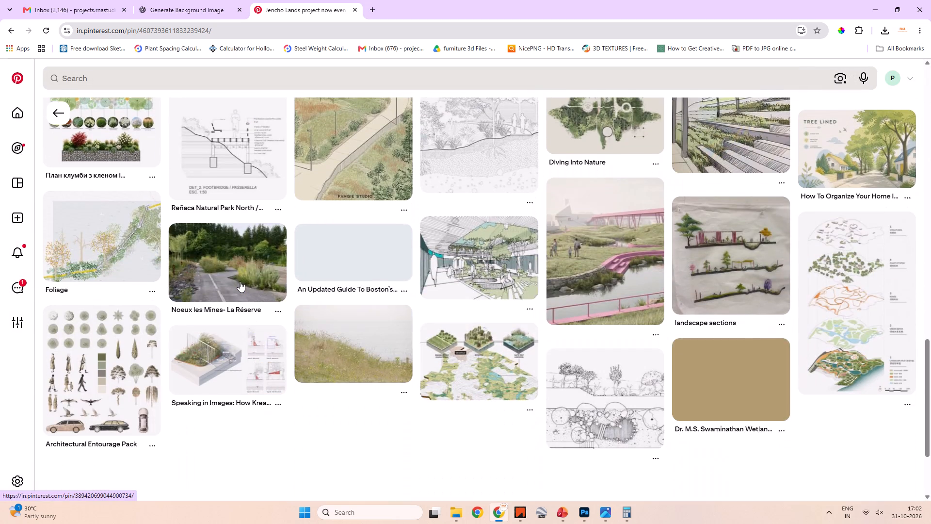
{"action": "scroll", "coordinate": [240, 281], "scroll_direction": "down", "scroll_amount": 14}
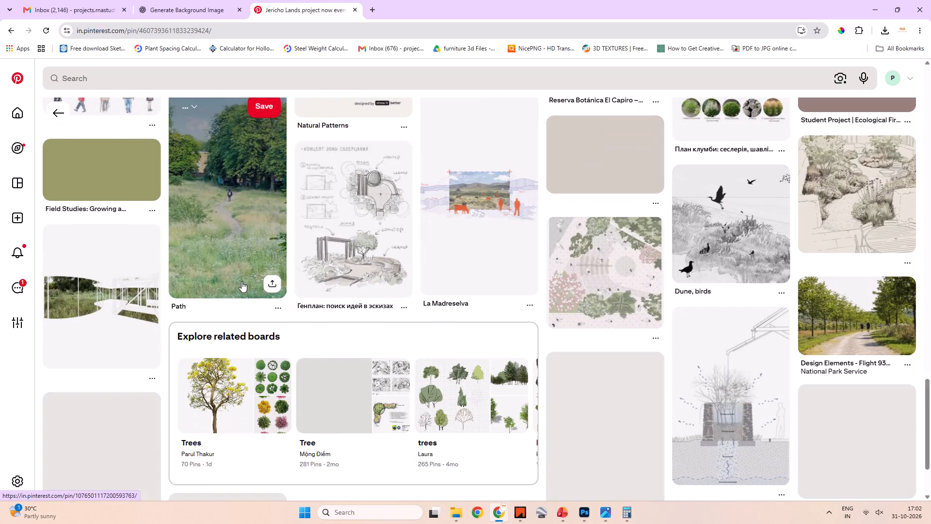
{"action": "scroll", "coordinate": [241, 281], "scroll_direction": "down", "scroll_amount": 15}
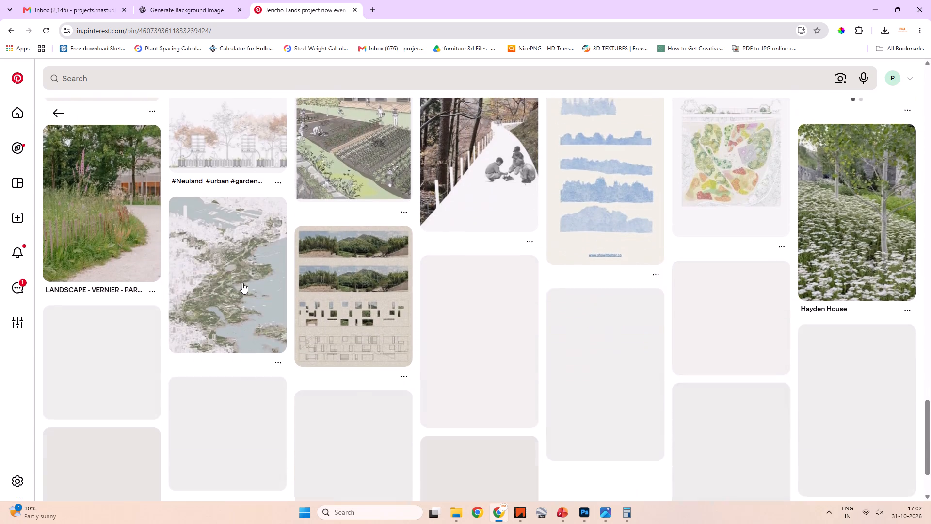
{"action": "scroll", "coordinate": [242, 283], "scroll_direction": "down", "scroll_amount": 5}
{"action": "scroll", "coordinate": [242, 283], "scroll_direction": "up", "scroll_amount": 19}
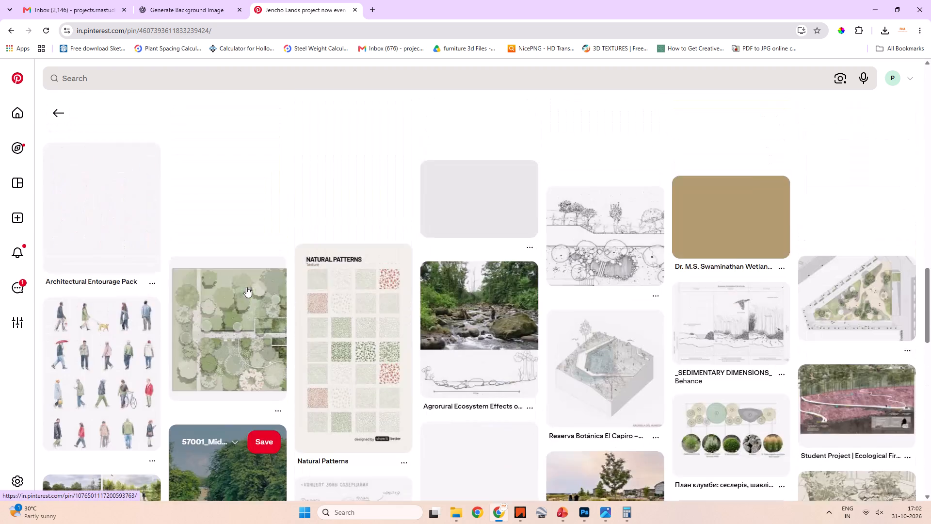
{"action": "scroll", "coordinate": [246, 287], "scroll_direction": "up", "scroll_amount": 20}
{"action": "scroll", "coordinate": [246, 287], "scroll_direction": "up", "scroll_amount": 13}
Switch to Photoshop and erase the white remnant of Layer 9, the dry brown grasses, along the left bioswale's soil edge.
{"action": "key", "text": "alt+Tab"}
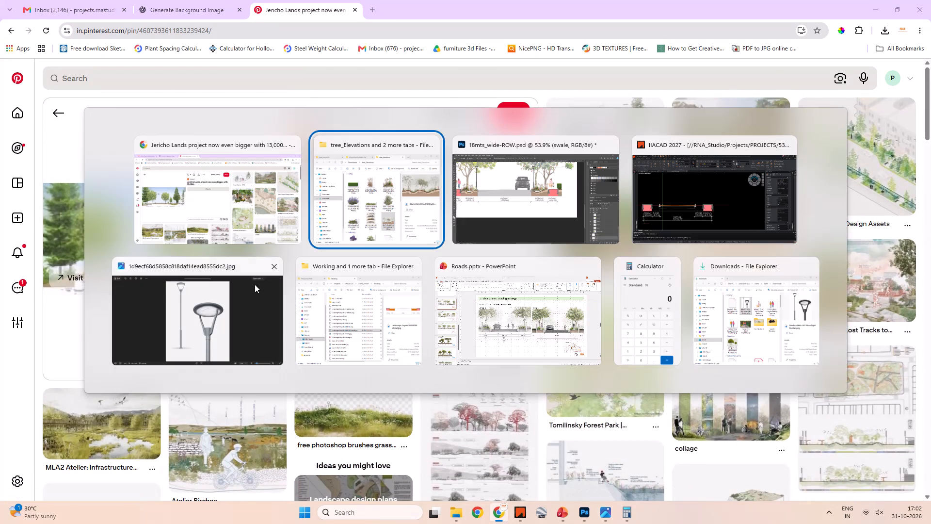
{"action": "key", "text": "alt+Tab"}
{"action": "key", "text": "space"}
{"action": "key", "text": "space"}
{"action": "key", "text": "space"}
{"action": "key", "text": "space"}
{"action": "key", "text": "space"}
{"action": "key", "text": "space"}
{"action": "key", "text": "space"}
{"action": "key", "text": "space"}
{"action": "key", "text": "space"}
{"action": "key", "text": "space"}
{"action": "key", "text": "space"}
{"action": "key", "text": "space"}
{"action": "key", "text": "space"}
{"action": "key", "text": "space"}
{"action": "key", "text": "space"}
{"action": "left_click_drag", "start_coordinate": [261, 237], "coordinate": [282, 252]}
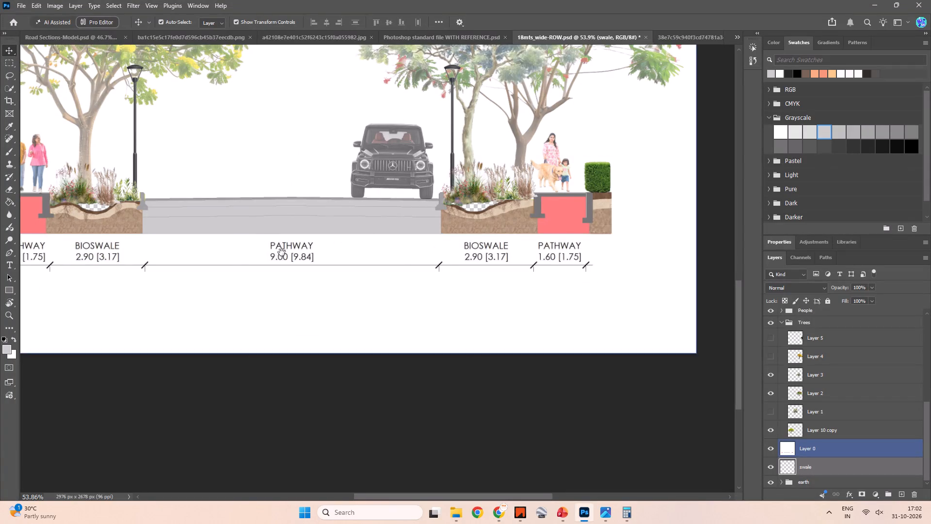
{"action": "left_click_drag", "start_coordinate": [282, 252], "coordinate": [431, 284]}
{"action": "scroll", "coordinate": [237, 255], "scroll_direction": "up", "scroll_amount": 8, "text": "alt"}
{"action": "scroll", "coordinate": [291, 250], "scroll_direction": "up", "scroll_amount": 4, "text": "alt"}
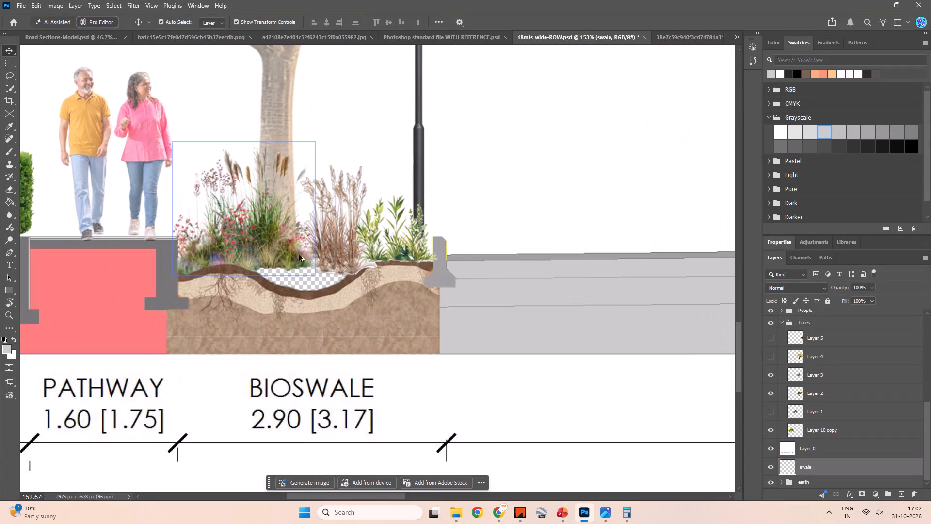
{"action": "key", "text": "space"}
{"action": "key", "text": "space"}
{"action": "key", "text": "space"}
{"action": "key", "text": "space"}
{"action": "key", "text": "space"}
{"action": "key", "text": "space"}
{"action": "key", "text": "space"}
{"action": "key", "text": "space"}
{"action": "left_click_drag", "start_coordinate": [444, 288], "coordinate": [265, 282]}
{"action": "scroll", "coordinate": [174, 268], "scroll_direction": "up", "scroll_amount": 8, "text": "alt"}
{"action": "key", "text": "space"}
{"action": "key", "text": "space"}
{"action": "key", "text": "space"}
{"action": "key", "text": "space"}
{"action": "key", "text": "space"}
{"action": "left_click_drag", "start_coordinate": [180, 283], "coordinate": [328, 288]}
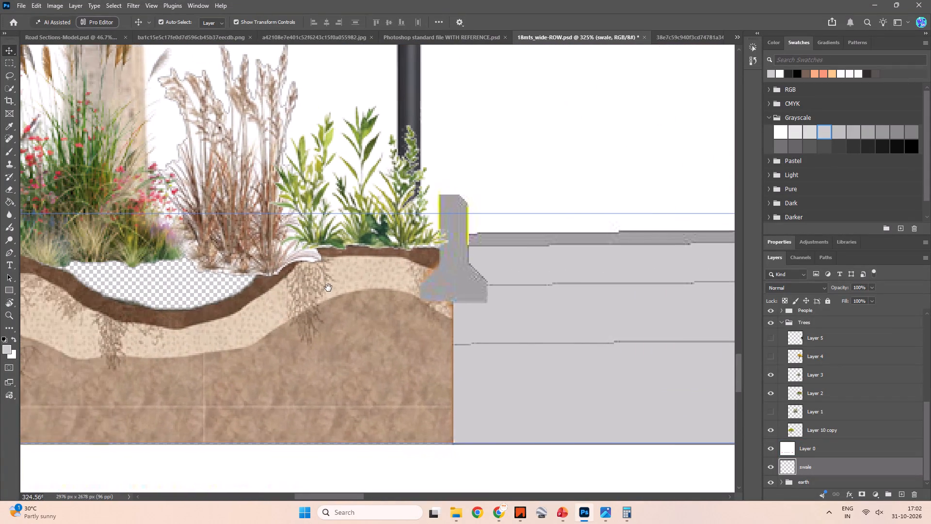
{"action": "left_click_drag", "start_coordinate": [328, 288], "coordinate": [330, 288]}
{"action": "left_click", "coordinate": [317, 237]}
{"action": "key", "text": "e"}
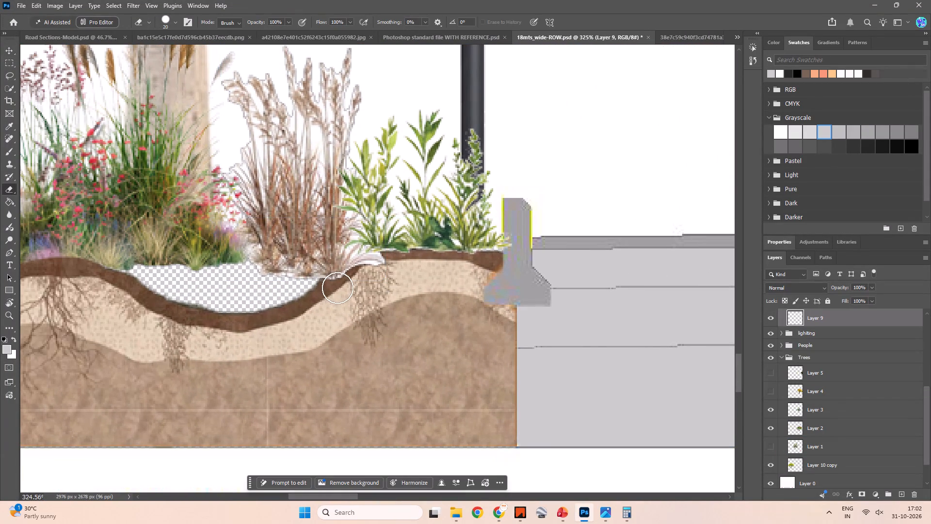
{"action": "left_click", "coordinate": [336, 286]}
{"action": "left_click", "coordinate": [342, 279]}
{"action": "left_click", "coordinate": [351, 273]}
{"action": "left_click", "coordinate": [362, 268]}
{"action": "left_click", "coordinate": [369, 266]}
{"action": "left_click", "coordinate": [375, 266]}
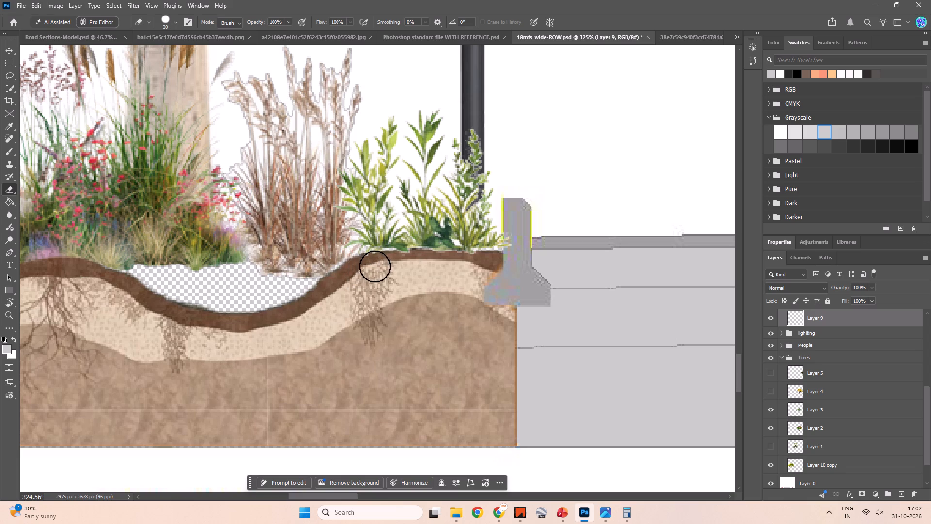
{"action": "left_click", "coordinate": [373, 269]}
{"action": "left_click", "coordinate": [373, 265]}
{"action": "left_click", "coordinate": [369, 269]}
Erase the lower edge of Layer 12 copy, the green leafy plants, where it meets the left bioswale's soil.
{"action": "key", "text": "e"}
{"action": "key", "text": "v"}
{"action": "left_click", "coordinate": [420, 217]}
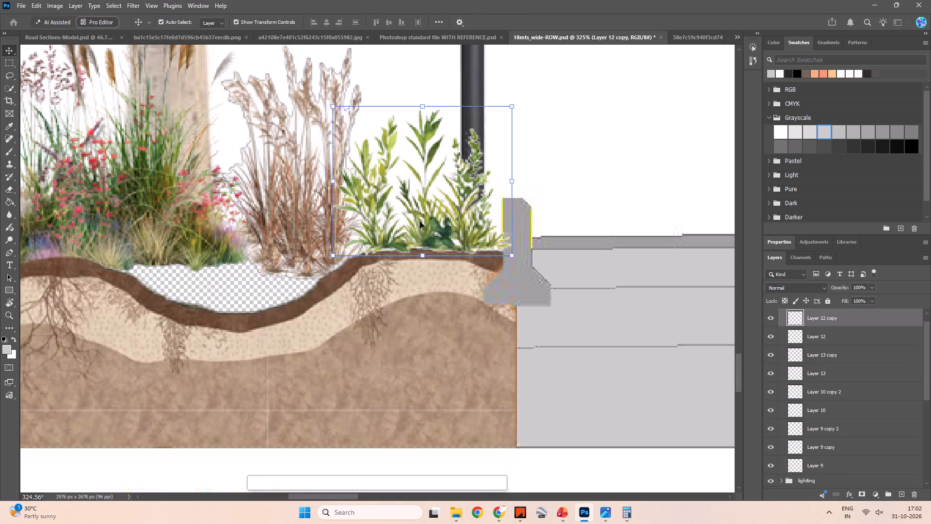
{"action": "key", "text": "e"}
{"action": "left_click", "coordinate": [466, 266]}
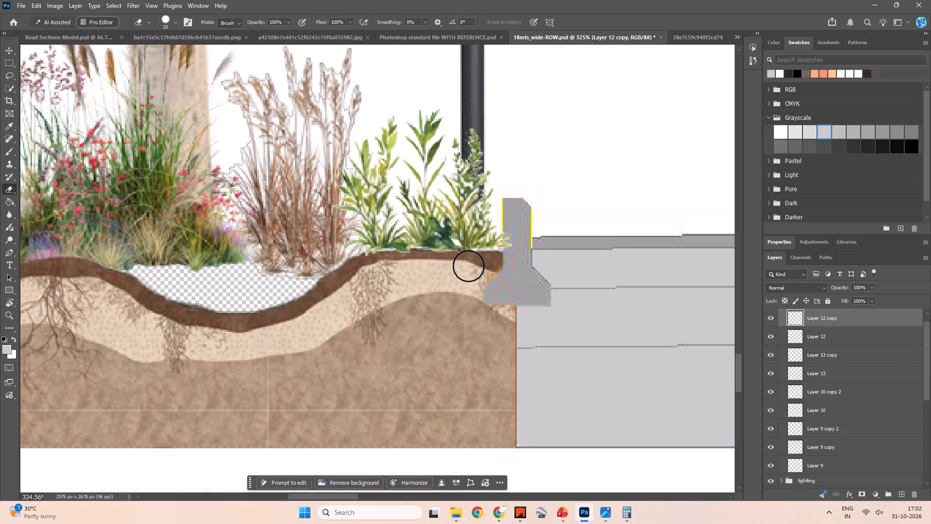
{"action": "left_click", "coordinate": [472, 266]}
{"action": "left_click", "coordinate": [407, 265]}
{"action": "left_click", "coordinate": [389, 267]}
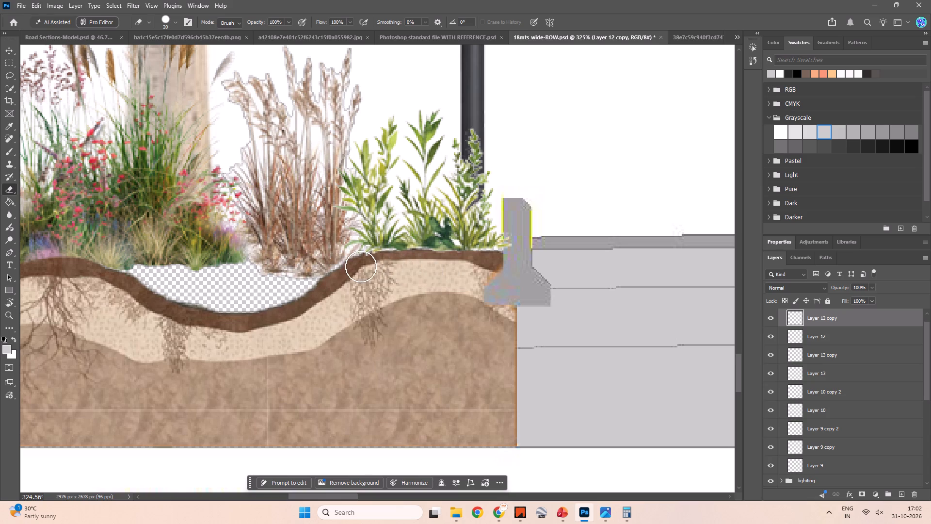
{"action": "left_click", "coordinate": [371, 267]}
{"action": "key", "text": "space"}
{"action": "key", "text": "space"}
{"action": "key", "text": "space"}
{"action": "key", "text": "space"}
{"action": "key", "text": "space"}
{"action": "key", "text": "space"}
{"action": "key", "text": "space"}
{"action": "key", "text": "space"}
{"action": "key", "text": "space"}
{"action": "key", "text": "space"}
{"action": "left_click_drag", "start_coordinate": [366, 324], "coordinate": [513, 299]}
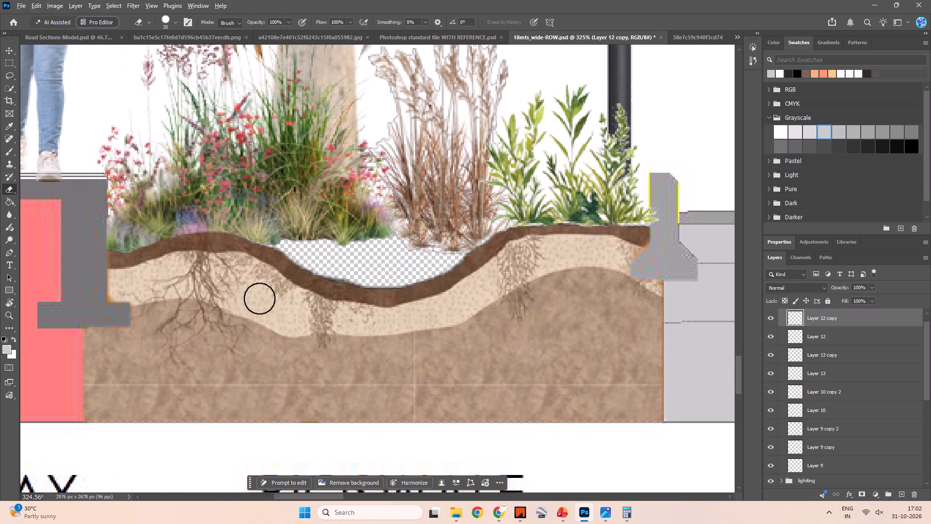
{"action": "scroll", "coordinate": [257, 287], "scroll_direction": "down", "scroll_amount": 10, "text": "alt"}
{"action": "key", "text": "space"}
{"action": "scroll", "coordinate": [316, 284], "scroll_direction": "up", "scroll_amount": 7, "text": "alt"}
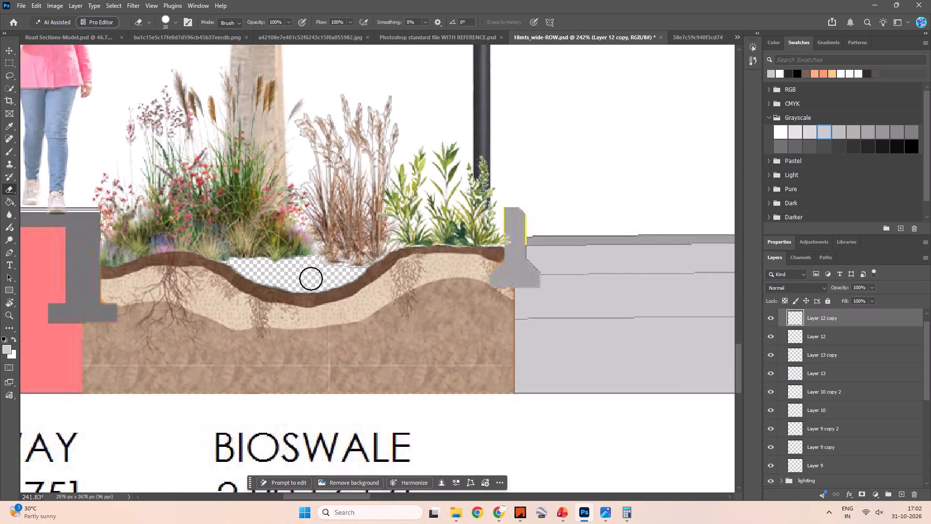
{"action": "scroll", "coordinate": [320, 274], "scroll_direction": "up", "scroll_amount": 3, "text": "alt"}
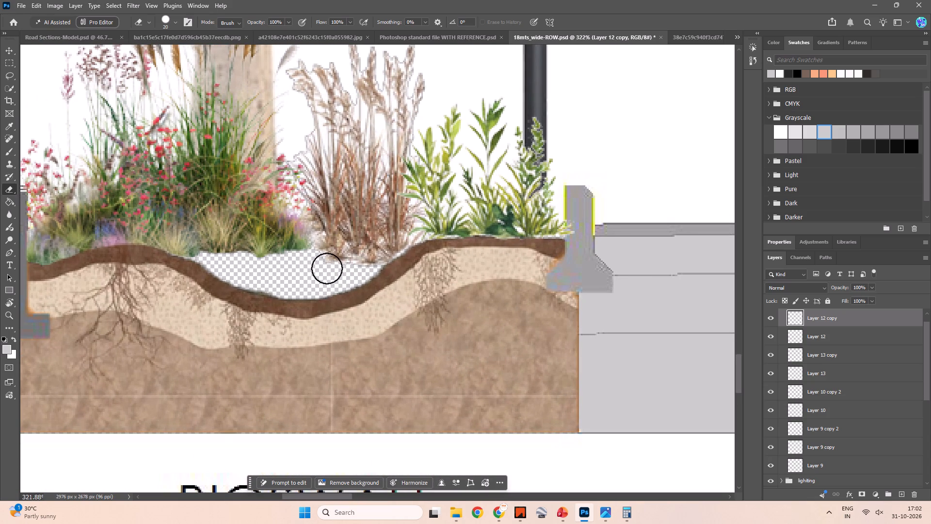
Erase the lower edge of Layer 12, the green leafy plants, where it meets the right bioswale's soil.
{"action": "scroll", "coordinate": [372, 289], "scroll_direction": "down", "scroll_amount": 13, "text": "alt"}
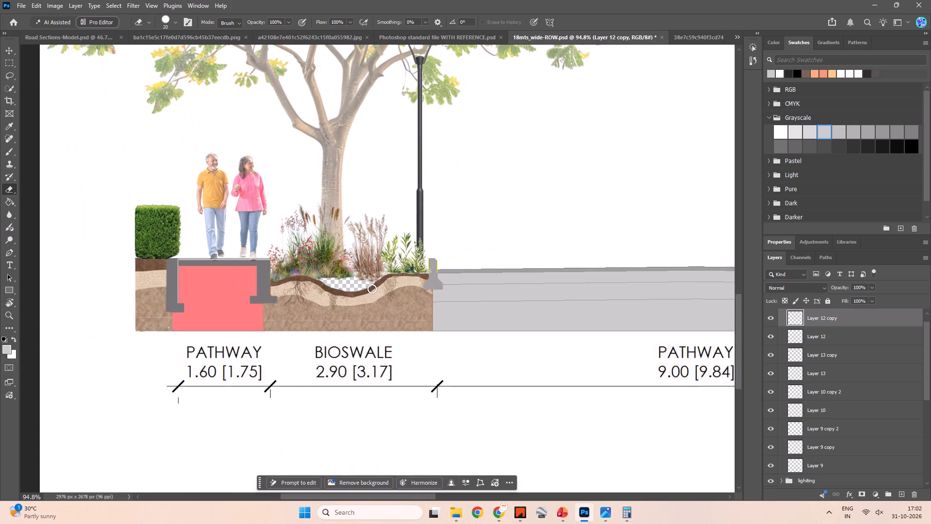
{"action": "key", "text": "space"}
{"action": "key", "text": "space"}
{"action": "key", "text": "space"}
{"action": "key", "text": "space"}
{"action": "key", "text": "space"}
{"action": "key", "text": "space"}
{"action": "key", "text": "space"}
{"action": "key", "text": "space"}
{"action": "key", "text": "space"}
{"action": "key", "text": "space"}
{"action": "key", "text": "space"}
{"action": "key", "text": "space"}
{"action": "key", "text": "space"}
{"action": "key", "text": "space"}
{"action": "key", "text": "space"}
{"action": "key", "text": "space"}
{"action": "key", "text": "space"}
{"action": "key", "text": "space"}
{"action": "key", "text": "space"}
{"action": "left_click_drag", "start_coordinate": [425, 267], "coordinate": [239, 231]}
{"action": "key", "text": "space"}
{"action": "key", "text": "space"}
{"action": "key", "text": "space"}
{"action": "key", "text": "space"}
{"action": "key", "text": "space"}
{"action": "key", "text": "space"}
{"action": "key", "text": "space"}
{"action": "key", "text": "space"}
{"action": "key", "text": "space"}
{"action": "key", "text": "space"}
{"action": "key", "text": "space"}
{"action": "key", "text": "space"}
{"action": "key", "text": "space"}
{"action": "key", "text": "space"}
{"action": "key", "text": "space"}
{"action": "key", "text": "space"}
{"action": "key", "text": "space"}
{"action": "key", "text": "space"}
{"action": "key", "text": "space"}
{"action": "key", "text": "space"}
{"action": "left_click_drag", "start_coordinate": [460, 257], "coordinate": [161, 283]}
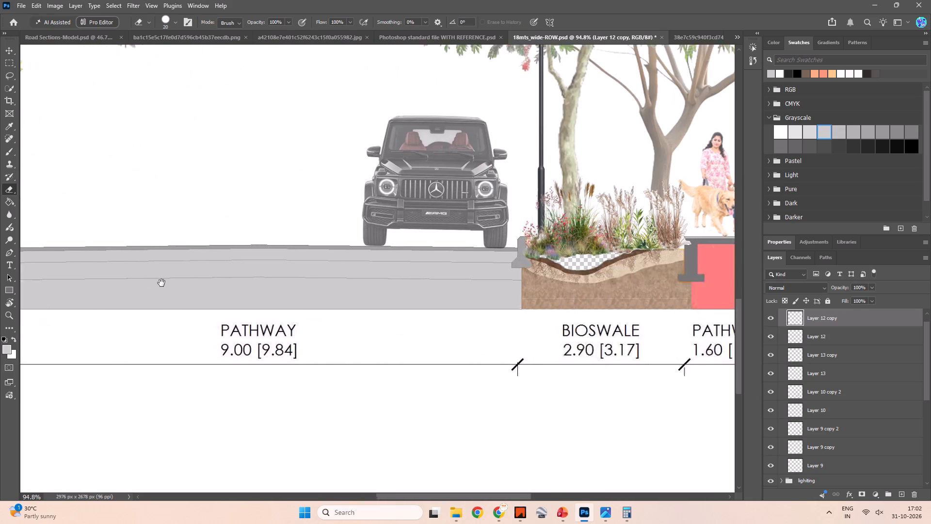
{"action": "left_click_drag", "start_coordinate": [161, 283], "coordinate": [165, 283]}
{"action": "left_click_drag", "start_coordinate": [449, 310], "coordinate": [422, 309]}
{"action": "scroll", "coordinate": [318, 285], "scroll_direction": "up", "scroll_amount": 12, "text": "alt"}
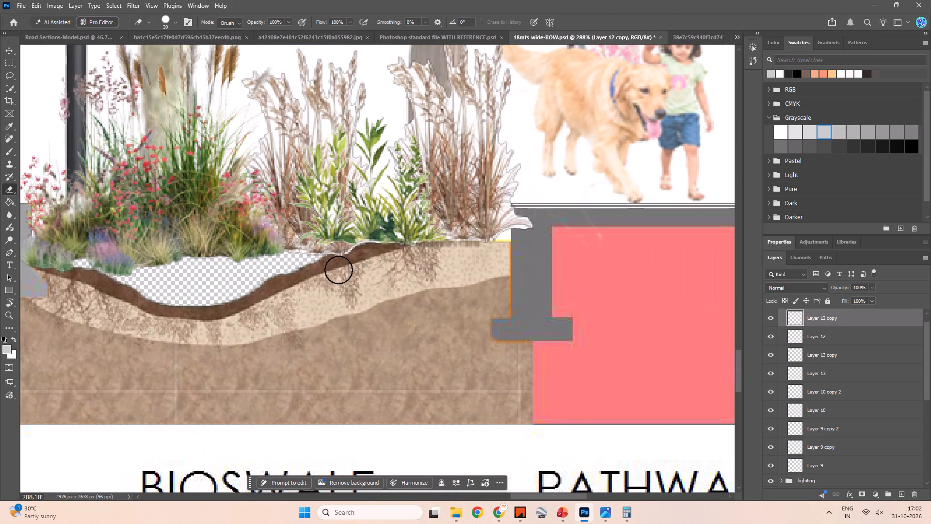
{"action": "key", "text": "v"}
{"action": "left_click", "coordinate": [331, 223]}
{"action": "key", "text": "e"}
{"action": "left_click", "coordinate": [340, 262]}
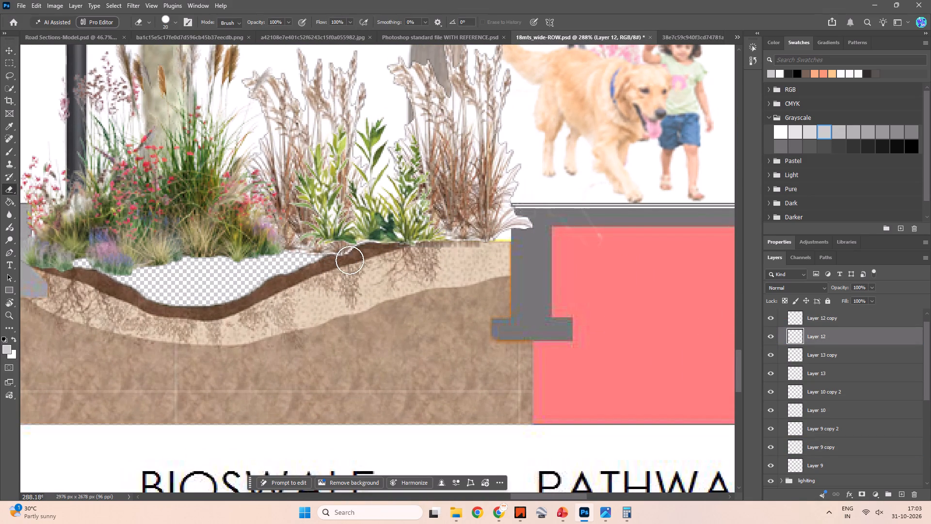
{"action": "double_click", "coordinate": [350, 260]}
{"action": "key", "text": "v"}
{"action": "left_click", "coordinate": [323, 228]}
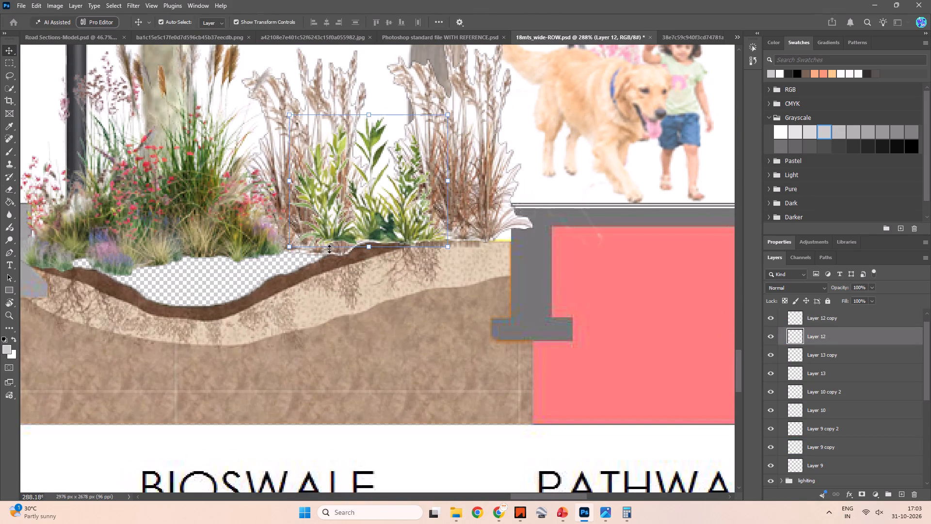
{"action": "left_click", "coordinate": [338, 255]}
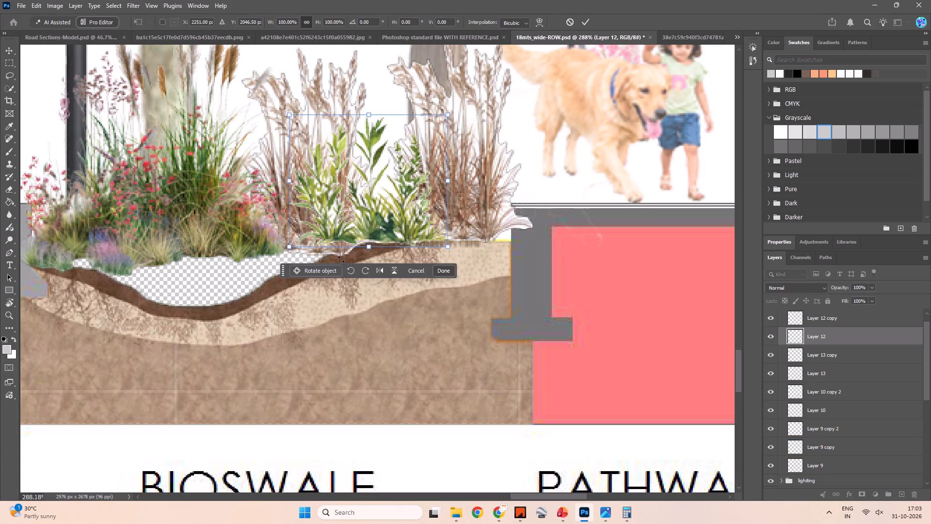
{"action": "key", "text": "Escape"}
{"action": "key", "text": "Escape"}
Erase the base of Layer 9 copy, the dry brown grasses, along the right bioswale's sloping soil edge.
{"action": "left_click", "coordinate": [410, 271]}
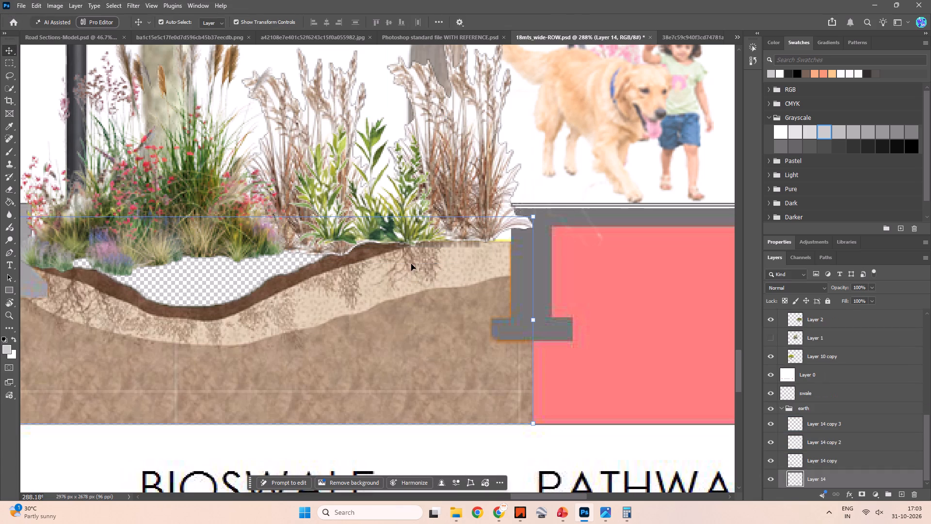
{"action": "left_click", "coordinate": [345, 245]}
{"action": "key", "text": "e"}
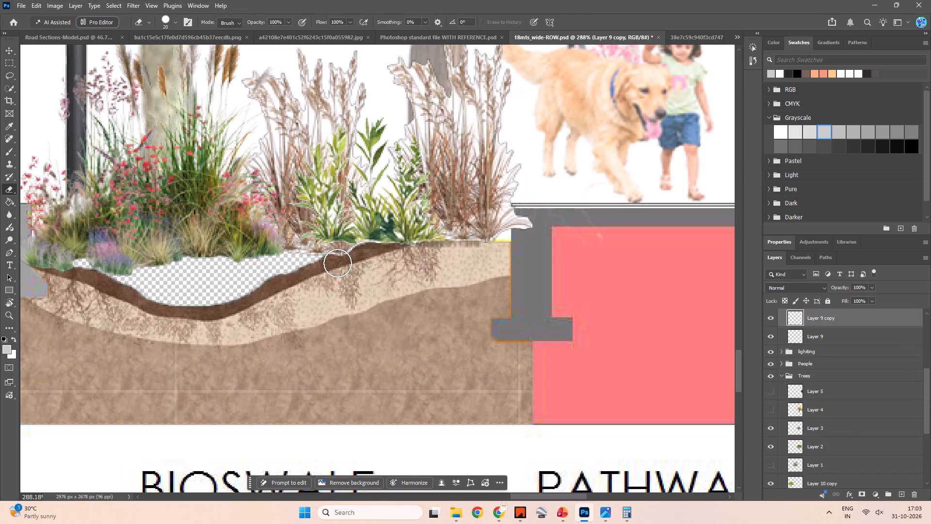
{"action": "left_click", "coordinate": [337, 263]}
{"action": "left_click", "coordinate": [347, 261]}
{"action": "double_click", "coordinate": [354, 258]}
{"action": "left_click", "coordinate": [357, 257]}
{"action": "left_click", "coordinate": [349, 262]}
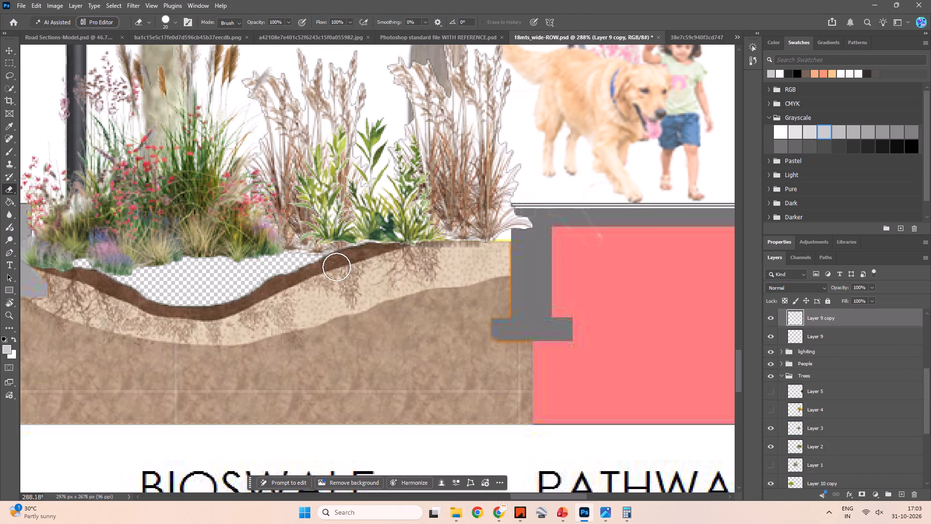
{"action": "left_click", "coordinate": [353, 258]}
{"action": "left_click", "coordinate": [361, 255]}
{"action": "left_click", "coordinate": [341, 264]}
Nudge Layer 10 copy 2, the flowering grass clump, slightly down onto the right bioswale's soil beside the kerb.
{"action": "scroll", "coordinate": [374, 277], "scroll_direction": "down", "scroll_amount": 5, "text": "alt"}
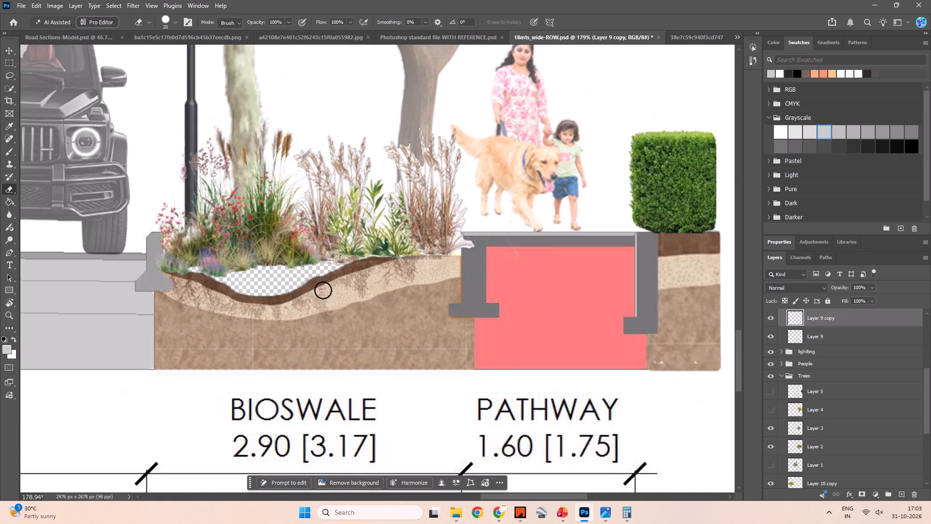
{"action": "scroll", "coordinate": [205, 297], "scroll_direction": "up", "scroll_amount": 9, "text": "alt"}
{"action": "key", "text": "space"}
{"action": "key", "text": "space"}
{"action": "key", "text": "space"}
{"action": "key", "text": "space"}
{"action": "key", "text": "space"}
{"action": "key", "text": "space"}
{"action": "key", "text": "space"}
{"action": "key", "text": "space"}
{"action": "key", "text": "space"}
{"action": "key", "text": "space"}
{"action": "key", "text": "space"}
{"action": "key", "text": "space"}
{"action": "key", "text": "space"}
{"action": "key", "text": "space"}
{"action": "key", "text": "space"}
{"action": "left_click_drag", "start_coordinate": [202, 281], "coordinate": [309, 311]}
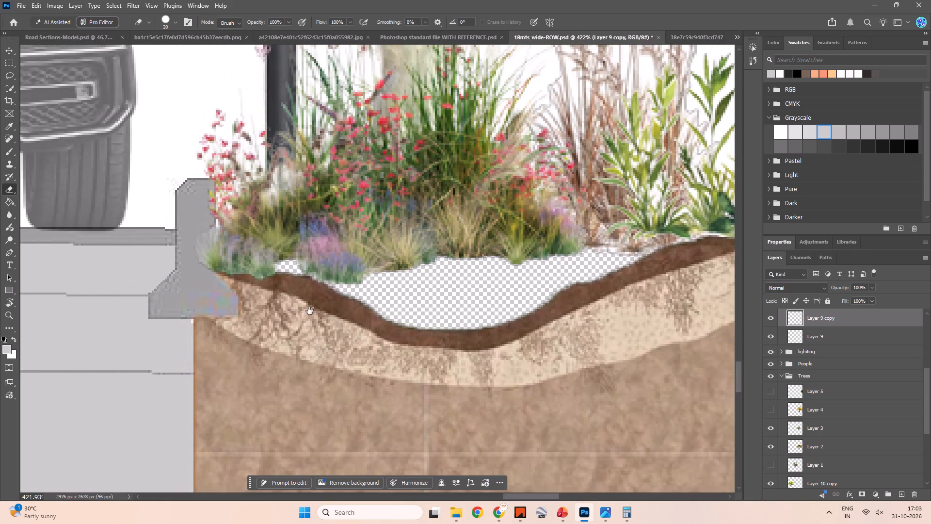
{"action": "left_click", "coordinate": [258, 287]}
{"action": "left_click", "coordinate": [270, 290]}
{"action": "key", "text": "v"}
{"action": "left_click", "coordinate": [330, 252]}
{"action": "left_click", "coordinate": [414, 235]}
{"action": "left_click_drag", "start_coordinate": [436, 223], "coordinate": [435, 229]}
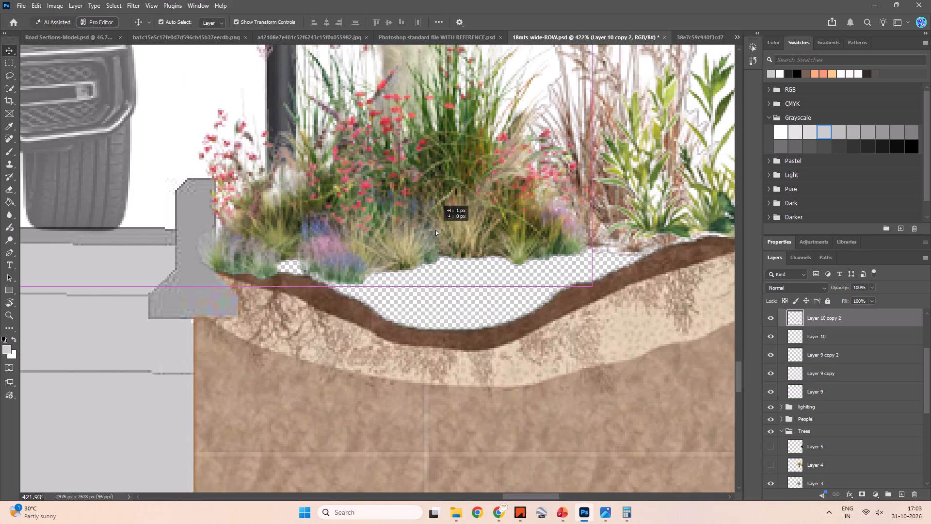
{"action": "left_click_drag", "start_coordinate": [435, 229], "coordinate": [444, 234]}
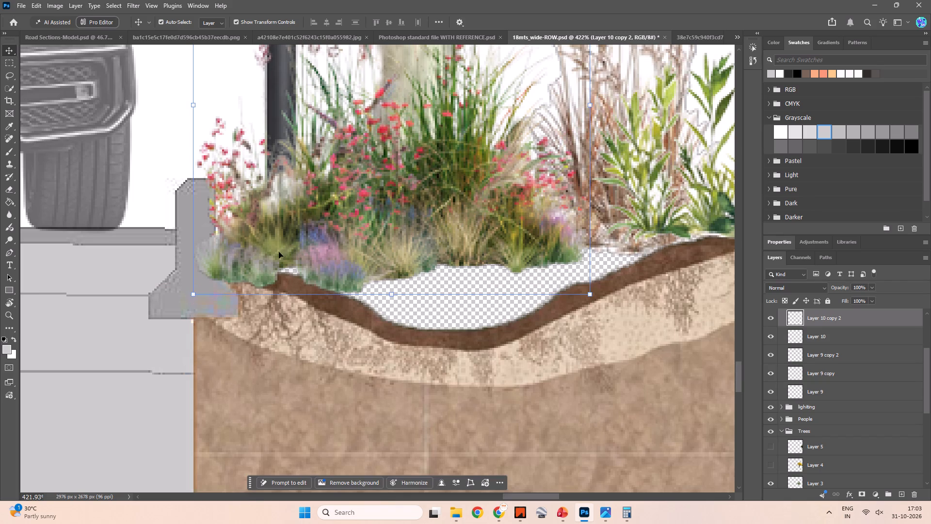
Erase the parts of Layer 10 copy 2 that overlap the kerb and the right bioswale's dark topsoil band.
{"action": "key", "text": "e"}
{"action": "left_click", "coordinate": [213, 272]}
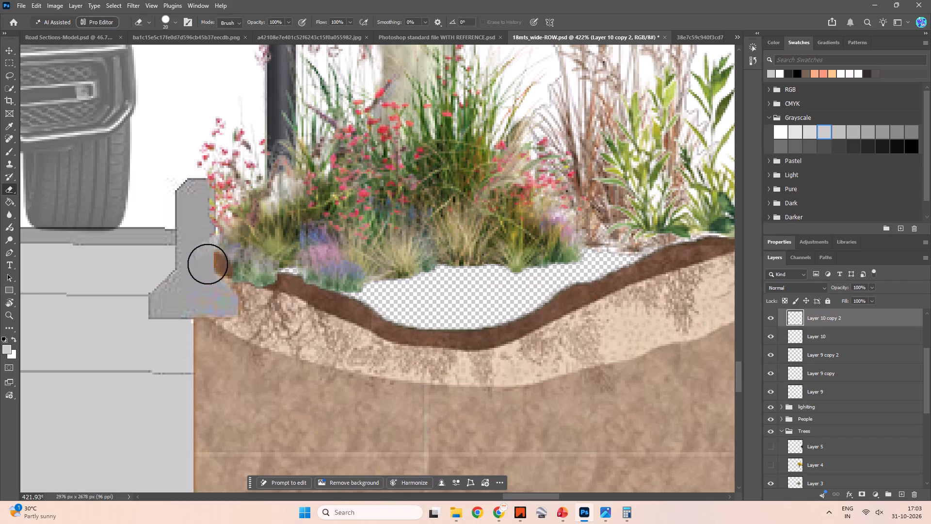
{"action": "left_click_drag", "start_coordinate": [215, 266], "coordinate": [220, 268]}
{"action": "left_click", "coordinate": [238, 277]}
{"action": "left_click", "coordinate": [243, 277]}
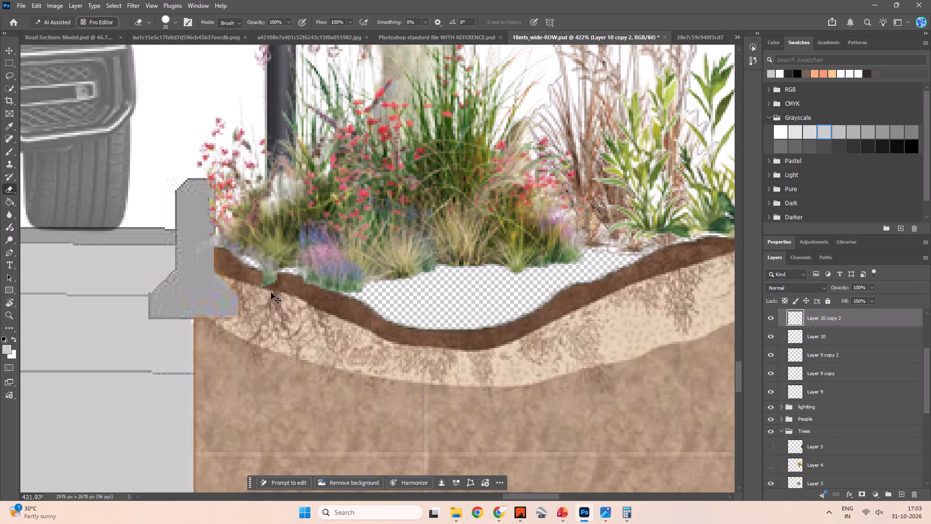
{"action": "key", "text": "ctrl+z"}
{"action": "key", "text": "ctrl+z"}
{"action": "left_click", "coordinate": [237, 283]}
{"action": "left_click", "coordinate": [251, 286]}
{"action": "left_click", "coordinate": [261, 290]}
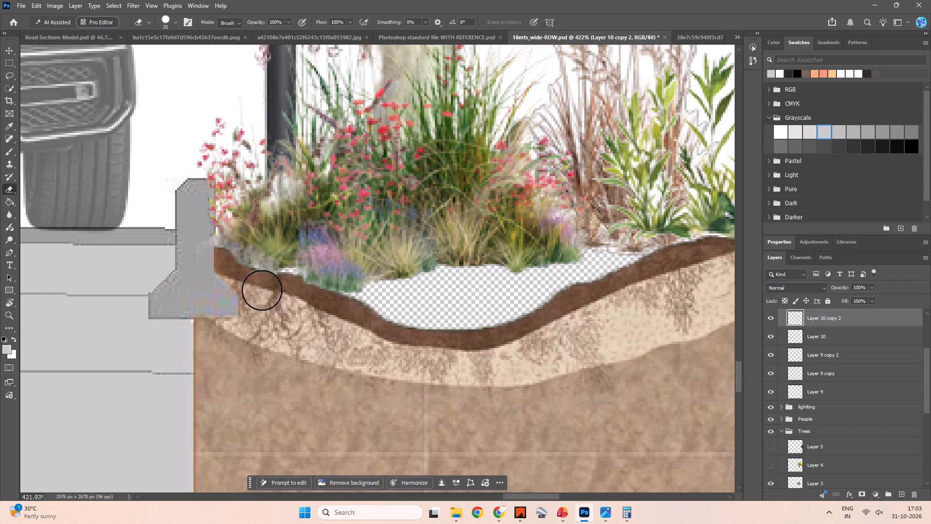
{"action": "left_click", "coordinate": [270, 293]}
{"action": "left_click", "coordinate": [271, 292]}
Shift Layer 13, the clipped hedge beyond the right pathway, slightly to the right at the same level.
{"action": "key", "text": "space"}
{"action": "key", "text": "space"}
{"action": "key", "text": "space"}
{"action": "key", "text": "space"}
{"action": "key", "text": "space"}
{"action": "key", "text": "space"}
{"action": "key", "text": "space"}
{"action": "key", "text": "space"}
{"action": "key", "text": "space"}
{"action": "key", "text": "space"}
{"action": "key", "text": "space"}
{"action": "key", "text": "space"}
{"action": "key", "text": "space"}
{"action": "key", "text": "space"}
{"action": "key", "text": "space"}
{"action": "key", "text": "space"}
{"action": "key", "text": "space"}
{"action": "key", "text": "space"}
{"action": "key", "text": "space"}
{"action": "key", "text": "space"}
{"action": "left_click_drag", "start_coordinate": [378, 334], "coordinate": [324, 349]}
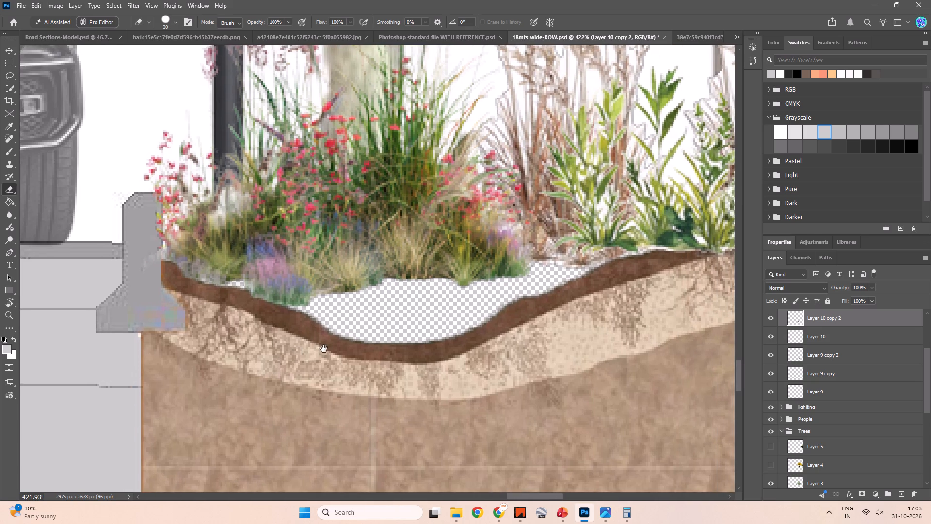
{"action": "left_click_drag", "start_coordinate": [324, 349], "coordinate": [310, 351]}
{"action": "scroll", "coordinate": [338, 316], "scroll_direction": "down", "scroll_amount": 17, "text": "alt"}
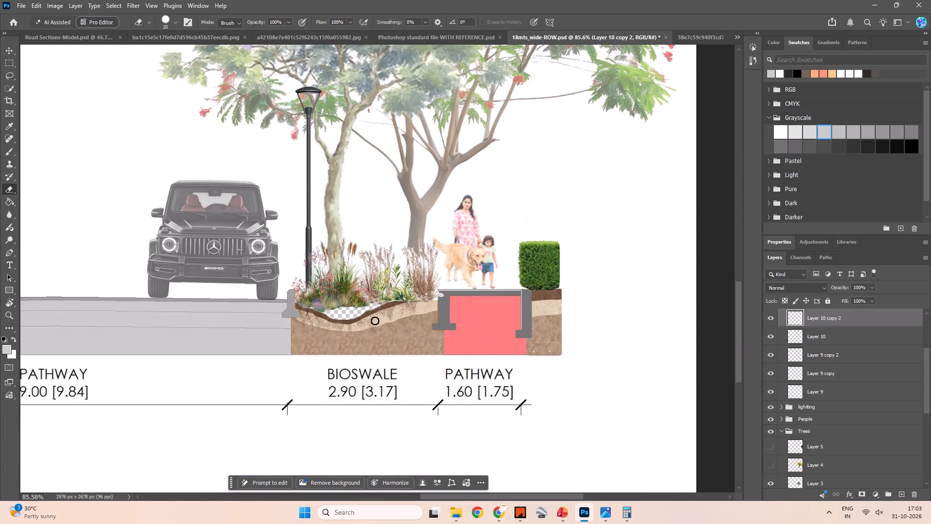
{"action": "key", "text": "space"}
{"action": "scroll", "coordinate": [579, 343], "scroll_direction": "down", "scroll_amount": 7, "text": "alt"}
{"action": "key", "text": "space"}
{"action": "key", "text": "space"}
{"action": "key", "text": "space"}
{"action": "key", "text": "space"}
{"action": "key", "text": "space"}
{"action": "key", "text": "space"}
{"action": "key", "text": "space"}
{"action": "key", "text": "space"}
{"action": "key", "text": "space"}
{"action": "key", "text": "space"}
{"action": "key", "text": "space"}
{"action": "key", "text": "space"}
{"action": "key", "text": "space"}
{"action": "key", "text": "space"}
{"action": "key", "text": "space"}
{"action": "key", "text": "space"}
{"action": "key", "text": "space"}
{"action": "key", "text": "space"}
{"action": "key", "text": "space"}
{"action": "key", "text": "space"}
{"action": "left_click_drag", "start_coordinate": [615, 407], "coordinate": [684, 352]}
{"action": "key", "text": "v"}
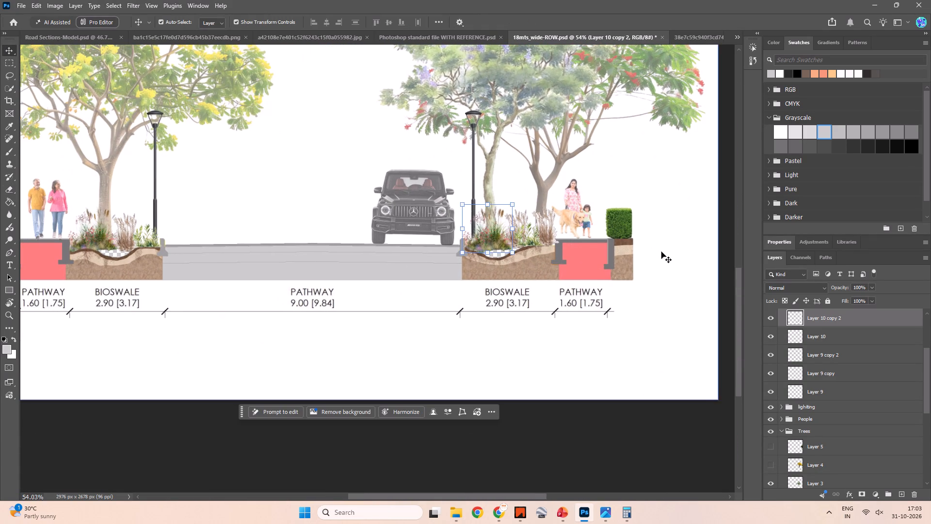
{"action": "left_click", "coordinate": [661, 252]}
{"action": "left_click_drag", "start_coordinate": [606, 222], "coordinate": [610, 222]}
{"action": "left_click", "coordinate": [626, 226]}
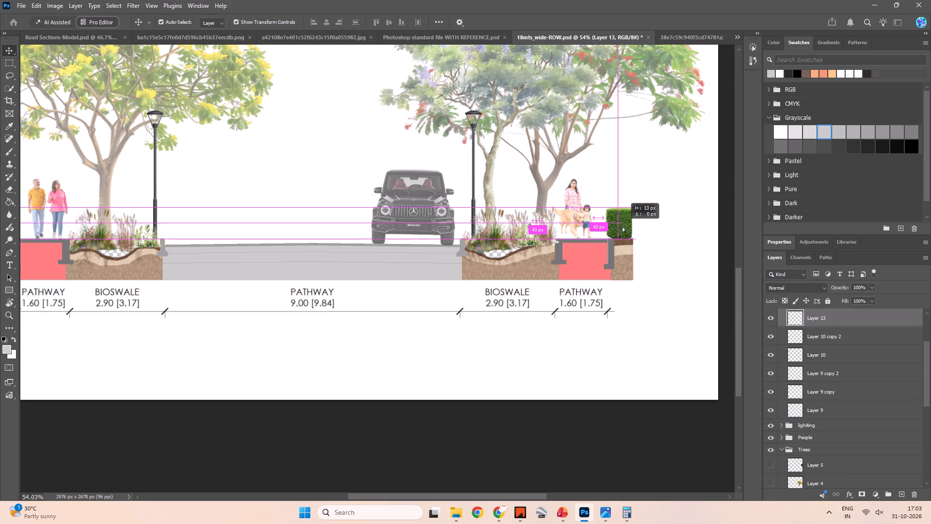
{"action": "left_click", "coordinate": [671, 299]}
Review the whole road section from the left hedge to the right hedge, checking the planting on both bioswales.
{"action": "key", "text": "space"}
{"action": "key", "text": "space"}
{"action": "key", "text": "space"}
{"action": "key", "text": "space"}
{"action": "key", "text": "space"}
{"action": "key", "text": "space"}
{"action": "key", "text": "space"}
{"action": "key", "text": "space"}
{"action": "key", "text": "space"}
{"action": "key", "text": "space"}
{"action": "key", "text": "space"}
{"action": "key", "text": "space"}
{"action": "key", "text": "space"}
{"action": "key", "text": "space"}
{"action": "key", "text": "space"}
{"action": "key", "text": "space"}
{"action": "key", "text": "space"}
{"action": "key", "text": "space"}
{"action": "key", "text": "space"}
{"action": "key", "text": "space"}
{"action": "left_click_drag", "start_coordinate": [365, 336], "coordinate": [557, 328]}
{"action": "left_click_drag", "start_coordinate": [292, 332], "coordinate": [103, 390]}
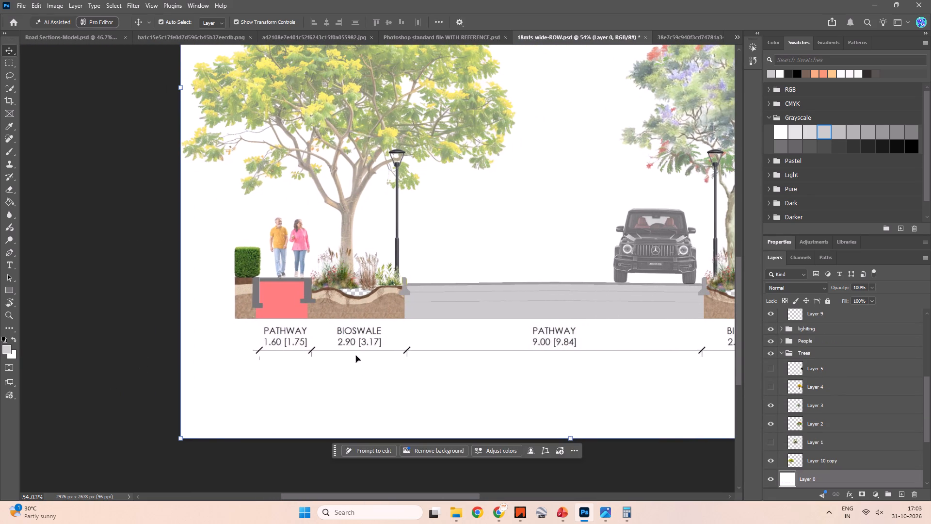
{"action": "key", "text": "space"}
{"action": "key", "text": "space"}
{"action": "key", "text": "space"}
{"action": "key", "text": "space"}
{"action": "key", "text": "space"}
{"action": "key", "text": "space"}
{"action": "key", "text": "space"}
{"action": "key", "text": "space"}
{"action": "key", "text": "space"}
{"action": "key", "text": "space"}
{"action": "key", "text": "space"}
{"action": "key", "text": "space"}
{"action": "key", "text": "space"}
{"action": "key", "text": "space"}
{"action": "key", "text": "space"}
{"action": "key", "text": "space"}
{"action": "key", "text": "space"}
{"action": "key", "text": "space"}
{"action": "key", "text": "space"}
{"action": "key", "text": "space"}
{"action": "left_click_drag", "start_coordinate": [380, 367], "coordinate": [193, 379]}
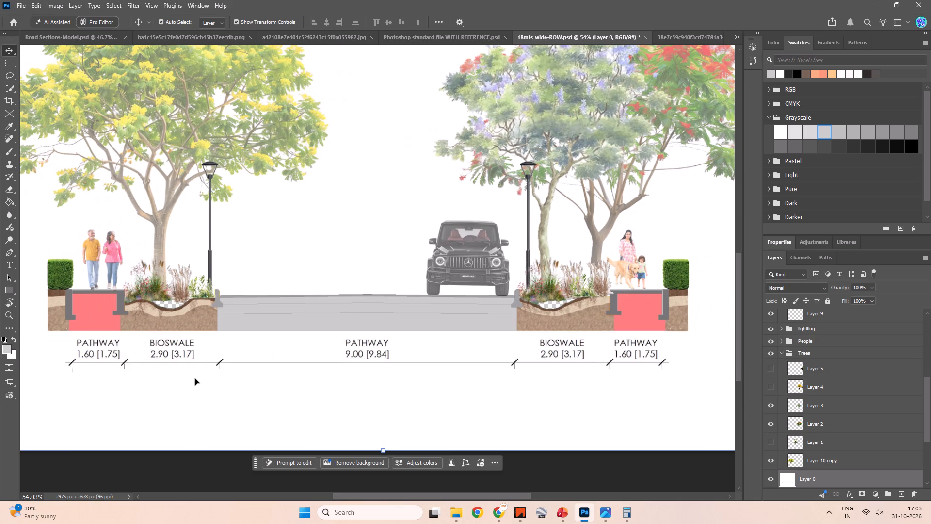
{"action": "scroll", "coordinate": [200, 367], "scroll_direction": "down", "scroll_amount": 4, "text": "alt"}
{"action": "key", "text": "space"}
{"action": "key", "text": "space"}
{"action": "key", "text": "space"}
{"action": "key", "text": "space"}
{"action": "key", "text": "space"}
{"action": "key", "text": "space"}
{"action": "key", "text": "space"}
{"action": "key", "text": "space"}
{"action": "key", "text": "space"}
{"action": "key", "text": "space"}
{"action": "key", "text": "space"}
{"action": "key", "text": "space"}
{"action": "key", "text": "space"}
{"action": "key", "text": "space"}
{"action": "key", "text": "space"}
{"action": "key", "text": "space"}
{"action": "key", "text": "space"}
{"action": "key", "text": "space"}
{"action": "key", "text": "space"}
{"action": "key", "text": "space"}
{"action": "left_click_drag", "start_coordinate": [261, 358], "coordinate": [305, 315]}
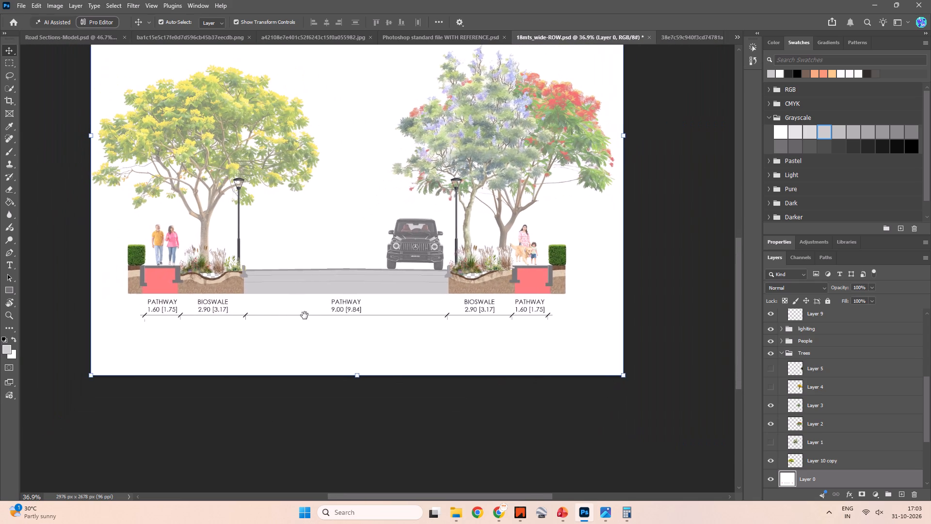
{"action": "left_click_drag", "start_coordinate": [305, 315], "coordinate": [321, 332]}
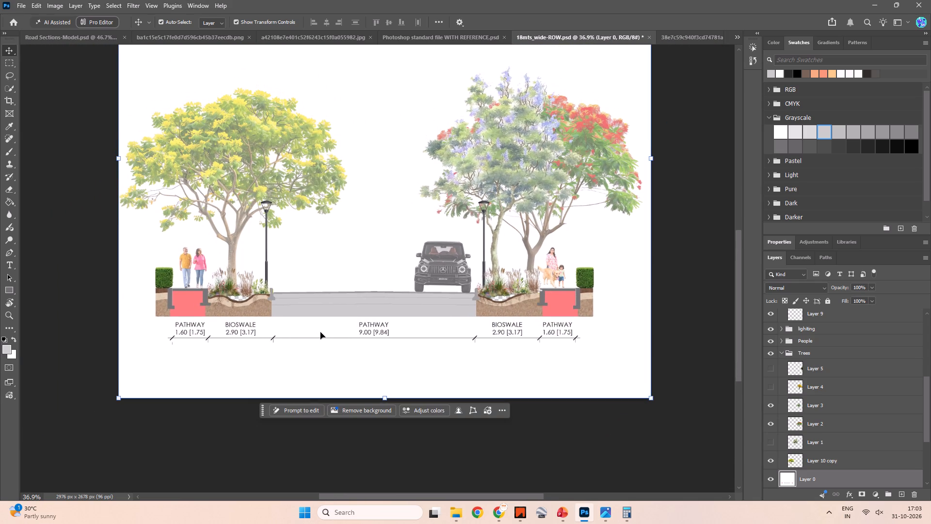
Switch to Pinterest in Chrome and examine the landscape cross section results, including the Rathausumfeld Neubrandenburg section at full size.
{"action": "key", "text": "alt+Tab"}
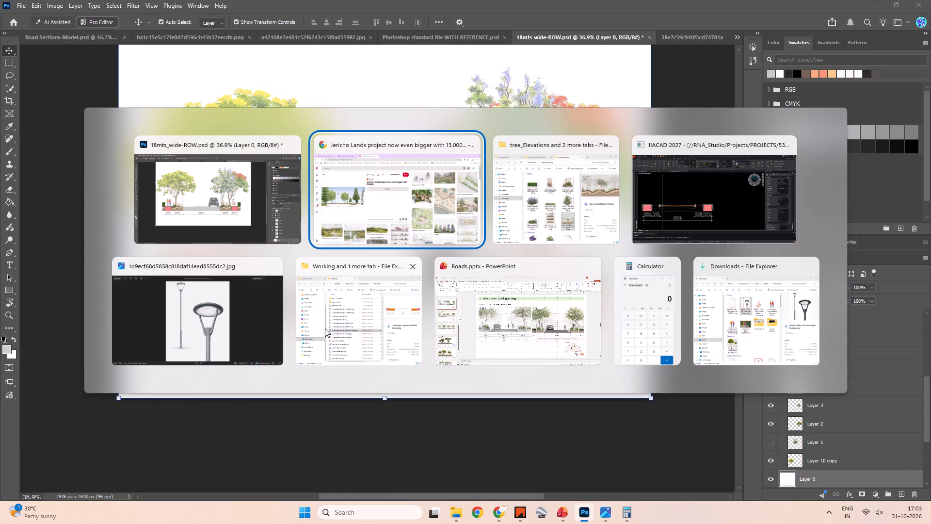
{"action": "key", "text": "Escape"}
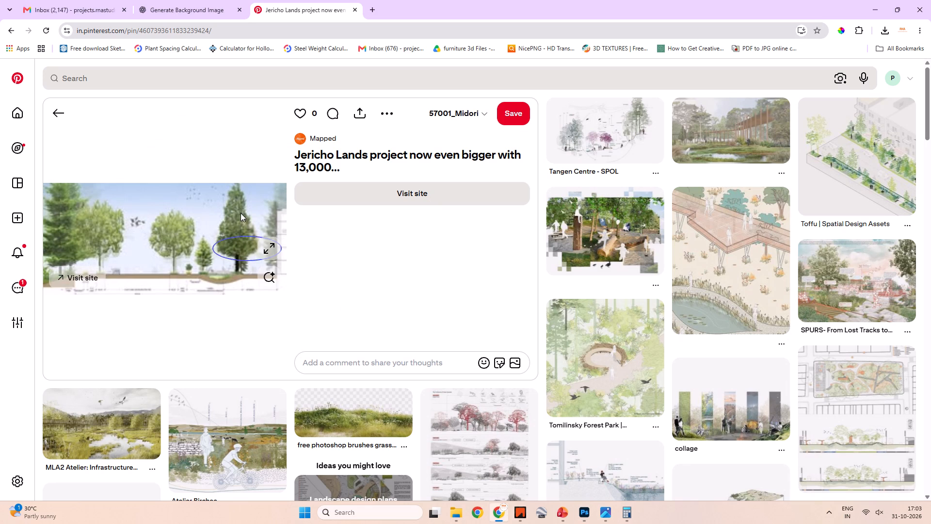
{"action": "left_click", "coordinate": [66, 115]}
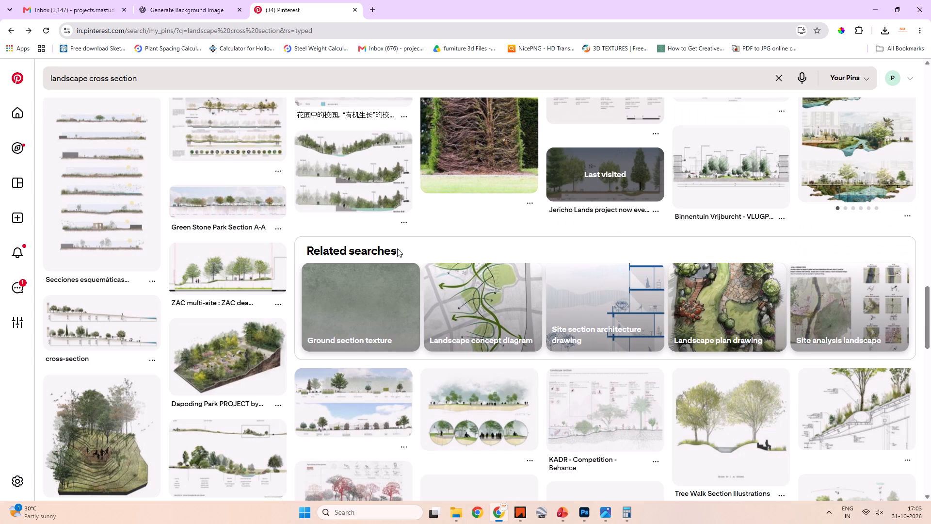
{"action": "scroll", "coordinate": [401, 251], "scroll_direction": "down", "scroll_amount": 4}
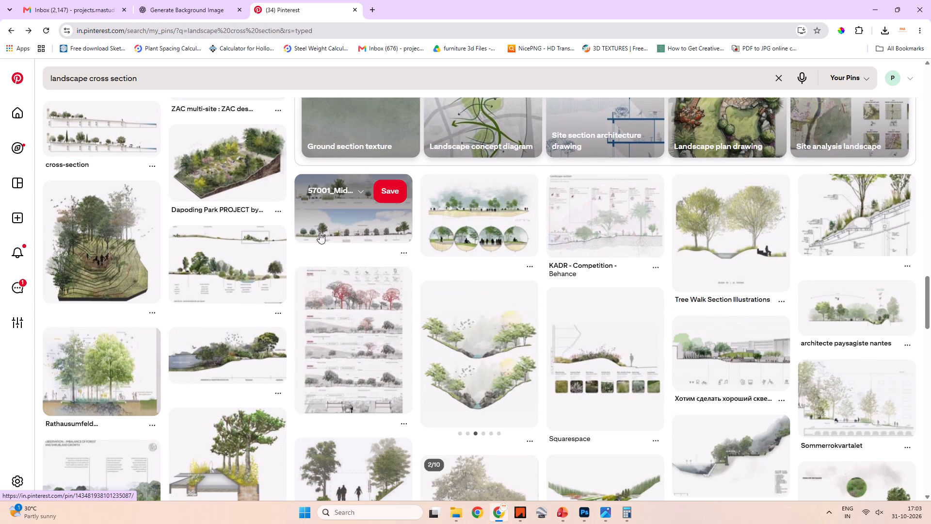
{"action": "left_click", "coordinate": [102, 384]}
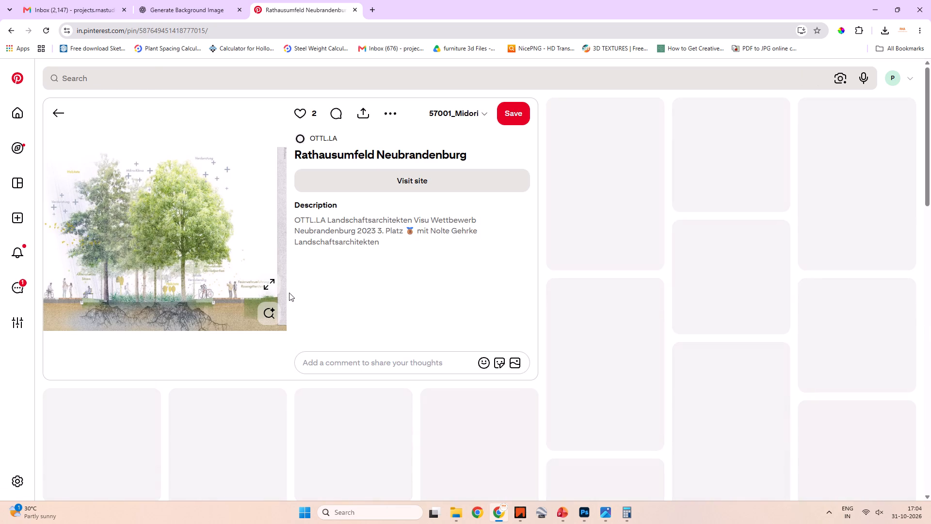
{"action": "left_click", "coordinate": [273, 284]}
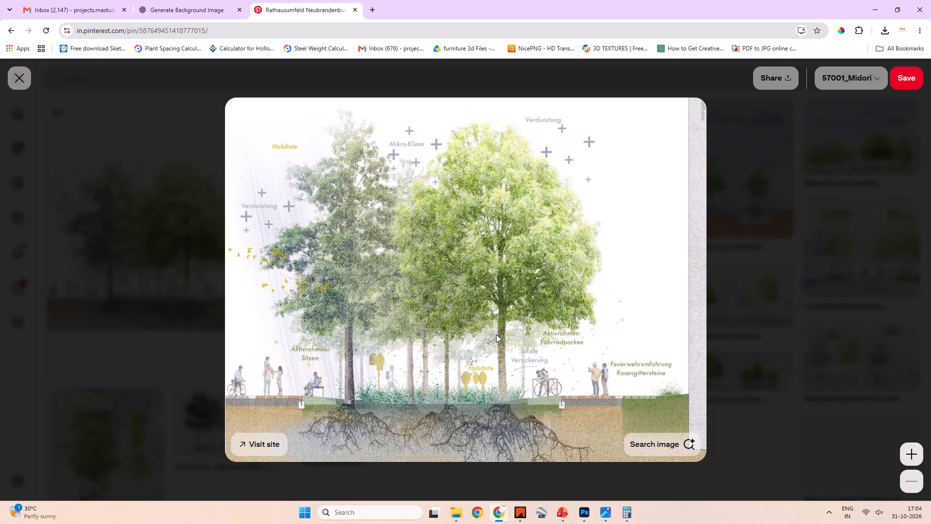
{"action": "key", "text": "Escape"}
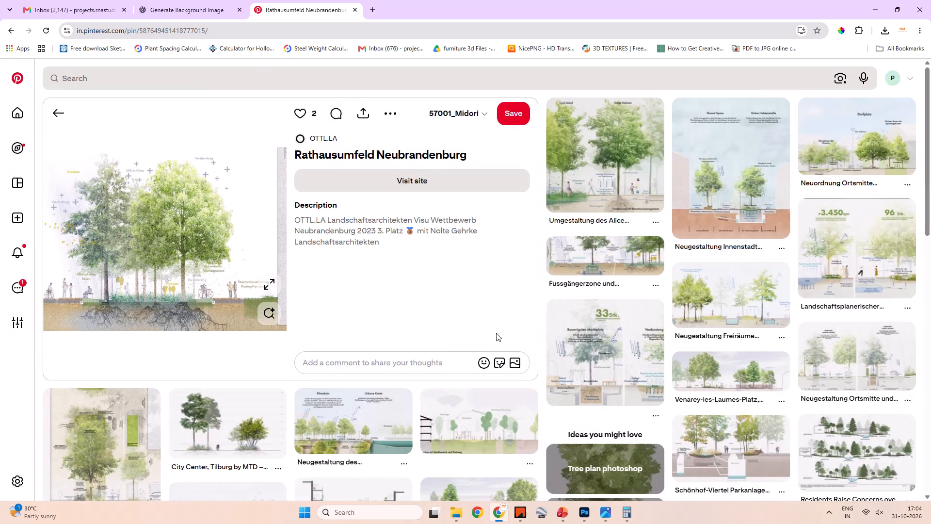
{"action": "scroll", "coordinate": [496, 333], "scroll_direction": "down", "scroll_amount": 5}
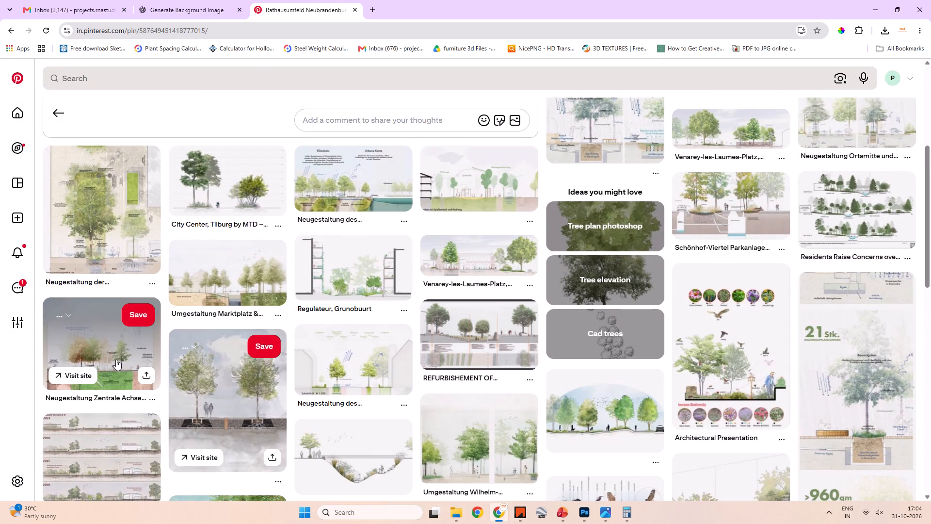
Examine the Neugestaltung des Herrenteich-Parks pin, its visually similar sections and related pins for ways to render water and planting.
{"action": "left_click", "coordinate": [357, 193]}
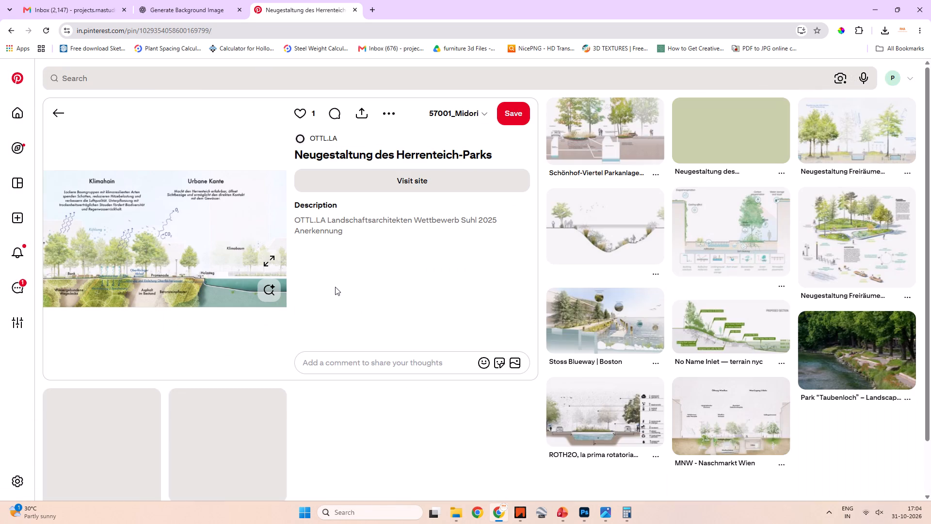
{"action": "left_click", "coordinate": [221, 283]}
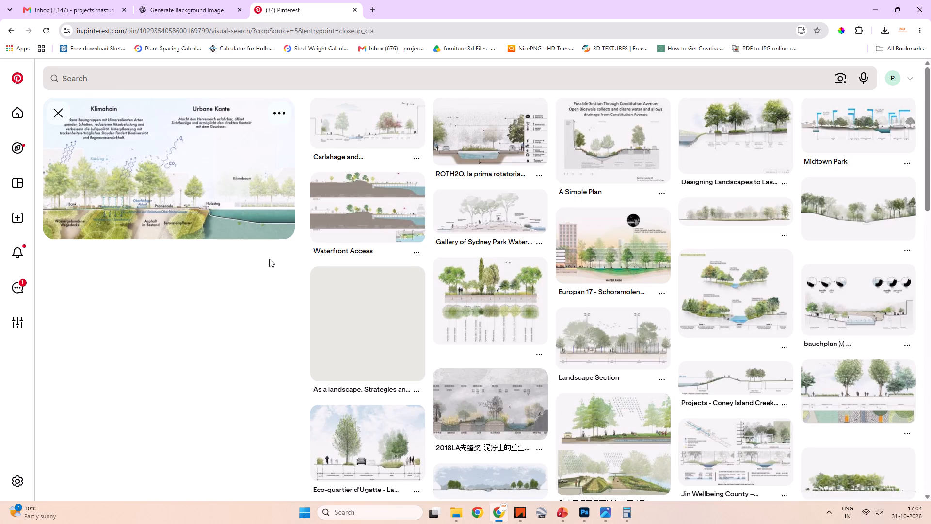
{"action": "scroll", "coordinate": [272, 248], "scroll_direction": "down", "scroll_amount": 5}
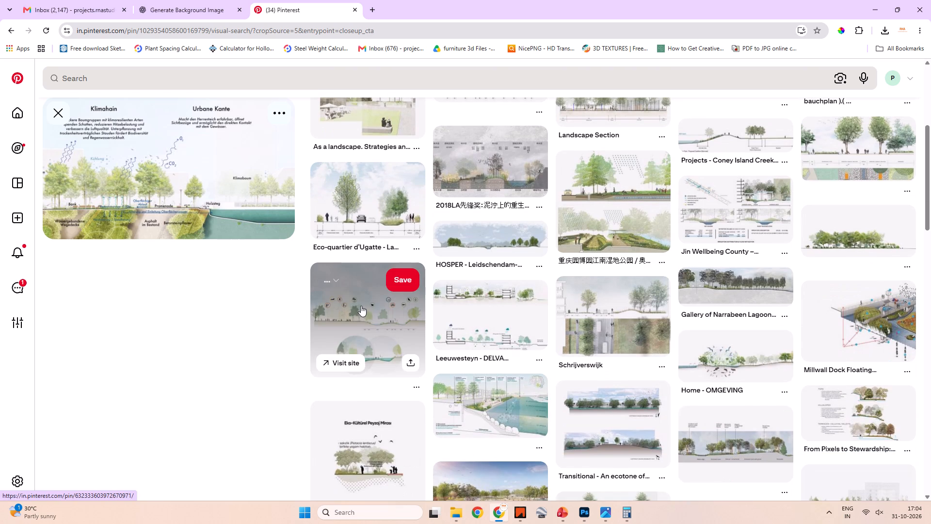
{"action": "scroll", "coordinate": [472, 391], "scroll_direction": "down", "scroll_amount": 5}
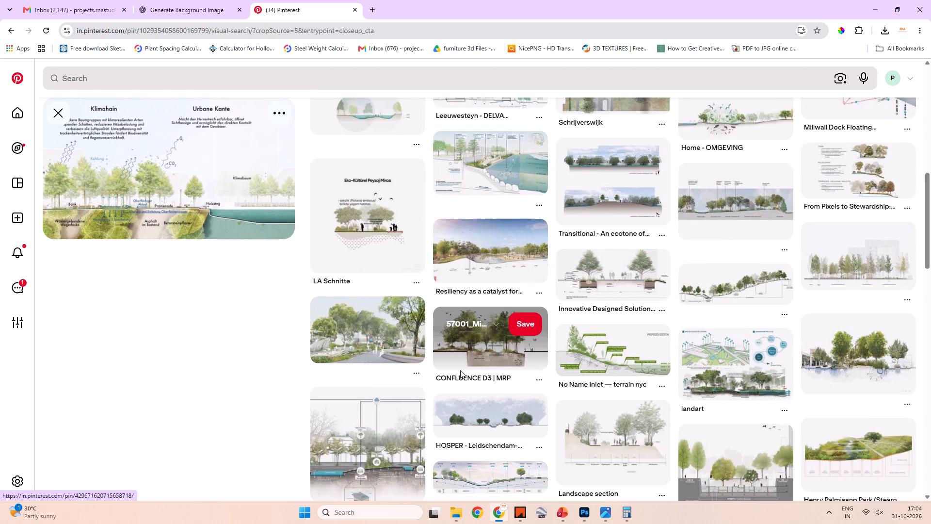
{"action": "scroll", "coordinate": [438, 365], "scroll_direction": "down", "scroll_amount": 5}
{"action": "scroll", "coordinate": [494, 373], "scroll_direction": "down", "scroll_amount": 5}
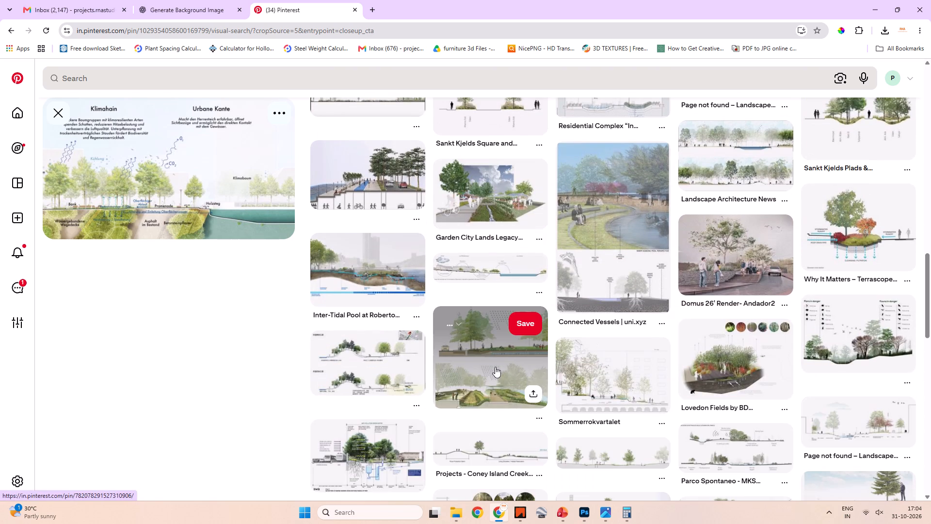
{"action": "left_click", "coordinate": [607, 247]}
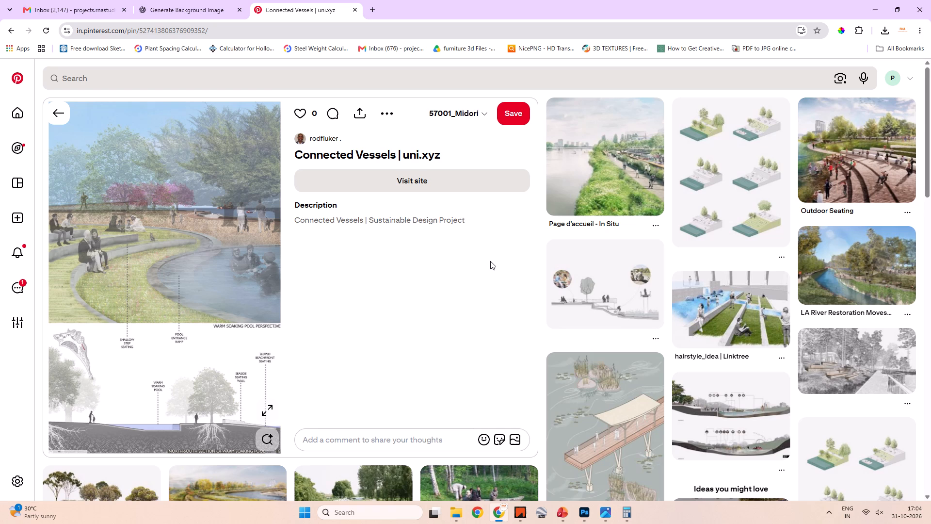
{"action": "left_click", "coordinate": [48, 116]}
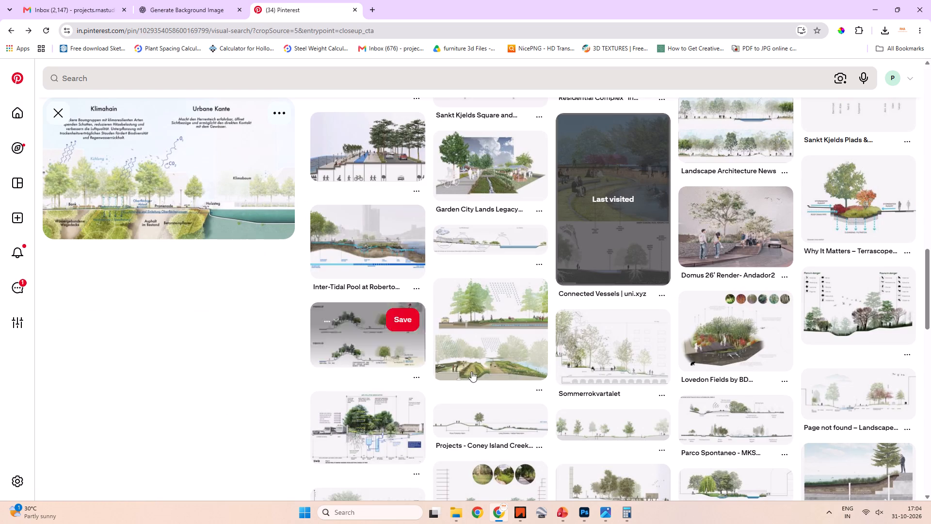
{"action": "left_click", "coordinate": [486, 331]}
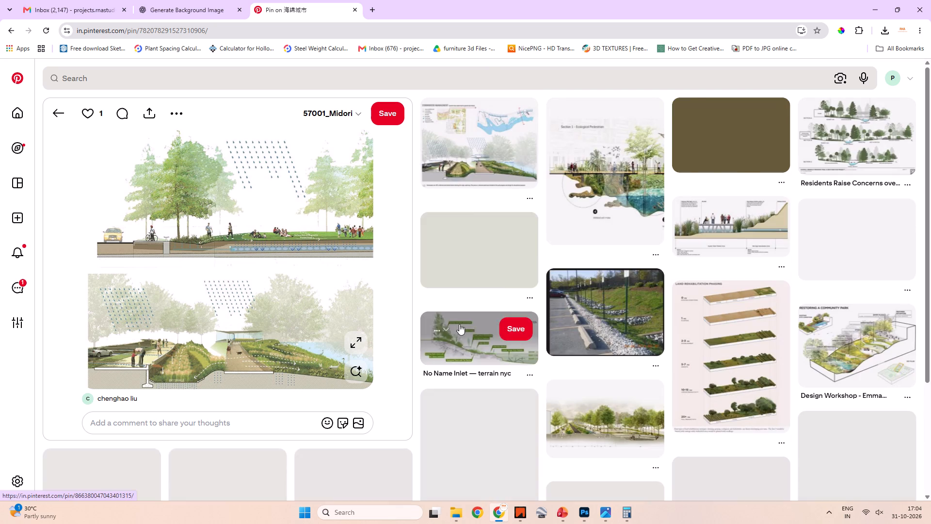
{"action": "left_click", "coordinate": [52, 110]}
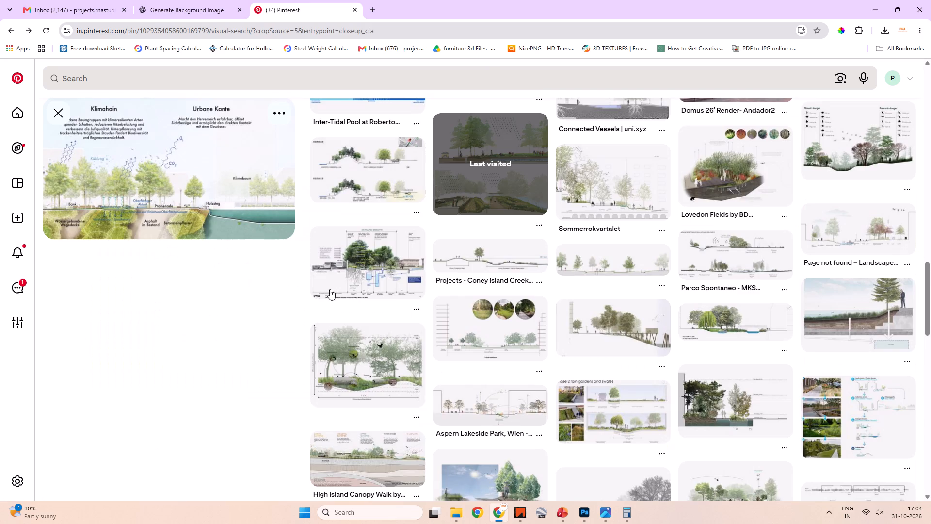
{"action": "left_click", "coordinate": [52, 115]}
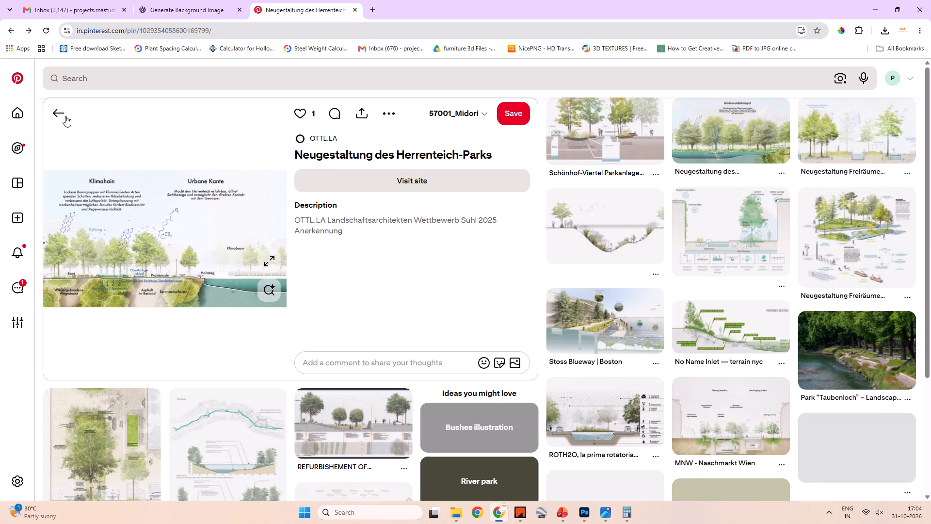
{"action": "scroll", "coordinate": [601, 208], "scroll_direction": "down", "scroll_amount": 5}
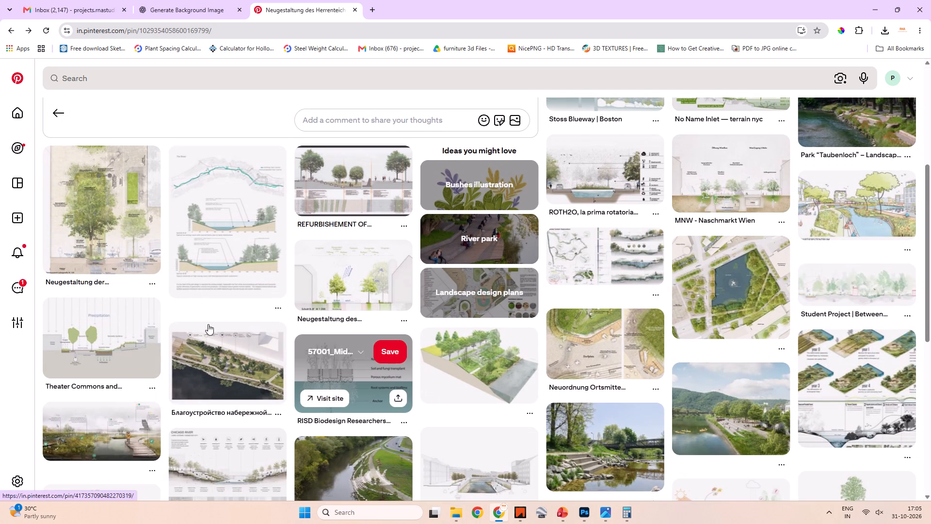
{"action": "left_click", "coordinate": [379, 391]}
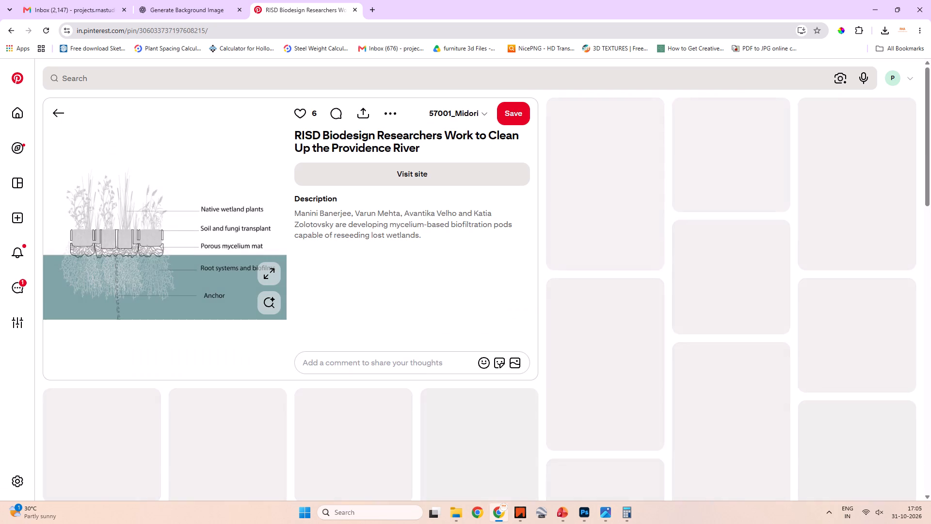
Return to Photoshop, collapse the earth group, and set a pastel teal brush colour with the swale layer active.
{"action": "key", "text": "alt+Tab"}
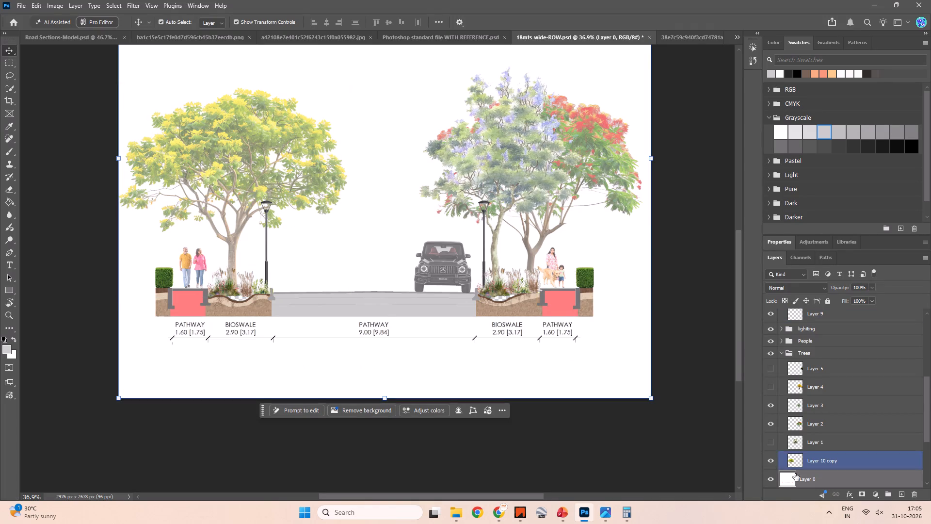
{"action": "scroll", "coordinate": [830, 444], "scroll_direction": "down", "scroll_amount": 16}
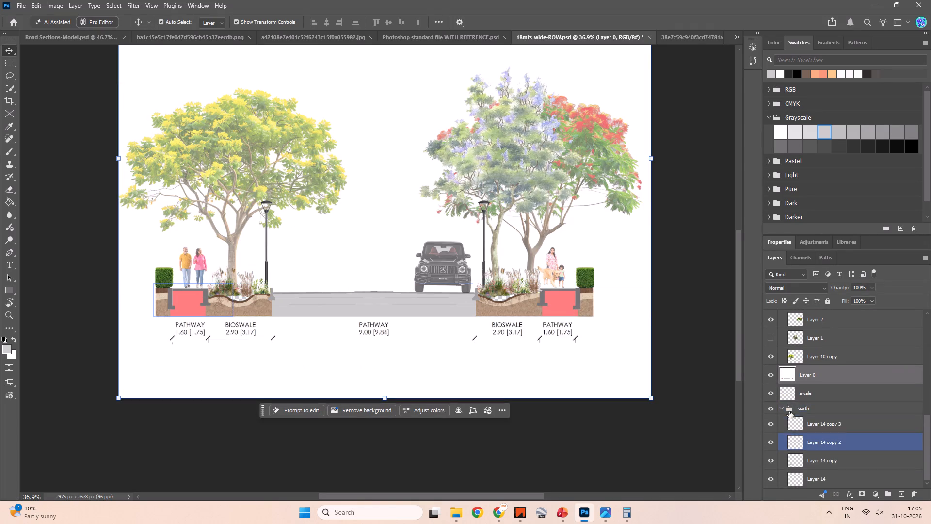
{"action": "left_click", "coordinate": [782, 409]}
{"action": "left_click", "coordinate": [818, 452]}
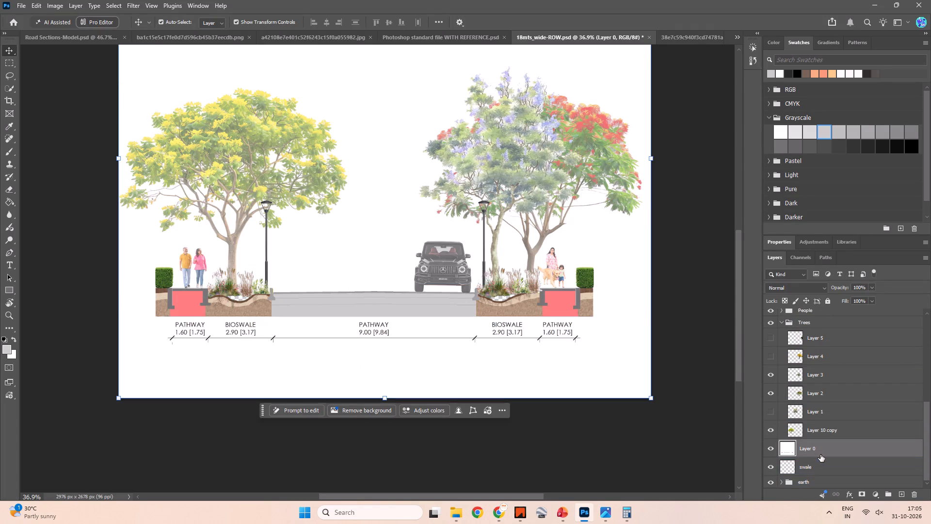
{"action": "left_click", "coordinate": [821, 466]}
{"action": "scroll", "coordinate": [460, 333], "scroll_direction": "up", "scroll_amount": 4, "text": "alt"}
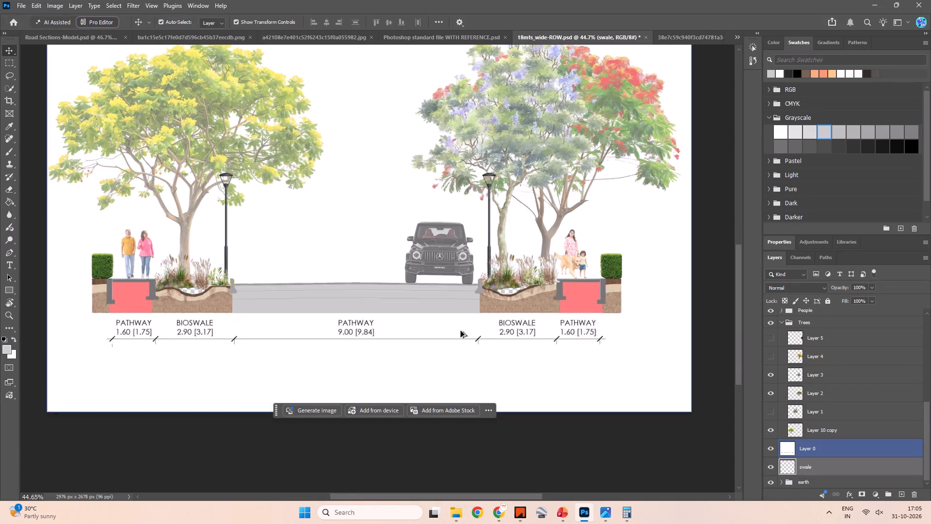
{"action": "scroll", "coordinate": [461, 331], "scroll_direction": "up", "scroll_amount": 2, "text": "alt"}
{"action": "scroll", "coordinate": [511, 293], "scroll_direction": "up", "scroll_amount": 4, "text": "alt"}
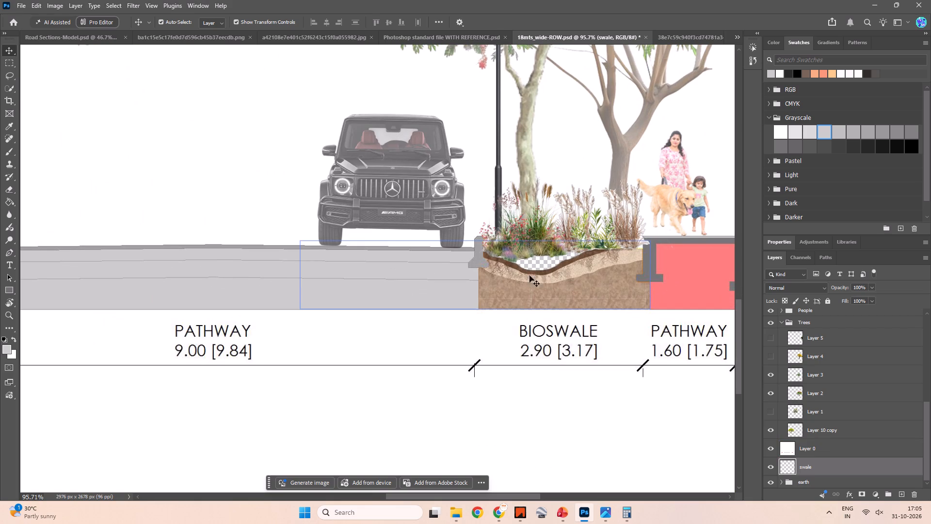
{"action": "key", "text": "b"}
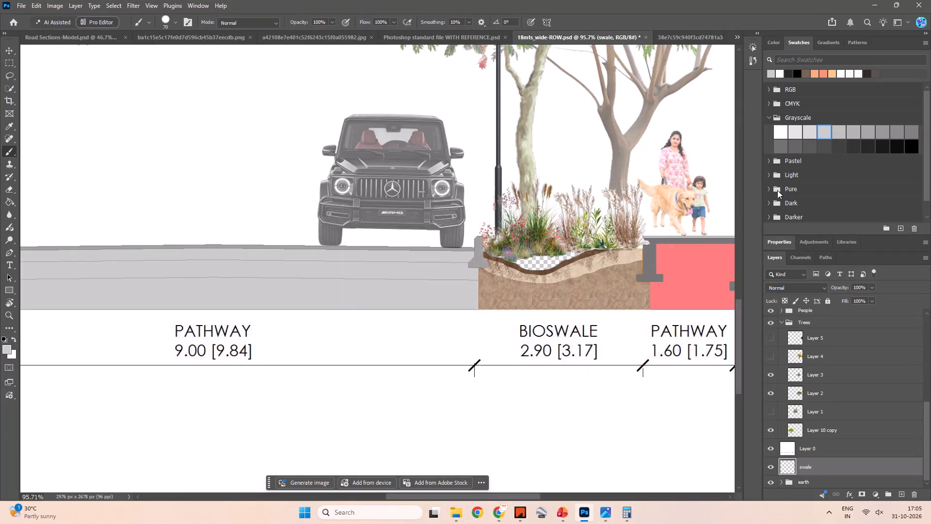
{"action": "left_click", "coordinate": [770, 162]}
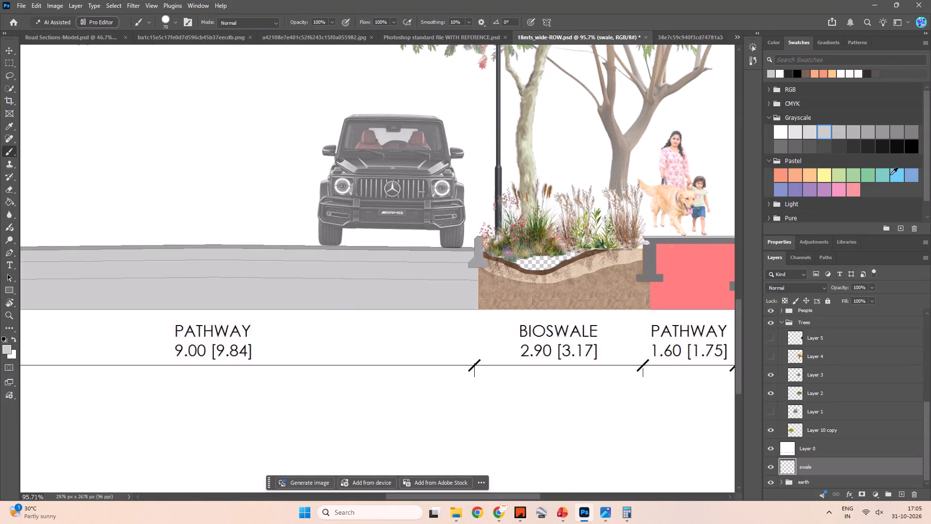
{"action": "left_click", "coordinate": [883, 173]}
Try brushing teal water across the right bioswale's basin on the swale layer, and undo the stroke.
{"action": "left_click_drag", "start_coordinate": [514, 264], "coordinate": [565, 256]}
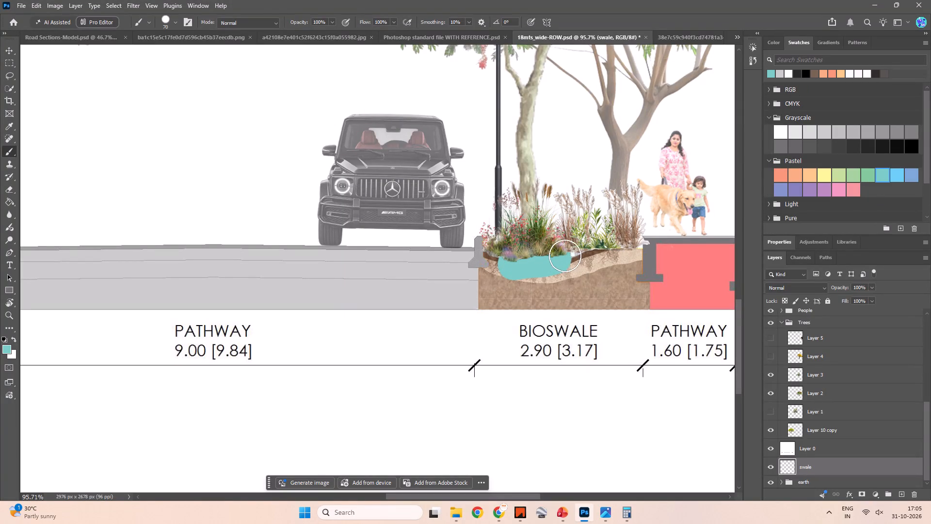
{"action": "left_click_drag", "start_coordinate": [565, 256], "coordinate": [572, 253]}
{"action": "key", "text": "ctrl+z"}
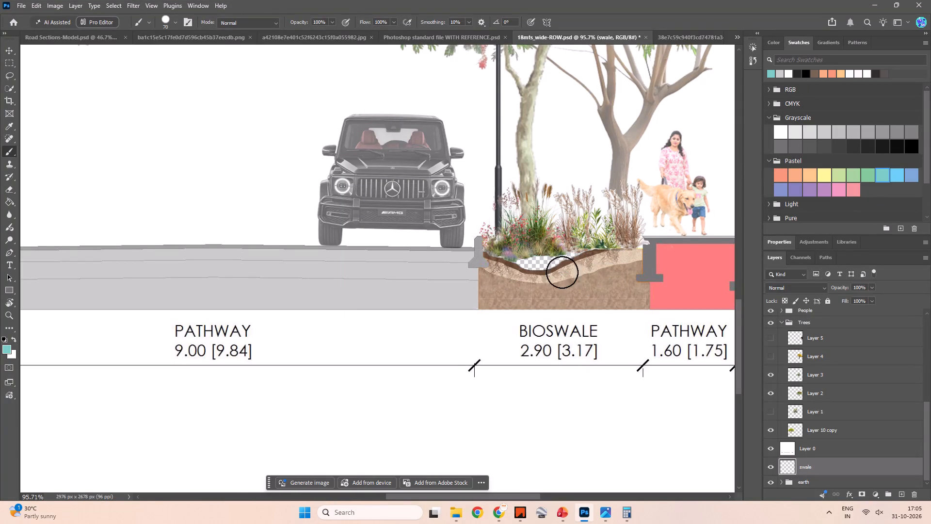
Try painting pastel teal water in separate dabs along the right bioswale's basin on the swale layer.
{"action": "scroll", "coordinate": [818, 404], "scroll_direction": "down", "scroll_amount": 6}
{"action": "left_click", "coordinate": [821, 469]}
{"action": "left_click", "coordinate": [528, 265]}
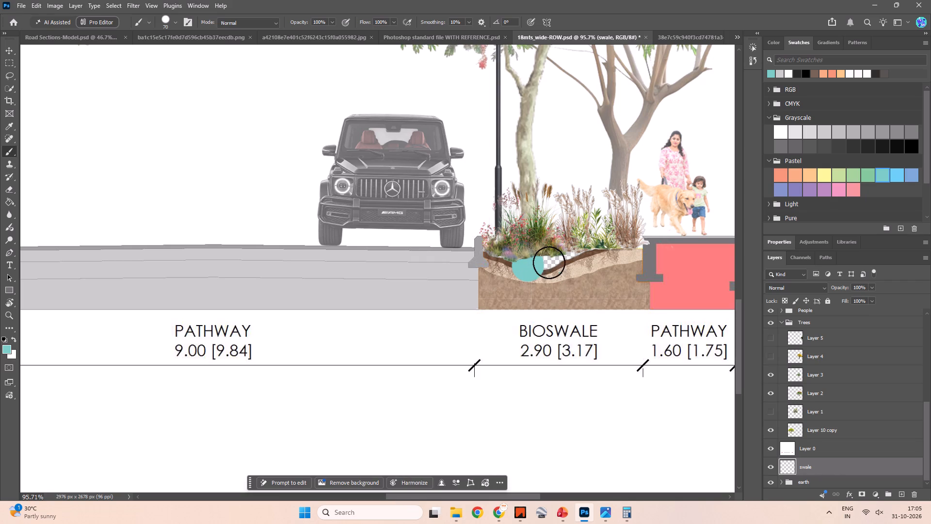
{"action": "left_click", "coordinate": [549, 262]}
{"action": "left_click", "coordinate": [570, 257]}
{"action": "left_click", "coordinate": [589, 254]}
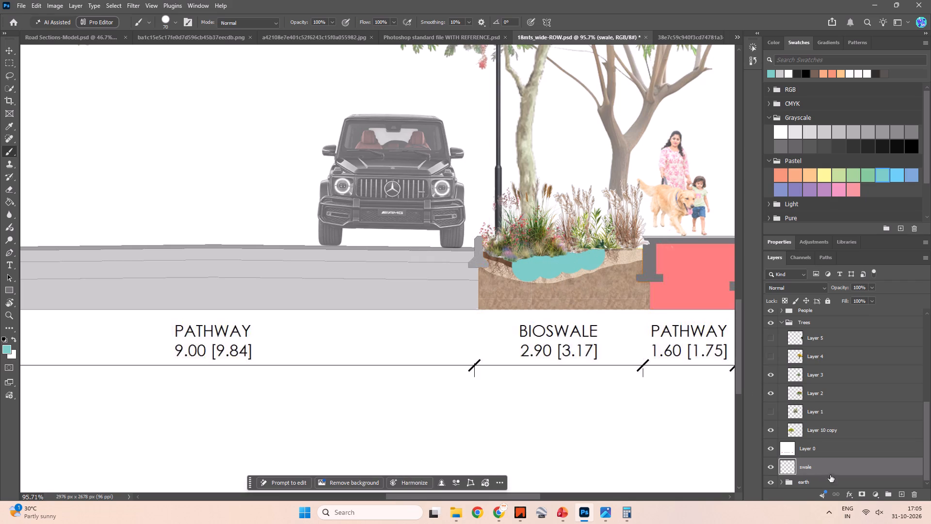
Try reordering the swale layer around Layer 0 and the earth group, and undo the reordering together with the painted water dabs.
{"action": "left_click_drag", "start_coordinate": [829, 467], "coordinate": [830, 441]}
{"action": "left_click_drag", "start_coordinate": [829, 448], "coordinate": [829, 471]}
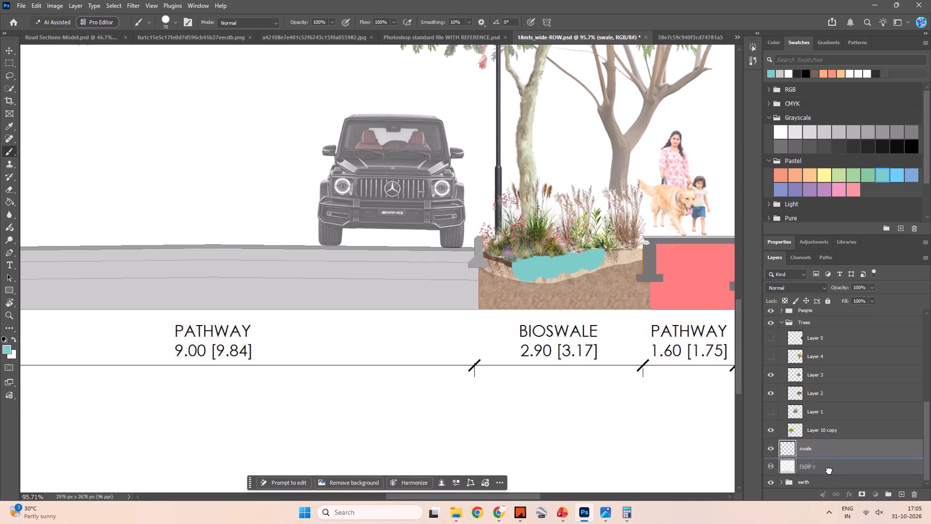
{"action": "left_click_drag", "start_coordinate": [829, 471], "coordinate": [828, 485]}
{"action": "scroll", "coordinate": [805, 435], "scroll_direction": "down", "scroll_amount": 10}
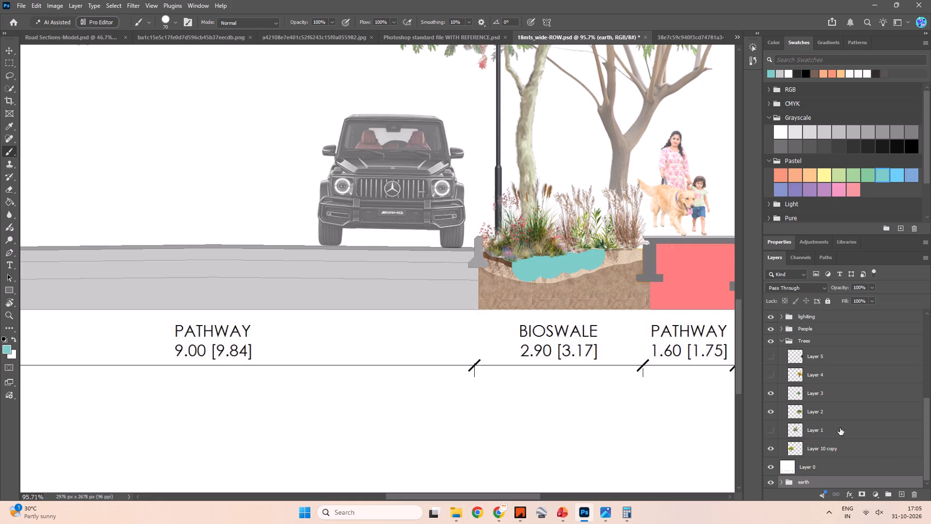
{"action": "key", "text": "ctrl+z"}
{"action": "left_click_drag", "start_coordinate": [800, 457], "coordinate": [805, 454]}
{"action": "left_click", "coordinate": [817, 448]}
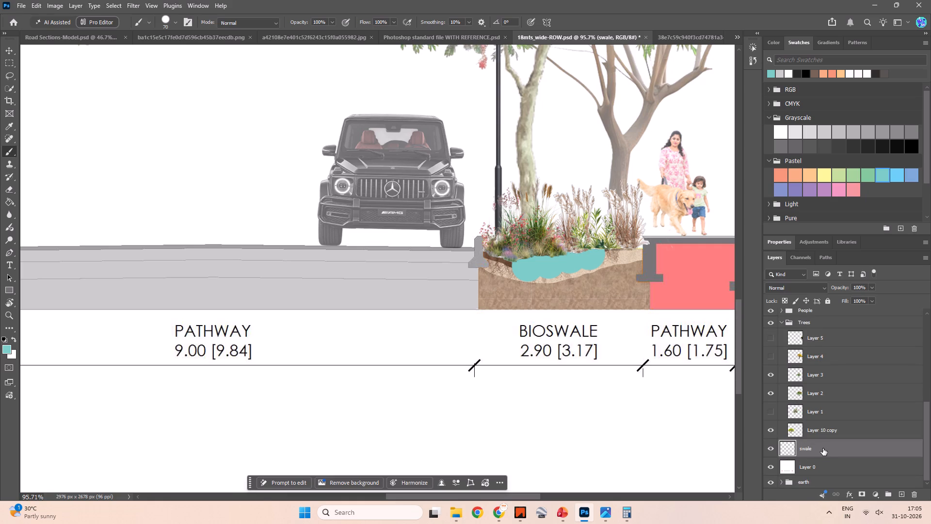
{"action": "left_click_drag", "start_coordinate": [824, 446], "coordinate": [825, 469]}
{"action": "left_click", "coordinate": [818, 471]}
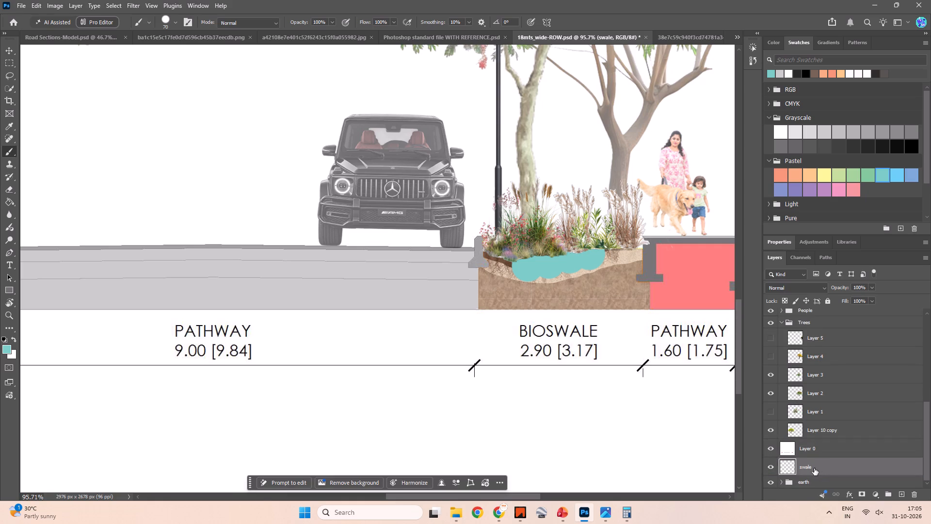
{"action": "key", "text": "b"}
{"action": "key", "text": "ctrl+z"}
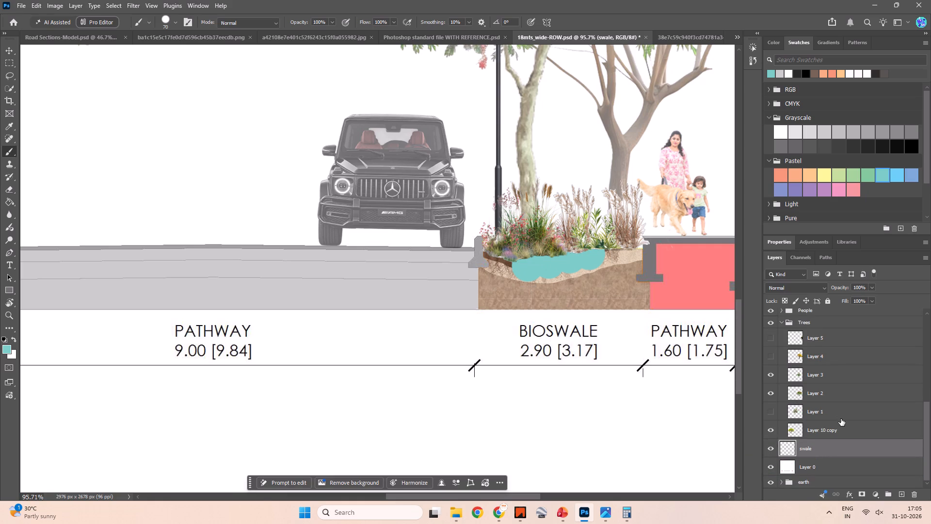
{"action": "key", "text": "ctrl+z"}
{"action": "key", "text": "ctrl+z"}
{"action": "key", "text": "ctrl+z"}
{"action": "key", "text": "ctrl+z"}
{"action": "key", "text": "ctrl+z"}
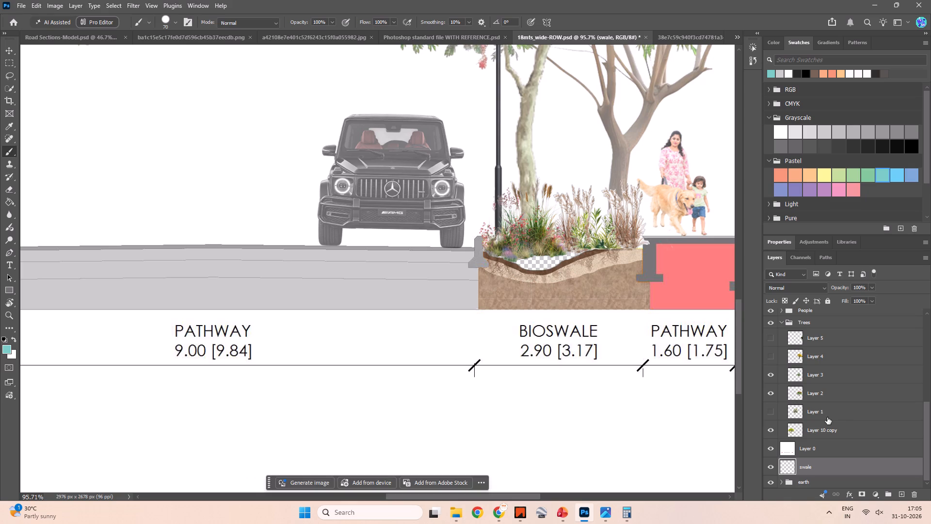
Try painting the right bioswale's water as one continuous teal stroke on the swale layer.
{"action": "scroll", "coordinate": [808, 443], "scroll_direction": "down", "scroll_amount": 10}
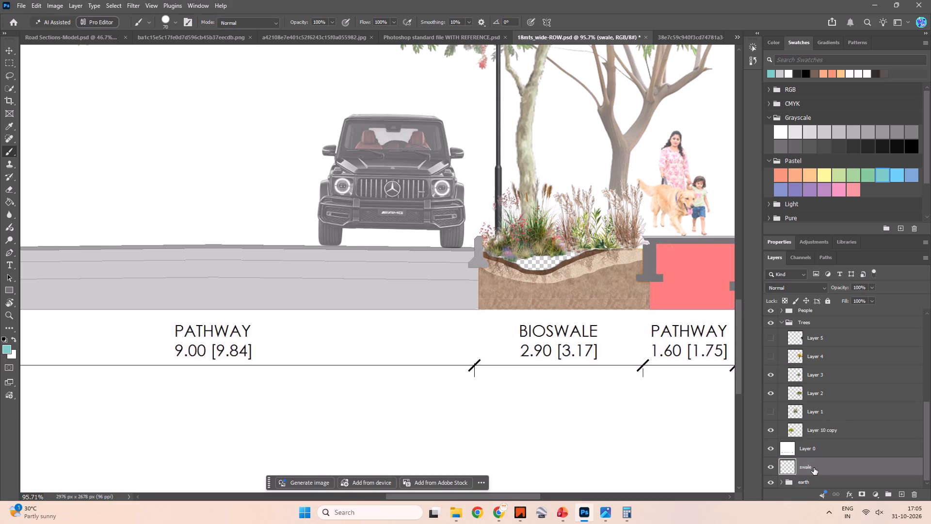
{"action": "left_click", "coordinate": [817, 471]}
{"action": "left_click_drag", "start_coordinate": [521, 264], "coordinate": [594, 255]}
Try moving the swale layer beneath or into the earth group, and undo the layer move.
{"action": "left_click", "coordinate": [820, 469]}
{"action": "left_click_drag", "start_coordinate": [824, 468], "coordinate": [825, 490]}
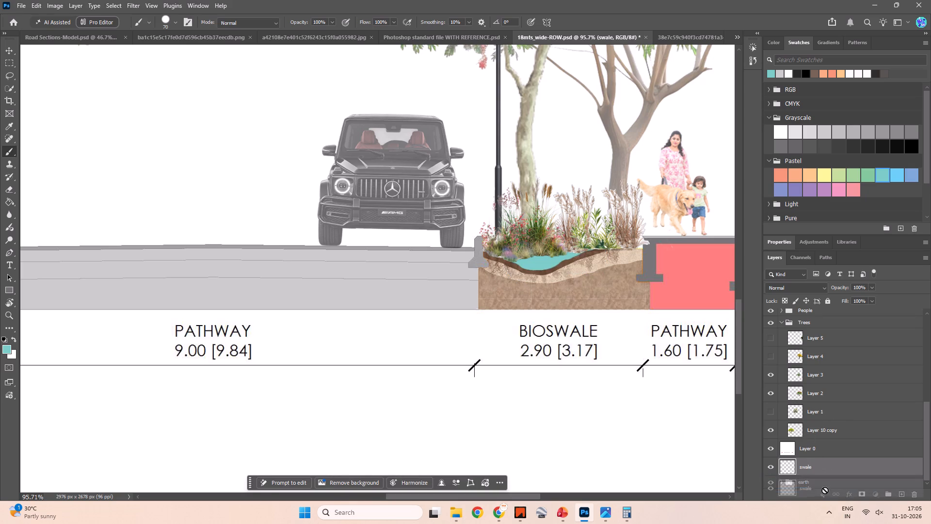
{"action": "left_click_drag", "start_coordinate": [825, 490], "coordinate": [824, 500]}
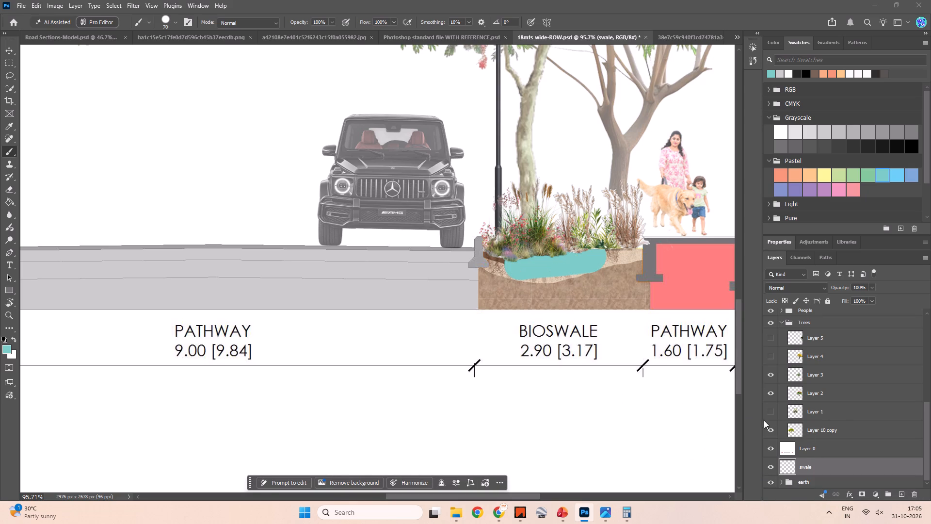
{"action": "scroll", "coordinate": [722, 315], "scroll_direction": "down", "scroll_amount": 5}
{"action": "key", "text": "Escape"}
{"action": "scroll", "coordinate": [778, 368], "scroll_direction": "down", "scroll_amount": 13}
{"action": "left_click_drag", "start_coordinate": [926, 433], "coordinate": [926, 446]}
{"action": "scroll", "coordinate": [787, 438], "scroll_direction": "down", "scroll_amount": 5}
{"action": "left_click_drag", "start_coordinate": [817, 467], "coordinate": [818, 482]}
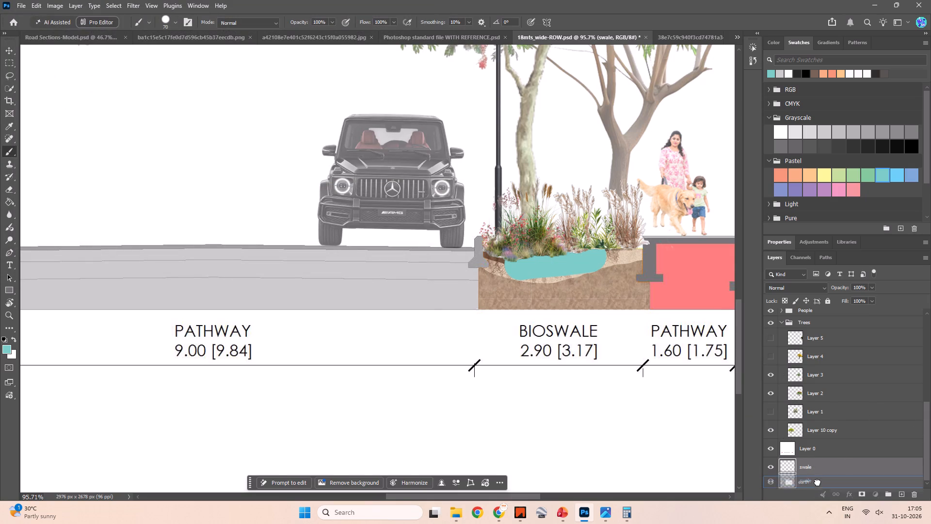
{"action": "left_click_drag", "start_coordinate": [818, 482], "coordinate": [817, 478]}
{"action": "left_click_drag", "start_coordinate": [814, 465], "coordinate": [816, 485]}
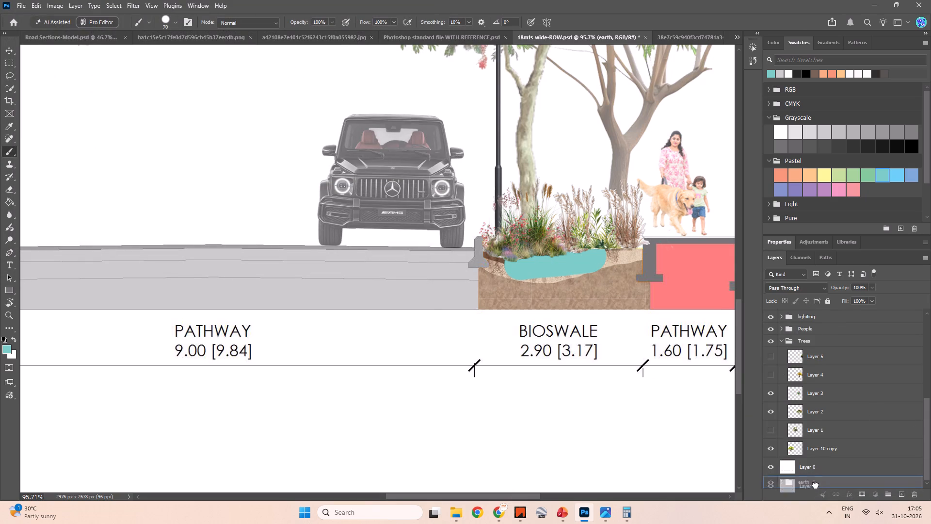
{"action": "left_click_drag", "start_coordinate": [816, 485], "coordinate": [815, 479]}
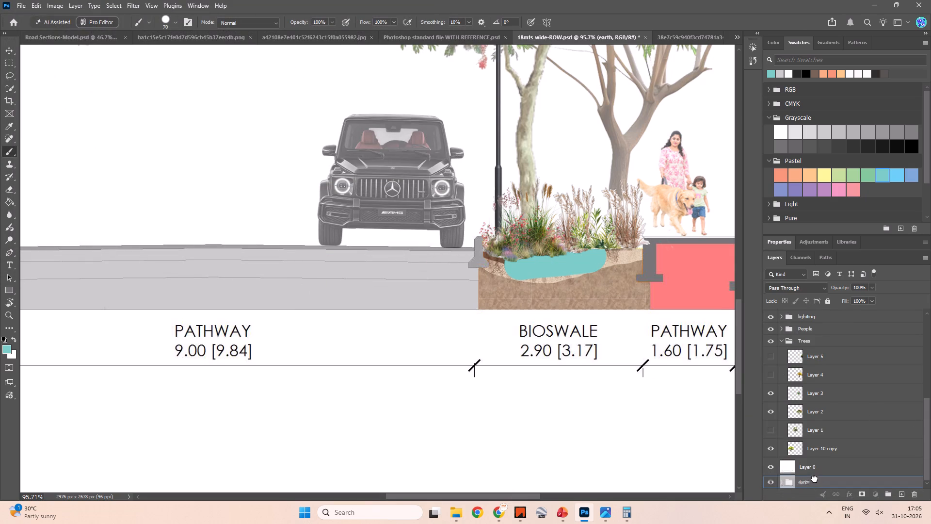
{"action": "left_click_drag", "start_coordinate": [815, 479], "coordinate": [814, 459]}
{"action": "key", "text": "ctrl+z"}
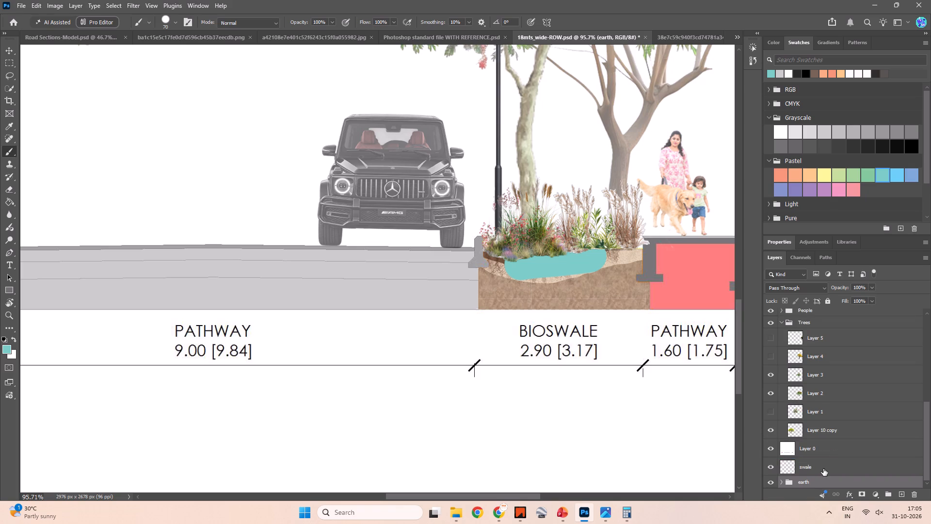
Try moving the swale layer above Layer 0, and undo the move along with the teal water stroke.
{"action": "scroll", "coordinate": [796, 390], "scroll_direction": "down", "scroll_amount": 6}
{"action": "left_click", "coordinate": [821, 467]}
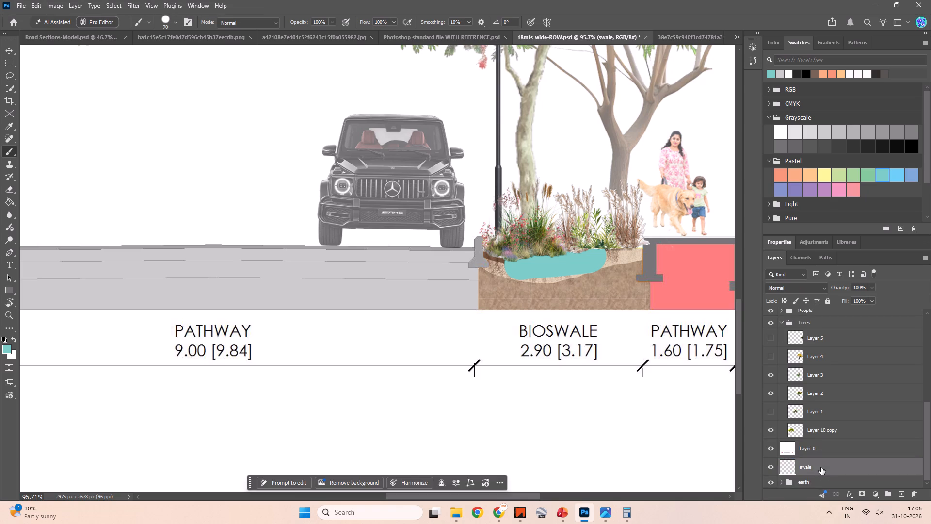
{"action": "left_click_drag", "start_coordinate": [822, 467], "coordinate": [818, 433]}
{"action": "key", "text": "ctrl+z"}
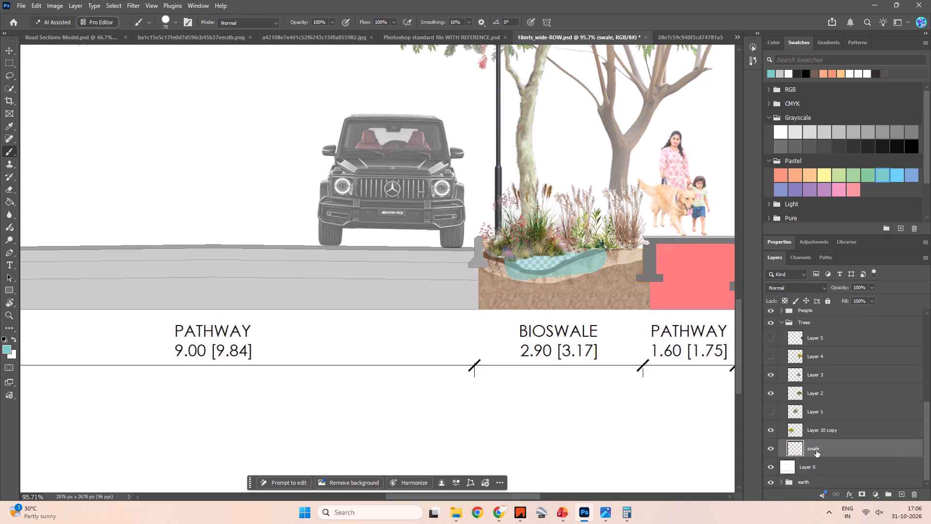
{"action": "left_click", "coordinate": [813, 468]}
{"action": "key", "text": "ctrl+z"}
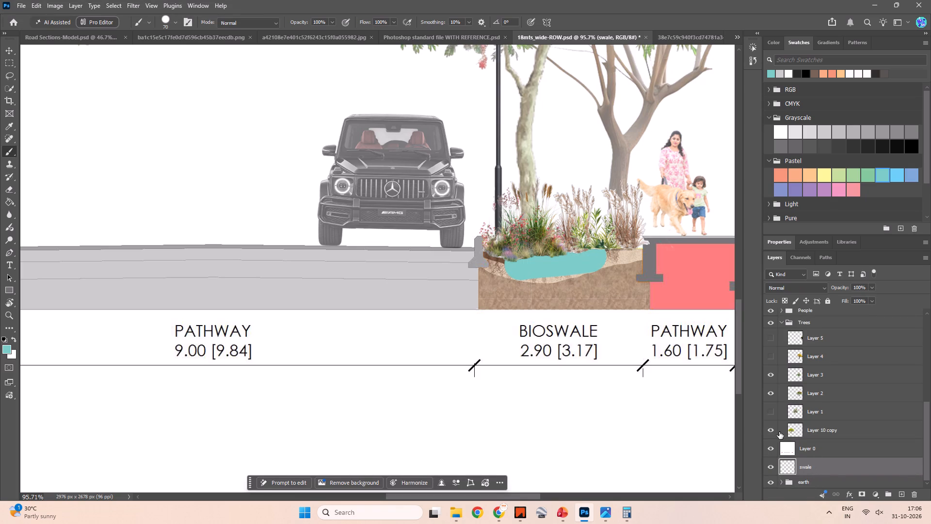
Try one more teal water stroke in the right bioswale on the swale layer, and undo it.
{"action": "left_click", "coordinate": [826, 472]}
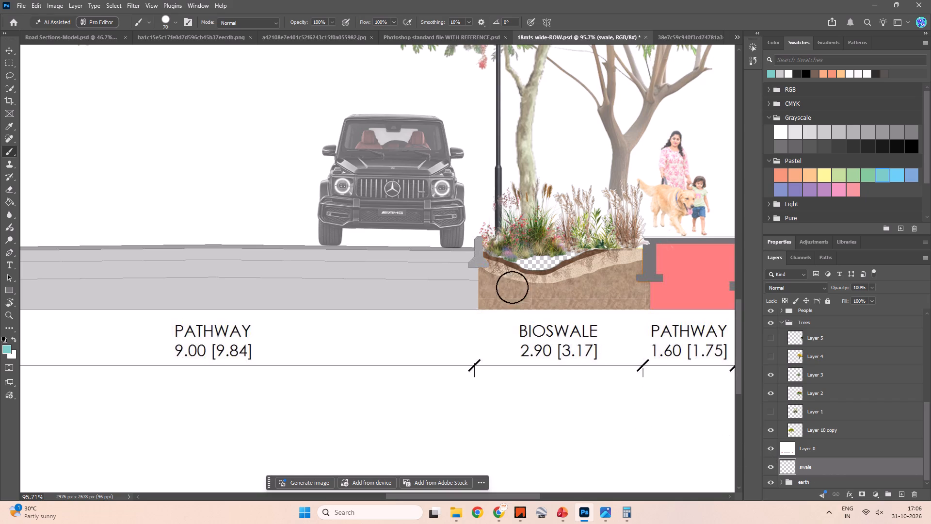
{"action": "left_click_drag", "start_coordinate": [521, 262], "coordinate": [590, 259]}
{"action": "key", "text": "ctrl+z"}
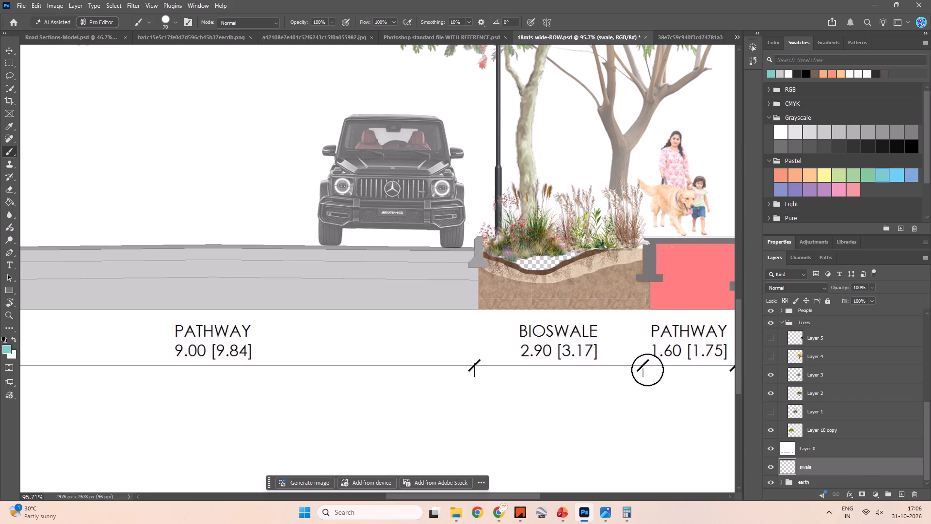
Check what Layer 0 contributes to the section by toggling its visibility off and on.
{"action": "left_click", "coordinate": [808, 449]}
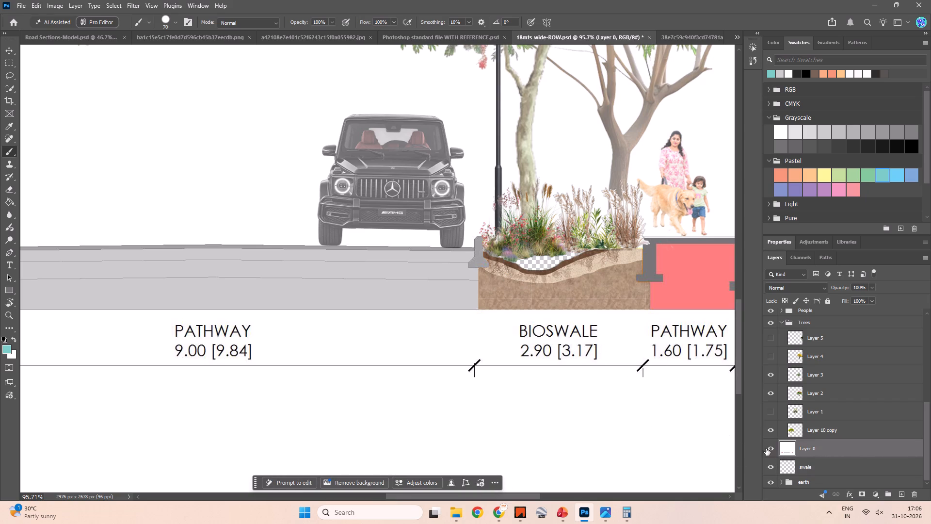
{"action": "left_click", "coordinate": [771, 447]}
{"action": "left_click", "coordinate": [770, 447]}
Hide the Trees, People, lighting and Shrubs groups along with Layer 9 and Layer 9 copy to clear the section.
{"action": "scroll", "coordinate": [807, 441], "scroll_direction": "down", "scroll_amount": 6}
{"action": "scroll", "coordinate": [810, 442], "scroll_direction": "up", "scroll_amount": 5}
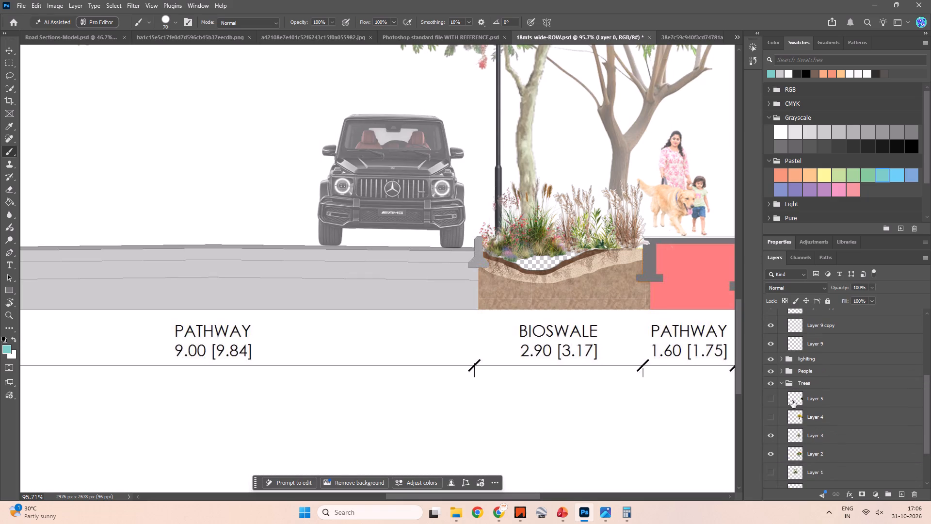
{"action": "left_click", "coordinate": [769, 382]}
{"action": "left_click", "coordinate": [771, 370]}
{"action": "left_click", "coordinate": [770, 359]}
{"action": "left_click", "coordinate": [770, 342]}
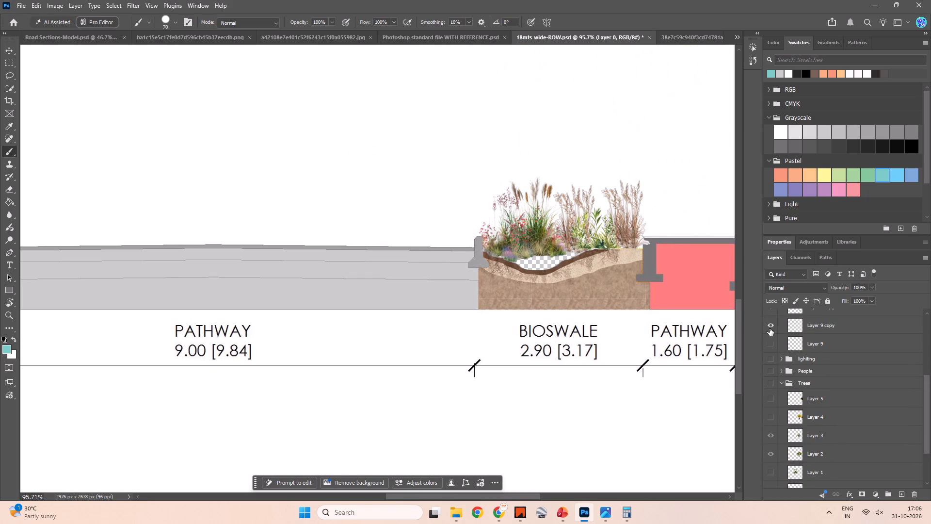
{"action": "left_click", "coordinate": [770, 327]}
{"action": "scroll", "coordinate": [762, 346], "scroll_direction": "up", "scroll_amount": 14}
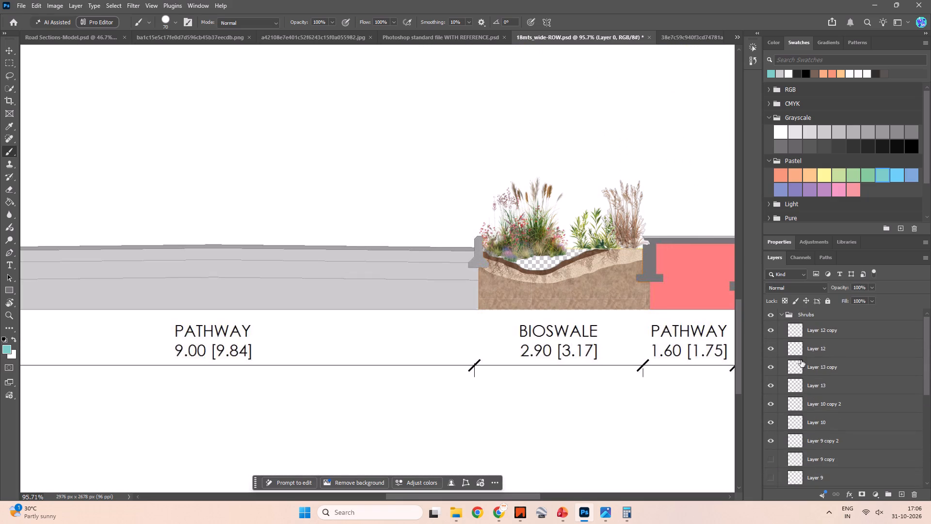
{"action": "left_click", "coordinate": [771, 315], "text": "shift"}
Place the swale layer above Layer 0 and brush a teal water stroke across the right bioswale basin.
{"action": "scroll", "coordinate": [770, 374], "scroll_direction": "down", "scroll_amount": 6}
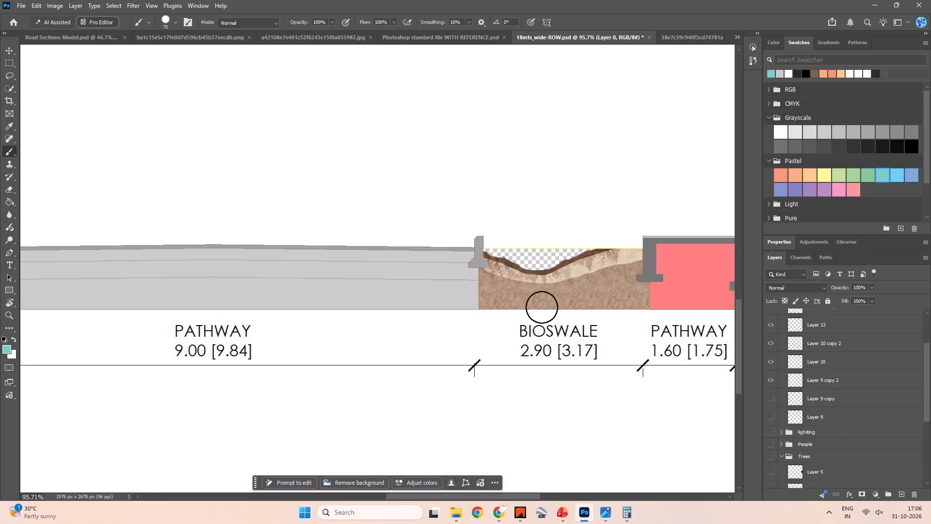
{"action": "key", "text": "space"}
{"action": "key", "text": "space"}
{"action": "key", "text": "space"}
{"action": "key", "text": "space"}
{"action": "key", "text": "space"}
{"action": "key", "text": "space"}
{"action": "key", "text": "space"}
{"action": "key", "text": "space"}
{"action": "key", "text": "space"}
{"action": "key", "text": "space"}
{"action": "left_click_drag", "start_coordinate": [598, 341], "coordinate": [514, 294]}
{"action": "scroll", "coordinate": [874, 433], "scroll_direction": "down", "scroll_amount": 7}
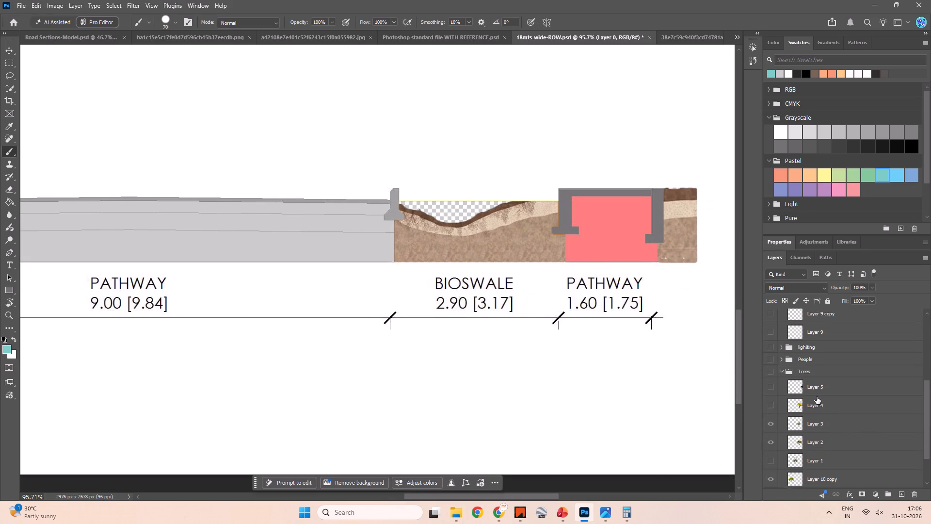
{"action": "scroll", "coordinate": [817, 397], "scroll_direction": "down", "scroll_amount": 11}
{"action": "left_click", "coordinate": [824, 462]}
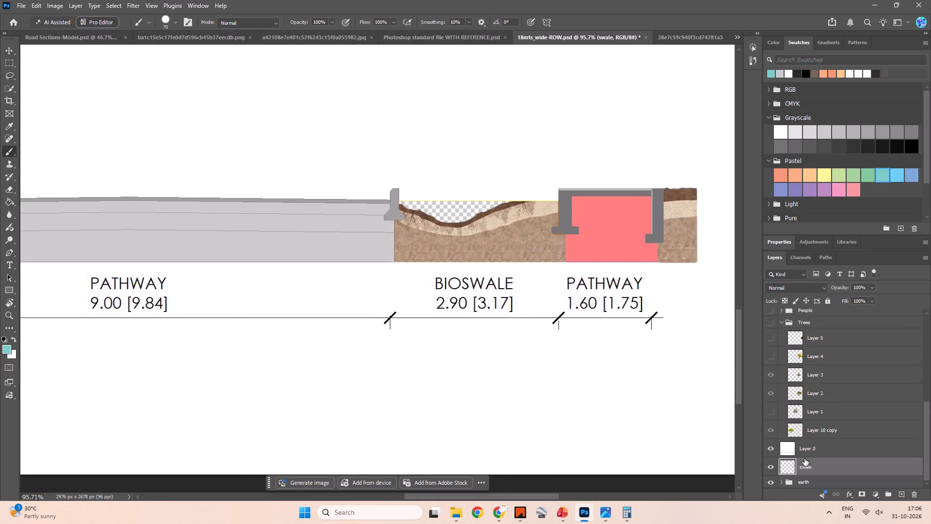
{"action": "left_click", "coordinate": [768, 466]}
{"action": "left_click", "coordinate": [771, 467]}
{"action": "left_click_drag", "start_coordinate": [820, 468], "coordinate": [815, 439]}
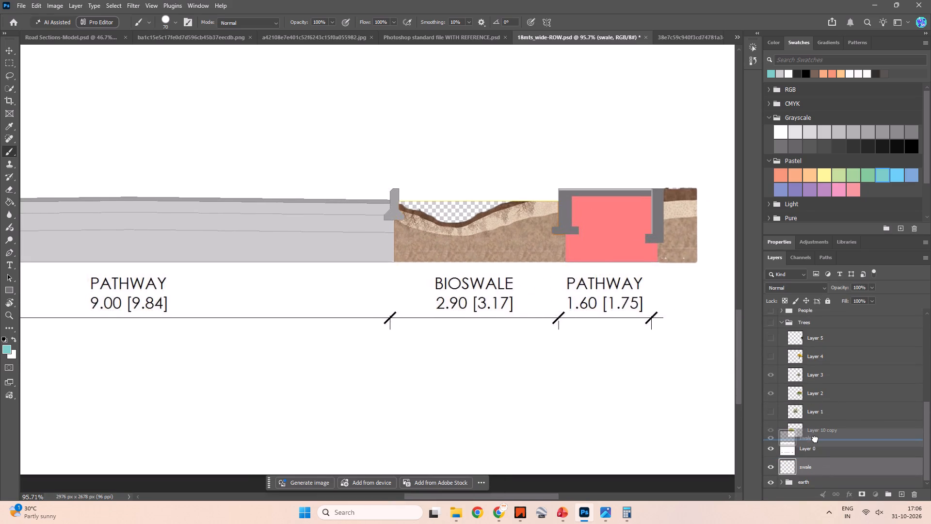
{"action": "left_click_drag", "start_coordinate": [815, 439], "coordinate": [815, 444]}
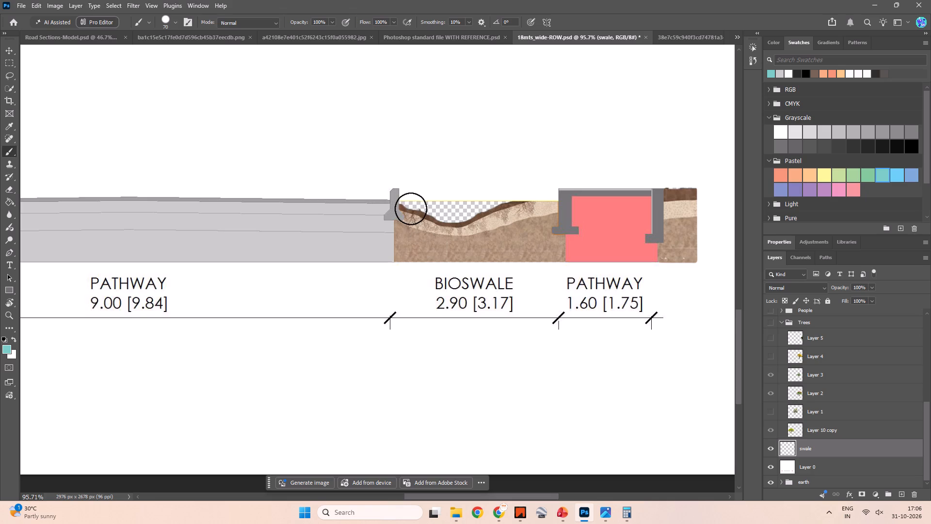
{"action": "left_click_drag", "start_coordinate": [410, 208], "coordinate": [522, 207]}
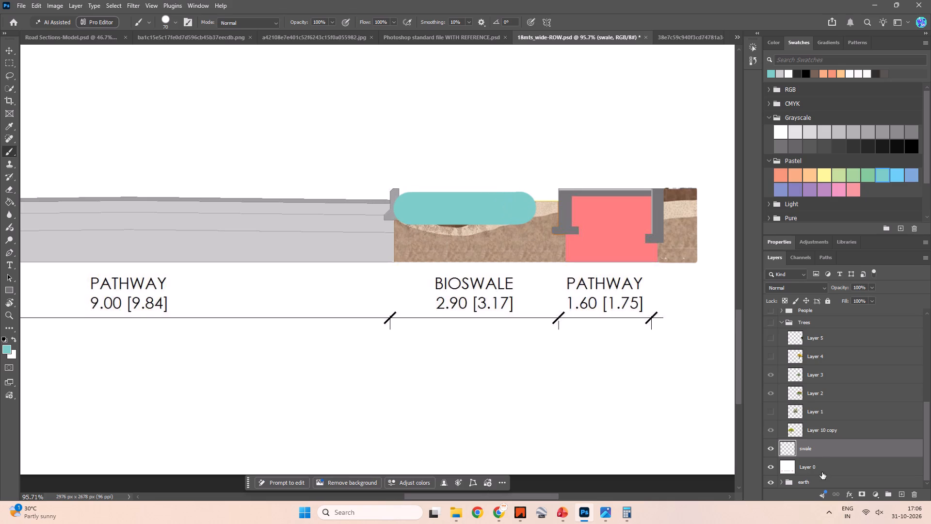
Move the swale layer back beneath Layer 0 and place the earth group directly above it.
{"action": "left_click_drag", "start_coordinate": [819, 447], "coordinate": [817, 472]}
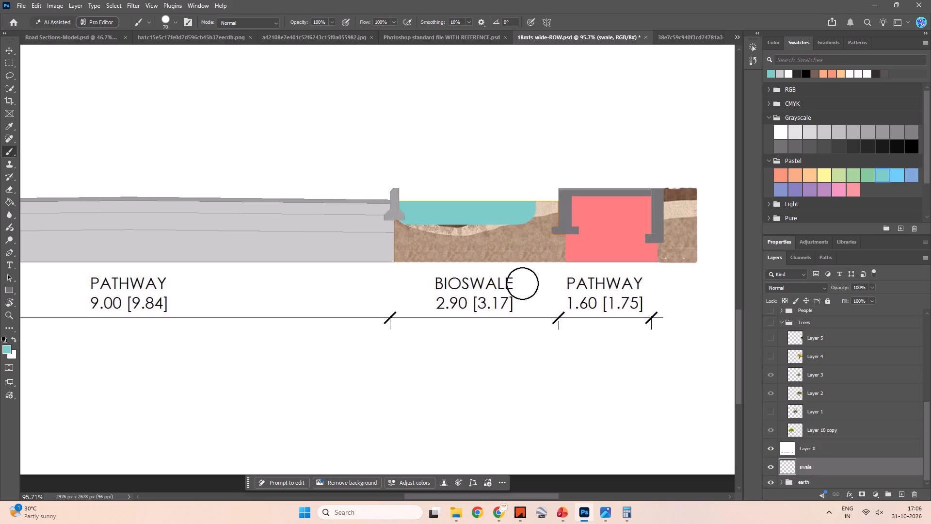
{"action": "scroll", "coordinate": [523, 266], "scroll_direction": "down", "scroll_amount": 5}
{"action": "left_click_drag", "start_coordinate": [829, 474], "coordinate": [829, 490]}
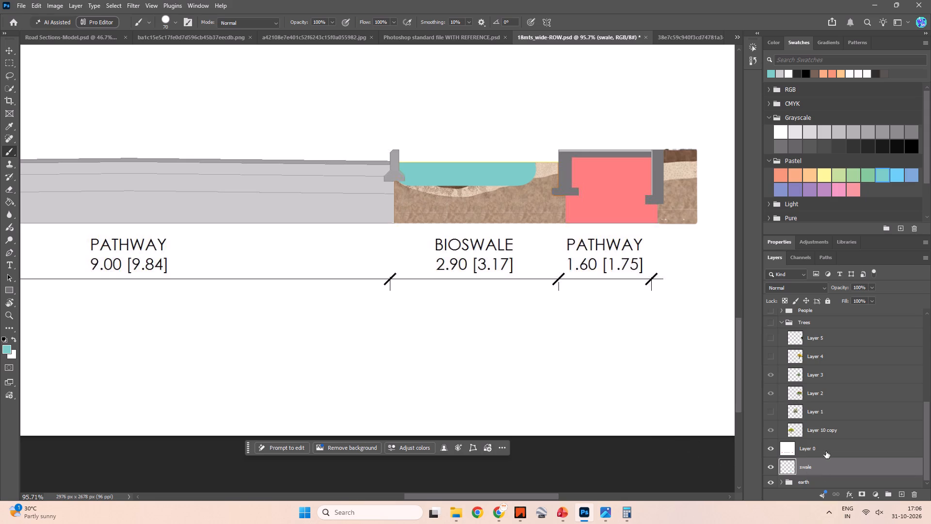
{"action": "scroll", "coordinate": [805, 408], "scroll_direction": "down", "scroll_amount": 4}
{"action": "left_click_drag", "start_coordinate": [819, 482], "coordinate": [817, 461]}
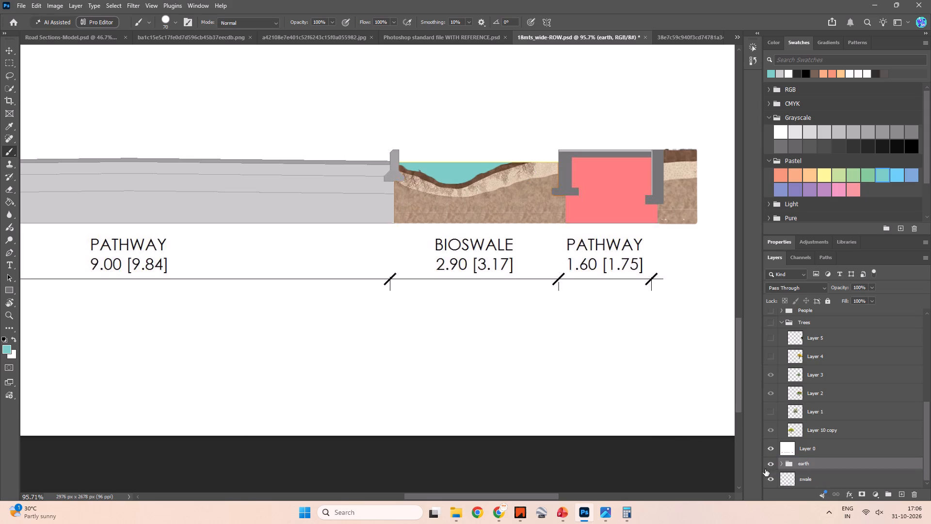
Duplicate the teal water from the right bioswale into the left bioswale and align it with the basin.
{"action": "scroll", "coordinate": [642, 419], "scroll_direction": "down", "scroll_amount": 10, "text": "alt"}
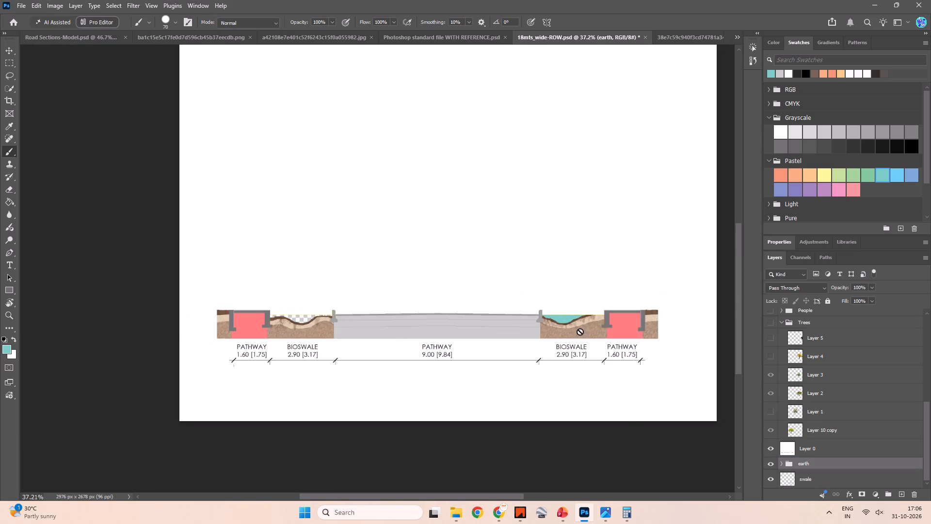
{"action": "key", "text": "v"}
{"action": "left_click_drag", "start_coordinate": [569, 318], "coordinate": [331, 318], "text": "alt"}
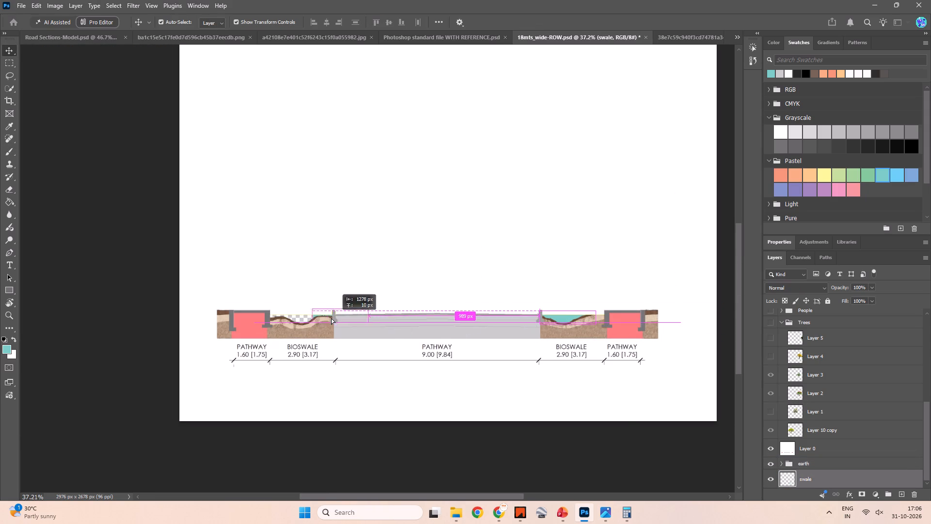
{"action": "left_click_drag", "start_coordinate": [331, 318], "coordinate": [299, 324], "text": "alt"}
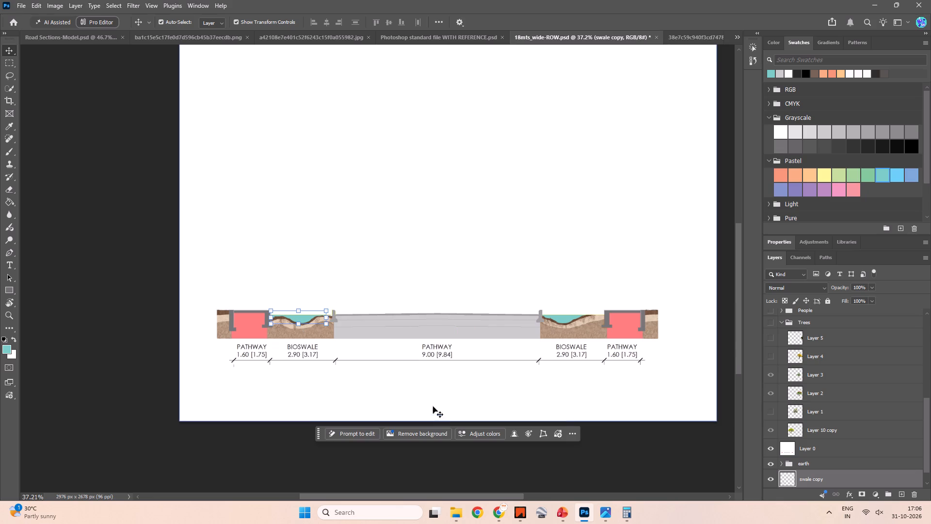
{"action": "left_click", "coordinate": [492, 494]}
{"action": "left_click", "coordinate": [511, 470], "text": "alt"}
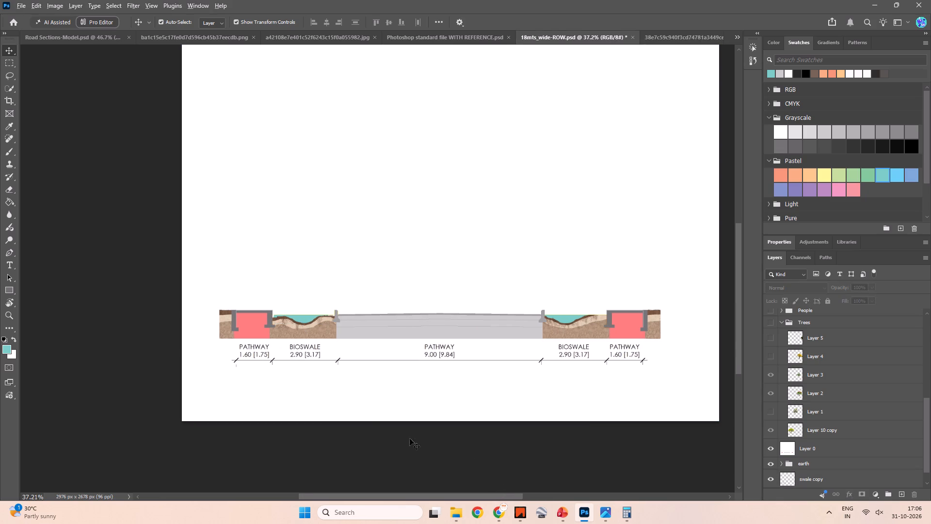
{"action": "scroll", "coordinate": [288, 327], "scroll_direction": "up", "scroll_amount": 6, "text": "alt+shift"}
{"action": "left_click_drag", "start_coordinate": [397, 292], "coordinate": [379, 290]}
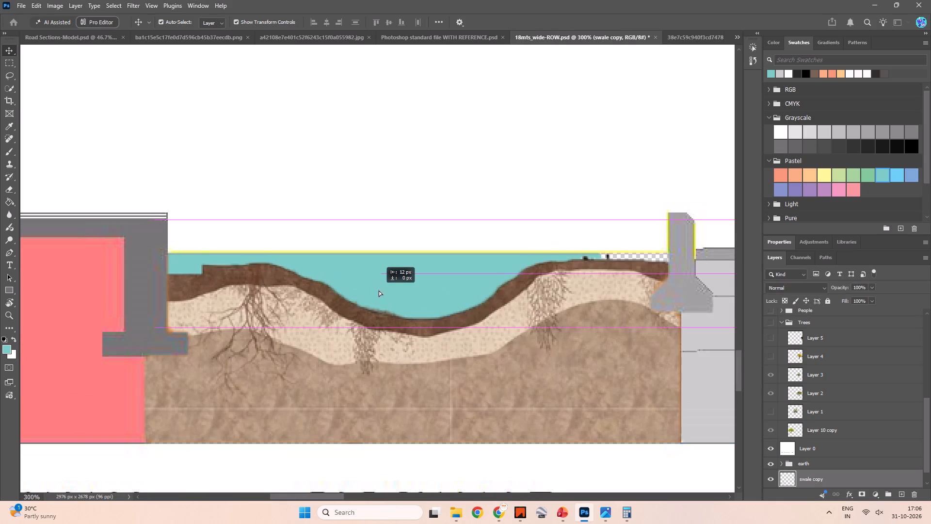
{"action": "left_click_drag", "start_coordinate": [379, 290], "coordinate": [378, 290]}
{"action": "left_click_drag", "start_coordinate": [388, 291], "coordinate": [395, 292]}
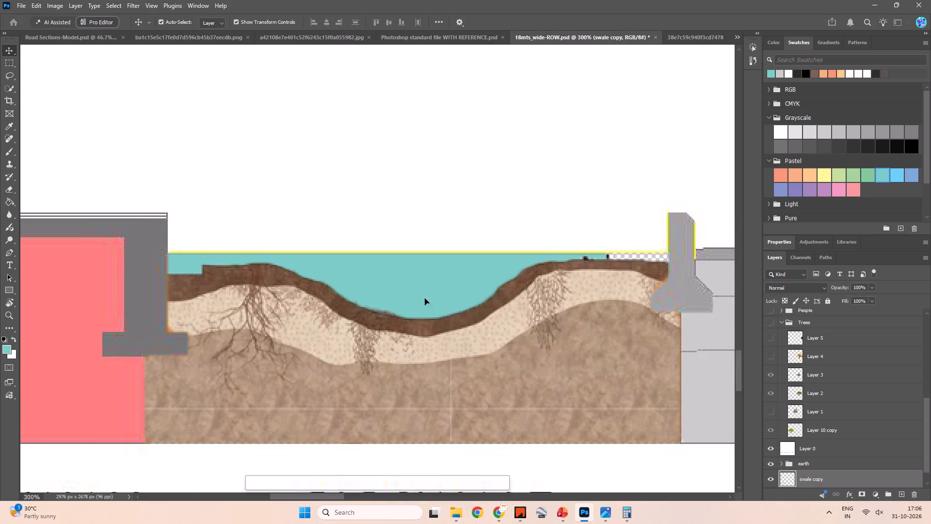
Stretch the left bioswale's water copy horizontally to about 114% so it reaches the road-side kerb.
{"action": "left_click_drag", "start_coordinate": [614, 275], "coordinate": [676, 271], "text": "shift"}
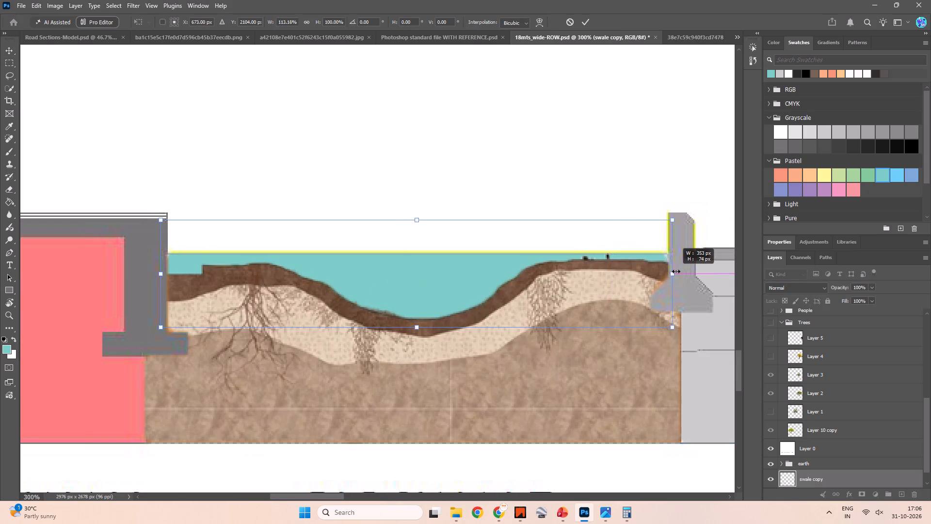
{"action": "left_click_drag", "start_coordinate": [676, 271], "coordinate": [678, 271], "text": "shift"}
{"action": "scroll", "coordinate": [519, 305], "scroll_direction": "down", "scroll_amount": 9, "text": "alt"}
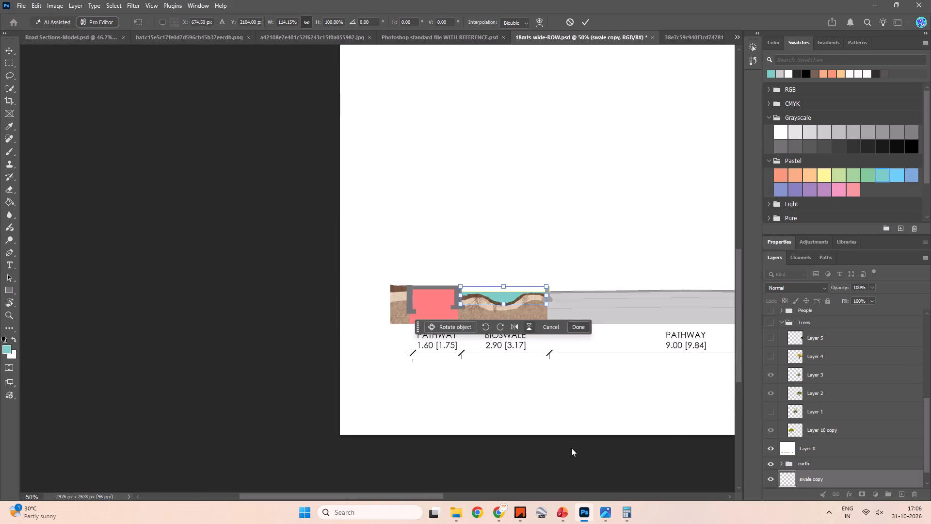
{"action": "left_click", "coordinate": [571, 463]}
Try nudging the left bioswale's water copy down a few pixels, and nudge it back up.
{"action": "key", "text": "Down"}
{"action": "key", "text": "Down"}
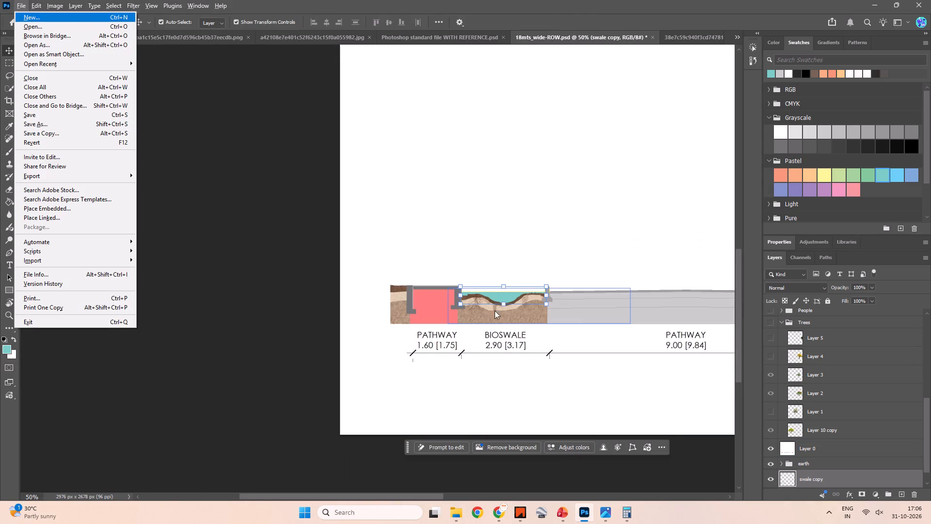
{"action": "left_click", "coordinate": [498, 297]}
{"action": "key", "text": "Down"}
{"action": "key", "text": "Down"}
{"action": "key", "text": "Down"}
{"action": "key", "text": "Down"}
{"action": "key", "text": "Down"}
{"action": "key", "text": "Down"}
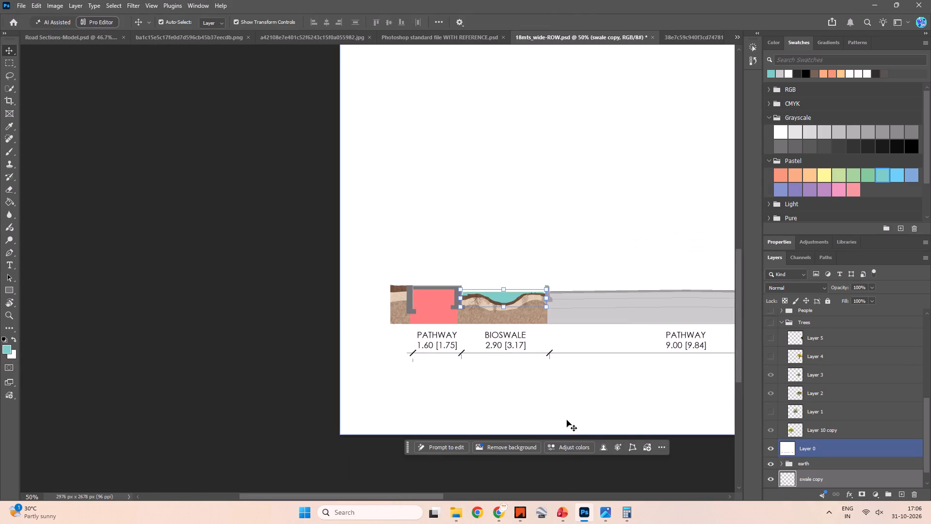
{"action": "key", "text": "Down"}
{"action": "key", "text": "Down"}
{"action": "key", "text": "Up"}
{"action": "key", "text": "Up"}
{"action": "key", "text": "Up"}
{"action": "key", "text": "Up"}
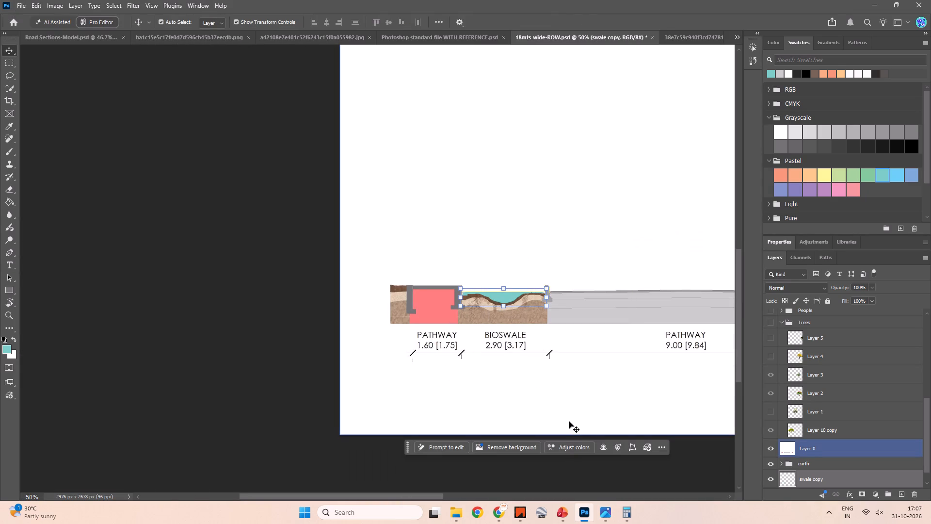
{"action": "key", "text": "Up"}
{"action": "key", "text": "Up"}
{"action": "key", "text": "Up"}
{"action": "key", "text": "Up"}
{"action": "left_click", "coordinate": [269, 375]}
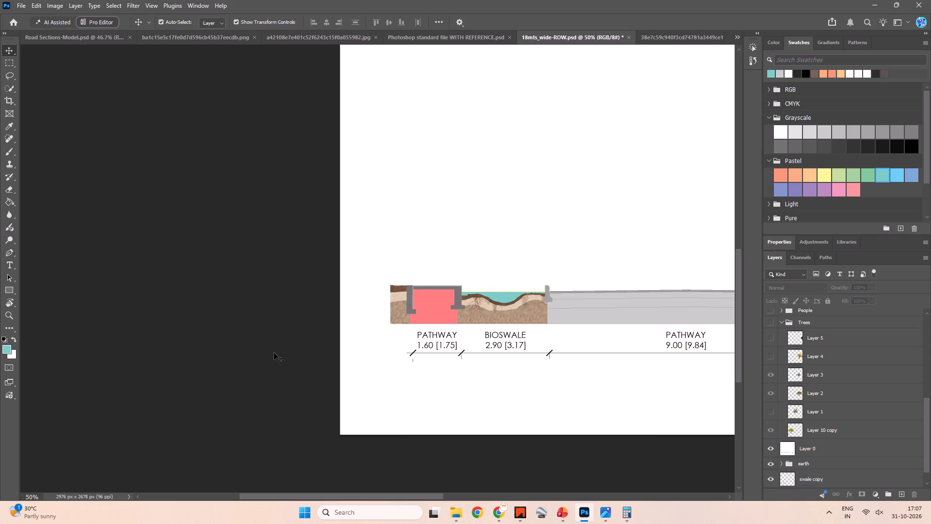
Turn the Shrubs, lighting, People and Trees groups back on.
{"action": "scroll", "coordinate": [773, 430], "scroll_direction": "up", "scroll_amount": 8}
{"action": "scroll", "coordinate": [768, 363], "scroll_direction": "up", "scroll_amount": 4}
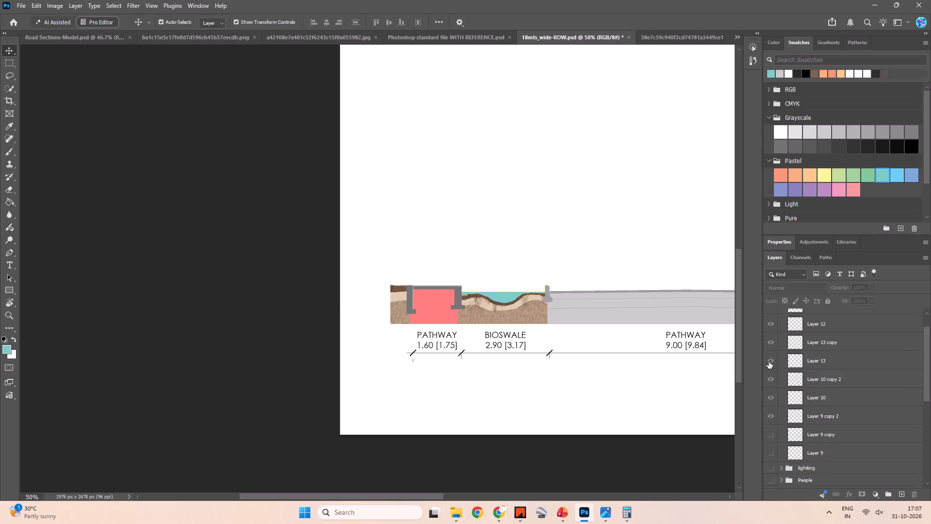
{"action": "scroll", "coordinate": [769, 361], "scroll_direction": "up", "scroll_amount": 15}
{"action": "left_click", "coordinate": [772, 308]}
{"action": "left_click", "coordinate": [771, 313]}
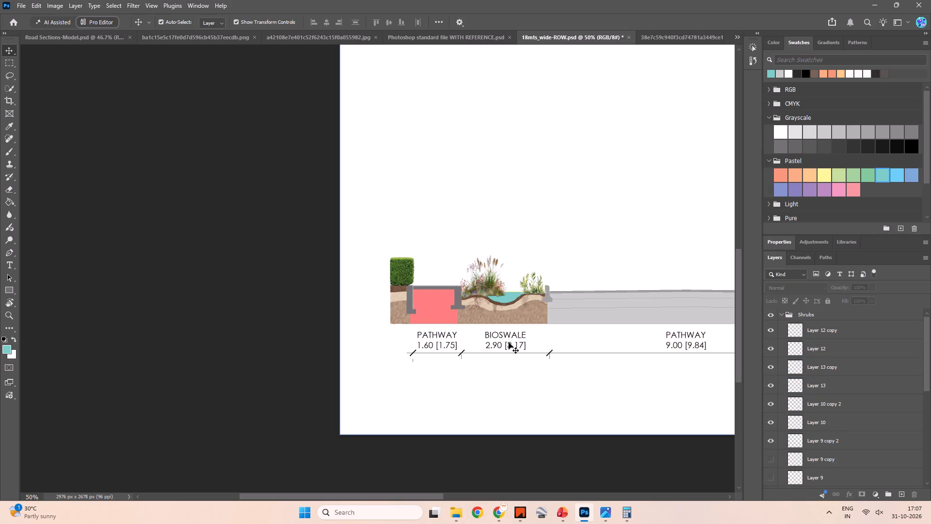
{"action": "scroll", "coordinate": [508, 342], "scroll_direction": "down", "scroll_amount": 6}
{"action": "scroll", "coordinate": [483, 316], "scroll_direction": "down", "scroll_amount": 9, "text": "ctrl"}
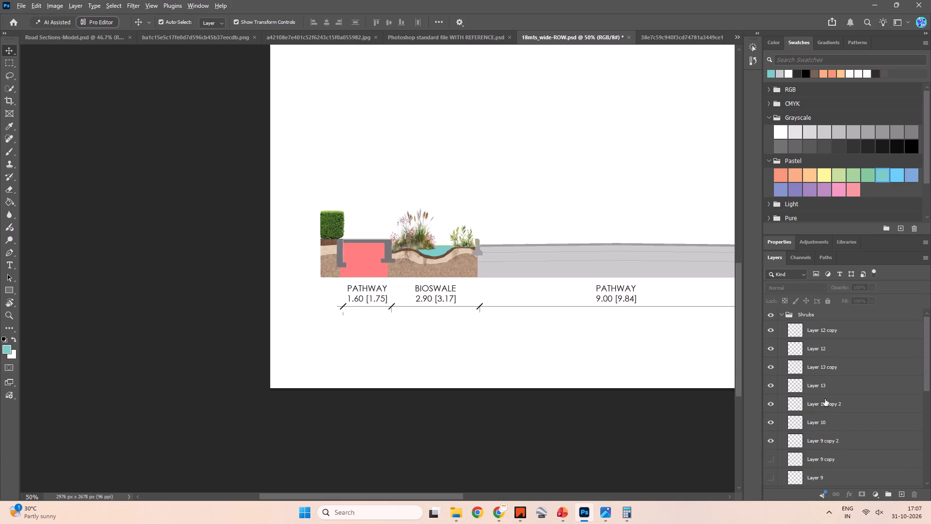
{"action": "scroll", "coordinate": [829, 397], "scroll_direction": "down", "scroll_amount": 9, "text": "alt"}
{"action": "left_click", "coordinate": [770, 383]}
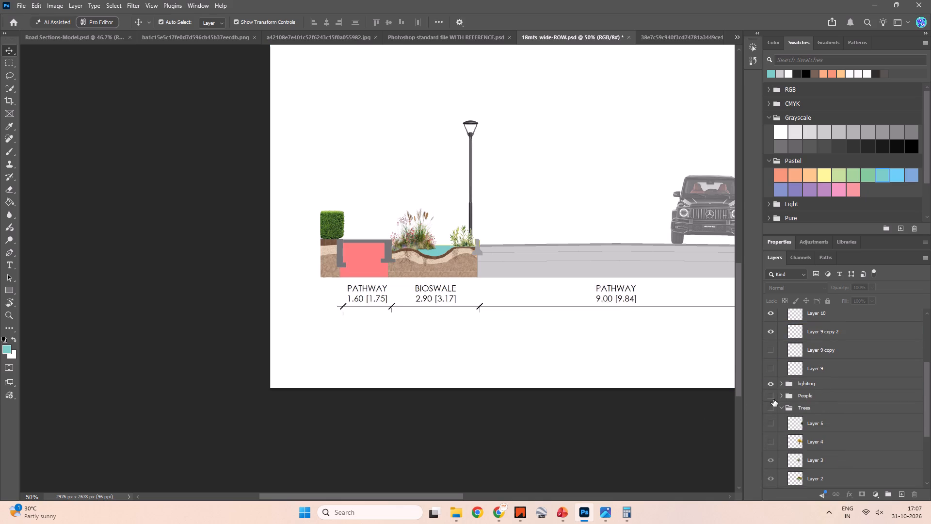
{"action": "left_click", "coordinate": [772, 395]}
{"action": "left_click", "coordinate": [770, 406]}
Examine the whole road section with teal water in both bioswales and all planting, people and lighting shown.
{"action": "scroll", "coordinate": [517, 360], "scroll_direction": "down", "scroll_amount": 5, "text": "alt"}
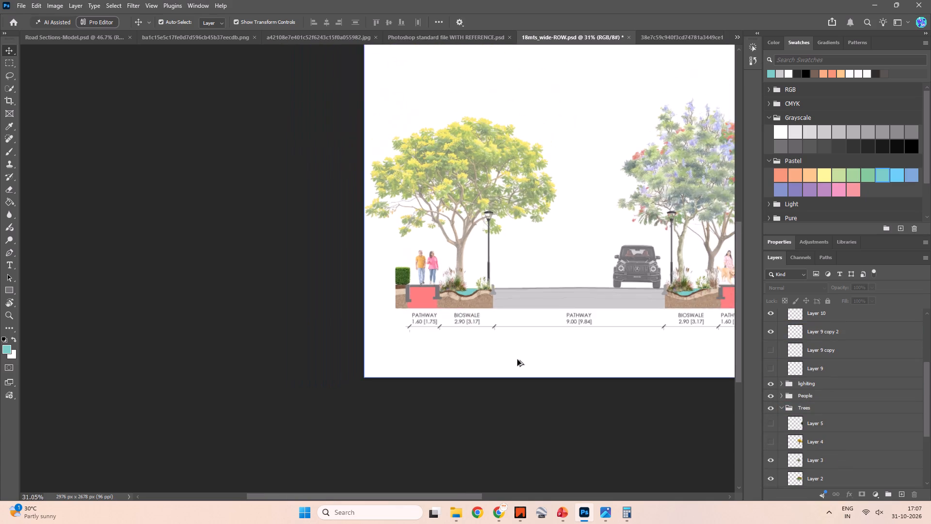
{"action": "scroll", "coordinate": [517, 360], "scroll_direction": "down", "scroll_amount": 3, "text": "alt"}
{"action": "scroll", "coordinate": [606, 408], "scroll_direction": "up", "scroll_amount": 4, "text": "alt"}
{"action": "key", "text": "space"}
{"action": "key", "text": "space"}
{"action": "key", "text": "space"}
{"action": "key", "text": "space"}
{"action": "key", "text": "space"}
{"action": "key", "text": "space"}
{"action": "key", "text": "space"}
{"action": "left_click_drag", "start_coordinate": [642, 408], "coordinate": [604, 393]}
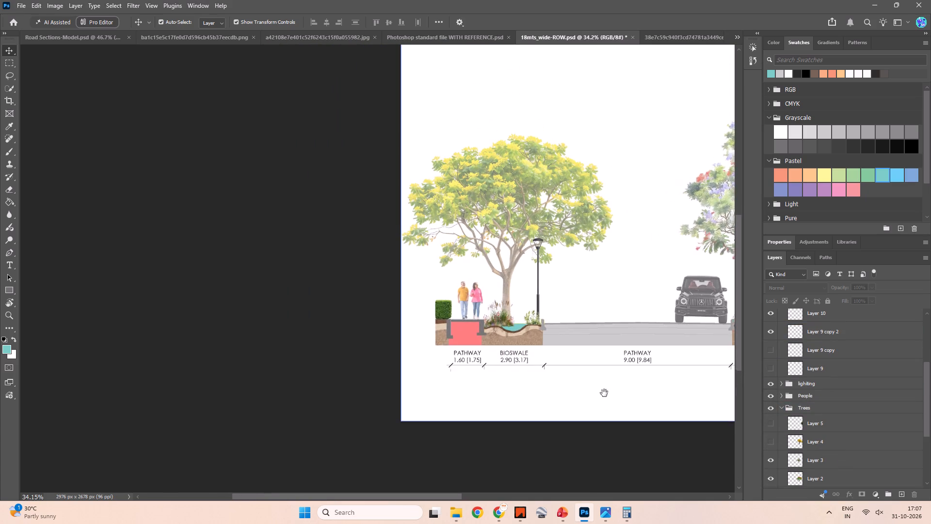
{"action": "left_click_drag", "start_coordinate": [604, 393], "coordinate": [512, 364]}
{"action": "scroll", "coordinate": [515, 364], "scroll_direction": "up", "scroll_amount": 5, "text": "alt"}
{"action": "key", "text": "space"}
{"action": "key", "text": "space"}
{"action": "key", "text": "space"}
{"action": "key", "text": "space"}
{"action": "key", "text": "space"}
{"action": "key", "text": "space"}
{"action": "key", "text": "space"}
{"action": "key", "text": "space"}
{"action": "key", "text": "space"}
{"action": "key", "text": "space"}
{"action": "key", "text": "space"}
{"action": "key", "text": "space"}
{"action": "key", "text": "space"}
{"action": "key", "text": "space"}
{"action": "key", "text": "space"}
{"action": "key", "text": "space"}
{"action": "key", "text": "space"}
{"action": "key", "text": "space"}
{"action": "key", "text": "space"}
{"action": "key", "text": "space"}
{"action": "left_click_drag", "start_coordinate": [580, 309], "coordinate": [407, 328]}
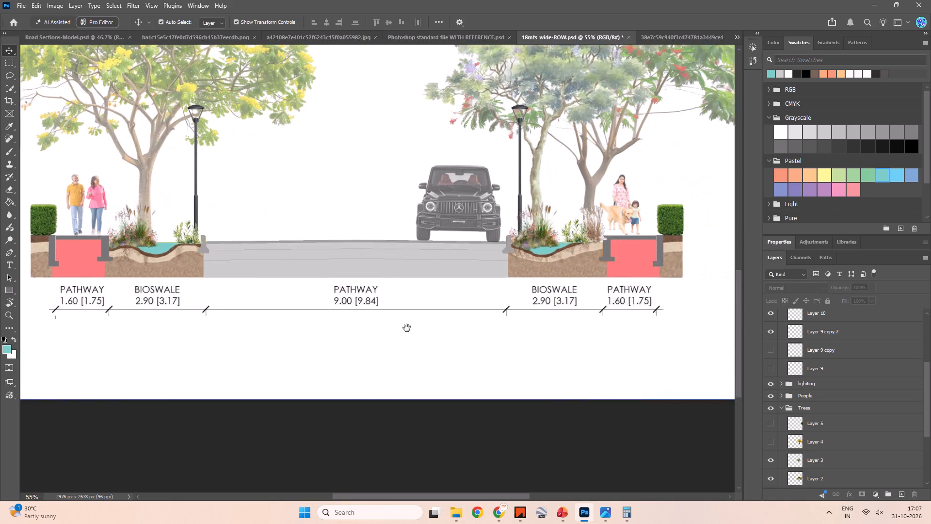
{"action": "left_click_drag", "start_coordinate": [407, 328], "coordinate": [474, 381]}
{"action": "scroll", "coordinate": [485, 335], "scroll_direction": "down", "scroll_amount": 3}
{"action": "scroll", "coordinate": [499, 293], "scroll_direction": "down", "scroll_amount": 2, "text": "alt"}
{"action": "key", "text": "space"}
{"action": "key", "text": "space"}
{"action": "key", "text": "space"}
{"action": "key", "text": "space"}
{"action": "left_click_drag", "start_coordinate": [519, 289], "coordinate": [499, 325]}
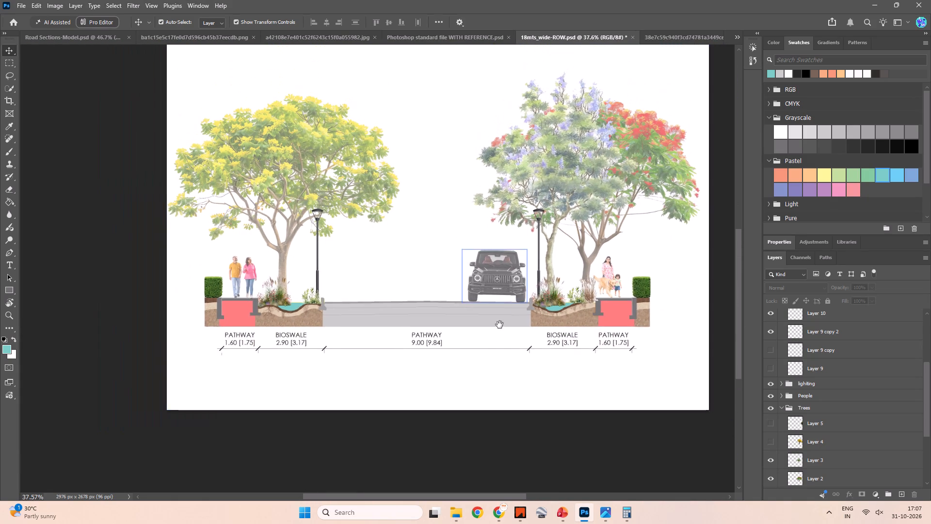
{"action": "left_click_drag", "start_coordinate": [499, 325], "coordinate": [482, 358]}
Select the purple-flowering tree over the right bioswale, Layer 3 in the Trees group, and hide it.
{"action": "left_click", "coordinate": [530, 261]}
{"action": "left_click", "coordinate": [532, 268]}
{"action": "left_click", "coordinate": [599, 256], "text": "shift"}
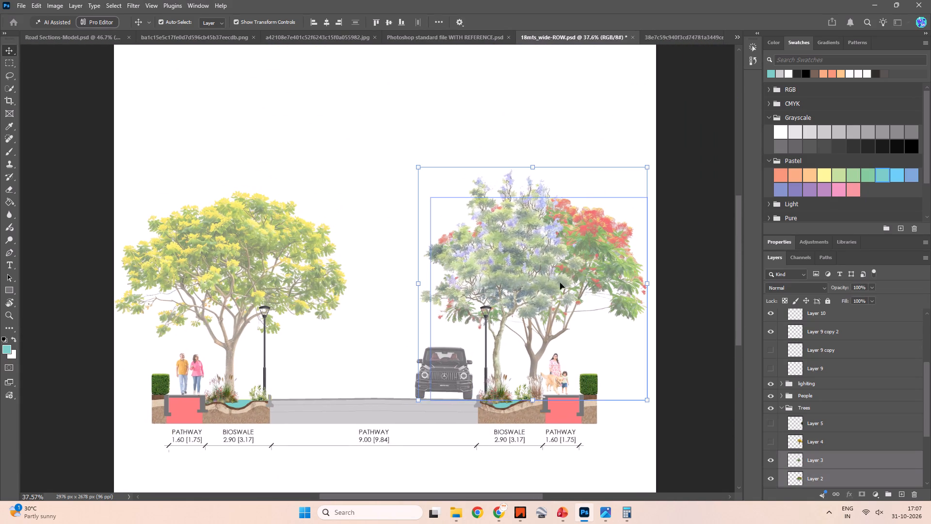
{"action": "left_click", "coordinate": [271, 260], "text": "shift"}
{"action": "left_click", "coordinate": [527, 249]}
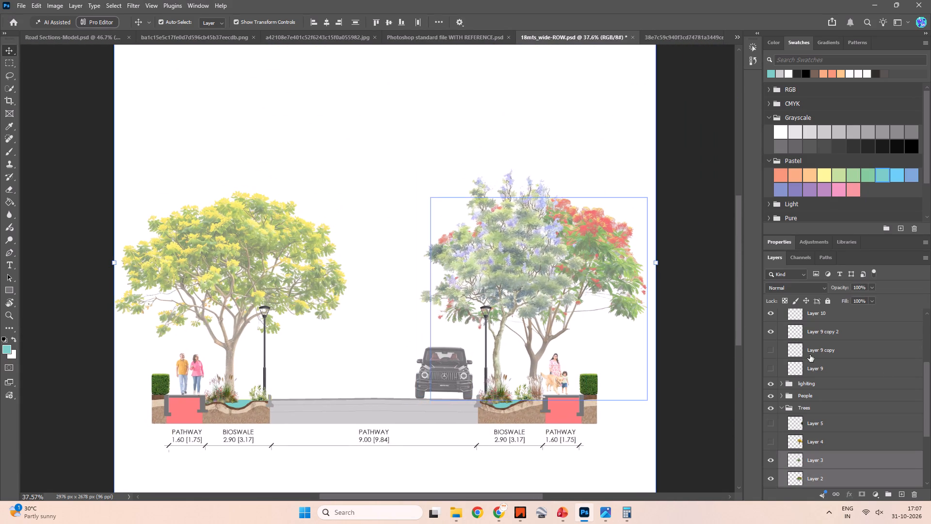
{"action": "left_click", "coordinate": [828, 464]}
{"action": "left_click", "coordinate": [771, 460]}
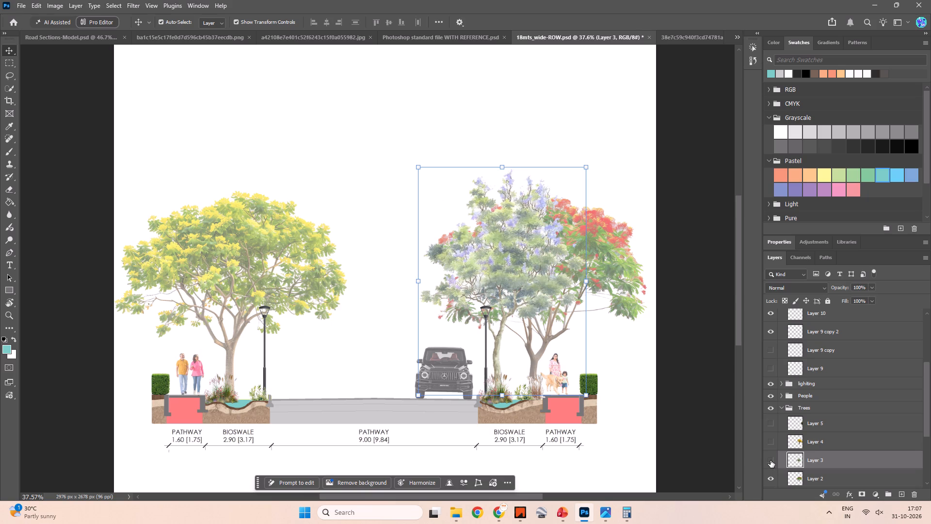
Turn the purple-flowering tree, Layer 3 in the Trees group, back on and keep it selected.
{"action": "left_click", "coordinate": [770, 460]}
{"action": "left_click", "coordinate": [862, 461]}
Apply Auto Tone to the purple-flowering tree on Layer 3 in the Trees group.
{"action": "scroll", "coordinate": [839, 447], "scroll_direction": "down", "scroll_amount": 6}
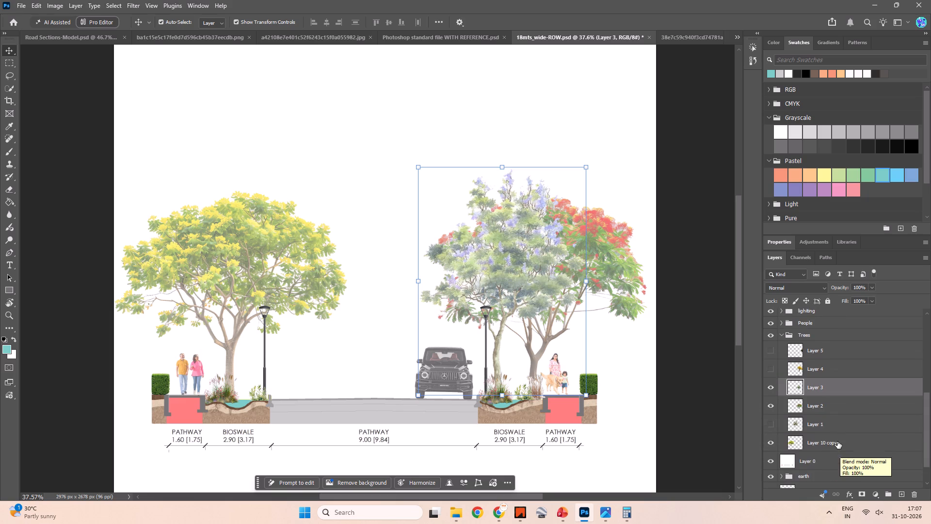
{"action": "left_click", "coordinate": [631, 269]}
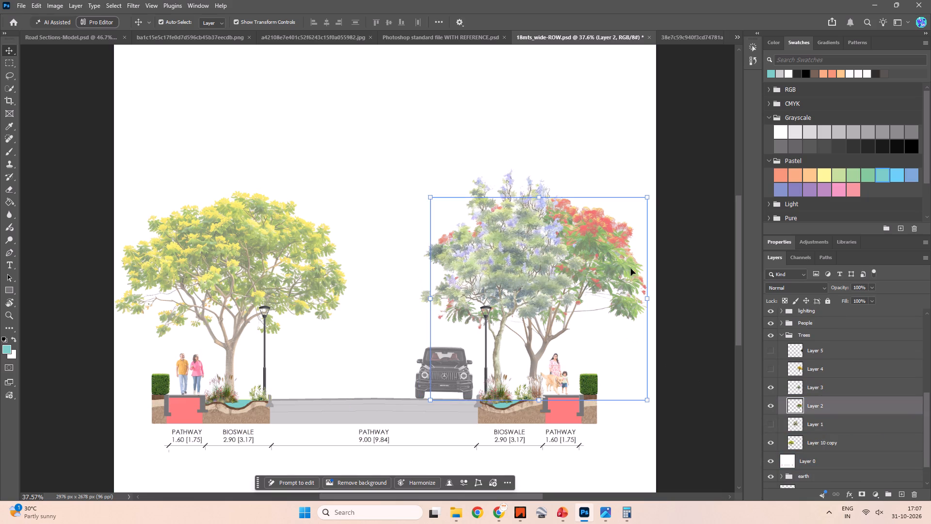
{"action": "left_click", "coordinate": [520, 245]}
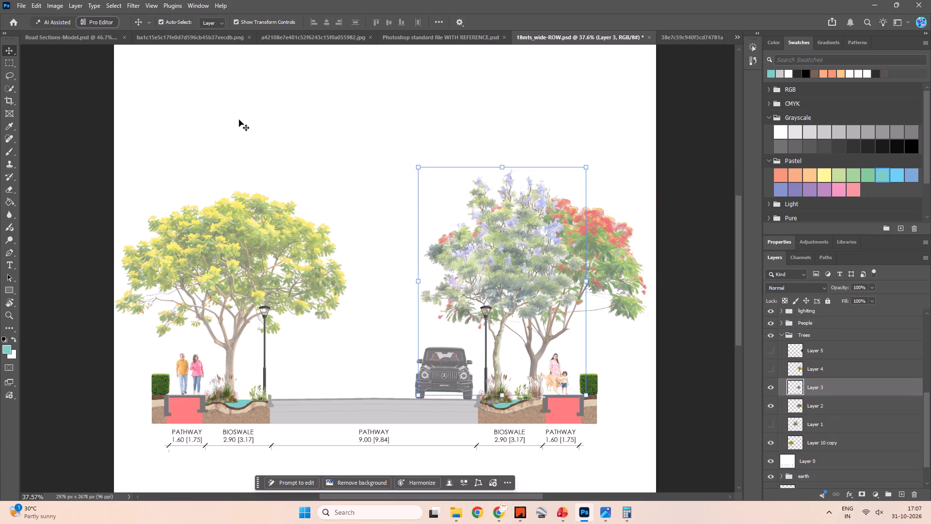
{"action": "left_click", "coordinate": [61, 6]}
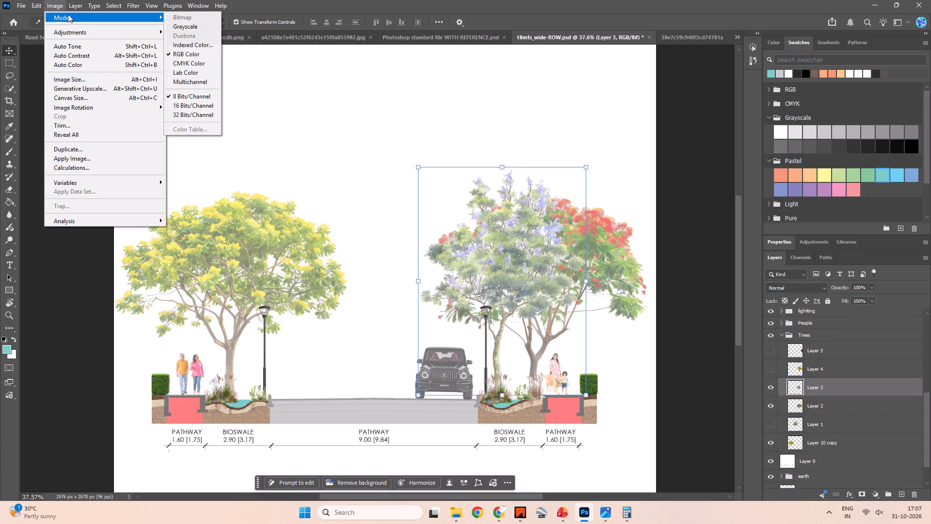
{"action": "left_click", "coordinate": [144, 47]}
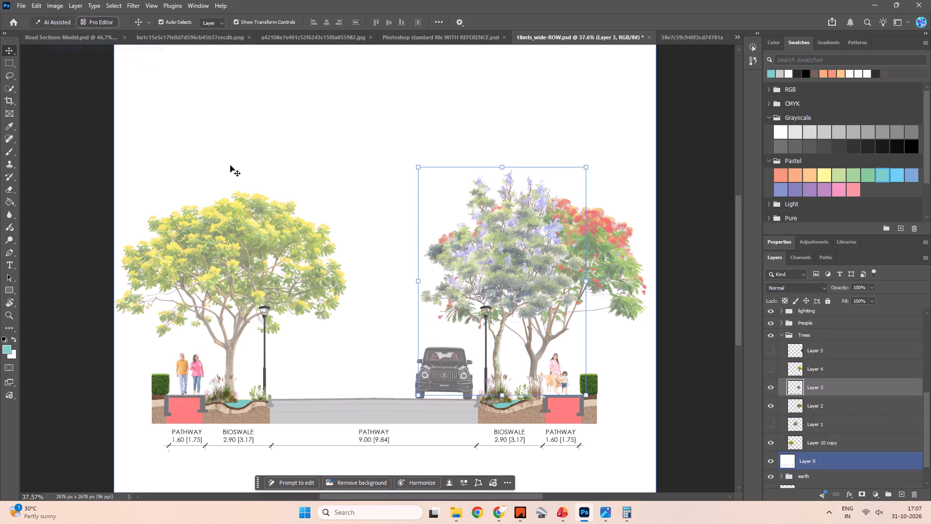
{"action": "left_click", "coordinate": [655, 177]}
{"action": "left_click", "coordinate": [507, 229]}
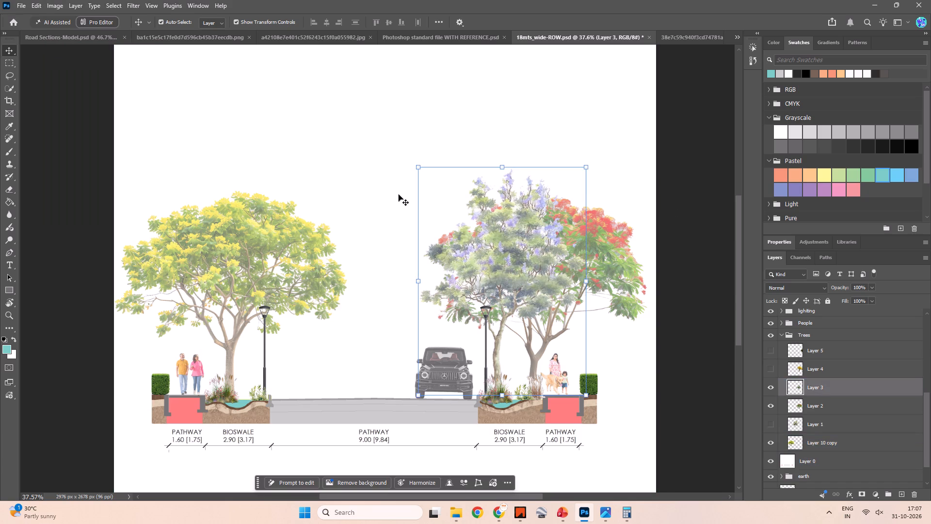
Adjust the purple-flowering tree on Layer 3 with Brightness/Contrast, setting brightness to -44 and contrast to 100.
{"action": "left_click", "coordinate": [54, 4]}
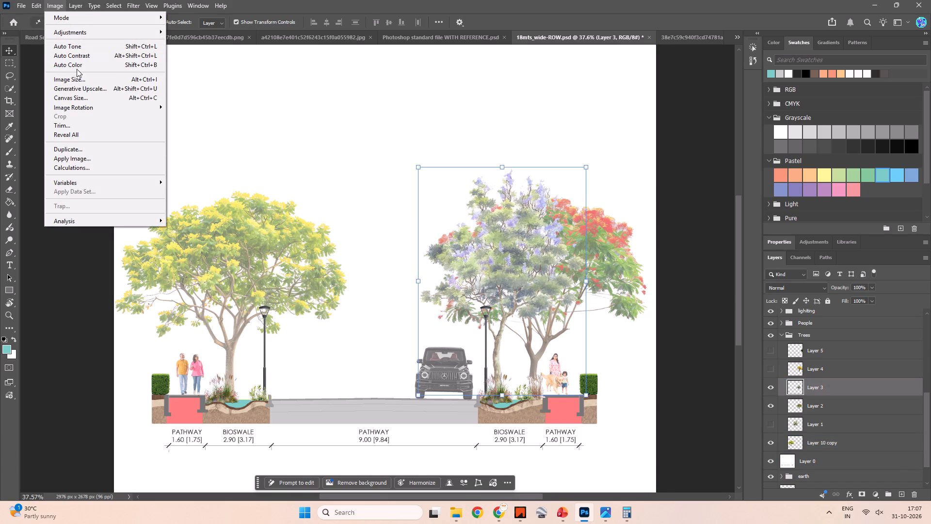
{"action": "left_click", "coordinate": [95, 37]}
{"action": "left_click", "coordinate": [159, 33]}
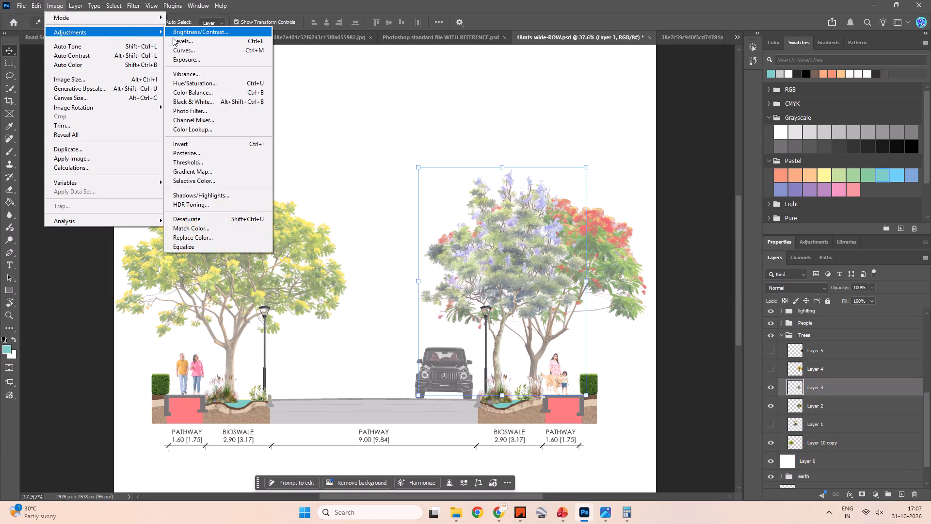
{"action": "left_click", "coordinate": [190, 33]}
{"action": "left_click", "coordinate": [534, 263]}
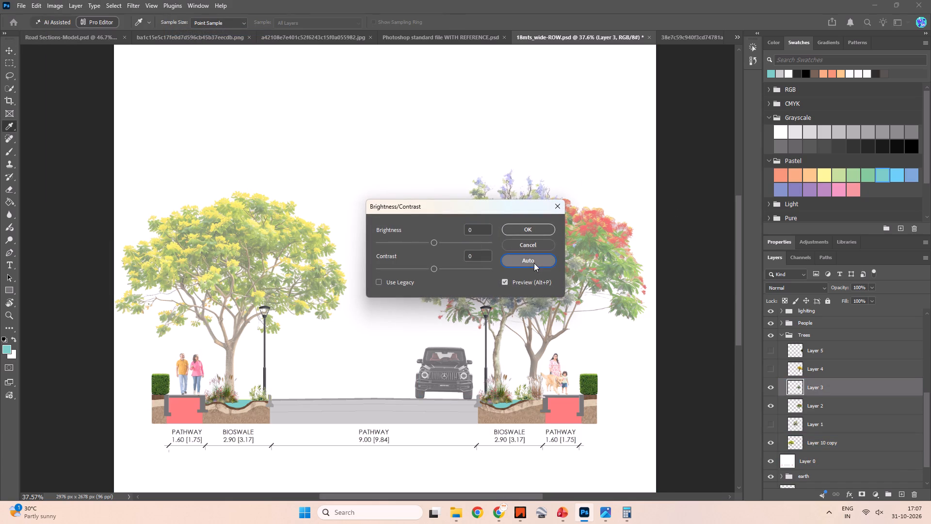
{"action": "left_click_drag", "start_coordinate": [472, 209], "coordinate": [382, 212]}
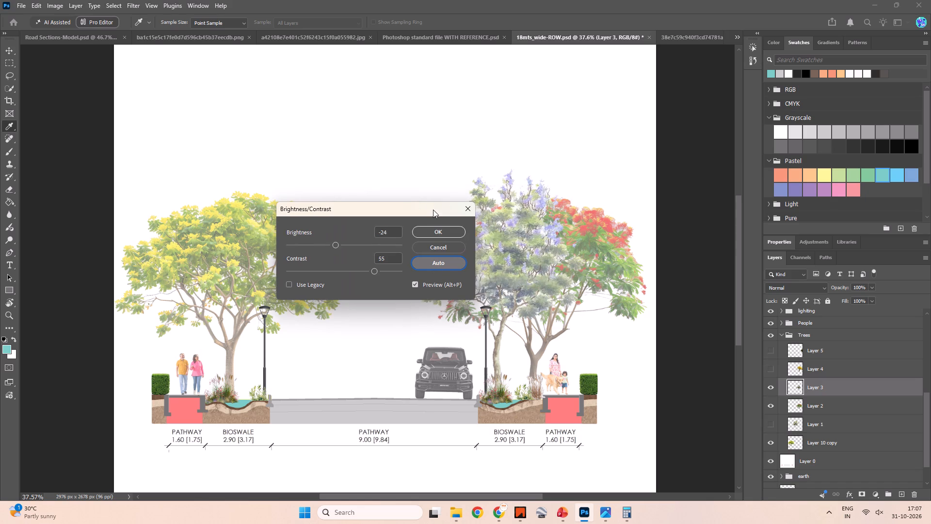
{"action": "left_click_drag", "start_coordinate": [391, 209], "coordinate": [327, 212]}
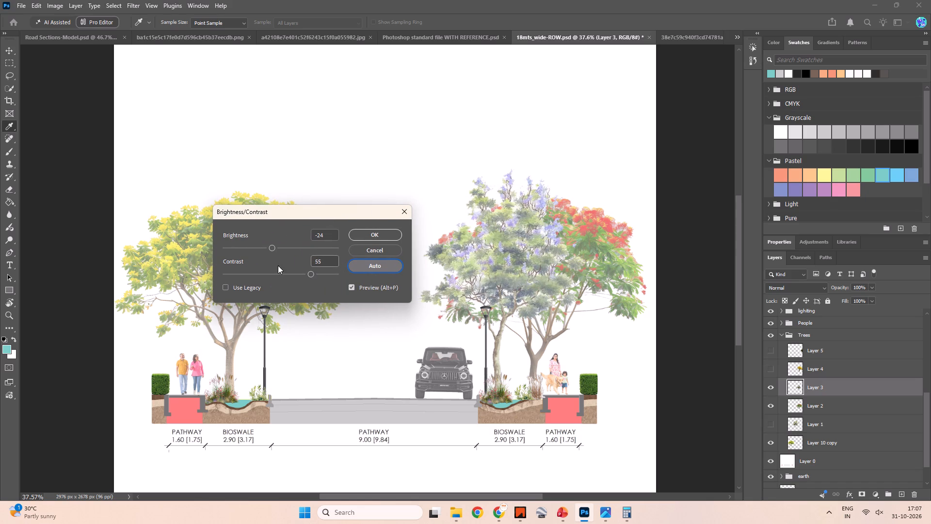
{"action": "left_click_drag", "start_coordinate": [310, 275], "coordinate": [332, 275]}
{"action": "left_click_drag", "start_coordinate": [332, 275], "coordinate": [340, 277]}
{"action": "left_click_drag", "start_coordinate": [338, 277], "coordinate": [325, 276]}
{"action": "left_click_drag", "start_coordinate": [275, 249], "coordinate": [294, 249]}
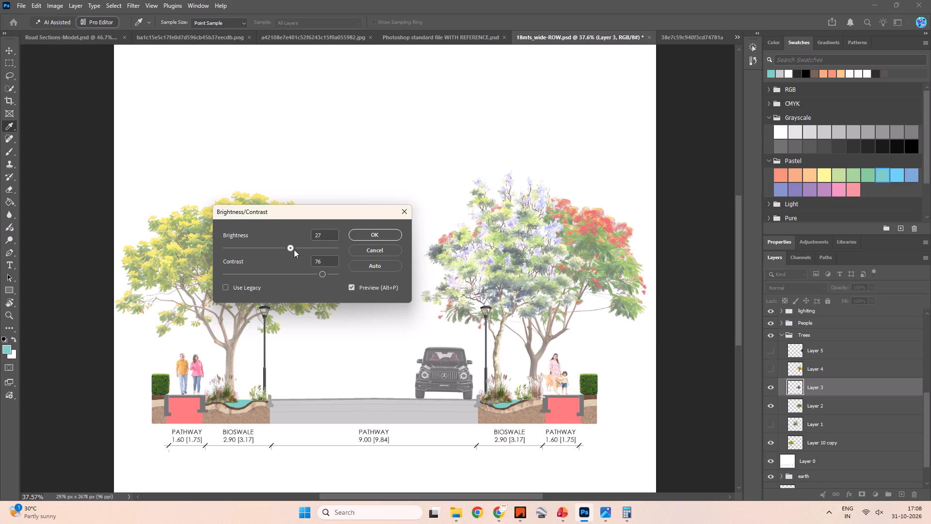
{"action": "left_click_drag", "start_coordinate": [294, 249], "coordinate": [242, 248]}
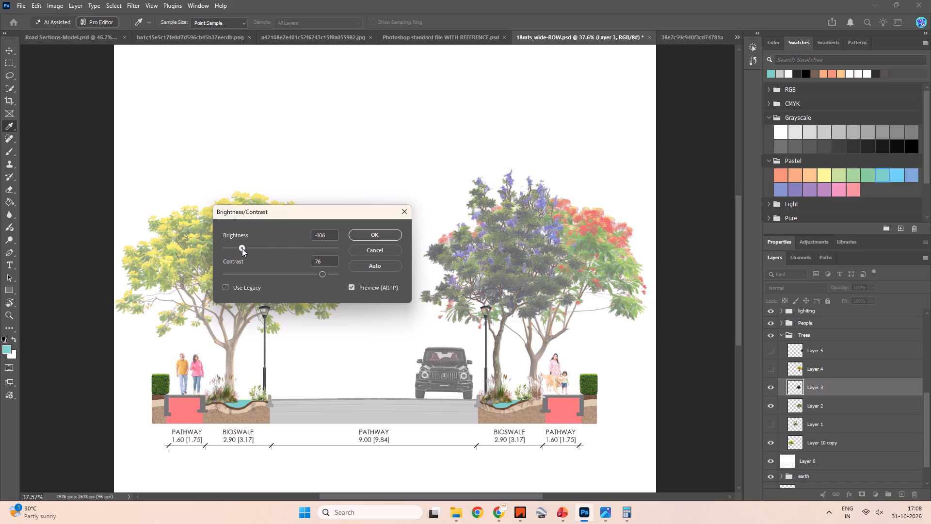
{"action": "left_click_drag", "start_coordinate": [242, 248], "coordinate": [243, 250]}
{"action": "left_click_drag", "start_coordinate": [243, 250], "coordinate": [281, 262]}
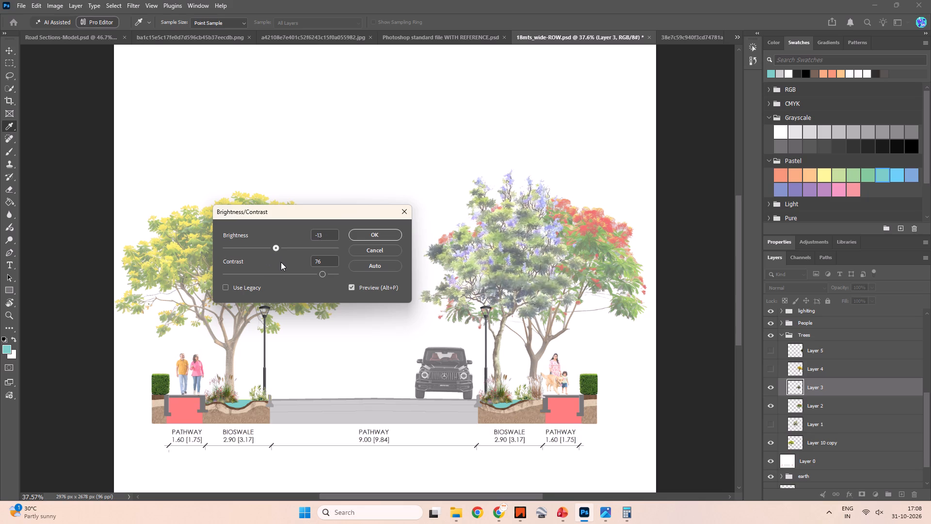
{"action": "left_click_drag", "start_coordinate": [281, 262], "coordinate": [264, 260]}
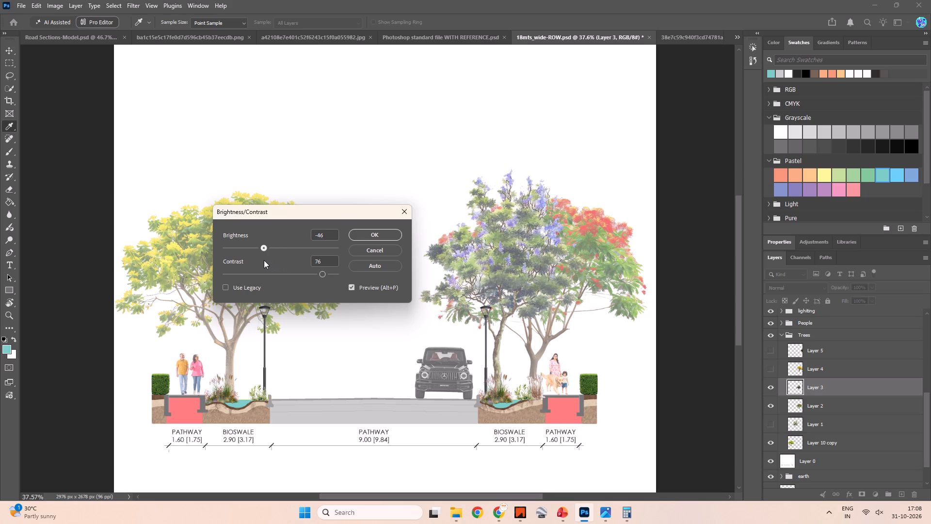
{"action": "left_click_drag", "start_coordinate": [264, 260], "coordinate": [265, 262]}
{"action": "left_click_drag", "start_coordinate": [320, 273], "coordinate": [343, 277]}
{"action": "left_click_drag", "start_coordinate": [343, 277], "coordinate": [345, 277]}
{"action": "left_click", "coordinate": [369, 229]}
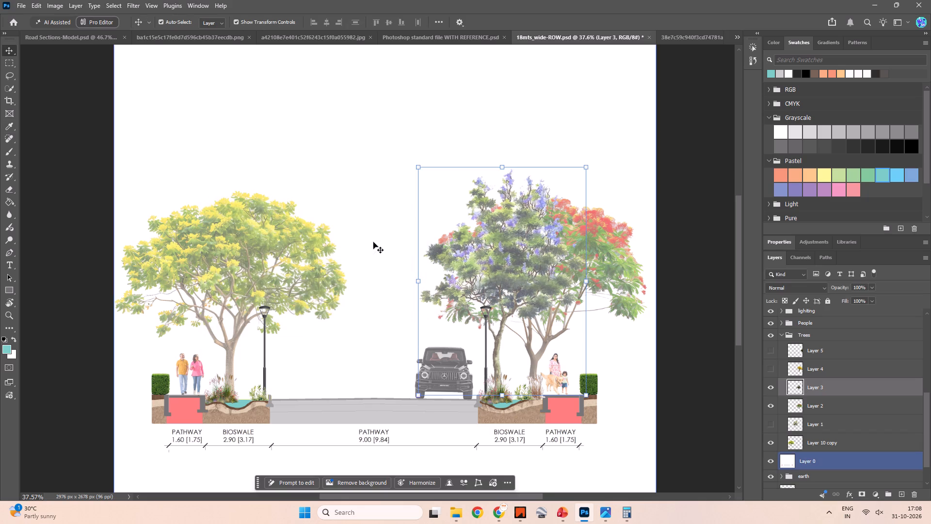
{"action": "left_click", "coordinate": [603, 133]}
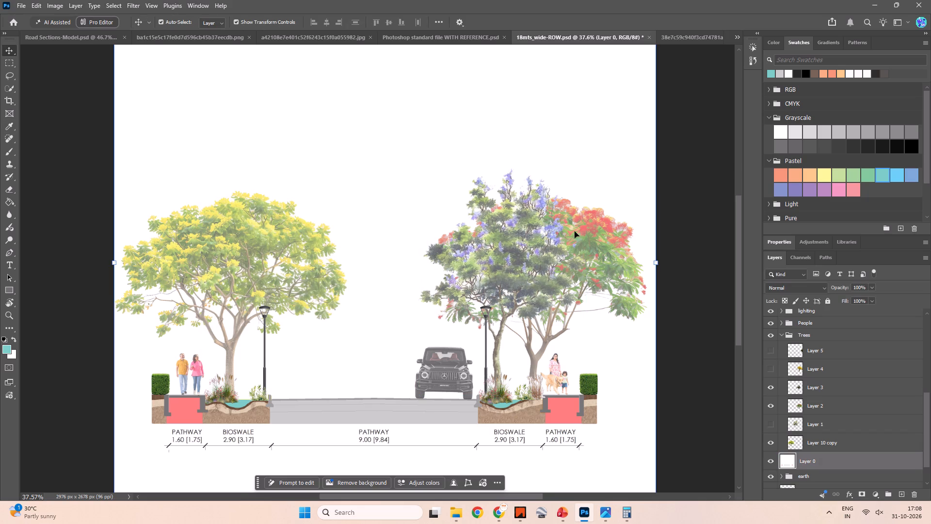
Select the flowering grass cluster beside the lamp post in the right bioswale, Layer 10 copy 2, and flip it horizontally.
{"action": "scroll", "coordinate": [524, 379], "scroll_direction": "up", "scroll_amount": 20, "text": "alt"}
{"action": "scroll", "coordinate": [524, 379], "scroll_direction": "up", "scroll_amount": 1, "text": "alt"}
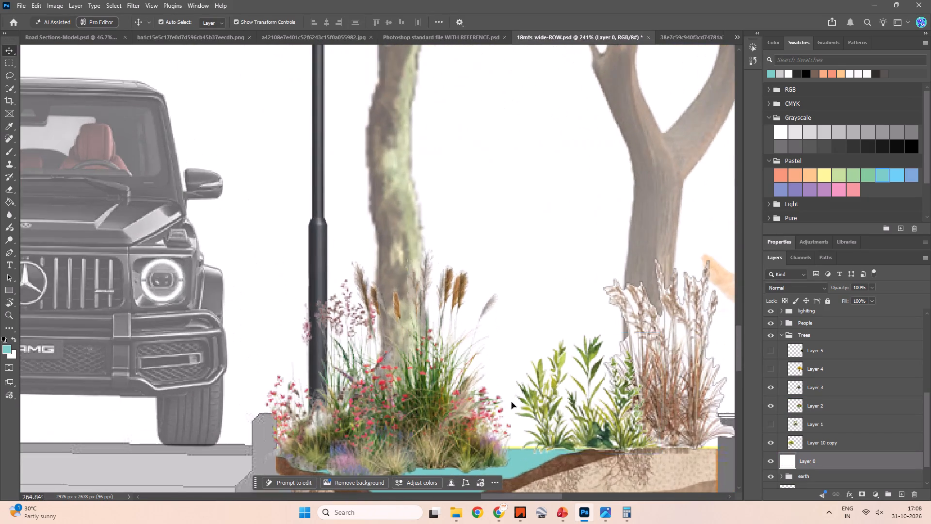
{"action": "key", "text": "space"}
{"action": "key", "text": "space"}
{"action": "key", "text": "space"}
{"action": "key", "text": "space"}
{"action": "key", "text": "space"}
{"action": "key", "text": "space"}
{"action": "key", "text": "space"}
{"action": "key", "text": "space"}
{"action": "key", "text": "space"}
{"action": "left_click_drag", "start_coordinate": [525, 369], "coordinate": [528, 284]}
{"action": "left_click", "coordinate": [439, 355]}
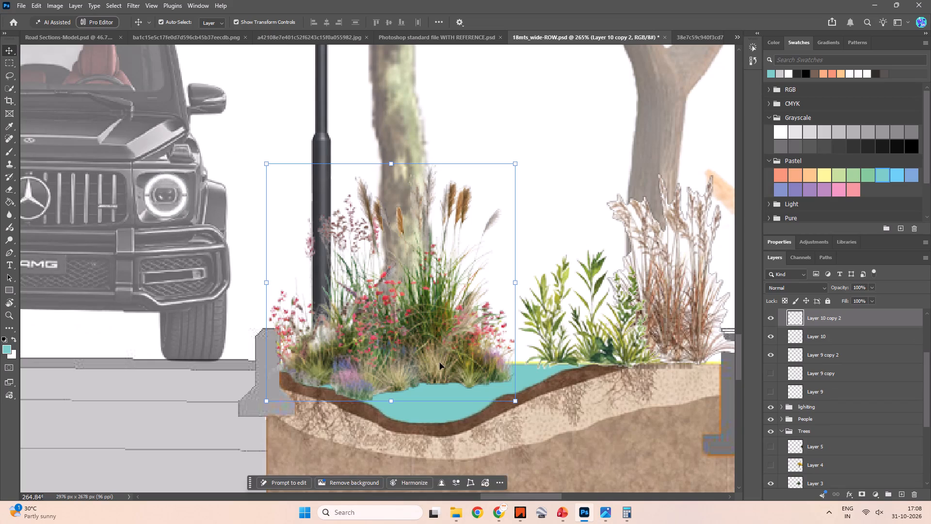
{"action": "key", "text": "e"}
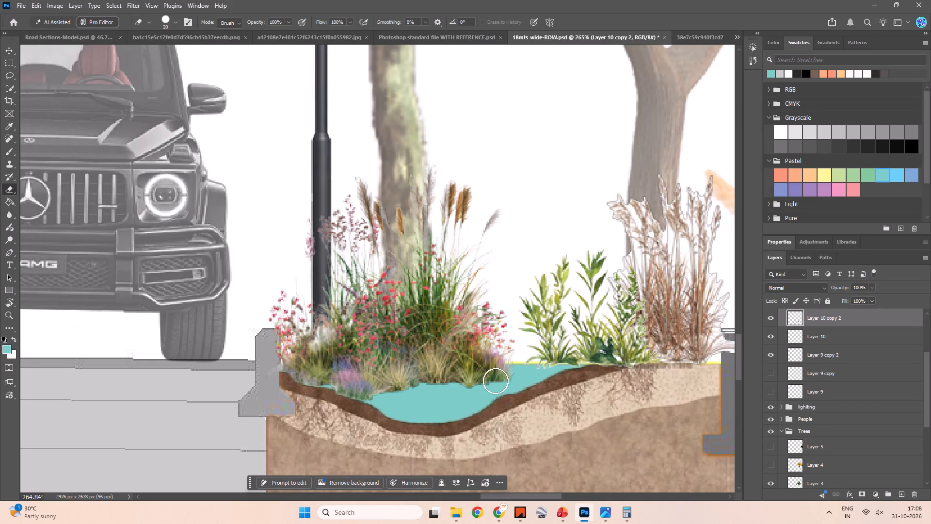
{"action": "key", "text": "v"}
{"action": "left_click", "coordinate": [434, 359]}
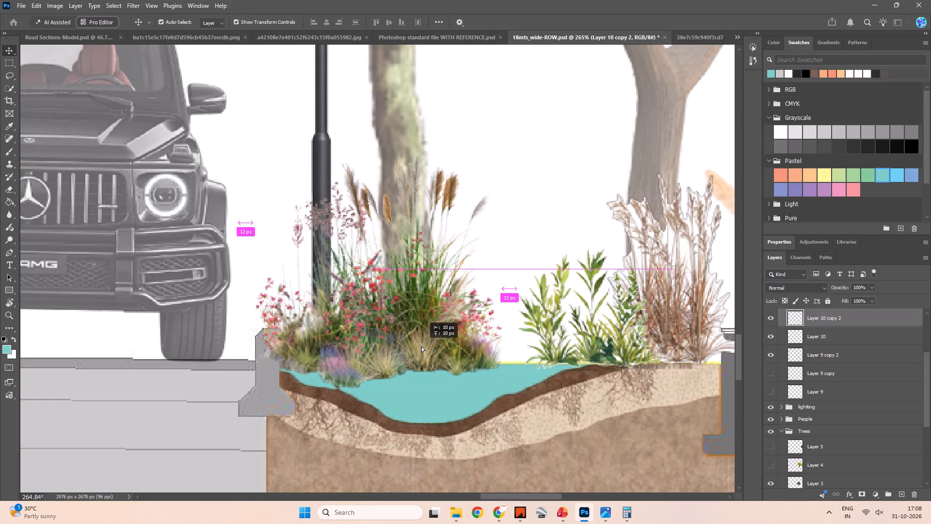
{"action": "right_click", "coordinate": [417, 344]}
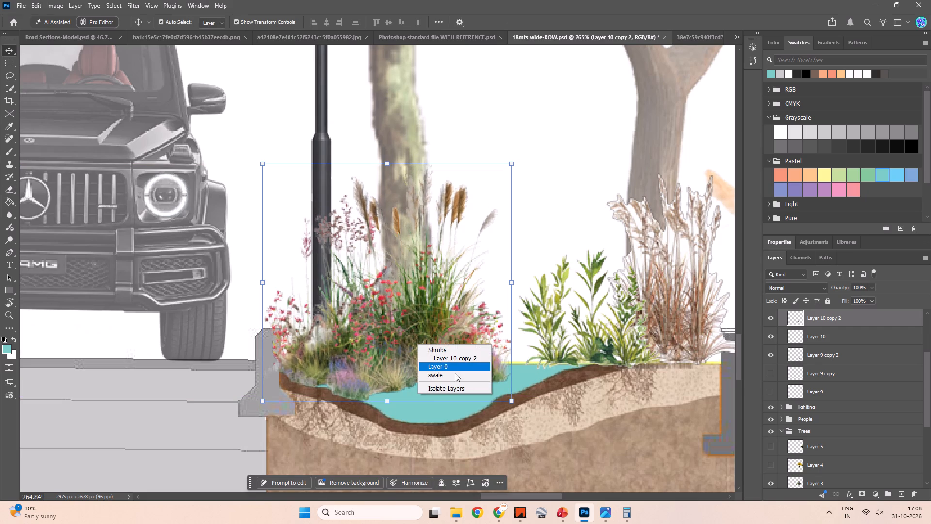
{"action": "key", "text": "Escape"}
{"action": "key", "text": "ctrl+t"}
{"action": "right_click", "coordinate": [412, 321]}
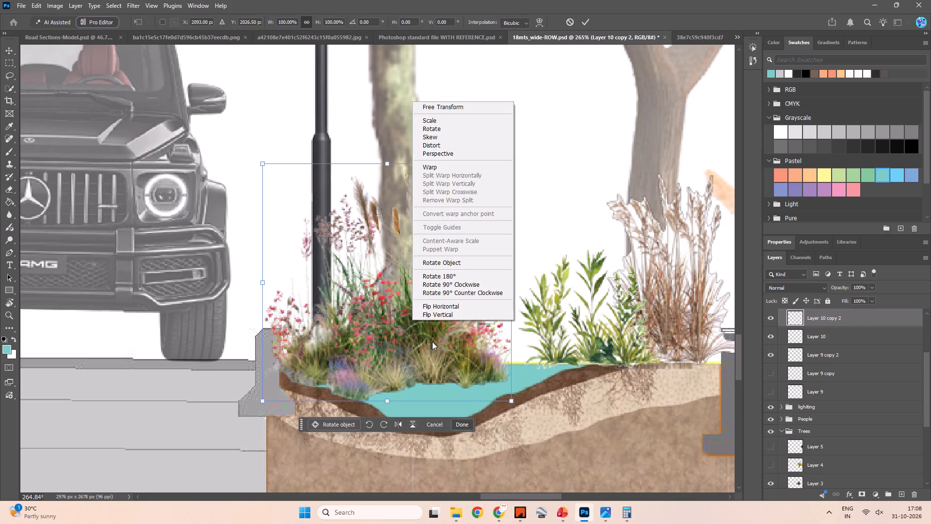
{"action": "left_click", "coordinate": [446, 308]}
Rotate the flipped grass cluster about 10° clockwise and lower it so its base follows the right bioswale's slope.
{"action": "left_click_drag", "start_coordinate": [403, 338], "coordinate": [399, 347]}
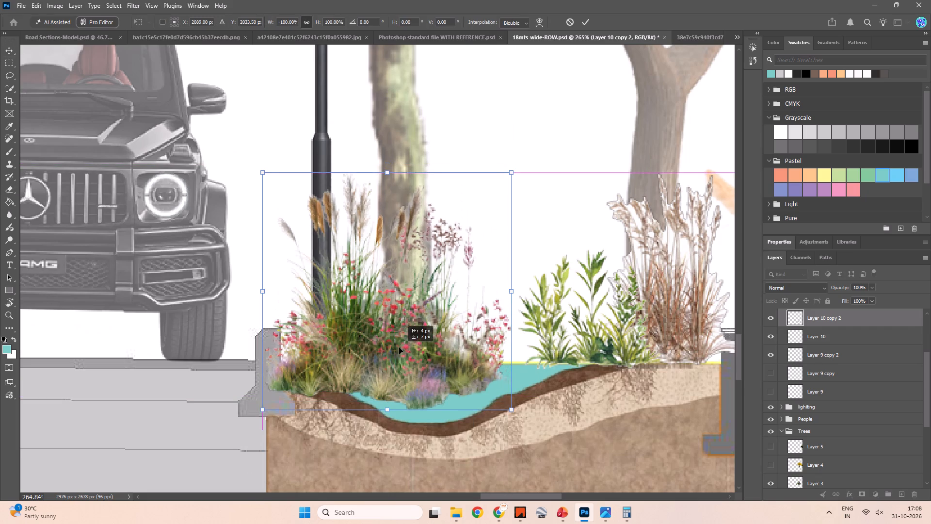
{"action": "left_click_drag", "start_coordinate": [399, 347], "coordinate": [411, 344]}
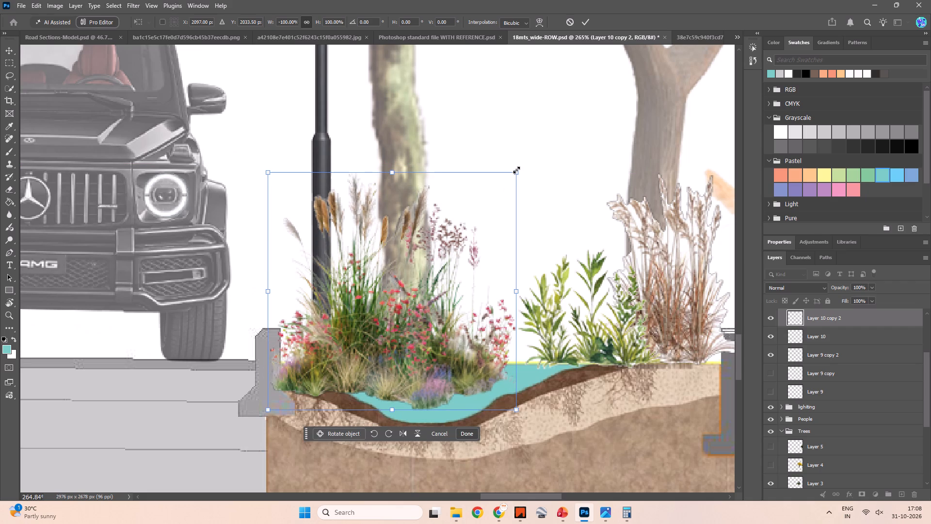
{"action": "left_click_drag", "start_coordinate": [526, 167], "coordinate": [537, 188]}
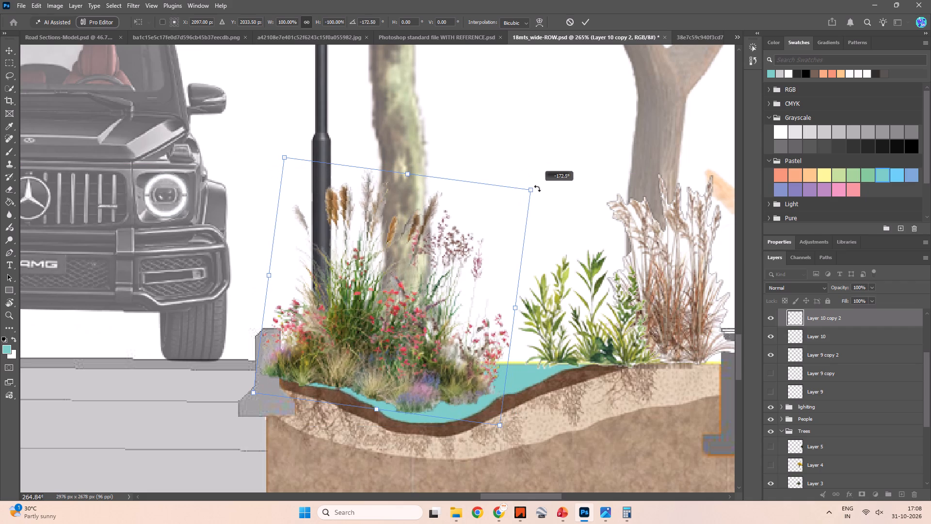
{"action": "left_click_drag", "start_coordinate": [537, 188], "coordinate": [539, 197]}
{"action": "left_click_drag", "start_coordinate": [396, 305], "coordinate": [401, 314]}
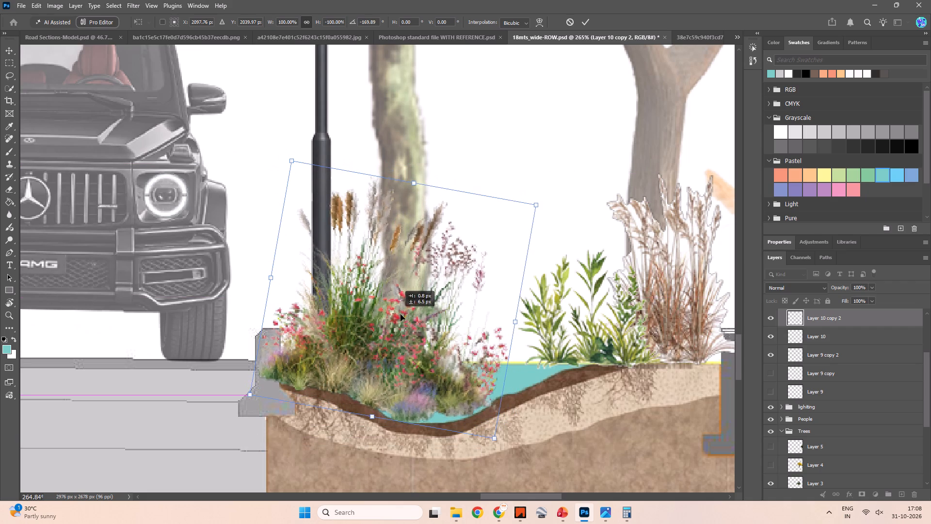
{"action": "left_click_drag", "start_coordinate": [401, 314], "coordinate": [405, 319]}
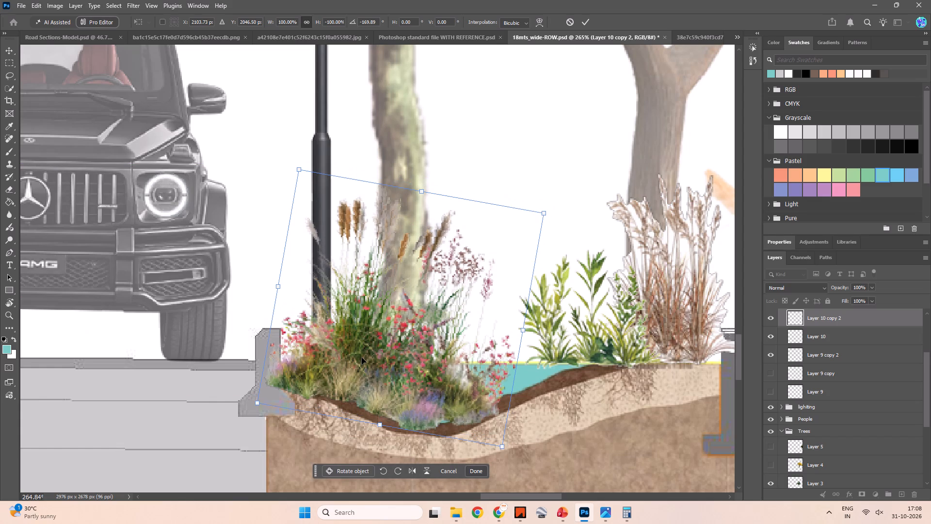
{"action": "scroll", "coordinate": [361, 329], "scroll_direction": "down", "scroll_amount": 5, "text": "alt"}
{"action": "scroll", "coordinate": [366, 349], "scroll_direction": "up", "scroll_amount": 5, "text": "alt"}
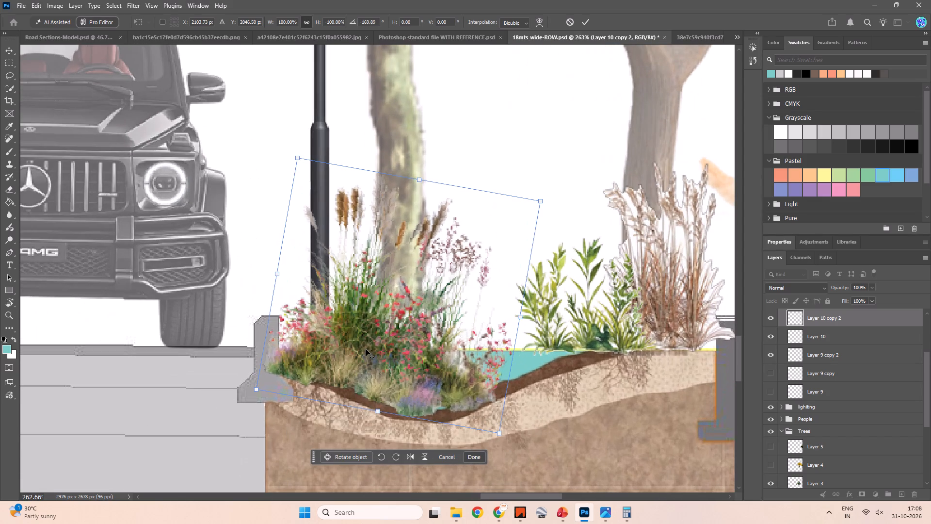
{"action": "key", "text": "e"}
{"action": "left_click", "coordinate": [280, 385]}
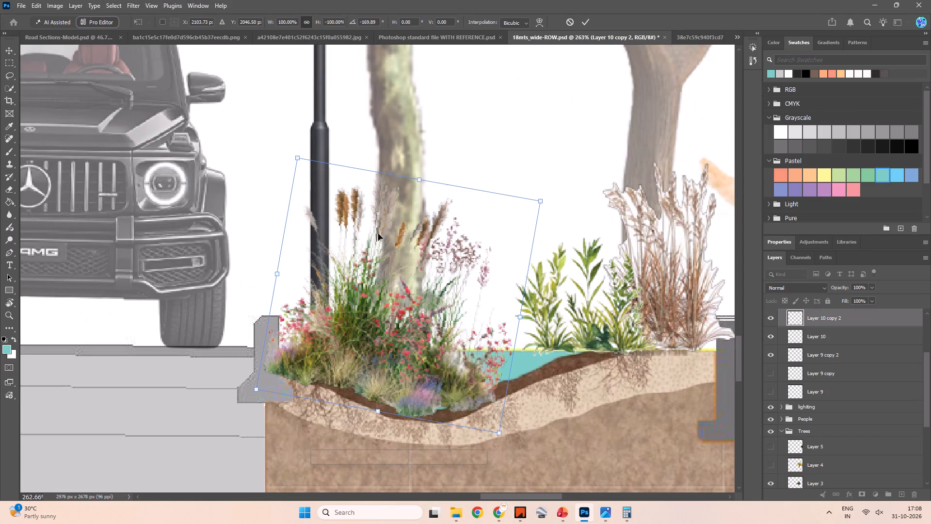
{"action": "left_click", "coordinate": [587, 28]}
Erase the parts of the rotated grass cluster, Layer 10 copy 2, that overlap the curb and the upper slope of the right bioswale.
{"action": "key", "text": "e"}
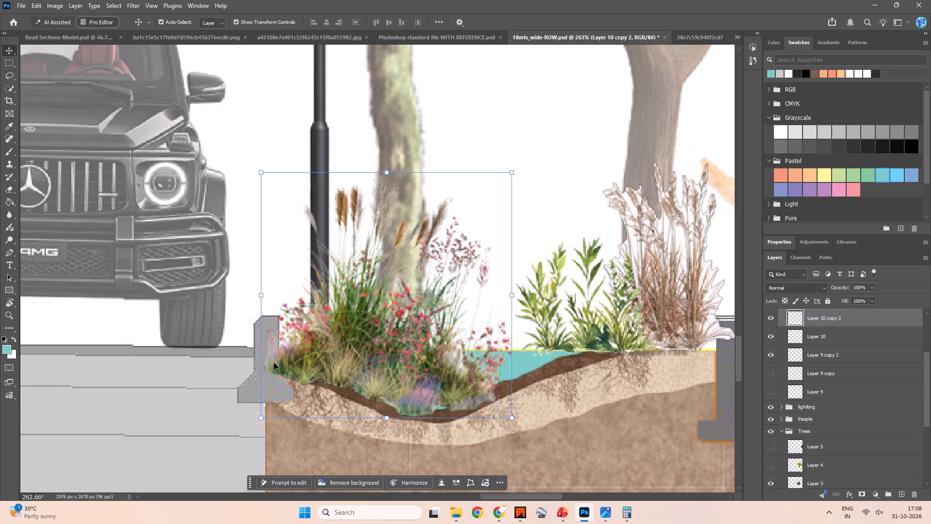
{"action": "key", "text": "e"}
{"action": "left_click_drag", "start_coordinate": [271, 365], "coordinate": [311, 394]}
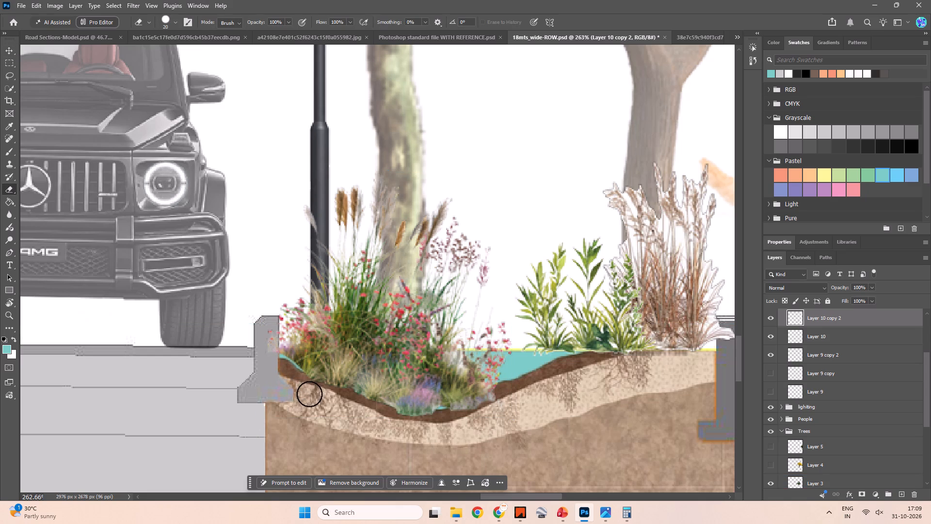
{"action": "key", "text": "ctrl+z"}
{"action": "left_click", "coordinate": [272, 371]}
{"action": "left_click_drag", "start_coordinate": [268, 342], "coordinate": [271, 373]}
{"action": "key", "text": "ctrl+z"}
{"action": "left_click", "coordinate": [265, 338]}
{"action": "left_click_drag", "start_coordinate": [266, 351], "coordinate": [267, 355]}
{"action": "left_click", "coordinate": [266, 361]}
{"action": "left_click", "coordinate": [278, 378]}
{"action": "left_click", "coordinate": [294, 383]}
{"action": "left_click", "coordinate": [295, 378]}
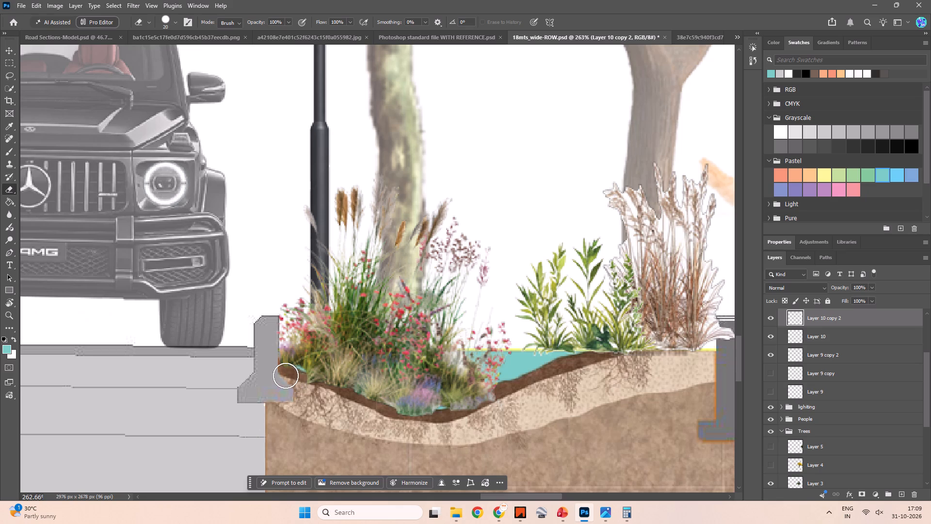
{"action": "key", "text": "ctrl+z"}
{"action": "left_click", "coordinate": [290, 379]}
{"action": "double_click", "coordinate": [311, 387]}
{"action": "left_click", "coordinate": [301, 383]}
Erase the rest of Layer 10 copy 2's lower edge so it follows the soil line along the right bioswale's bottom.
{"action": "left_click", "coordinate": [337, 393]}
{"action": "left_click_drag", "start_coordinate": [319, 387], "coordinate": [324, 391]}
{"action": "left_click", "coordinate": [325, 391]}
{"action": "left_click", "coordinate": [356, 407]}
{"action": "left_click", "coordinate": [358, 404]}
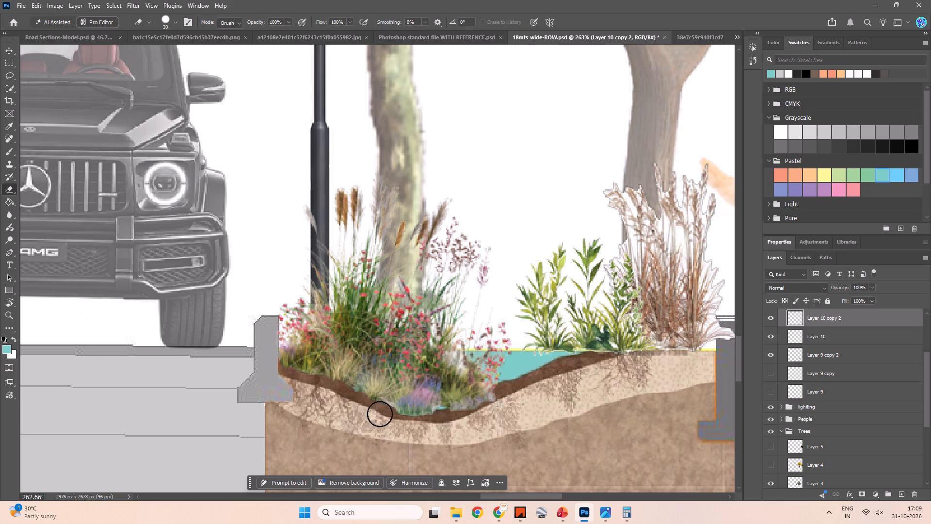
{"action": "left_click_drag", "start_coordinate": [386, 417], "coordinate": [392, 418]}
{"action": "left_click", "coordinate": [402, 420]}
{"action": "left_click_drag", "start_coordinate": [413, 422], "coordinate": [419, 424]}
{"action": "left_click", "coordinate": [423, 424]}
{"action": "left_click", "coordinate": [430, 424]}
{"action": "left_click", "coordinate": [435, 424]}
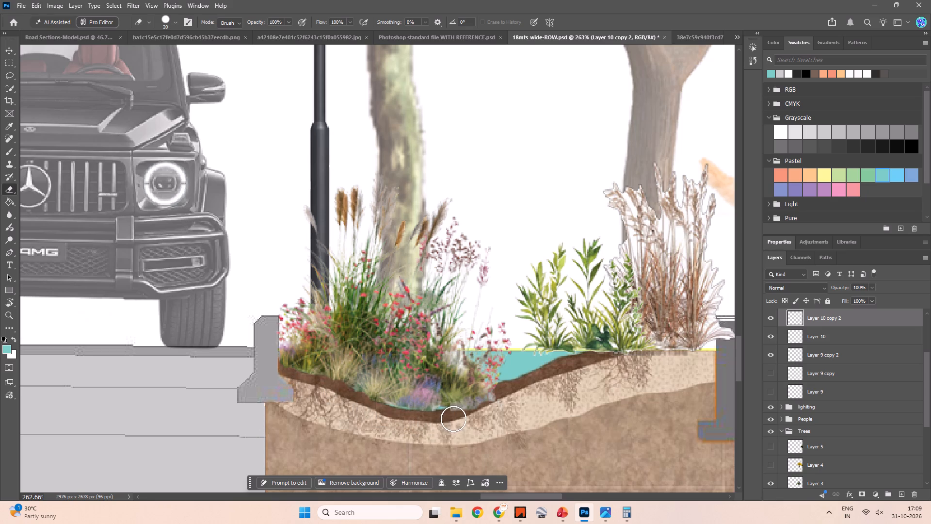
{"action": "left_click", "coordinate": [462, 417]}
{"action": "left_click_drag", "start_coordinate": [466, 415], "coordinate": [480, 409]}
{"action": "double_click", "coordinate": [492, 405]}
Reposition the flowering grass cluster on Layer 10 in the left bioswale so it sits against the pathway wall.
{"action": "scroll", "coordinate": [406, 380], "scroll_direction": "down", "scroll_amount": 5, "text": "alt"}
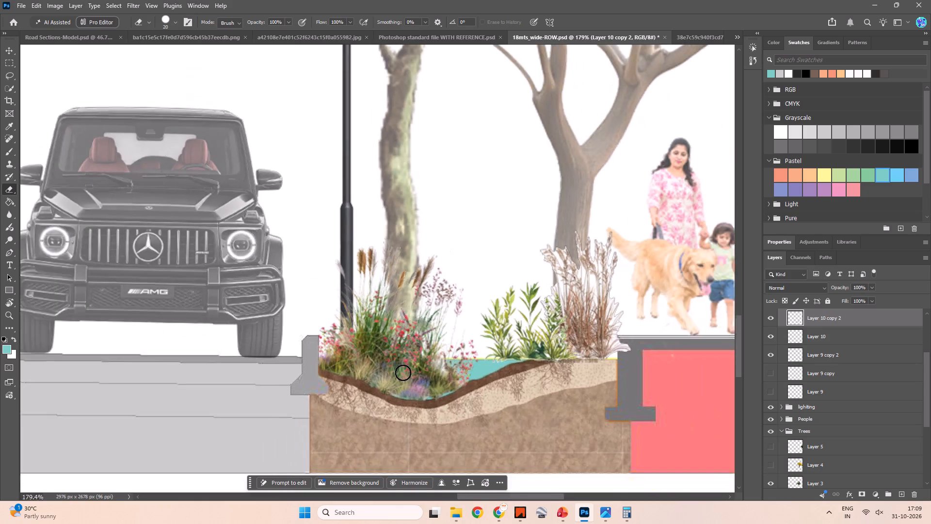
{"action": "scroll", "coordinate": [404, 369], "scroll_direction": "down", "scroll_amount": 3, "text": "alt"}
{"action": "key", "text": "space"}
{"action": "key", "text": "space"}
{"action": "key", "text": "space"}
{"action": "key", "text": "space"}
{"action": "key", "text": "space"}
{"action": "key", "text": "space"}
{"action": "key", "text": "space"}
{"action": "key", "text": "space"}
{"action": "key", "text": "space"}
{"action": "key", "text": "space"}
{"action": "key", "text": "space"}
{"action": "key", "text": "space"}
{"action": "key", "text": "space"}
{"action": "key", "text": "space"}
{"action": "key", "text": "space"}
{"action": "key", "text": "space"}
{"action": "key", "text": "space"}
{"action": "left_click_drag", "start_coordinate": [455, 389], "coordinate": [389, 358]}
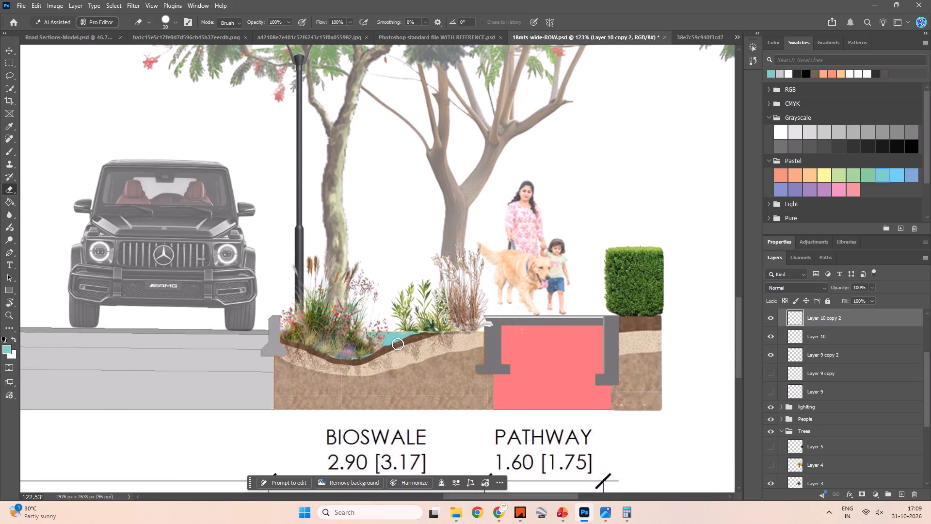
{"action": "scroll", "coordinate": [382, 317], "scroll_direction": "down", "scroll_amount": 10, "text": "alt"}
{"action": "key", "text": "space"}
{"action": "key", "text": "space"}
{"action": "key", "text": "space"}
{"action": "key", "text": "space"}
{"action": "key", "text": "space"}
{"action": "key", "text": "space"}
{"action": "key", "text": "space"}
{"action": "key", "text": "space"}
{"action": "key", "text": "space"}
{"action": "key", "text": "space"}
{"action": "key", "text": "space"}
{"action": "key", "text": "space"}
{"action": "key", "text": "space"}
{"action": "key", "text": "space"}
{"action": "key", "text": "space"}
{"action": "key", "text": "space"}
{"action": "key", "text": "space"}
{"action": "key", "text": "space"}
{"action": "key", "text": "space"}
{"action": "left_click_drag", "start_coordinate": [360, 332], "coordinate": [473, 332]}
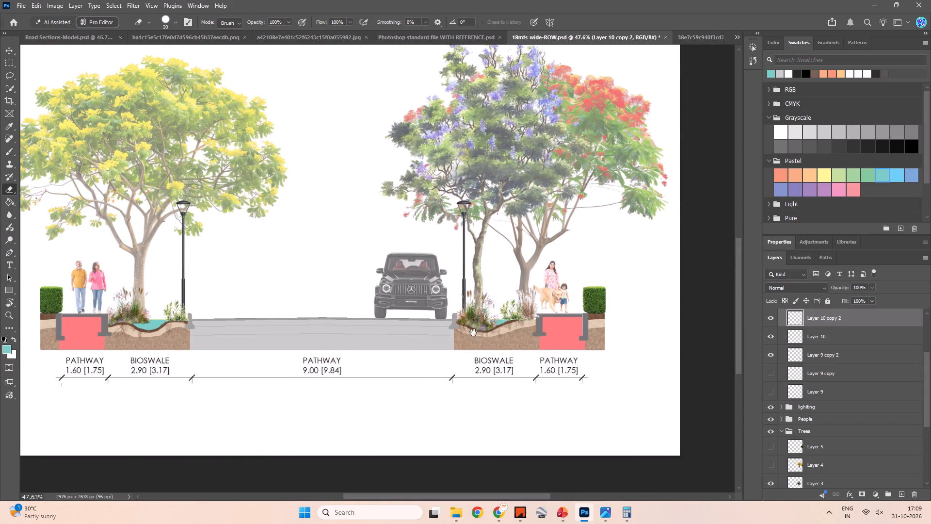
{"action": "left_click_drag", "start_coordinate": [473, 332], "coordinate": [474, 332]}
{"action": "key", "text": "space"}
{"action": "key", "text": "space"}
{"action": "key", "text": "space"}
{"action": "key", "text": "space"}
{"action": "key", "text": "space"}
{"action": "key", "text": "space"}
{"action": "key", "text": "space"}
{"action": "key", "text": "space"}
{"action": "key", "text": "space"}
{"action": "key", "text": "space"}
{"action": "key", "text": "space"}
{"action": "key", "text": "space"}
{"action": "key", "text": "space"}
{"action": "key", "text": "space"}
{"action": "key", "text": "space"}
{"action": "key", "text": "space"}
{"action": "key", "text": "space"}
{"action": "key", "text": "space"}
{"action": "key", "text": "space"}
{"action": "key", "text": "space"}
{"action": "left_click_drag", "start_coordinate": [348, 326], "coordinate": [530, 334]}
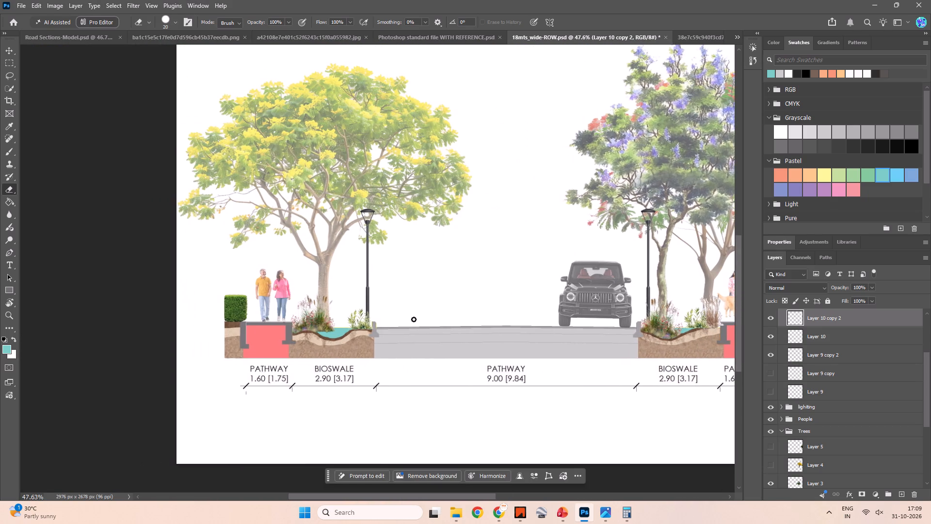
{"action": "scroll", "coordinate": [265, 321], "scroll_direction": "up", "scroll_amount": 7, "text": "alt"}
{"action": "scroll", "coordinate": [338, 318], "scroll_direction": "up", "scroll_amount": 5, "text": "alt"}
{"action": "left_click", "coordinate": [338, 307]}
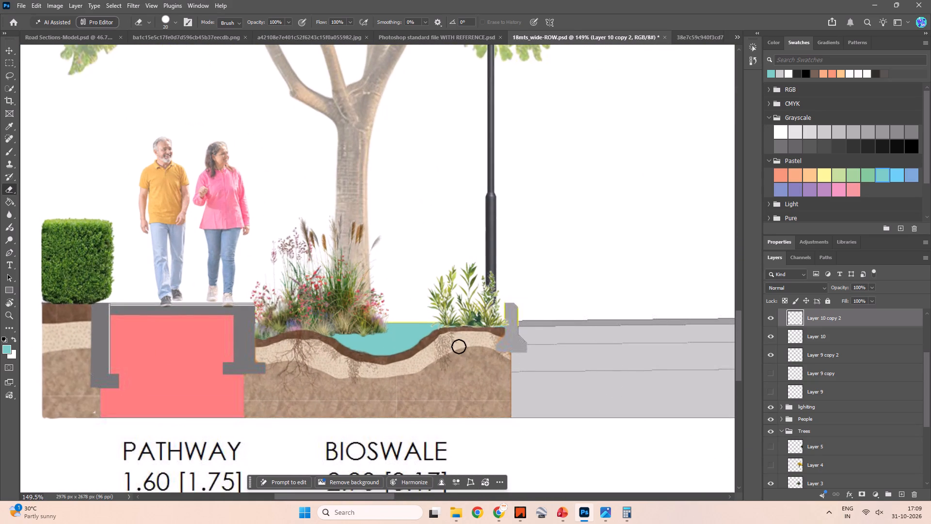
{"action": "key", "text": "v"}
{"action": "left_click", "coordinate": [361, 316]}
{"action": "left_click_drag", "start_coordinate": [337, 298], "coordinate": [292, 290]}
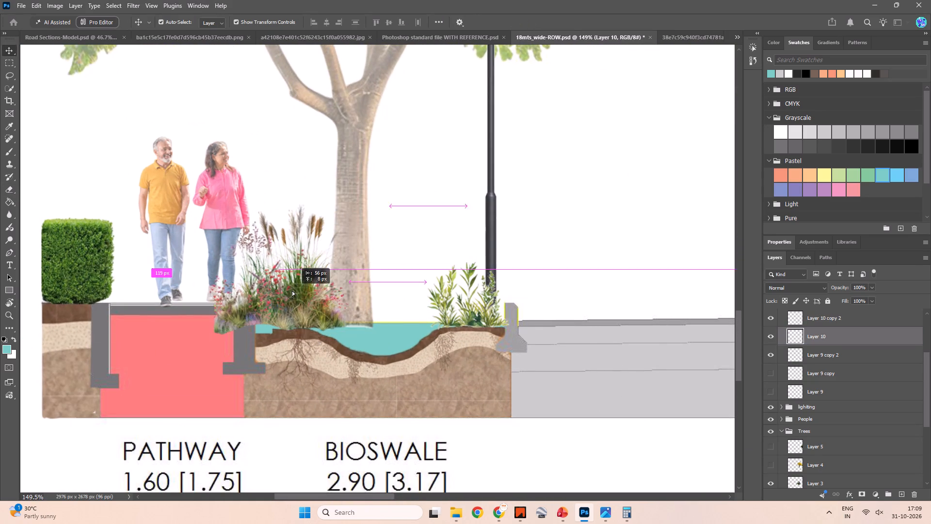
{"action": "left_click_drag", "start_coordinate": [292, 290], "coordinate": [272, 305]}
{"action": "key", "text": "space"}
{"action": "key", "text": "space"}
{"action": "key", "text": "space"}
{"action": "key", "text": "space"}
{"action": "key", "text": "space"}
{"action": "key", "text": "space"}
{"action": "key", "text": "space"}
{"action": "key", "text": "space"}
{"action": "key", "text": "space"}
{"action": "key", "text": "space"}
{"action": "key", "text": "space"}
{"action": "key", "text": "space"}
{"action": "key", "text": "space"}
{"action": "key", "text": "space"}
{"action": "key", "text": "space"}
{"action": "key", "text": "space"}
{"action": "key", "text": "space"}
{"action": "left_click_drag", "start_coordinate": [283, 330], "coordinate": [376, 346]}
{"action": "left_click_drag", "start_coordinate": [364, 341], "coordinate": [411, 341]}
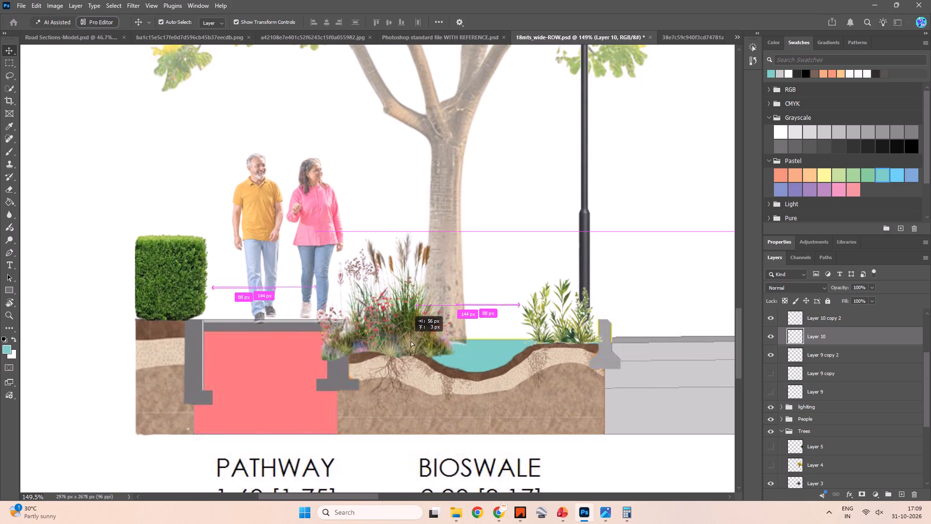
{"action": "left_click_drag", "start_coordinate": [411, 341], "coordinate": [429, 338]}
Duplicate the Layer 10 grass cluster, placing the copy slightly lower and closer to the left bioswale's water.
{"action": "left_click_drag", "start_coordinate": [430, 324], "coordinate": [438, 328], "text": "alt"}
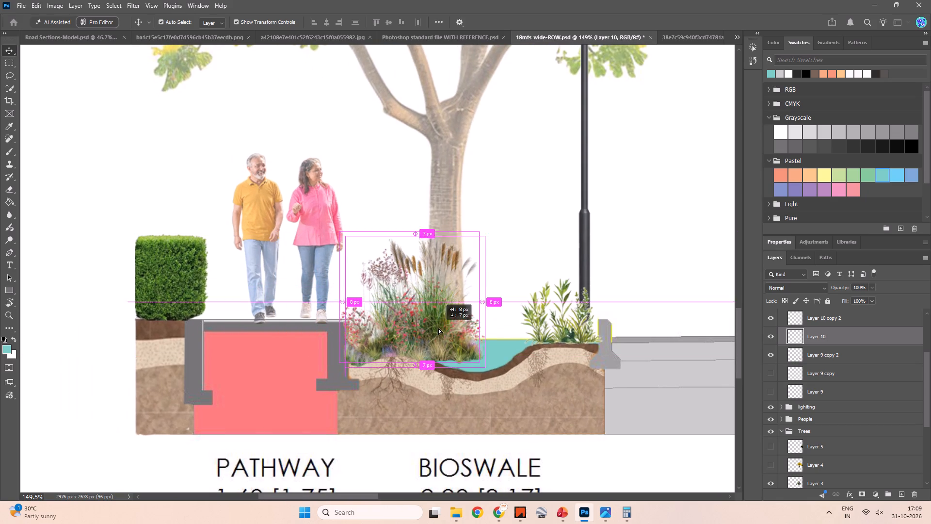
{"action": "left_click_drag", "start_coordinate": [438, 328], "coordinate": [446, 335], "text": "alt"}
Rotate the duplicated grass cluster about 12° clockwise and shift it toward the water so its base follows the left bioswale's slope.
{"action": "left_click_drag", "start_coordinate": [503, 240], "coordinate": [504, 241]}
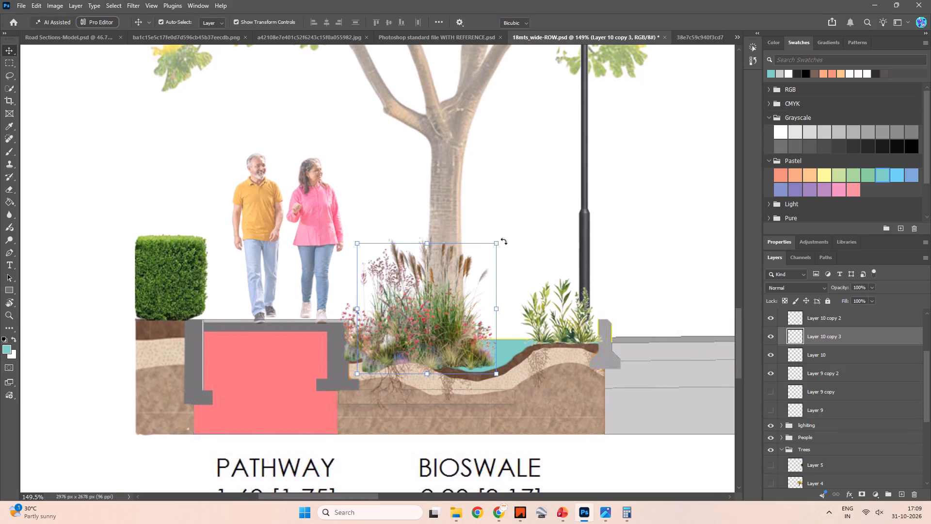
{"action": "left_click_drag", "start_coordinate": [504, 241], "coordinate": [509, 261]}
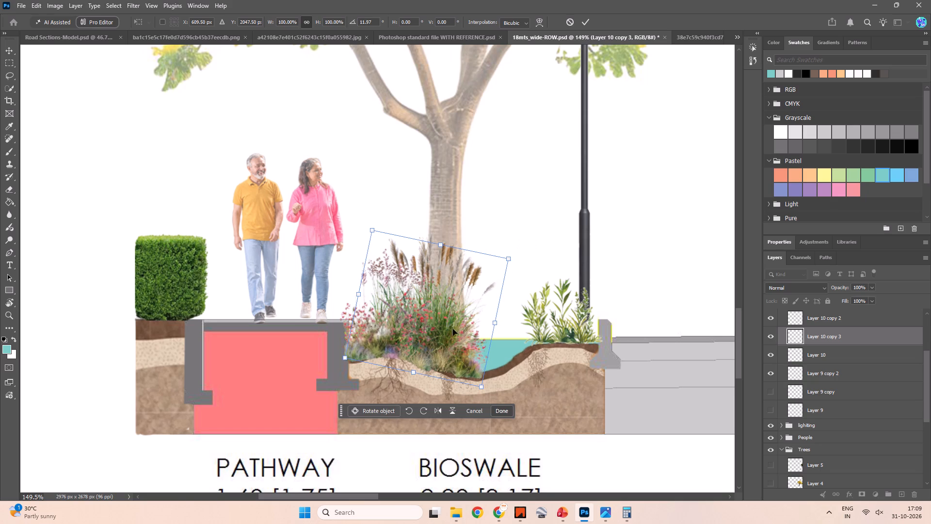
{"action": "scroll", "coordinate": [432, 348], "scroll_direction": "up", "scroll_amount": 6, "text": "alt"}
{"action": "left_click_drag", "start_coordinate": [429, 331], "coordinate": [439, 325]}
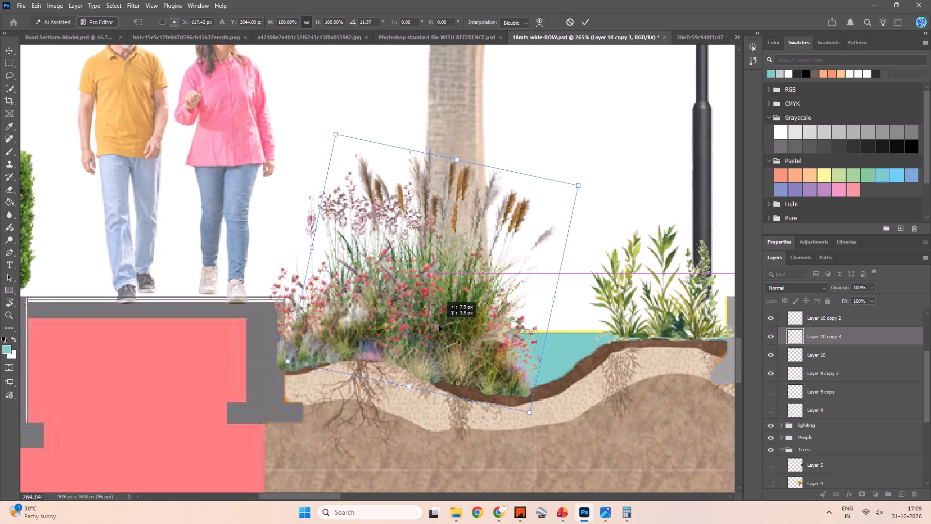
{"action": "left_click_drag", "start_coordinate": [439, 325], "coordinate": [445, 325]}
{"action": "key", "text": "e"}
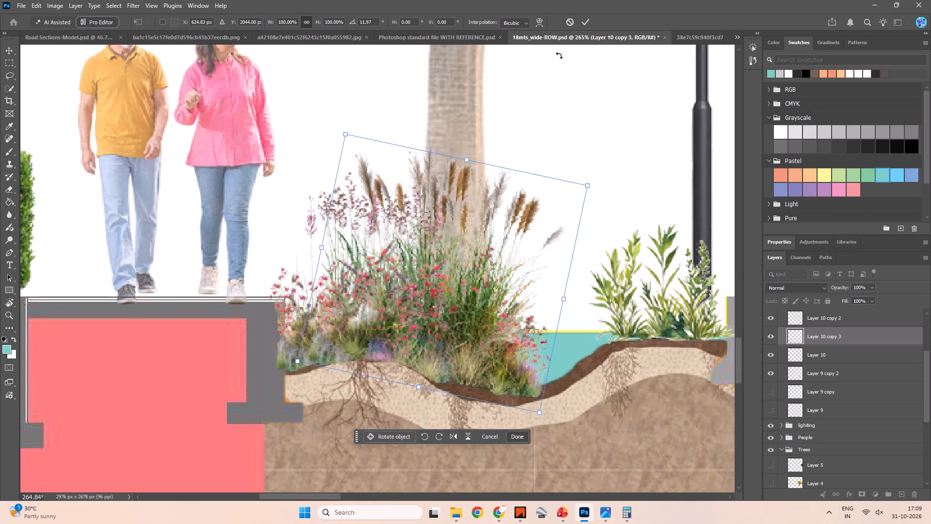
{"action": "left_click", "coordinate": [588, 24]}
Erase the lower edge of the duplicated cluster, Layer 10 copy 3, where it overlaps the soil along the left bioswale's slope.
{"action": "key", "text": "e"}
{"action": "left_click_drag", "start_coordinate": [462, 391], "coordinate": [457, 386]}
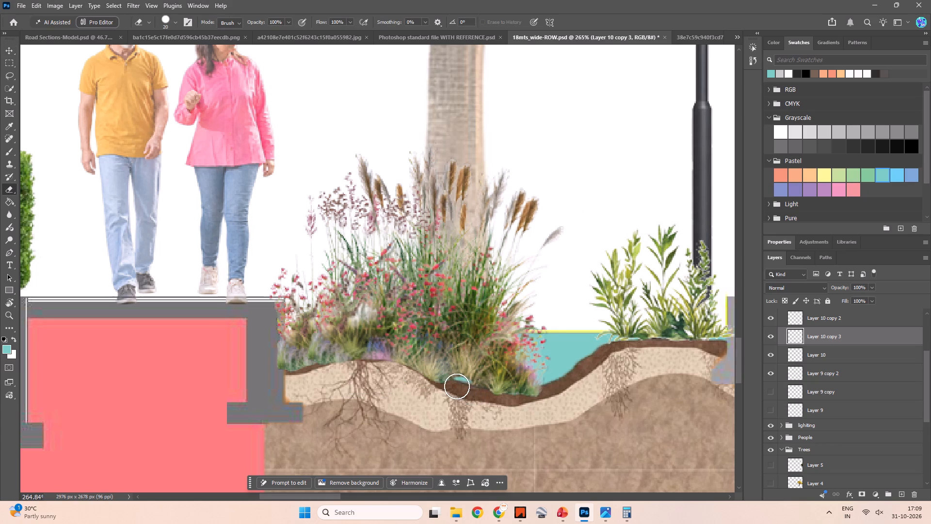
{"action": "left_click_drag", "start_coordinate": [457, 386], "coordinate": [432, 377]}
{"action": "key", "text": "ctrl+z"}
{"action": "left_click_drag", "start_coordinate": [445, 393], "coordinate": [436, 386]}
{"action": "left_click", "coordinate": [424, 381]}
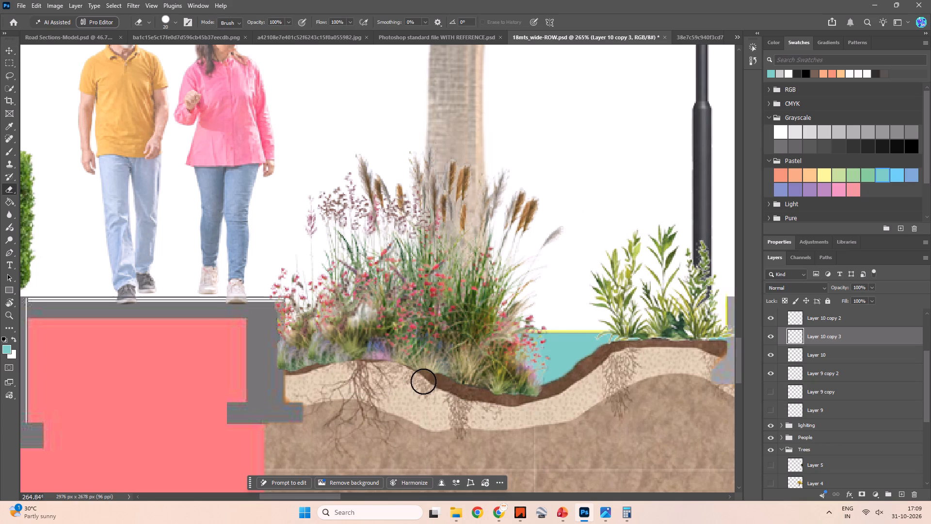
{"action": "left_click", "coordinate": [418, 379]}
{"action": "left_click_drag", "start_coordinate": [429, 382], "coordinate": [435, 384]}
{"action": "left_click_drag", "start_coordinate": [426, 381], "coordinate": [420, 376]}
{"action": "left_click", "coordinate": [410, 370]}
{"action": "left_click_drag", "start_coordinate": [406, 369], "coordinate": [401, 368]}
{"action": "left_click", "coordinate": [397, 366]}
{"action": "left_click", "coordinate": [387, 363]}
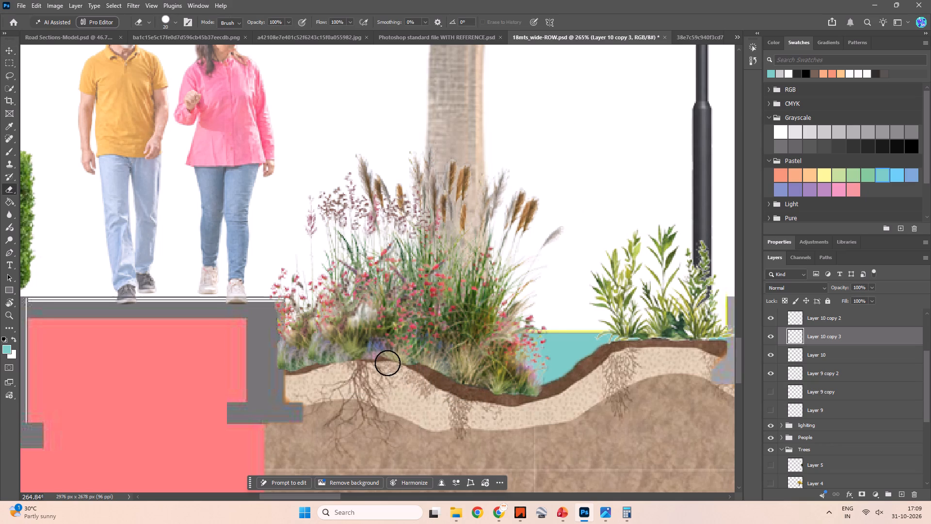
{"action": "left_click_drag", "start_coordinate": [377, 361], "coordinate": [369, 362]}
{"action": "left_click", "coordinate": [363, 363]}
{"action": "left_click", "coordinate": [339, 364]}
{"action": "left_click", "coordinate": [325, 370]}
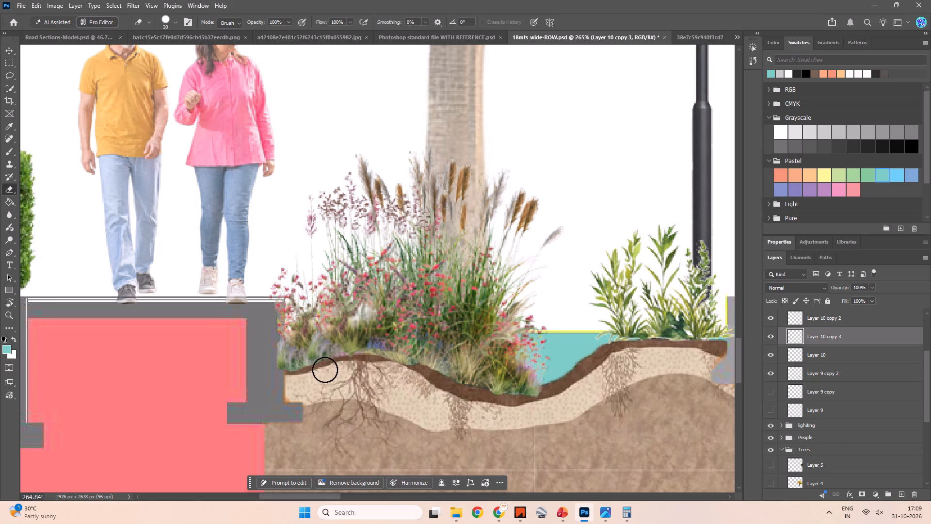
{"action": "left_click", "coordinate": [307, 369]}
{"action": "left_click", "coordinate": [301, 377]}
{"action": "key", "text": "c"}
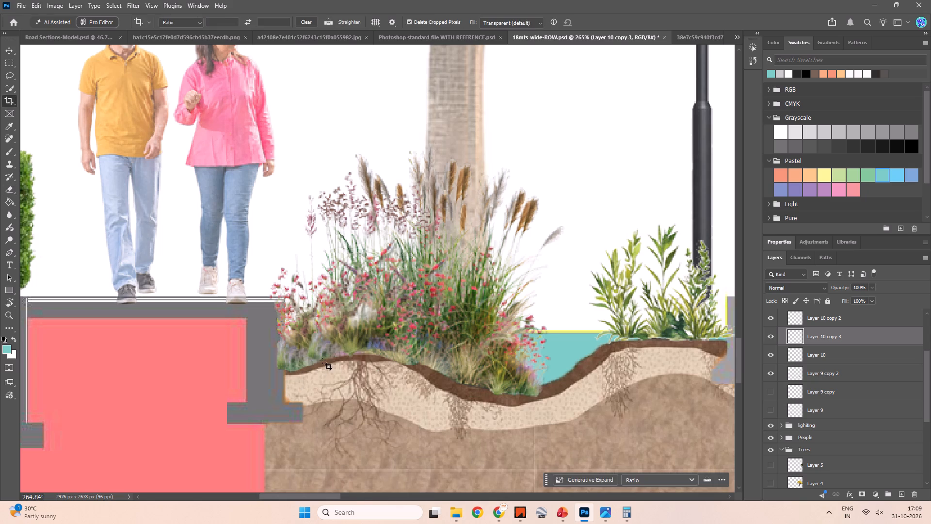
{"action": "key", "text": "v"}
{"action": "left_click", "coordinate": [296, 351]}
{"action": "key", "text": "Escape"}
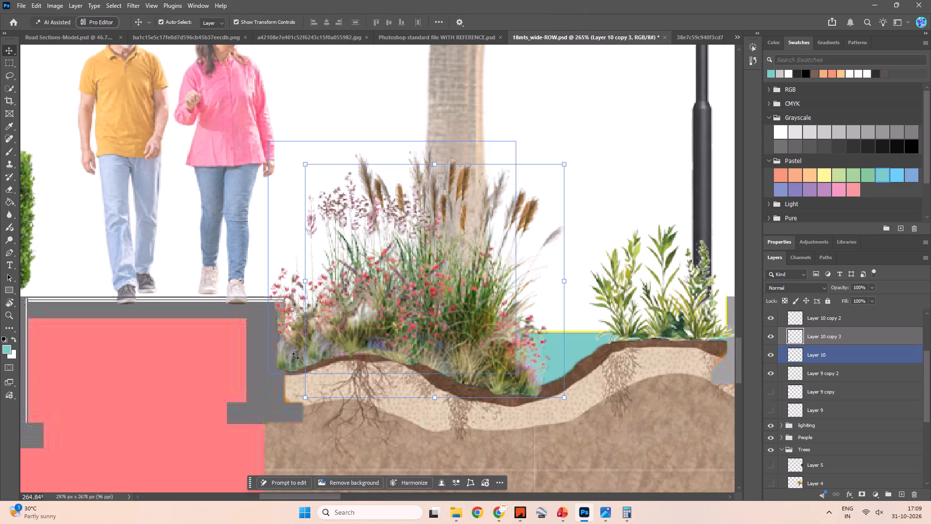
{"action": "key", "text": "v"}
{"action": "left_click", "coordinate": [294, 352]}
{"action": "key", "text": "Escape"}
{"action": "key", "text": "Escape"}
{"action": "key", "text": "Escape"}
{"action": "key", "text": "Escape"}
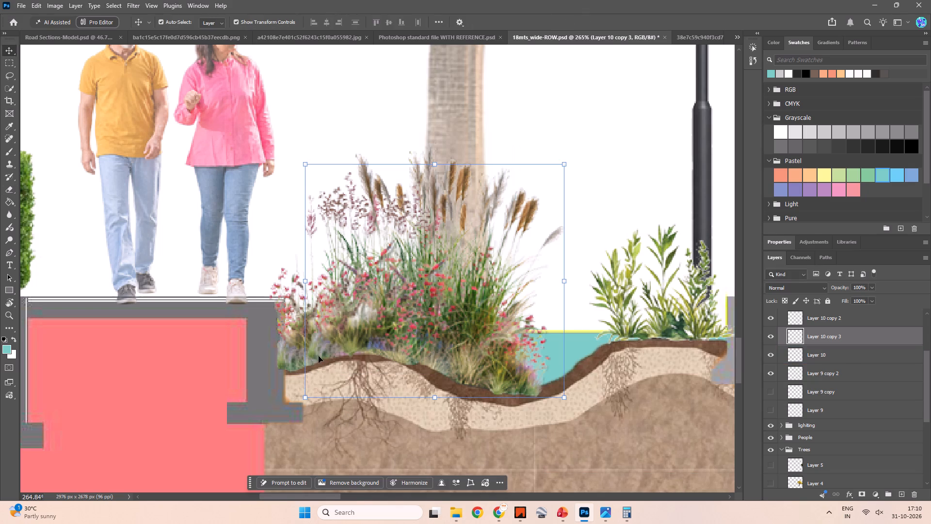
Erase the lower edge of the original Layer 10 grass cluster where it overlaps the soil beside the left pathway wall.
{"action": "left_click", "coordinate": [296, 342]}
{"action": "key", "text": "Escape"}
{"action": "left_click", "coordinate": [296, 344]}
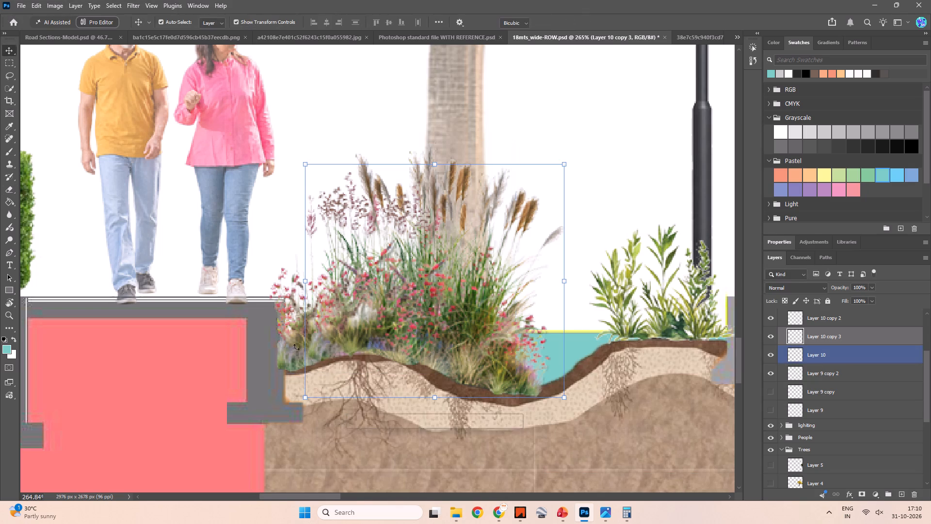
{"action": "key", "text": "Escape"}
{"action": "key", "text": "Escape"}
{"action": "key", "text": "Escape"}
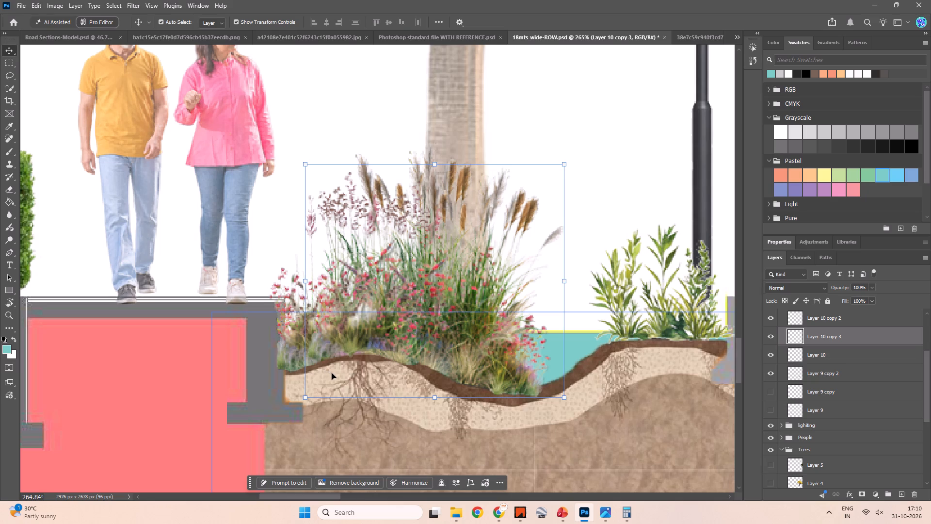
{"action": "key", "text": "v"}
{"action": "left_click", "coordinate": [292, 359]}
{"action": "key", "text": "e"}
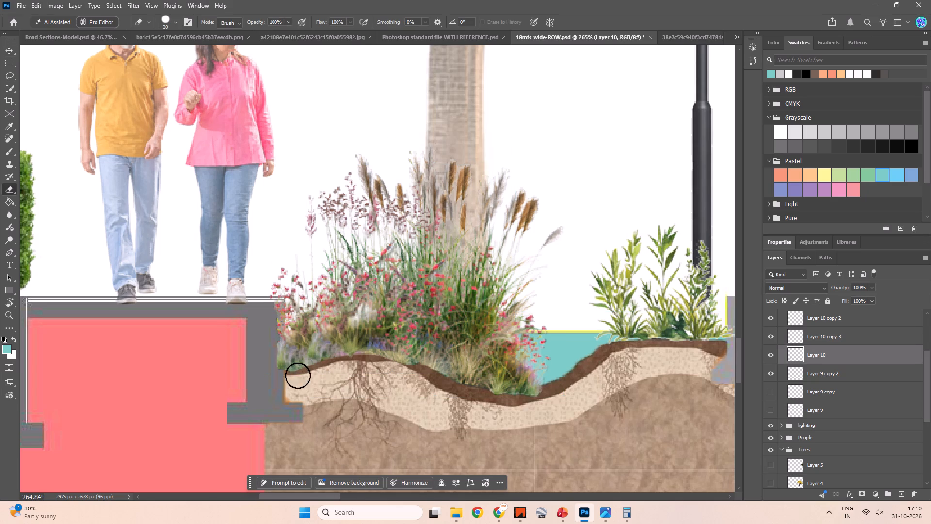
{"action": "left_click", "coordinate": [296, 377]}
{"action": "left_click", "coordinate": [306, 375]}
{"action": "left_click", "coordinate": [315, 371]}
{"action": "left_click", "coordinate": [322, 369]}
{"action": "left_click", "coordinate": [333, 366]}
{"action": "left_click", "coordinate": [338, 365]}
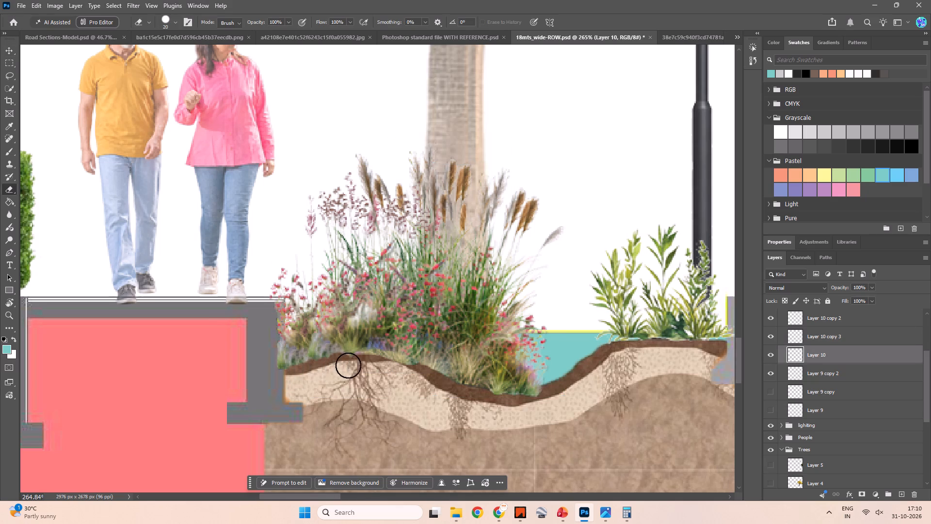
{"action": "left_click", "coordinate": [348, 365]}
{"action": "left_click", "coordinate": [359, 363]}
{"action": "left_click", "coordinate": [366, 363]}
{"action": "left_click", "coordinate": [373, 363]}
{"action": "left_click", "coordinate": [383, 363]}
{"action": "left_click", "coordinate": [389, 364]}
{"action": "left_click", "coordinate": [397, 365]}
{"action": "left_click", "coordinate": [403, 368]}
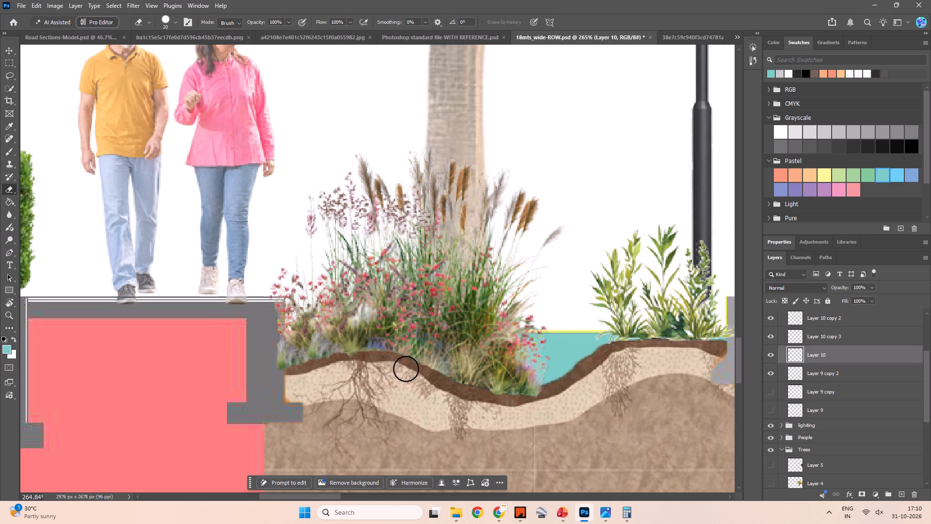
{"action": "left_click", "coordinate": [406, 369]}
{"action": "left_click", "coordinate": [410, 374]}
{"action": "left_click", "coordinate": [343, 365]}
{"action": "left_click", "coordinate": [358, 363]}
{"action": "left_click", "coordinate": [353, 363]}
{"action": "left_click", "coordinate": [346, 364]}
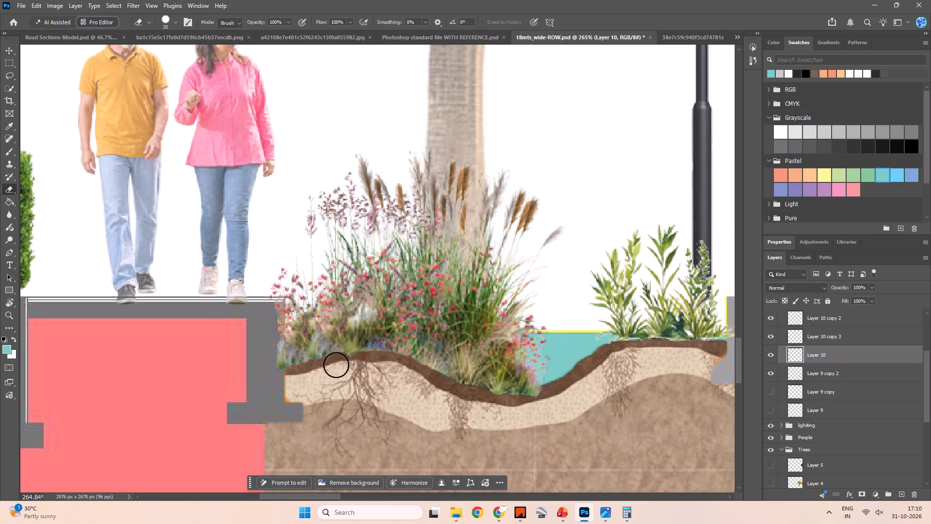
{"action": "left_click", "coordinate": [331, 367]}
{"action": "left_click", "coordinate": [324, 370]}
Examine the planting in both bioswales and the overall composition of the full road section.
{"action": "scroll", "coordinate": [385, 343], "scroll_direction": "down", "scroll_amount": 14, "text": "alt"}
{"action": "key", "text": "space"}
{"action": "key", "text": "space"}
{"action": "key", "text": "space"}
{"action": "key", "text": "space"}
{"action": "key", "text": "space"}
{"action": "key", "text": "space"}
{"action": "key", "text": "space"}
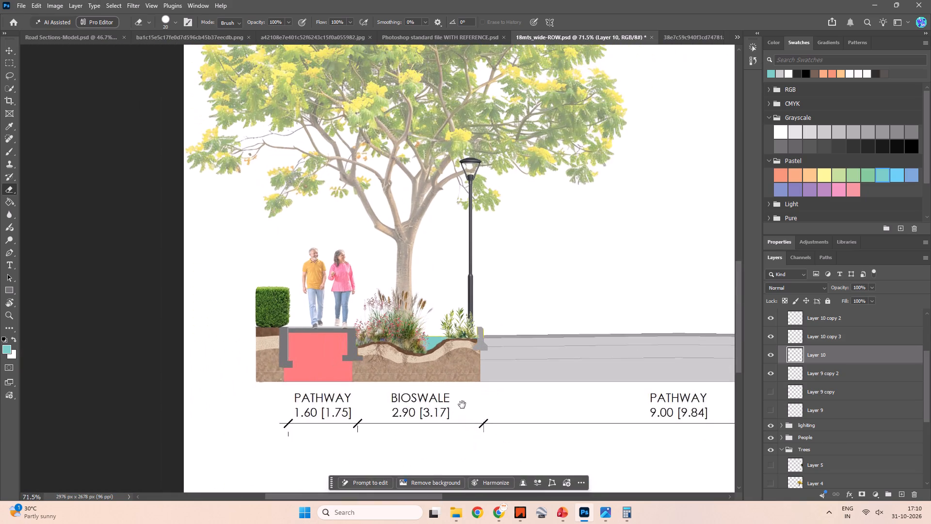
{"action": "left_click_drag", "start_coordinate": [446, 394], "coordinate": [347, 379]}
{"action": "scroll", "coordinate": [356, 383], "scroll_direction": "down", "scroll_amount": 9, "text": "alt"}
{"action": "key", "text": "space"}
{"action": "key", "text": "space"}
{"action": "key", "text": "space"}
{"action": "key", "text": "space"}
{"action": "left_click_drag", "start_coordinate": [446, 379], "coordinate": [368, 363]}
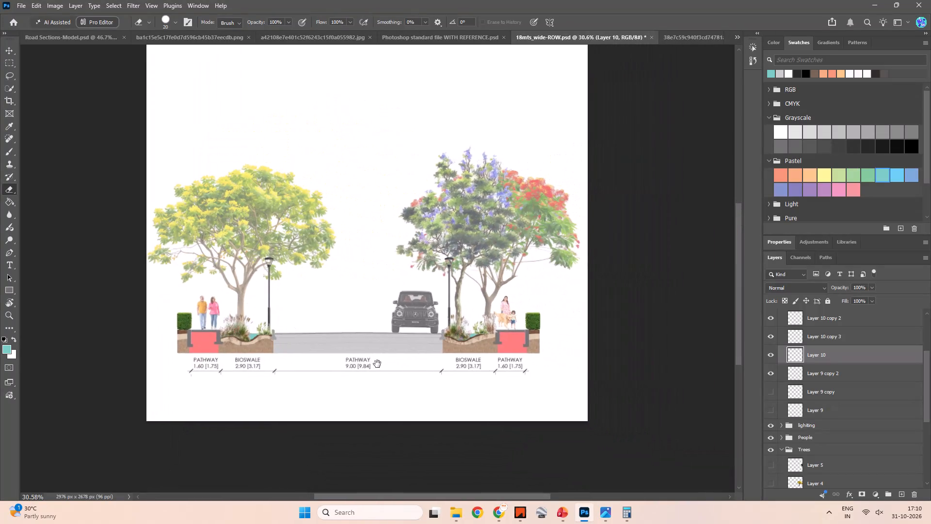
{"action": "scroll", "coordinate": [377, 364], "scroll_direction": "up", "scroll_amount": 3}
{"action": "key", "text": "space"}
{"action": "scroll", "coordinate": [310, 357], "scroll_direction": "up", "scroll_amount": 3}
{"action": "scroll", "coordinate": [260, 366], "scroll_direction": "up", "scroll_amount": 1, "text": "alt"}
{"action": "key", "text": "space"}
{"action": "key", "text": "space"}
{"action": "key", "text": "space"}
{"action": "key", "text": "space"}
{"action": "key", "text": "space"}
{"action": "key", "text": "space"}
{"action": "key", "text": "space"}
{"action": "key", "text": "space"}
{"action": "key", "text": "space"}
{"action": "left_click_drag", "start_coordinate": [204, 347], "coordinate": [239, 347]}
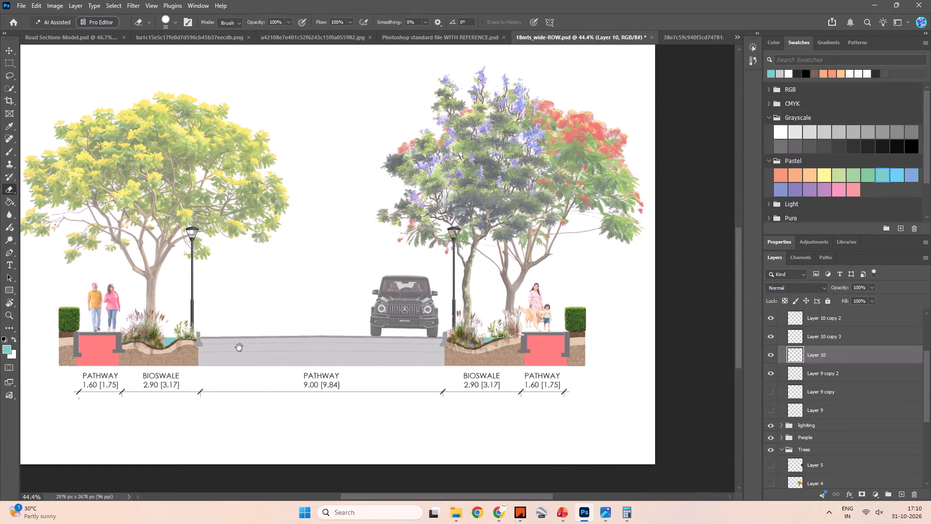
{"action": "left_click_drag", "start_coordinate": [239, 347], "coordinate": [277, 345]}
{"action": "scroll", "coordinate": [326, 352], "scroll_direction": "up", "scroll_amount": 1, "text": "alt"}
{"action": "key", "text": "space"}
{"action": "key", "text": "space"}
{"action": "key", "text": "space"}
{"action": "key", "text": "space"}
{"action": "key", "text": "space"}
{"action": "key", "text": "space"}
{"action": "key", "text": "space"}
{"action": "key", "text": "space"}
{"action": "key", "text": "space"}
{"action": "key", "text": "space"}
{"action": "key", "text": "space"}
{"action": "key", "text": "space"}
{"action": "key", "text": "space"}
{"action": "key", "text": "space"}
{"action": "key", "text": "space"}
{"action": "key", "text": "space"}
{"action": "key", "text": "space"}
{"action": "key", "text": "space"}
{"action": "left_click_drag", "start_coordinate": [304, 327], "coordinate": [279, 335]}
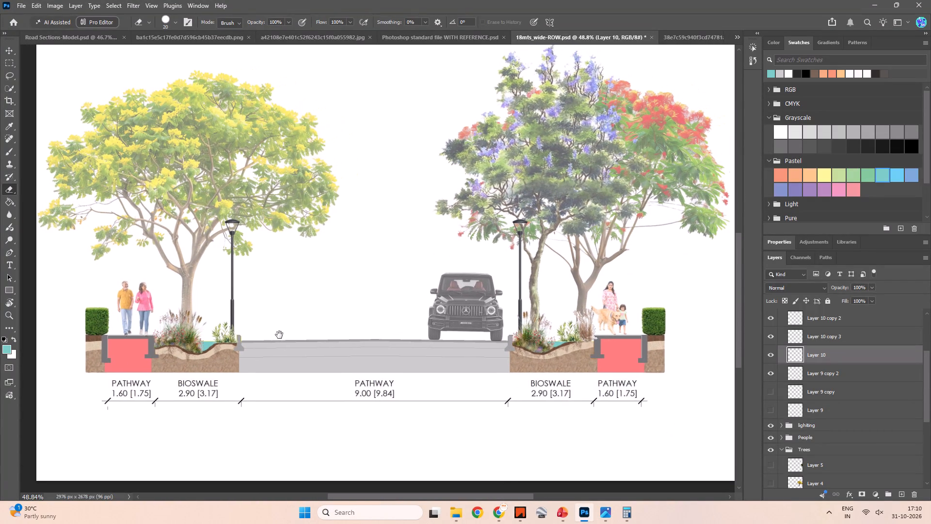
{"action": "left_click_drag", "start_coordinate": [279, 335], "coordinate": [284, 338]}
{"action": "scroll", "coordinate": [311, 334], "scroll_direction": "down", "scroll_amount": 1, "text": "alt"}
{"action": "key", "text": "space"}
{"action": "key", "text": "space"}
{"action": "key", "text": "space"}
{"action": "key", "text": "space"}
{"action": "key", "text": "space"}
{"action": "key", "text": "space"}
{"action": "key", "text": "space"}
{"action": "key", "text": "space"}
{"action": "key", "text": "space"}
{"action": "key", "text": "space"}
{"action": "key", "text": "space"}
{"action": "key", "text": "space"}
{"action": "key", "text": "space"}
{"action": "left_click_drag", "start_coordinate": [310, 332], "coordinate": [308, 337]}
Crop the empty white space below the dimension line, reducing the canvas to 2976 x 2439 px.
{"action": "key", "text": "v"}
{"action": "scroll", "coordinate": [370, 362], "scroll_direction": "down", "scroll_amount": 2}
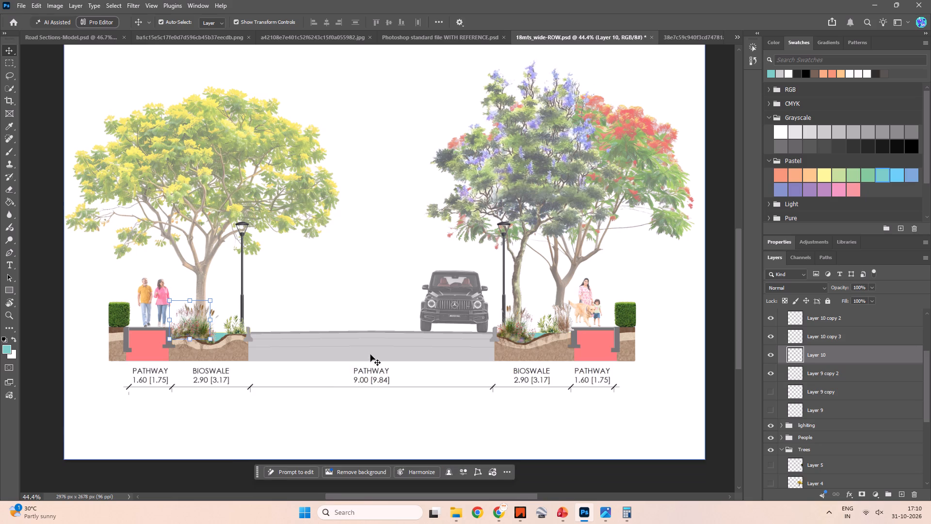
{"action": "scroll", "coordinate": [370, 355], "scroll_direction": "down", "scroll_amount": 1}
{"action": "key", "text": "c"}
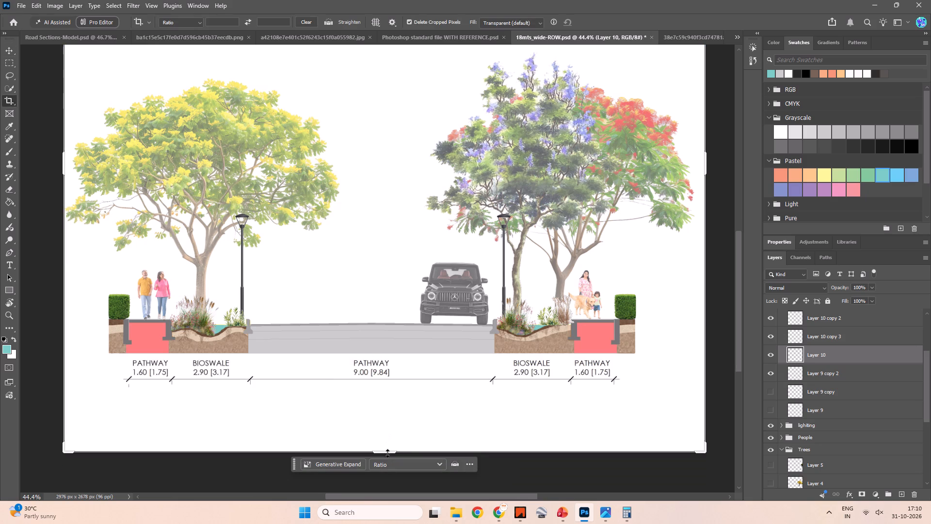
{"action": "left_click_drag", "start_coordinate": [387, 453], "coordinate": [385, 427]}
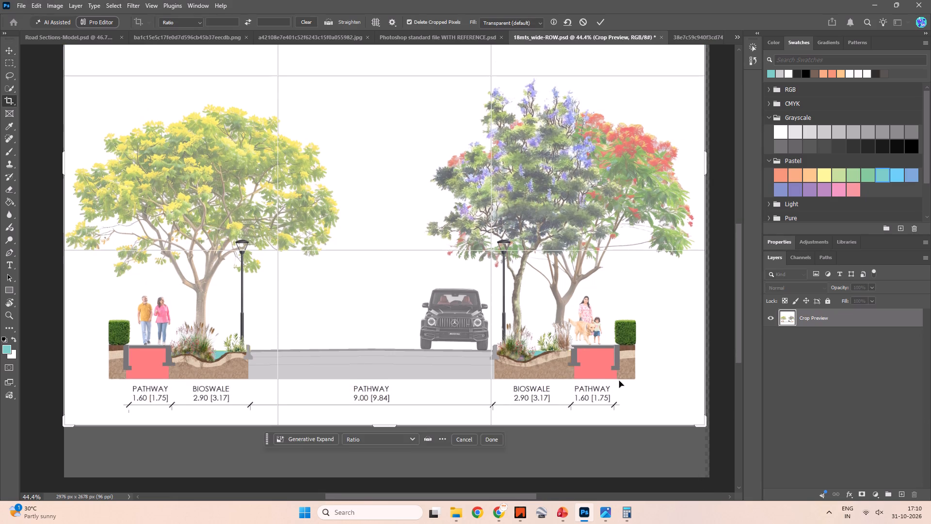
{"action": "left_click", "coordinate": [724, 319]}
{"action": "scroll", "coordinate": [588, 274], "scroll_direction": "down", "scroll_amount": 3, "text": "alt"}
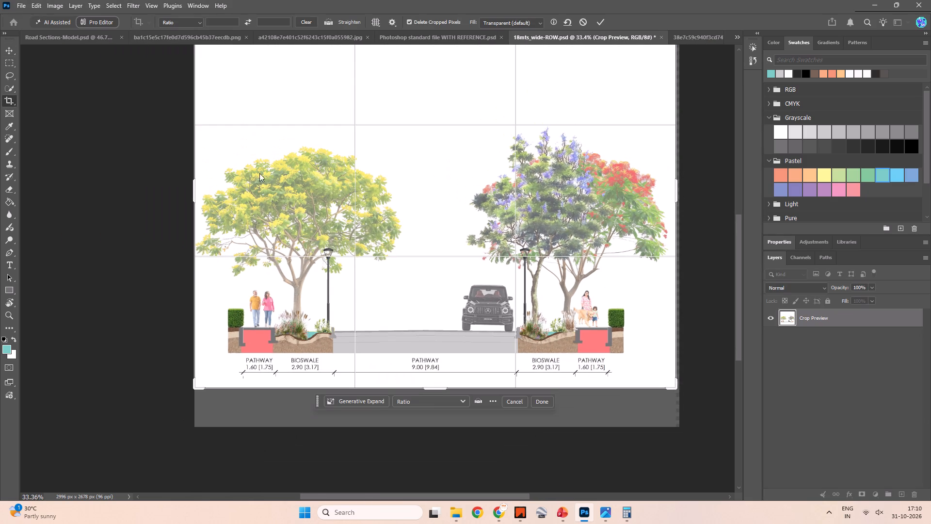
{"action": "left_click", "coordinate": [194, 151]}
{"action": "left_click", "coordinate": [603, 17]}
Crop the empty white space above the tree canopies, reducing the canvas to 2976 x 1667 px.
{"action": "scroll", "coordinate": [349, 184], "scroll_direction": "up", "scroll_amount": 1, "text": "alt"}
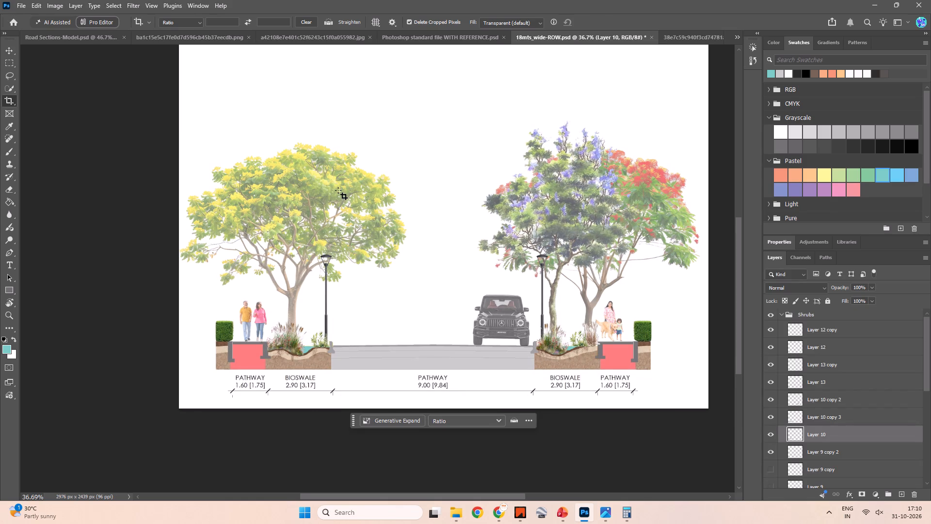
{"action": "scroll", "coordinate": [432, 237], "scroll_direction": "up", "scroll_amount": 6}
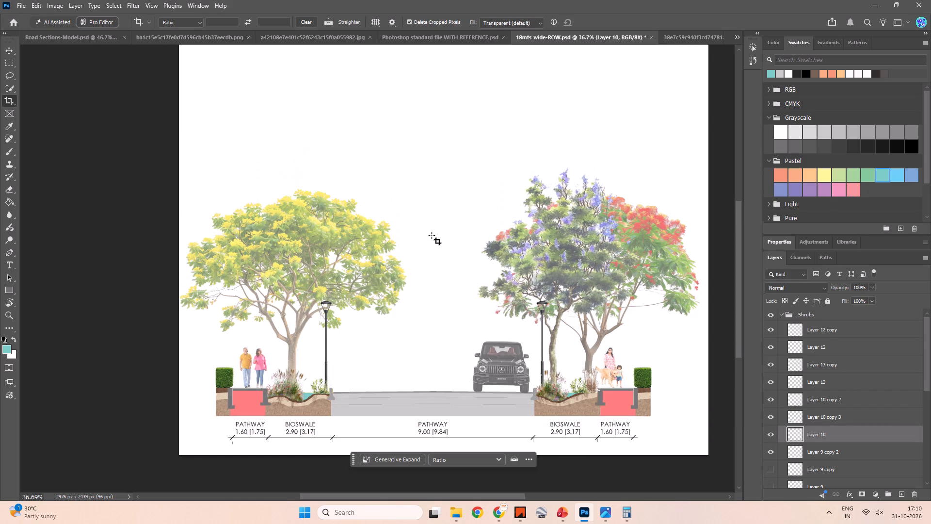
{"action": "scroll", "coordinate": [432, 235], "scroll_direction": "down", "scroll_amount": 2, "text": "alt"}
{"action": "left_click", "coordinate": [431, 207]}
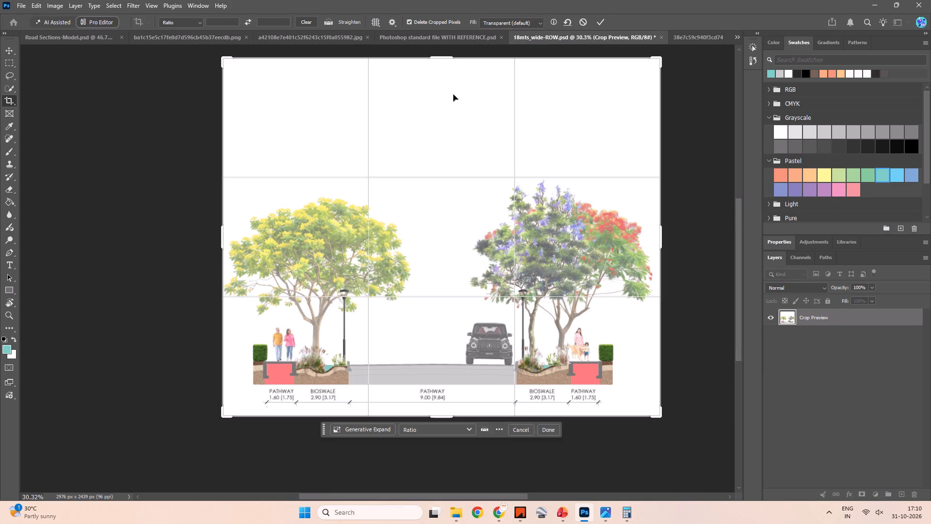
{"action": "left_click_drag", "start_coordinate": [443, 55], "coordinate": [444, 112]}
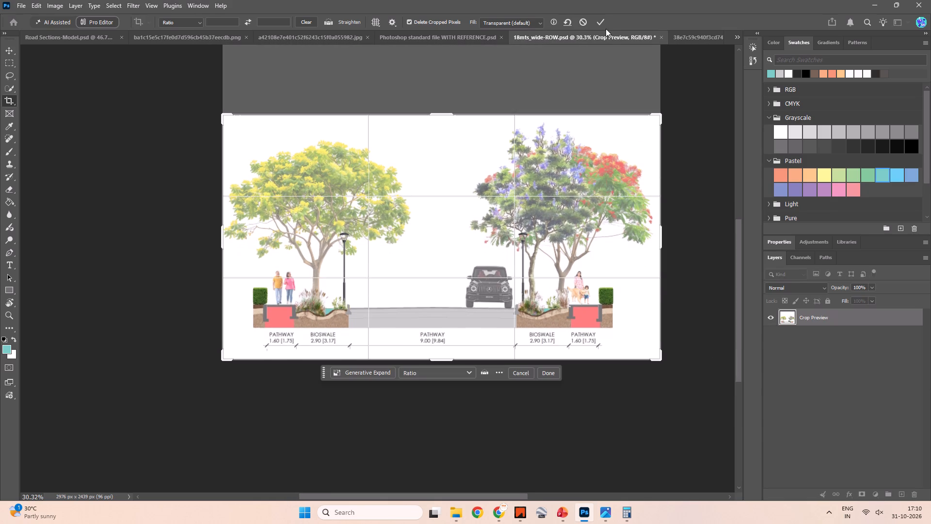
{"action": "left_click", "coordinate": [605, 21]}
{"action": "left_click", "coordinate": [679, 242]}
{"action": "key", "text": "Escape"}
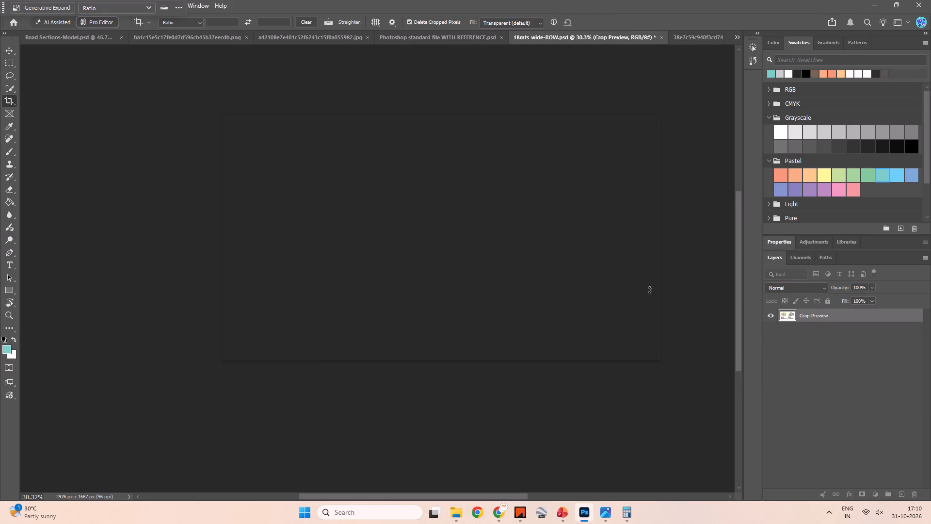
Review the cropped road section across its full width, checking the trees, bioswales and margins.
{"action": "scroll", "coordinate": [332, 326], "scroll_direction": "up", "scroll_amount": 4, "text": "alt"}
{"action": "key", "text": "space"}
{"action": "key", "text": "space"}
{"action": "key", "text": "space"}
{"action": "key", "text": "space"}
{"action": "key", "text": "space"}
{"action": "key", "text": "space"}
{"action": "key", "text": "space"}
{"action": "key", "text": "space"}
{"action": "key", "text": "space"}
{"action": "key", "text": "space"}
{"action": "key", "text": "space"}
{"action": "key", "text": "space"}
{"action": "key", "text": "space"}
{"action": "key", "text": "space"}
{"action": "key", "text": "space"}
{"action": "key", "text": "space"}
{"action": "key", "text": "space"}
{"action": "key", "text": "space"}
{"action": "key", "text": "space"}
{"action": "key", "text": "space"}
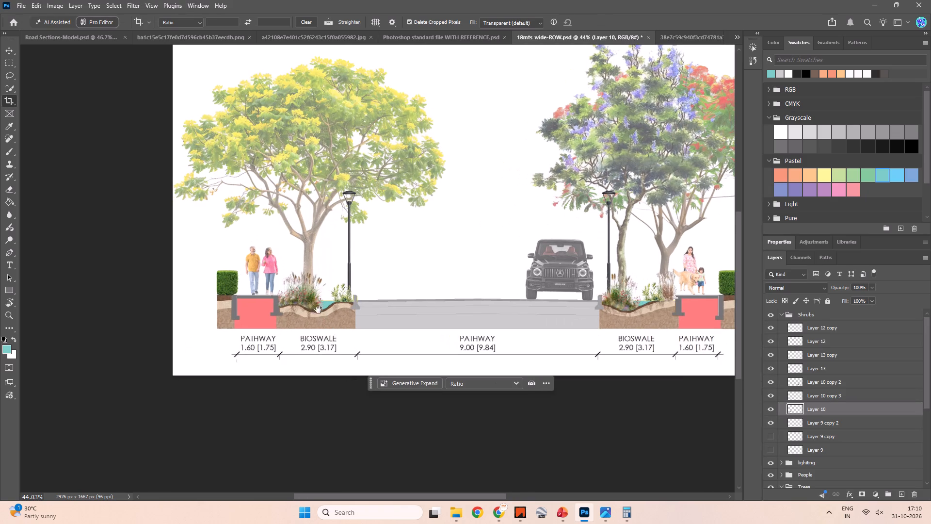
{"action": "left_click_drag", "start_coordinate": [338, 307], "coordinate": [231, 335]}
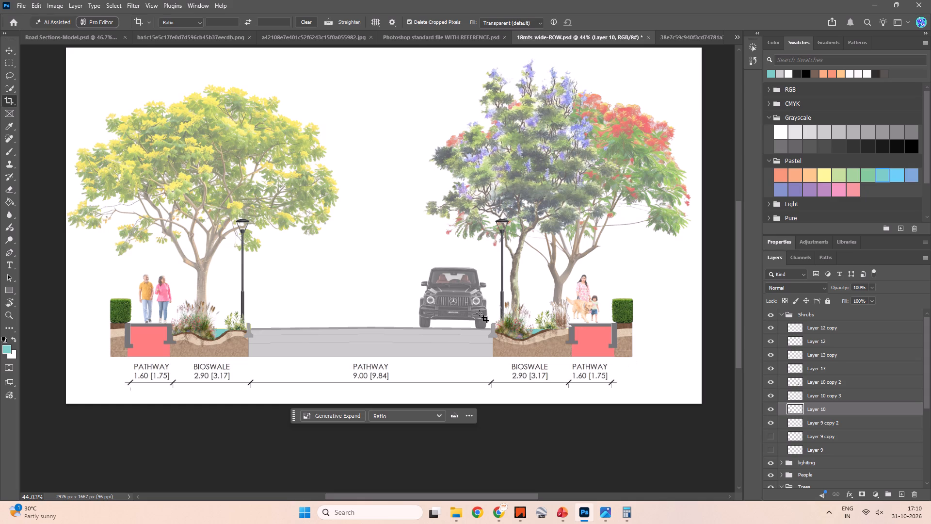
{"action": "key", "text": "space"}
{"action": "key", "text": "space"}
{"action": "key", "text": "space"}
{"action": "key", "text": "space"}
{"action": "key", "text": "space"}
{"action": "key", "text": "space"}
{"action": "key", "text": "space"}
{"action": "key", "text": "space"}
{"action": "key", "text": "space"}
{"action": "key", "text": "space"}
{"action": "key", "text": "space"}
{"action": "key", "text": "space"}
{"action": "key", "text": "space"}
{"action": "key", "text": "space"}
{"action": "key", "text": "space"}
{"action": "key", "text": "space"}
{"action": "key", "text": "space"}
{"action": "key", "text": "space"}
{"action": "key", "text": "space"}
{"action": "key", "text": "space"}
{"action": "left_click_drag", "start_coordinate": [350, 220], "coordinate": [370, 248]}
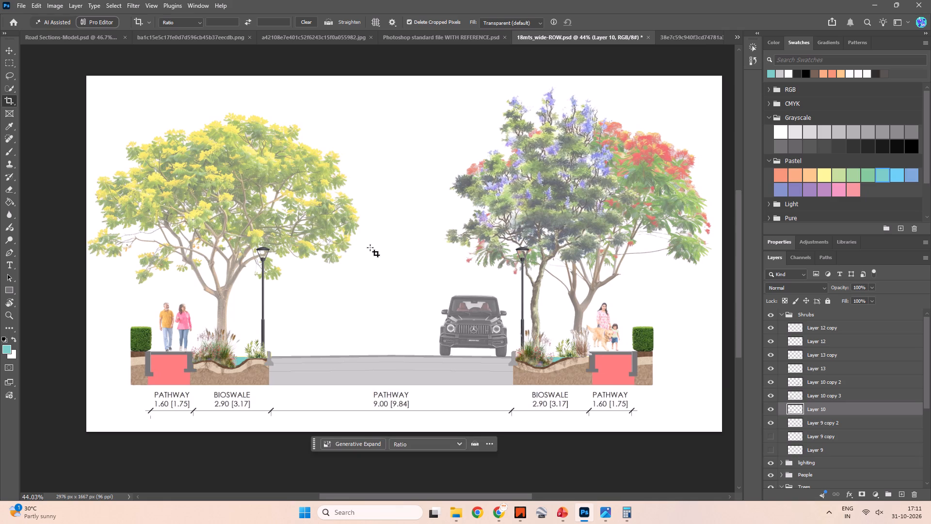
{"action": "scroll", "coordinate": [796, 344], "scroll_direction": "up", "scroll_amount": 3}
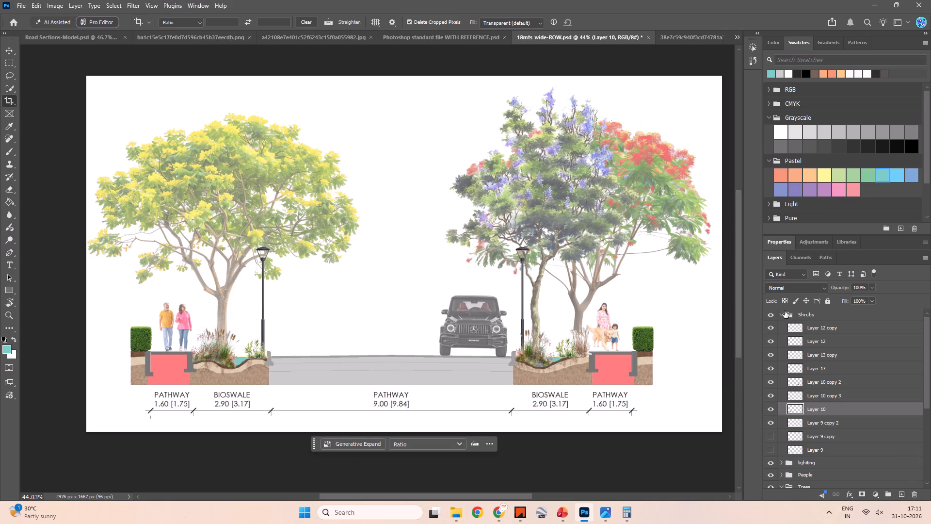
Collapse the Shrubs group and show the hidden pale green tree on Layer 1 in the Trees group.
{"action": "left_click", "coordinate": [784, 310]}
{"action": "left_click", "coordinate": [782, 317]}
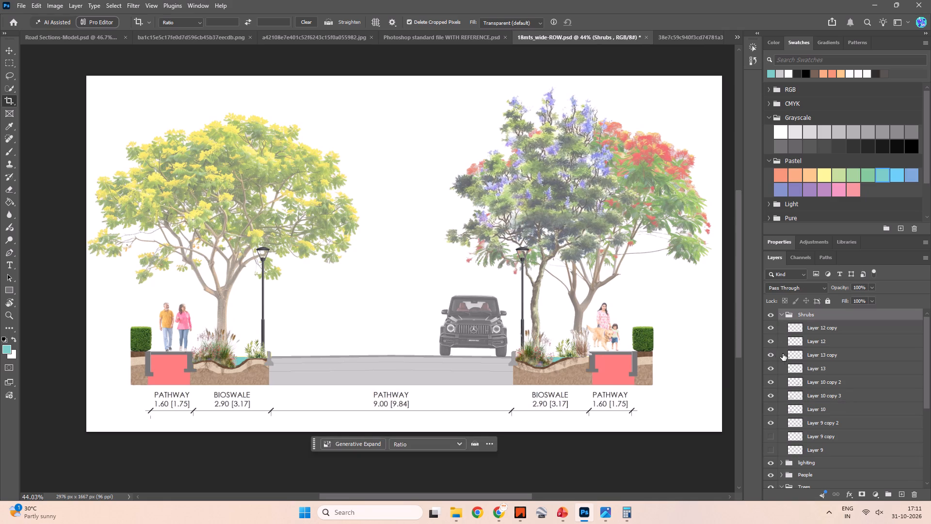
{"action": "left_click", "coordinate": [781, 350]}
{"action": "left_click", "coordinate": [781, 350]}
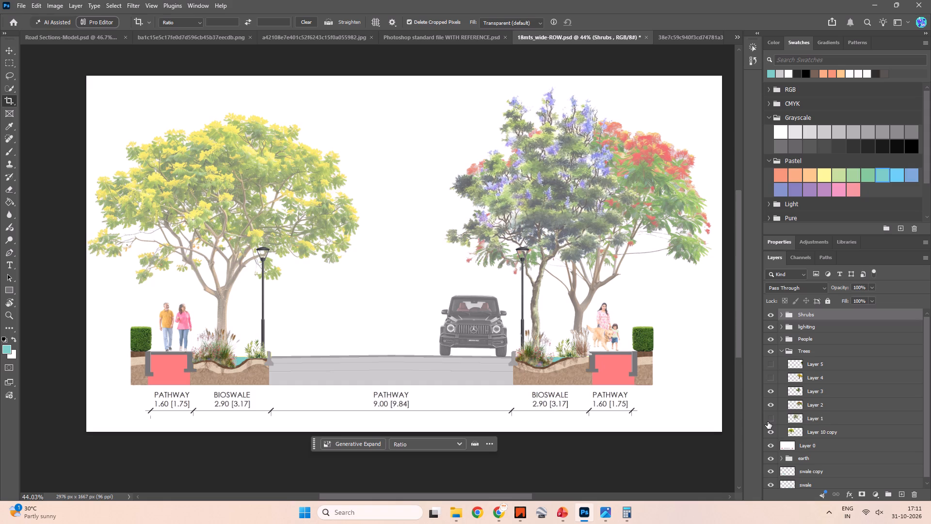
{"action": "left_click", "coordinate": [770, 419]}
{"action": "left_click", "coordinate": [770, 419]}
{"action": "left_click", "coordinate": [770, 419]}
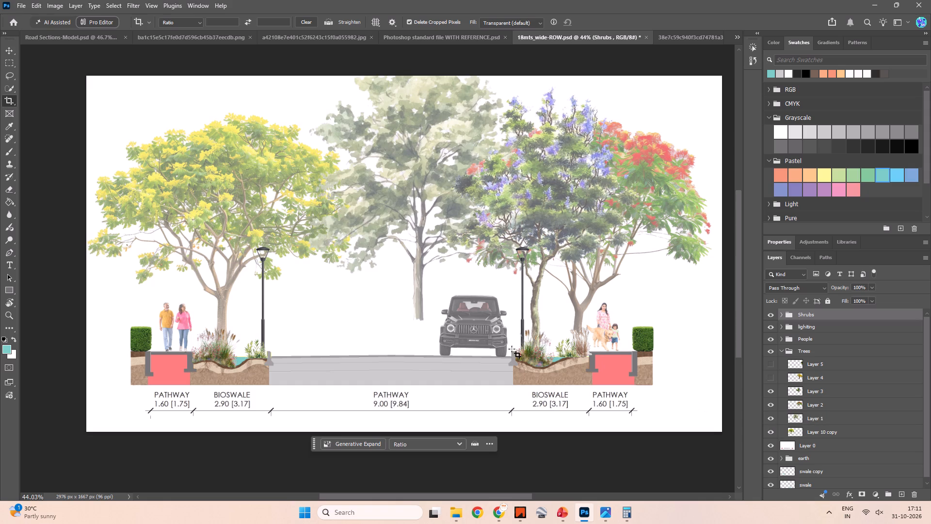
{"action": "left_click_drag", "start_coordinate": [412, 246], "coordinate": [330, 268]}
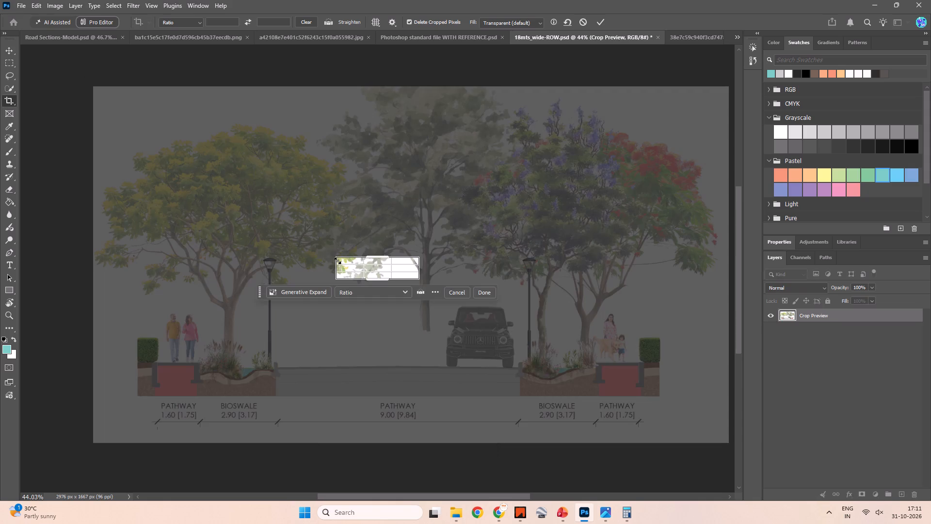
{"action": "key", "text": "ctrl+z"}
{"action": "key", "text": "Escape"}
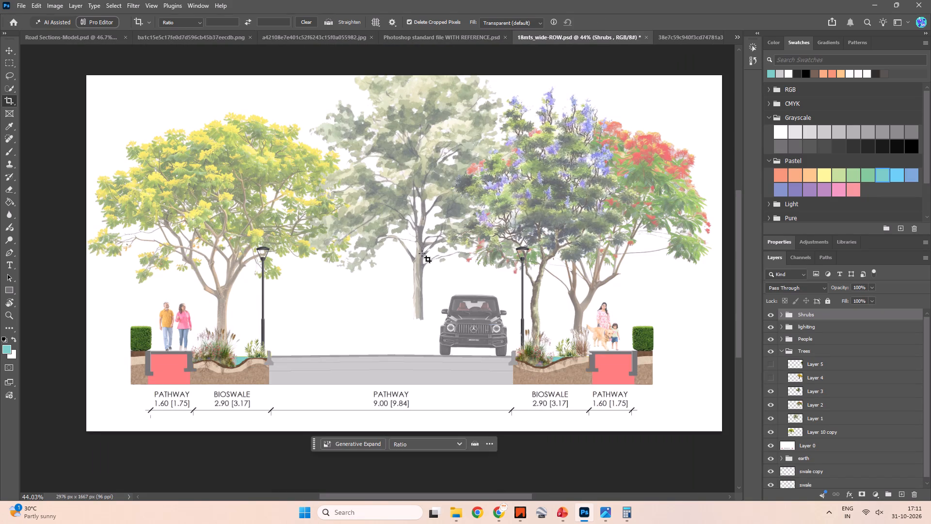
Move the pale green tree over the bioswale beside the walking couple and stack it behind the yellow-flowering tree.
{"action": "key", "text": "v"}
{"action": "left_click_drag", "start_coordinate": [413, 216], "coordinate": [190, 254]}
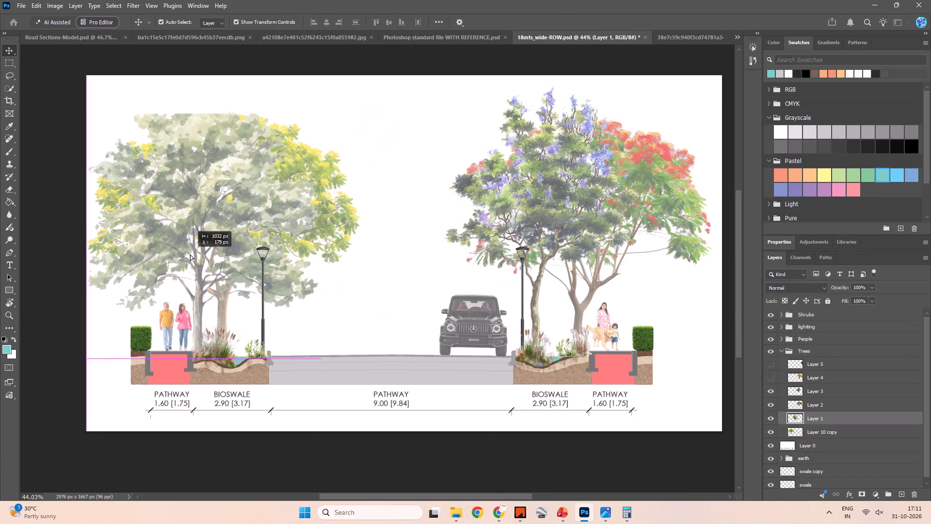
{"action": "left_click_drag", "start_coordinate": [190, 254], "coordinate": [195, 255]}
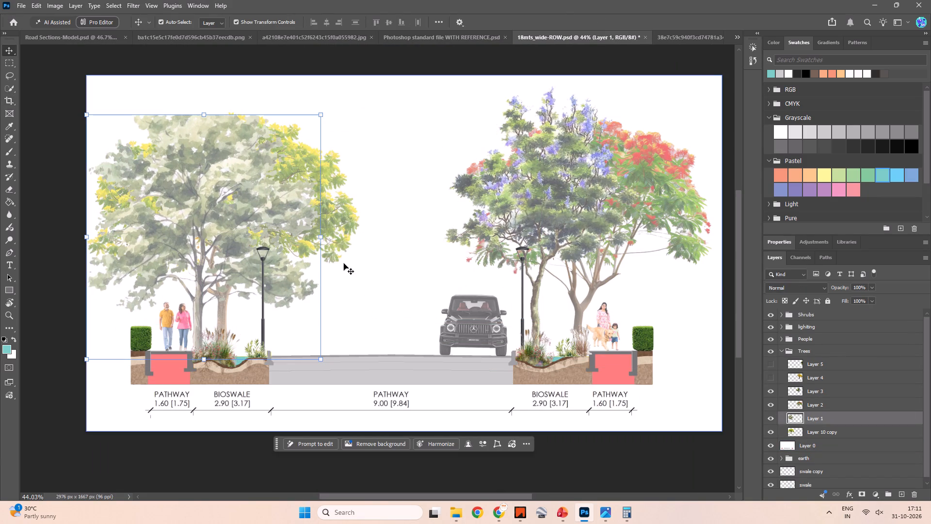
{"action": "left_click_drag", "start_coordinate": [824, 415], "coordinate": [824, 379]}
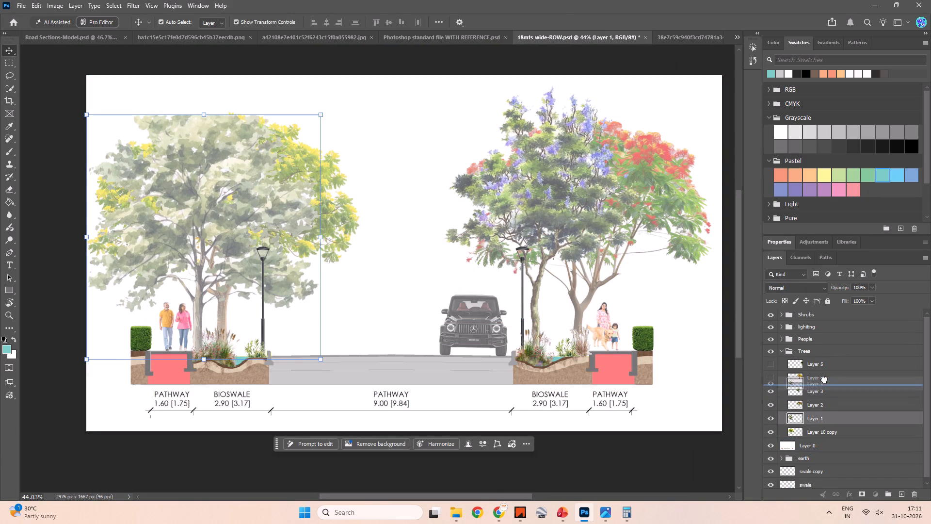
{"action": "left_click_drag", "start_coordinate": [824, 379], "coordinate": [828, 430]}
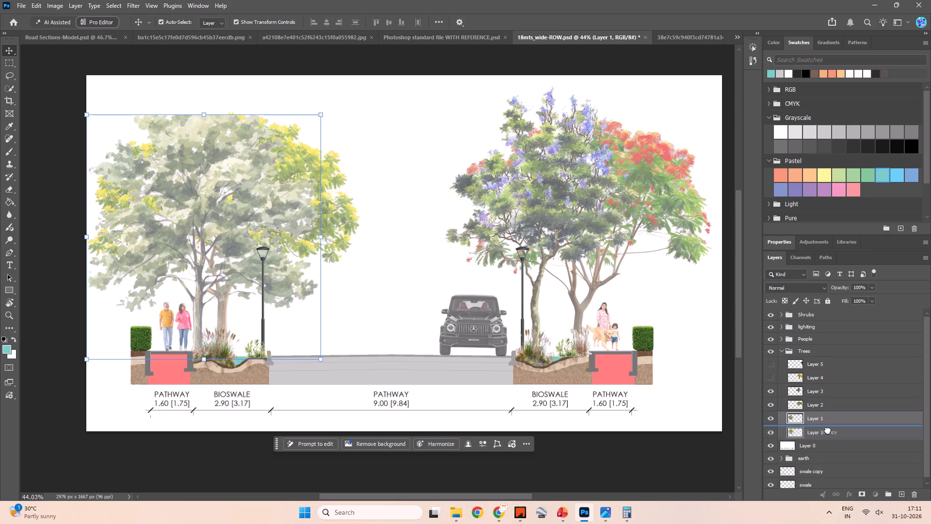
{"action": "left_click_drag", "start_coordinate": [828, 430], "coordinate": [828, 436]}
Move the yellow-flowering tree about 137 px toward the road, keeping its trunk base in the bioswale planting.
{"action": "left_click_drag", "start_coordinate": [206, 193], "coordinate": [212, 193]}
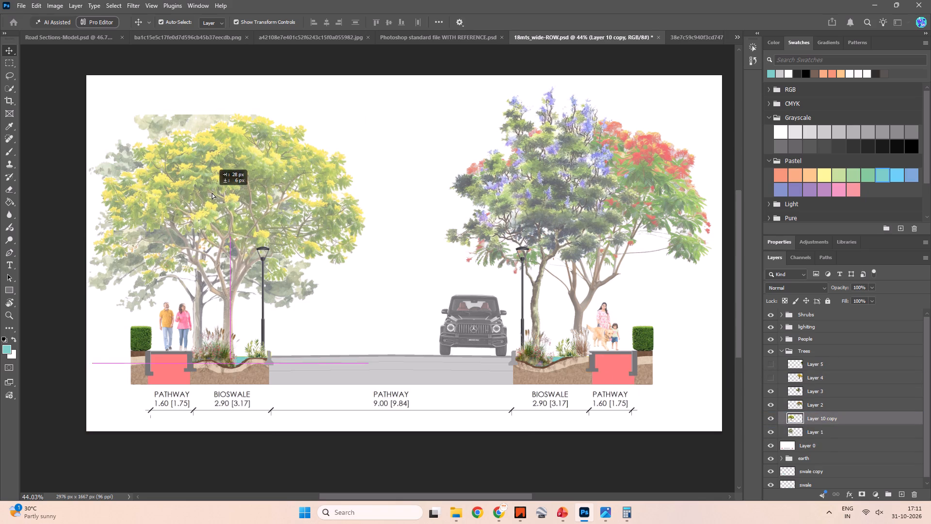
{"action": "left_click_drag", "start_coordinate": [212, 193], "coordinate": [236, 193]}
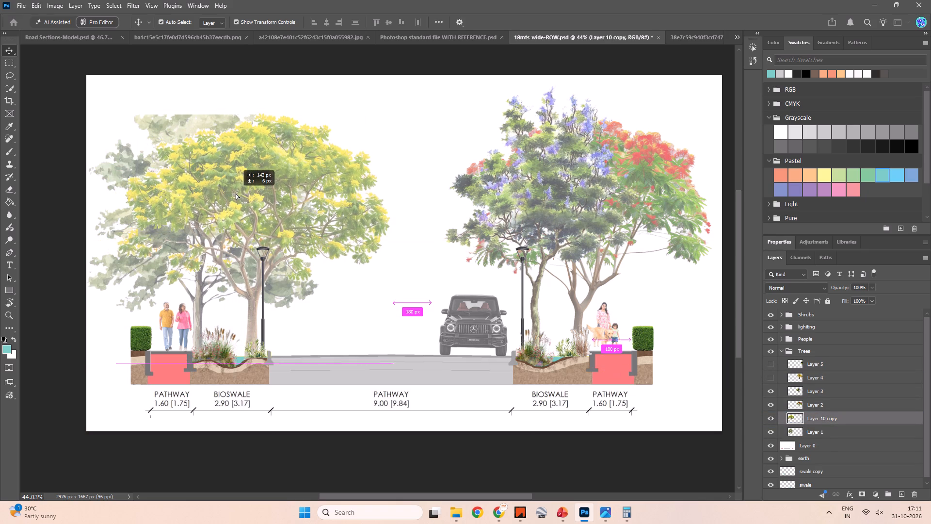
{"action": "left_click_drag", "start_coordinate": [236, 193], "coordinate": [235, 192]}
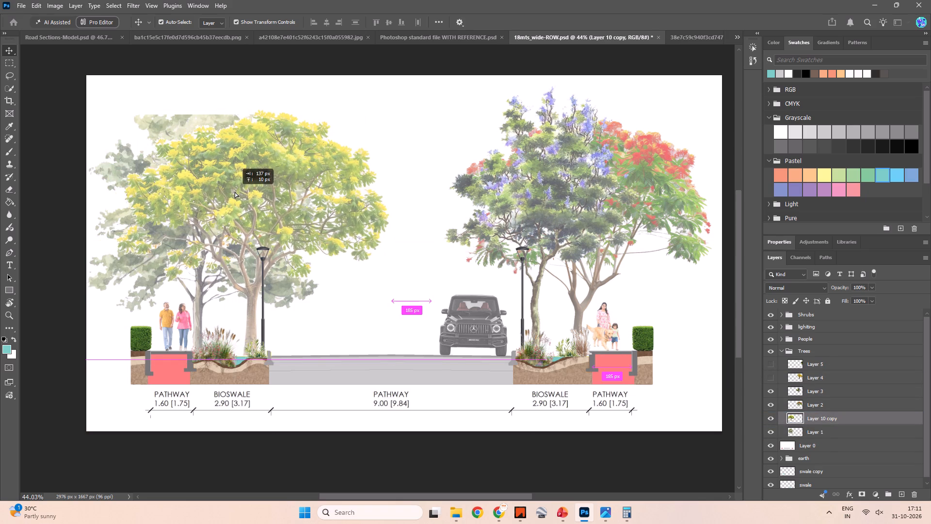
{"action": "left_click_drag", "start_coordinate": [235, 192], "coordinate": [232, 191]}
{"action": "key", "text": "Down"}
{"action": "key", "text": "Down"}
{"action": "key", "text": "Down"}
{"action": "key", "text": "Down"}
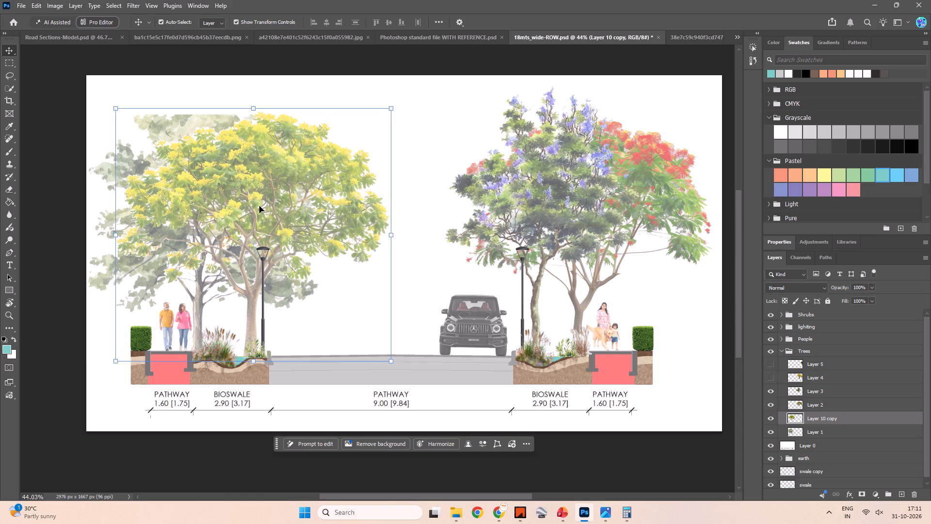
{"action": "key", "text": "Up"}
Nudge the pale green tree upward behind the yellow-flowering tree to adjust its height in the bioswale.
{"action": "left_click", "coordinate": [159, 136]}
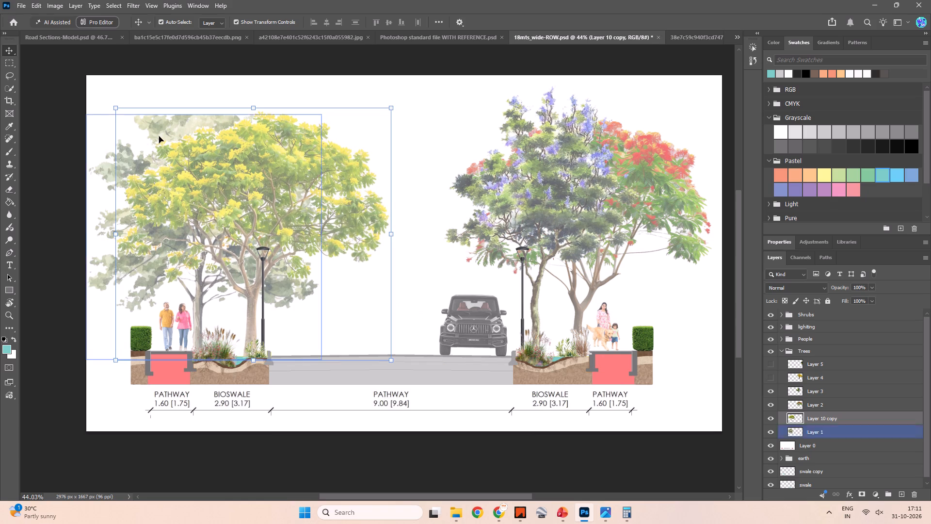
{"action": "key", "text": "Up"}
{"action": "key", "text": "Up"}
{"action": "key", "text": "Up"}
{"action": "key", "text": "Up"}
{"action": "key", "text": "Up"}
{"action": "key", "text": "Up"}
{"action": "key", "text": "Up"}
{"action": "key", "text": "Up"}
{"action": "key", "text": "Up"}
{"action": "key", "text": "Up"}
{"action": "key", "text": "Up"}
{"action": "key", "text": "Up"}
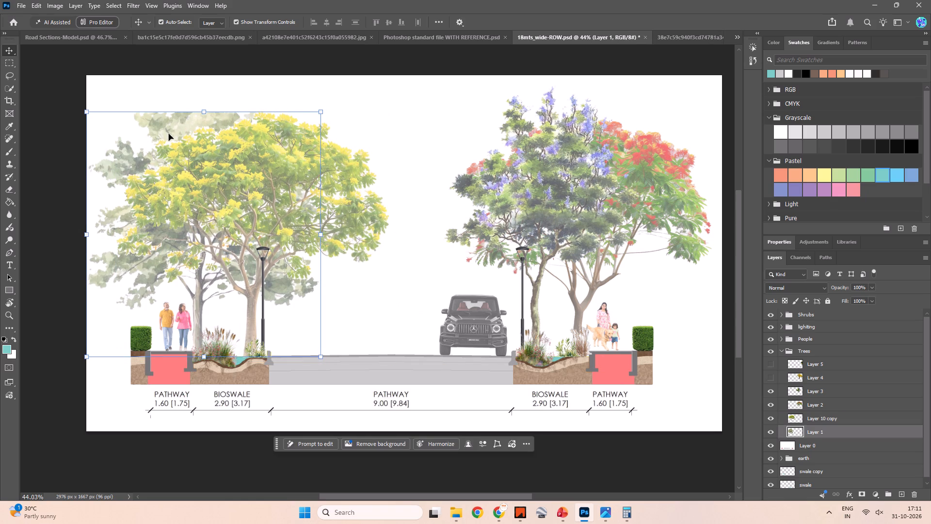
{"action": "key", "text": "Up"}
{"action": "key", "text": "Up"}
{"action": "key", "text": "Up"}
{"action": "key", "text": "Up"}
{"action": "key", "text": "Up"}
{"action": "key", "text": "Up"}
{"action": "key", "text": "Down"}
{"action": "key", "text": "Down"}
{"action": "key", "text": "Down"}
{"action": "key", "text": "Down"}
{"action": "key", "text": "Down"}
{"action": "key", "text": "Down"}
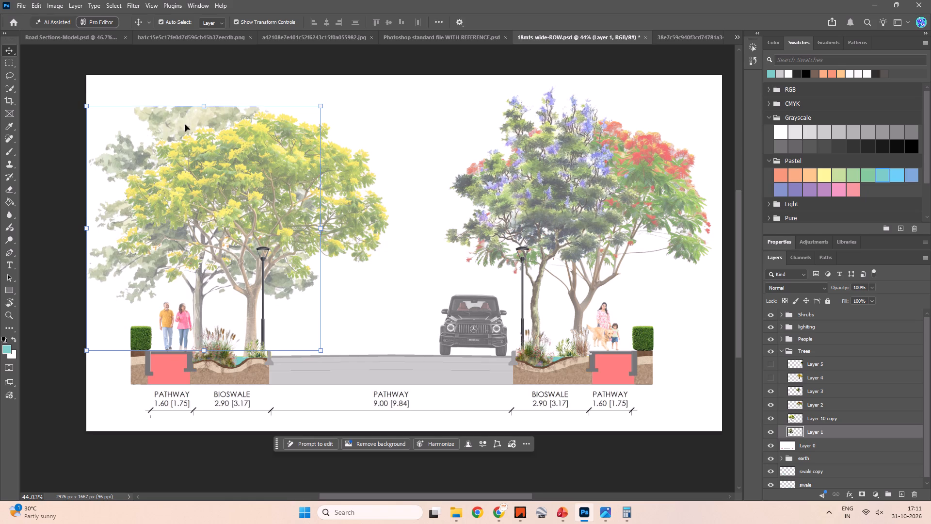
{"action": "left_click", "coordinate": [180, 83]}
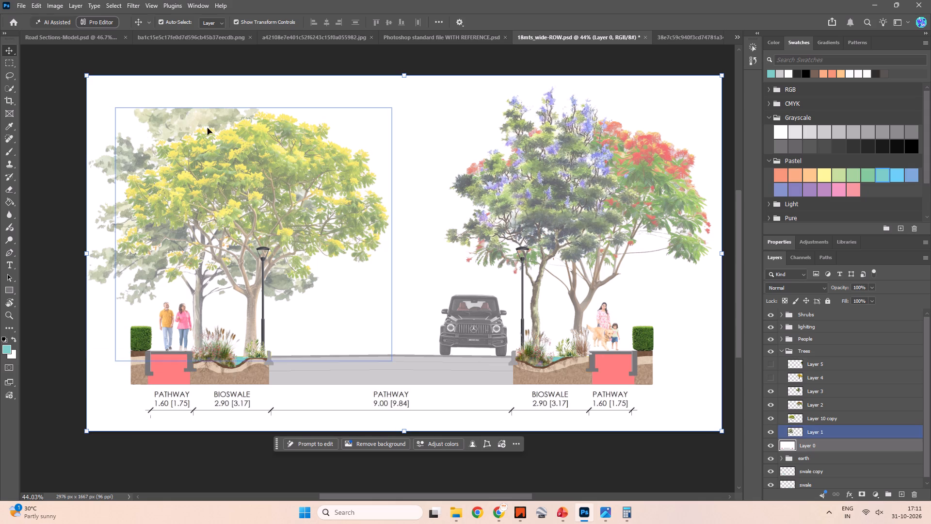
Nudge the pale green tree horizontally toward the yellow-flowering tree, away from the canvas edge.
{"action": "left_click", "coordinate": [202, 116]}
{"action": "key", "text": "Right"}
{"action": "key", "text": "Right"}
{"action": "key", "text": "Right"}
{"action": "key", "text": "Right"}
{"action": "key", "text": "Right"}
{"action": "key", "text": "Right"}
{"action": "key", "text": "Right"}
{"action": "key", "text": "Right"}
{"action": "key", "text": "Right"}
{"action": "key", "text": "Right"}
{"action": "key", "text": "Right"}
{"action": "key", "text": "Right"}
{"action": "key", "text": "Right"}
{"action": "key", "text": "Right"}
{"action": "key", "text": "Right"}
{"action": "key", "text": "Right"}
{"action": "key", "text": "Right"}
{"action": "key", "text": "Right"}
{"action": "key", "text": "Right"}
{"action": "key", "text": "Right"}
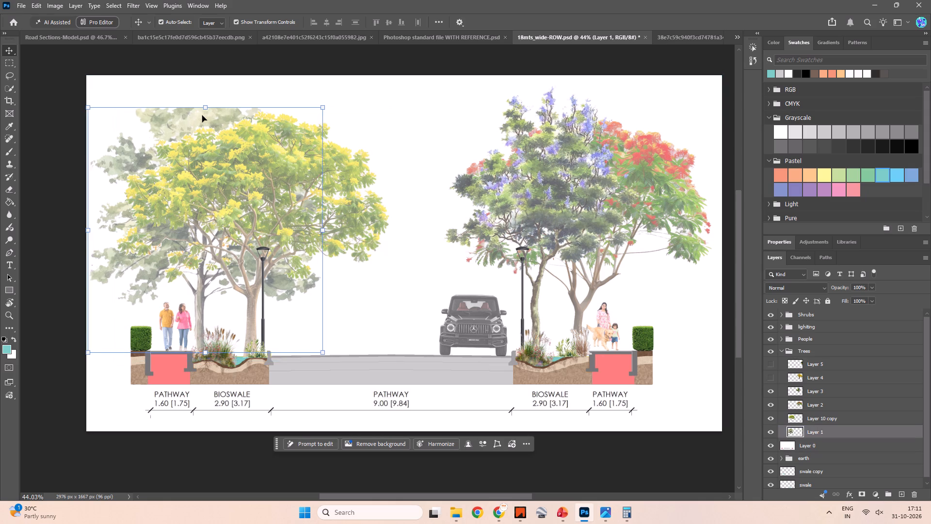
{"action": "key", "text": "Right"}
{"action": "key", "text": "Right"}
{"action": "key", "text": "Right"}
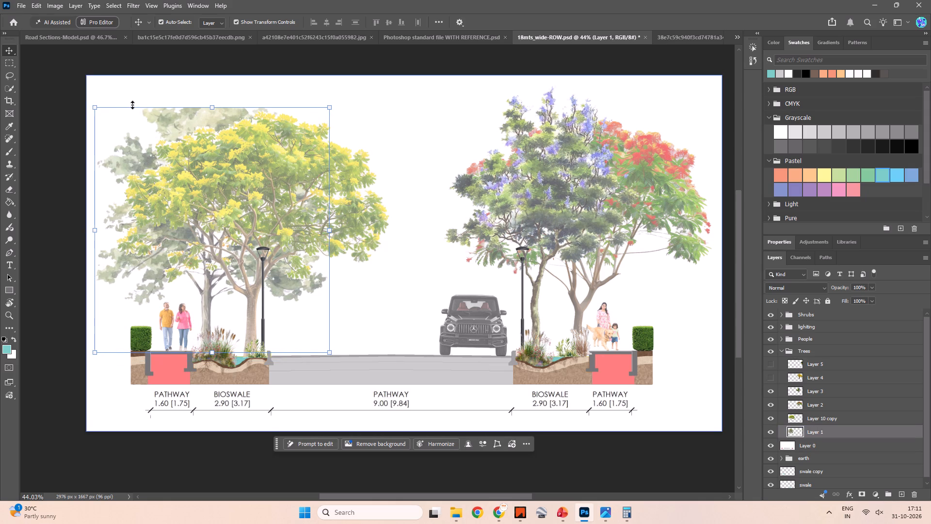
Delete the pale green tree layer behind the yellow-flowering tree.
{"action": "key", "text": "Delete"}
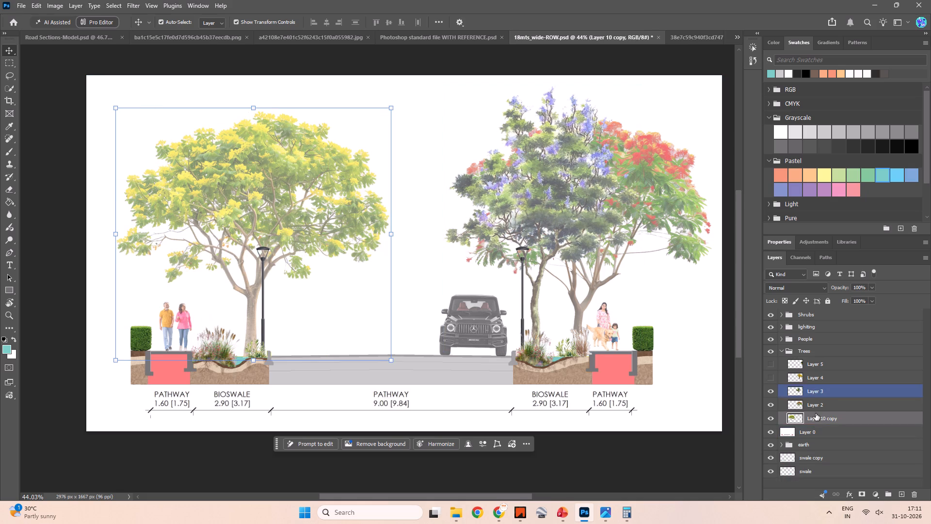
Check the contents of Layers 2, 4 and 5 in the Trees group and delete the unused Layer 5.
{"action": "left_click", "coordinate": [813, 406]}
{"action": "left_click", "coordinate": [773, 406]}
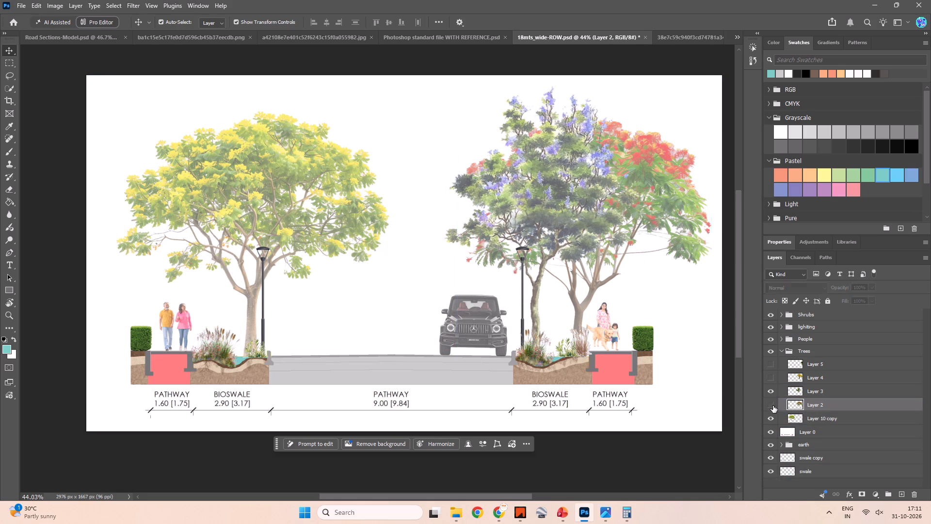
{"action": "left_click", "coordinate": [773, 406]}
{"action": "left_click", "coordinate": [769, 377]}
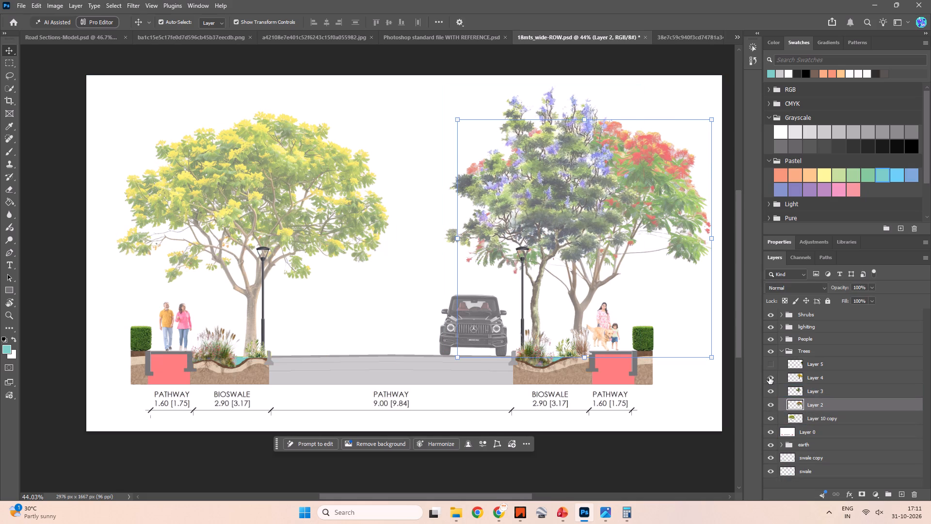
{"action": "left_click", "coordinate": [769, 377]}
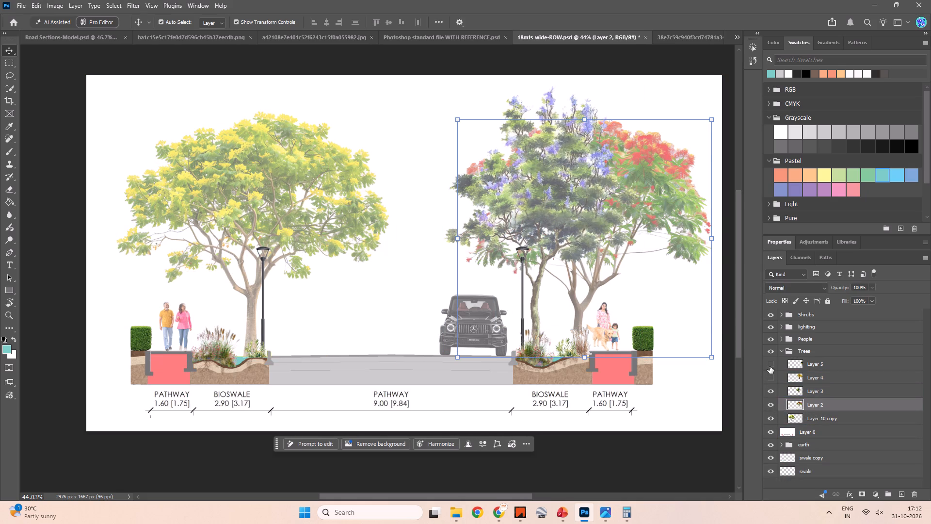
{"action": "left_click", "coordinate": [770, 366]}
{"action": "left_click", "coordinate": [770, 366]}
{"action": "left_click", "coordinate": [836, 362]}
{"action": "key", "text": "Delete"}
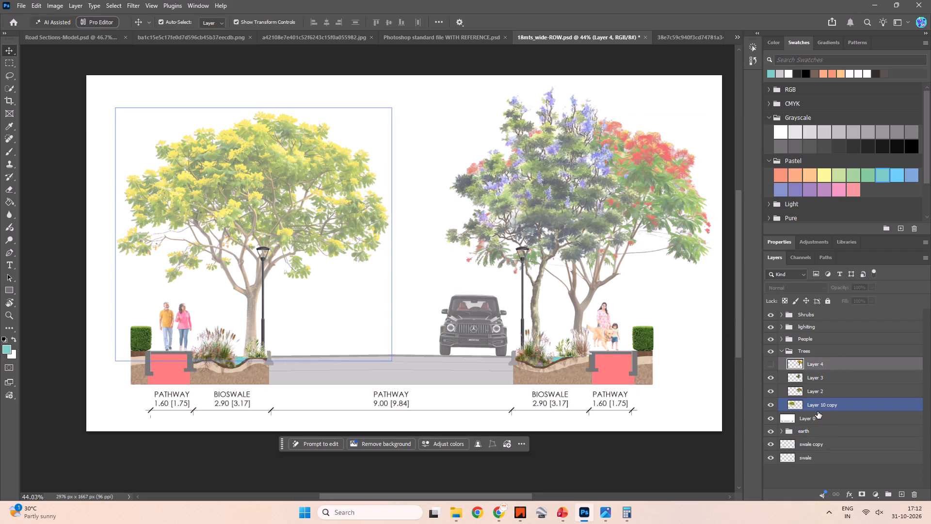
Hide and reshow the yellow-flowering tree's layer to check what it contains, and clear the layer selection.
{"action": "left_click", "coordinate": [814, 406]}
{"action": "left_click", "coordinate": [773, 404]}
{"action": "left_click", "coordinate": [773, 404]}
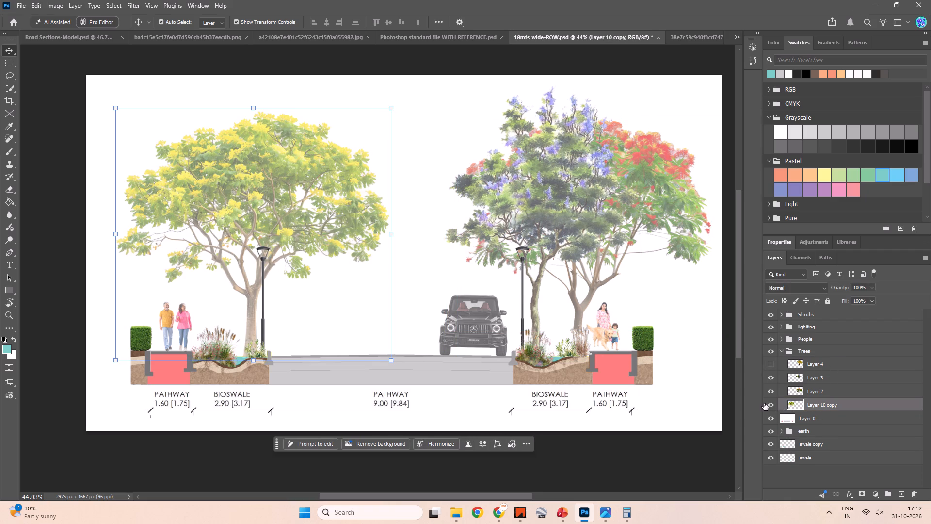
{"action": "left_click", "coordinate": [686, 466]}
Switch to File Explorer and pick the purple-flowering tree image from the tree_Elevations folder.
{"action": "key", "text": "alt+Tab"}
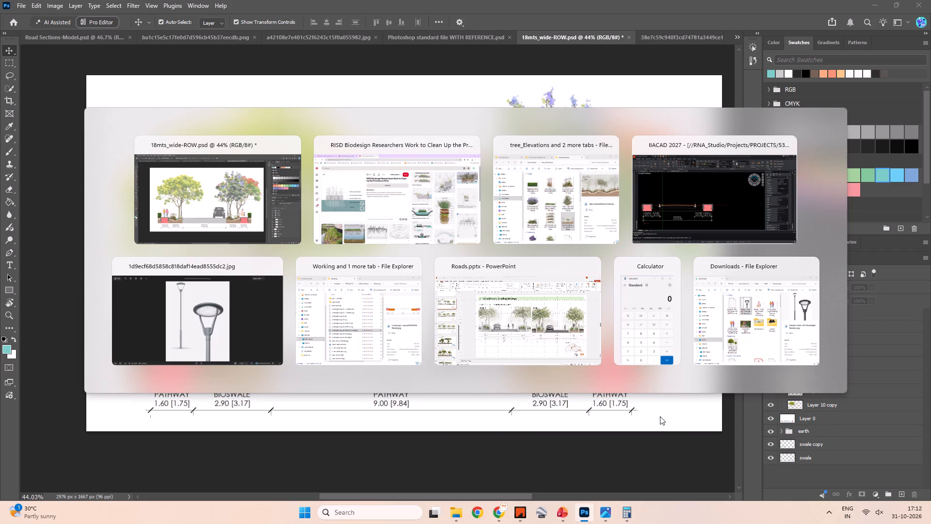
{"action": "key", "text": "alt+Tab"}
{"action": "scroll", "coordinate": [286, 251], "scroll_direction": "down", "scroll_amount": 5}
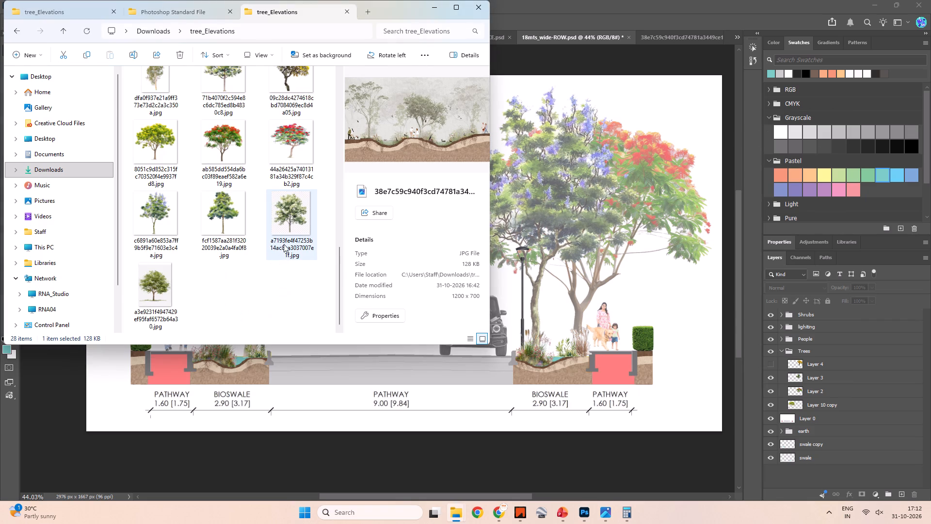
{"action": "left_click", "coordinate": [198, 215]}
{"action": "left_click", "coordinate": [214, 212]}
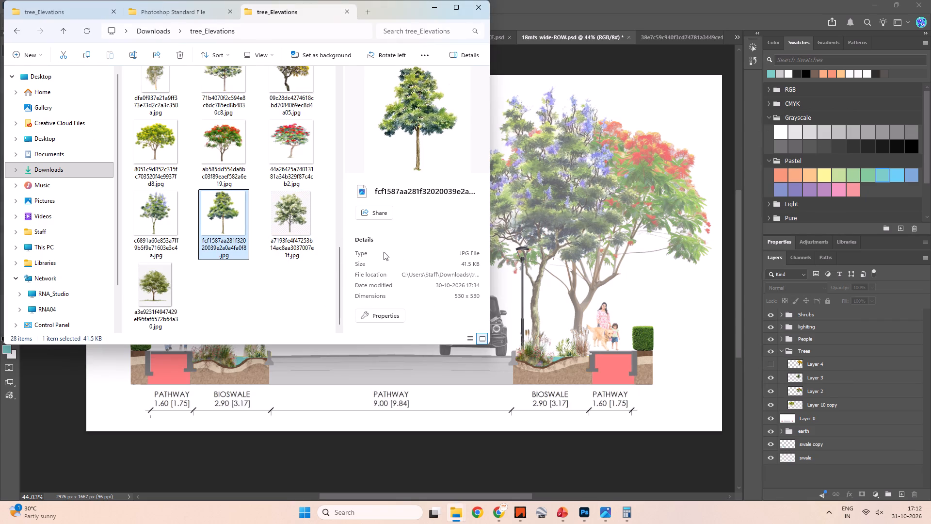
{"action": "left_click", "coordinate": [162, 216]}
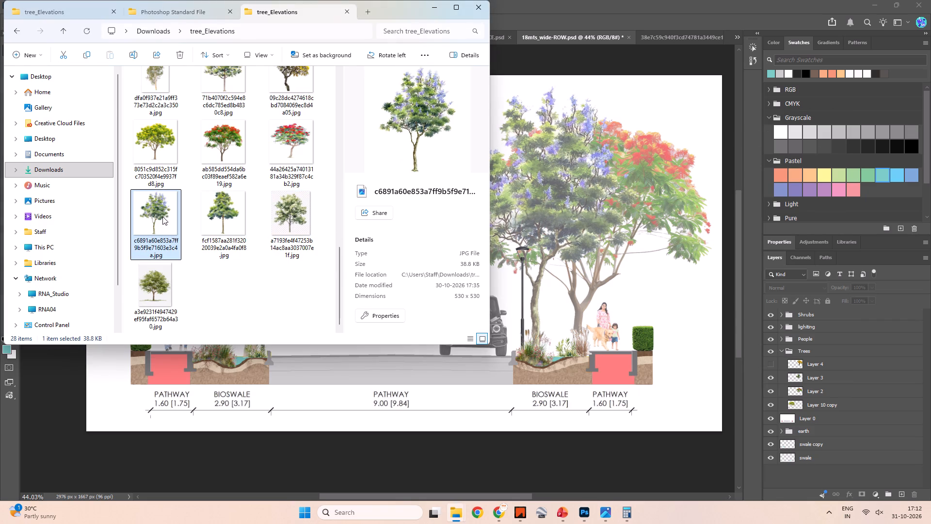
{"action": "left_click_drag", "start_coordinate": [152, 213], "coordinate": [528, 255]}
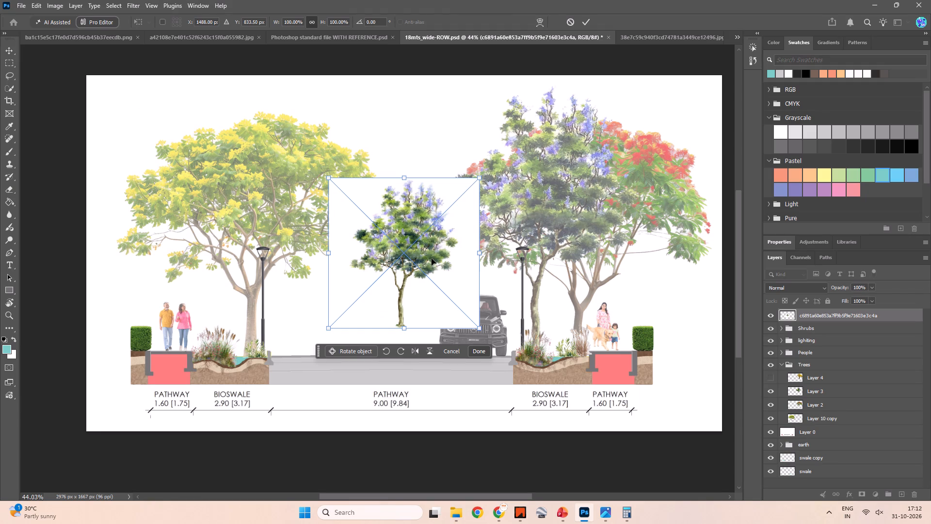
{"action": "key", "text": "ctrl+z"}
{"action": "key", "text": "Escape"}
Open the purple-flowering tree JPG from the tree_Elevations folder as a separate document in Photoshop.
{"action": "key", "text": "alt+Tab"}
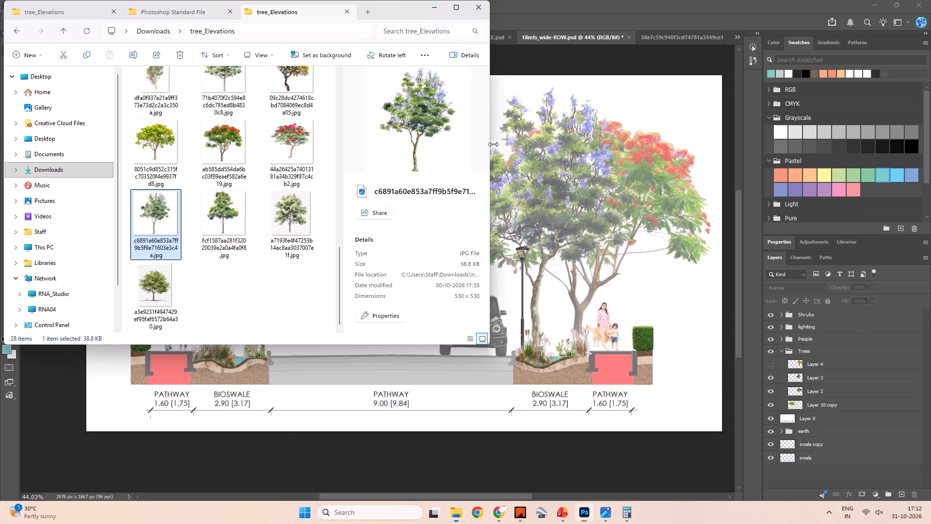
{"action": "right_click", "coordinate": [150, 230]}
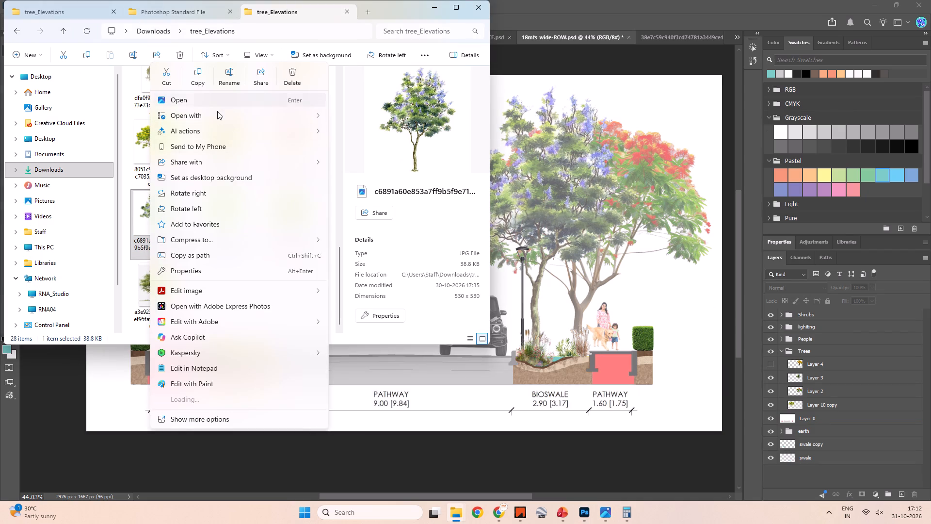
{"action": "left_click", "coordinate": [226, 117]}
{"action": "left_click", "coordinate": [354, 129]}
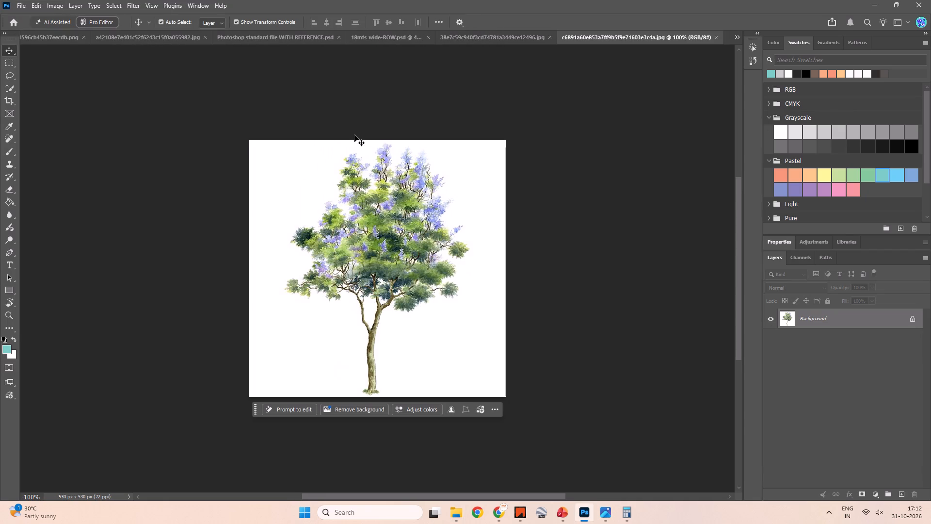
Unlock the background layer and delete the white background around the purple-flowering tree with a Magic Wand selection.
{"action": "key", "text": "w"}
{"action": "left_click", "coordinate": [482, 182]}
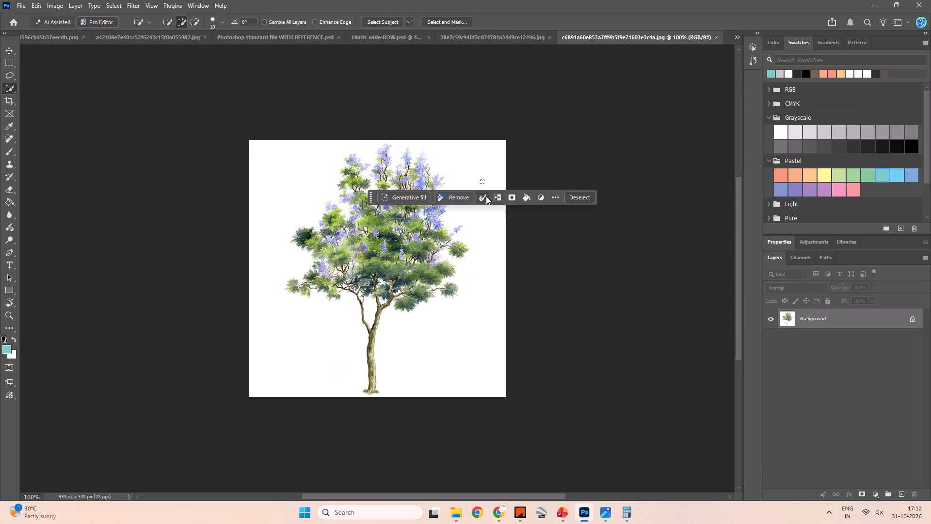
{"action": "right_click", "coordinate": [7, 82]}
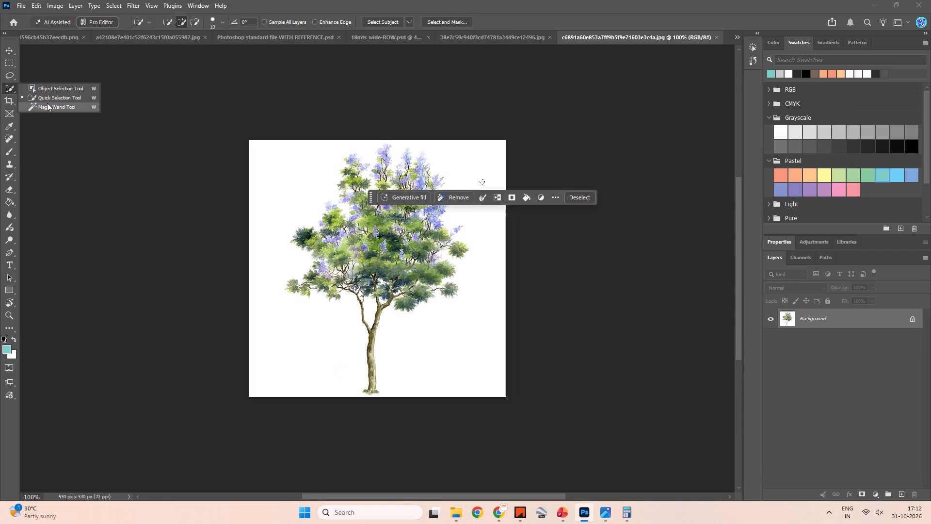
{"action": "left_click", "coordinate": [50, 106]}
{"action": "left_click", "coordinate": [295, 152]}
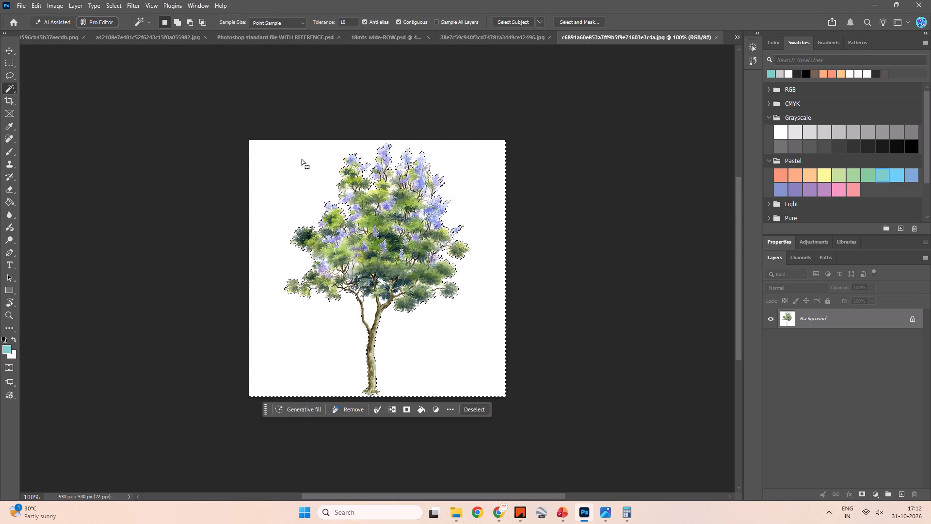
{"action": "key", "text": "Delete"}
{"action": "key", "text": "Escape"}
{"action": "left_click", "coordinate": [915, 322]}
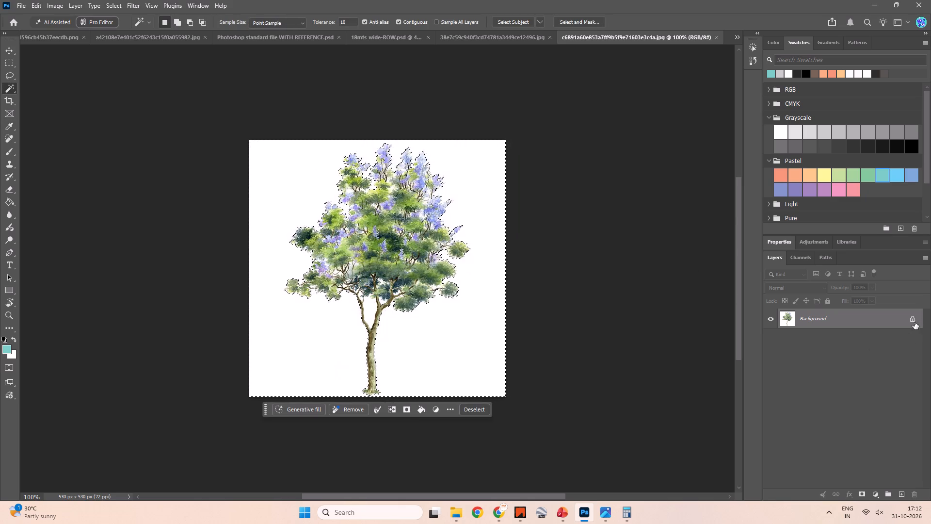
{"action": "key", "text": "Delete"}
{"action": "left_click", "coordinate": [555, 288]}
Delete the leftover white patches enclosed between the purple-flowering tree's trunk forks and lower branches.
{"action": "scroll", "coordinate": [378, 314], "scroll_direction": "up", "scroll_amount": 4, "text": "alt"}
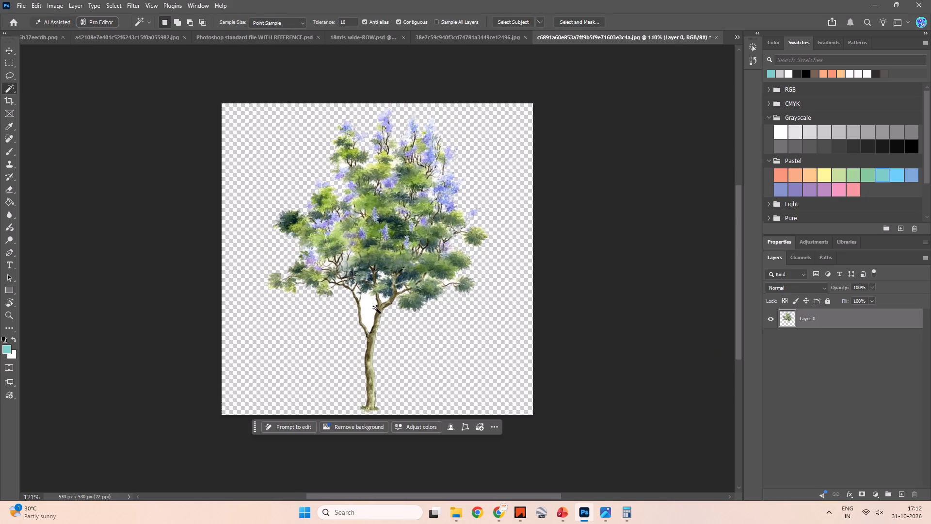
{"action": "scroll", "coordinate": [376, 308], "scroll_direction": "up", "scroll_amount": 3, "text": "alt"}
{"action": "left_click", "coordinate": [367, 307]}
{"action": "key", "text": "Delete"}
{"action": "scroll", "coordinate": [391, 295], "scroll_direction": "up", "scroll_amount": 4}
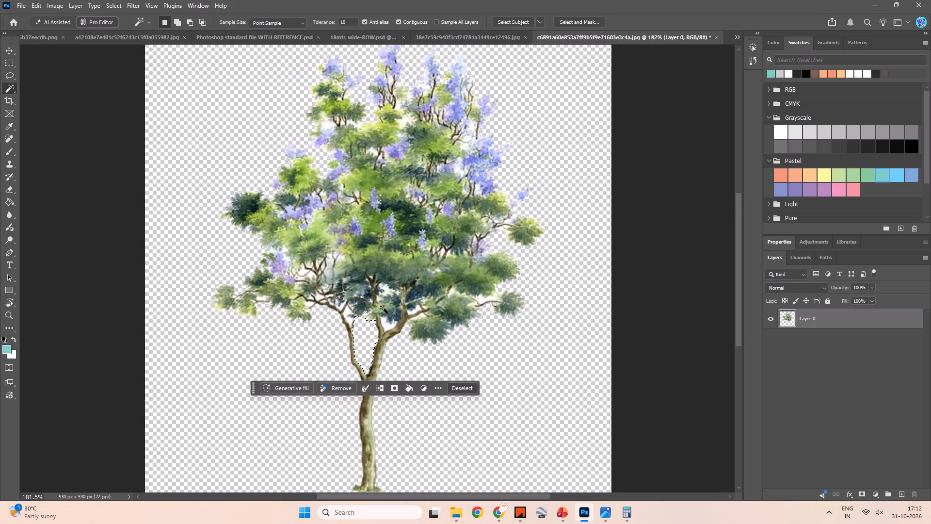
{"action": "left_click", "coordinate": [386, 327]}
{"action": "key", "text": "Delete"}
{"action": "left_click", "coordinate": [620, 310]}
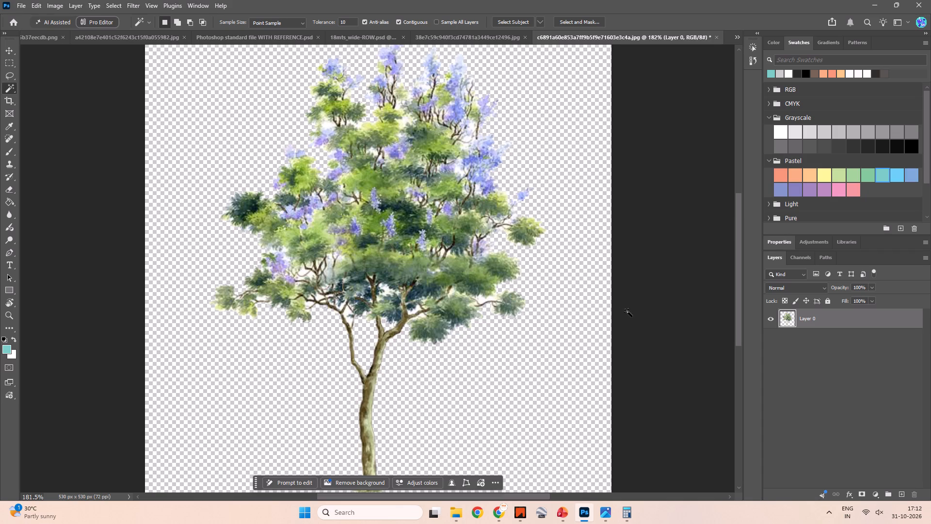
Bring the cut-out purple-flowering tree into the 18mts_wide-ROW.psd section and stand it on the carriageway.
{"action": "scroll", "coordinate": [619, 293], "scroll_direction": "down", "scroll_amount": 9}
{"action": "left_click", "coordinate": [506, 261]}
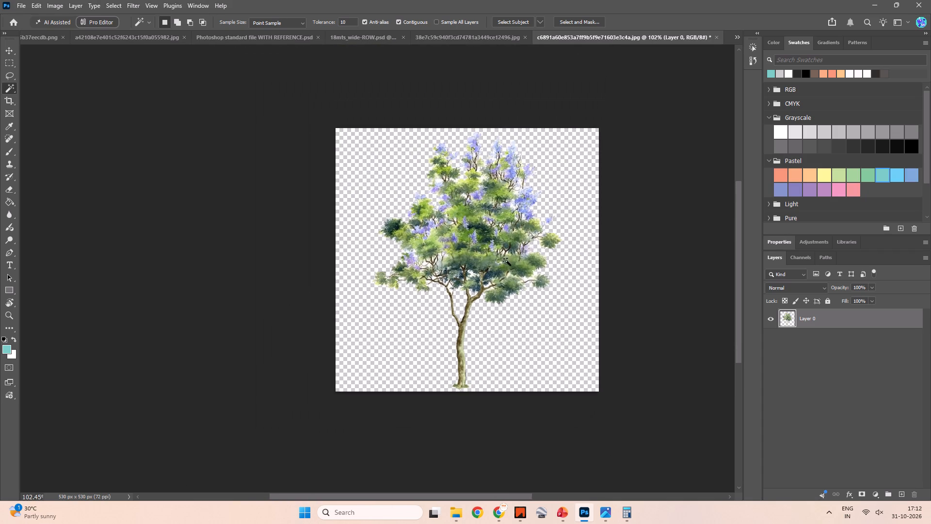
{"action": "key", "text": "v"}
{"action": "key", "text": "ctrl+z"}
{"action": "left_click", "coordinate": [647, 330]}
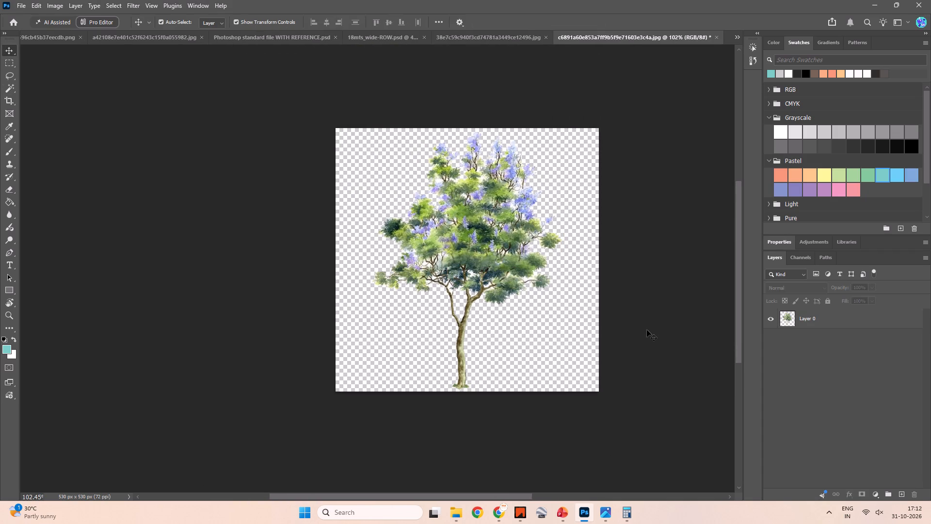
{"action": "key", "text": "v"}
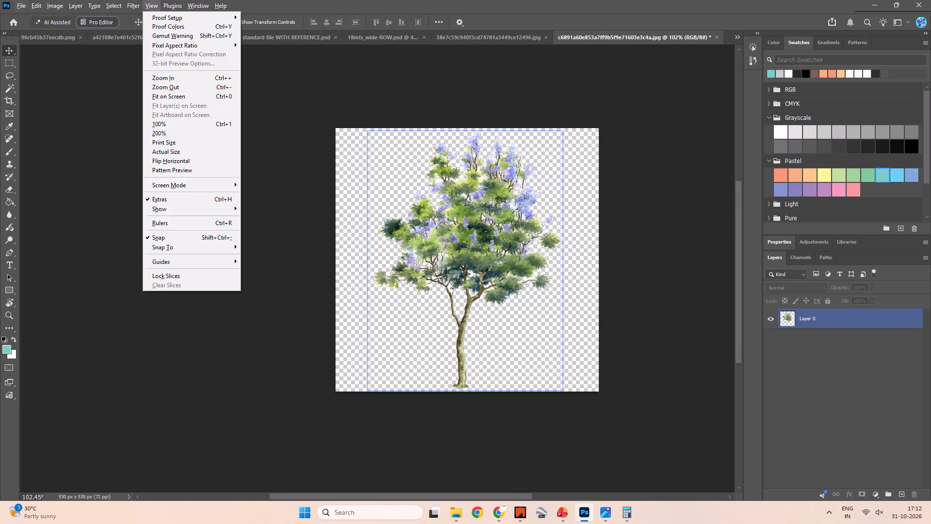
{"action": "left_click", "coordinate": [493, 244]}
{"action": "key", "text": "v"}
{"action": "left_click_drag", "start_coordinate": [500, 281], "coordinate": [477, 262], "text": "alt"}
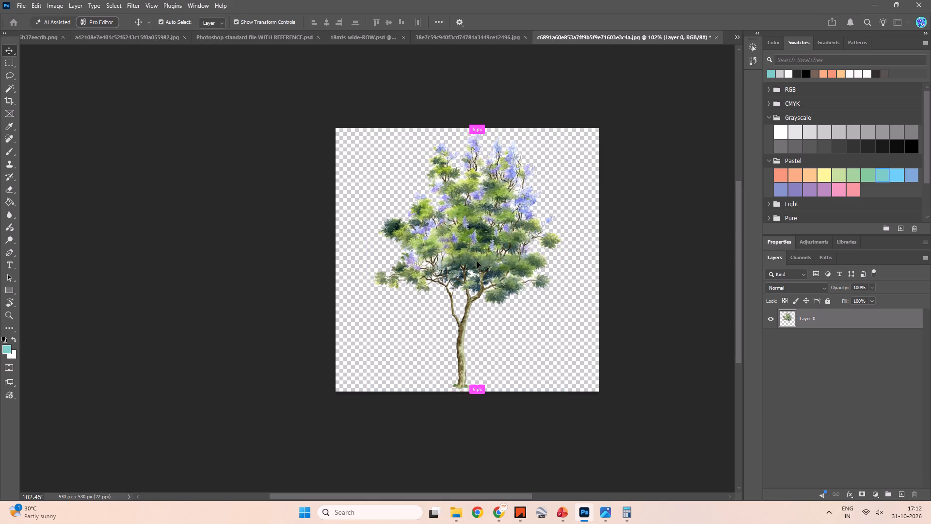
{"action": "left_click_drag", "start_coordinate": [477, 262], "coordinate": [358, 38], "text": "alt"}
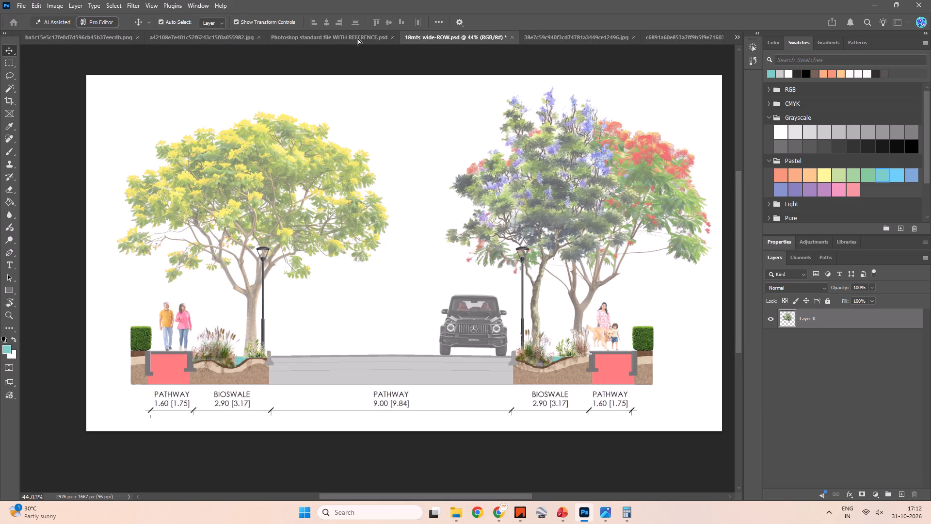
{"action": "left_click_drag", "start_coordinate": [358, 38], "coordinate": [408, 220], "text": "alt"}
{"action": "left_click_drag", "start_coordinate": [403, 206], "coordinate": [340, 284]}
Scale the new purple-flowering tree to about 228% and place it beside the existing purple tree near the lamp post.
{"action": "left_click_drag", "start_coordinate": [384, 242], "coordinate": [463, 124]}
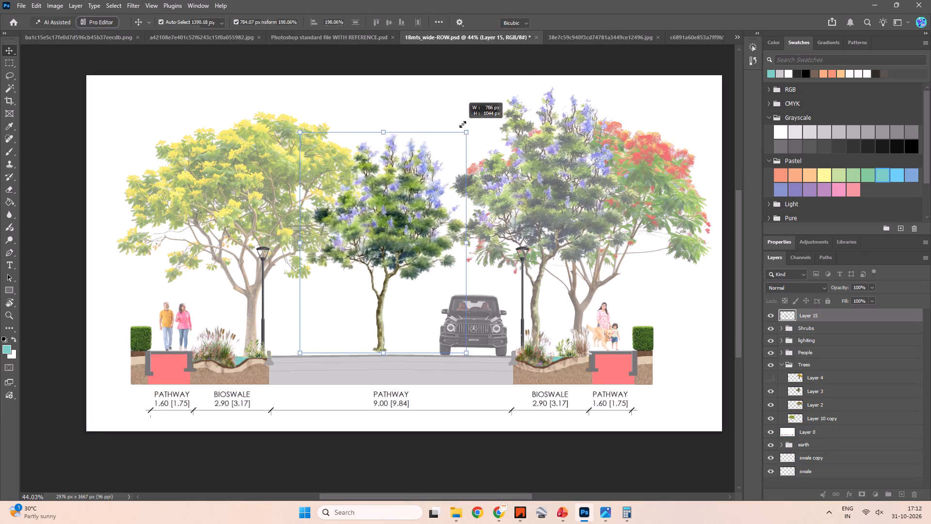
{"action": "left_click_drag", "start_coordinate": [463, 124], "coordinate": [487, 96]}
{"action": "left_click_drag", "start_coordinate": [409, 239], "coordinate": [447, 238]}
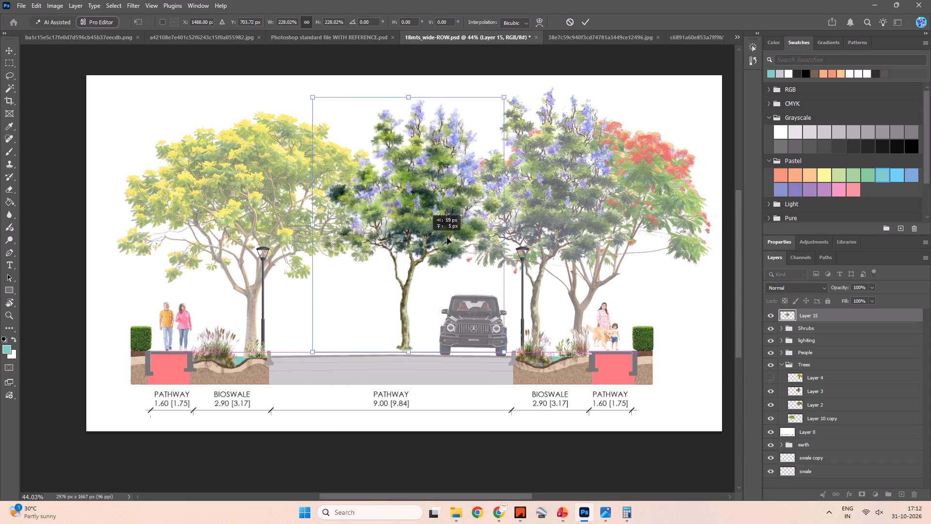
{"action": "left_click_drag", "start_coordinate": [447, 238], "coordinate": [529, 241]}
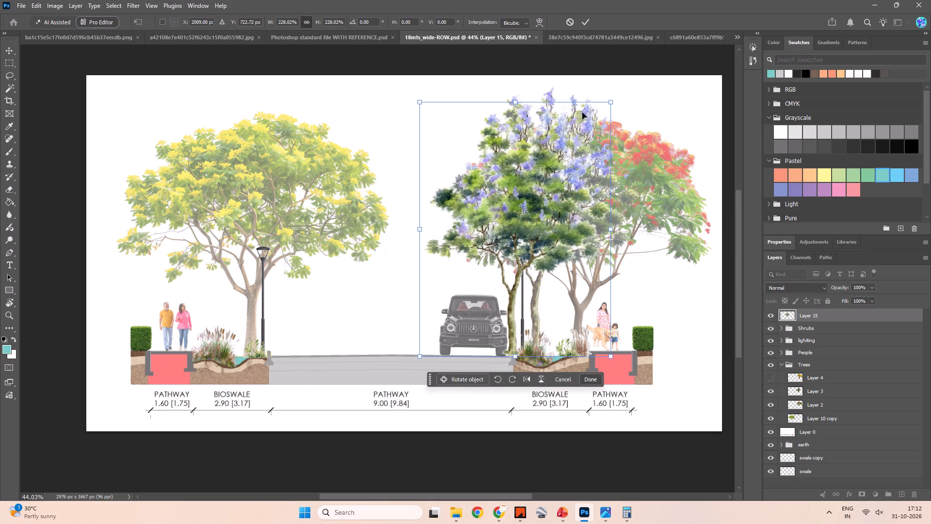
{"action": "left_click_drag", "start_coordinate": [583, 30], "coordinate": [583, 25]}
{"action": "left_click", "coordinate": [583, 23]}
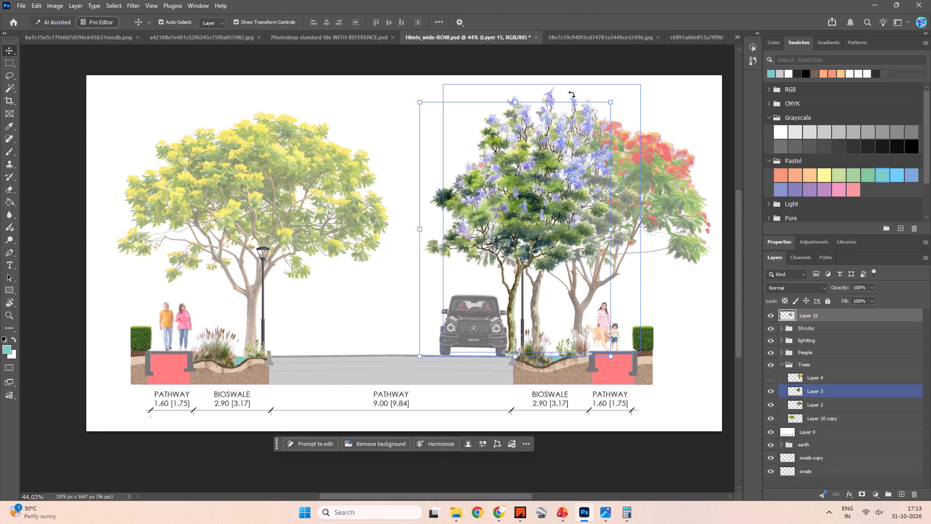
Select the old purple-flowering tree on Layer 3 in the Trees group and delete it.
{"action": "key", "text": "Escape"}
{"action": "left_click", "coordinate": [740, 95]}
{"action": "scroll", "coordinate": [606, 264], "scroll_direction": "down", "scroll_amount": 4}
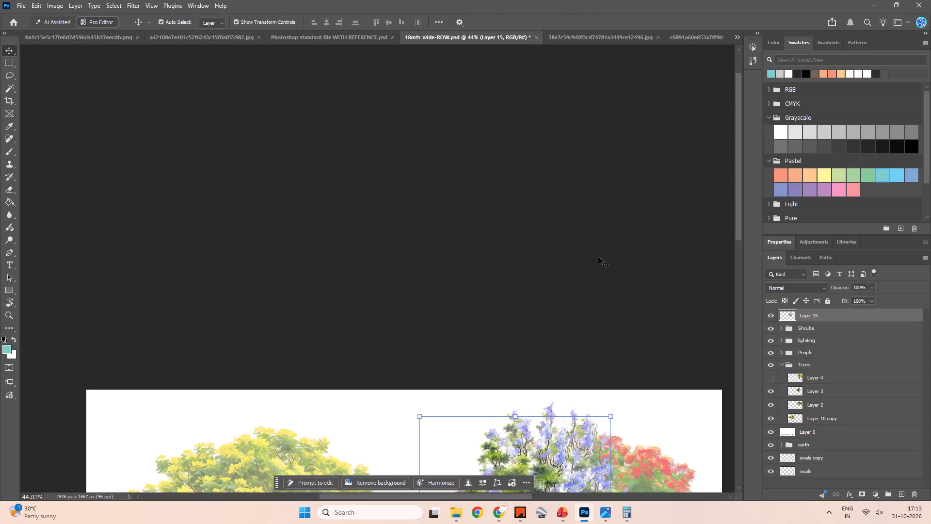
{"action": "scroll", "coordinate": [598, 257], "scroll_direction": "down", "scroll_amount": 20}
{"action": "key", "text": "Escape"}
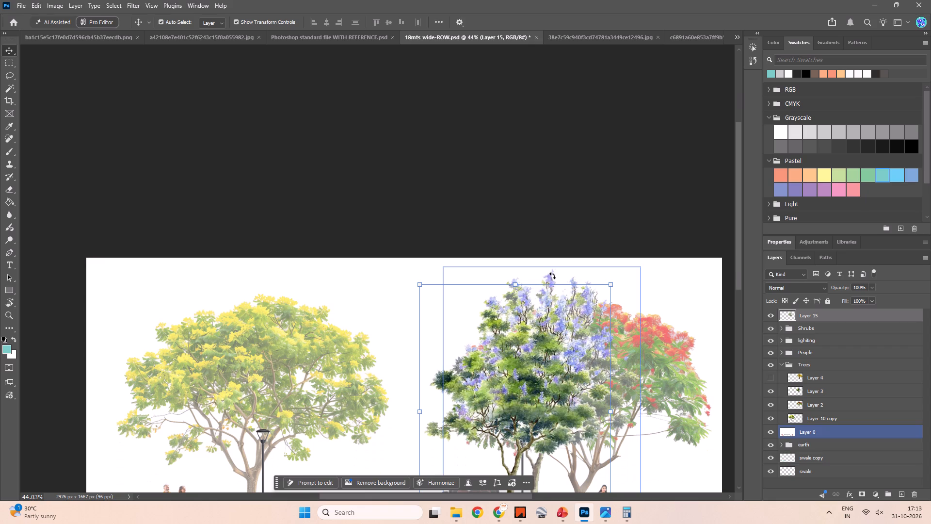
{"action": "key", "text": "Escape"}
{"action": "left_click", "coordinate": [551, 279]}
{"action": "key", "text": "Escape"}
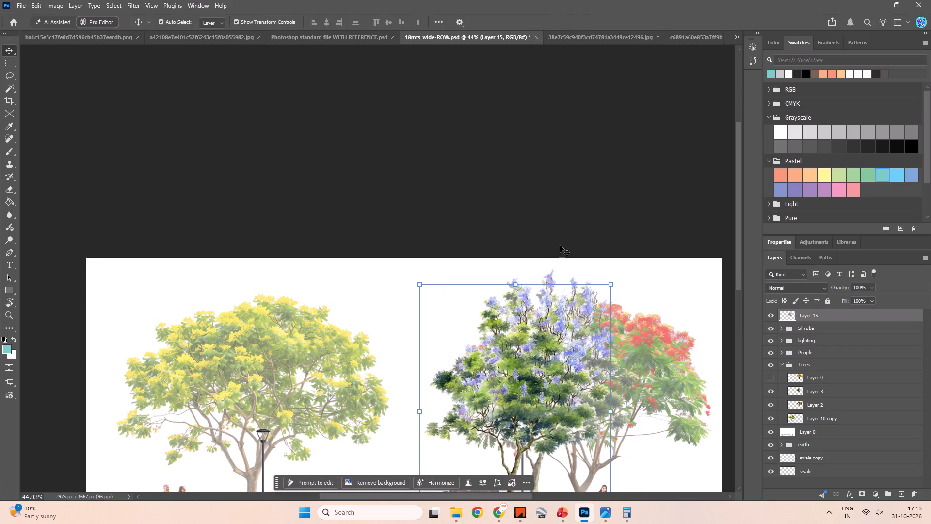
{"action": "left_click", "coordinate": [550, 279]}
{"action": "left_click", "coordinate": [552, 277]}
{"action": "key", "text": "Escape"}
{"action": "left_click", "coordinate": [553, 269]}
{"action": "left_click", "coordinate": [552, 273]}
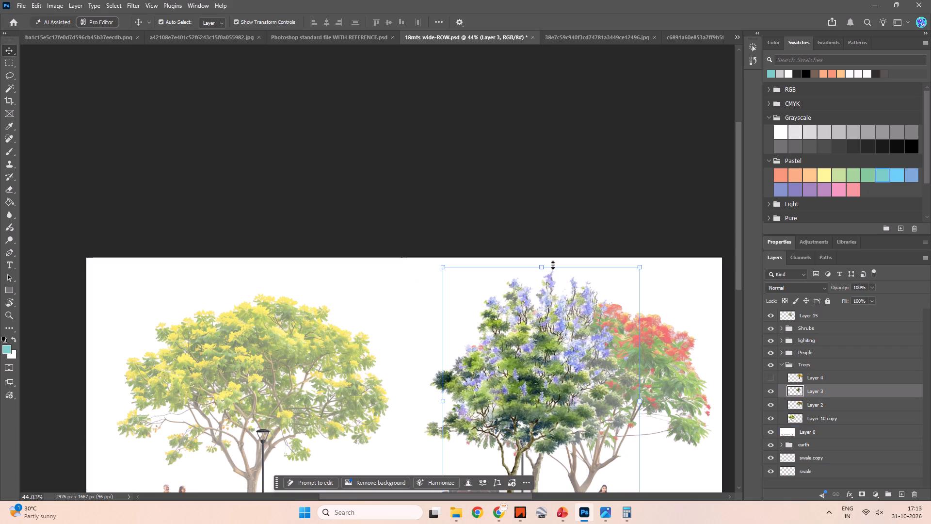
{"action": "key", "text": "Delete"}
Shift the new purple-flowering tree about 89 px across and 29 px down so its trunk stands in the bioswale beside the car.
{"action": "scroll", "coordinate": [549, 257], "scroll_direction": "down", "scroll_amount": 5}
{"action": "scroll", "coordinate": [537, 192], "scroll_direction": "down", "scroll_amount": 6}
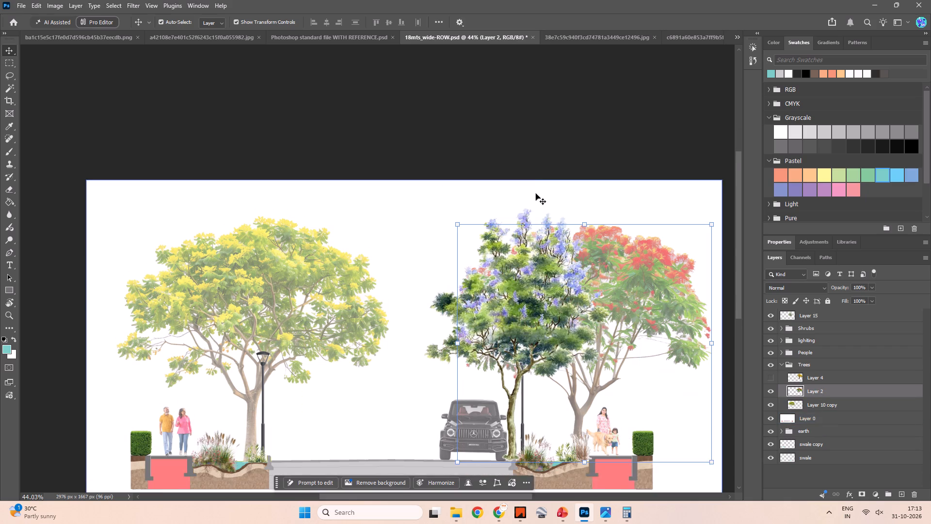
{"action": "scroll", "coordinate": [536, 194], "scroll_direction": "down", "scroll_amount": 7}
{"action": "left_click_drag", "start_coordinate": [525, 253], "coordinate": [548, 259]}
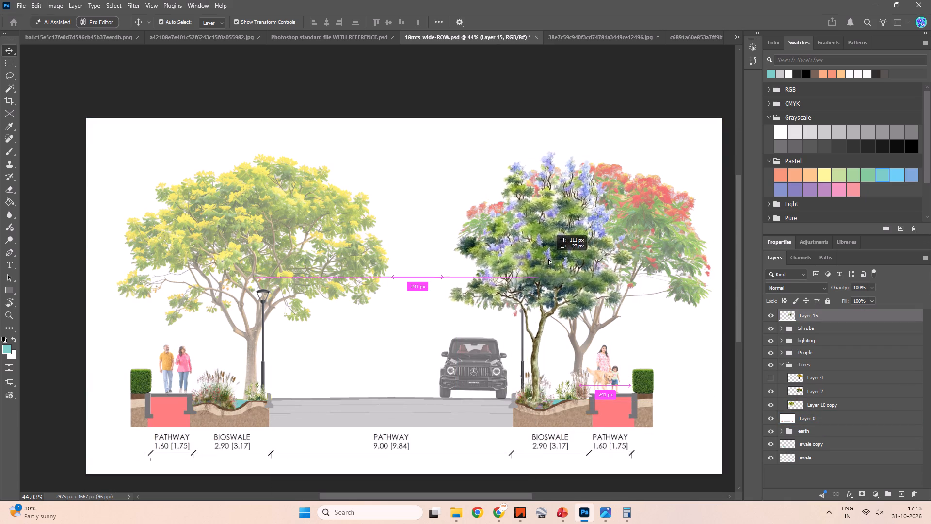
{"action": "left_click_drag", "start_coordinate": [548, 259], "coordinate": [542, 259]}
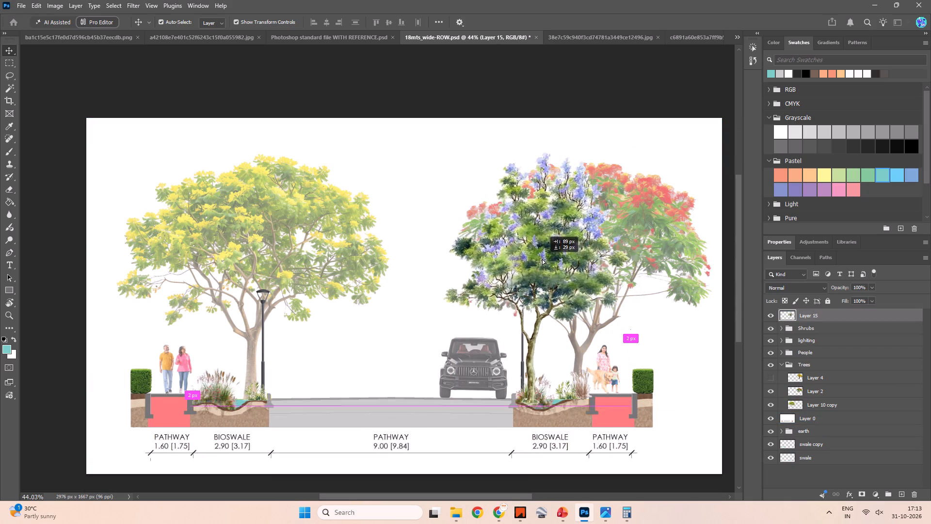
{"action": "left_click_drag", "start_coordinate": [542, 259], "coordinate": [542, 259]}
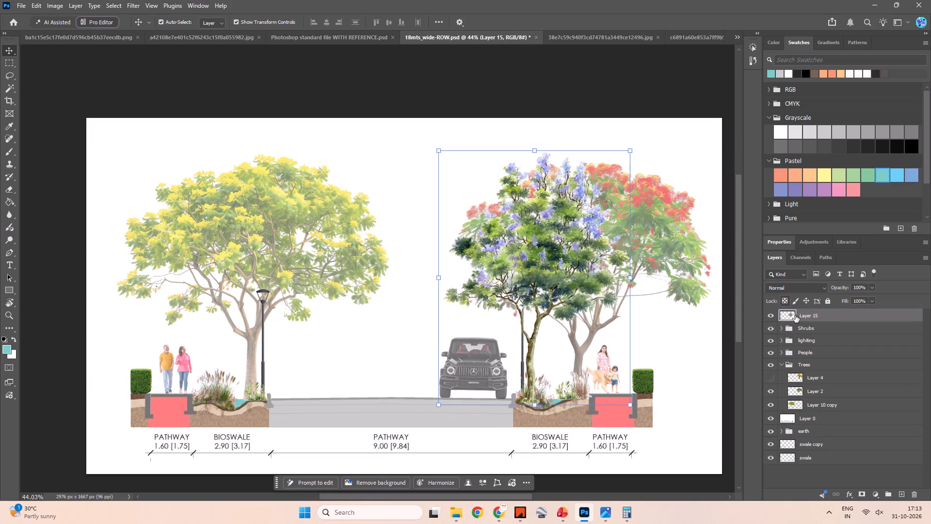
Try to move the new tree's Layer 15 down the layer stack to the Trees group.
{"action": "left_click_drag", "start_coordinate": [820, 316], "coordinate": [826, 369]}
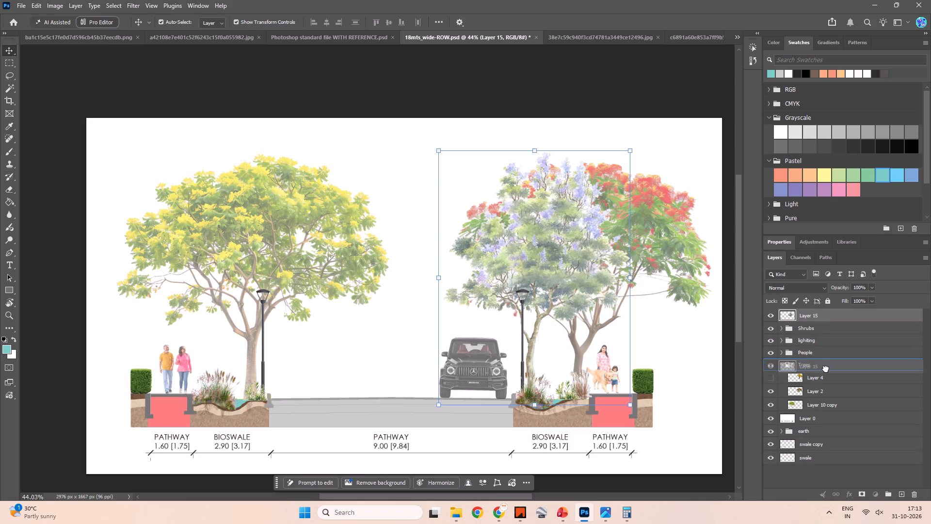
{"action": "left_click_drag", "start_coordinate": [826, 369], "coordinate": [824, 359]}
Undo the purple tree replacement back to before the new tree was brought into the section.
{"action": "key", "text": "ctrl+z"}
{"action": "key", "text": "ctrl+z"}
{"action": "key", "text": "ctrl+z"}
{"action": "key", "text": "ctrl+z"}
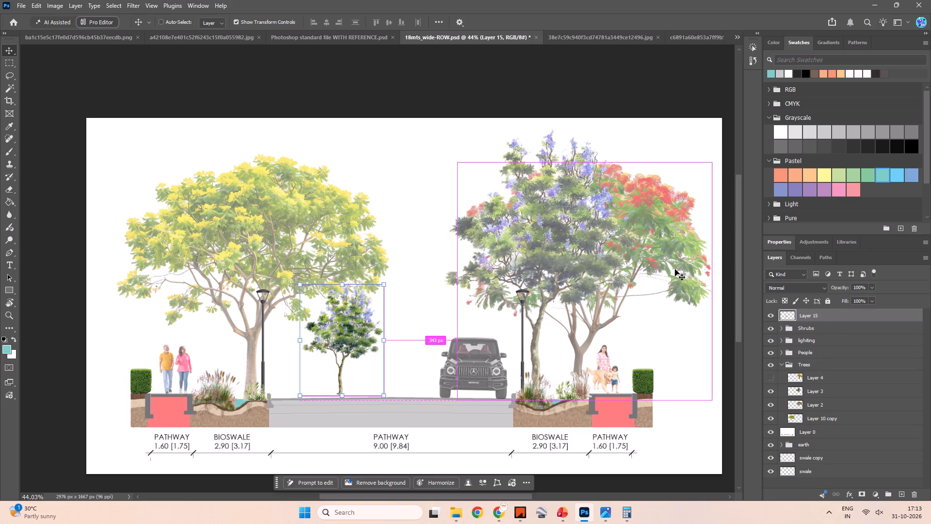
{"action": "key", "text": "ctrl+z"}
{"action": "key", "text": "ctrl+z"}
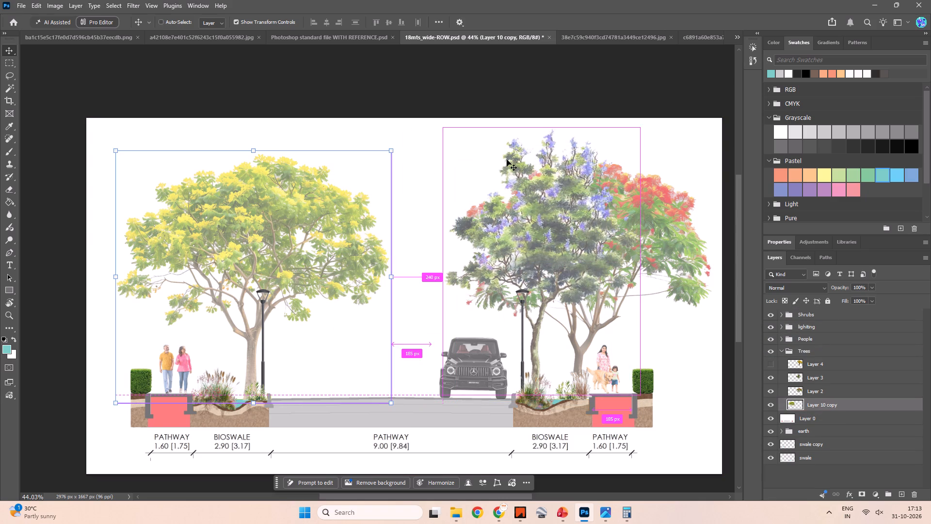
Set the Trees group's opacity to 65% and clear the layer selection.
{"action": "left_click", "coordinate": [827, 346]}
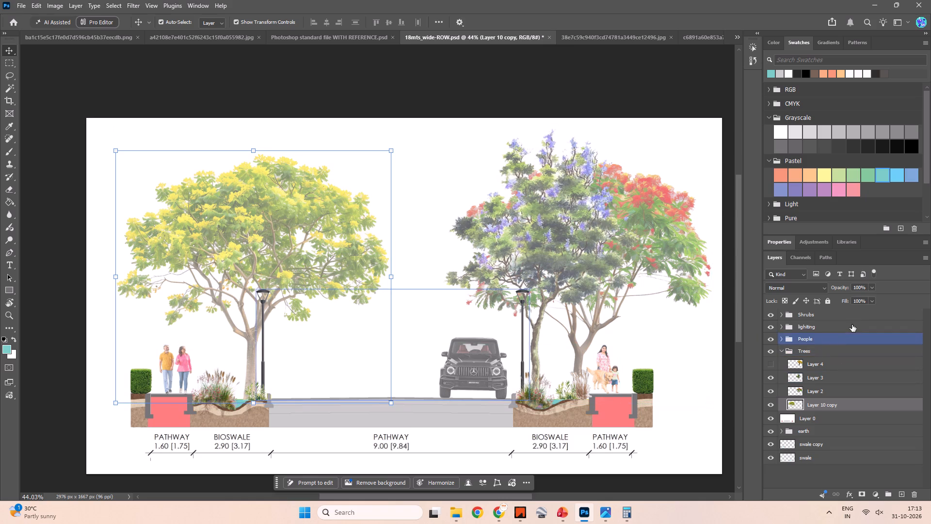
{"action": "left_click", "coordinate": [828, 358]}
{"action": "left_click", "coordinate": [872, 288]}
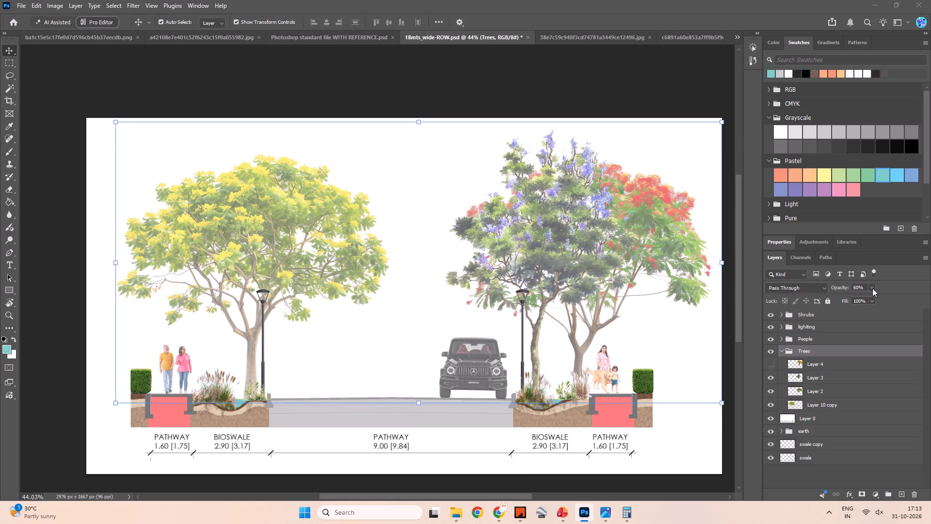
{"action": "left_click_drag", "start_coordinate": [872, 298], "coordinate": [879, 299]}
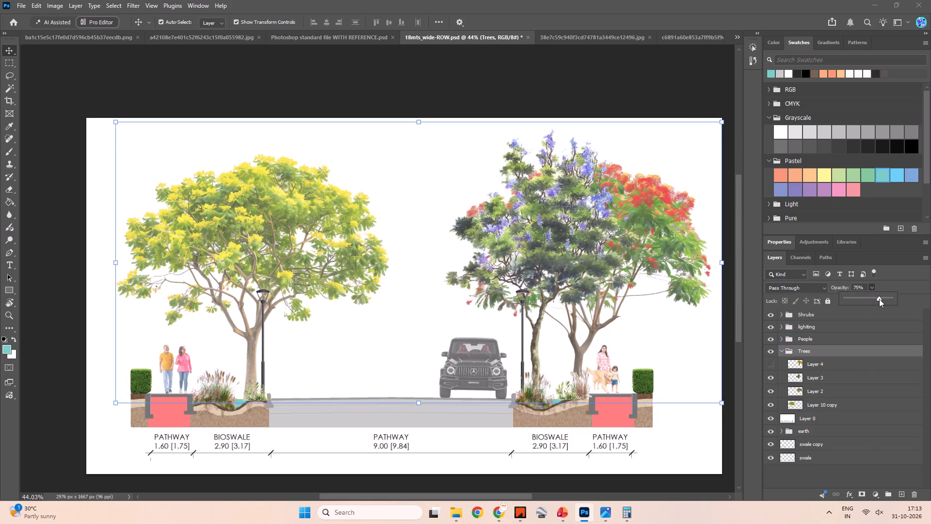
{"action": "left_click_drag", "start_coordinate": [879, 299], "coordinate": [881, 299]}
{"action": "left_click_drag", "start_coordinate": [865, 287], "coordinate": [832, 290]}
{"action": "type", "text": "65"}
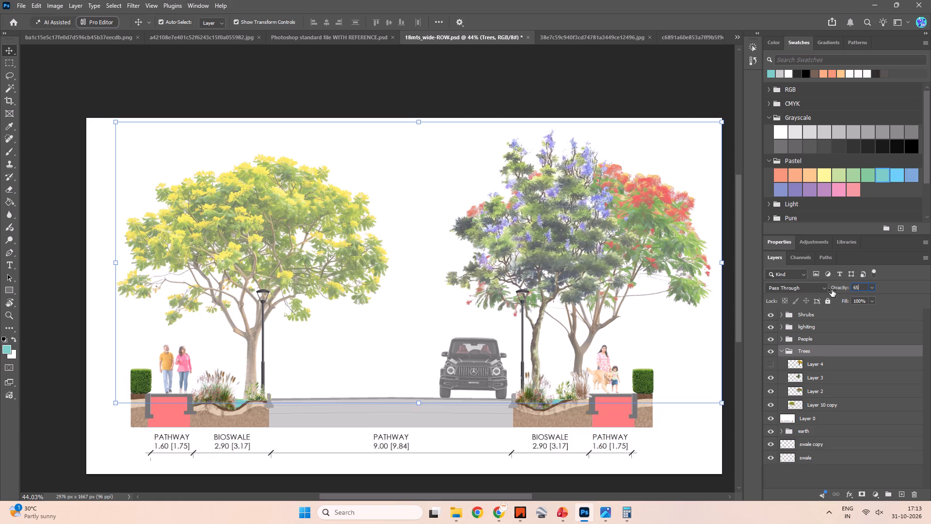
{"action": "left_click", "coordinate": [642, 97]}
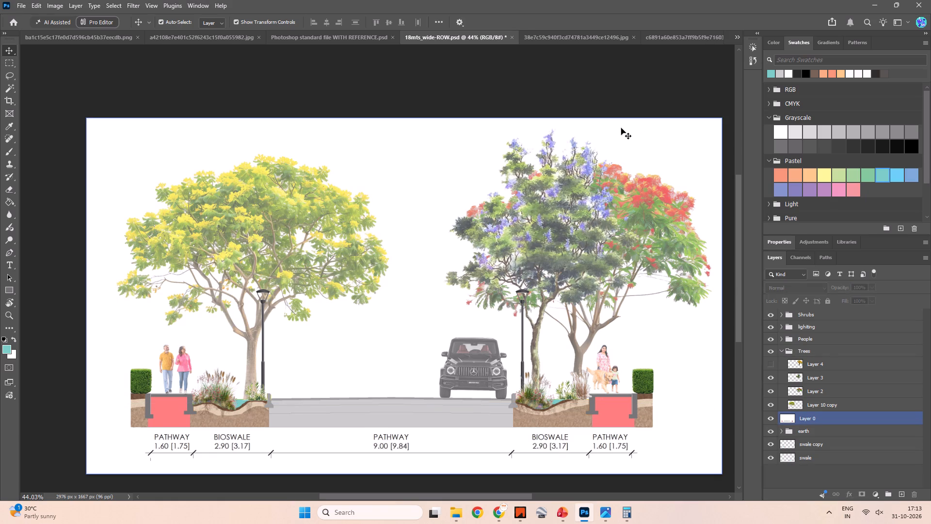
{"action": "left_click", "coordinate": [441, 77]}
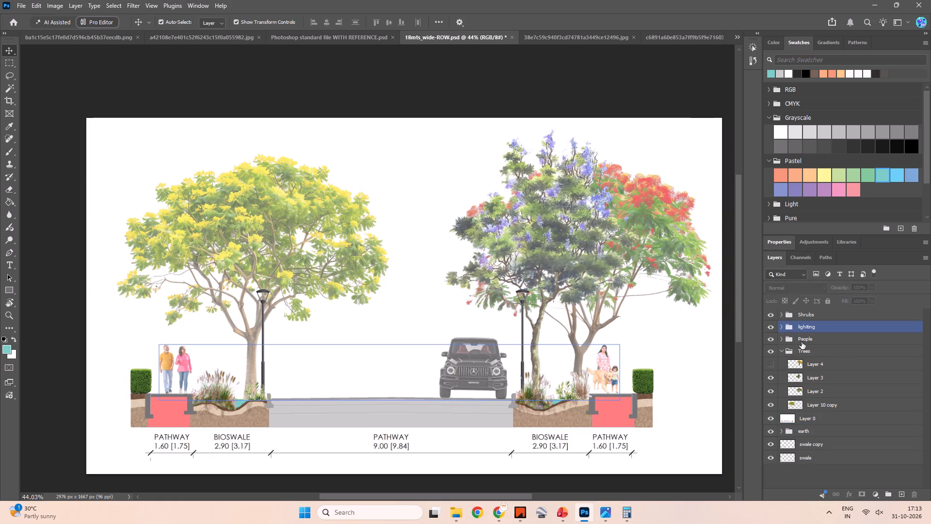
Restore the Trees group's opacity to 100%.
{"action": "left_click", "coordinate": [808, 354]}
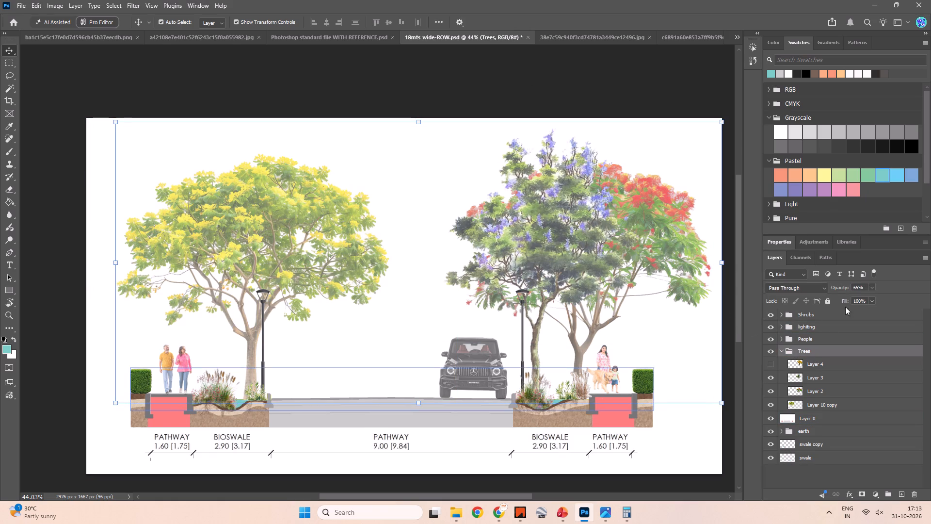
{"action": "left_click", "coordinate": [870, 286]}
{"action": "left_click_drag", "start_coordinate": [872, 298], "coordinate": [898, 296]}
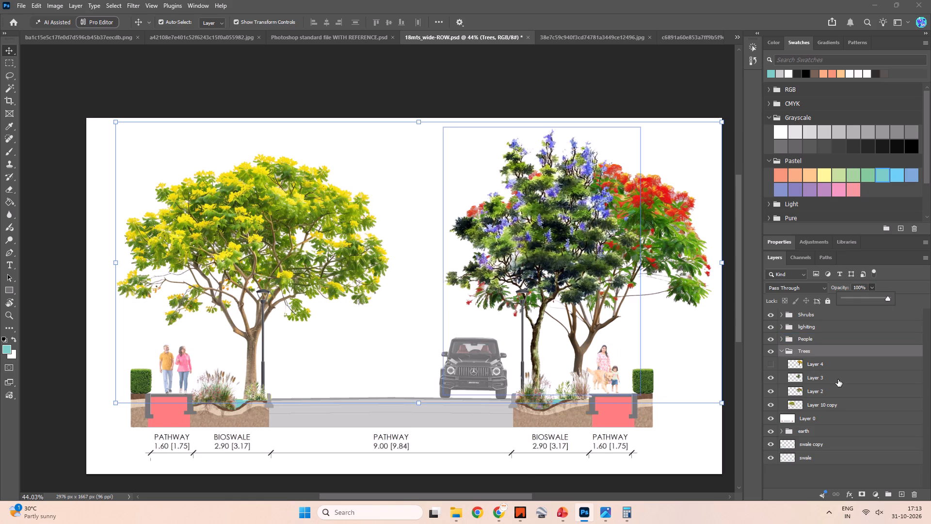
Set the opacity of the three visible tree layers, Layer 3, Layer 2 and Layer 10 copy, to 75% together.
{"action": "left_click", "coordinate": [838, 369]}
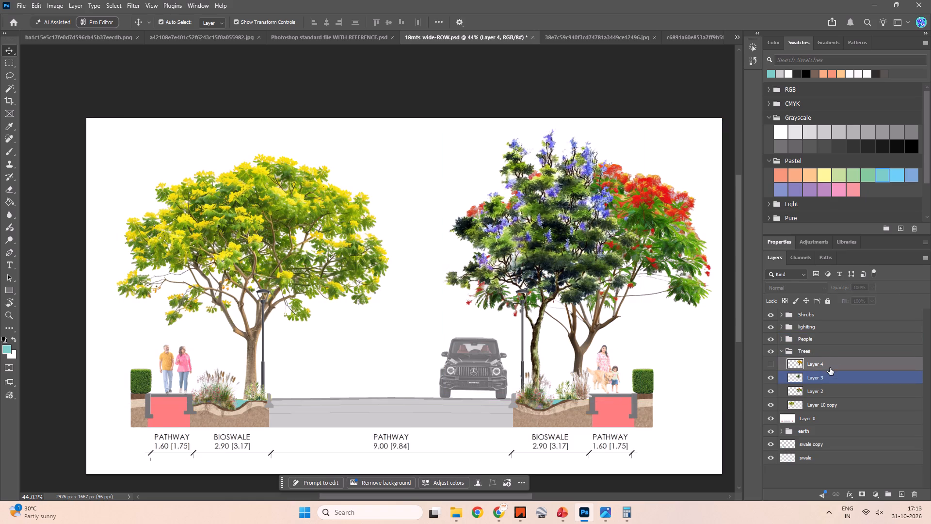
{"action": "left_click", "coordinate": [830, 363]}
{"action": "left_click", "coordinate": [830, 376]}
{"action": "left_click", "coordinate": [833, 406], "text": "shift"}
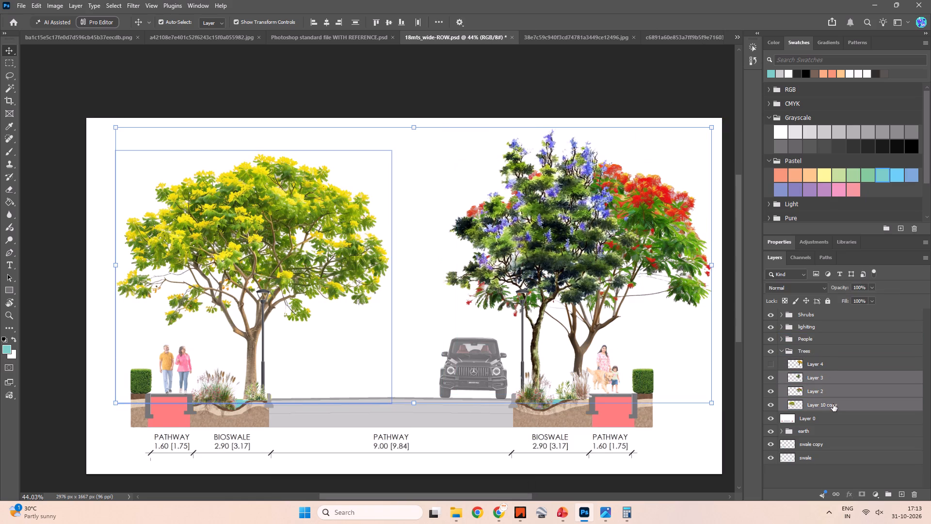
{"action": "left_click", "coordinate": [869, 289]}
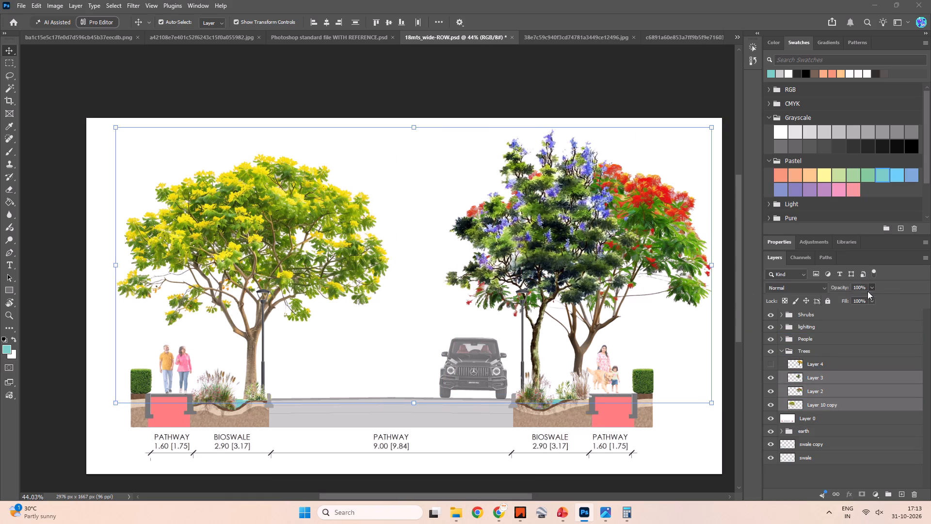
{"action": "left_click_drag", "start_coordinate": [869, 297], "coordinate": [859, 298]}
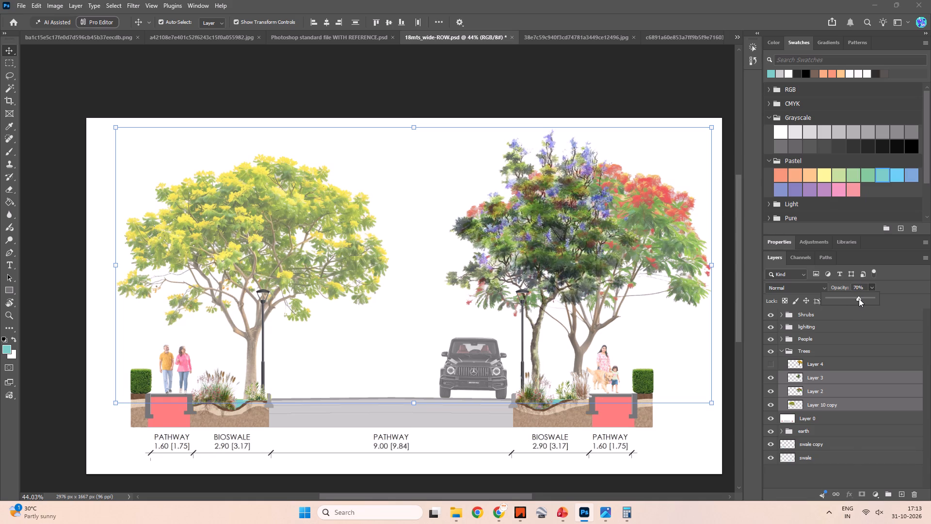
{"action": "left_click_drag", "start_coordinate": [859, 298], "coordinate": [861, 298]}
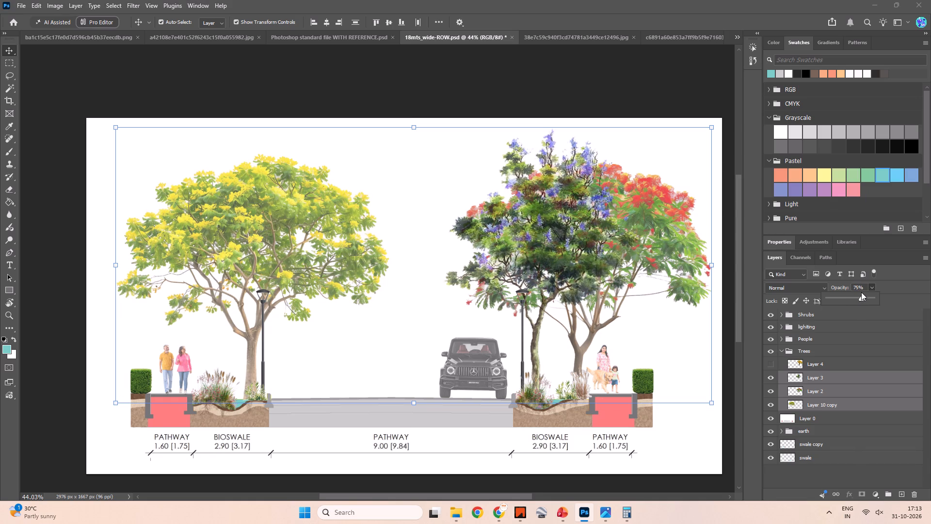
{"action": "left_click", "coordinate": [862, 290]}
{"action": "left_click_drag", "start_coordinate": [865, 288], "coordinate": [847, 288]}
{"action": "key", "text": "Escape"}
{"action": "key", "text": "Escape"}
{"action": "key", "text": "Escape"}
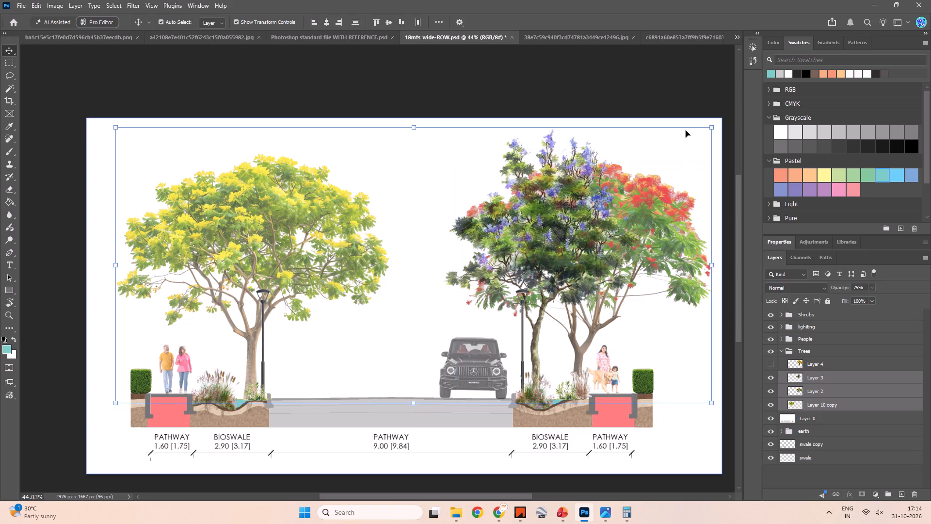
Set the opacity of the red-flowering and purple-flowering trees, Layer 2 and Layer 3, to 69% and clear the selection.
{"action": "left_click", "coordinate": [682, 93]}
{"action": "left_click", "coordinate": [666, 216]}
{"action": "left_click", "coordinate": [559, 222], "text": "shift"}
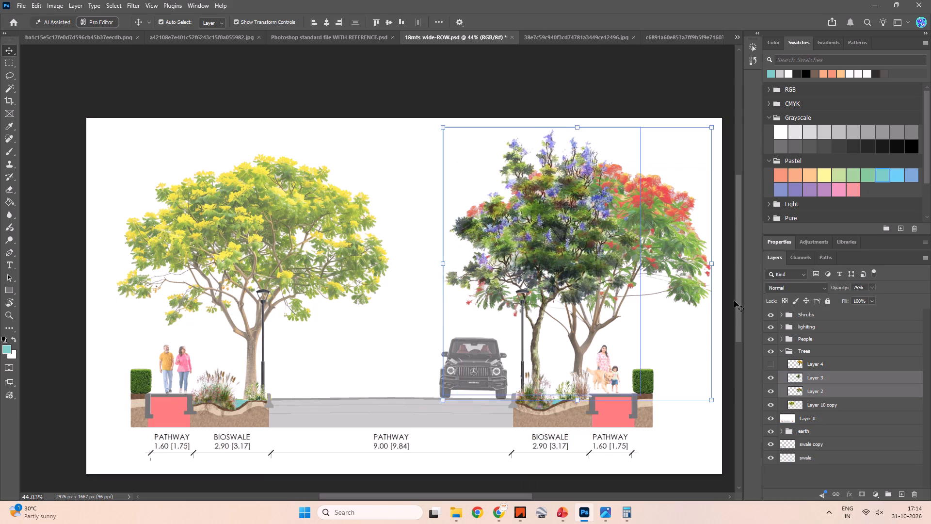
{"action": "left_click", "coordinate": [869, 288]}
{"action": "left_click_drag", "start_coordinate": [869, 298], "coordinate": [865, 299]}
{"action": "left_click_drag", "start_coordinate": [862, 288], "coordinate": [830, 289]}
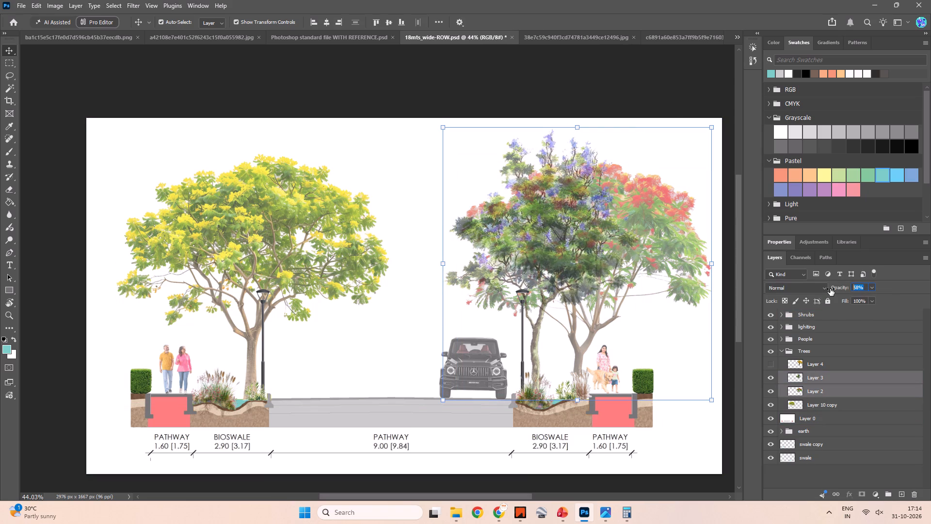
{"action": "key", "text": "6"}
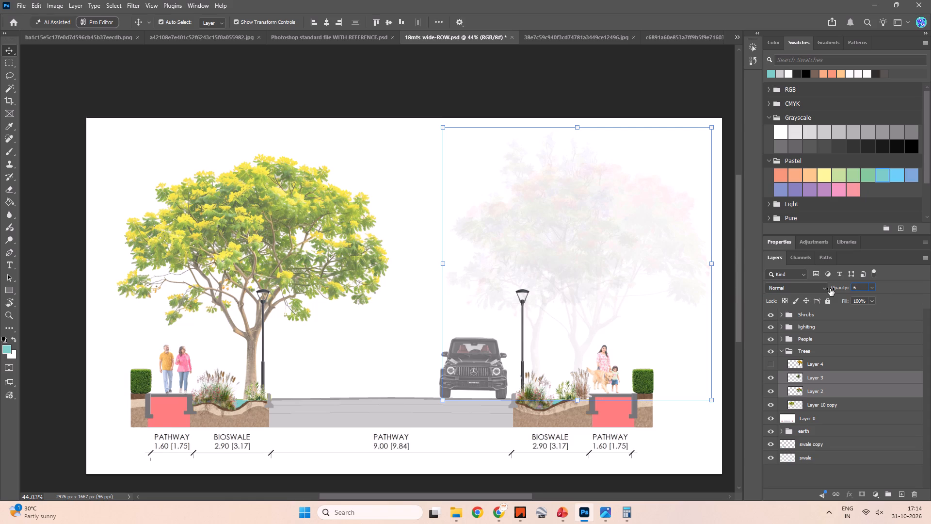
{"action": "key", "text": "9"}
{"action": "key", "text": "Return"}
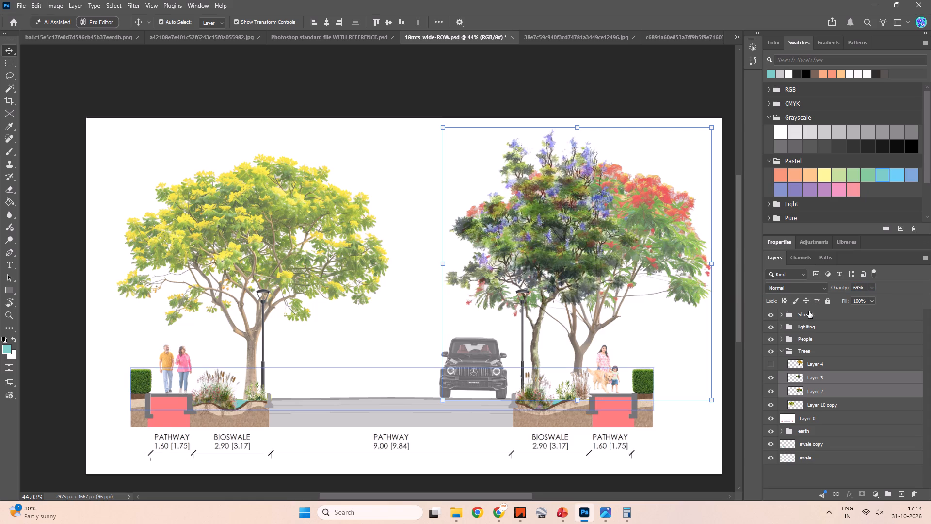
{"action": "left_click", "coordinate": [521, 237]}
{"action": "left_click", "coordinate": [565, 246]}
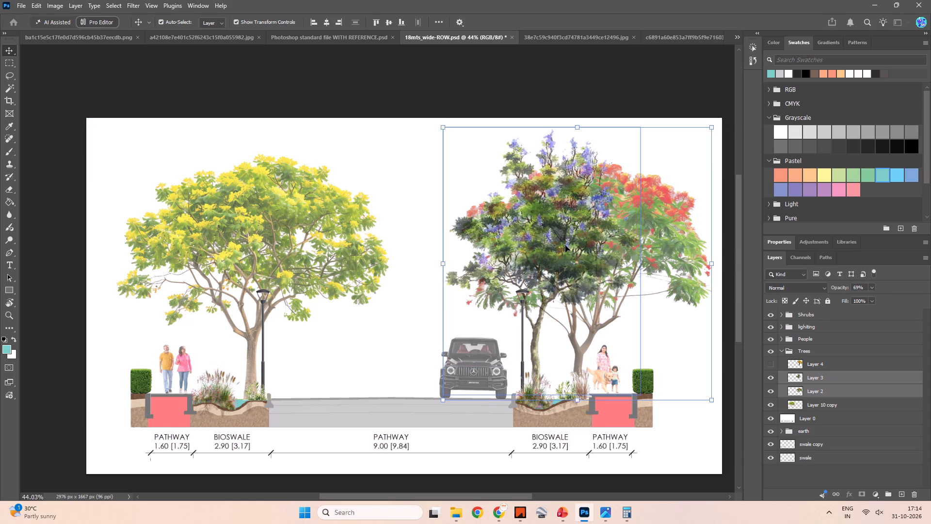
{"action": "key", "text": "Escape"}
{"action": "key", "text": "Escape"}
{"action": "left_click", "coordinate": [542, 109]}
Raise the purple-flowering tree's opacity on Layer 3 to just above 76% and deselect it.
{"action": "left_click", "coordinate": [545, 234]}
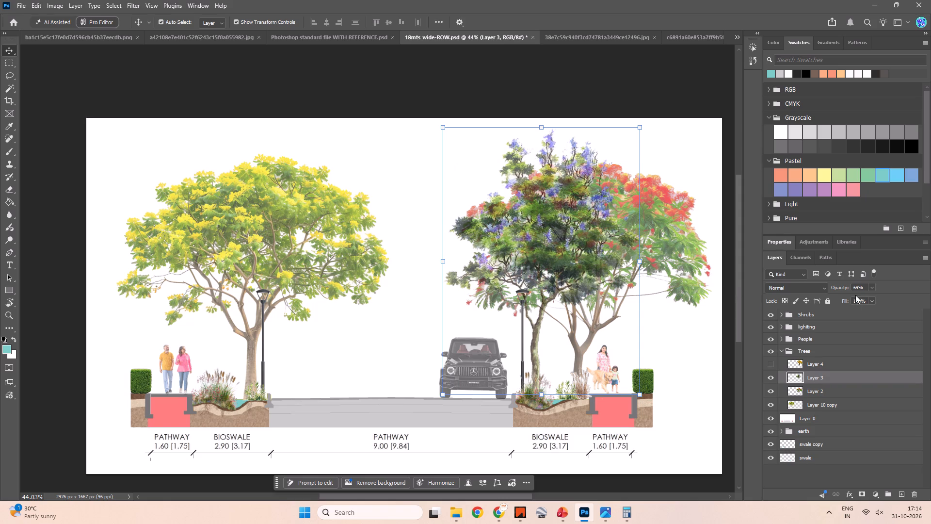
{"action": "left_click", "coordinate": [870, 289]}
{"action": "left_click_drag", "start_coordinate": [873, 300], "coordinate": [876, 300]}
{"action": "left_click_drag", "start_coordinate": [876, 300], "coordinate": [878, 300]}
{"action": "left_click", "coordinate": [696, 103]}
Set the yellow-flowering tree's opacity on Layer 10 copy to 91% and deselect it.
{"action": "left_click", "coordinate": [263, 264]}
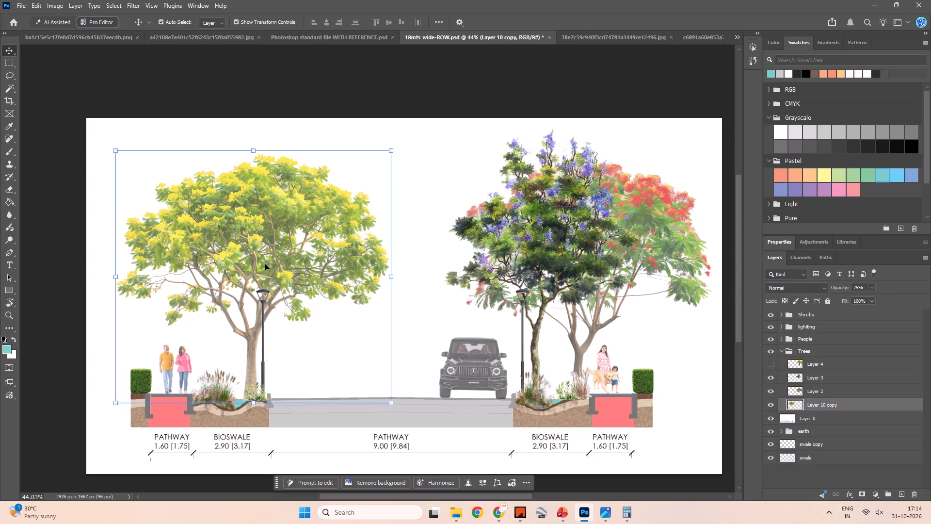
{"action": "left_click", "coordinate": [870, 288]}
{"action": "left_click_drag", "start_coordinate": [872, 299], "coordinate": [877, 299]}
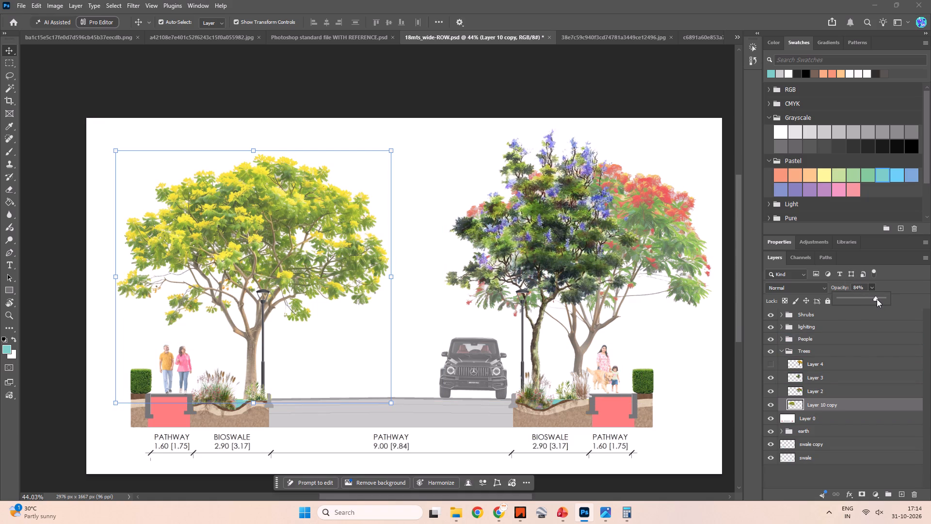
{"action": "left_click_drag", "start_coordinate": [877, 299], "coordinate": [880, 299]}
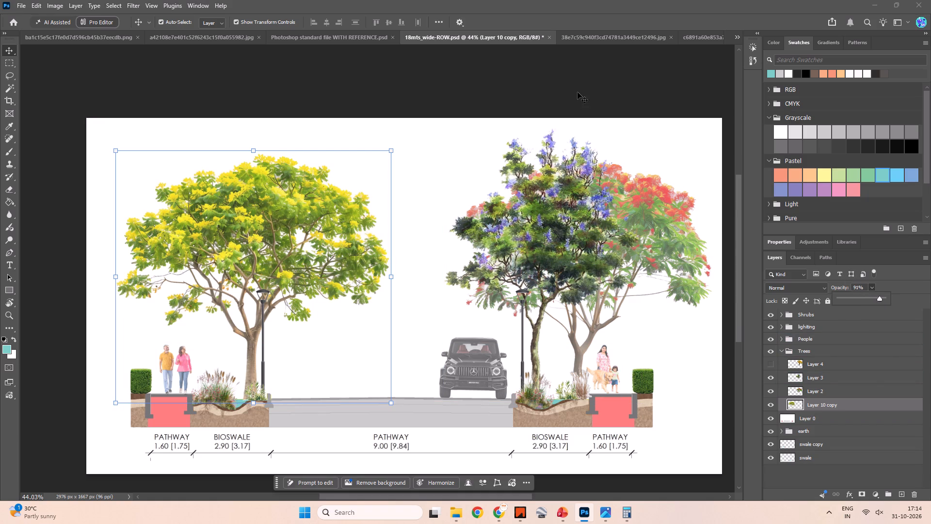
{"action": "left_click", "coordinate": [577, 91]}
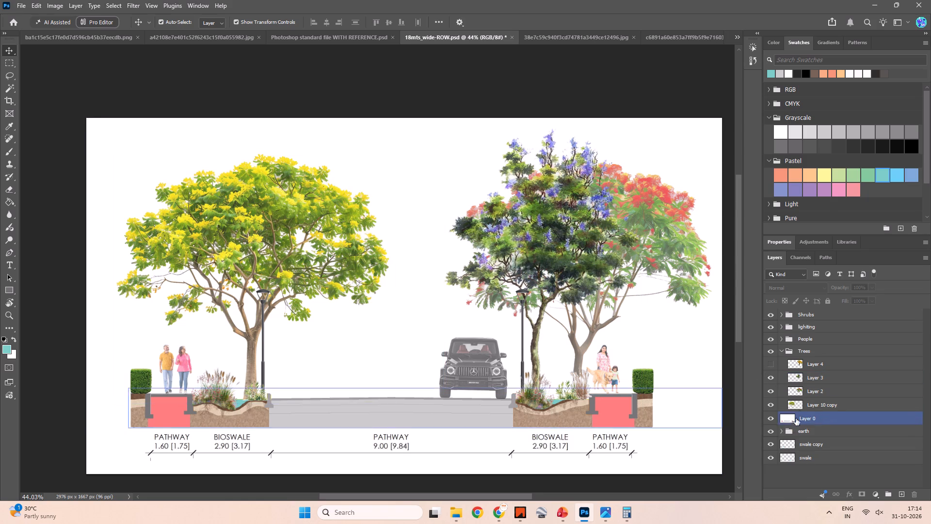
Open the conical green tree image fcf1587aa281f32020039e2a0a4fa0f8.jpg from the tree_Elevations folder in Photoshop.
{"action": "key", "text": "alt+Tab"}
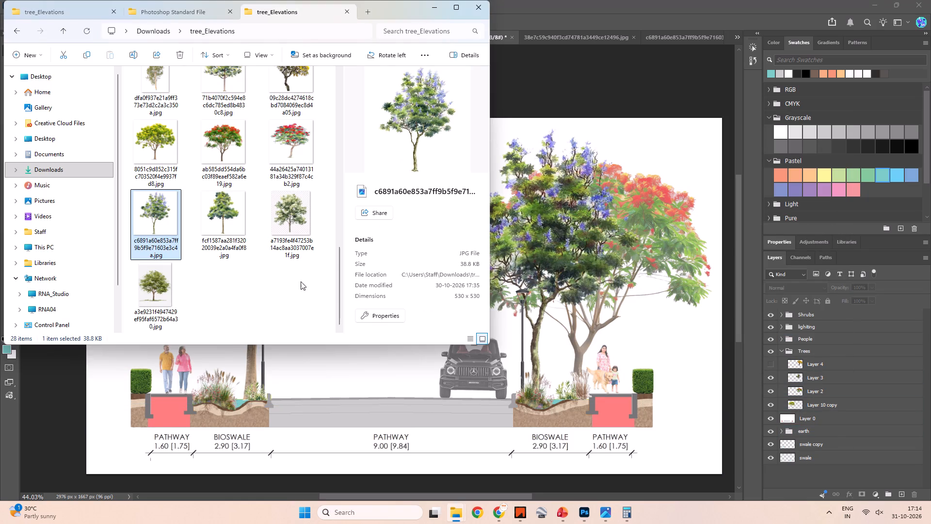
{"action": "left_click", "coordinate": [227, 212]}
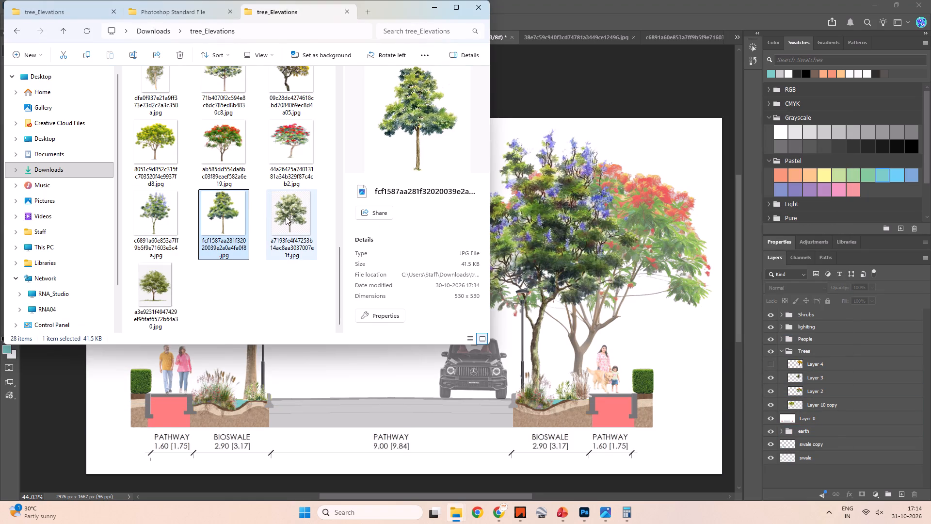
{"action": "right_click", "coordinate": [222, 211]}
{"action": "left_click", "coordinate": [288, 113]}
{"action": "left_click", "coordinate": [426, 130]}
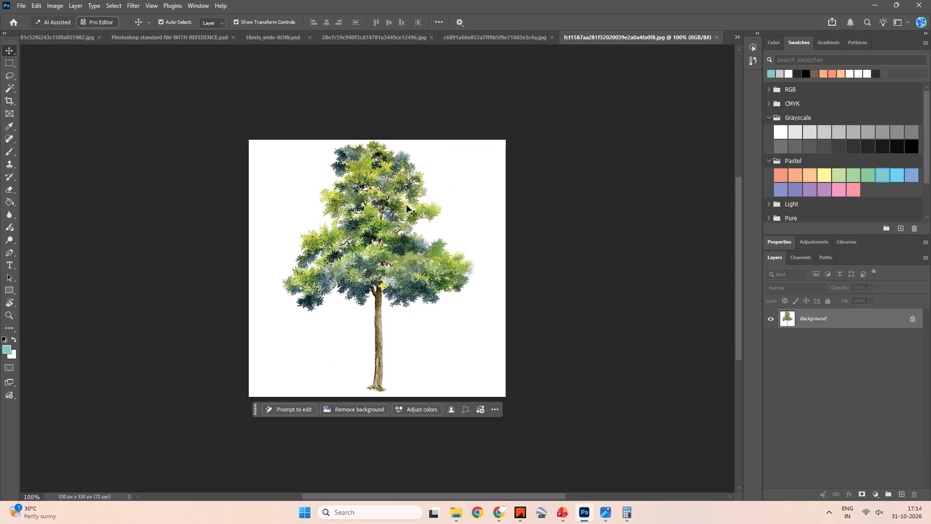
Close the purple-flowering tree image without saving its changes, and close the conical green tree image.
{"action": "left_click", "coordinate": [506, 32]}
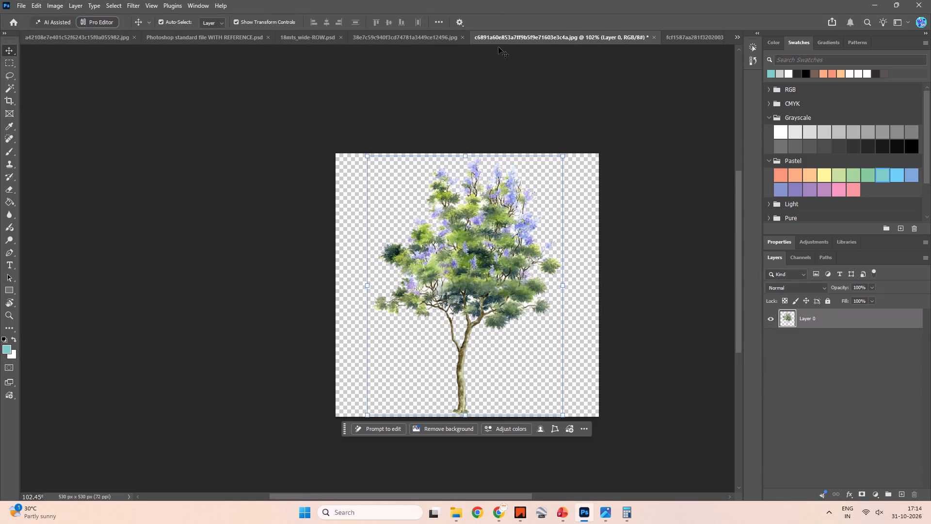
{"action": "left_click", "coordinate": [655, 34]}
{"action": "left_click", "coordinate": [469, 200]}
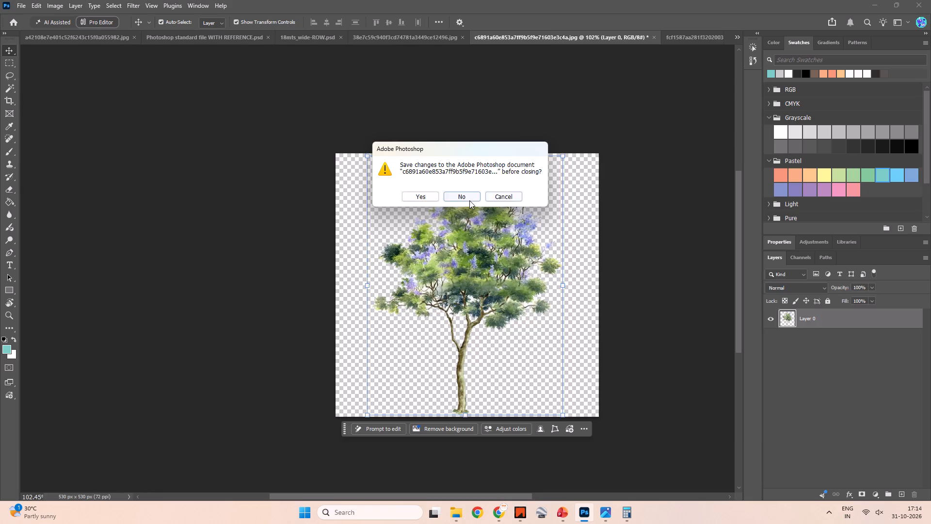
{"action": "left_click", "coordinate": [715, 39]}
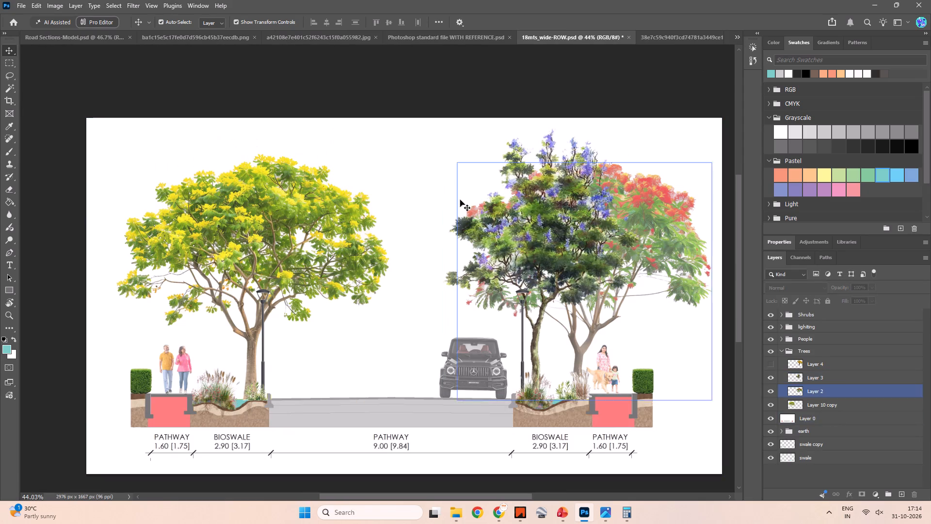
Look through the other open documents: the landscape section reference, the standard texture file, the seasonal shrub sheet and Road Sections-Model.psd.
{"action": "left_click", "coordinate": [656, 34]}
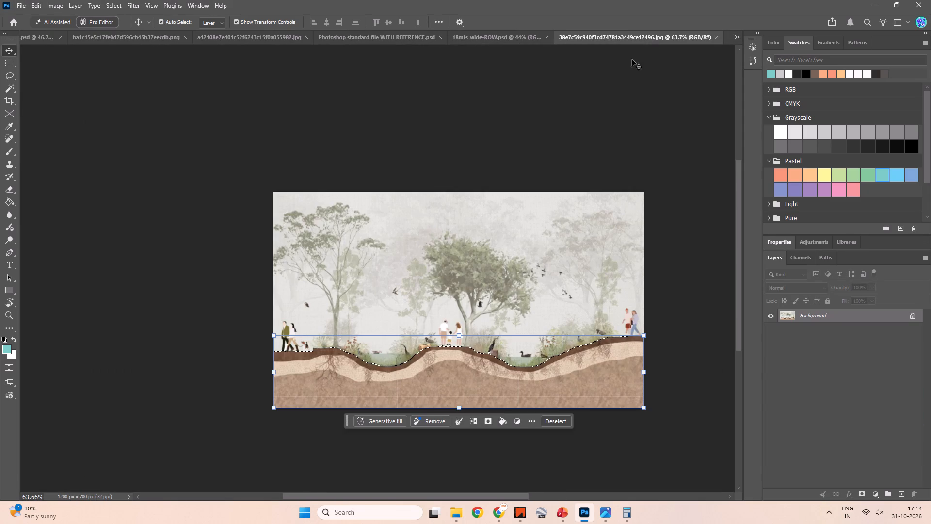
{"action": "left_click", "coordinate": [611, 94]}
{"action": "left_click", "coordinate": [479, 39]}
{"action": "left_click", "coordinate": [431, 43]}
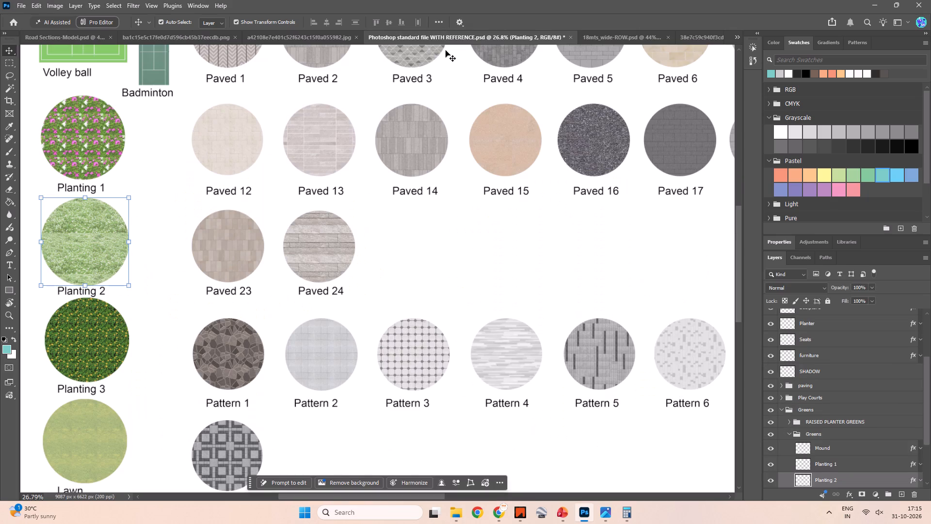
{"action": "left_click", "coordinate": [292, 38]}
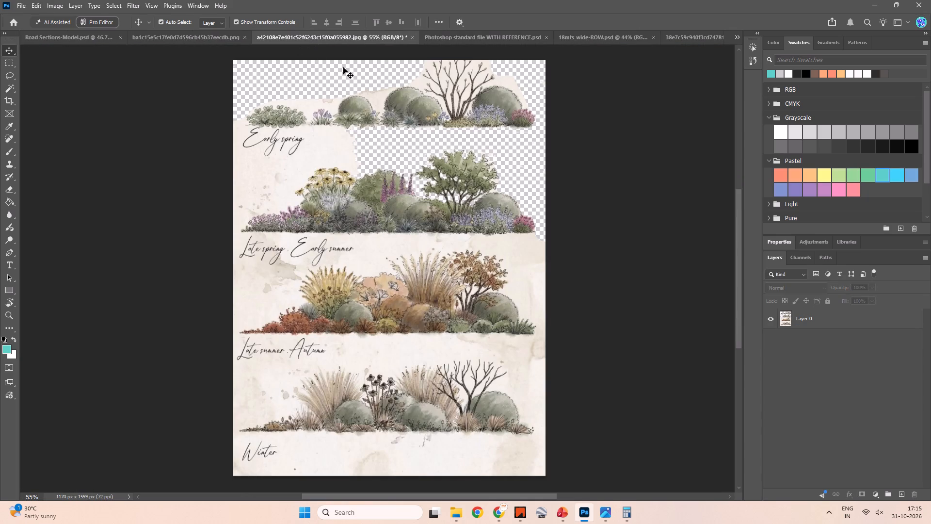
{"action": "key", "text": "alt+Tab"}
{"action": "key", "text": "alt+Tab"}
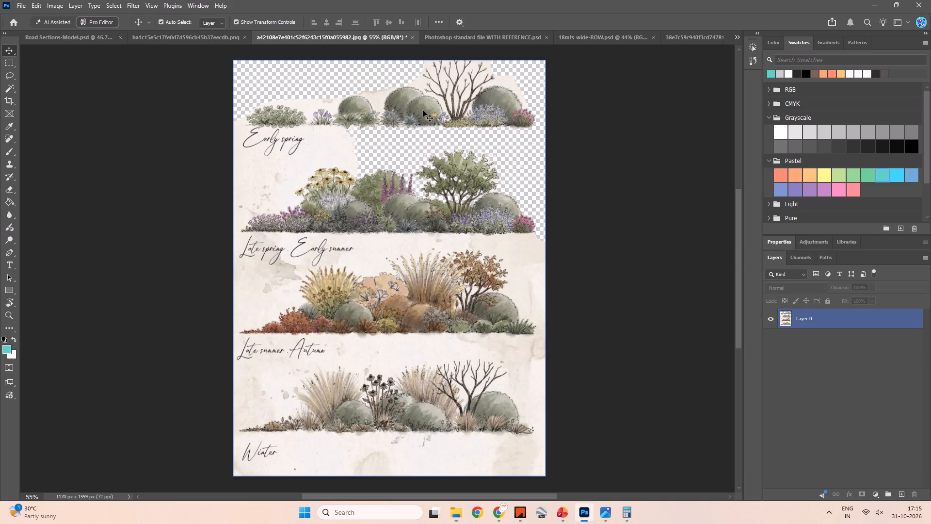
{"action": "left_click", "coordinate": [79, 40]}
Close the grass clump image ba1c15e5c17fe0d7d596cb45b37eecdb.png and go back to Road Sections-Model.psd.
{"action": "left_click", "coordinate": [169, 35]}
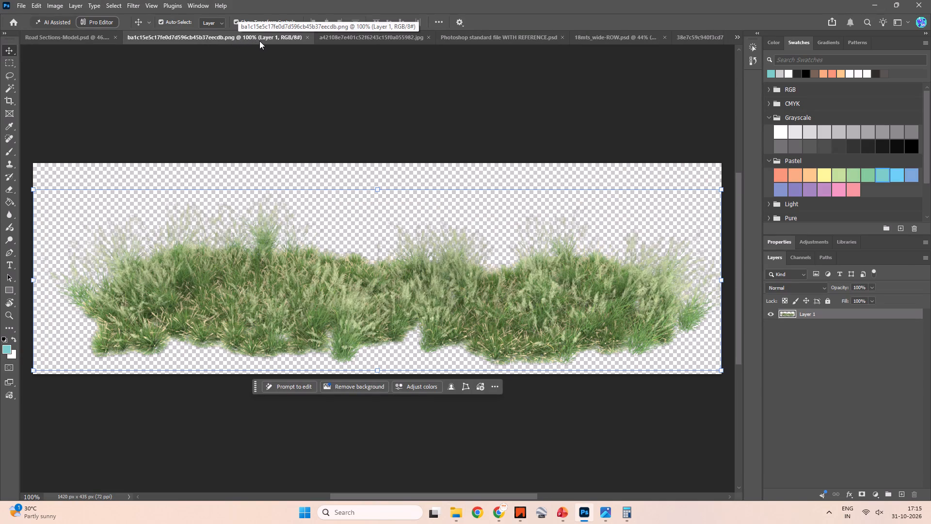
{"action": "left_click", "coordinate": [306, 39]}
{"action": "key", "text": "alt+Tab"}
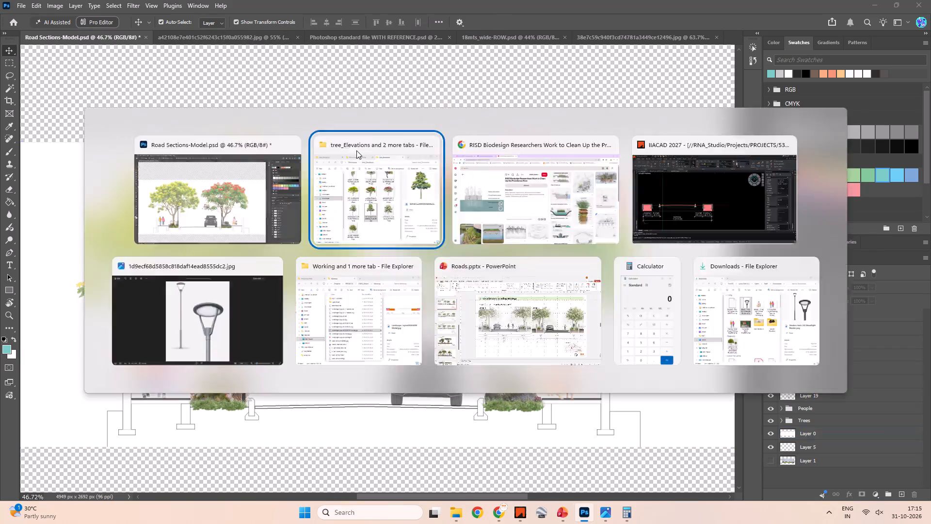
{"action": "key", "text": "alt+Tab"}
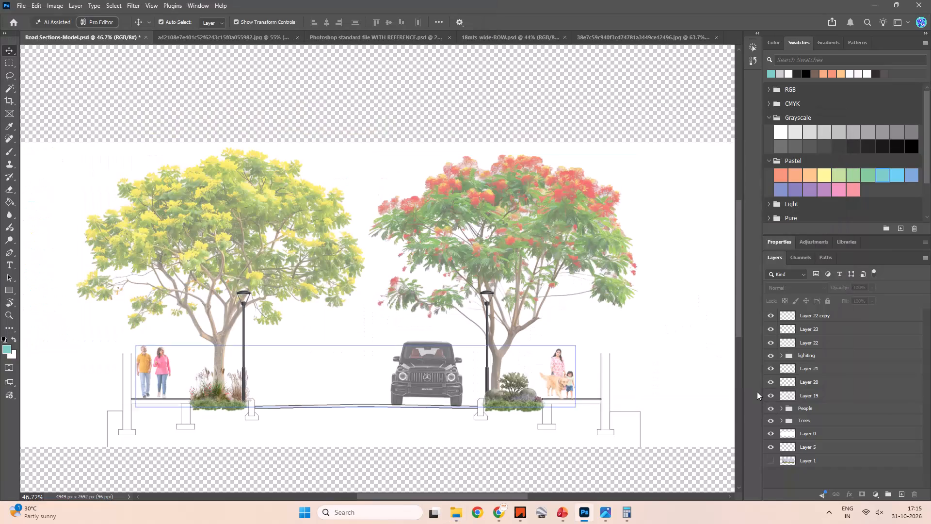
Copy the red-flowering tree image 44a26425a74013181a34b329f87c4cb2.jpg from the tree_Elevations folder.
{"action": "key", "text": "alt+Tab"}
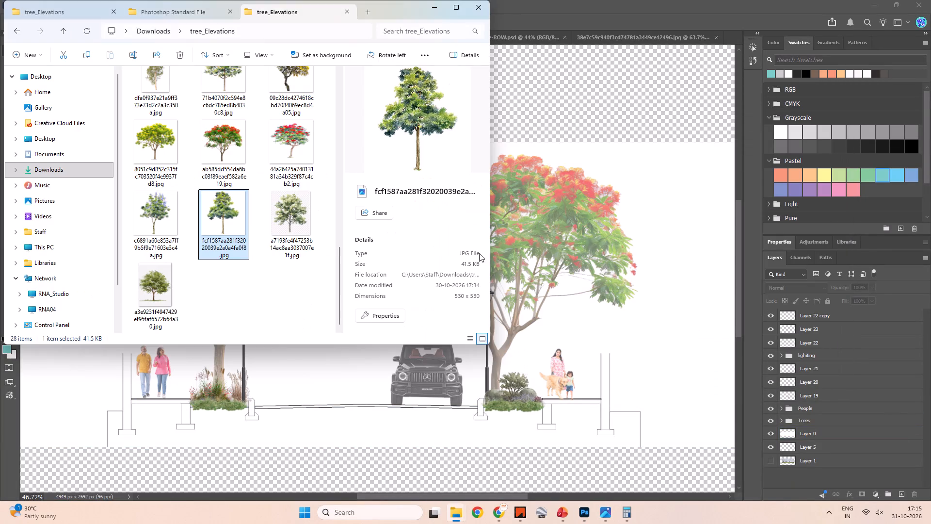
{"action": "left_click", "coordinate": [271, 137]}
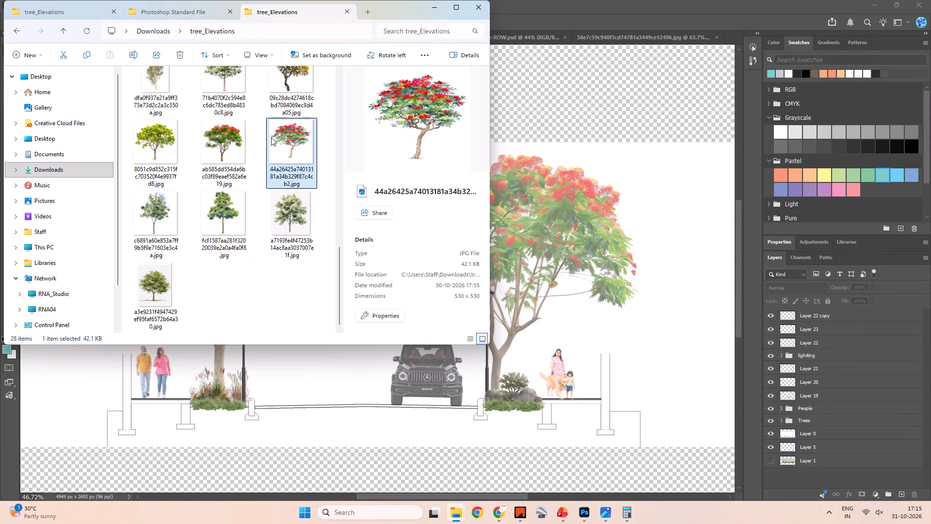
{"action": "left_click", "coordinate": [228, 146]}
{"action": "left_click", "coordinate": [273, 139]}
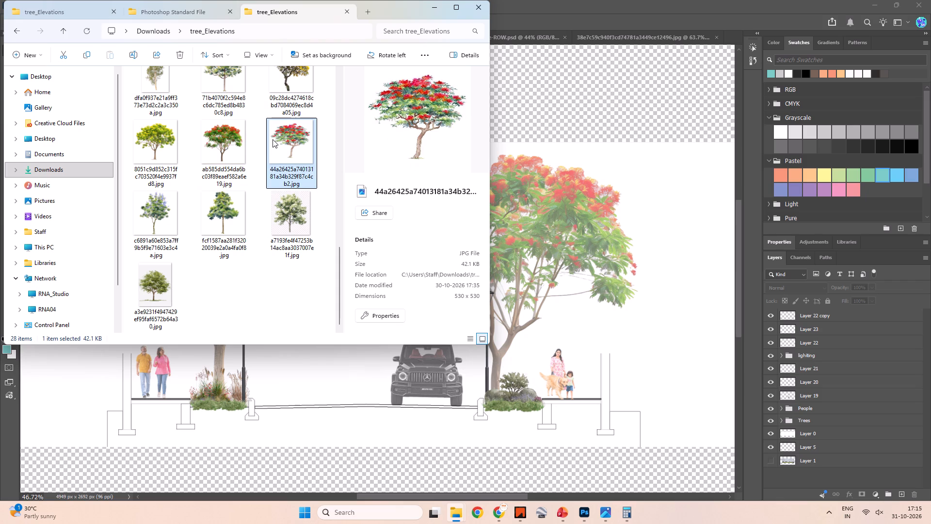
{"action": "right_click", "coordinate": [273, 139]}
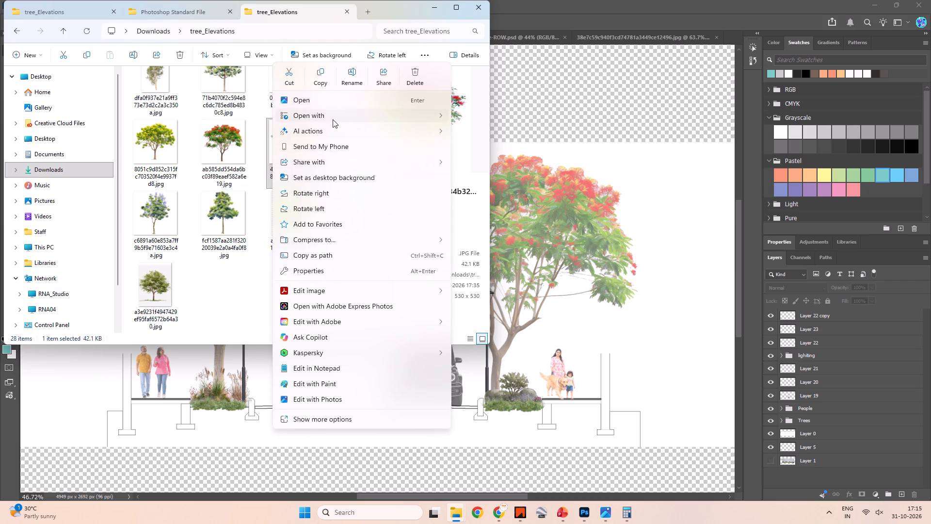
{"action": "left_click", "coordinate": [317, 79]}
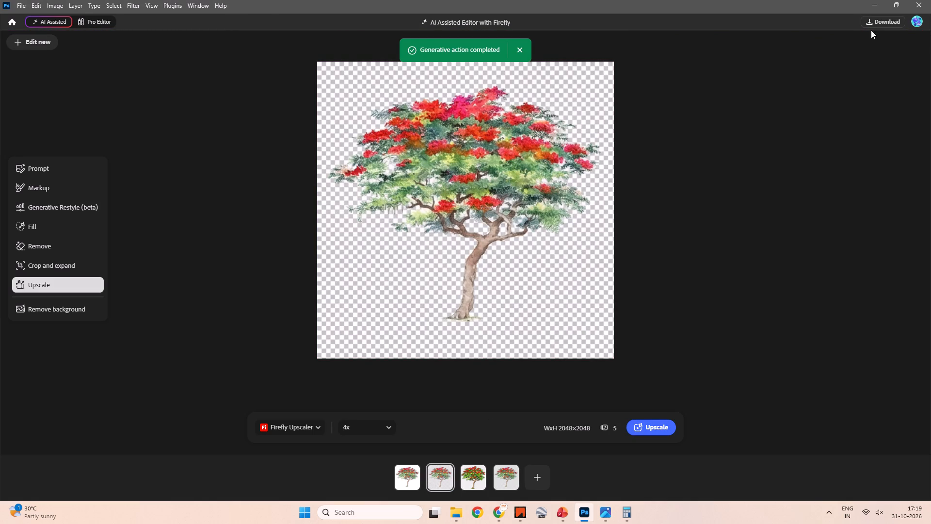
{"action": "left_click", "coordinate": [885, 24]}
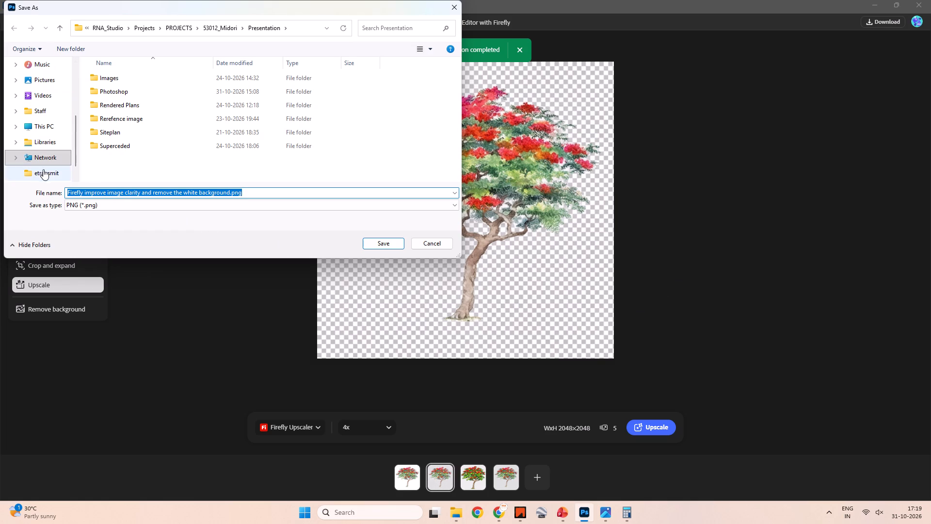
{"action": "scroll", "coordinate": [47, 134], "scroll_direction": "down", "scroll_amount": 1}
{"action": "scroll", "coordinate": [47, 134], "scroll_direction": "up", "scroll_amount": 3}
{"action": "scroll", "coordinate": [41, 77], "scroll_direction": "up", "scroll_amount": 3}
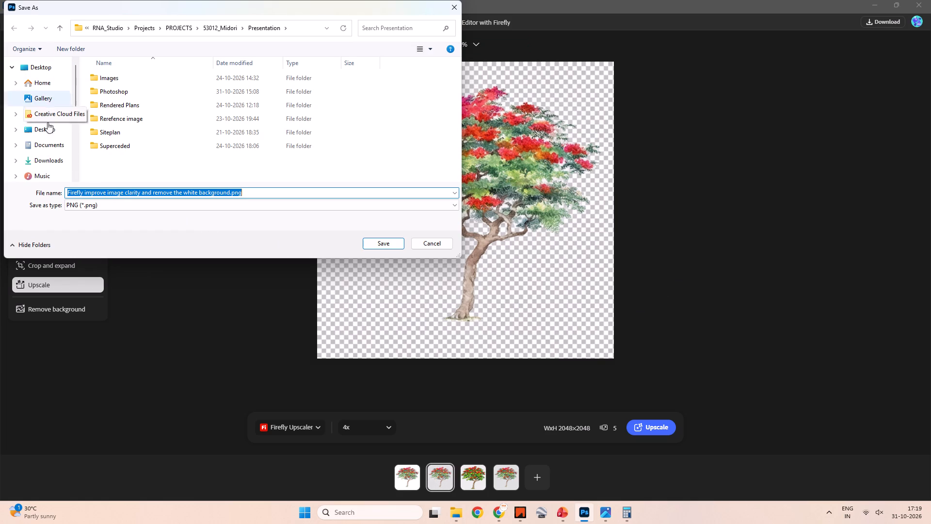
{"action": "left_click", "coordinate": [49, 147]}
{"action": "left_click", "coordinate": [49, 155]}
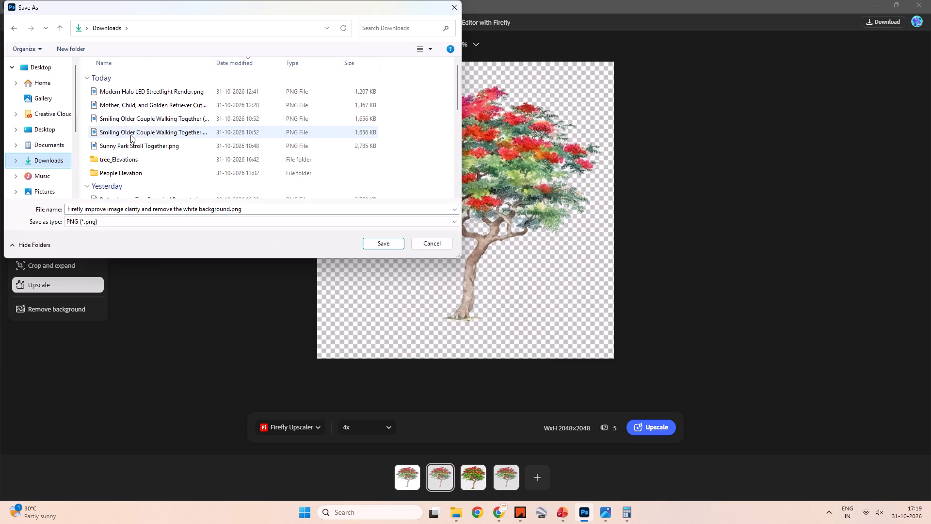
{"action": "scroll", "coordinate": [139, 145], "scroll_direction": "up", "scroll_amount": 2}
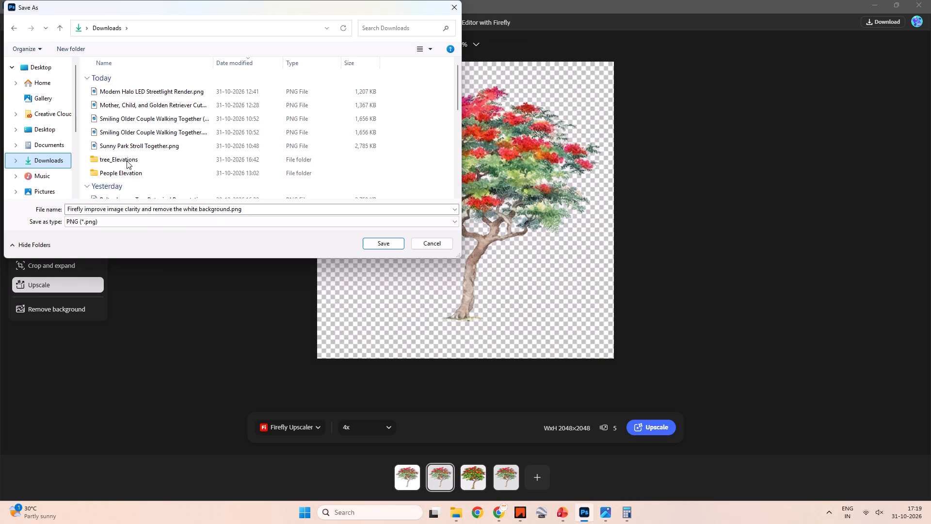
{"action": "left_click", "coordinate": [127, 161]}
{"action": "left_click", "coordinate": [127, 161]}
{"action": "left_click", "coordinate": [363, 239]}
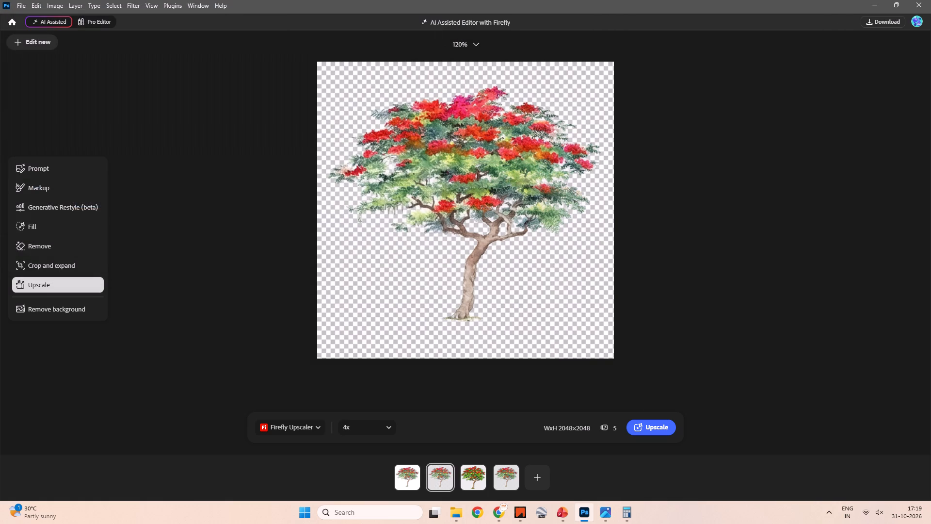
Download the 4x upscaled version of the tree as a JPG into the tree_Elevations folder.
{"action": "left_click", "coordinate": [501, 474]}
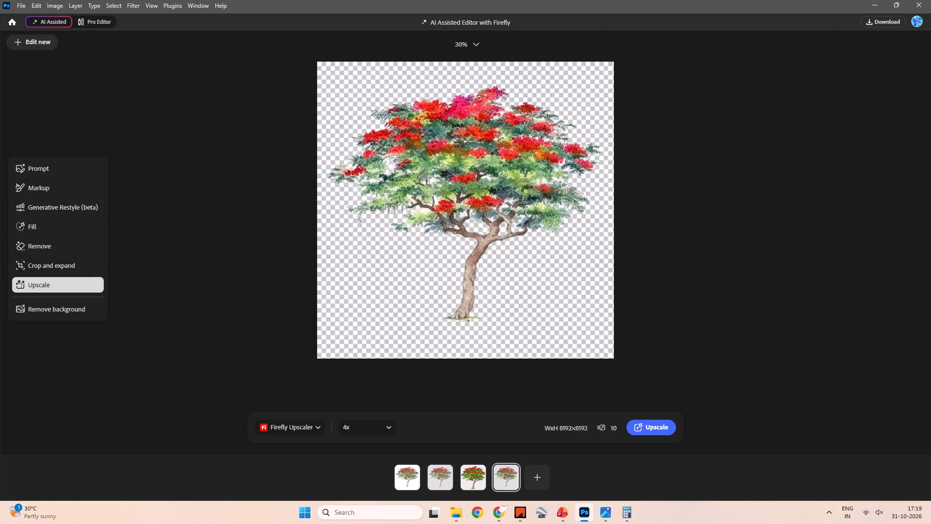
{"action": "left_click", "coordinate": [878, 31]}
{"action": "left_click", "coordinate": [877, 25]}
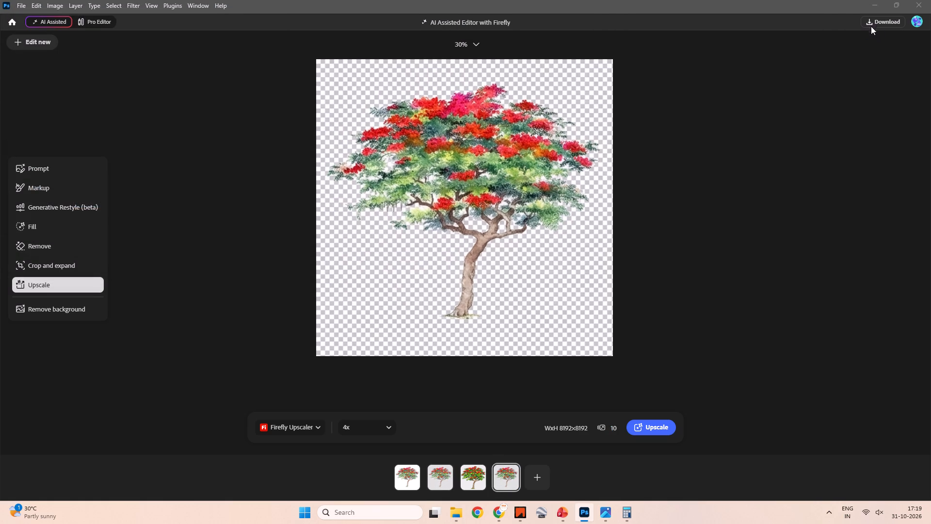
{"action": "scroll", "coordinate": [112, 158], "scroll_direction": "down", "scroll_amount": 8}
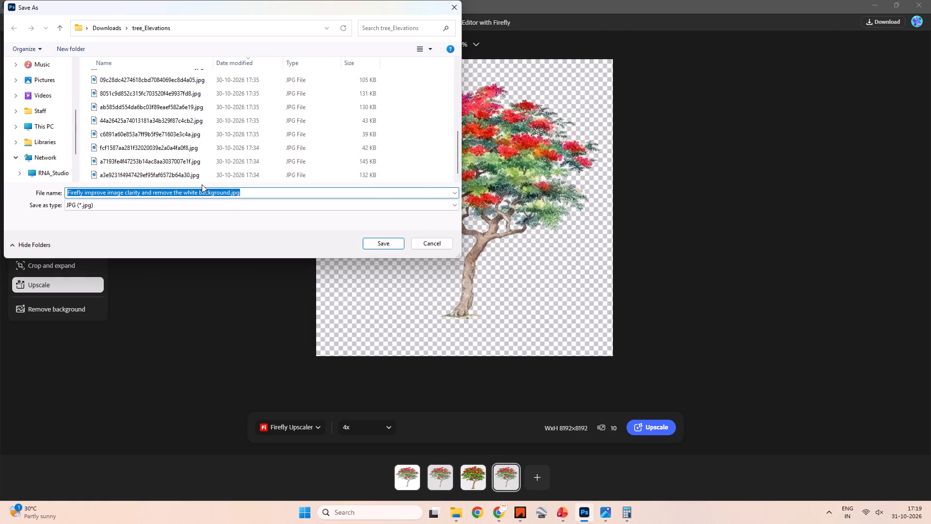
{"action": "left_click", "coordinate": [380, 245]}
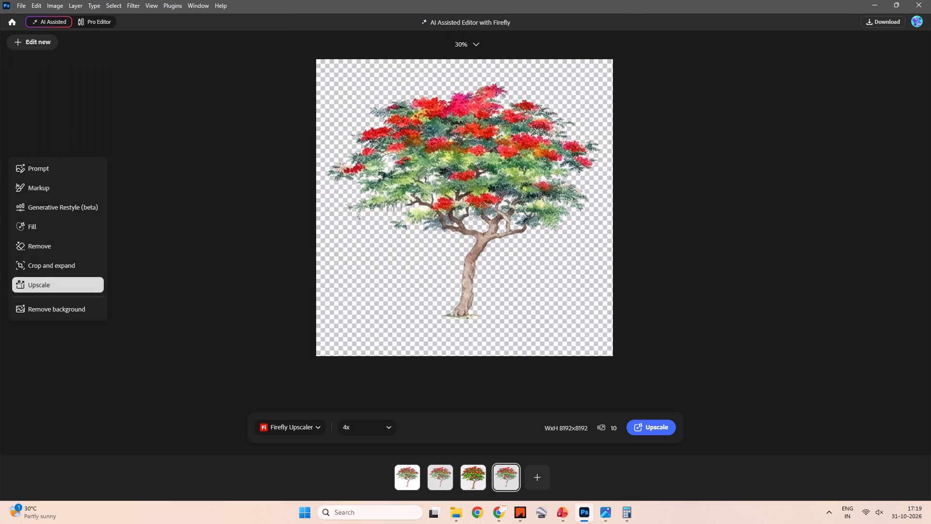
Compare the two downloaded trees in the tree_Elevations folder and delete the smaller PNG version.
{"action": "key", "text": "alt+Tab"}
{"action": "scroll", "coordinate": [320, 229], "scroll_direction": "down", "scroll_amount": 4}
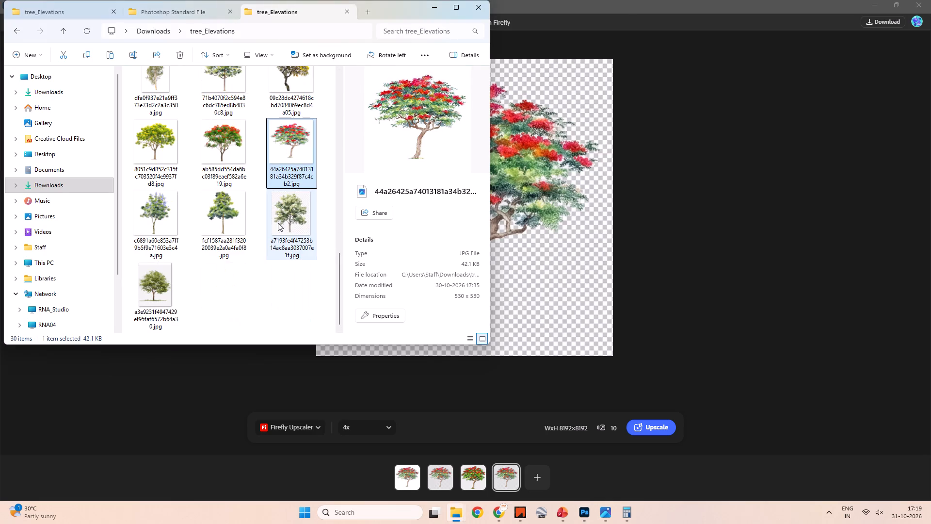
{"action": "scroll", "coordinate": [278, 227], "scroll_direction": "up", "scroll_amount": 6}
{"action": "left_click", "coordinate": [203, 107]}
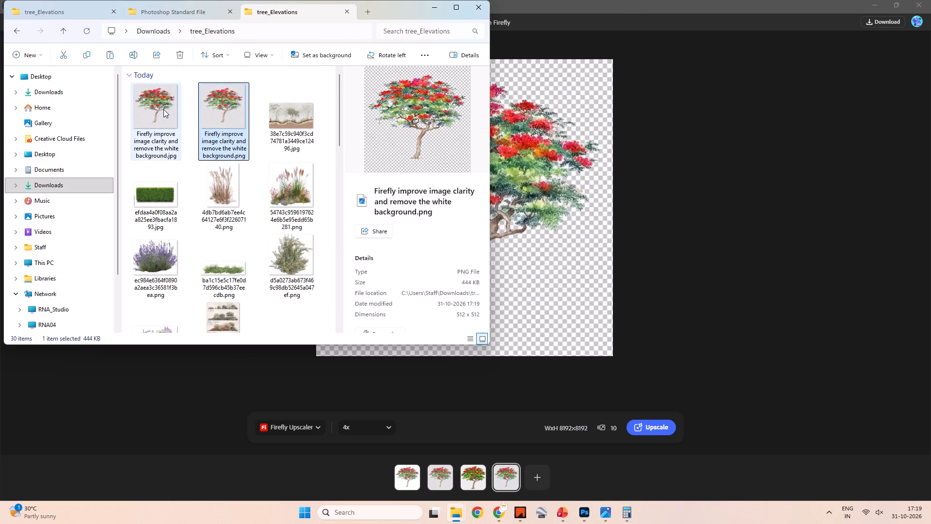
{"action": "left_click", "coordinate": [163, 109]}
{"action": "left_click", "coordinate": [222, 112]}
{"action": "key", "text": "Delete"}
Try to open the upscaled tree JPG in Adobe Photoshop 2026 and leave the AI Assisted Editor.
{"action": "right_click", "coordinate": [161, 117]}
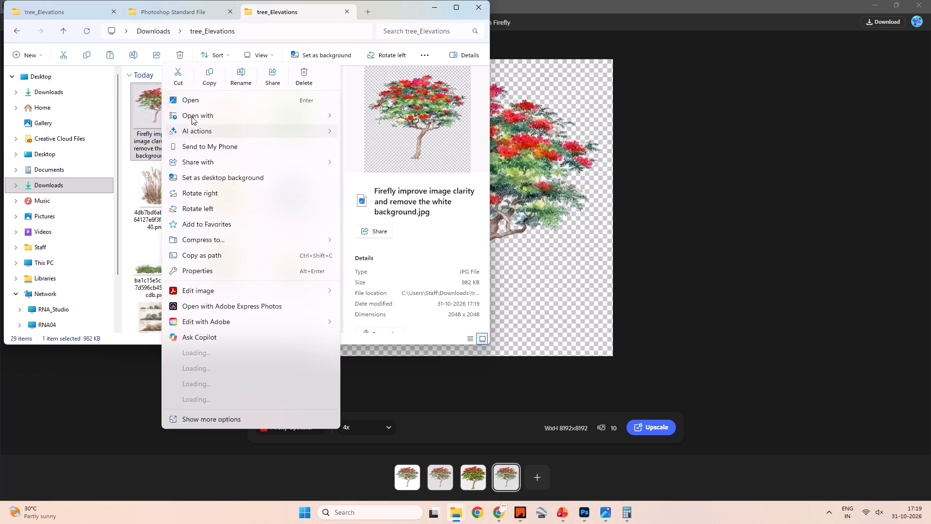
{"action": "left_click", "coordinate": [193, 115]}
{"action": "left_click", "coordinate": [309, 116]}
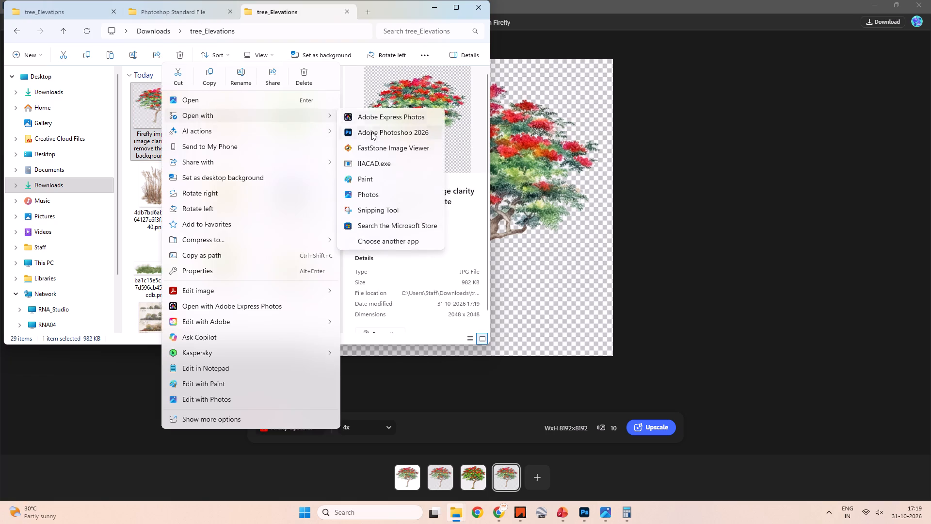
{"action": "left_click", "coordinate": [372, 133]}
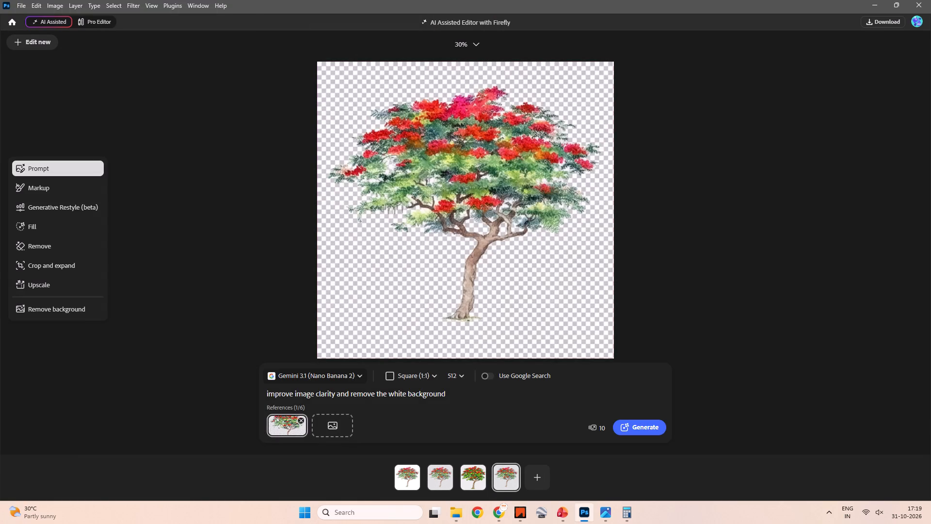
{"action": "key", "text": "Escape"}
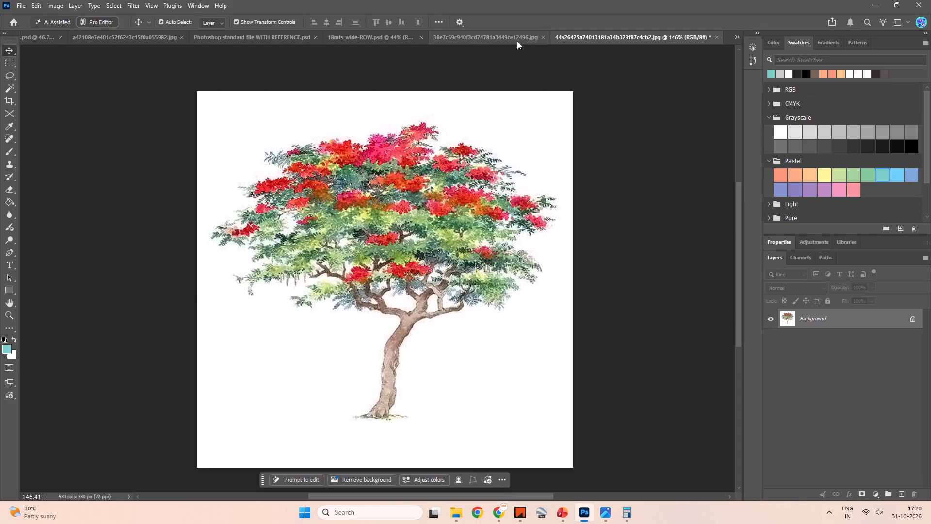
Close the original red-flowering tree image without saving and return to the 18mts_wide-ROW.psd section.
{"action": "left_click", "coordinate": [489, 40]}
{"action": "left_click", "coordinate": [695, 37]}
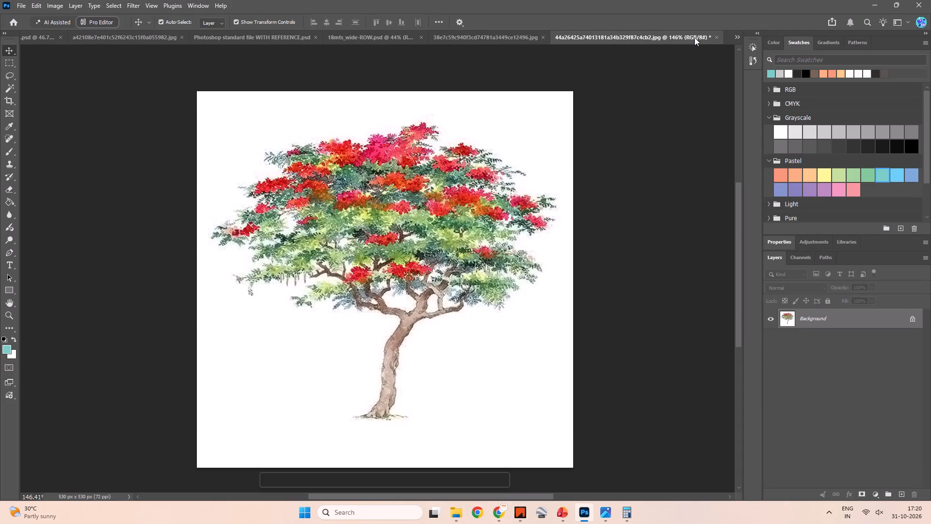
{"action": "left_click", "coordinate": [719, 38]}
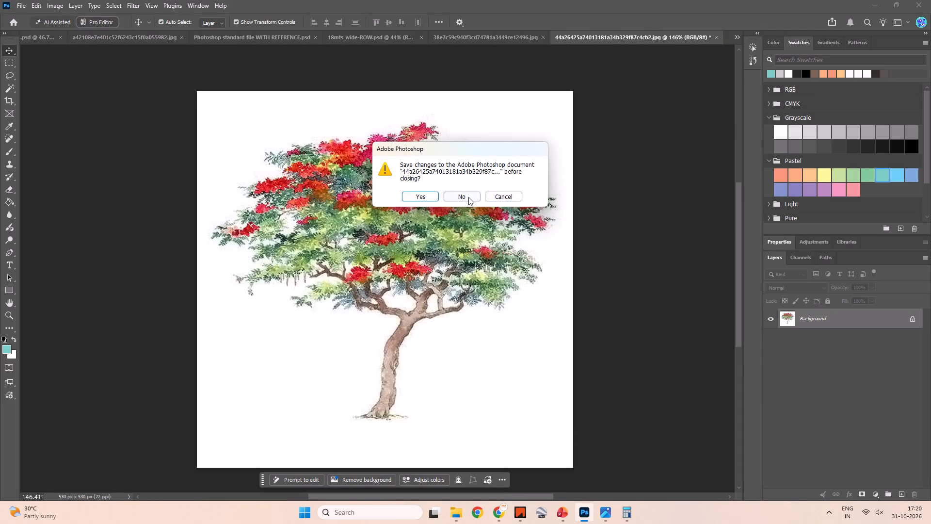
{"action": "left_click", "coordinate": [468, 197]}
{"action": "left_click", "coordinate": [667, 37]}
{"action": "left_click", "coordinate": [499, 39]}
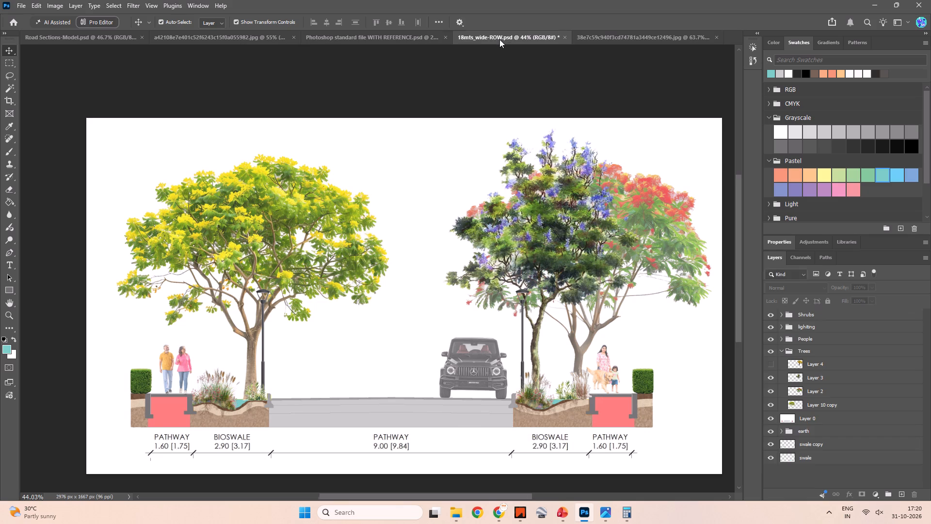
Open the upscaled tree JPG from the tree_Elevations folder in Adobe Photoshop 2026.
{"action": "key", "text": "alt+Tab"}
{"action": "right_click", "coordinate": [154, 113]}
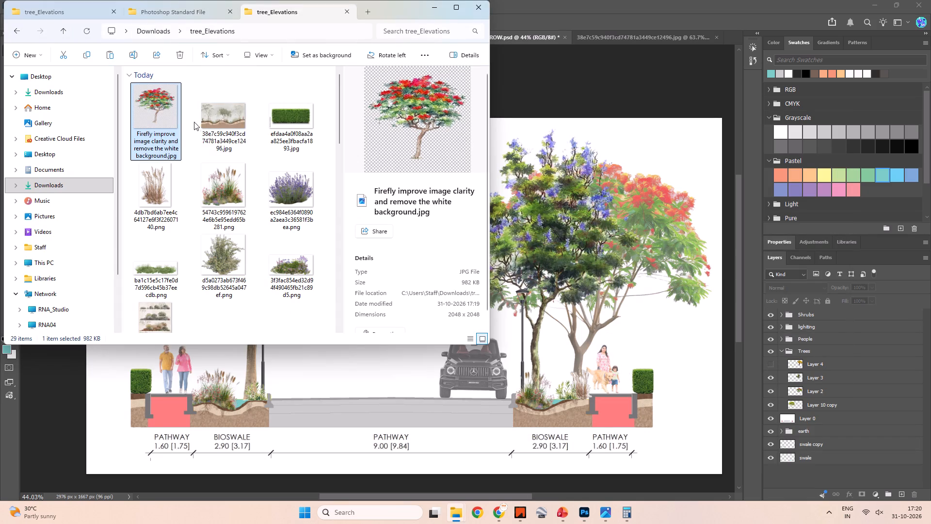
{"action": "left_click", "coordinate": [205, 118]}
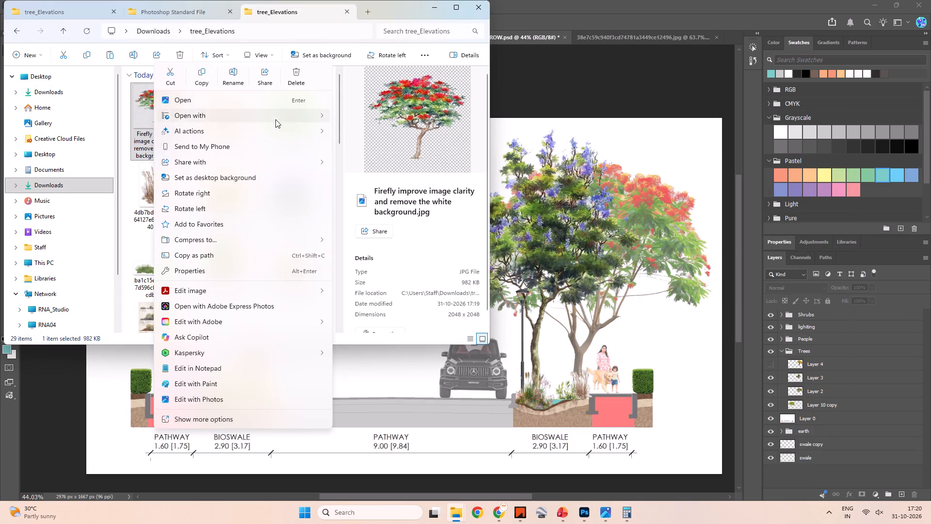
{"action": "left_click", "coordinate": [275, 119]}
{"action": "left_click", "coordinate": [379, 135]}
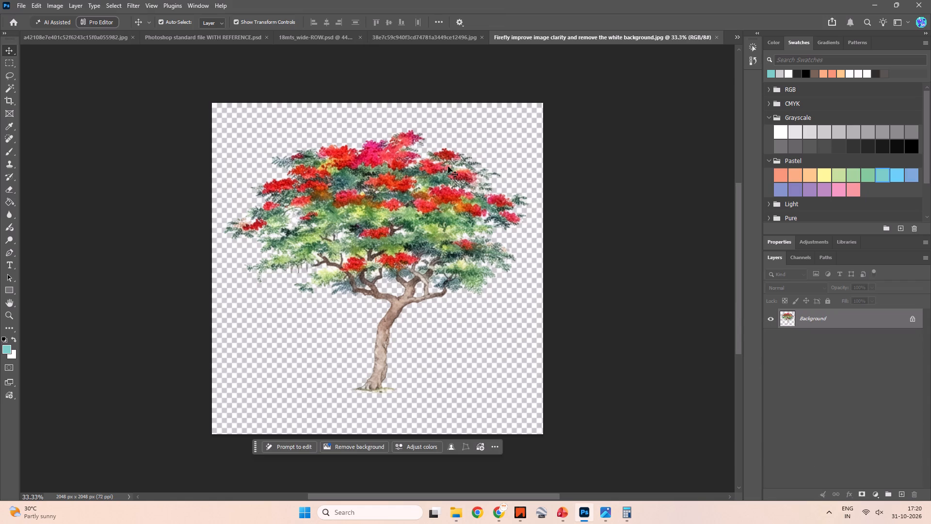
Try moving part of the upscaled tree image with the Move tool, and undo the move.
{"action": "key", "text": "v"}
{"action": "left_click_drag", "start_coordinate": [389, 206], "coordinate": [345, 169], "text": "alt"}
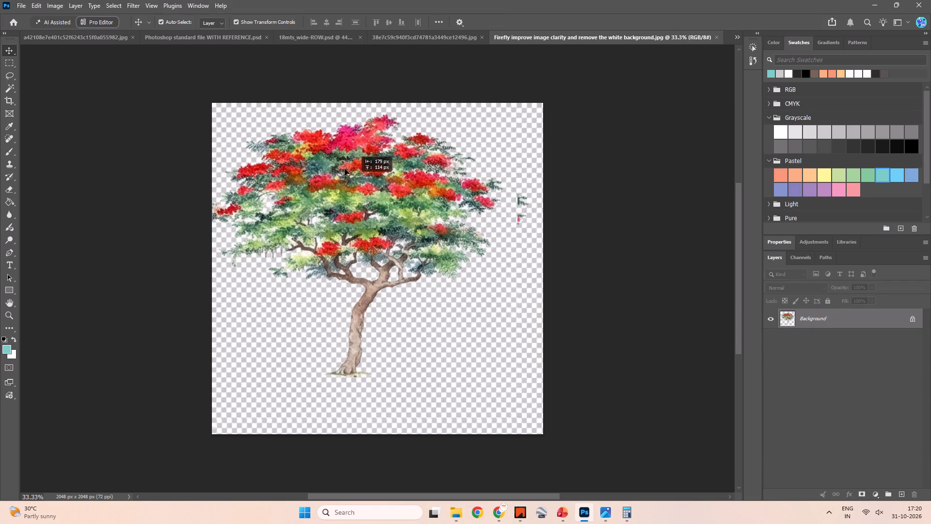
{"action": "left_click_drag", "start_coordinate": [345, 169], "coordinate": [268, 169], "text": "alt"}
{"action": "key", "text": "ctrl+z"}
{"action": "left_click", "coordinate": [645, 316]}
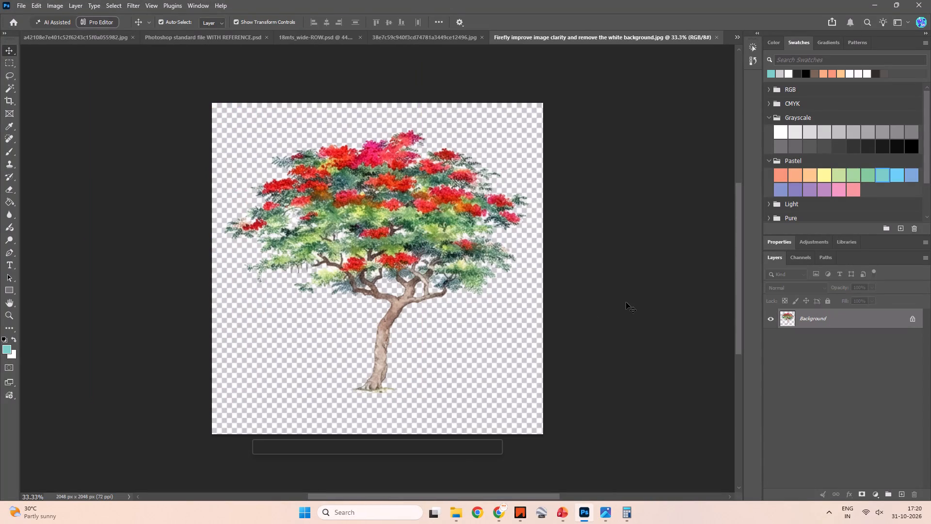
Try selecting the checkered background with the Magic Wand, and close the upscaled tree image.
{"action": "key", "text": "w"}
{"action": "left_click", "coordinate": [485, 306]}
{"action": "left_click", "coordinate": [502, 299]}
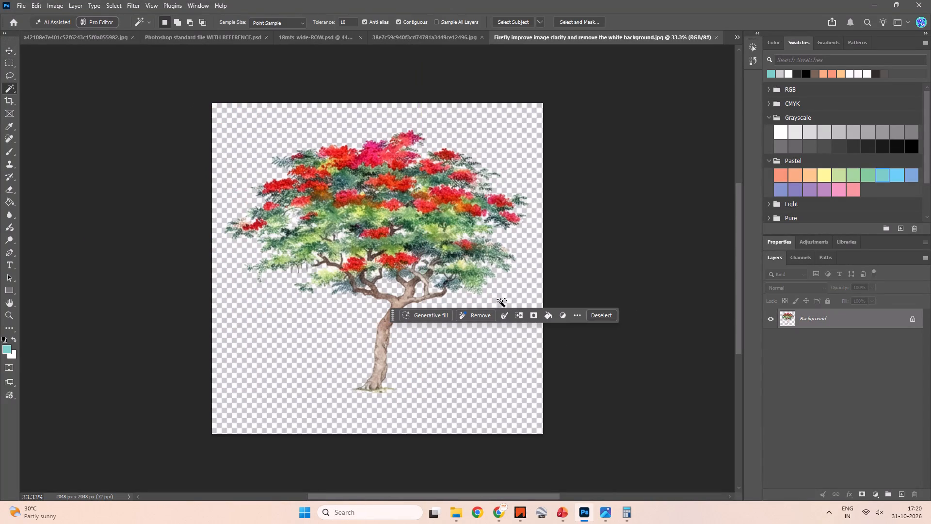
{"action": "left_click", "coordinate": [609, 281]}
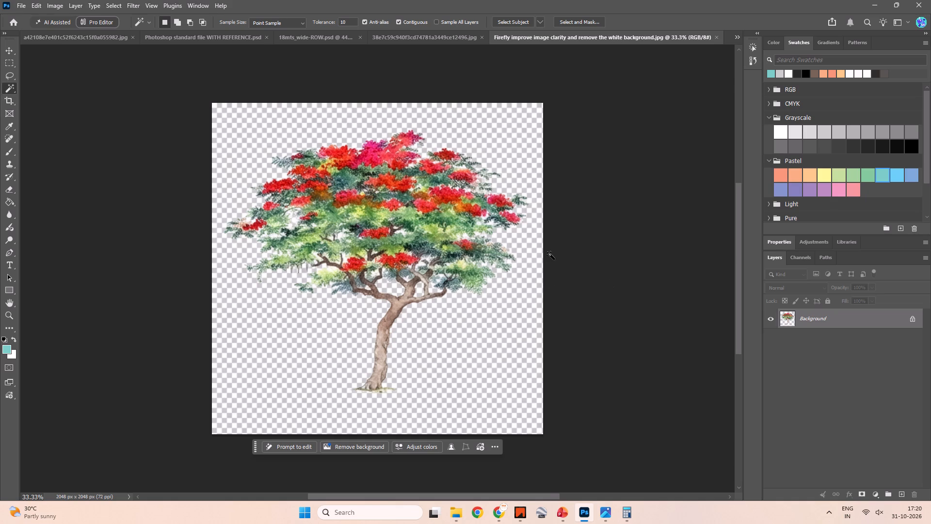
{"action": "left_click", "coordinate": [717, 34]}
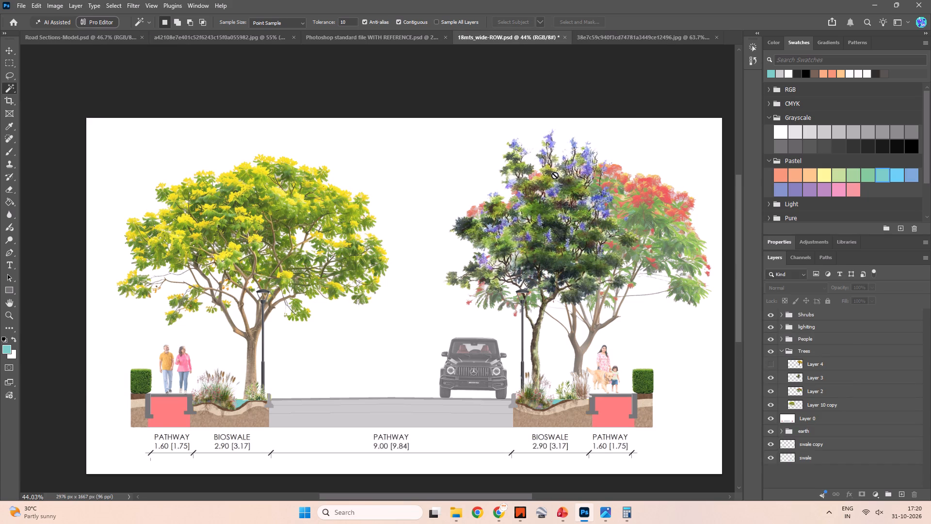
Open the original red-flowering tree JPG on a white background from the tree_Elevations folder in Adobe Photoshop 2026.
{"action": "key", "text": "alt+Tab"}
{"action": "scroll", "coordinate": [250, 217], "scroll_direction": "up", "scroll_amount": 3}
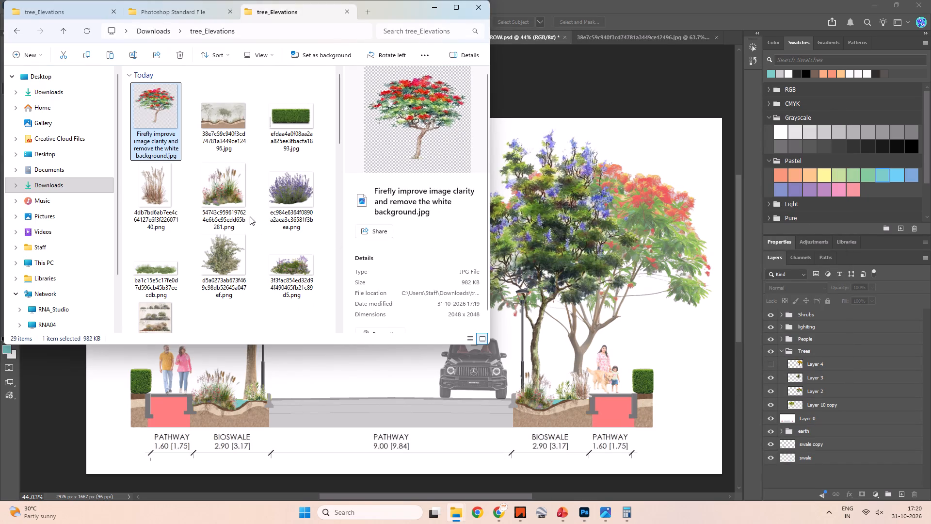
{"action": "scroll", "coordinate": [249, 218], "scroll_direction": "down", "scroll_amount": 4}
{"action": "left_click", "coordinate": [281, 131]}
{"action": "right_click", "coordinate": [281, 132]}
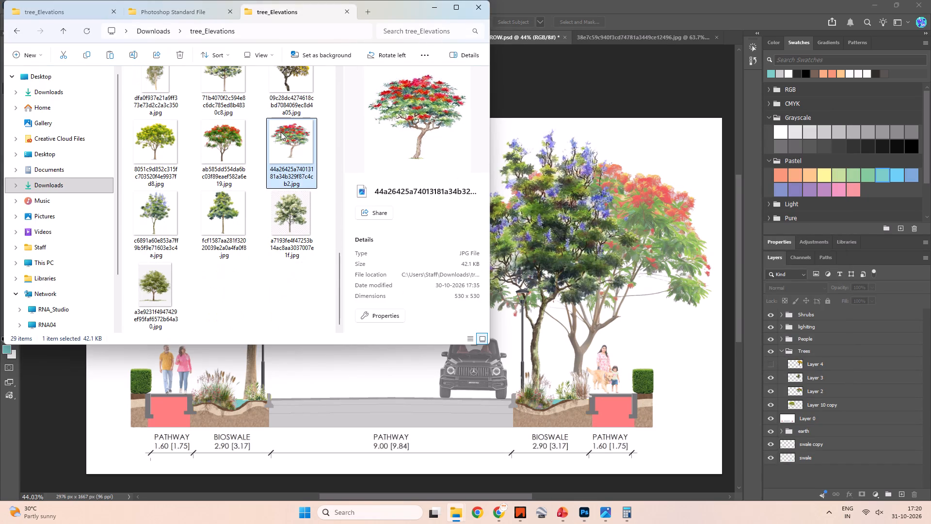
{"action": "left_click", "coordinate": [334, 114]}
{"action": "left_click", "coordinate": [403, 121]}
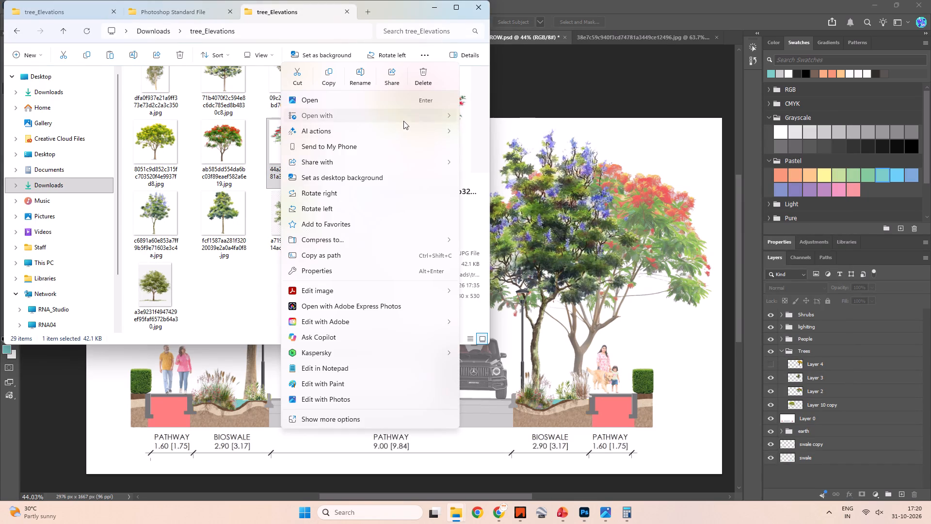
{"action": "left_click", "coordinate": [497, 129]}
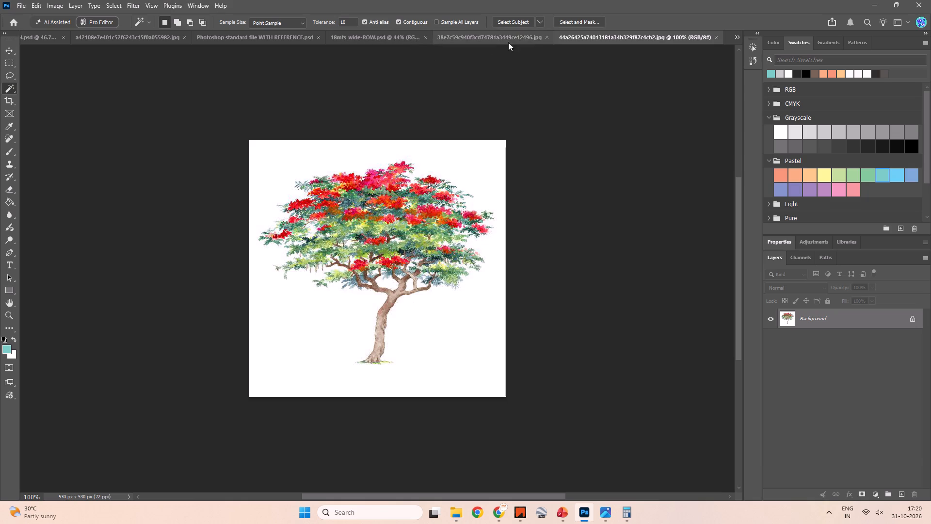
{"action": "left_click", "coordinate": [509, 41]}
{"action": "left_click", "coordinate": [684, 37]}
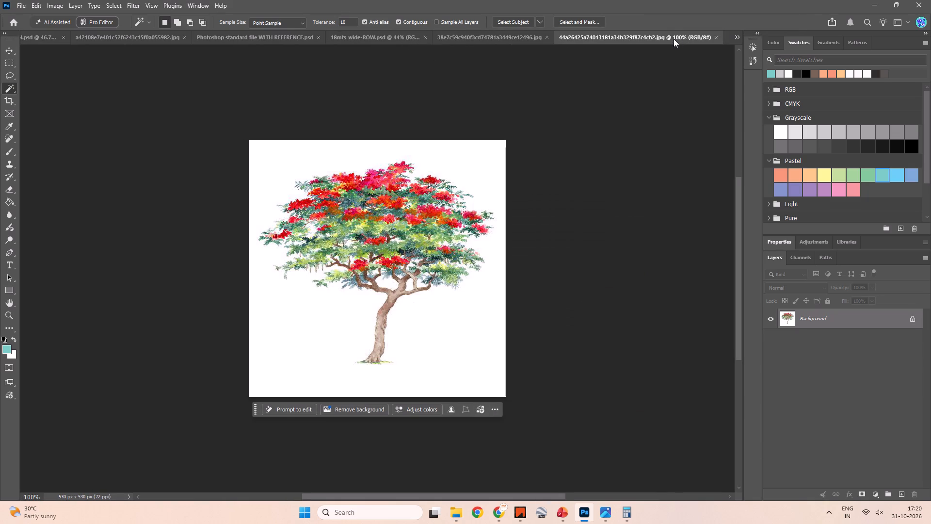
Select the white background around the red-flowering tree with the Magic Wand, unlock the Background layer, and delete the selected white.
{"action": "left_click_drag", "start_coordinate": [504, 170], "coordinate": [498, 168]}
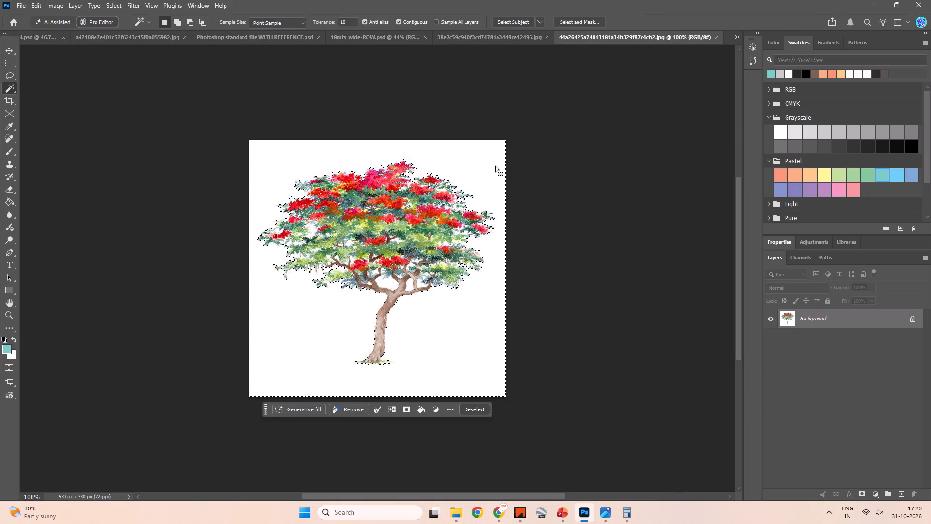
{"action": "key", "text": "Delete"}
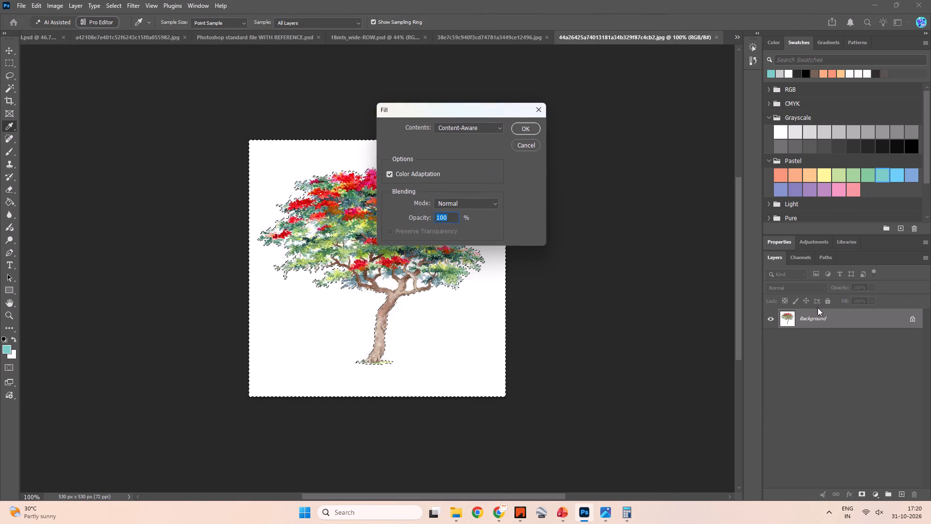
{"action": "key", "text": "Escape"}
{"action": "left_click", "coordinate": [909, 318]}
{"action": "key", "text": "Delete"}
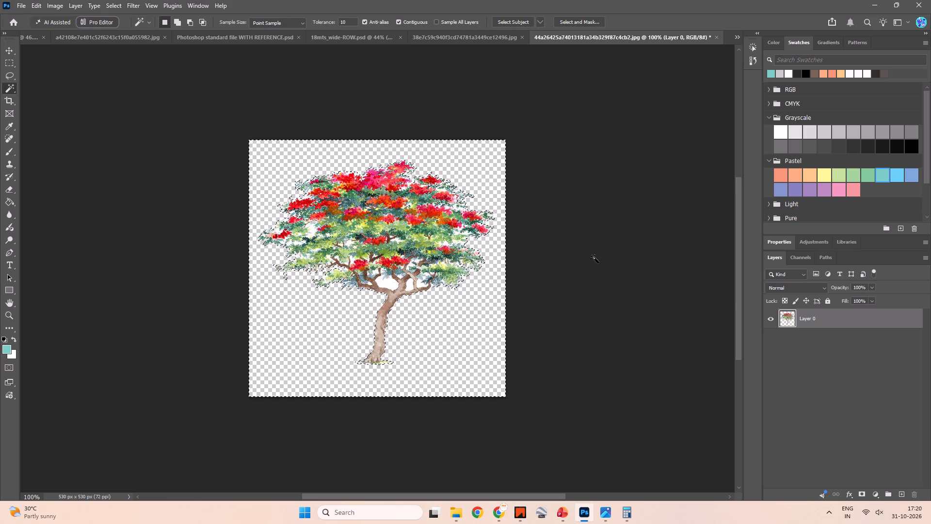
Delete the white gaps enclosed between the main branches above the trunk using the Magic Wand.
{"action": "left_click", "coordinate": [546, 315]}
{"action": "left_click", "coordinate": [389, 284]}
{"action": "key", "text": "Delete"}
{"action": "left_click", "coordinate": [411, 286]}
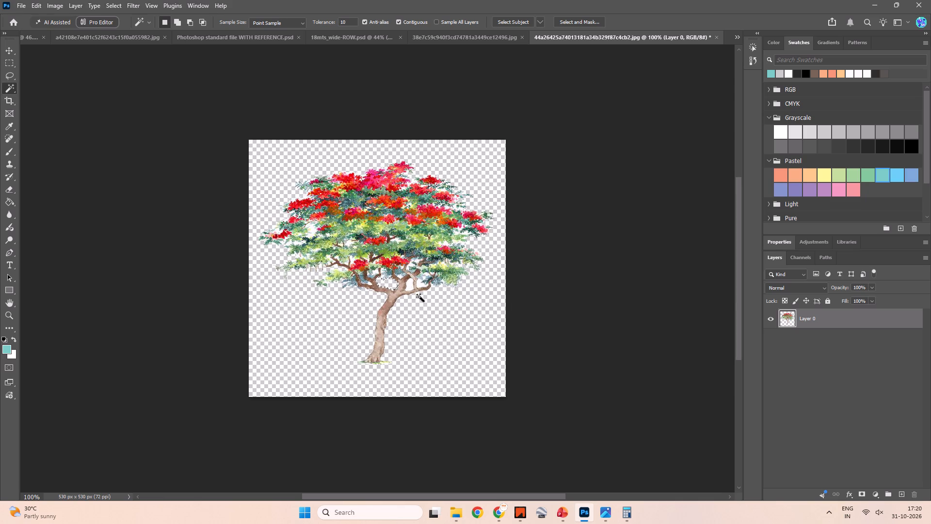
{"action": "key", "text": "Delete"}
{"action": "left_click", "coordinate": [419, 285]}
{"action": "key", "text": "Delete"}
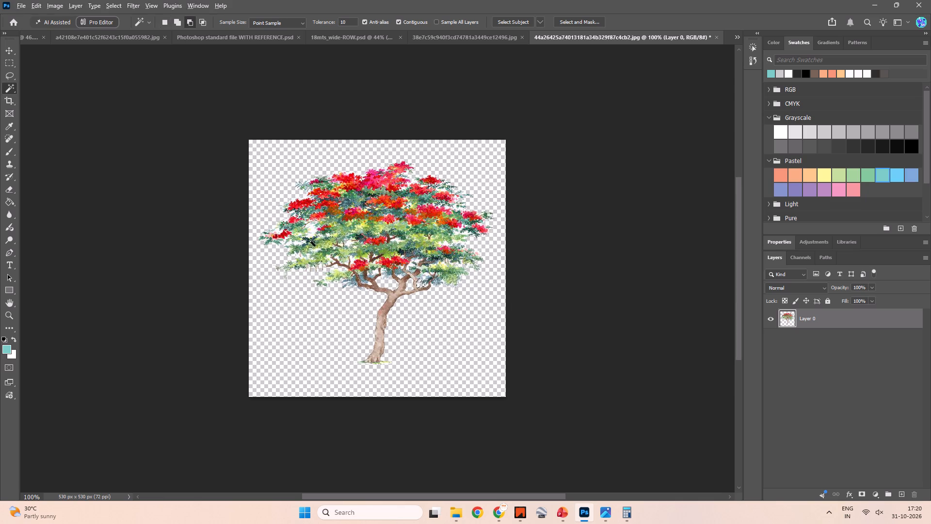
Delete the larger white patches left in the foliage and among the upper branches with the Magic Wand.
{"action": "scroll", "coordinate": [308, 234], "scroll_direction": "up", "scroll_amount": 10, "text": "alt"}
{"action": "left_click", "coordinate": [316, 217]}
{"action": "key", "text": "Delete"}
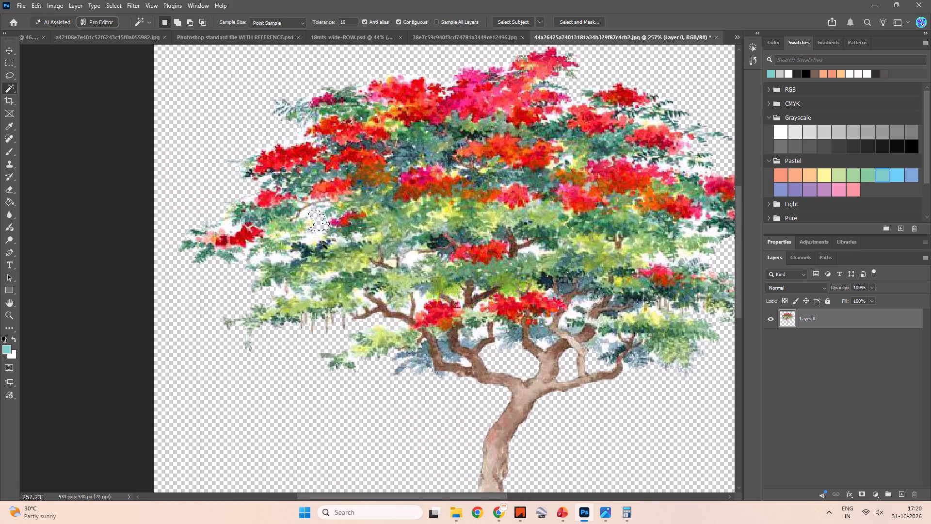
{"action": "left_click", "coordinate": [312, 239]}
{"action": "key", "text": "Delete"}
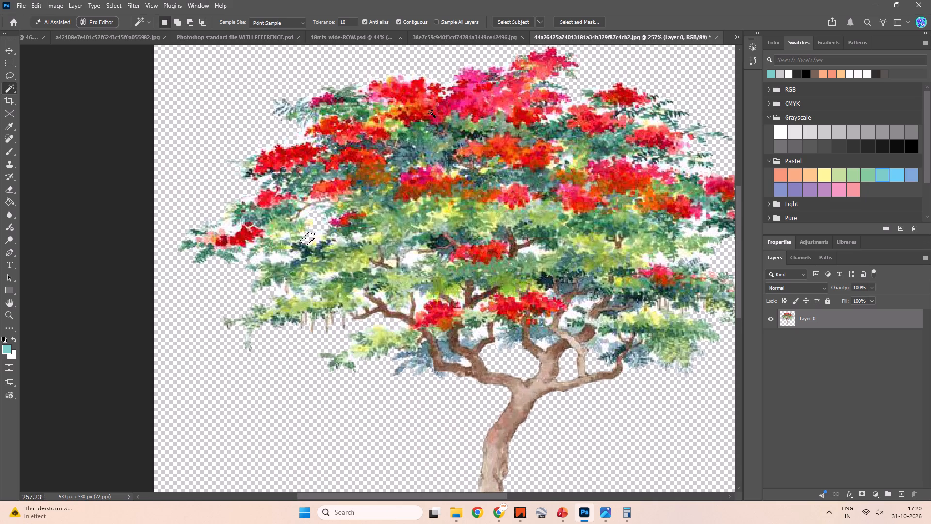
{"action": "left_click", "coordinate": [572, 314]}
{"action": "key", "text": "Delete"}
{"action": "scroll", "coordinate": [548, 253], "scroll_direction": "down", "scroll_amount": 8, "text": "alt"}
{"action": "key", "text": "space"}
{"action": "key", "text": "space"}
{"action": "key", "text": "space"}
{"action": "key", "text": "space"}
{"action": "key", "text": "space"}
{"action": "key", "text": "space"}
{"action": "key", "text": "space"}
{"action": "key", "text": "space"}
{"action": "left_click_drag", "start_coordinate": [674, 297], "coordinate": [601, 295]}
{"action": "scroll", "coordinate": [456, 400], "scroll_direction": "up", "scroll_amount": 1, "text": "alt"}
{"action": "key", "text": "Escape"}
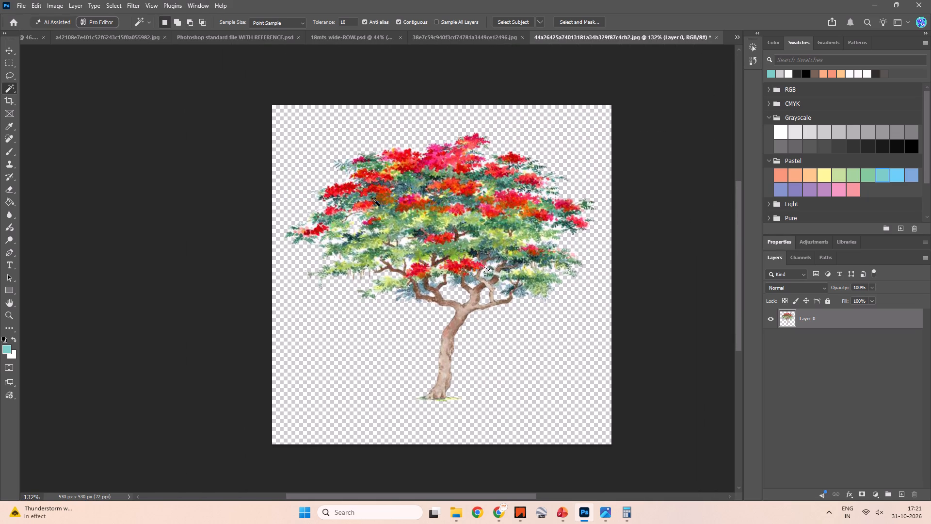
{"action": "key", "text": "Escape"}
{"action": "key", "text": "Escape"}
Move the cut-out red-flowering tree into the 18mts_wide-ROW.psd document and place it at the left bioswale.
{"action": "key", "text": "v"}
{"action": "left_click_drag", "start_coordinate": [431, 231], "coordinate": [232, 82], "text": "alt"}
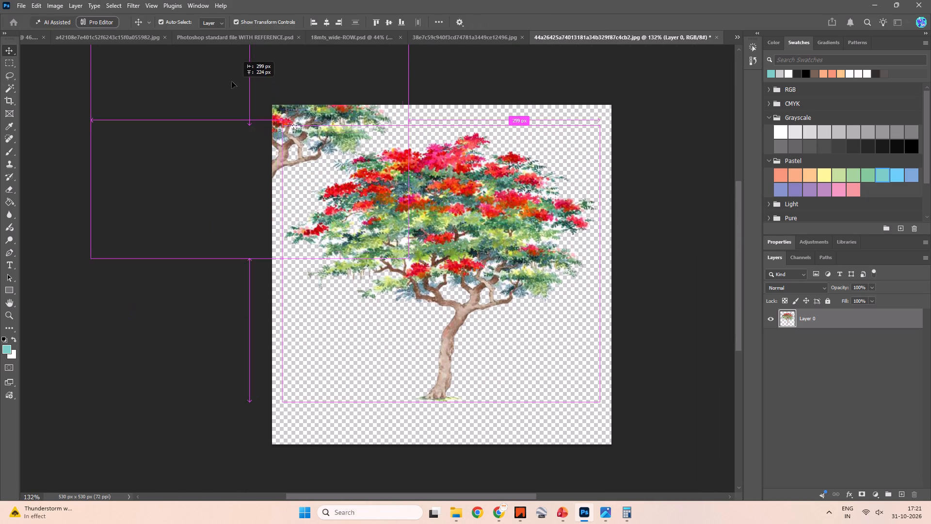
{"action": "left_click_drag", "start_coordinate": [232, 82], "coordinate": [331, 40], "text": "alt"}
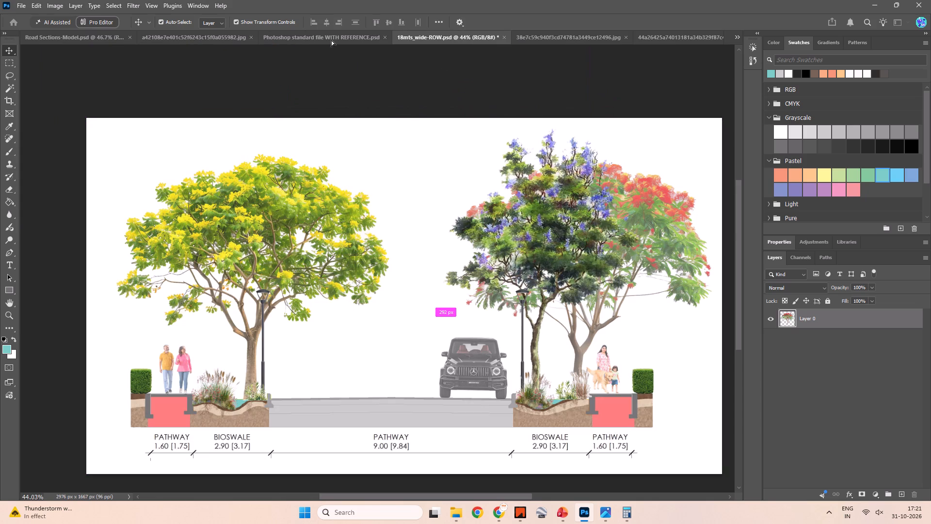
{"action": "left_click_drag", "start_coordinate": [331, 40], "coordinate": [273, 304], "text": "alt"}
{"action": "left_click_drag", "start_coordinate": [273, 298], "coordinate": [208, 347]}
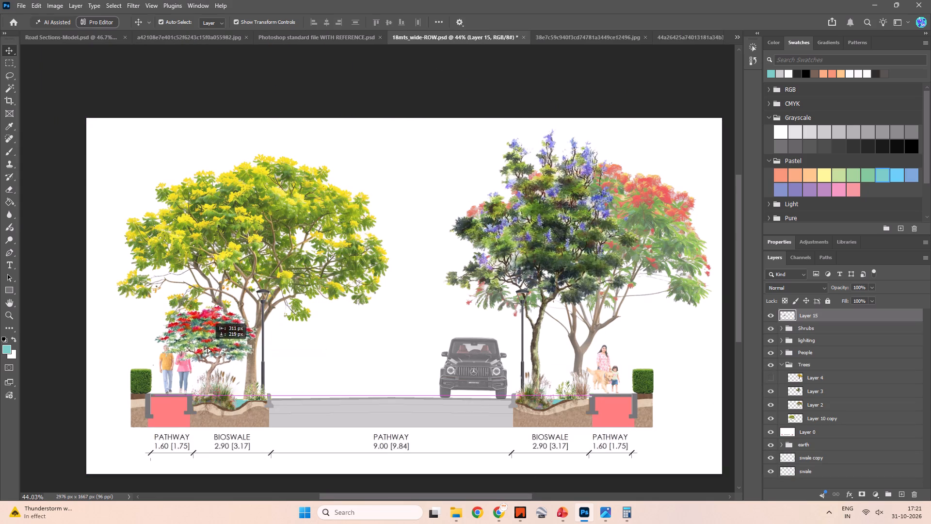
{"action": "left_click_drag", "start_coordinate": [208, 347], "coordinate": [209, 352]}
Scale the red-flowering tree up to about 283% and position its trunk over the left bioswale.
{"action": "left_click_drag", "start_coordinate": [259, 311], "coordinate": [348, 182], "text": "shift"}
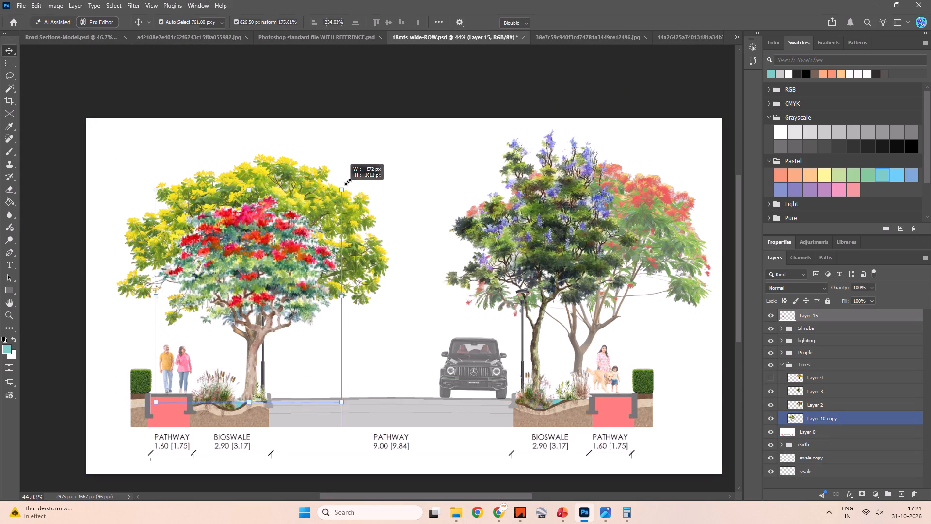
{"action": "left_click_drag", "start_coordinate": [348, 182], "coordinate": [442, 129], "text": "shift"}
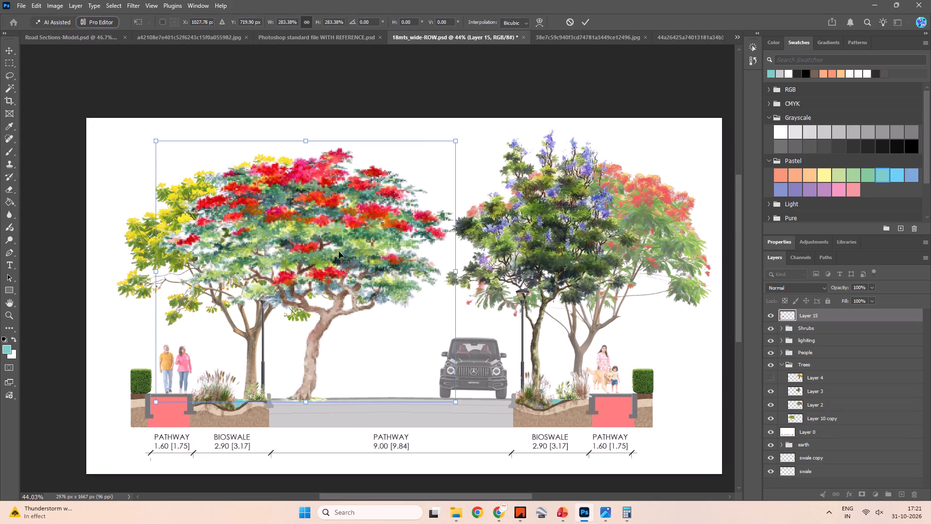
{"action": "right_click", "coordinate": [337, 252]}
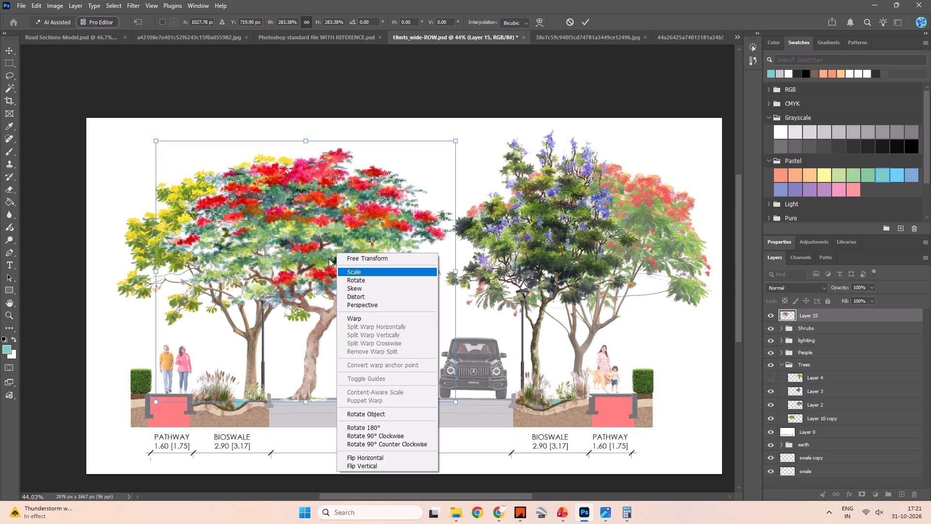
{"action": "key", "text": "Escape"}
{"action": "left_click_drag", "start_coordinate": [353, 246], "coordinate": [269, 247]}
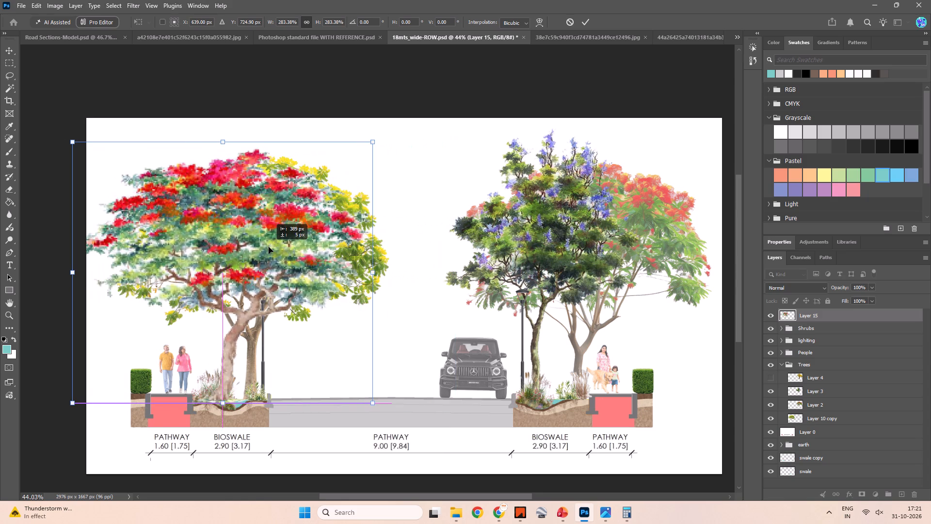
{"action": "left_click_drag", "start_coordinate": [269, 247], "coordinate": [268, 247]}
{"action": "left_click", "coordinate": [275, 245]}
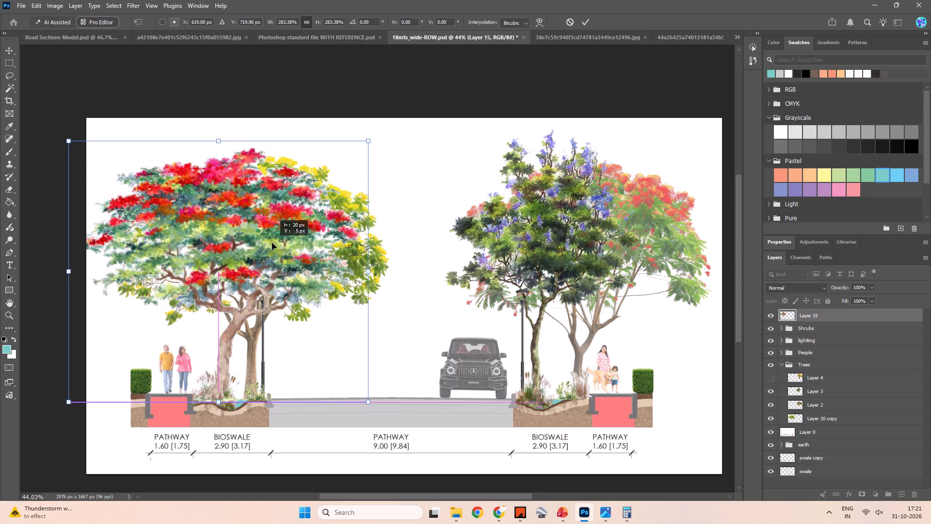
Move Layer 15 into the Trees group, directly below Layer 10 copy.
{"action": "left_click_drag", "start_coordinate": [835, 313], "coordinate": [843, 410]}
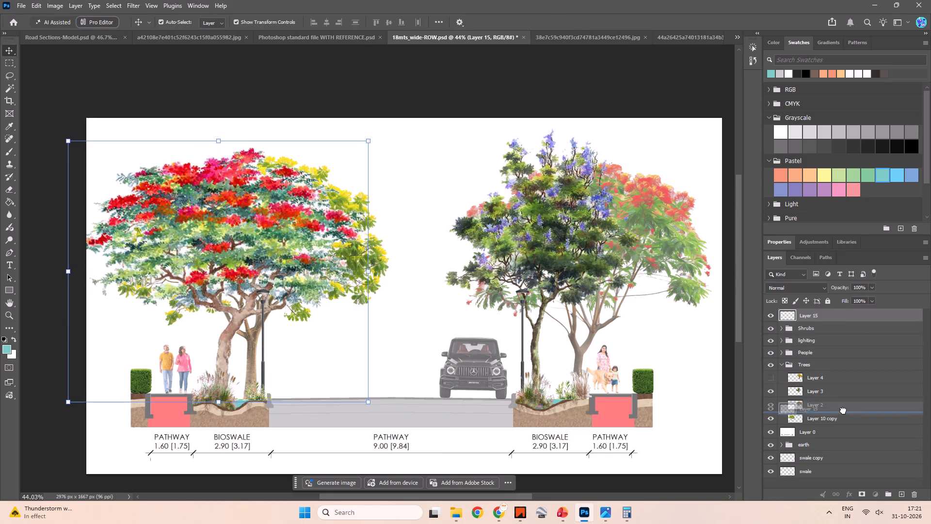
{"action": "left_click_drag", "start_coordinate": [843, 410], "coordinate": [844, 421]}
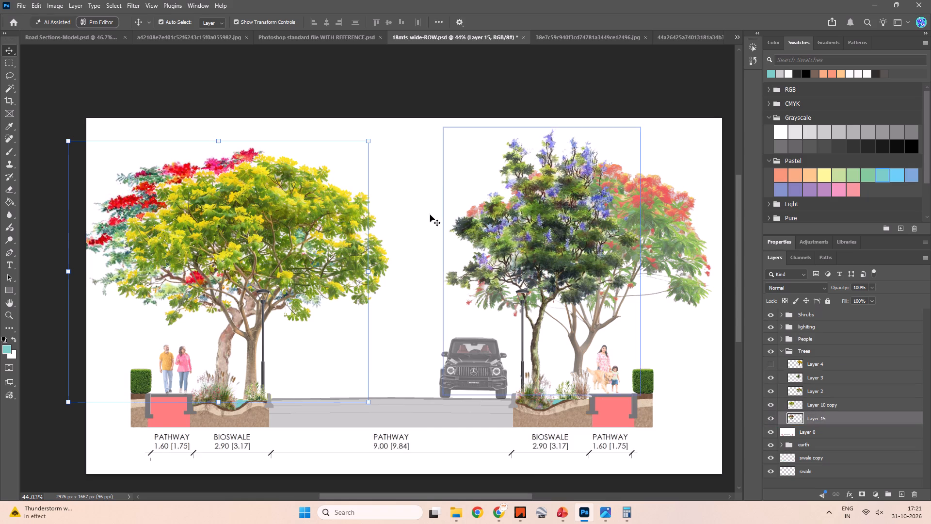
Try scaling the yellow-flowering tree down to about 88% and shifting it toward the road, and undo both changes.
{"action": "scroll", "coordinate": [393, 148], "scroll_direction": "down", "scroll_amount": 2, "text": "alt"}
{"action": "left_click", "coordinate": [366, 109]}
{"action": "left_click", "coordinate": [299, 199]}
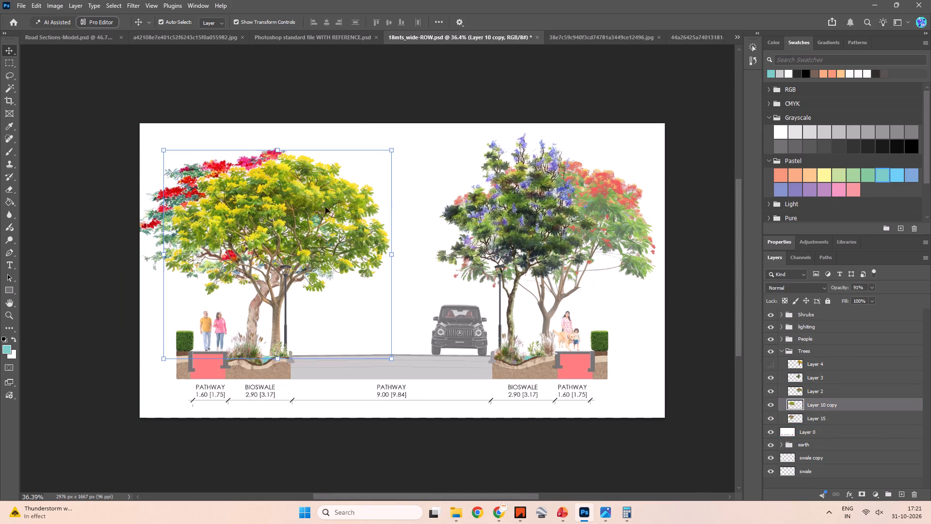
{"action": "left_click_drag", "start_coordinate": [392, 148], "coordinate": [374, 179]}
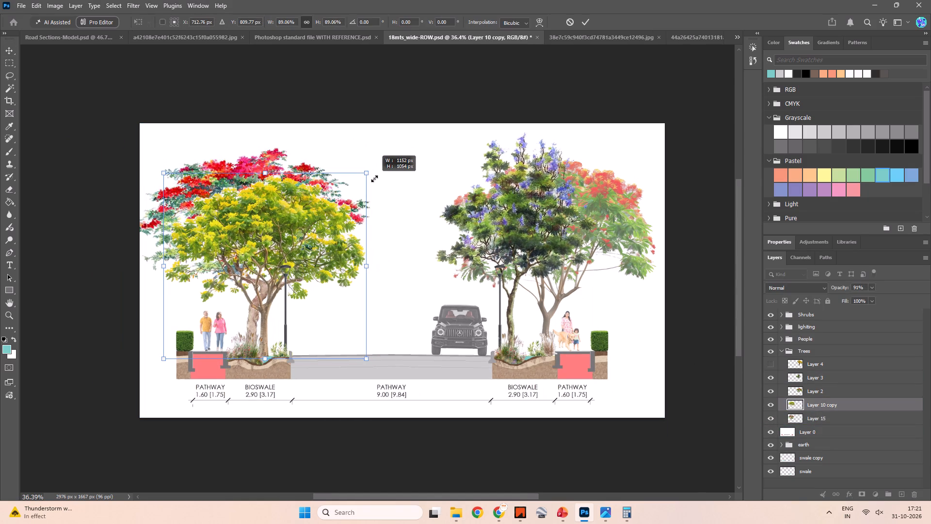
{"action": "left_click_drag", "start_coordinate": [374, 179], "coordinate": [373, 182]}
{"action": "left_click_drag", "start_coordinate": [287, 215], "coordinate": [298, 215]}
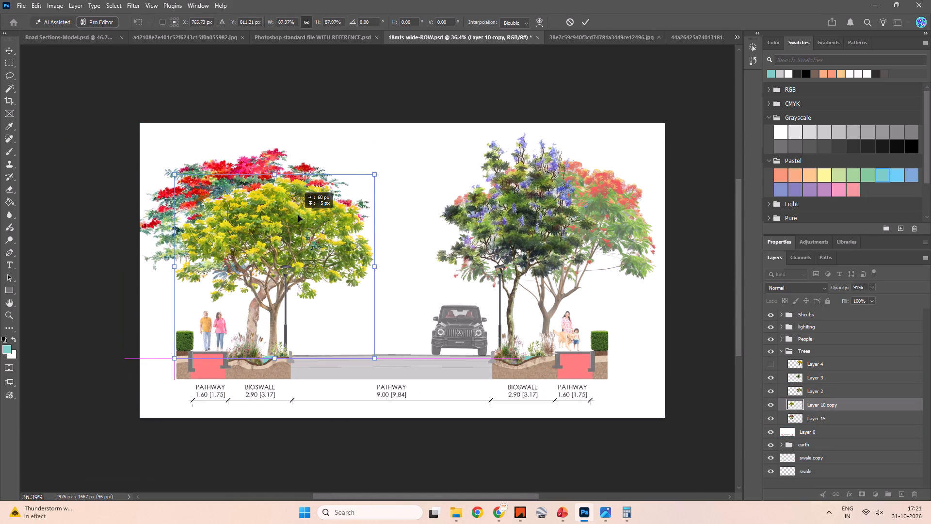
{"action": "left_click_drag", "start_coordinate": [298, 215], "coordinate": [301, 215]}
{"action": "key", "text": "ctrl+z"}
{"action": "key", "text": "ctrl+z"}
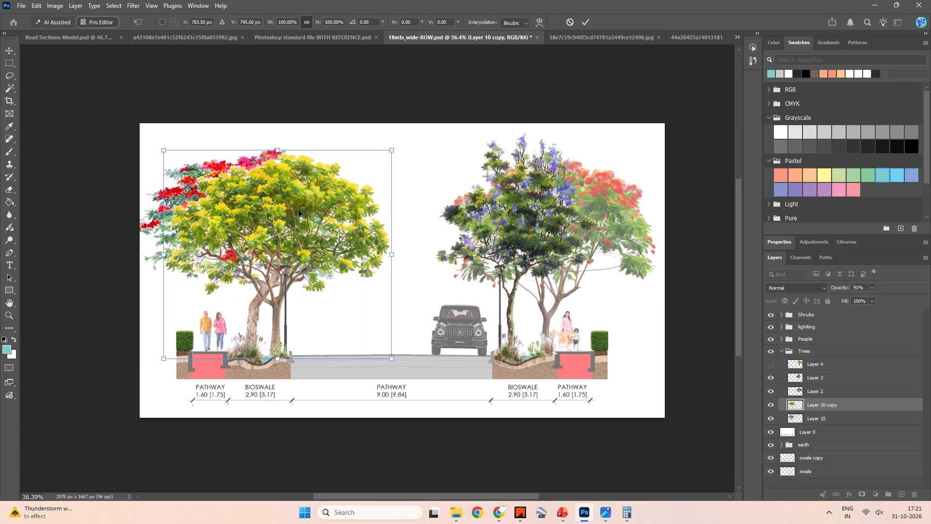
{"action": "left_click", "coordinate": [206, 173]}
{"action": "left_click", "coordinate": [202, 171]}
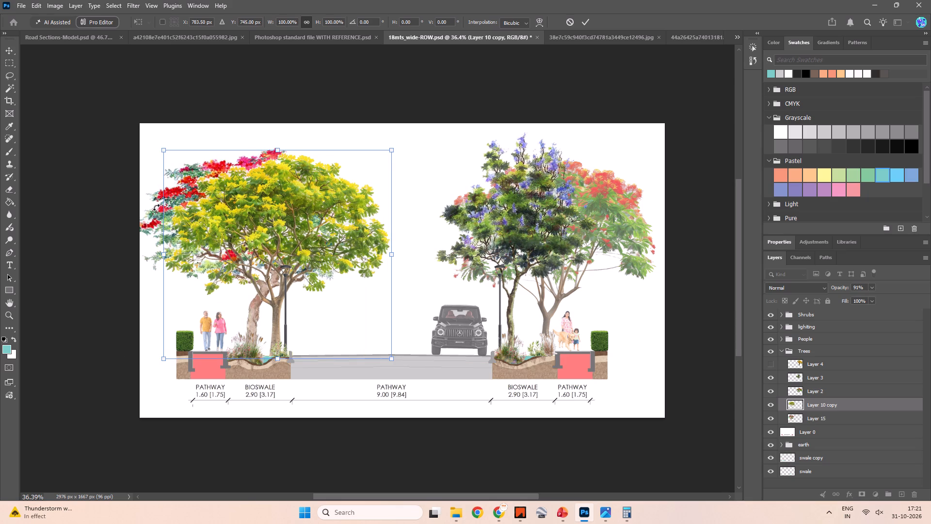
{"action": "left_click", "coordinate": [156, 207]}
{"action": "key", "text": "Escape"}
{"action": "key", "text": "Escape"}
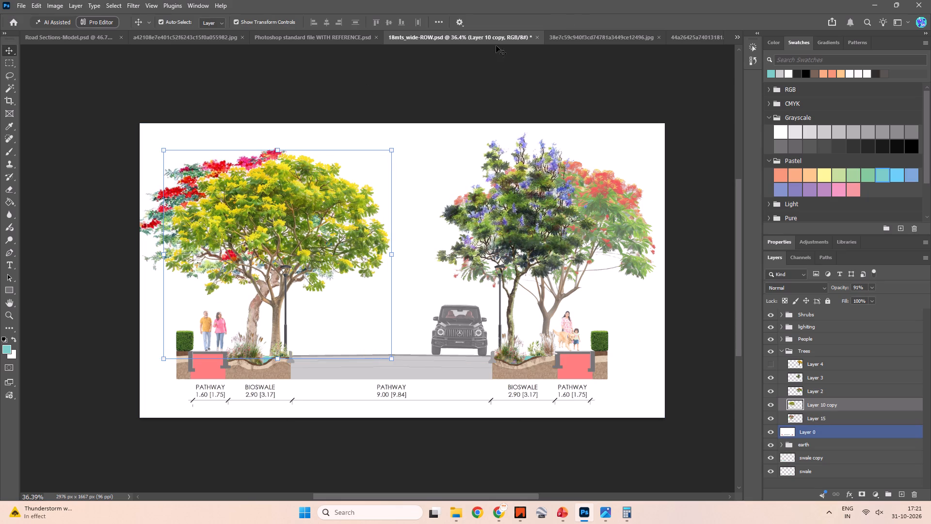
Flip the red-flowering tree on Layer 15 horizontally and lower it slightly onto the left bioswale.
{"action": "left_click", "coordinate": [476, 77]}
{"action": "left_click", "coordinate": [143, 219]}
{"action": "right_click", "coordinate": [150, 226]}
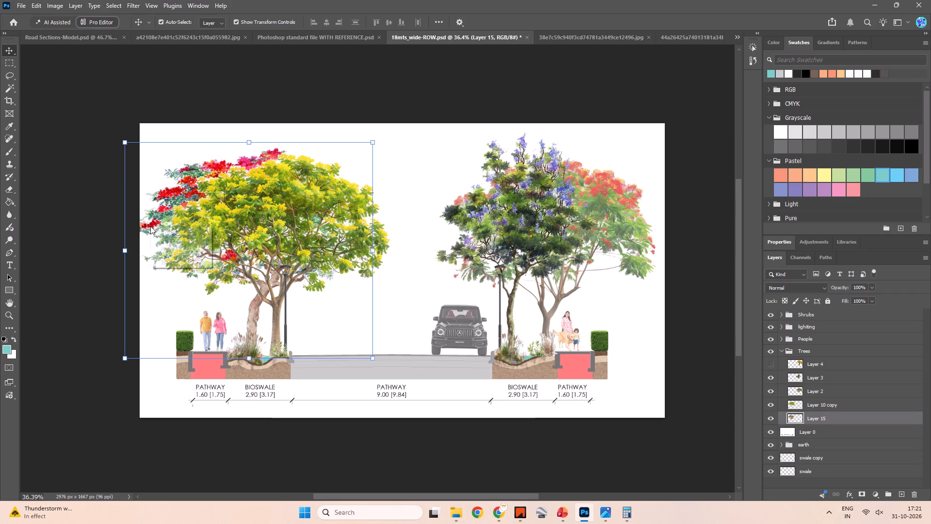
{"action": "key", "text": "Escape"}
{"action": "key", "text": "ctrl+t"}
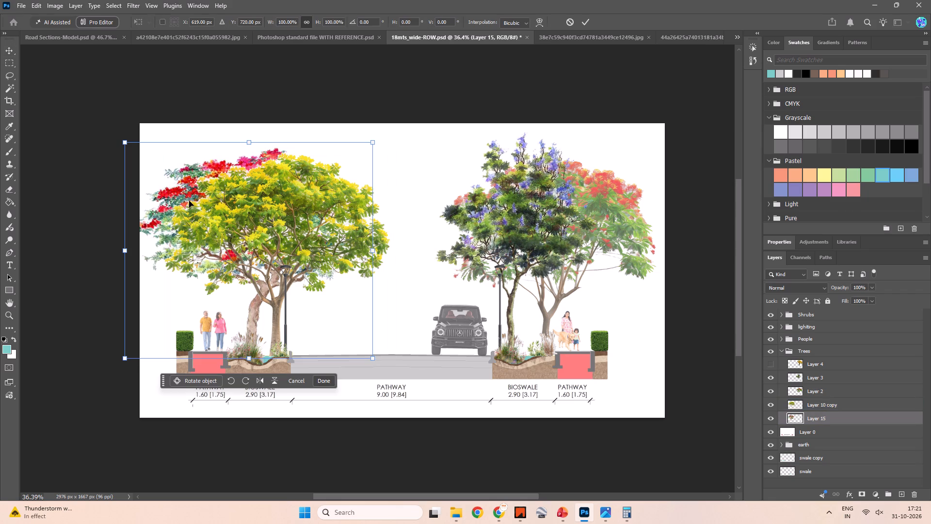
{"action": "right_click", "coordinate": [167, 209]}
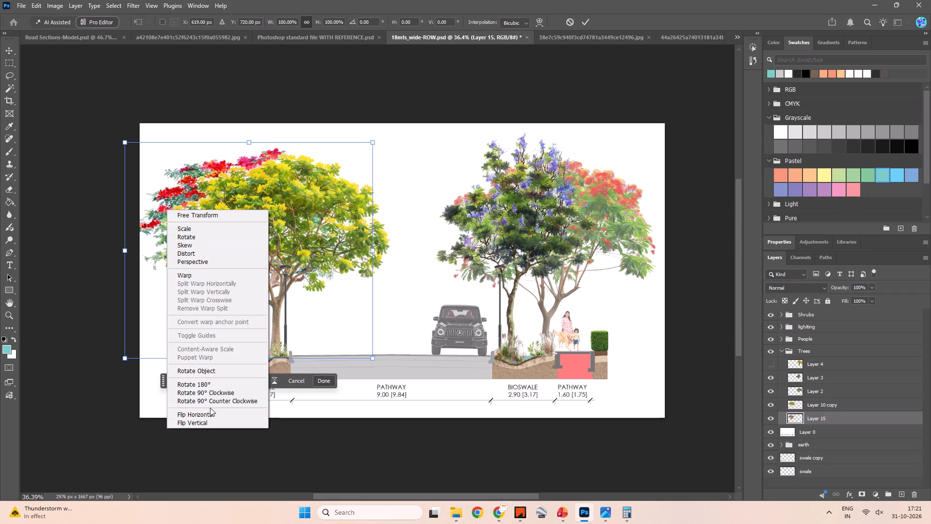
{"action": "left_click", "coordinate": [208, 415]}
{"action": "left_click", "coordinate": [178, 242]}
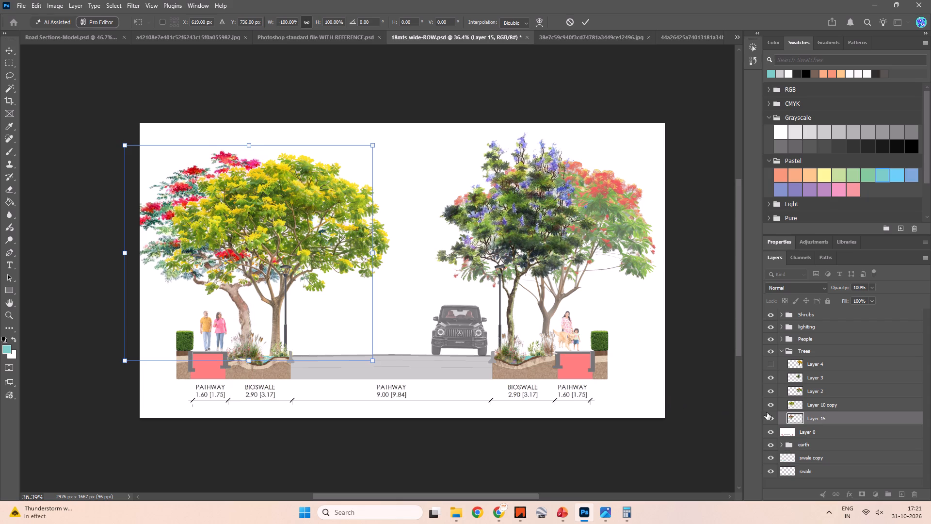
Move Layer 15 above Layer 10 copy so the red-flowering tree stands in front of the yellow one.
{"action": "left_click_drag", "start_coordinate": [822, 416], "coordinate": [818, 399]}
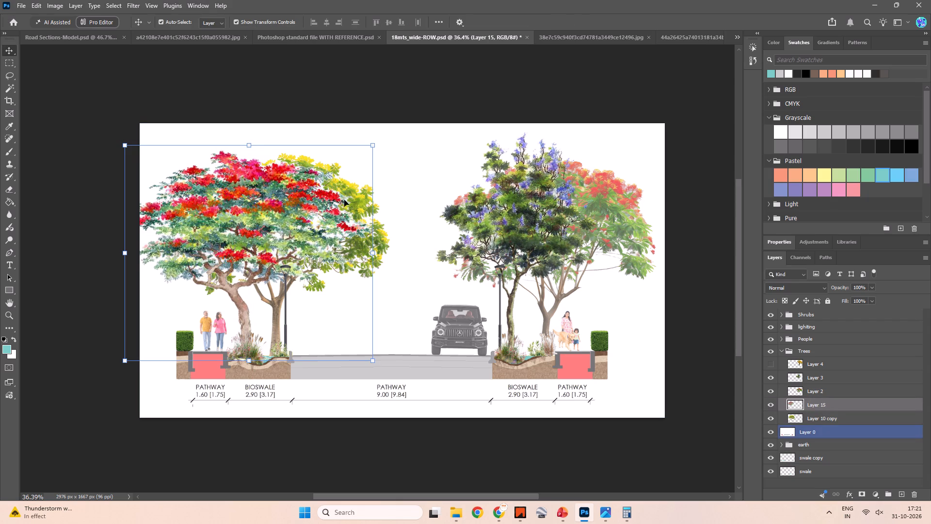
Scale the red-flowering tree down to about 80.5% and shift it toward the road side of the left bioswale.
{"action": "left_click_drag", "start_coordinate": [373, 146], "coordinate": [336, 200]}
{"action": "left_click_drag", "start_coordinate": [196, 275], "coordinate": [209, 272]}
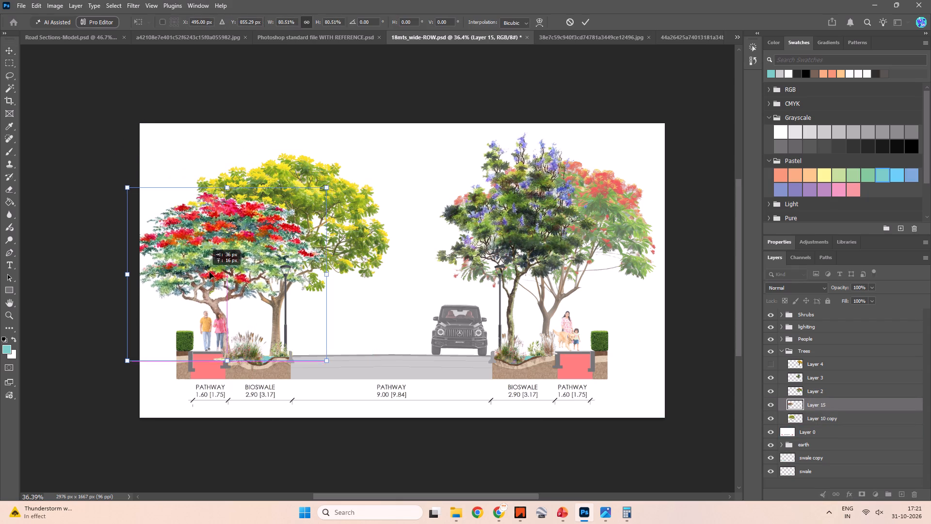
{"action": "left_click_drag", "start_coordinate": [209, 272], "coordinate": [237, 275]}
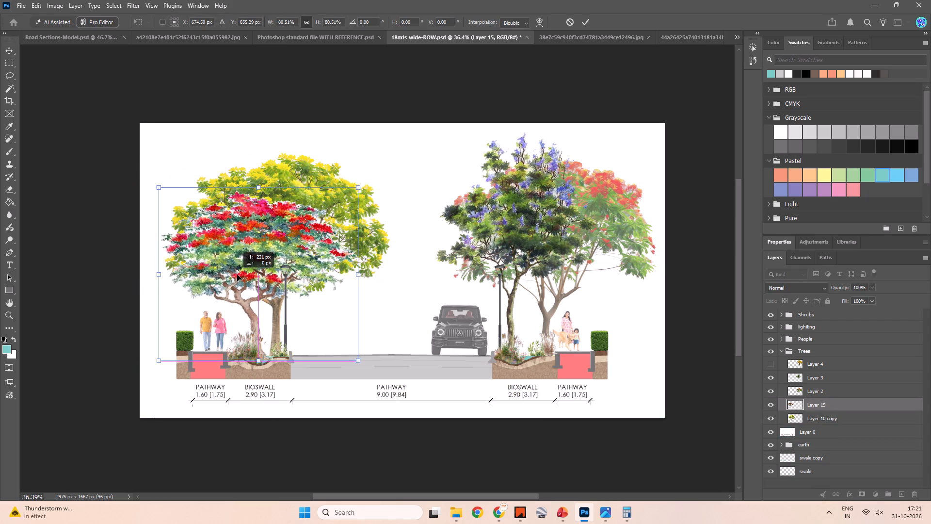
{"action": "left_click_drag", "start_coordinate": [237, 275], "coordinate": [243, 275]}
{"action": "left_click", "coordinate": [299, 171]}
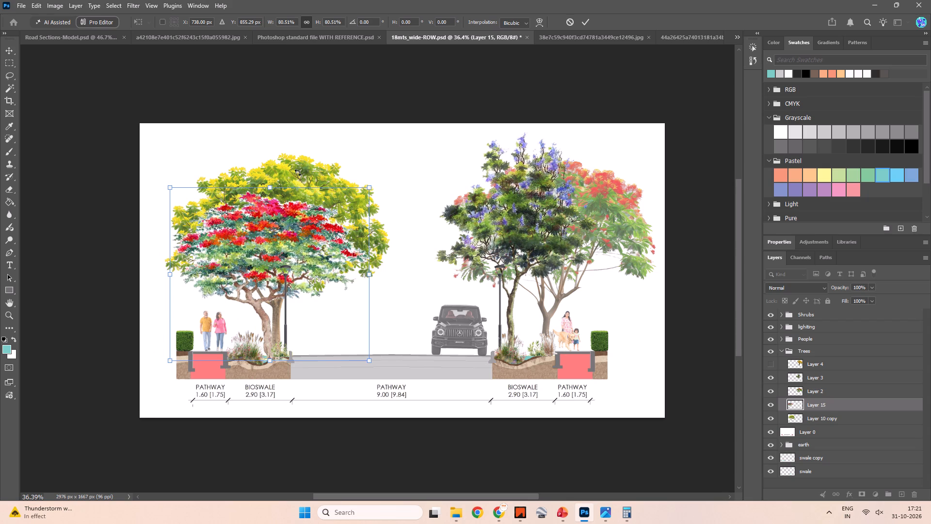
{"action": "left_click", "coordinate": [590, 19]}
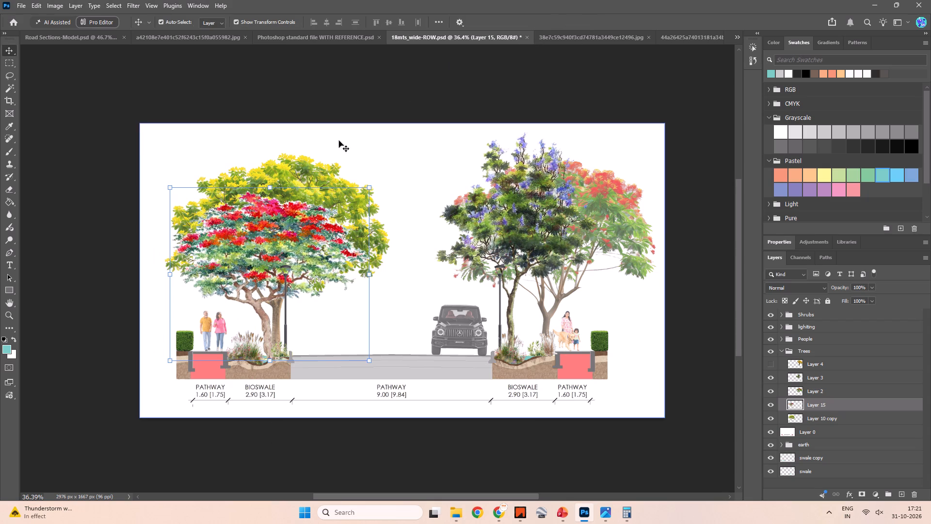
Shift the yellow-flowering tree left, away from the road, behind the red-flowering tree.
{"action": "left_click", "coordinate": [320, 173]}
{"action": "left_click_drag", "start_coordinate": [321, 172], "coordinate": [287, 172]}
Flip the red-flowering tree on Layer 15 horizontally and shift it slightly toward the road over the left bioswale.
{"action": "left_click", "coordinate": [270, 229]}
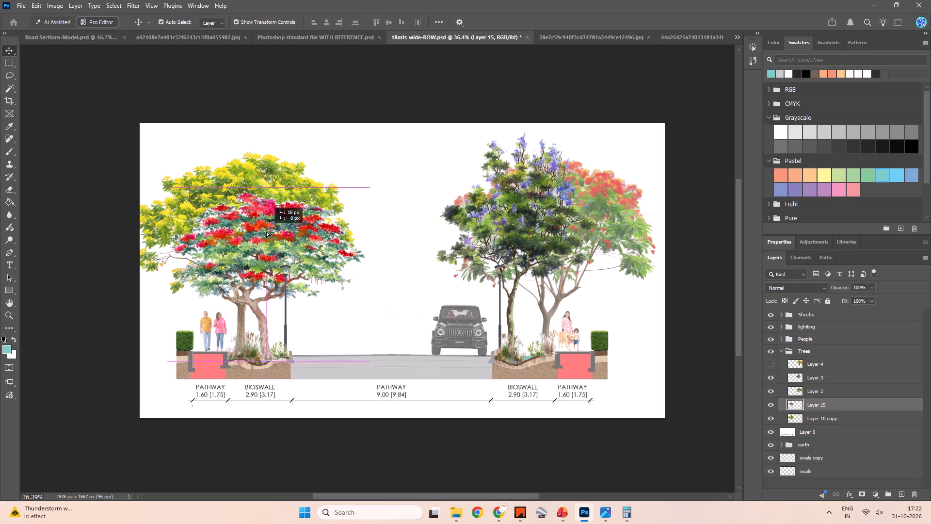
{"action": "right_click", "coordinate": [268, 226]}
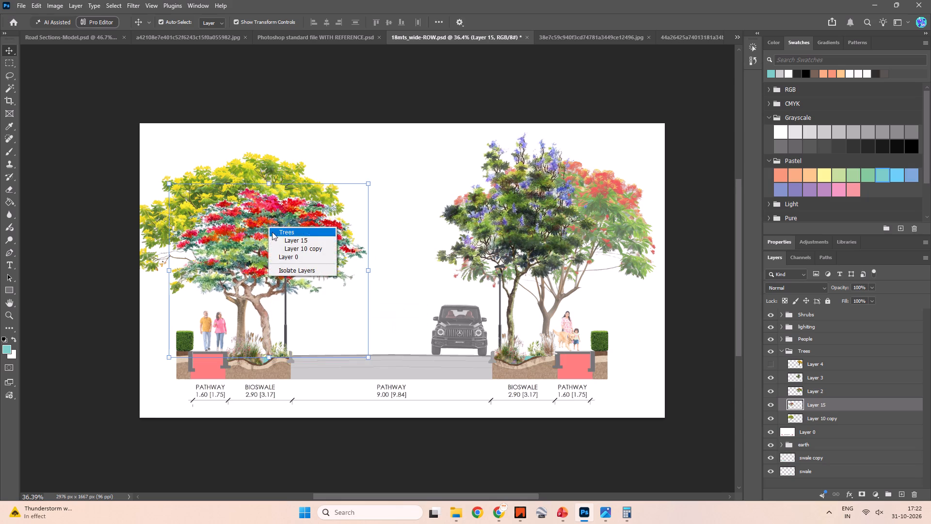
{"action": "key", "text": "Escape"}
{"action": "key", "text": "ctrl+t"}
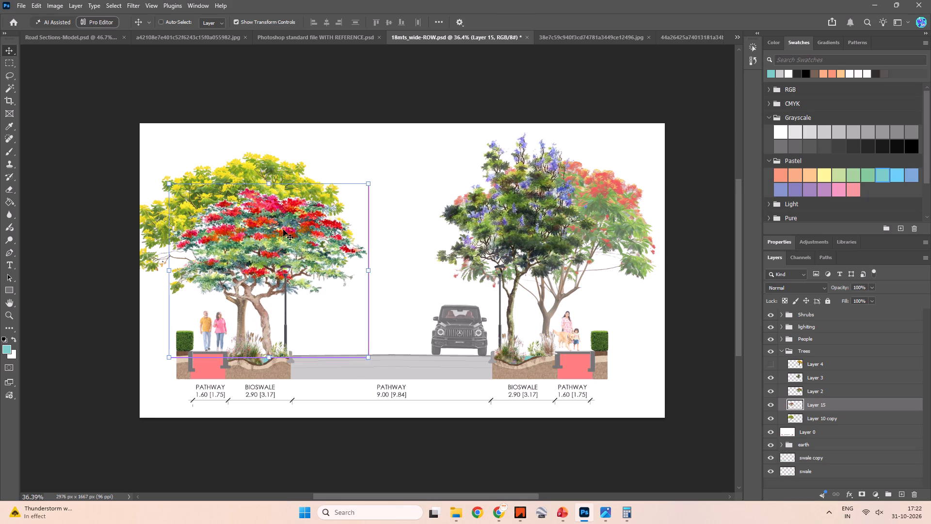
{"action": "right_click", "coordinate": [283, 229]}
{"action": "left_click", "coordinate": [305, 432]}
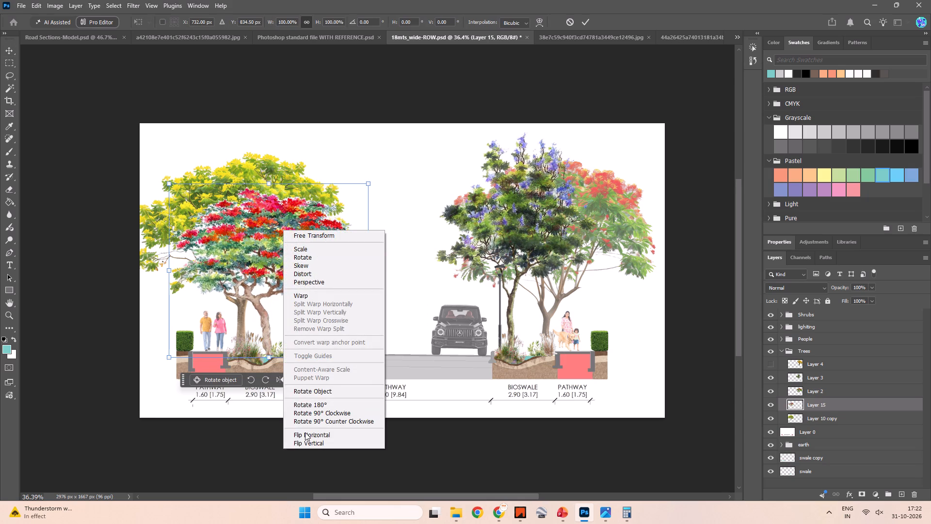
{"action": "left_click_drag", "start_coordinate": [287, 234], "coordinate": [291, 232]}
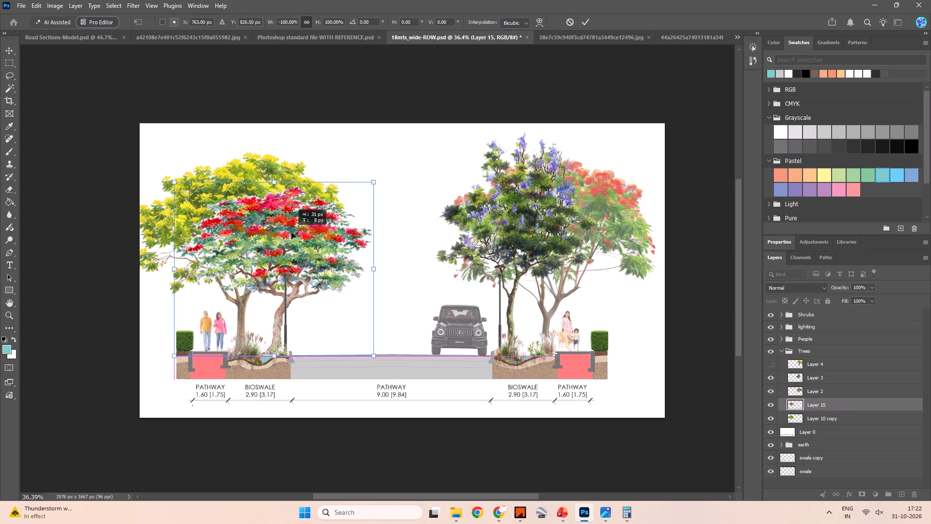
{"action": "left_click_drag", "start_coordinate": [291, 232], "coordinate": [293, 234]}
{"action": "scroll", "coordinate": [293, 264], "scroll_direction": "up", "scroll_amount": 5, "text": "alt"}
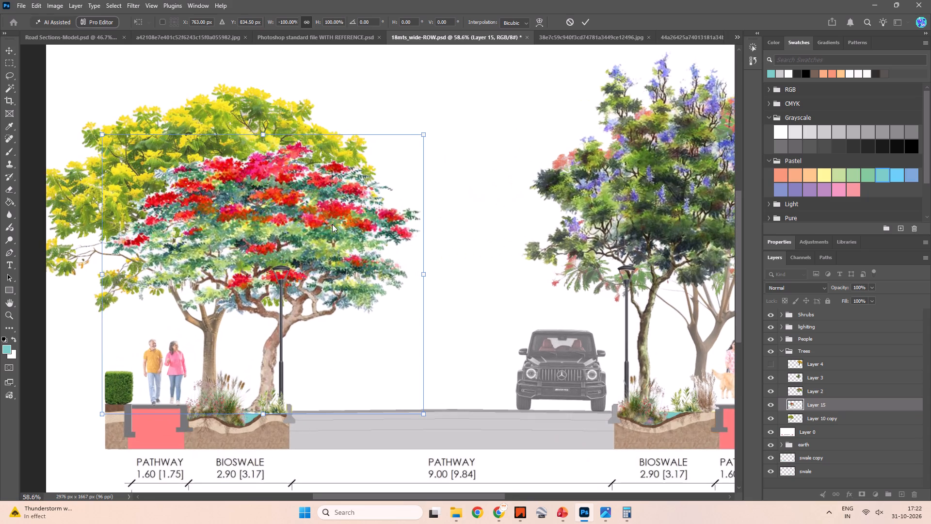
{"action": "left_click", "coordinate": [211, 115]}
{"action": "left_click", "coordinate": [584, 15]}
{"action": "left_click", "coordinate": [588, 25]}
Enlarge the yellow-flowering tree on Layer 10 copy to about 108%, keeping its base on the left bioswale.
{"action": "scroll", "coordinate": [418, 135], "scroll_direction": "down", "scroll_amount": 4, "text": "alt"}
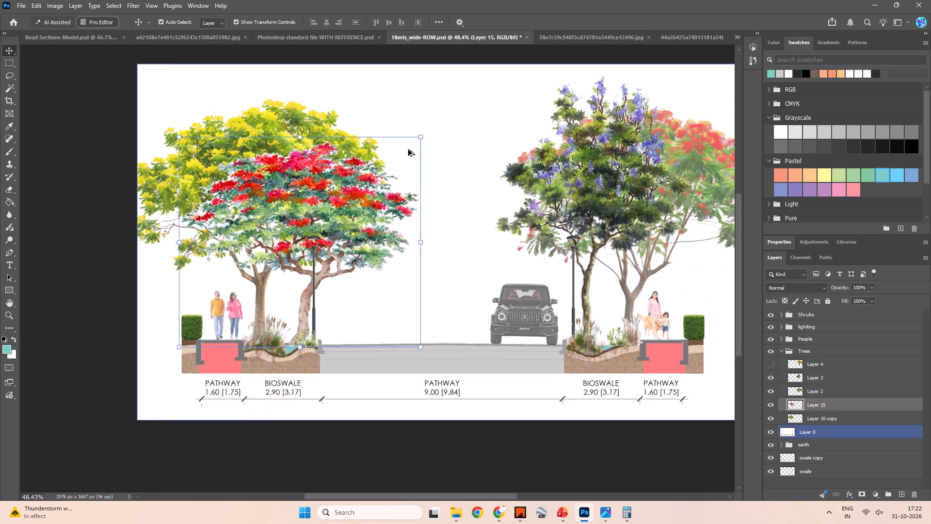
{"action": "left_click", "coordinate": [273, 130]}
{"action": "key", "text": "Escape"}
{"action": "left_click", "coordinate": [252, 128]}
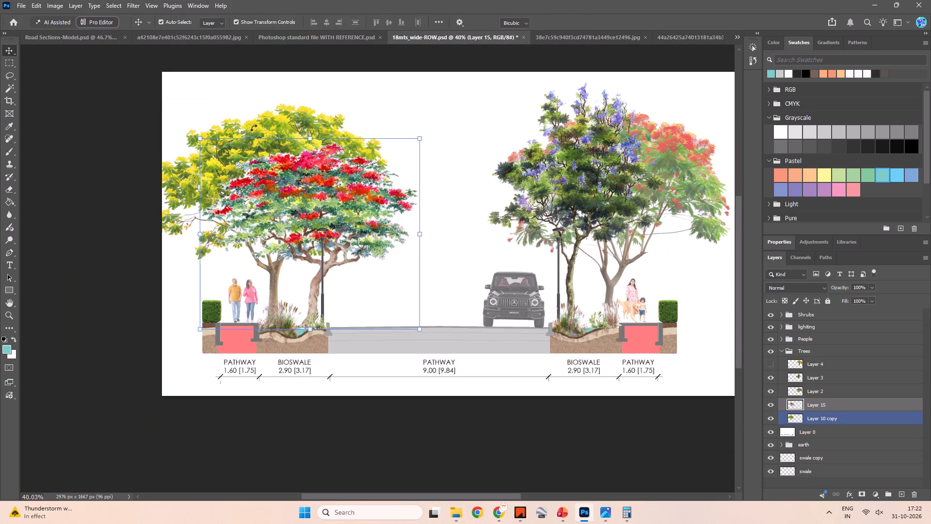
{"action": "key", "text": "Escape"}
{"action": "key", "text": "Escape"}
{"action": "key", "text": "Escape"}
{"action": "key", "text": "Escape"}
{"action": "key", "text": "Escape"}
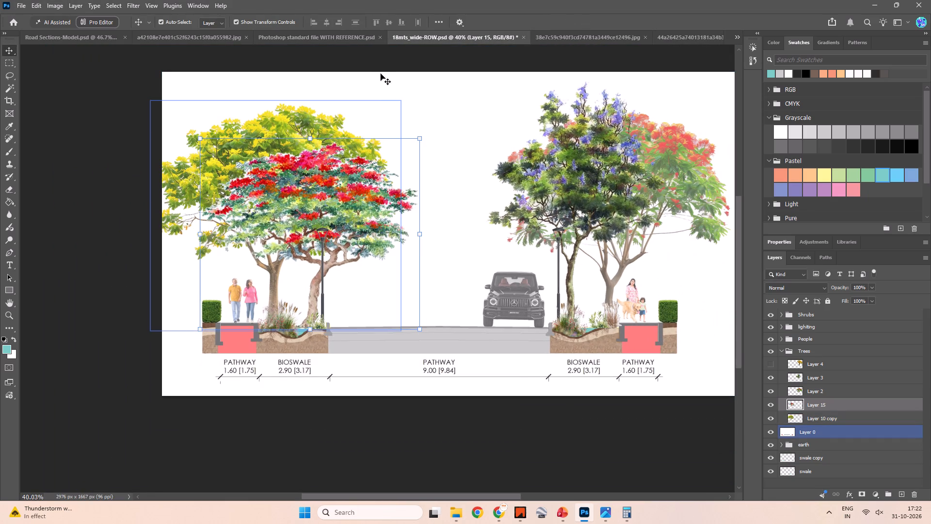
{"action": "left_click", "coordinate": [383, 71]}
{"action": "left_click", "coordinate": [259, 130]}
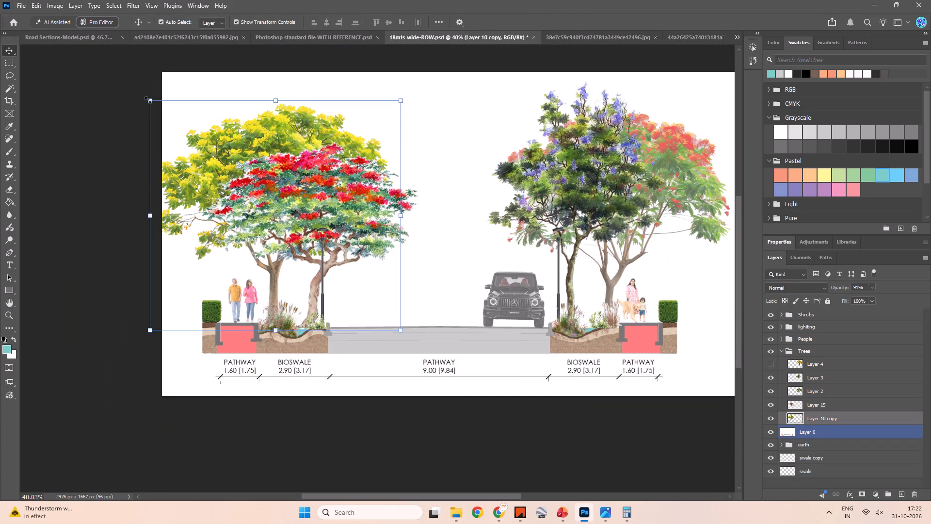
{"action": "left_click_drag", "start_coordinate": [148, 100], "coordinate": [128, 81], "text": "shift"}
{"action": "left_click_drag", "start_coordinate": [261, 109], "coordinate": [270, 108]}
{"action": "left_click", "coordinate": [112, 118]}
{"action": "left_click", "coordinate": [592, 18]}
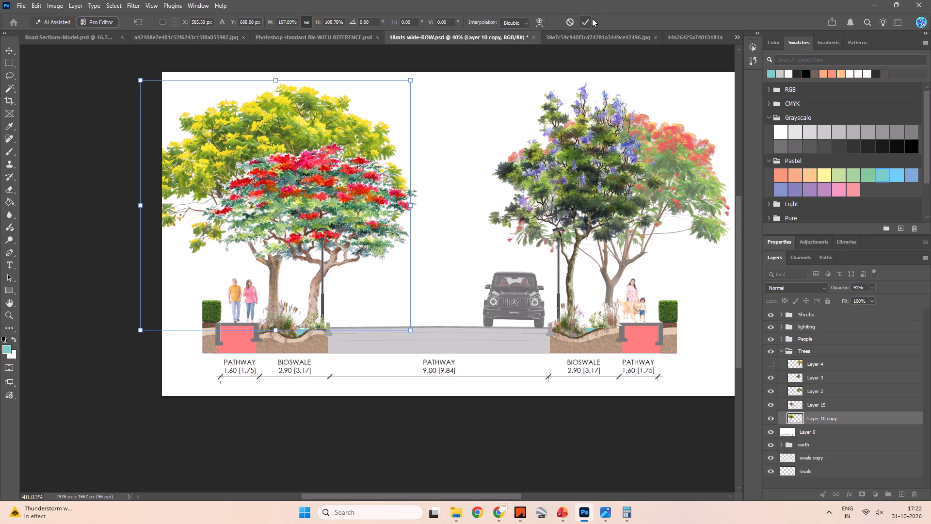
{"action": "left_click", "coordinate": [588, 21]}
{"action": "left_click", "coordinate": [64, 208]}
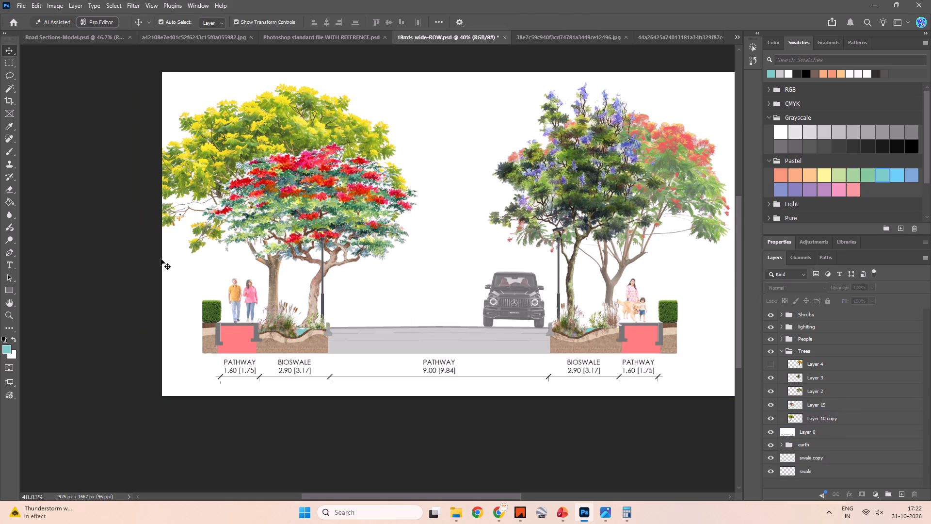
Scale the red-flowering tree on Layer 15 down to about 93% and reposition it on the left bioswale.
{"action": "left_click", "coordinate": [332, 233]}
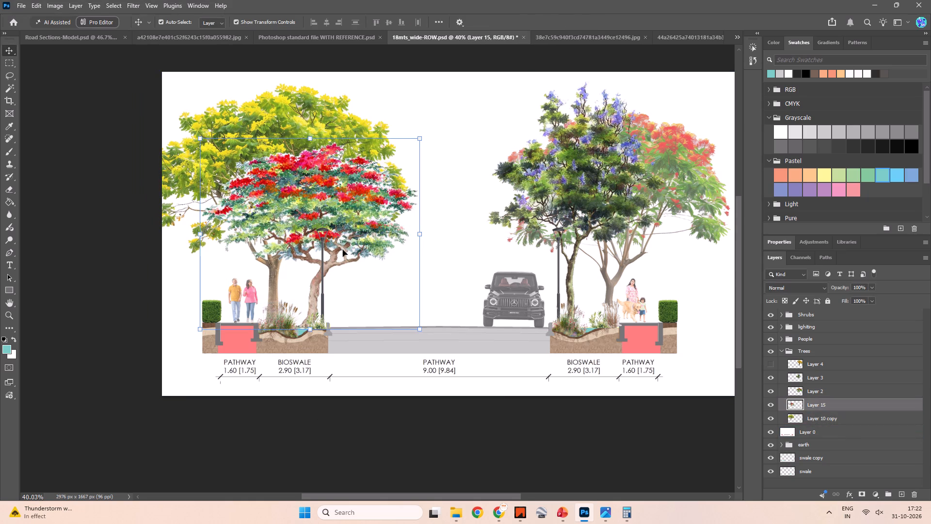
{"action": "left_click", "coordinate": [339, 221]}
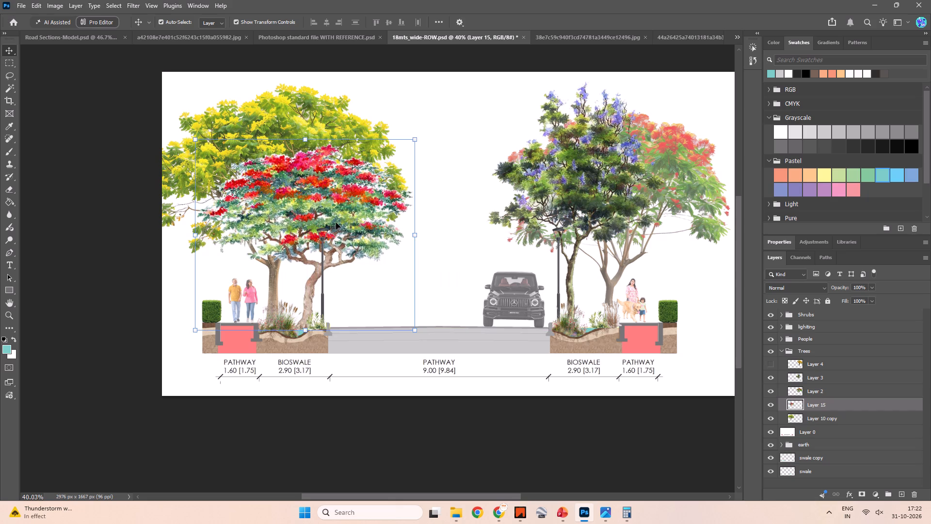
{"action": "left_click_drag", "start_coordinate": [414, 139], "coordinate": [411, 142], "text": "shift"}
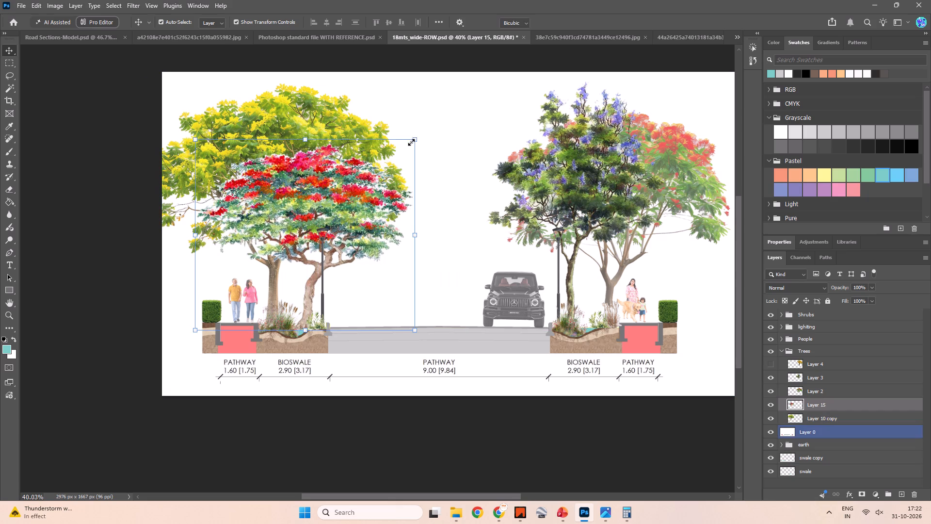
{"action": "left_click_drag", "start_coordinate": [411, 142], "coordinate": [392, 162], "text": "shift"}
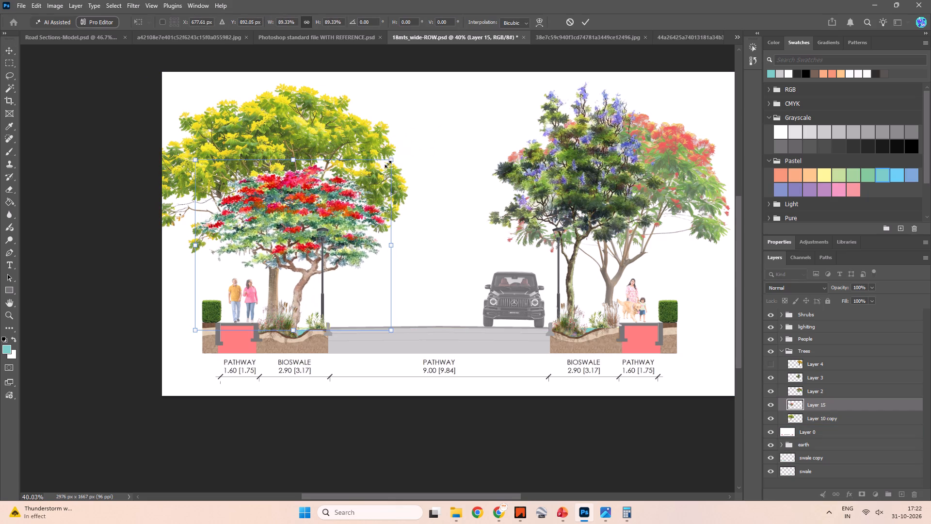
{"action": "left_click_drag", "start_coordinate": [339, 200], "coordinate": [353, 196]}
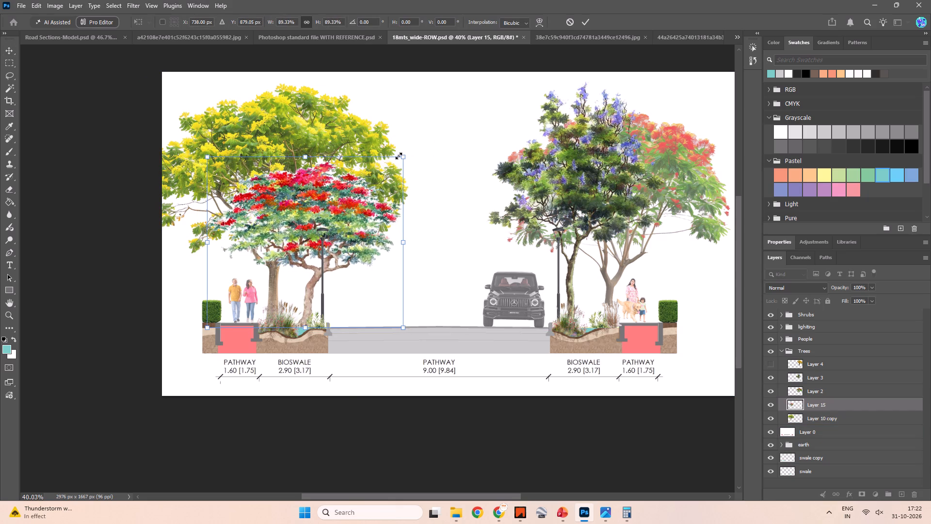
{"action": "left_click_drag", "start_coordinate": [401, 155], "coordinate": [407, 147]}
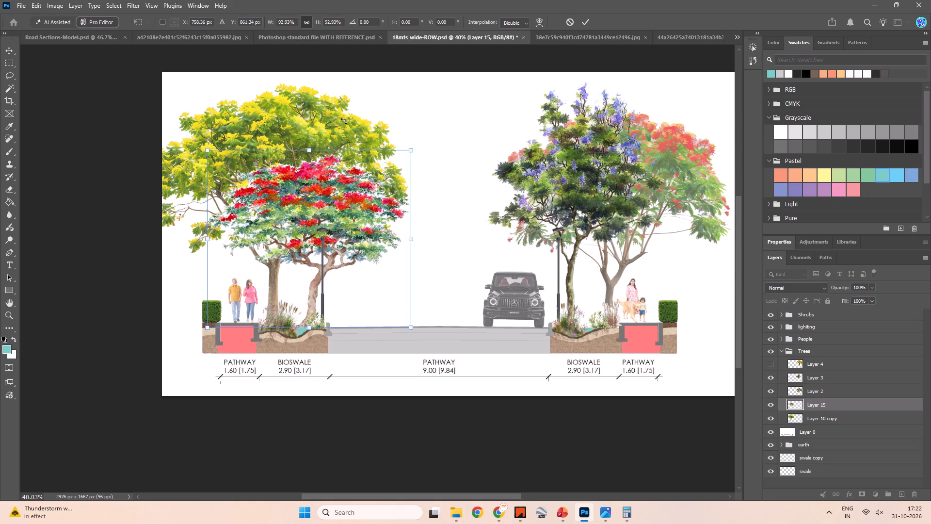
{"action": "left_click", "coordinate": [582, 22]}
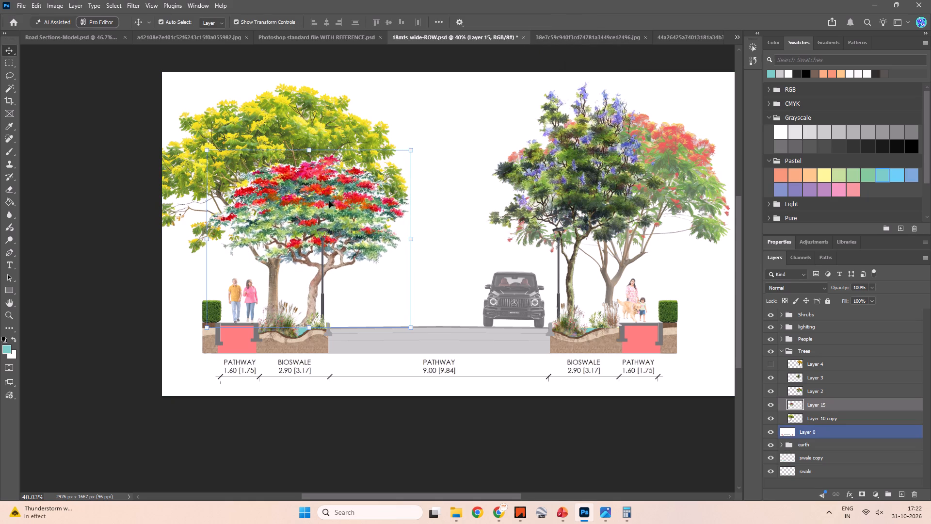
Set the opacity of the red-flowering tree on Layer 15 to 85%.
{"action": "left_click", "coordinate": [873, 290]}
{"action": "left_click", "coordinate": [870, 300]}
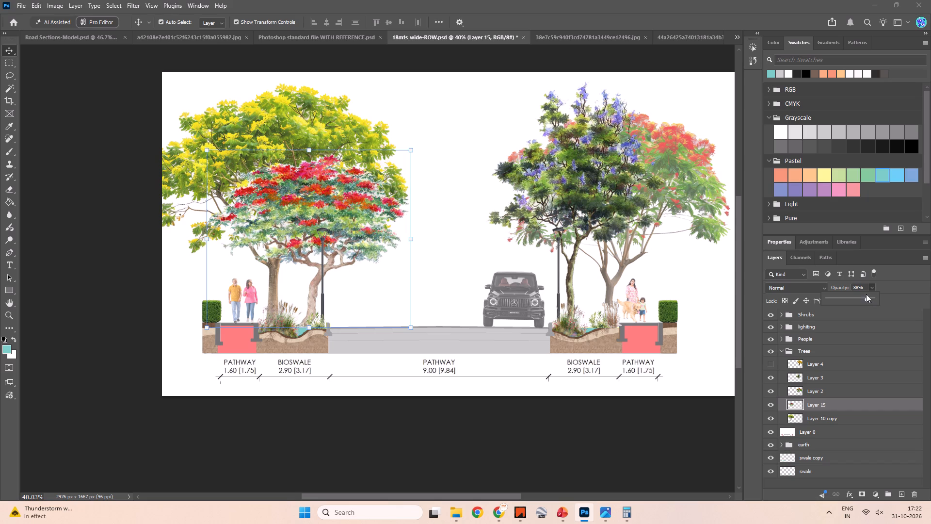
{"action": "left_click_drag", "start_coordinate": [861, 286], "coordinate": [830, 288]}
{"action": "type", "text": "85"}
{"action": "left_click", "coordinate": [118, 279]}
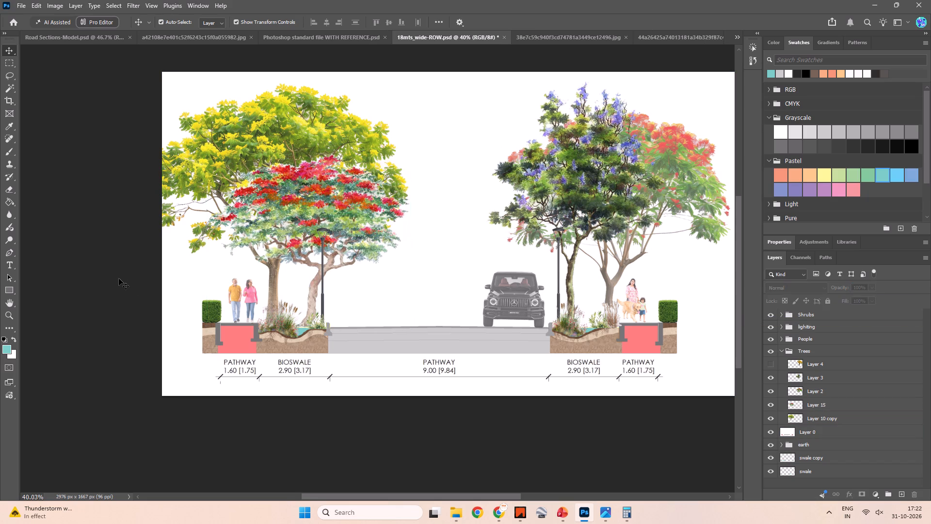
Lower the opacity of the purple-flowering tree on Layer 3, trying 75% and 60% before settling on 70%.
{"action": "left_click", "coordinate": [583, 187]}
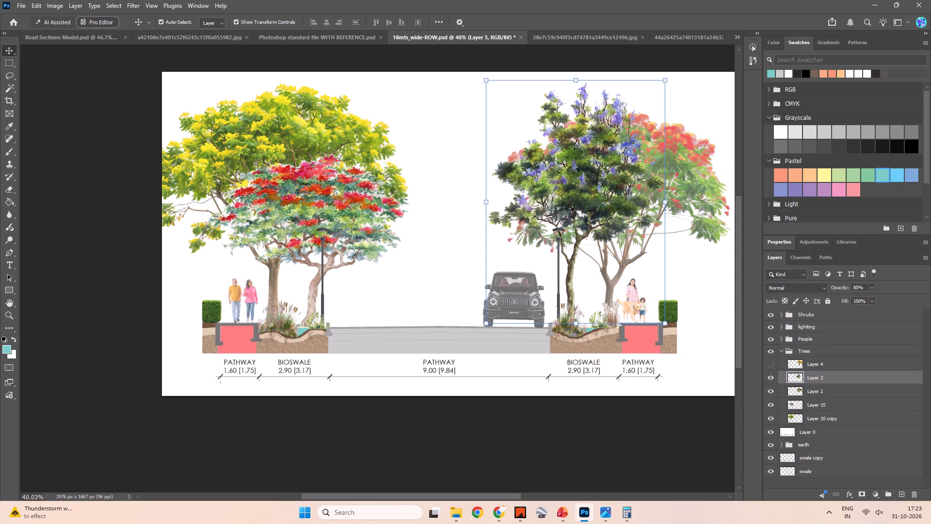
{"action": "left_click_drag", "start_coordinate": [864, 288], "coordinate": [821, 290]}
{"action": "type", "text": "75"}
{"action": "left_click_drag", "start_coordinate": [864, 287], "coordinate": [834, 289]}
{"action": "type", "text": "60"}
{"action": "left_click_drag", "start_coordinate": [861, 287], "coordinate": [821, 285]}
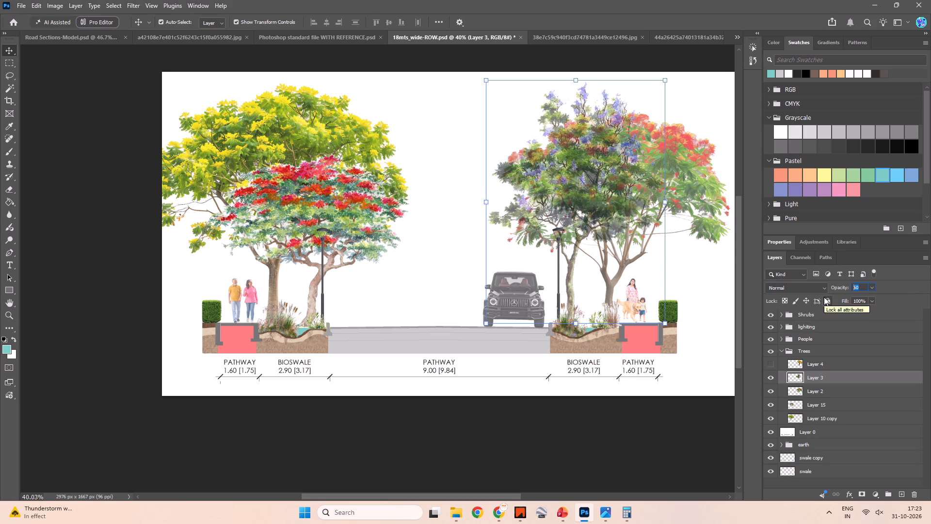
{"action": "type", "text": "70"}
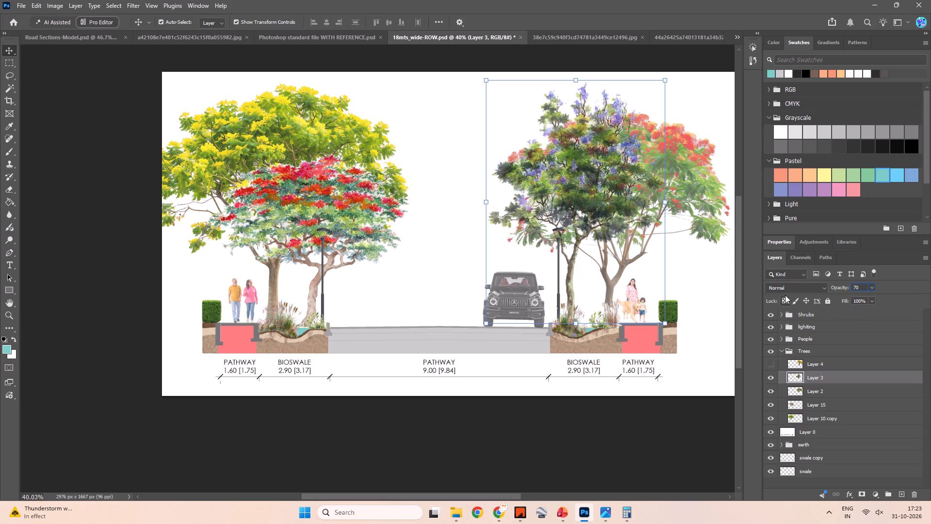
{"action": "left_click", "coordinate": [412, 137]}
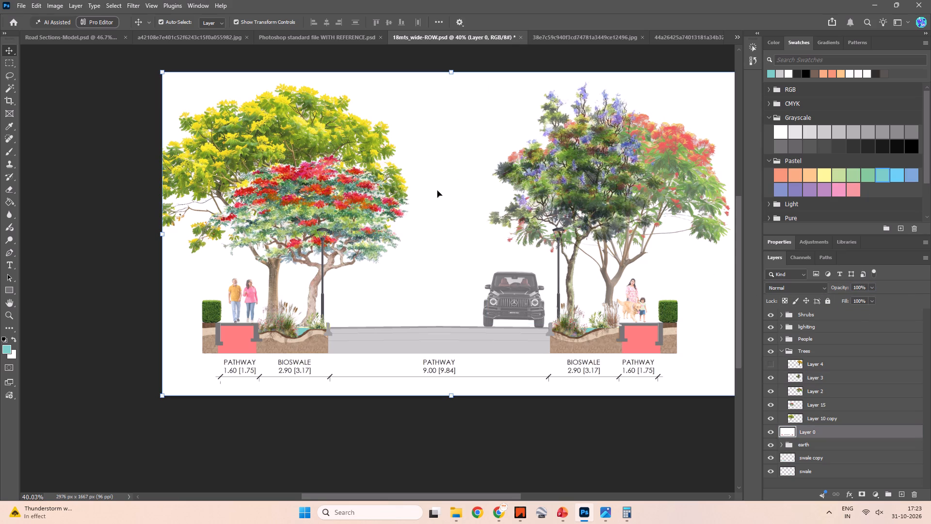
Shift the faded red-flowering tree on Layer 2 slightly toward the road, behind the purple-flowering tree.
{"action": "left_click", "coordinate": [677, 151]}
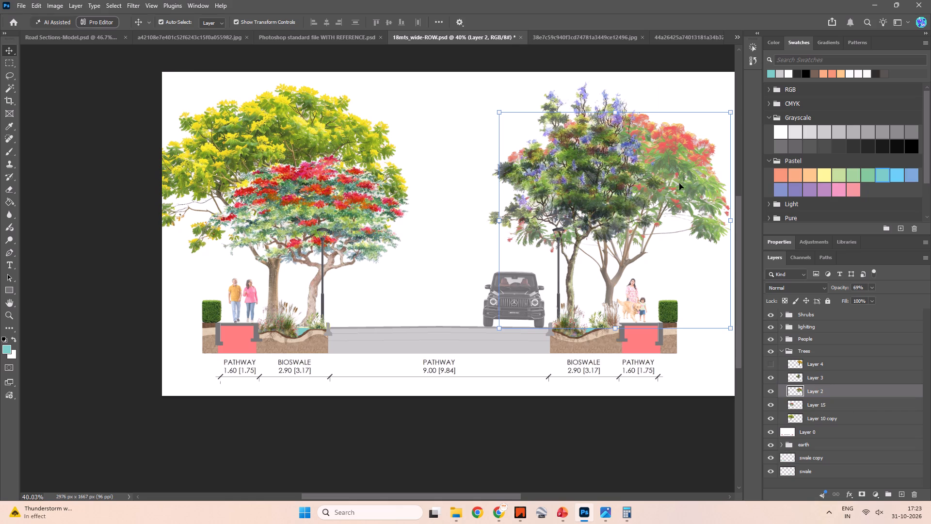
{"action": "left_click_drag", "start_coordinate": [675, 181], "coordinate": [669, 181]}
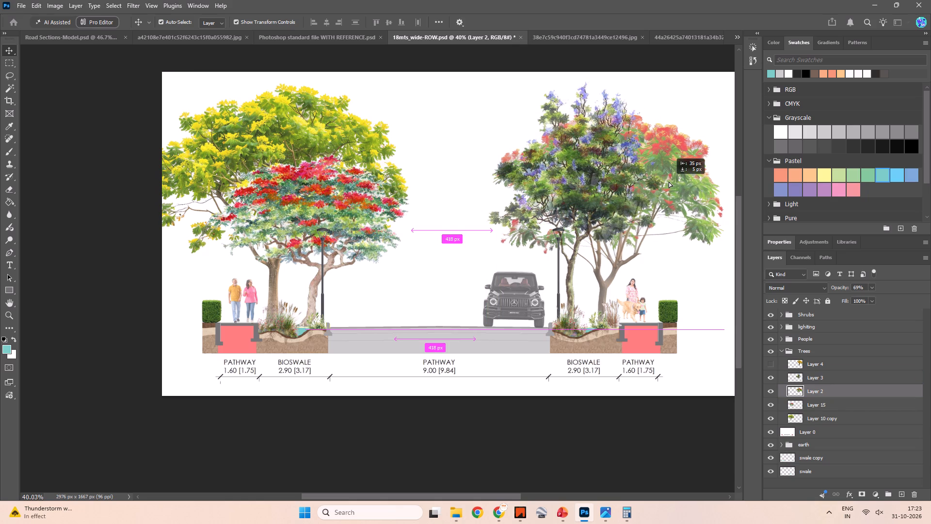
{"action": "left_click_drag", "start_coordinate": [669, 181], "coordinate": [671, 181]}
{"action": "left_click", "coordinate": [436, 113]}
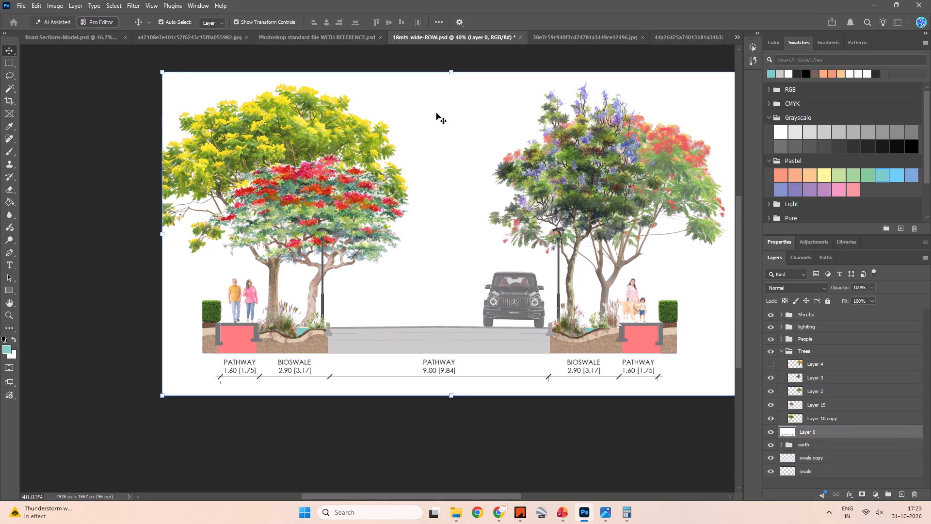
Review the whole road section to check the balance of the trees on both sides.
{"action": "scroll", "coordinate": [452, 132], "scroll_direction": "down", "scroll_amount": 5, "text": "alt"}
{"action": "key", "text": "space"}
{"action": "key", "text": "space"}
{"action": "key", "text": "space"}
{"action": "key", "text": "space"}
{"action": "key", "text": "space"}
{"action": "key", "text": "space"}
{"action": "key", "text": "space"}
{"action": "key", "text": "space"}
{"action": "left_click_drag", "start_coordinate": [586, 330], "coordinate": [580, 340]}
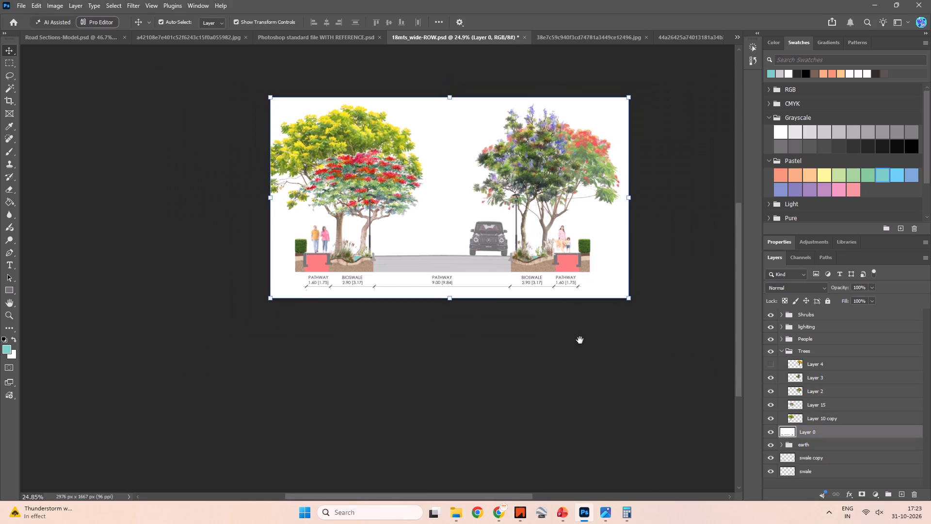
{"action": "left_click_drag", "start_coordinate": [580, 340], "coordinate": [578, 344]}
{"action": "left_click", "coordinate": [580, 365]}
{"action": "scroll", "coordinate": [568, 349], "scroll_direction": "up", "scroll_amount": 2, "text": "alt"}
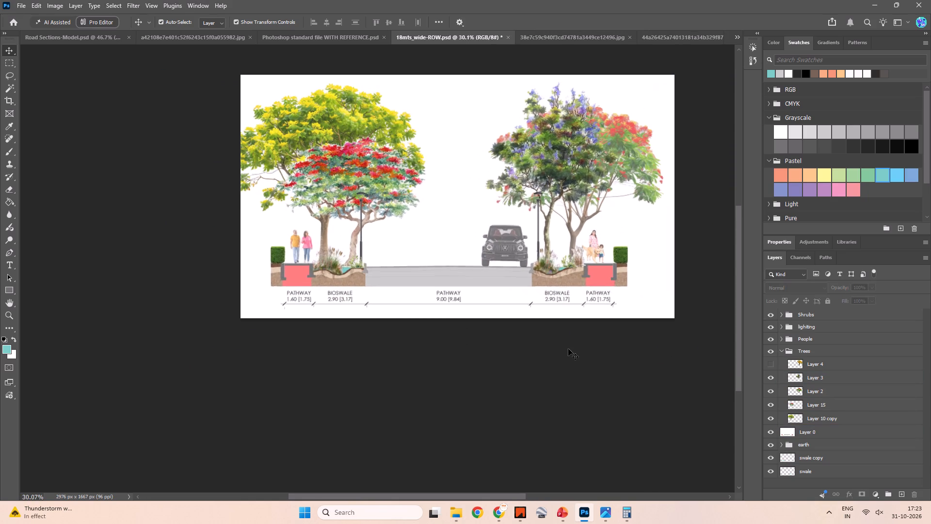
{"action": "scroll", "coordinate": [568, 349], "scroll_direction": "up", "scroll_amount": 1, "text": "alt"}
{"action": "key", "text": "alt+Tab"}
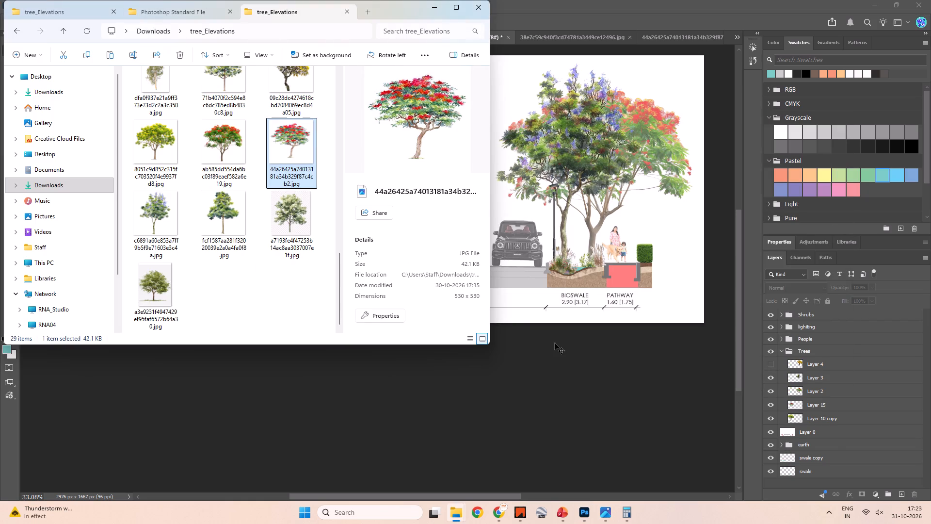
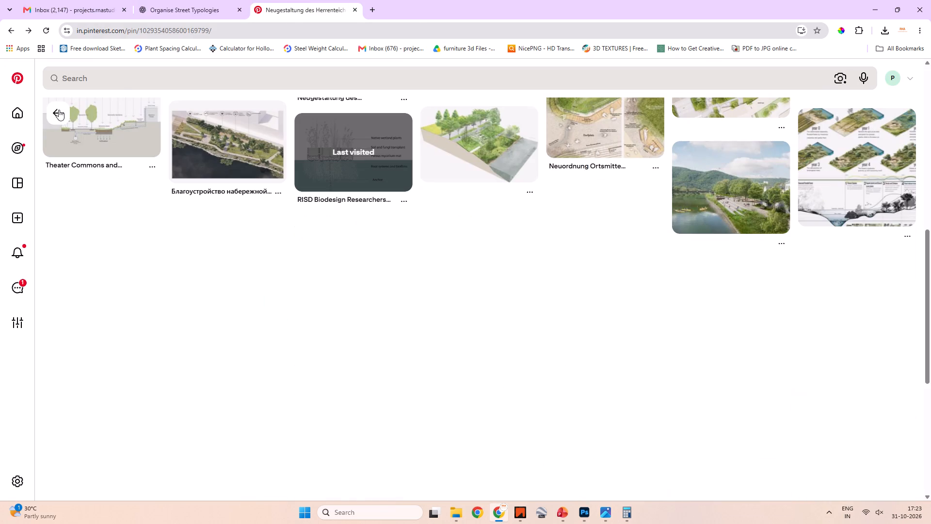
{"action": "left_click", "coordinate": [59, 110]}
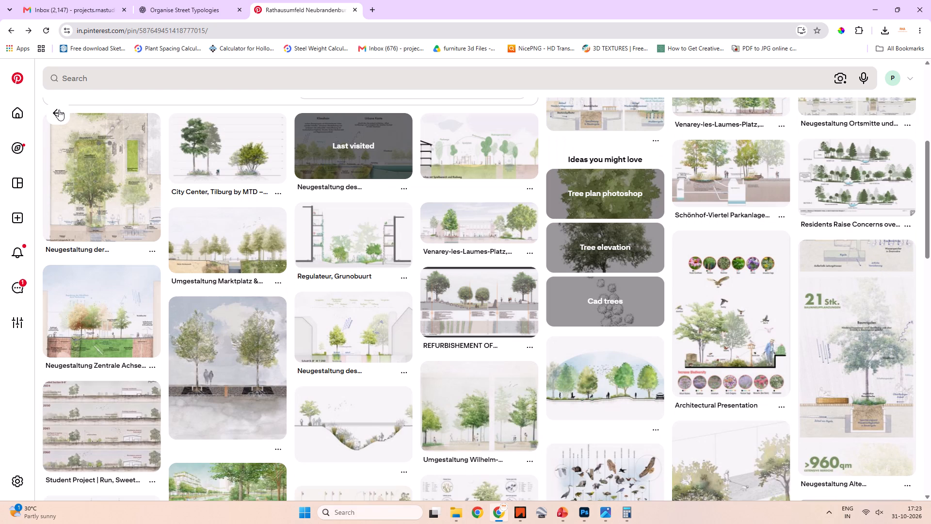
{"action": "left_click", "coordinate": [59, 110]}
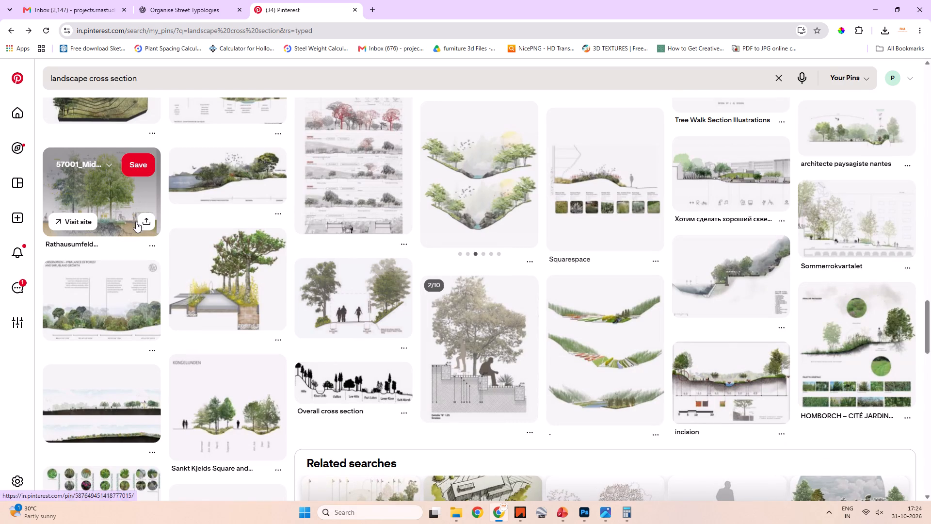
{"action": "scroll", "coordinate": [133, 292], "scroll_direction": "down", "scroll_amount": 4}
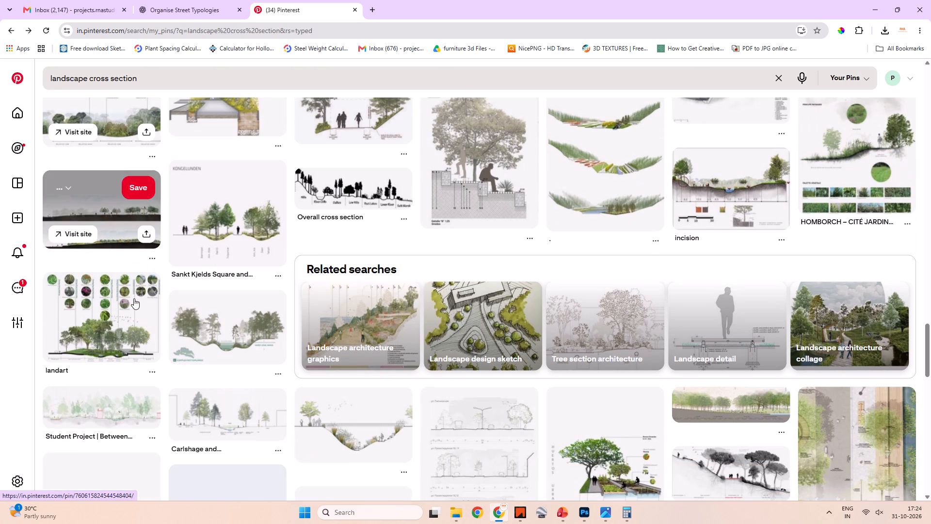
{"action": "left_click", "coordinate": [121, 336]}
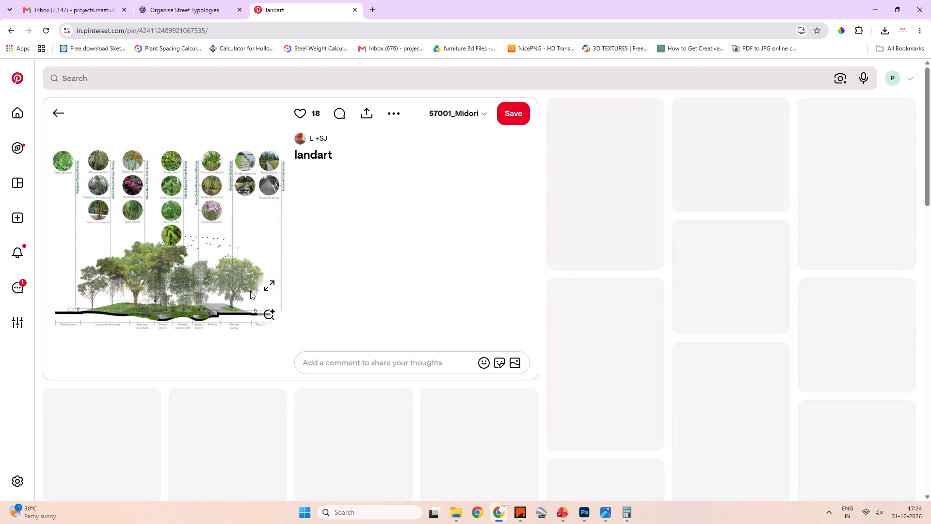
{"action": "left_click", "coordinate": [265, 288]}
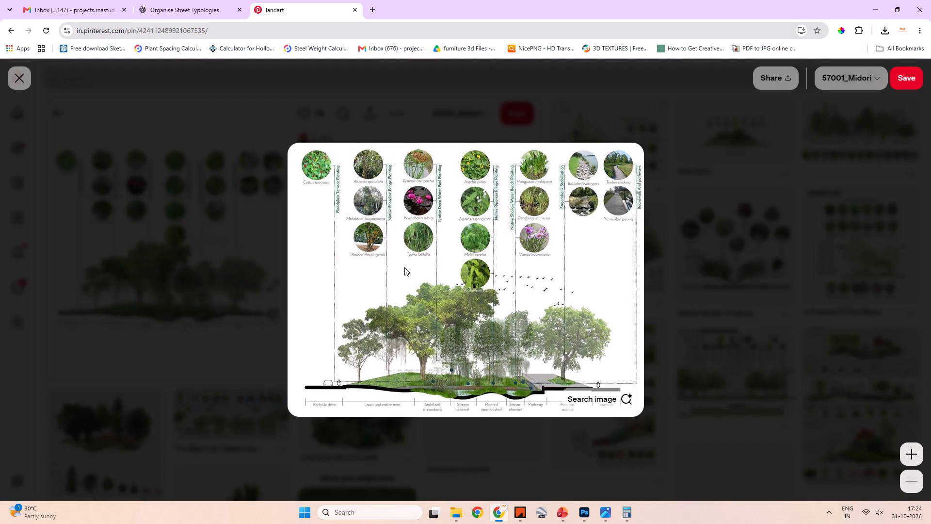
{"action": "key", "text": "Escape"}
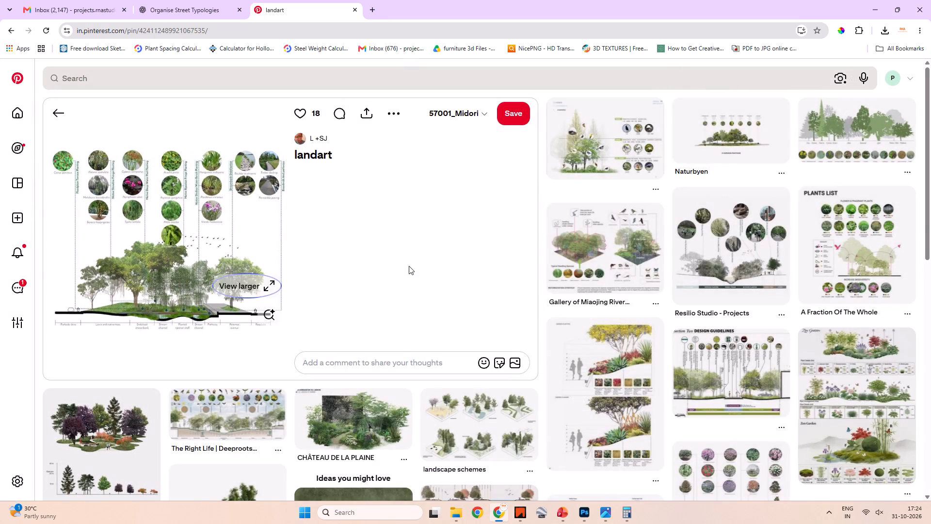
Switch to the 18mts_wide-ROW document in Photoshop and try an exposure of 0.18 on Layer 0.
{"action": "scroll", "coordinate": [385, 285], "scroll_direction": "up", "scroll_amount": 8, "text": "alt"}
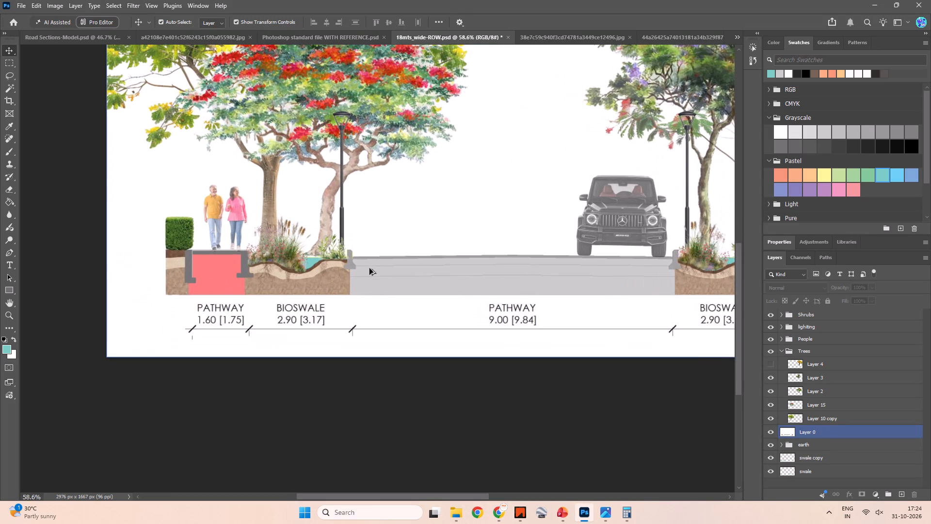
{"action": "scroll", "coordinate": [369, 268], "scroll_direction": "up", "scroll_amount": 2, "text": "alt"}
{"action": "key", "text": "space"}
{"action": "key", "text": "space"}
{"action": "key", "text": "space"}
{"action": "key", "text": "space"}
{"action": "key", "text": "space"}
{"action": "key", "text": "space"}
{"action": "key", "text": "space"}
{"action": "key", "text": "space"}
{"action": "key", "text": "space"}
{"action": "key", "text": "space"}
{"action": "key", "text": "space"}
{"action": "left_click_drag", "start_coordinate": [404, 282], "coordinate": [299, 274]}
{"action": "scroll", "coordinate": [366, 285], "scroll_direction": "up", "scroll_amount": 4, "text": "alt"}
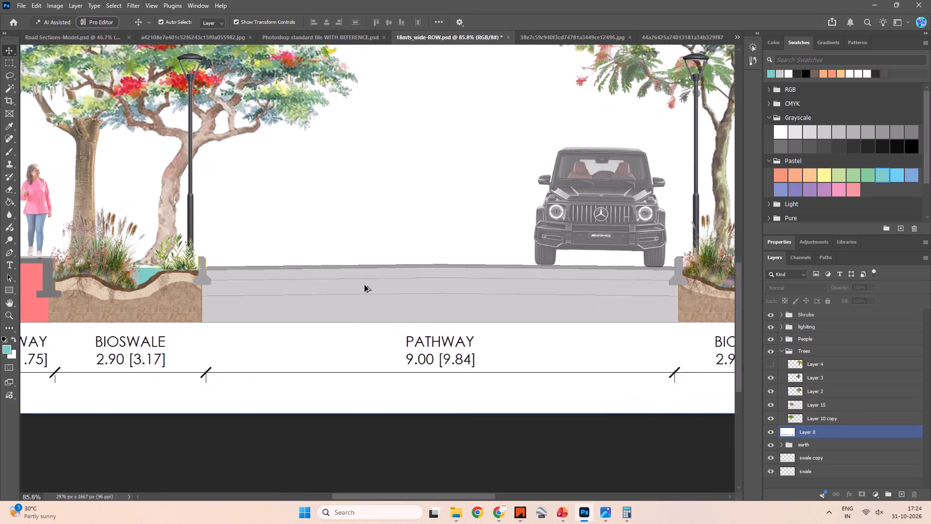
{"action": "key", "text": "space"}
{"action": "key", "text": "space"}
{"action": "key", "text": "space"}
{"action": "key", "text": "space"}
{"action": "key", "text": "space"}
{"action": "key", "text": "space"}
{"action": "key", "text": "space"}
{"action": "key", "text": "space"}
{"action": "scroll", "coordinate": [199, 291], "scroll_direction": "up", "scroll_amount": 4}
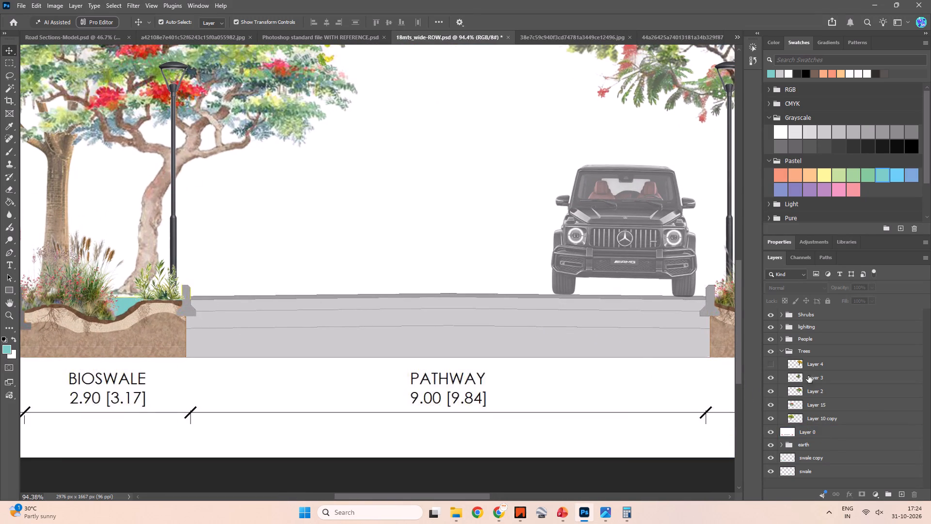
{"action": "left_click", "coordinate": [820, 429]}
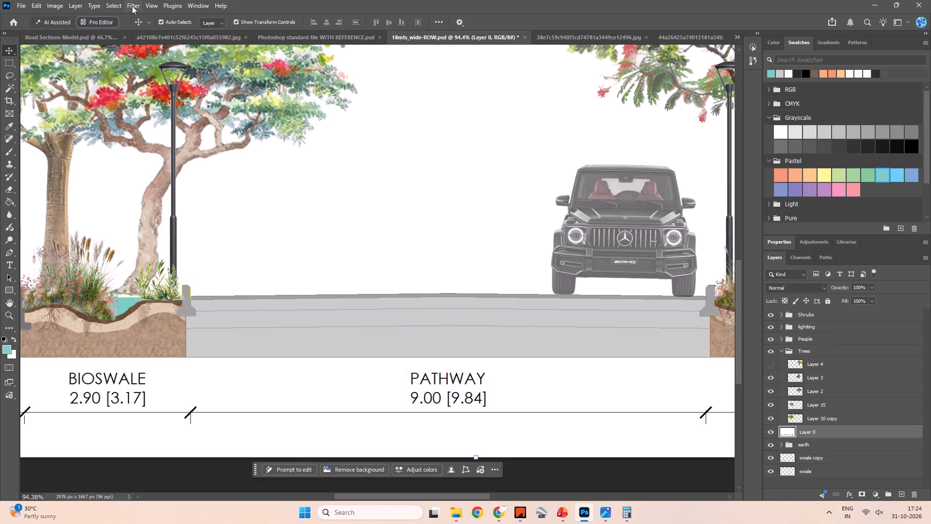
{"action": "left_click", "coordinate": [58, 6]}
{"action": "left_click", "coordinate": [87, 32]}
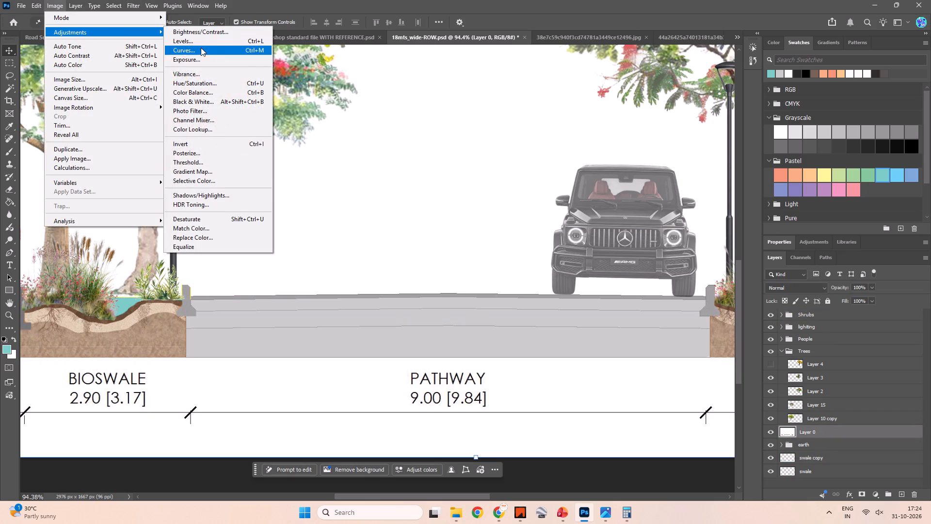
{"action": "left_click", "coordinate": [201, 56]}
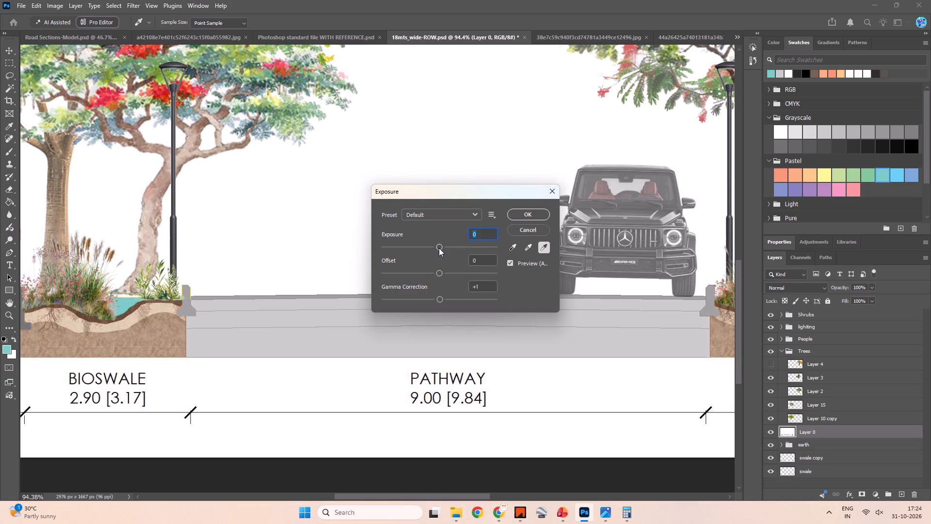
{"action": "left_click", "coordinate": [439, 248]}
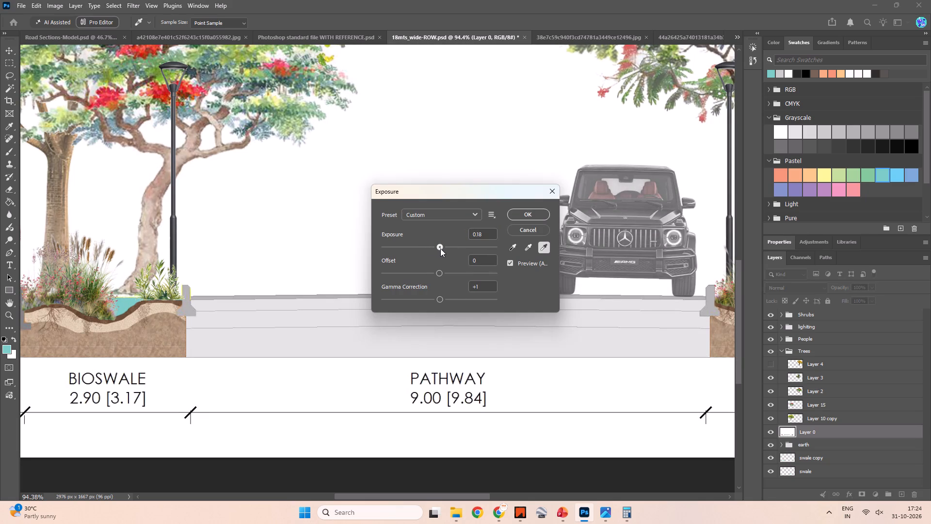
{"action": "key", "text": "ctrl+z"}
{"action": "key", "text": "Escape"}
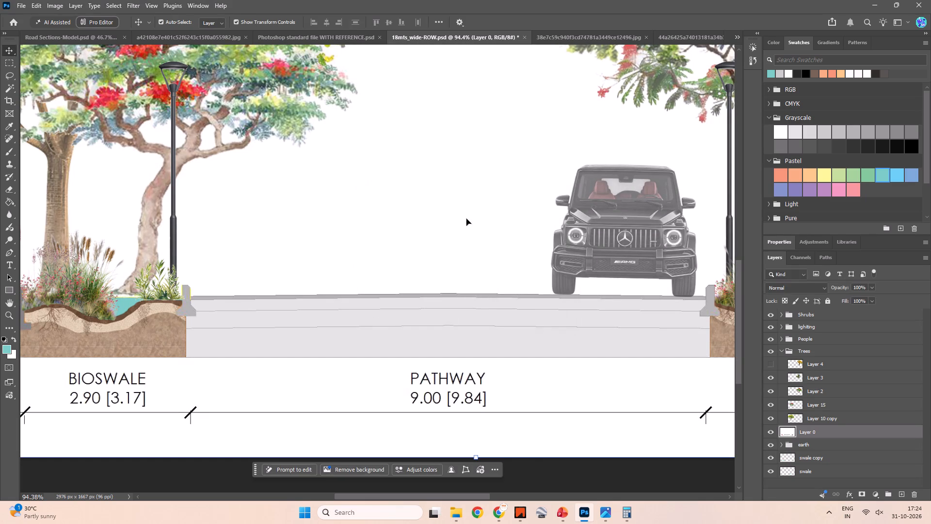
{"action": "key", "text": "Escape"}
Move the car on Layer 8 slightly along the road, towards the middle of the carriageway.
{"action": "scroll", "coordinate": [388, 207], "scroll_direction": "down", "scroll_amount": 8, "text": "alt"}
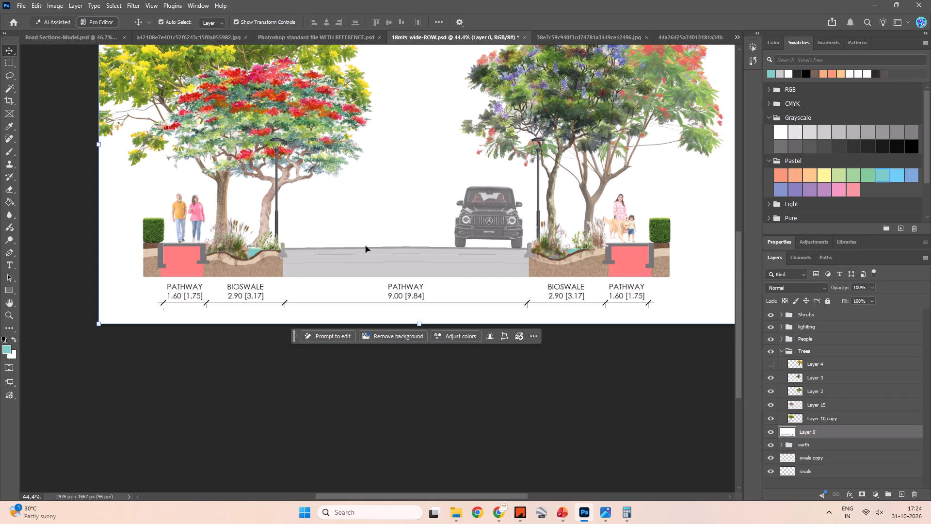
{"action": "key", "text": "space"}
{"action": "key", "text": "space"}
{"action": "key", "text": "space"}
{"action": "key", "text": "space"}
{"action": "key", "text": "space"}
{"action": "key", "text": "space"}
{"action": "key", "text": "space"}
{"action": "key", "text": "space"}
{"action": "key", "text": "space"}
{"action": "key", "text": "space"}
{"action": "key", "text": "space"}
{"action": "key", "text": "space"}
{"action": "key", "text": "space"}
{"action": "key", "text": "space"}
{"action": "key", "text": "space"}
{"action": "left_click_drag", "start_coordinate": [327, 216], "coordinate": [351, 266]}
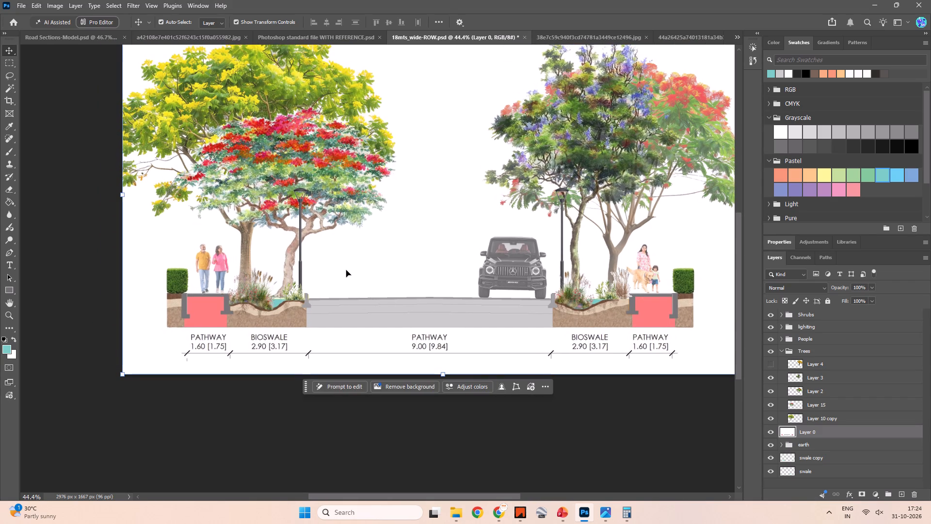
{"action": "scroll", "coordinate": [376, 259], "scroll_direction": "down", "scroll_amount": 4, "text": "alt"}
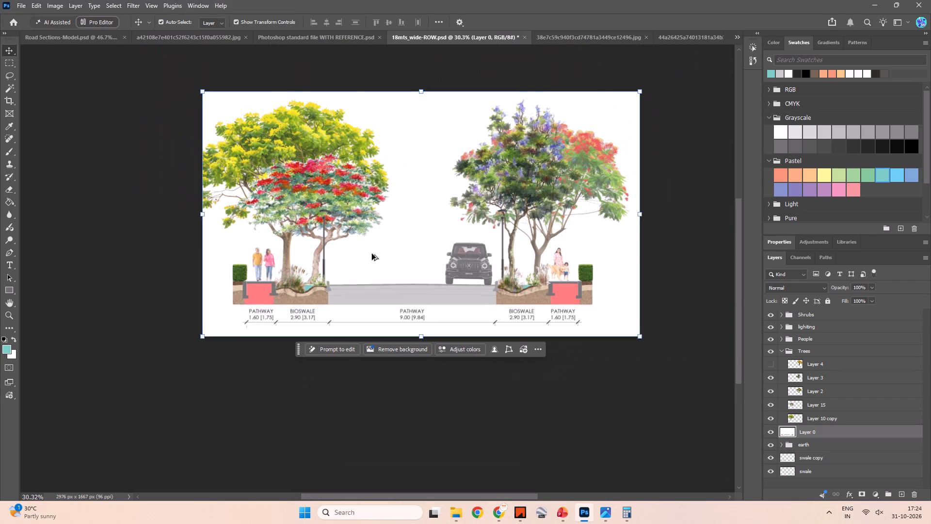
{"action": "key", "text": "space"}
{"action": "key", "text": "space"}
{"action": "key", "text": "space"}
{"action": "left_click_drag", "start_coordinate": [421, 234], "coordinate": [419, 249]}
{"action": "scroll", "coordinate": [454, 278], "scroll_direction": "up", "scroll_amount": 5}
{"action": "left_click_drag", "start_coordinate": [462, 284], "coordinate": [452, 284]}
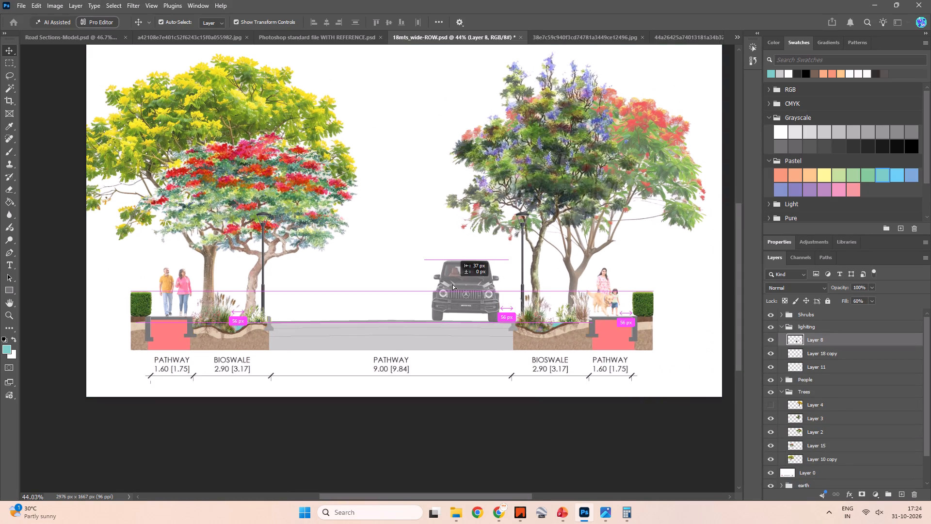
{"action": "left_click_drag", "start_coordinate": [452, 284], "coordinate": [451, 283]}
{"action": "left_click", "coordinate": [434, 230]}
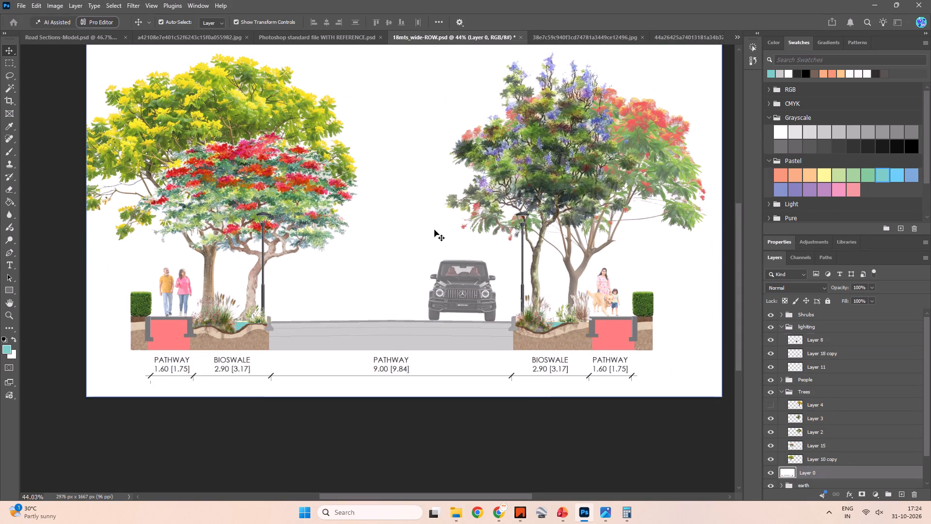
{"action": "left_click", "coordinate": [449, 273]}
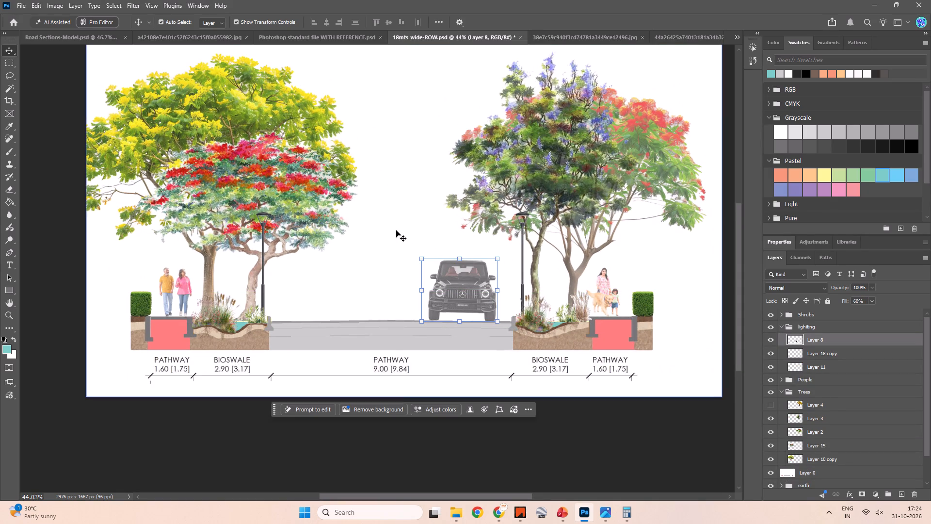
{"action": "left_click", "coordinate": [396, 230]}
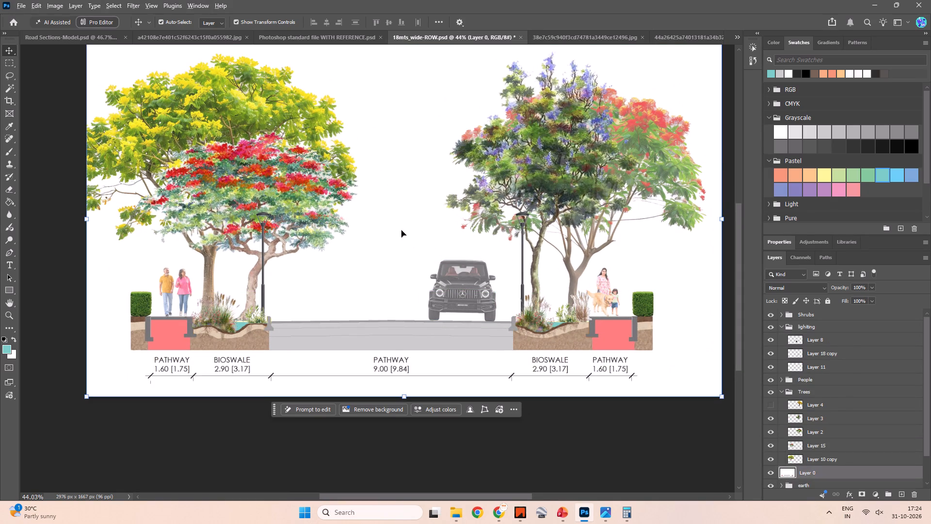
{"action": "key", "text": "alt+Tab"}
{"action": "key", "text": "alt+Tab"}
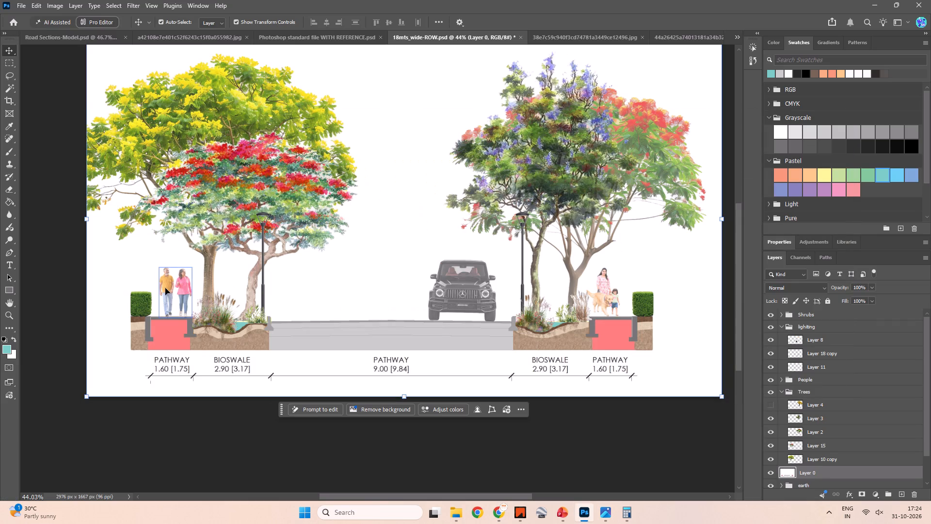
Set the fill of the People layer group to 100%.
{"action": "left_click", "coordinate": [165, 288]}
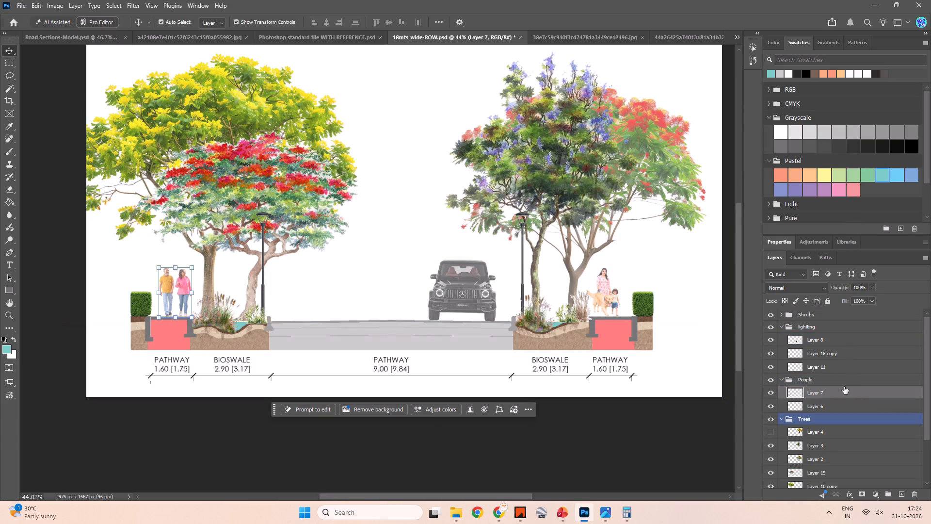
{"action": "left_click", "coordinate": [841, 382]}
{"action": "left_click", "coordinate": [872, 298]}
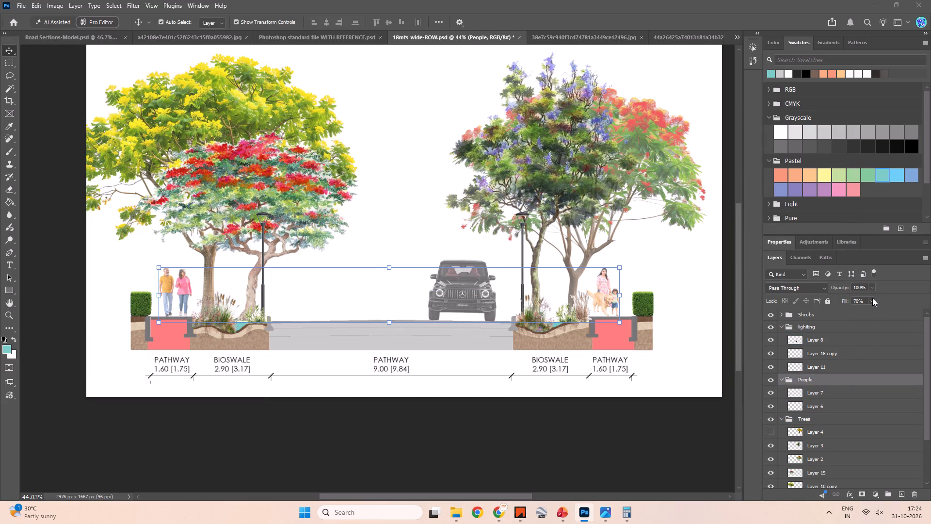
{"action": "left_click_drag", "start_coordinate": [873, 310], "coordinate": [904, 314]}
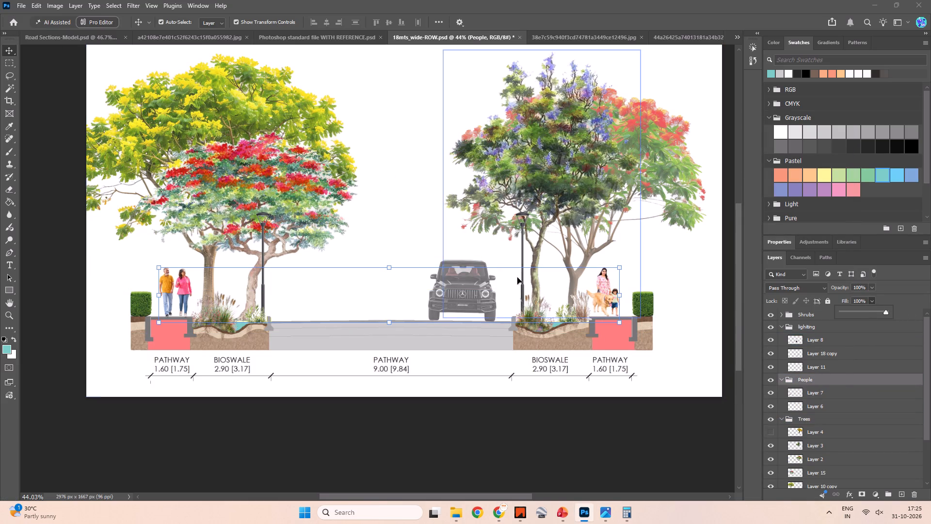
{"action": "left_click", "coordinate": [64, 236]}
Lower the opacity of the People layer group to about 78%.
{"action": "left_click", "coordinate": [175, 279]}
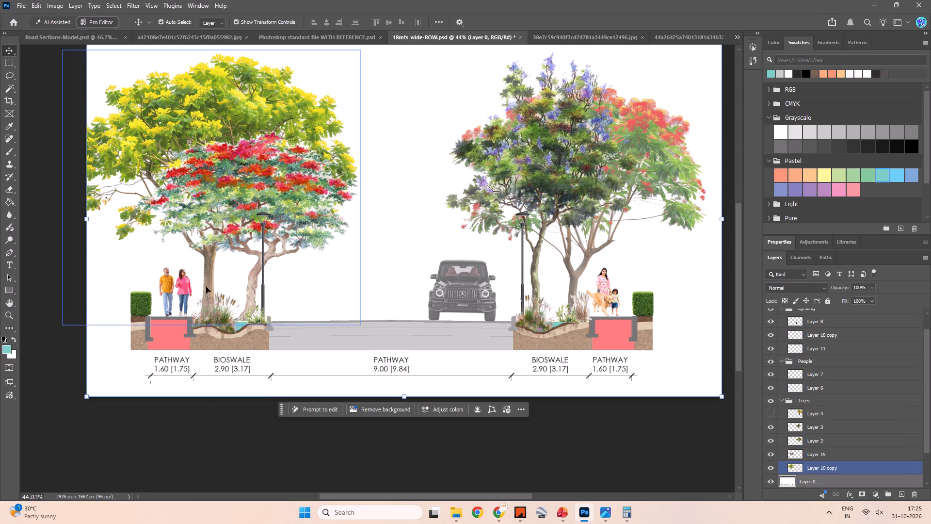
{"action": "left_click", "coordinate": [820, 365]}
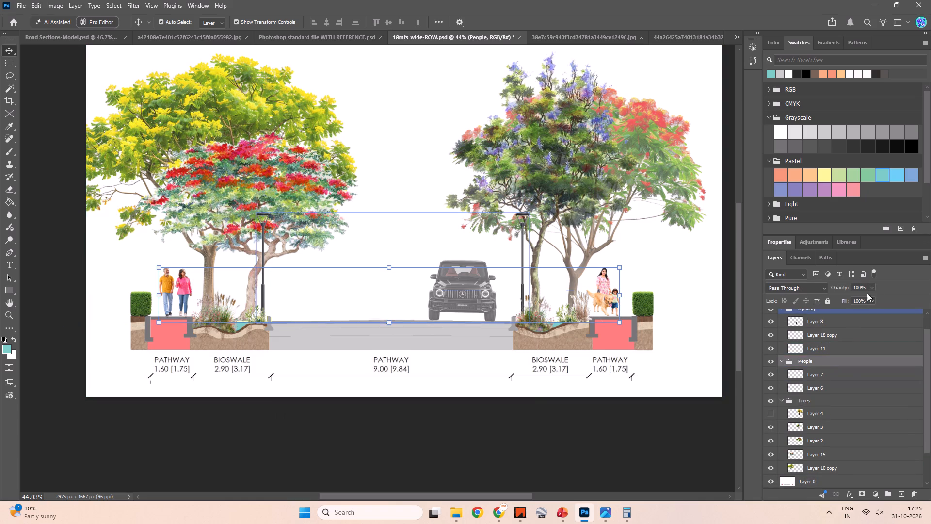
{"action": "left_click", "coordinate": [867, 285]}
{"action": "left_click", "coordinate": [870, 289]}
{"action": "left_click_drag", "start_coordinate": [870, 298], "coordinate": [866, 299]}
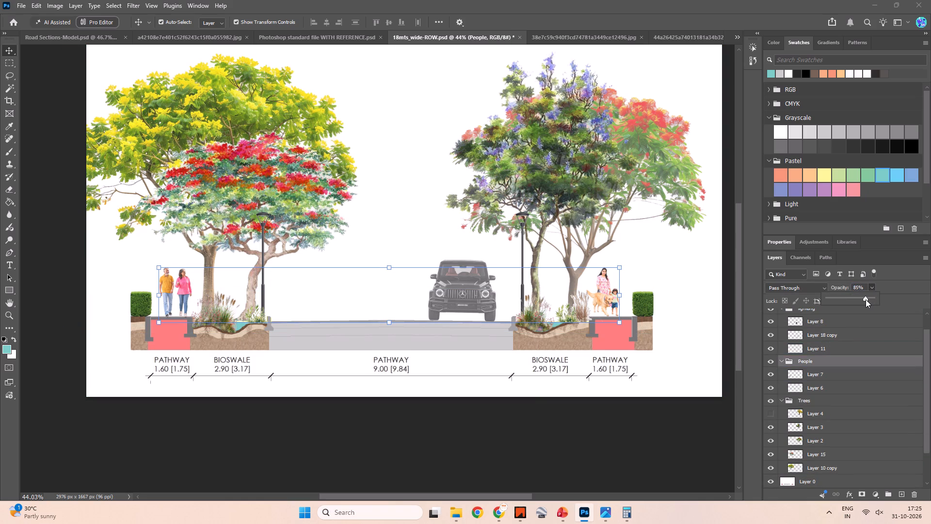
{"action": "left_click_drag", "start_coordinate": [866, 299], "coordinate": [863, 300]}
{"action": "left_click", "coordinate": [534, 428]}
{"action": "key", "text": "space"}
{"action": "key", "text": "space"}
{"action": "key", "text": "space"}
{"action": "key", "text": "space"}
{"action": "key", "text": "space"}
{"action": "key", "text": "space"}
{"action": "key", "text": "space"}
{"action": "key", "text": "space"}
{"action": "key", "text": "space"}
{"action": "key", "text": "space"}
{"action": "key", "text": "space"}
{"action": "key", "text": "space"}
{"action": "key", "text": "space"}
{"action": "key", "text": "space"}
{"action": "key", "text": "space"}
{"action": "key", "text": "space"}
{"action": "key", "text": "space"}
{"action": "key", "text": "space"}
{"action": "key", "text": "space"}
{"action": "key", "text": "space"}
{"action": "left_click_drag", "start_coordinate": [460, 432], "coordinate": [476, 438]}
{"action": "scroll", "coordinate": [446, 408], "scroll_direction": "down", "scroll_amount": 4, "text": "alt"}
Switch to Pinterest in Chrome and search for BACKGROUND GREEN TEXTURE PASTEL.
{"action": "key", "text": "alt+Tab"}
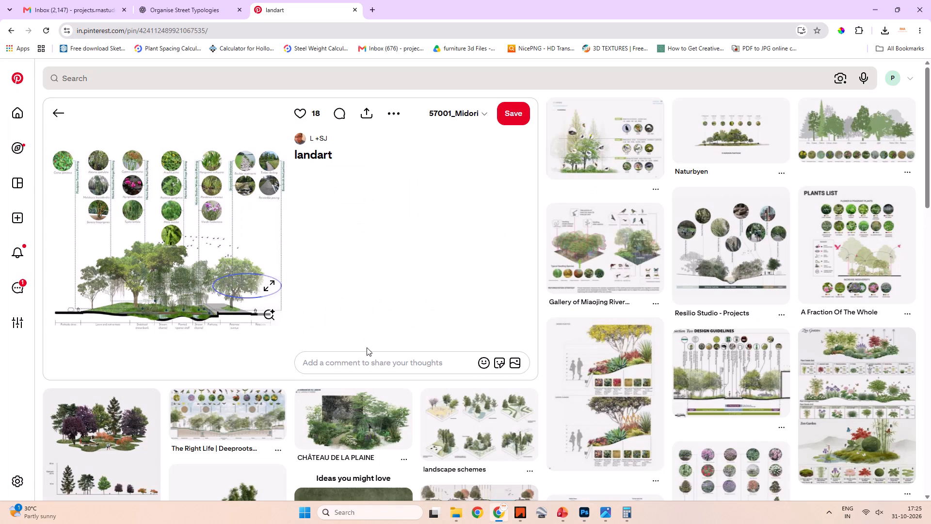
{"action": "scroll", "coordinate": [363, 349], "scroll_direction": "up", "scroll_amount": 8}
{"action": "left_click", "coordinate": [56, 114]}
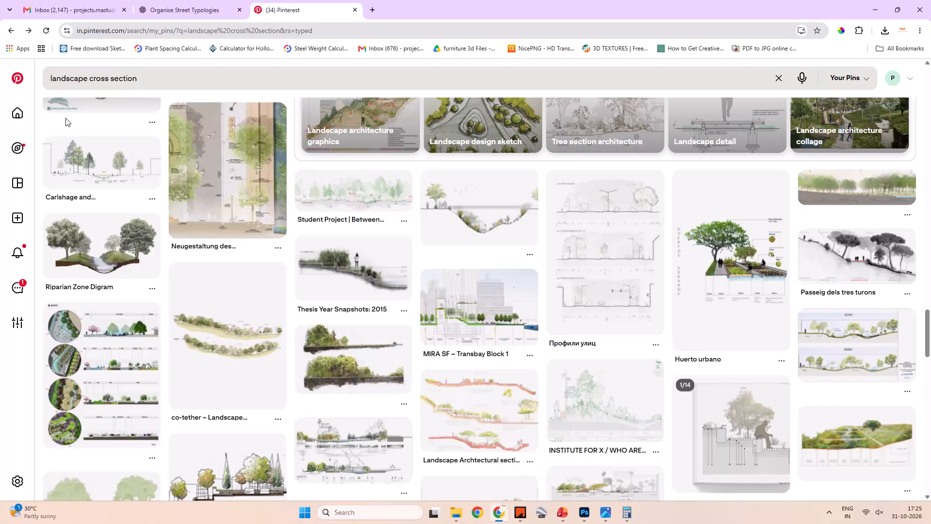
{"action": "scroll", "coordinate": [110, 147], "scroll_direction": "up", "scroll_amount": 5}
{"action": "scroll", "coordinate": [163, 131], "scroll_direction": "up", "scroll_amount": 7}
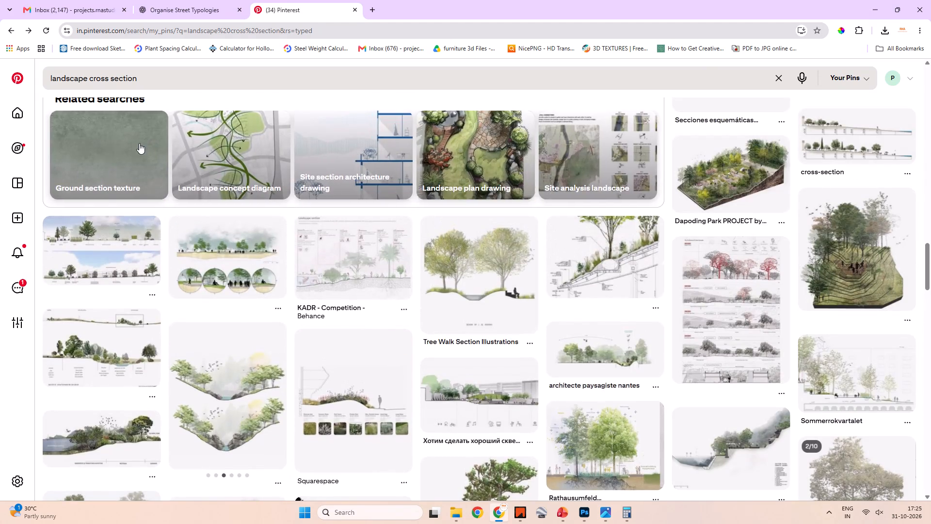
{"action": "scroll", "coordinate": [163, 185], "scroll_direction": "up", "scroll_amount": 12}
{"action": "left_click", "coordinate": [167, 73]}
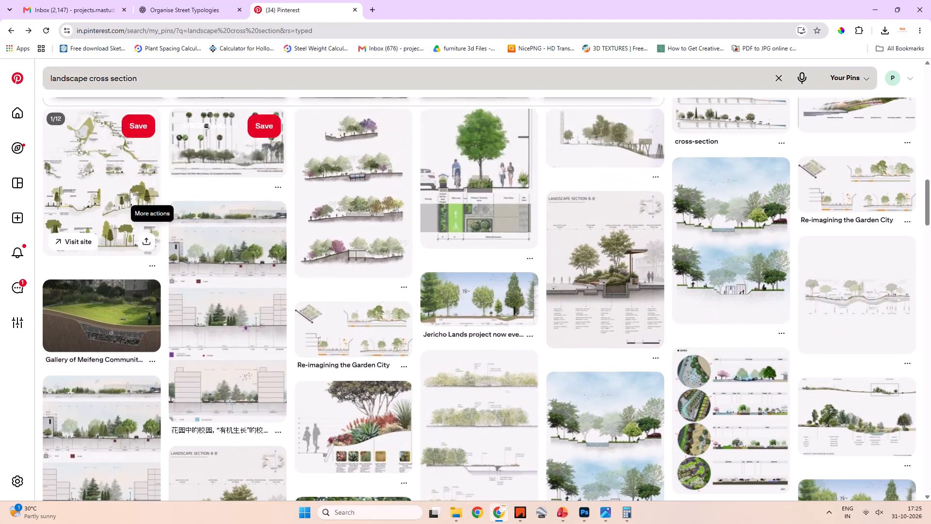
{"action": "key", "text": "ctrl+a"}
{"action": "type", "text": "BAC"}
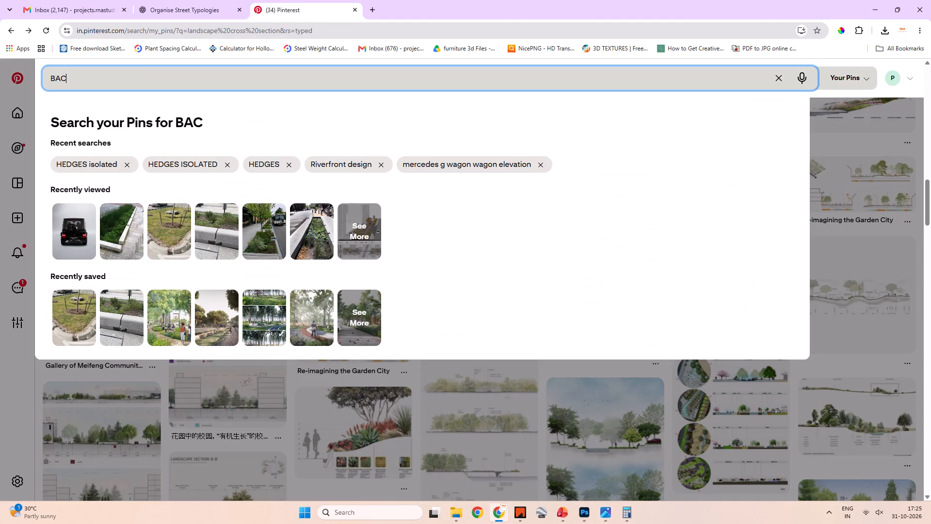
{"action": "type", "text": "KGROUND GREEN TEXTURE"}
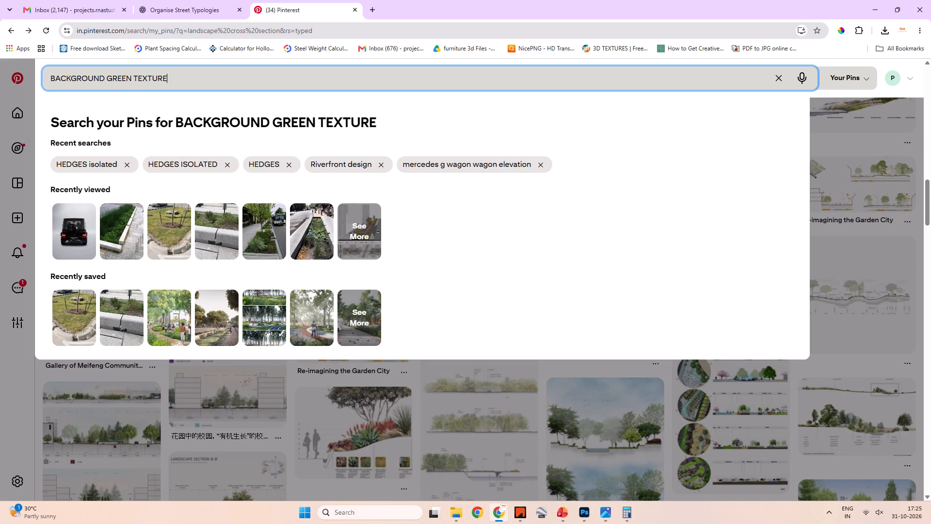
{"action": "key", "text": "space"}
{"action": "type", "text": "PASTEL"}
{"action": "key", "text": "space"}
{"action": "key", "text": "Return"}
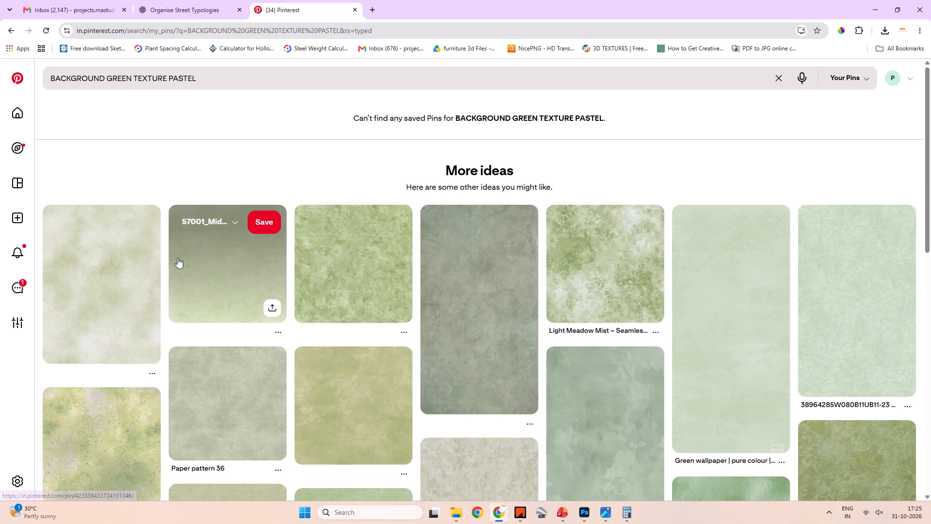
Open the pale green mottled texture pin and copy its image.
{"action": "left_click", "coordinate": [177, 258]}
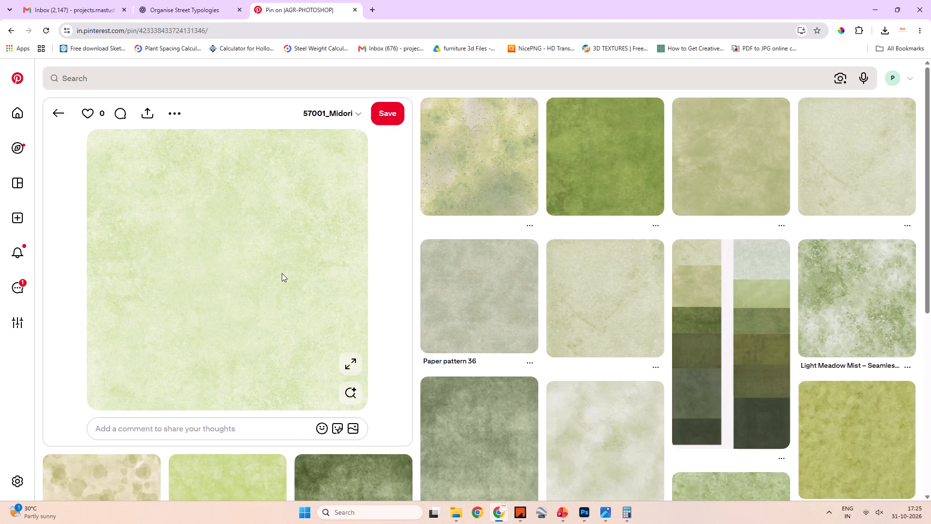
{"action": "right_click", "coordinate": [282, 273]}
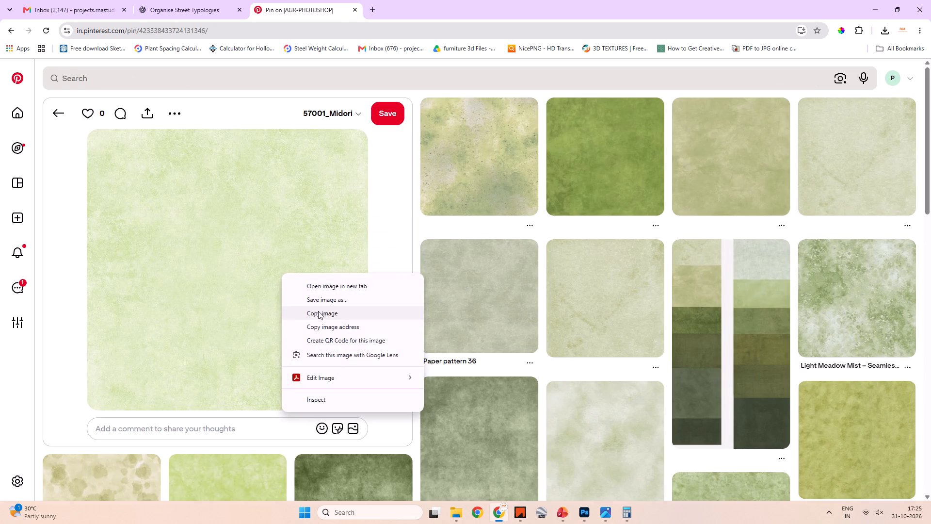
{"action": "left_click", "coordinate": [318, 311]}
Switch to Photoshop, paste the green texture into the 18mts_wide-ROW section and place it in the canvas's lower-left corner.
{"action": "key", "text": "alt+Tab"}
{"action": "scroll", "coordinate": [791, 401], "scroll_direction": "down", "scroll_amount": 7}
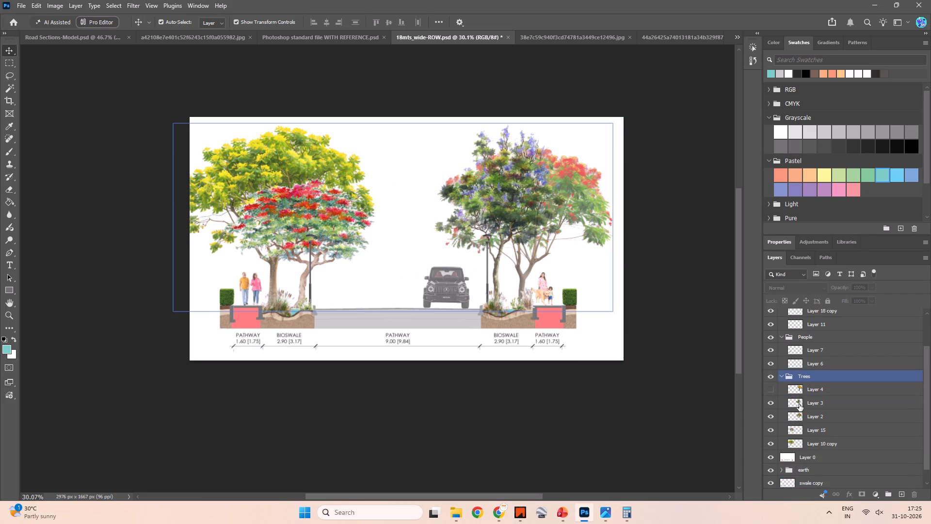
{"action": "scroll", "coordinate": [802, 411], "scroll_direction": "down", "scroll_amount": 6}
{"action": "left_click", "coordinate": [811, 484]}
{"action": "left_click", "coordinate": [642, 434]}
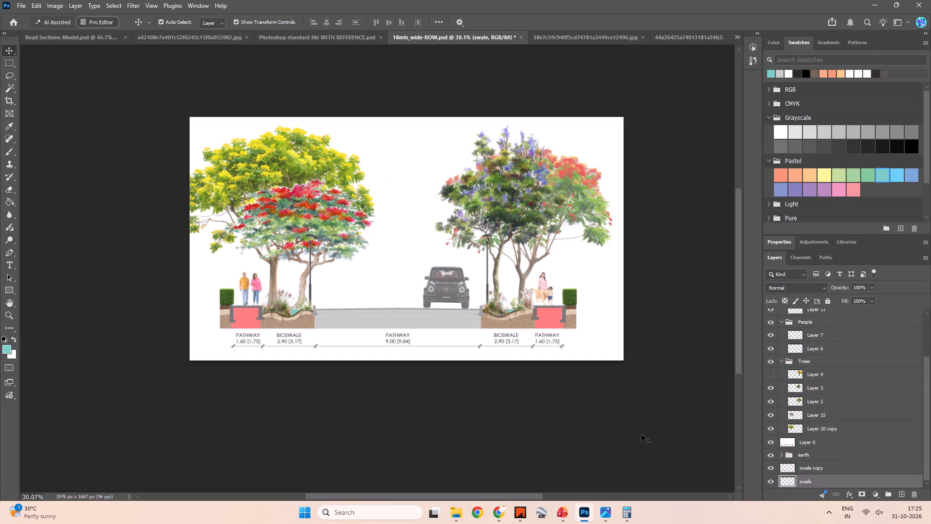
{"action": "key", "text": "ctrl+v"}
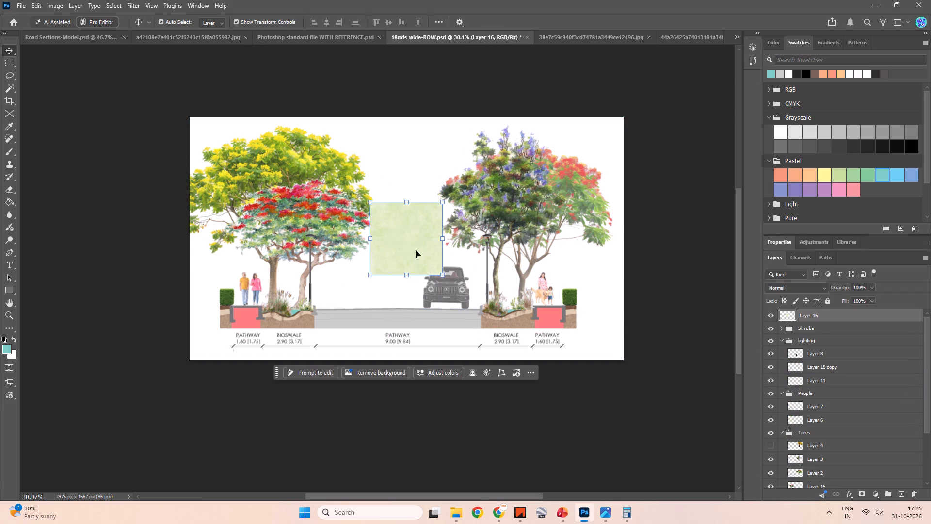
{"action": "left_click_drag", "start_coordinate": [405, 241], "coordinate": [227, 325]}
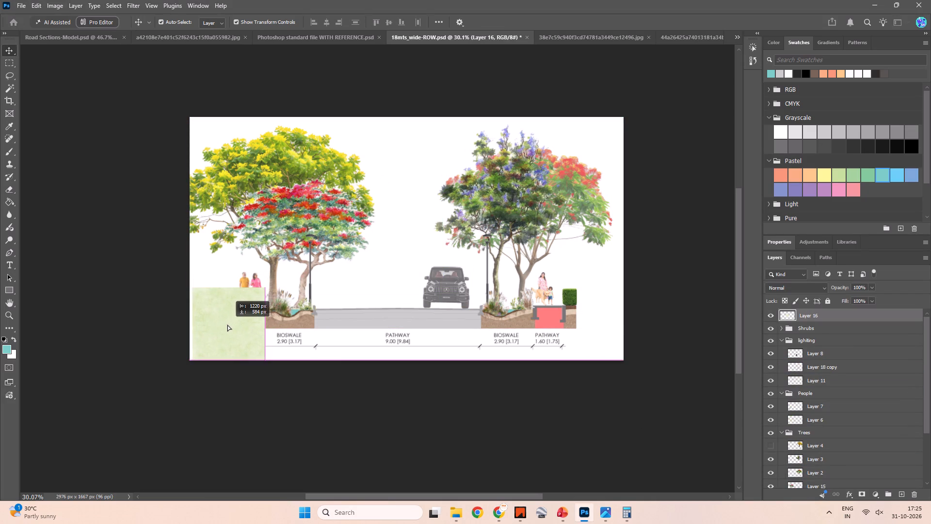
{"action": "left_click_drag", "start_coordinate": [227, 325], "coordinate": [225, 326]}
Move the texture on Layer 16 below the swale layer, to the very bottom of the layer stack.
{"action": "left_click_drag", "start_coordinate": [833, 317], "coordinate": [814, 497]}
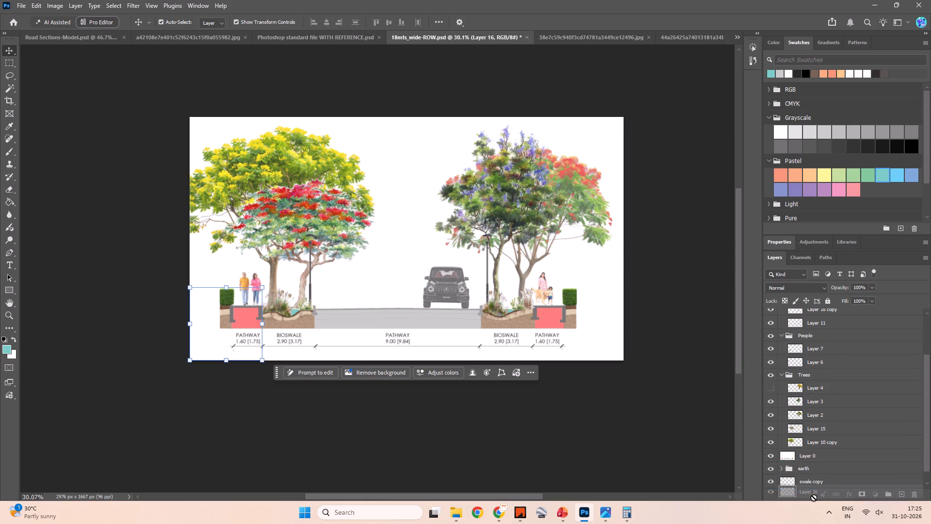
{"action": "left_click_drag", "start_coordinate": [814, 497], "coordinate": [816, 478]}
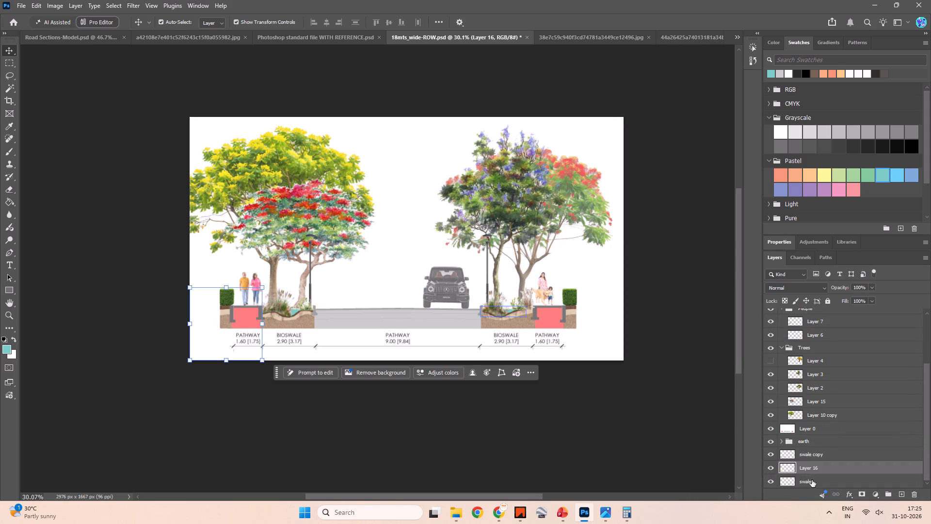
{"action": "left_click_drag", "start_coordinate": [811, 484], "coordinate": [808, 496]}
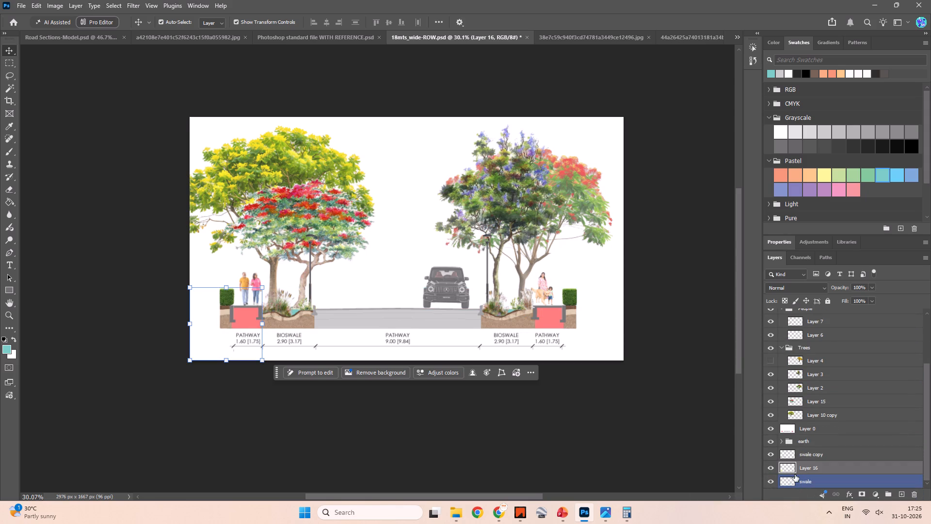
{"action": "scroll", "coordinate": [798, 473], "scroll_direction": "down", "scroll_amount": 6}
{"action": "left_click_drag", "start_coordinate": [811, 470], "coordinate": [808, 487]}
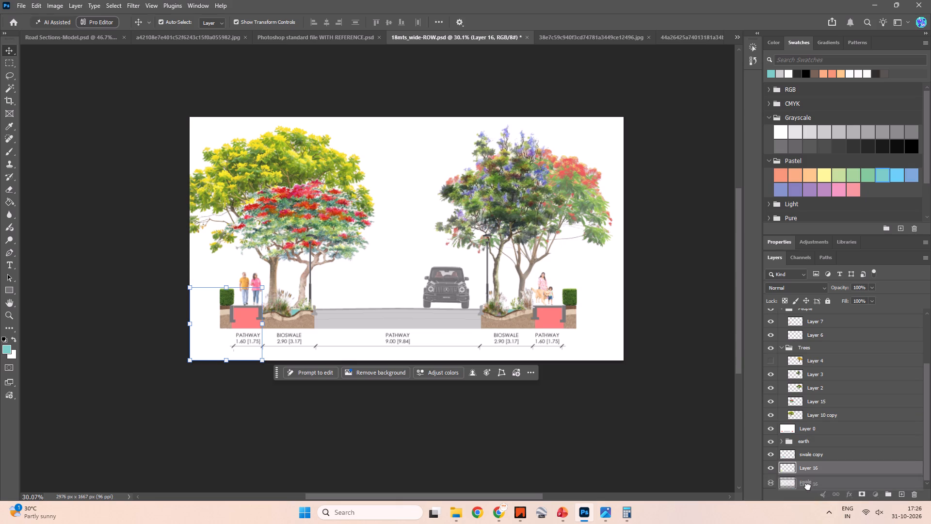
{"action": "left_click_drag", "start_coordinate": [808, 487], "coordinate": [798, 482]}
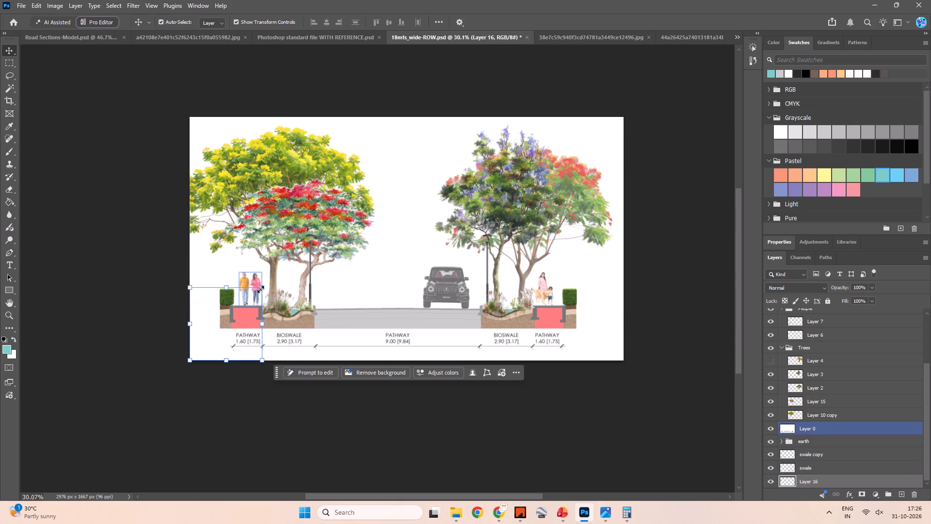
Stretch the green texture to fill the whole canvas at 2976 x 1667 px.
{"action": "left_click_drag", "start_coordinate": [261, 289], "coordinate": [624, 120], "text": "shift"}
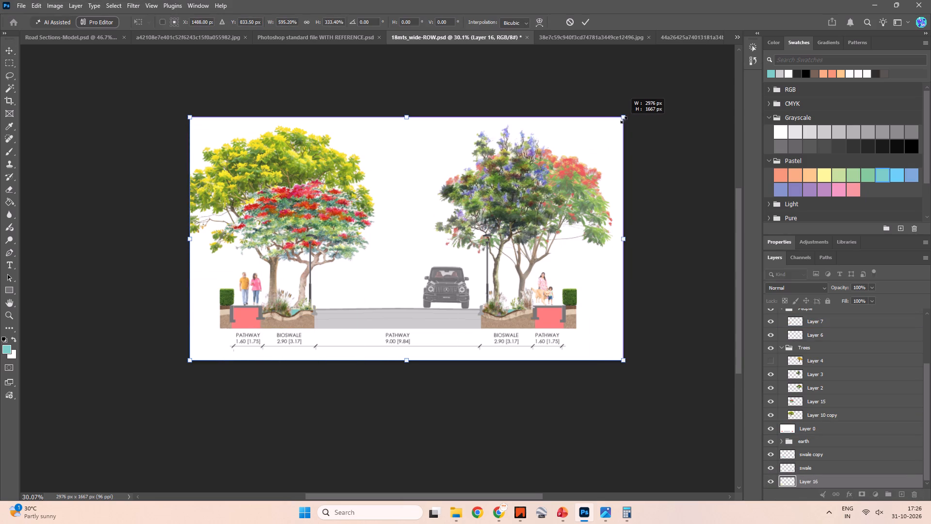
{"action": "left_click_drag", "start_coordinate": [624, 120], "coordinate": [624, 119], "text": "shift"}
{"action": "left_click", "coordinate": [657, 188]}
{"action": "left_click", "coordinate": [586, 23]}
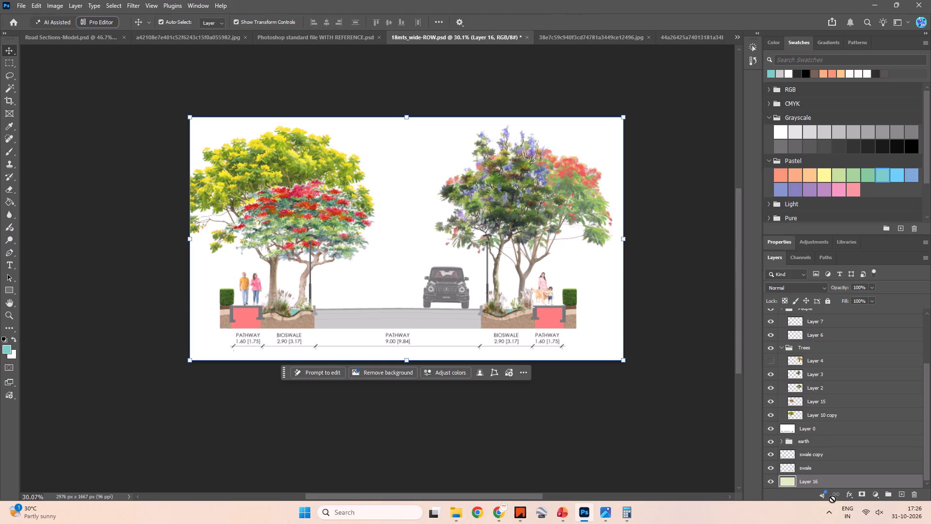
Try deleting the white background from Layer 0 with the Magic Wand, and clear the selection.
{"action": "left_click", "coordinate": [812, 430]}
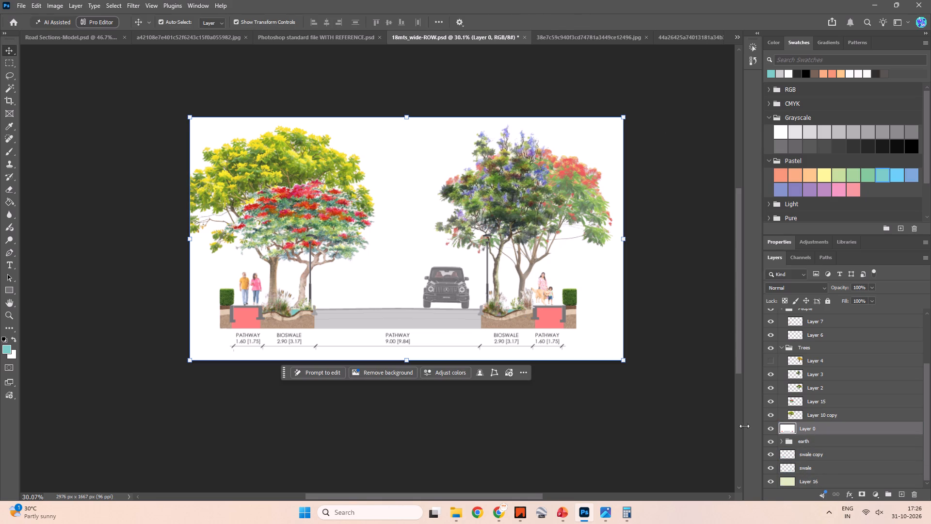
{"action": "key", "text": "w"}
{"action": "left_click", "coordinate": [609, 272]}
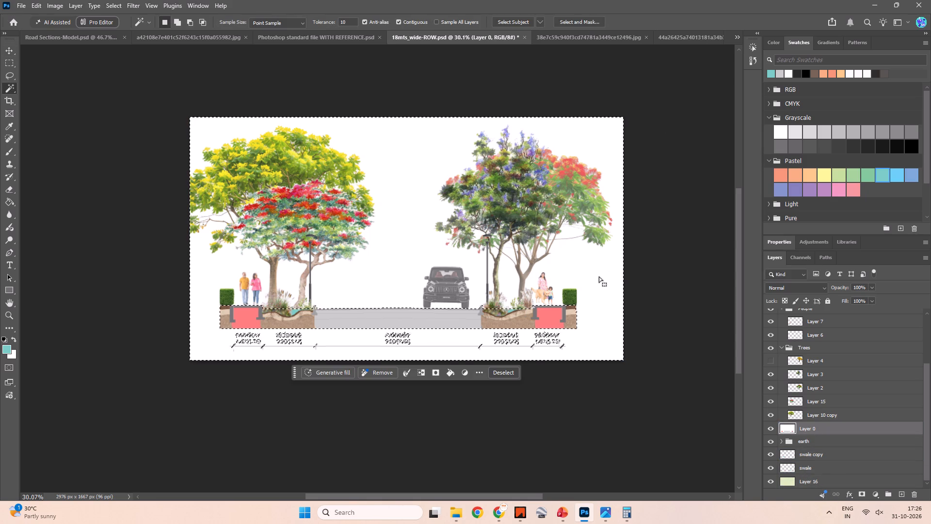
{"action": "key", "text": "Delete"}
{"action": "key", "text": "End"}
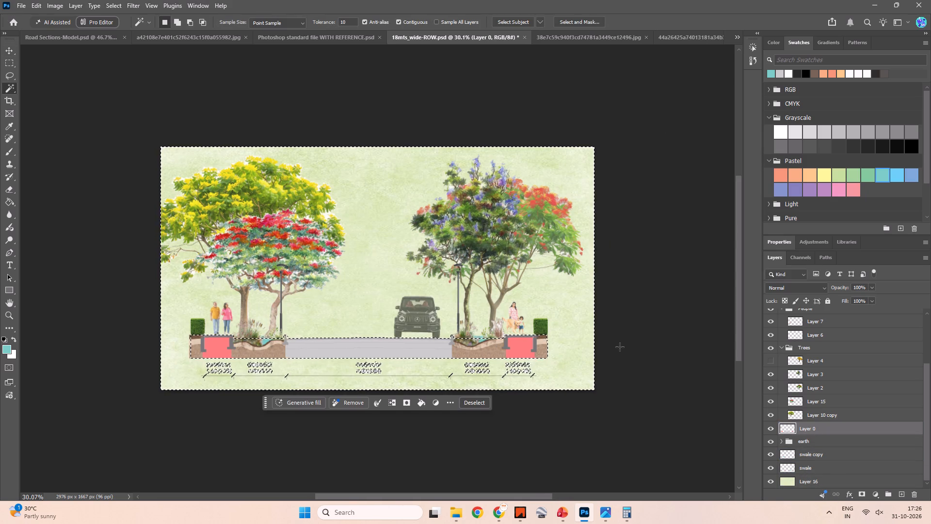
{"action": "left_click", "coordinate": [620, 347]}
Examine how the trees, car and ground of the street section look against the green textured background.
{"action": "key", "text": "space"}
{"action": "key", "text": "space"}
{"action": "key", "text": "space"}
{"action": "key", "text": "space"}
{"action": "key", "text": "space"}
{"action": "key", "text": "space"}
{"action": "key", "text": "space"}
{"action": "key", "text": "space"}
{"action": "key", "text": "space"}
{"action": "key", "text": "space"}
{"action": "key", "text": "space"}
{"action": "key", "text": "space"}
{"action": "key", "text": "space"}
{"action": "key", "text": "space"}
{"action": "key", "text": "space"}
{"action": "key", "text": "space"}
{"action": "key", "text": "space"}
{"action": "key", "text": "space"}
{"action": "key", "text": "space"}
{"action": "key", "text": "space"}
{"action": "left_click_drag", "start_coordinate": [625, 331], "coordinate": [653, 310]}
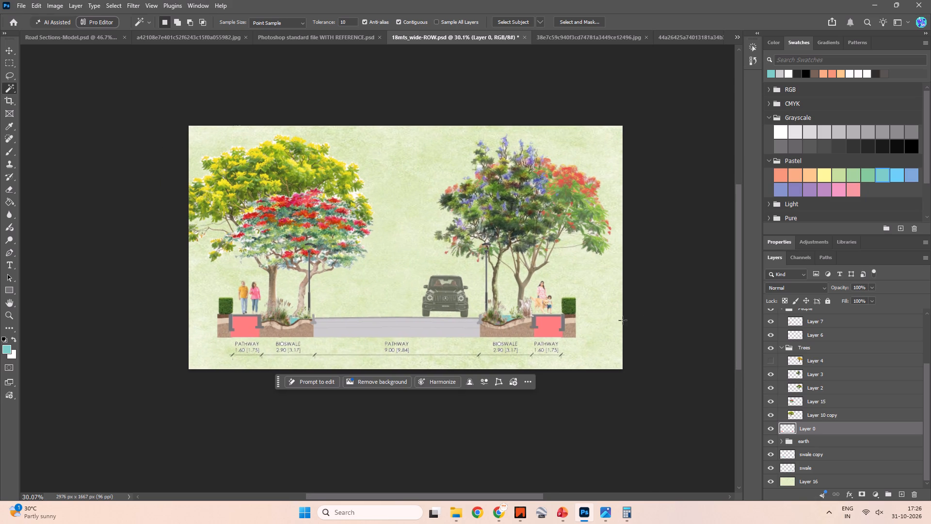
{"action": "scroll", "coordinate": [623, 320], "scroll_direction": "up", "scroll_amount": 3, "text": "alt"}
{"action": "key", "text": "space"}
{"action": "key", "text": "space"}
{"action": "key", "text": "space"}
{"action": "key", "text": "space"}
{"action": "key", "text": "space"}
{"action": "key", "text": "space"}
{"action": "key", "text": "space"}
{"action": "key", "text": "space"}
{"action": "key", "text": "space"}
{"action": "key", "text": "space"}
{"action": "key", "text": "space"}
{"action": "key", "text": "space"}
{"action": "key", "text": "space"}
{"action": "key", "text": "space"}
{"action": "key", "text": "space"}
{"action": "key", "text": "space"}
{"action": "key", "text": "space"}
{"action": "key", "text": "space"}
{"action": "key", "text": "space"}
{"action": "key", "text": "space"}
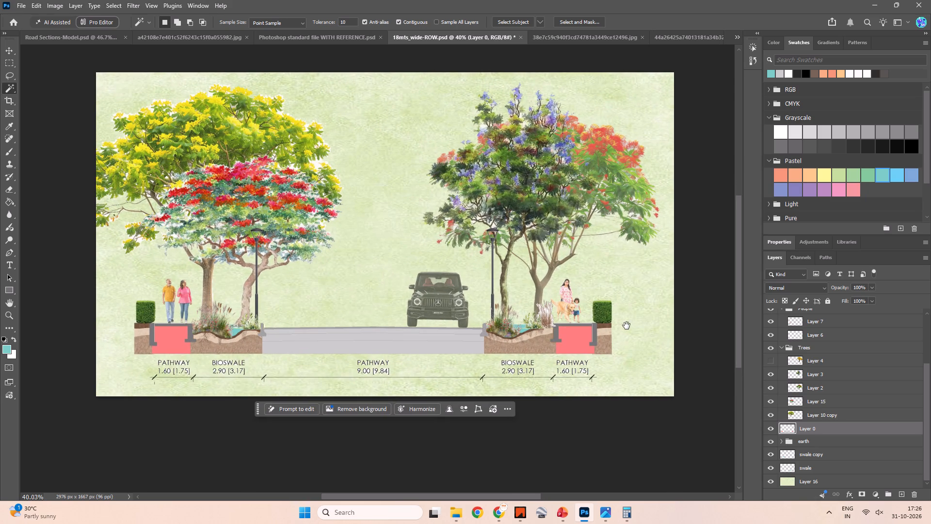
{"action": "left_click_drag", "start_coordinate": [626, 326], "coordinate": [639, 340]}
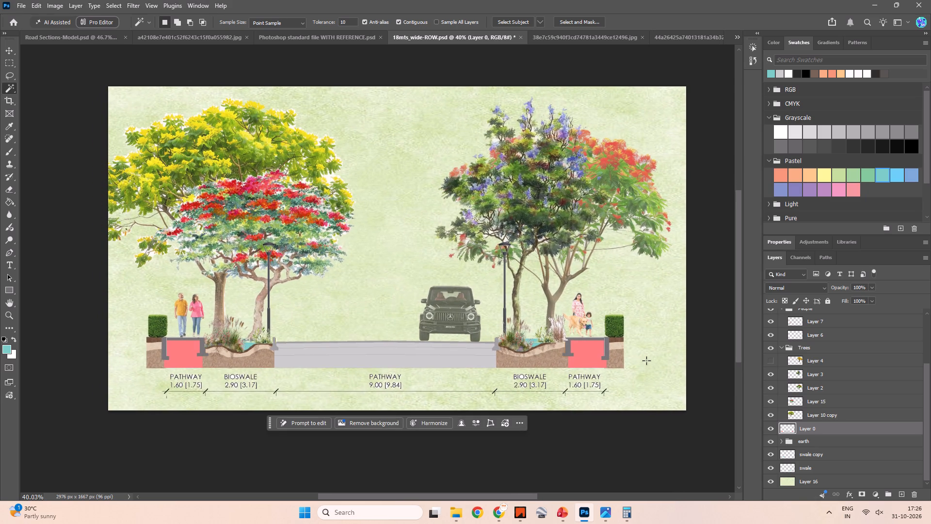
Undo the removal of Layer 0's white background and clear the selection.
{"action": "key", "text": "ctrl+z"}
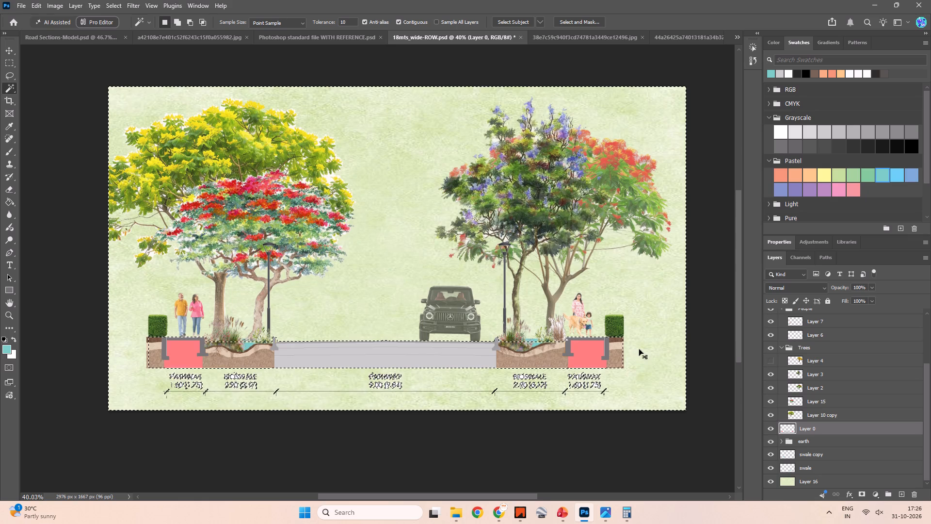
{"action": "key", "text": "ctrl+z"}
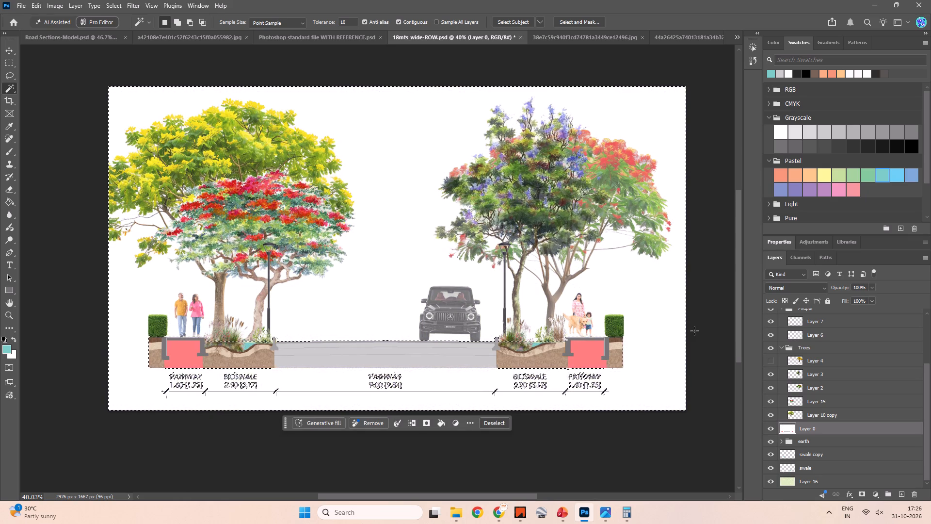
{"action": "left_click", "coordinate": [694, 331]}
Browse the related green textures on Pinterest for an alternative background and return to Photoshop.
{"action": "key", "text": "alt+Tab"}
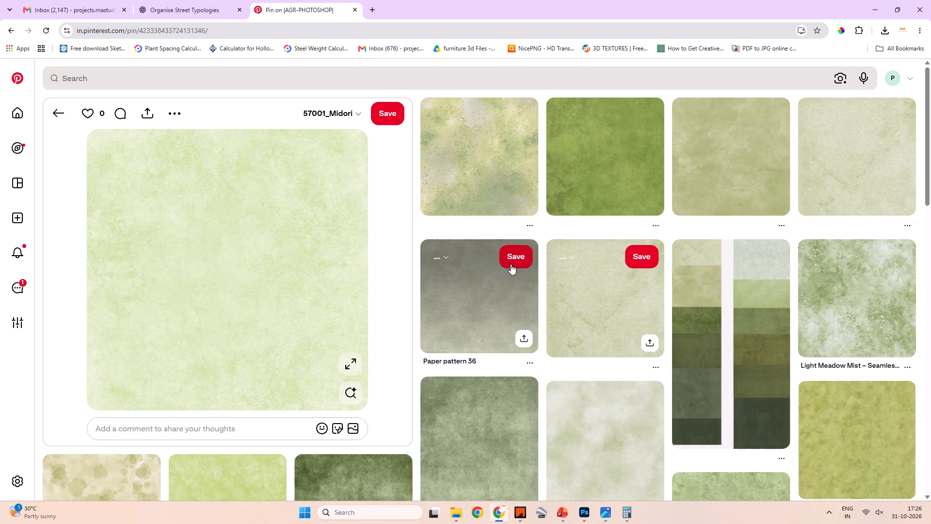
{"action": "scroll", "coordinate": [531, 305], "scroll_direction": "down", "scroll_amount": 12}
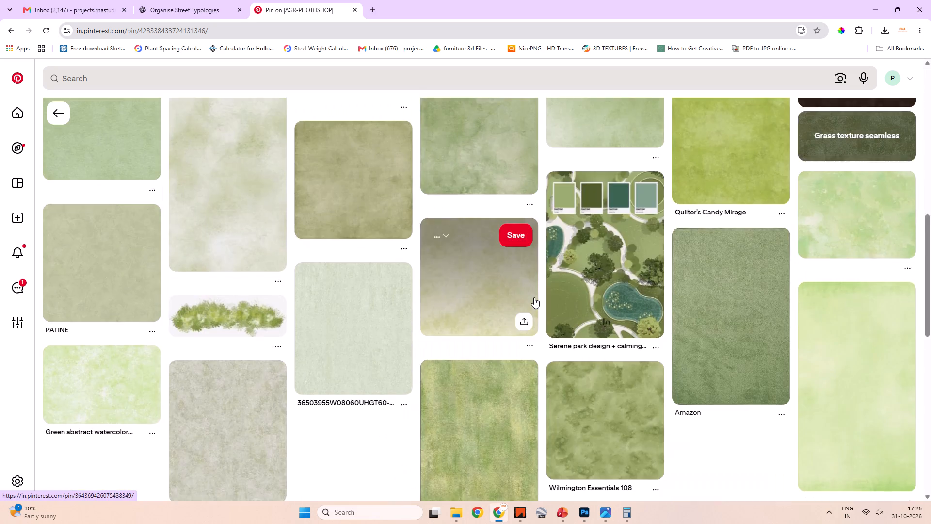
{"action": "scroll", "coordinate": [534, 297], "scroll_direction": "down", "scroll_amount": 6}
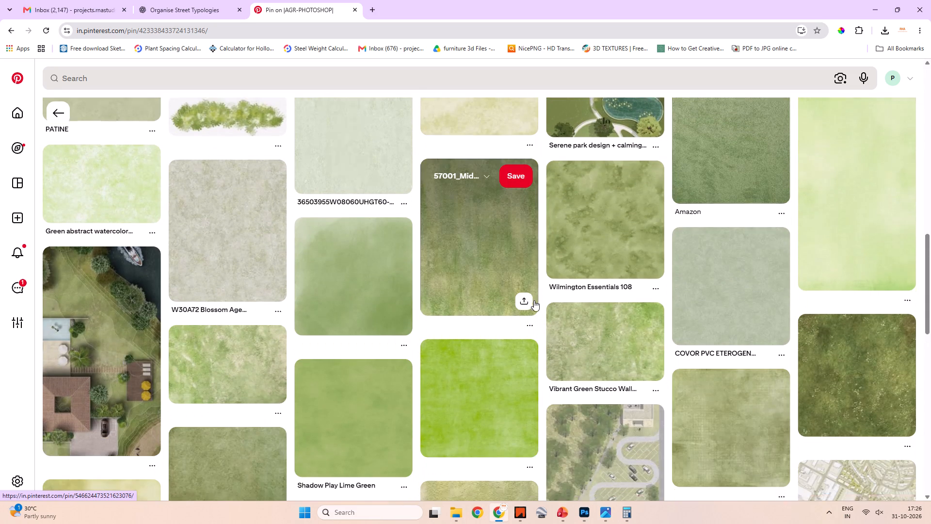
{"action": "scroll", "coordinate": [534, 300], "scroll_direction": "down", "scroll_amount": 2}
{"action": "key", "text": "alt+Tab"}
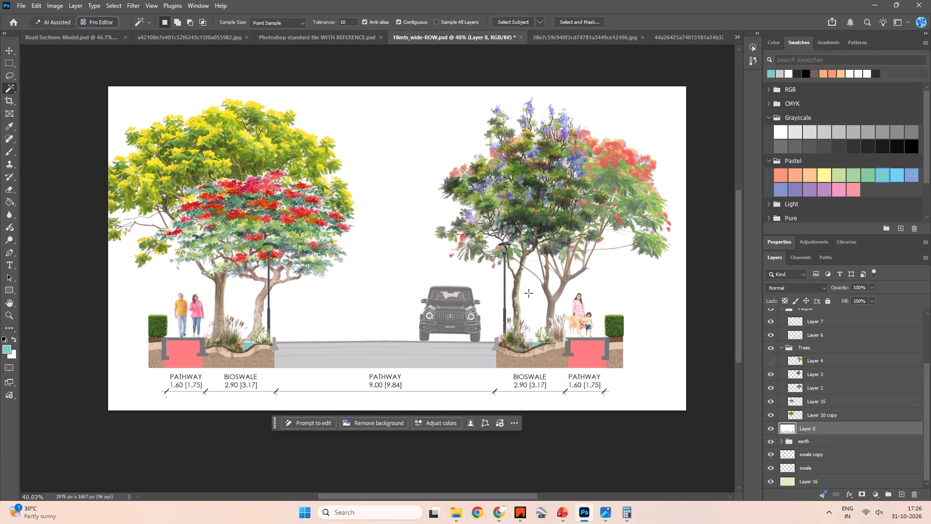
{"action": "key", "text": "alt+Tab"}
{"action": "key", "text": "alt+Tab"}
Select the white background on Layer 0 with the Magic Wand and delete it.
{"action": "left_click", "coordinate": [807, 468]}
{"action": "left_click", "coordinate": [814, 431]}
{"action": "key", "text": "w"}
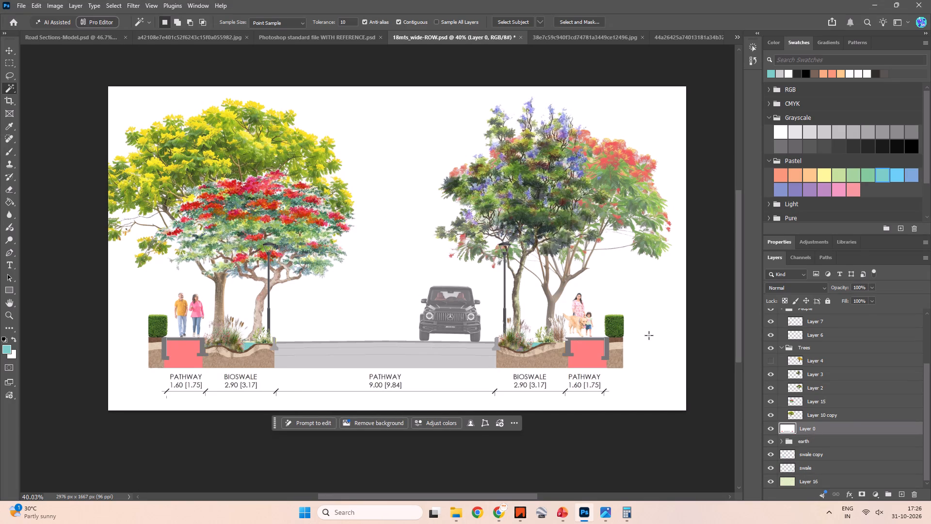
{"action": "left_click", "coordinate": [649, 335]}
{"action": "key", "text": "Delete"}
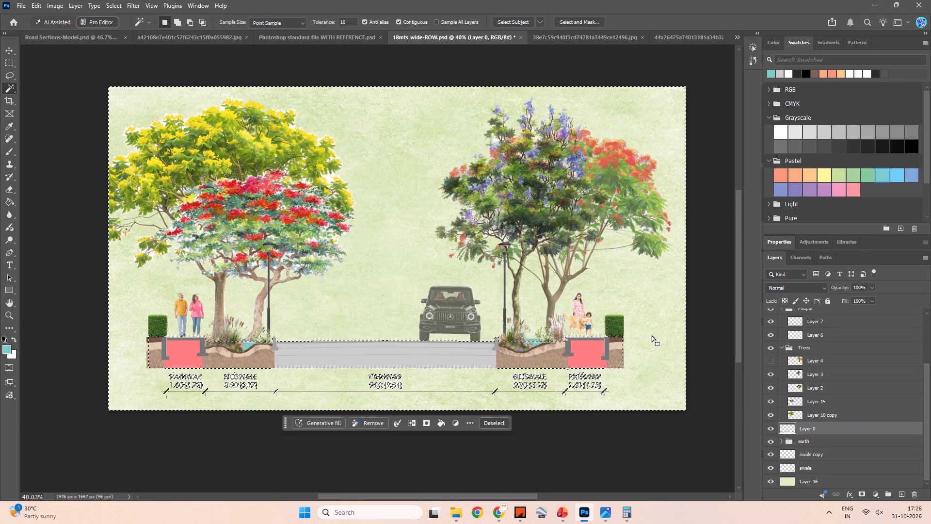
Clear the remaining selection on the street section.
{"action": "left_click", "coordinate": [717, 330]}
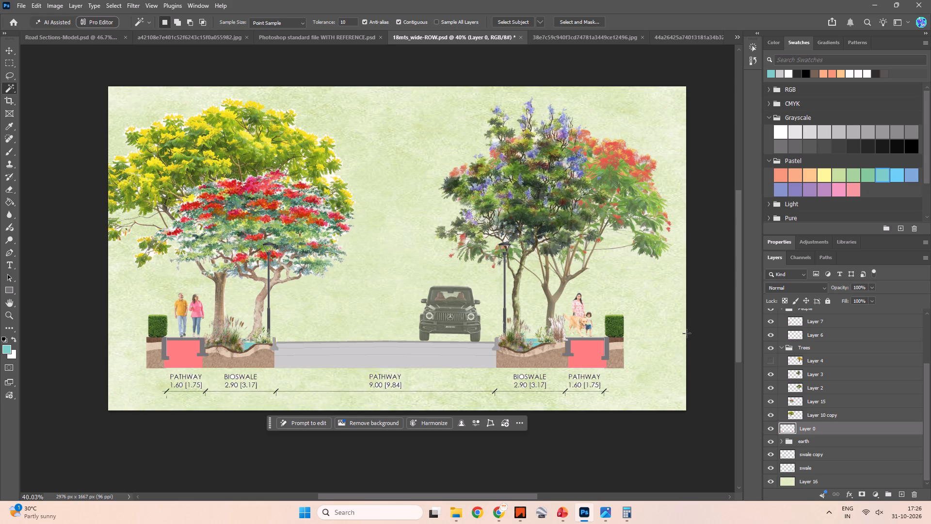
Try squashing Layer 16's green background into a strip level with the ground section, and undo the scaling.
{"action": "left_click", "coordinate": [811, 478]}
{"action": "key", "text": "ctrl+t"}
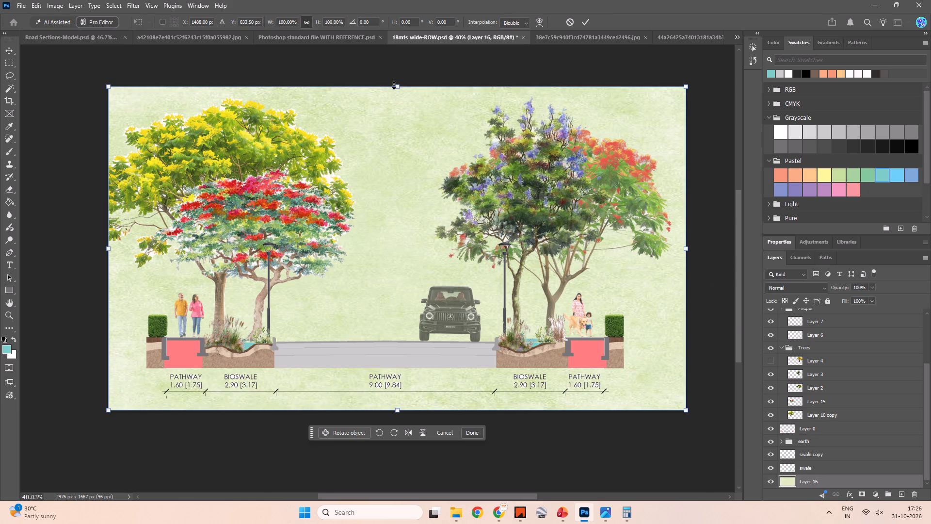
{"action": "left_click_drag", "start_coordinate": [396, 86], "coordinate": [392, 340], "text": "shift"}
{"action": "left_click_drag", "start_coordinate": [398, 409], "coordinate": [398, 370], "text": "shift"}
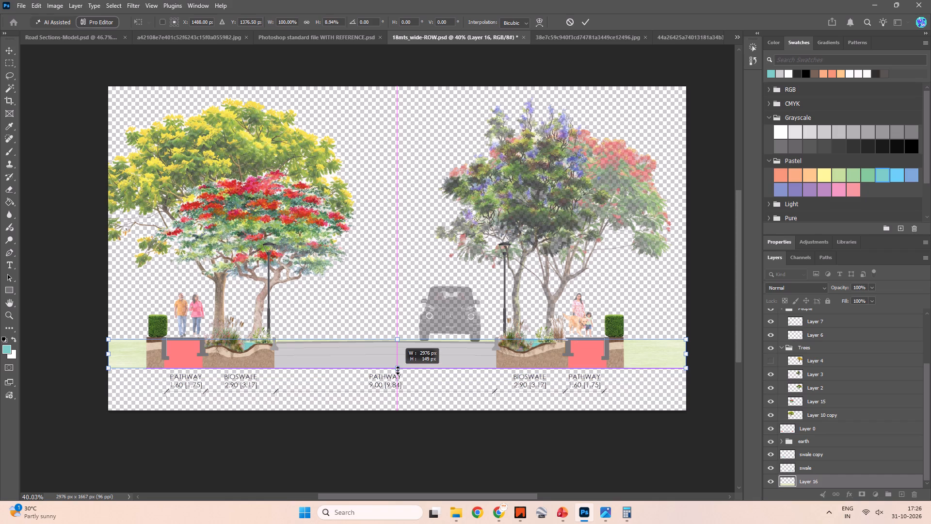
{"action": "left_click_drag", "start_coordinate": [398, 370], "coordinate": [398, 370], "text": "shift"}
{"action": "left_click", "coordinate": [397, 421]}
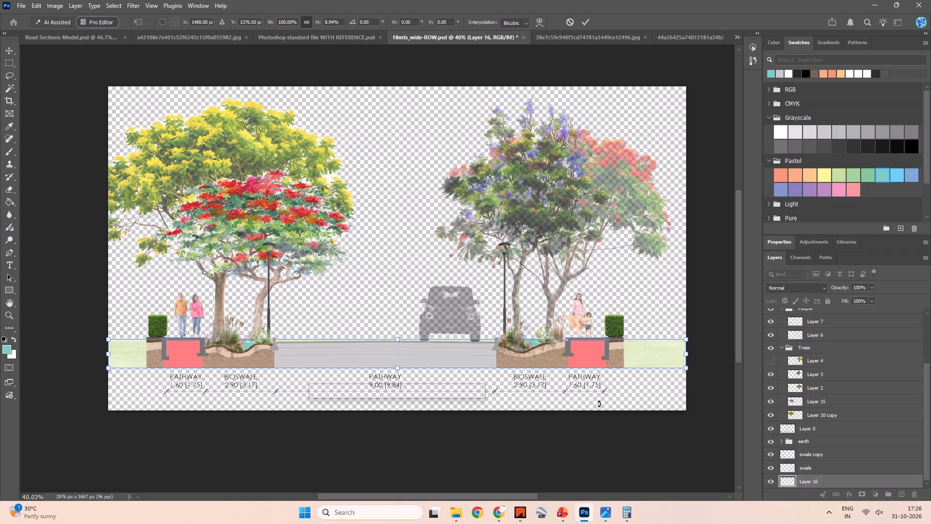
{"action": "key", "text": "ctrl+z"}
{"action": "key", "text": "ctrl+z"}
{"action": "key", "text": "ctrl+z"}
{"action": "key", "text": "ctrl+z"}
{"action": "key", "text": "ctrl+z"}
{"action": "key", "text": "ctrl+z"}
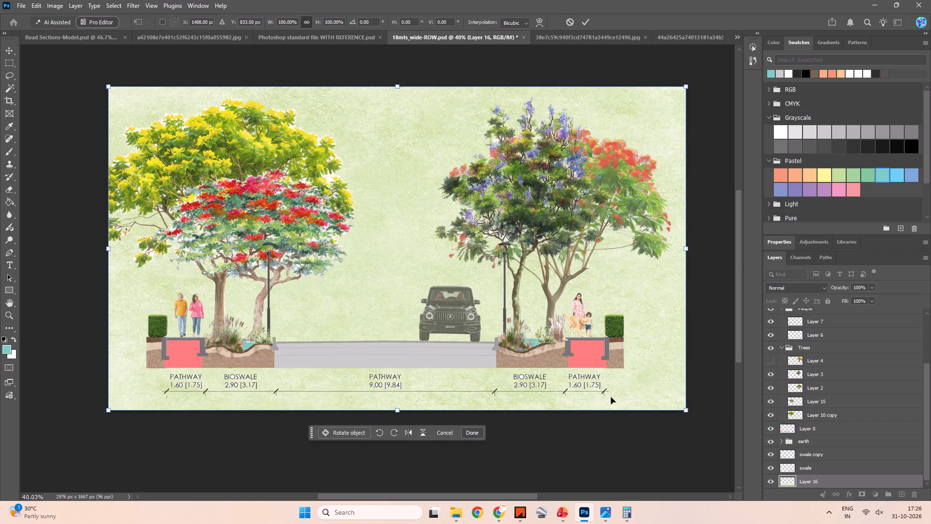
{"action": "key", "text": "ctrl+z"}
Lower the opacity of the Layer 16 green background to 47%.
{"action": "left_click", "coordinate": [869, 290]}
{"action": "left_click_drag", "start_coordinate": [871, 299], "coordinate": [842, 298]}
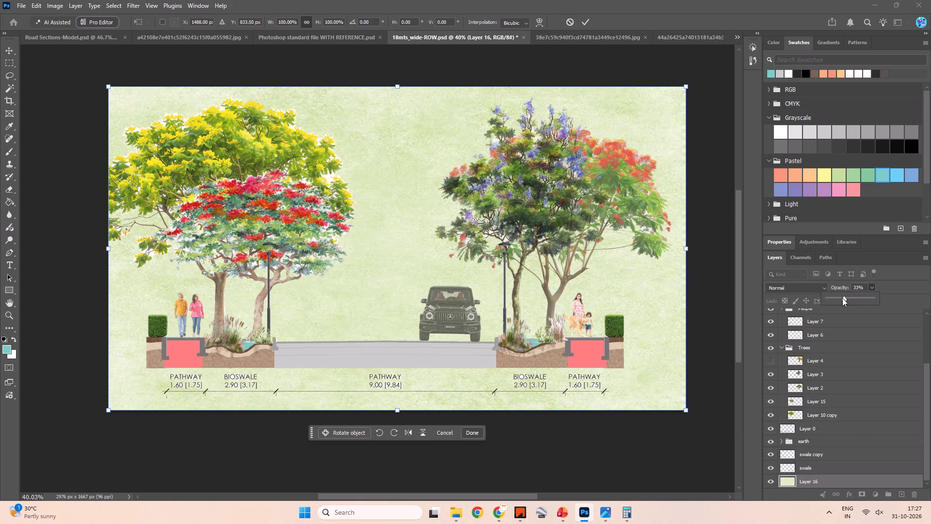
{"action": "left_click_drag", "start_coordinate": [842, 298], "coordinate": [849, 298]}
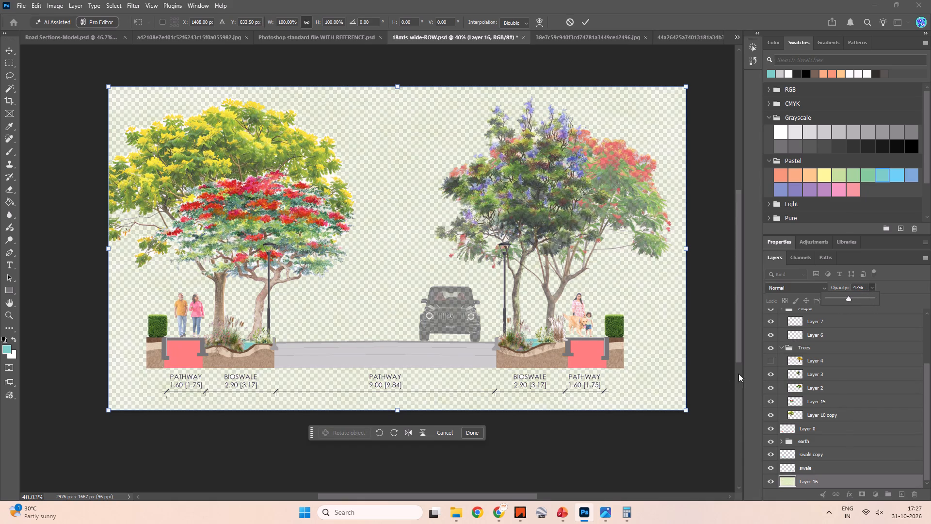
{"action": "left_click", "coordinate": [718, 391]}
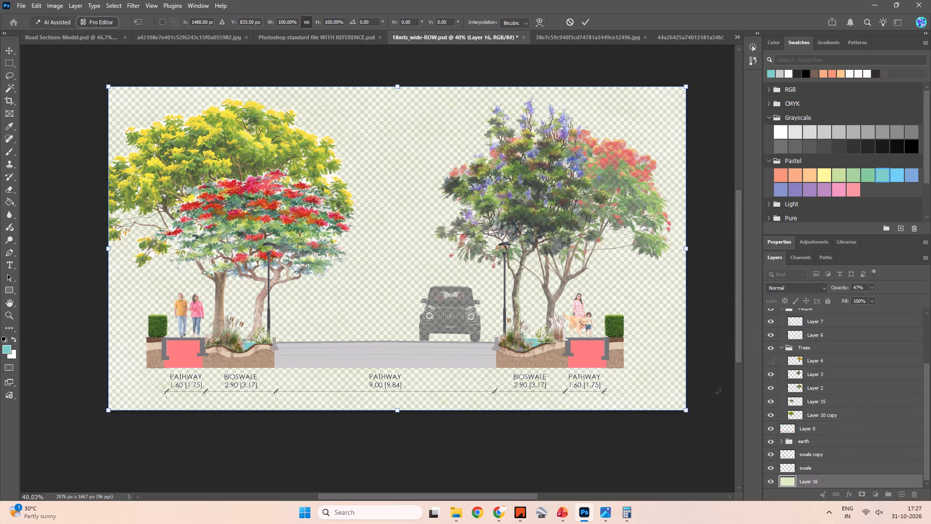
Switch to Pinterest and examine the landscape section reference saved on the 57001_Midori board, along with its related pins.
{"action": "key", "text": "alt+x"}
{"action": "key", "text": "alt+Tab"}
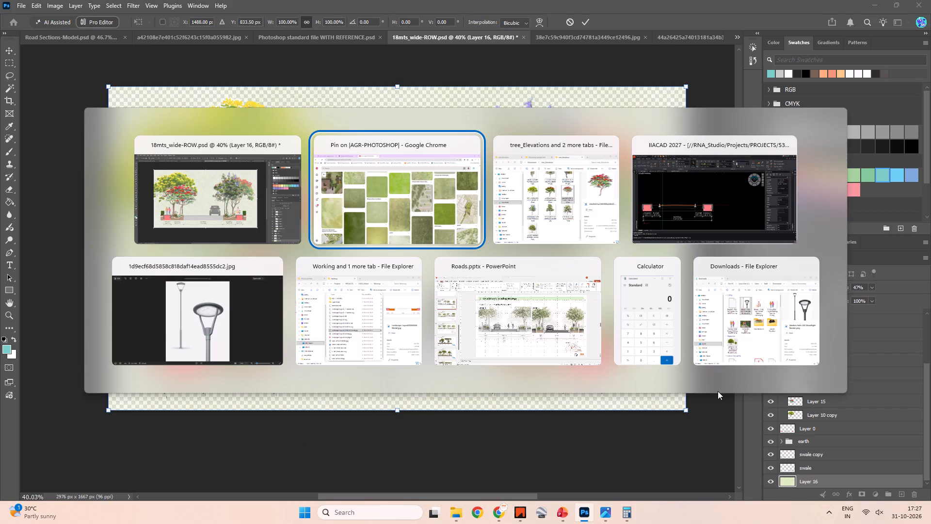
{"action": "scroll", "coordinate": [418, 273], "scroll_direction": "up", "scroll_amount": 7}
{"action": "scroll", "coordinate": [311, 210], "scroll_direction": "up", "scroll_amount": 7}
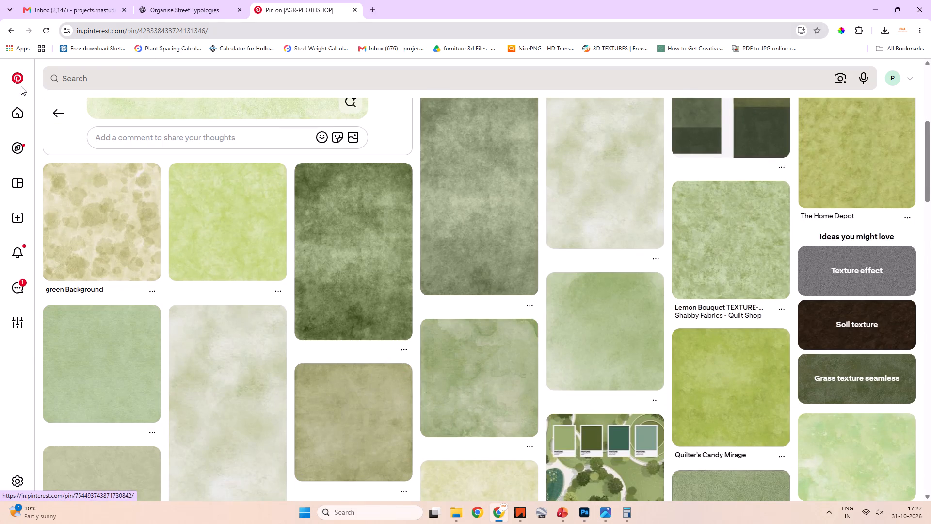
{"action": "right_click", "coordinate": [19, 187]}
{"action": "left_click", "coordinate": [84, 204]}
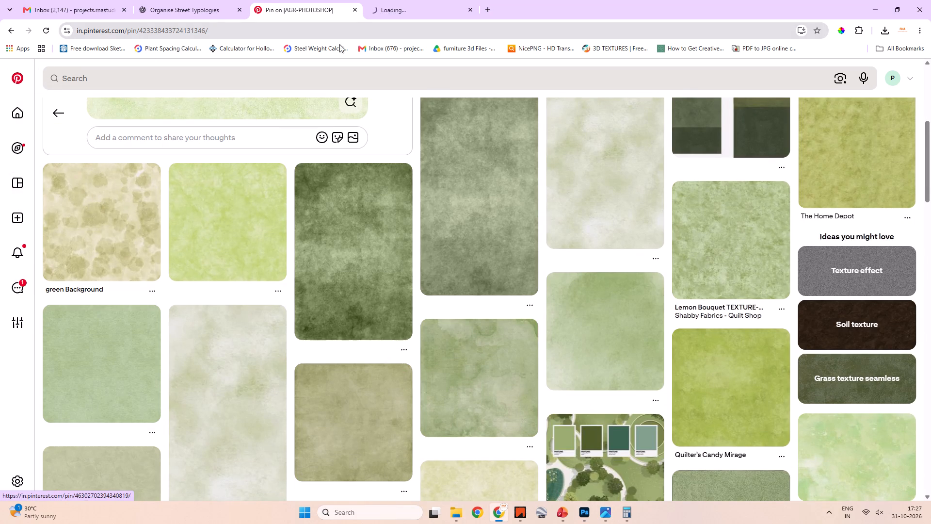
{"action": "left_click", "coordinate": [428, 22]}
{"action": "left_click", "coordinate": [419, 11]}
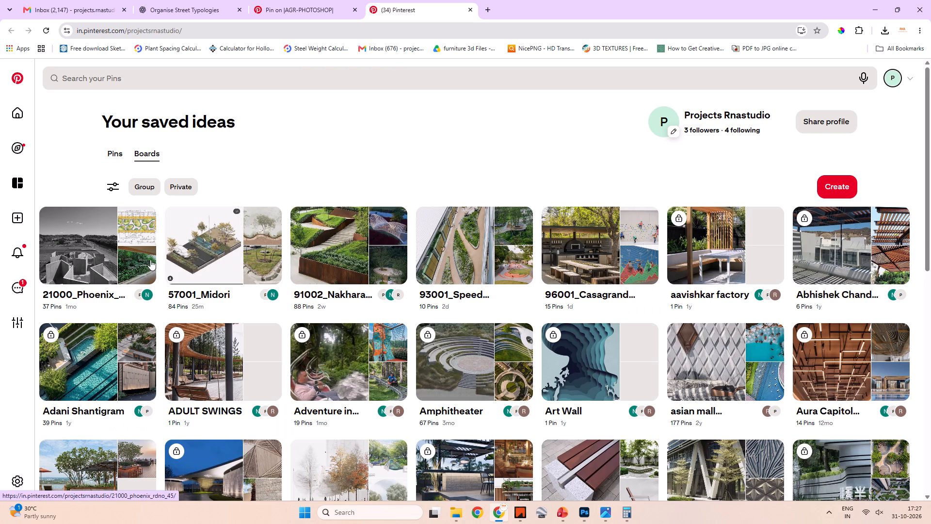
{"action": "left_click", "coordinate": [200, 246]}
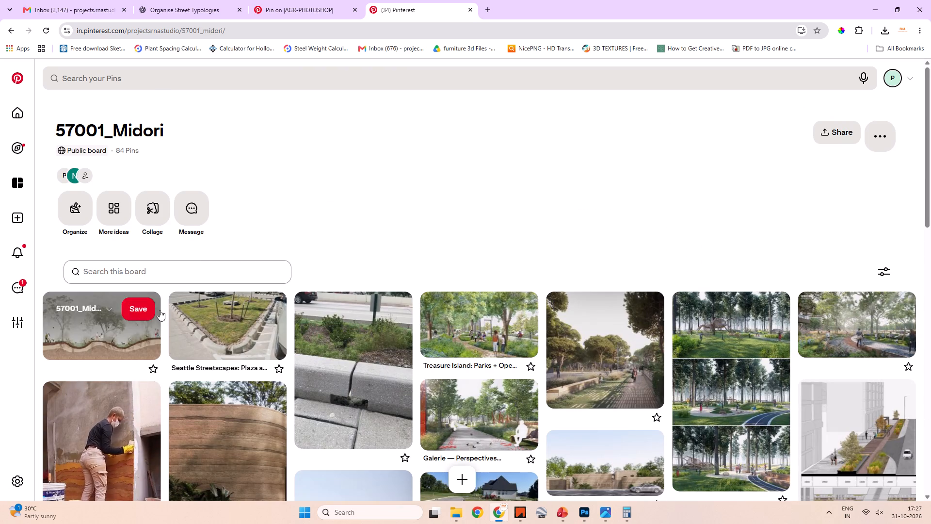
{"action": "scroll", "coordinate": [225, 315], "scroll_direction": "down", "scroll_amount": 6}
{"action": "scroll", "coordinate": [236, 326], "scroll_direction": "up", "scroll_amount": 5}
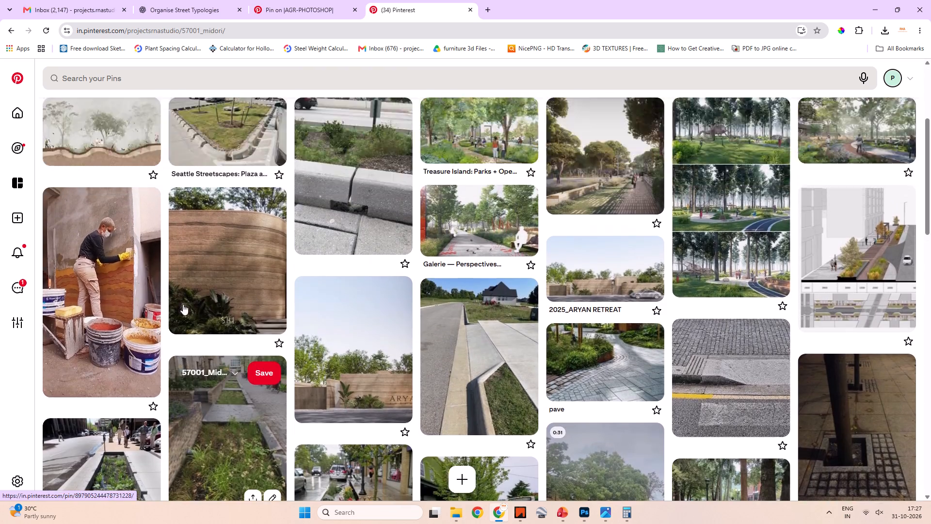
{"action": "left_click", "coordinate": [143, 281]}
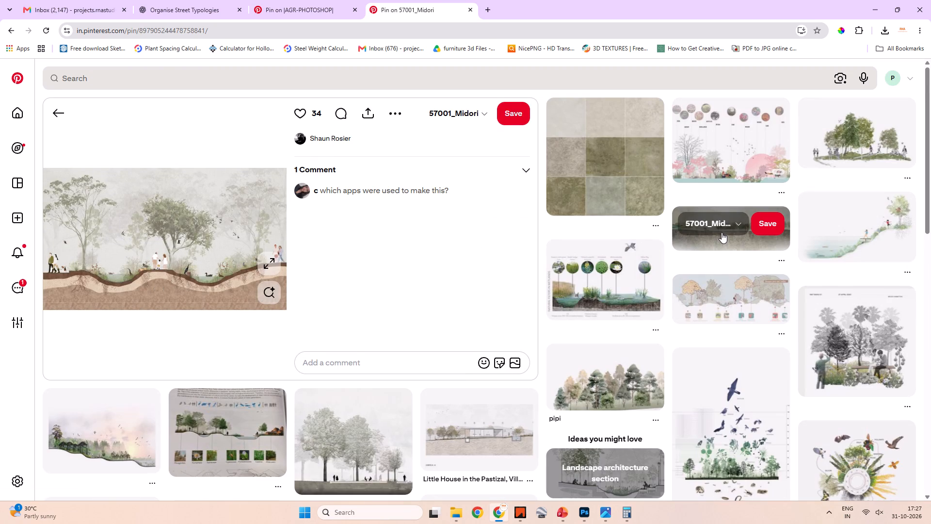
{"action": "scroll", "coordinate": [722, 233], "scroll_direction": "down", "scroll_amount": 5}
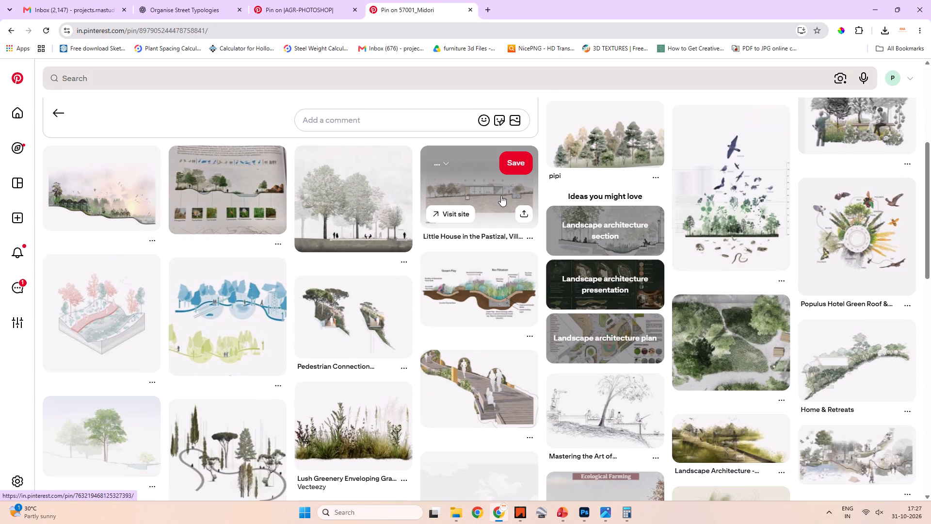
{"action": "scroll", "coordinate": [433, 232], "scroll_direction": "up", "scroll_amount": 7}
{"action": "scroll", "coordinate": [340, 140], "scroll_direction": "up", "scroll_amount": 5}
Find a pale, muted green watercolour texture among the related Pinterest textures, copy its image and return to Photoshop.
{"action": "left_click", "coordinate": [305, 5]}
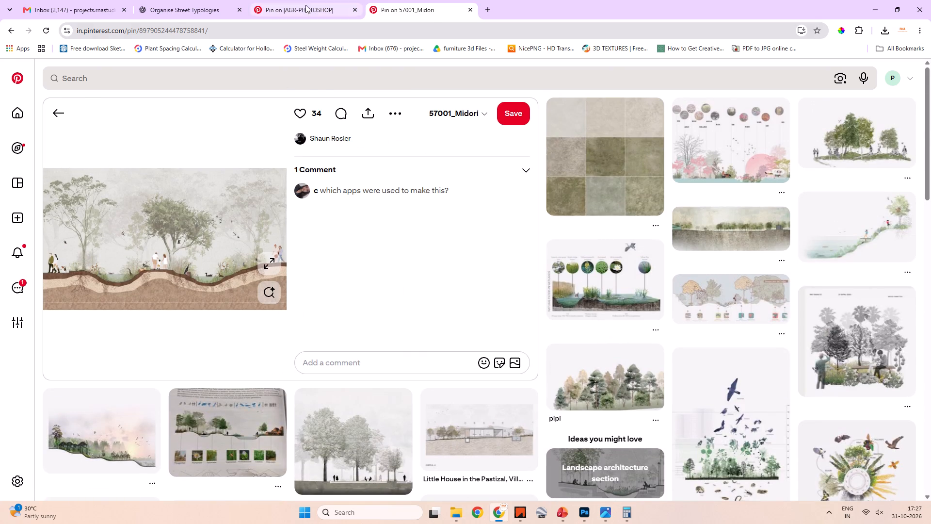
{"action": "scroll", "coordinate": [456, 238], "scroll_direction": "up", "scroll_amount": 7}
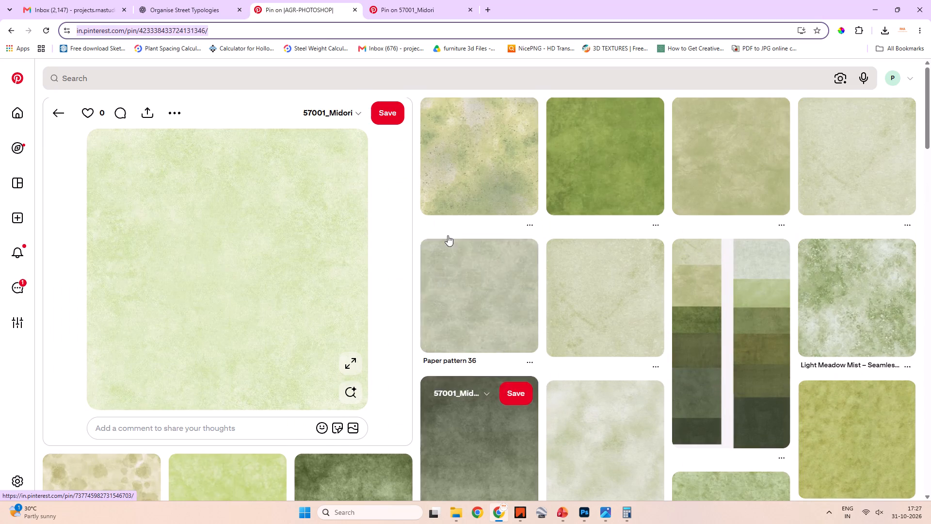
{"action": "scroll", "coordinate": [450, 237], "scroll_direction": "up", "scroll_amount": 5}
{"action": "scroll", "coordinate": [607, 264], "scroll_direction": "down", "scroll_amount": 6}
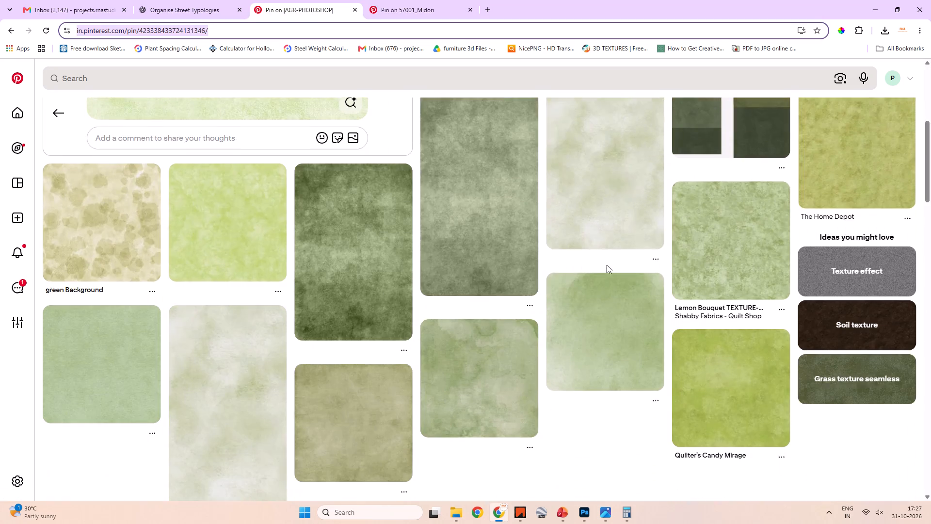
{"action": "scroll", "coordinate": [607, 265], "scroll_direction": "down", "scroll_amount": 9}
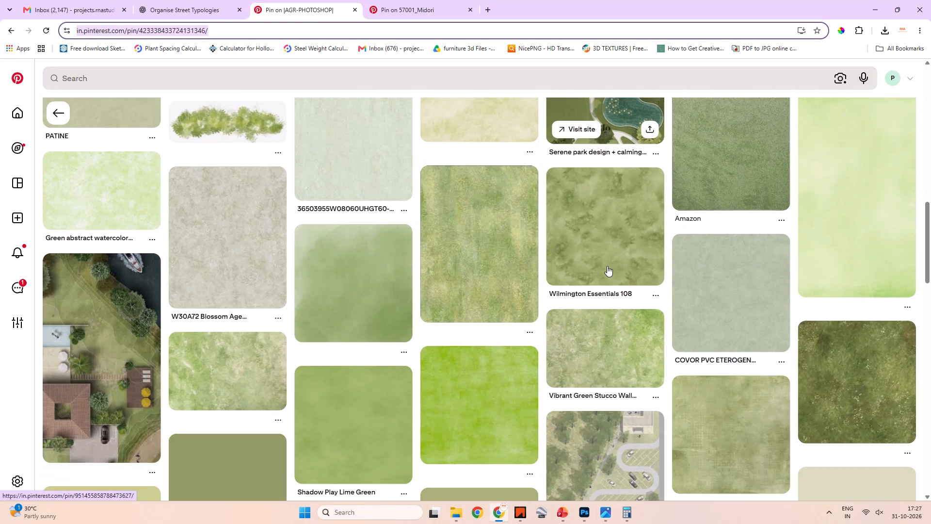
{"action": "scroll", "coordinate": [607, 266], "scroll_direction": "down", "scroll_amount": 12}
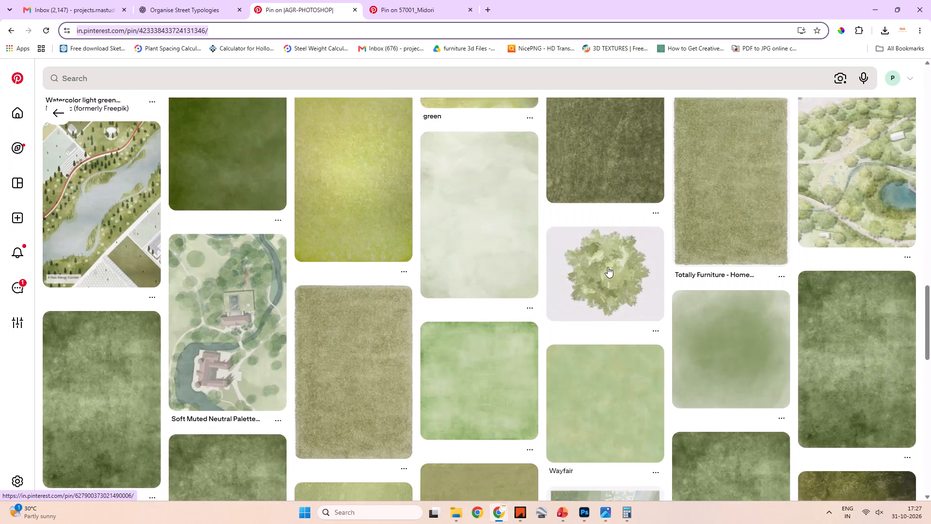
{"action": "left_click", "coordinate": [486, 204]}
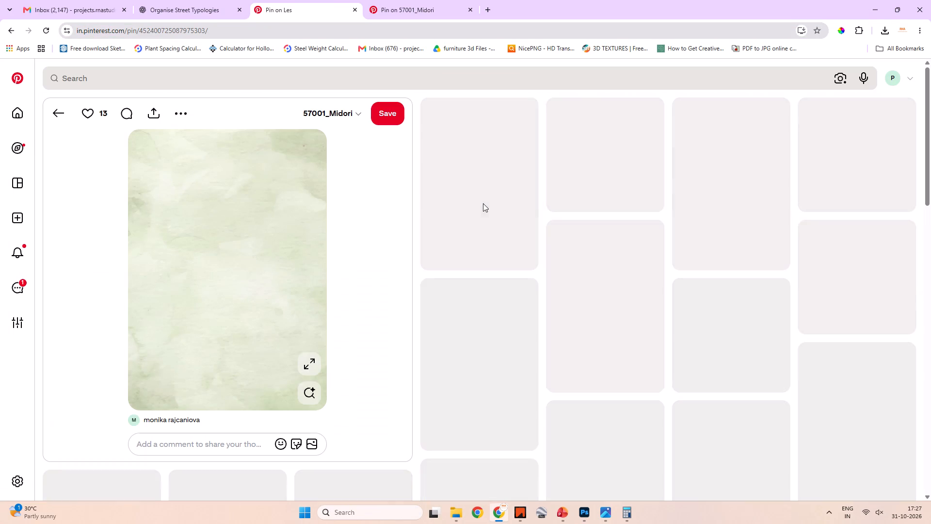
{"action": "right_click", "coordinate": [287, 253]}
{"action": "left_click", "coordinate": [332, 292]}
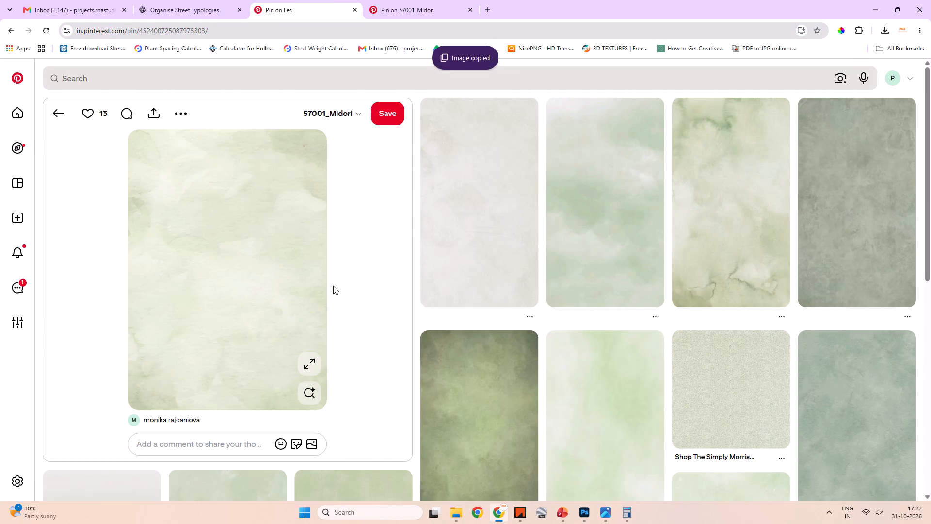
{"action": "key", "text": "alt+Tab"}
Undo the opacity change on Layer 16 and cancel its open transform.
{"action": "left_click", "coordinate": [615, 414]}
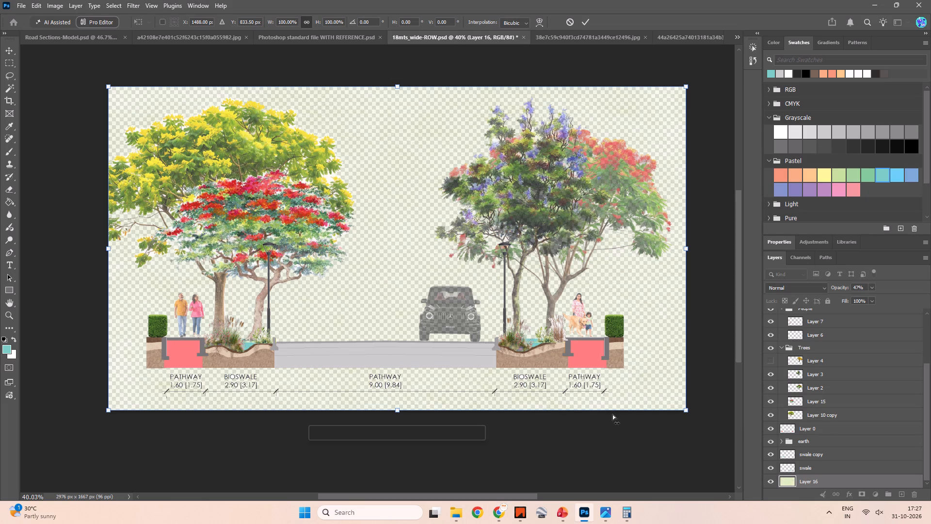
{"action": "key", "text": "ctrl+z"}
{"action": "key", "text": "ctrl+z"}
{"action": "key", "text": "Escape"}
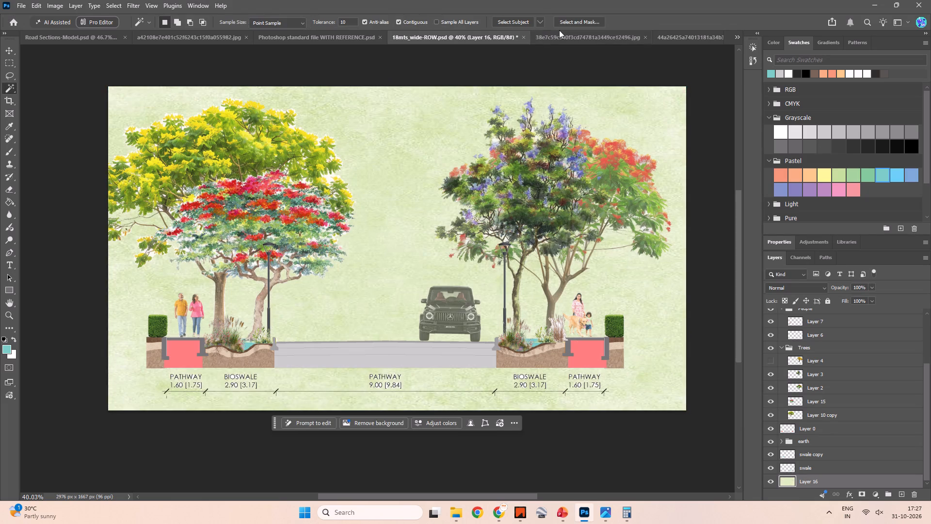
Paste the copied pale green texture directly above Layer 16 and hide Layer 16.
{"action": "key", "text": "ctrl+v"}
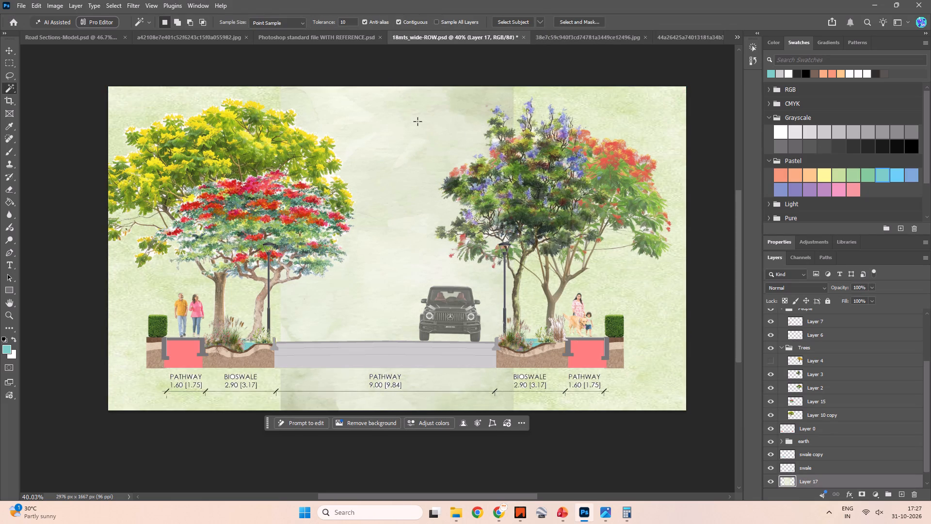
{"action": "left_click", "coordinate": [833, 465]}
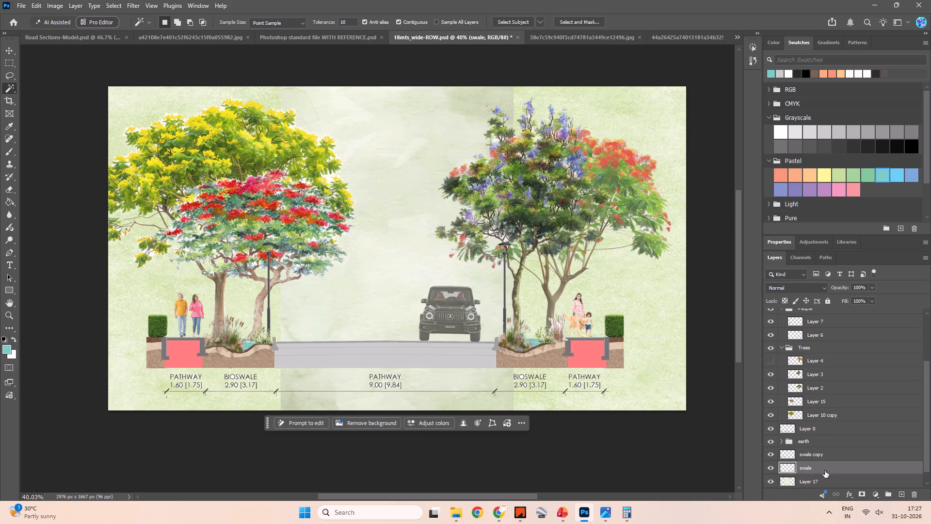
{"action": "scroll", "coordinate": [821, 471], "scroll_direction": "down", "scroll_amount": 5}
{"action": "left_click", "coordinate": [769, 481]}
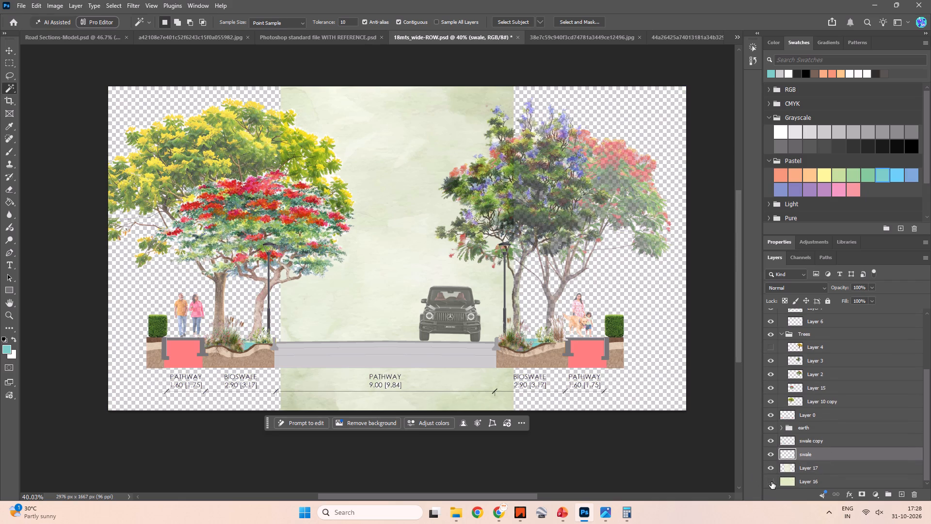
Rotate the Layer 17 texture 90° and move it so its lower edge sits on the ground line.
{"action": "left_click", "coordinate": [817, 464]}
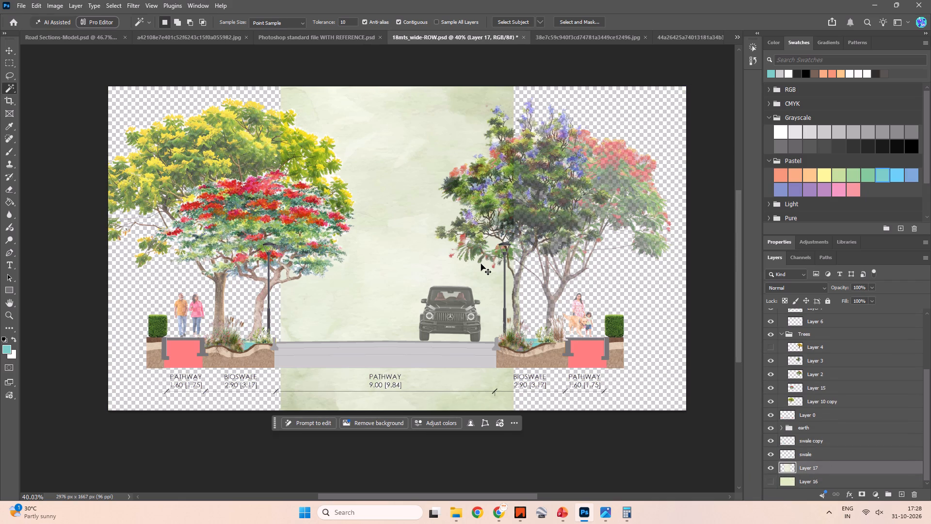
{"action": "key", "text": "ctrl+t"}
{"action": "left_click_drag", "start_coordinate": [528, 73], "coordinate": [591, 251]}
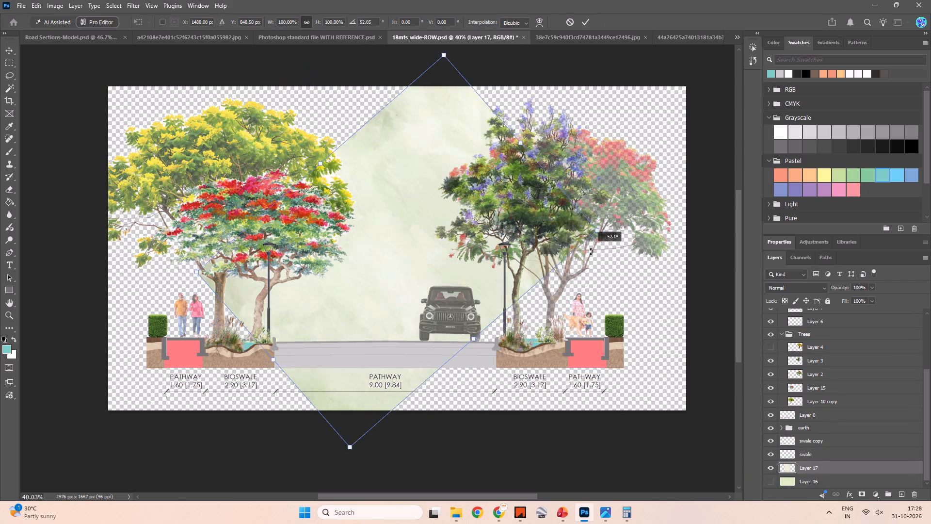
{"action": "left_click_drag", "start_coordinate": [591, 251], "coordinate": [565, 373]}
{"action": "left_click_drag", "start_coordinate": [383, 212], "coordinate": [383, 210]}
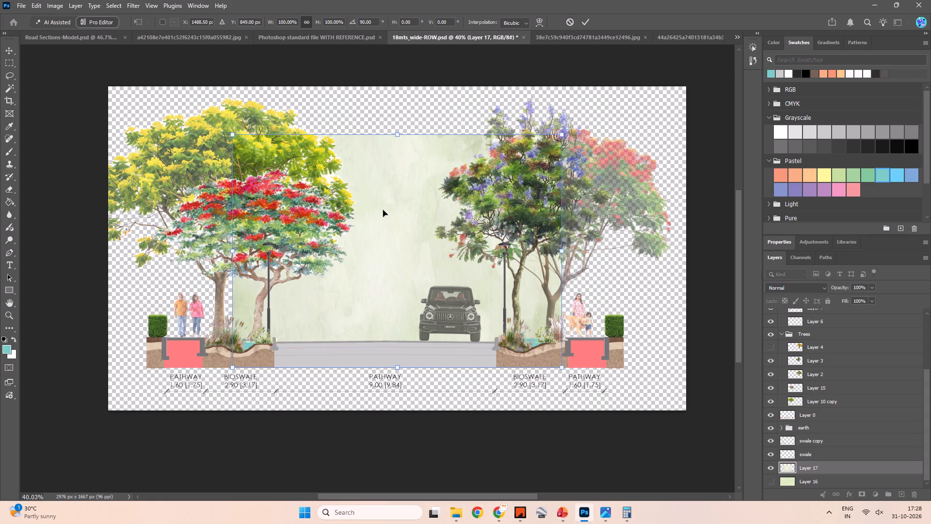
{"action": "left_click_drag", "start_coordinate": [383, 210], "coordinate": [300, 183]}
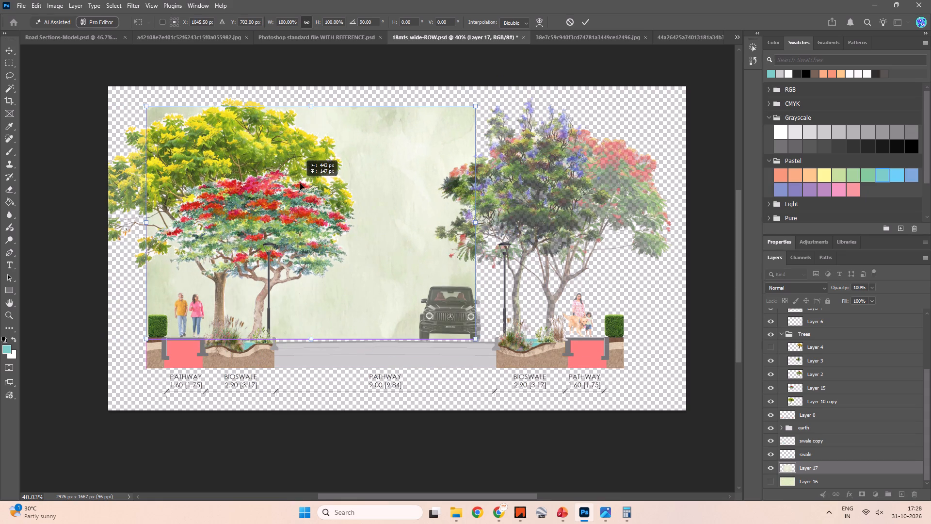
{"action": "left_click_drag", "start_coordinate": [300, 183], "coordinate": [298, 184]}
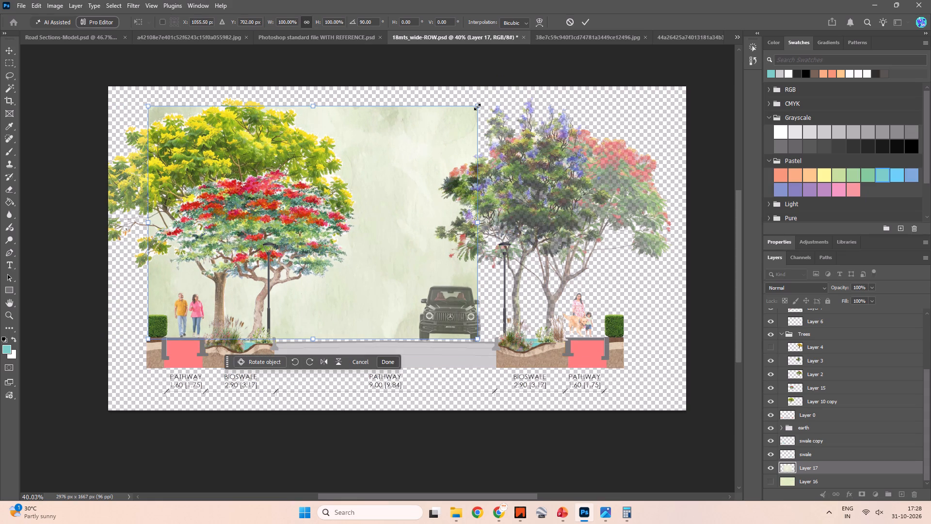
Stretch the Layer 17 texture to the full canvas width, about 2976 px, and up to the canvas's top edge.
{"action": "left_click_drag", "start_coordinate": [477, 107], "coordinate": [624, 86], "text": "shift"}
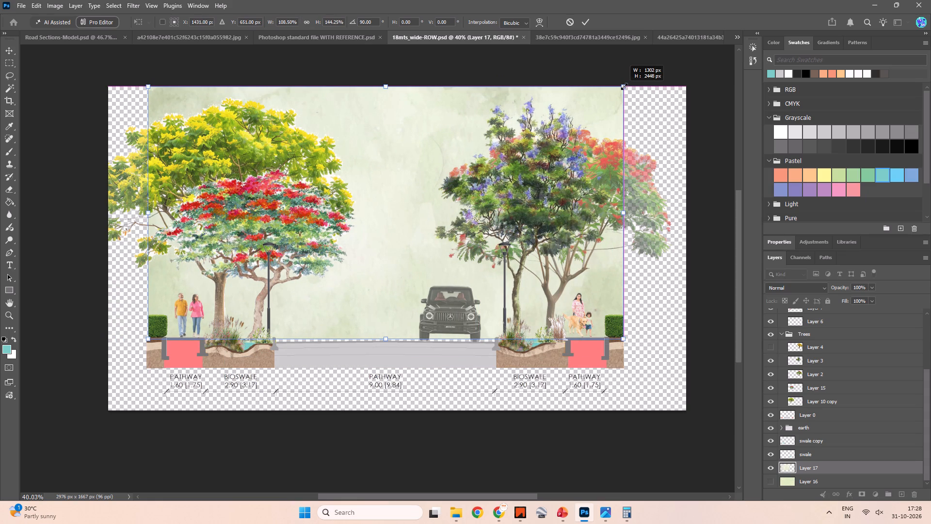
{"action": "left_click_drag", "start_coordinate": [624, 86], "coordinate": [626, 87], "text": "shift"}
{"action": "left_click", "coordinate": [715, 218]}
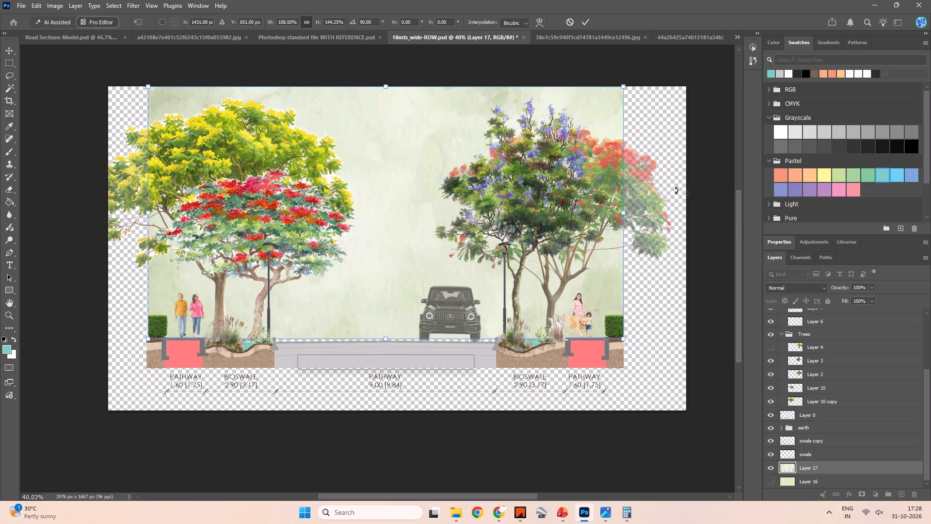
{"action": "left_click_drag", "start_coordinate": [624, 85], "coordinate": [684, 86], "text": "shift"}
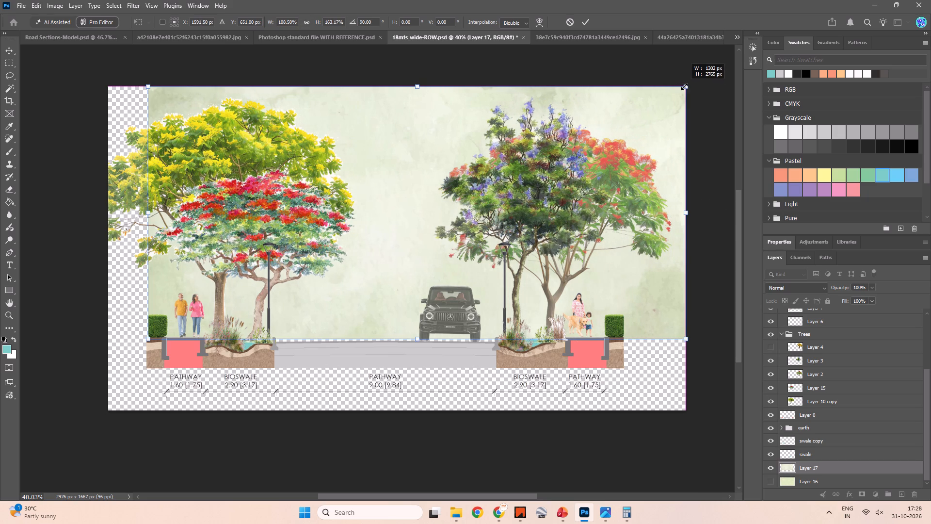
{"action": "left_click_drag", "start_coordinate": [684, 86], "coordinate": [686, 86], "text": "shift"}
{"action": "left_click_drag", "start_coordinate": [148, 86], "coordinate": [111, 88], "text": "shift"}
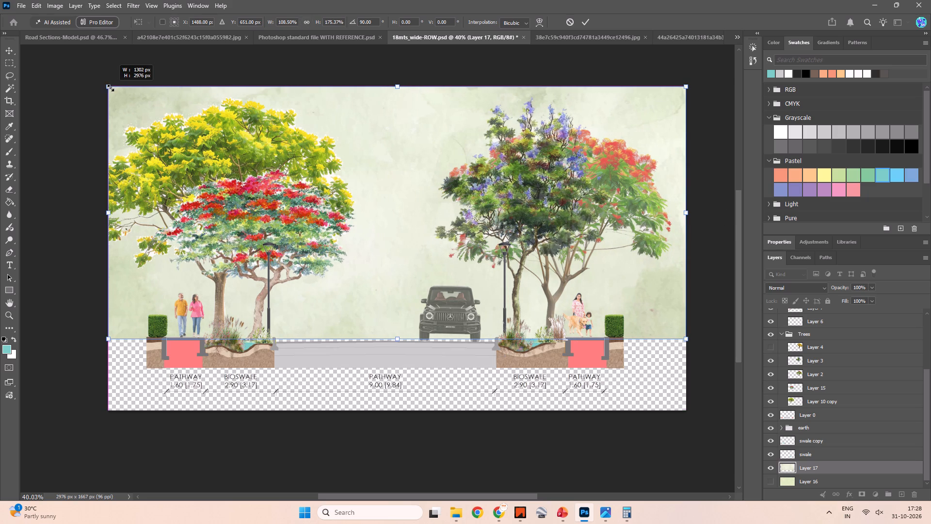
{"action": "left_click_drag", "start_coordinate": [111, 88], "coordinate": [107, 88], "text": "shift"}
{"action": "left_click", "coordinate": [289, 457]}
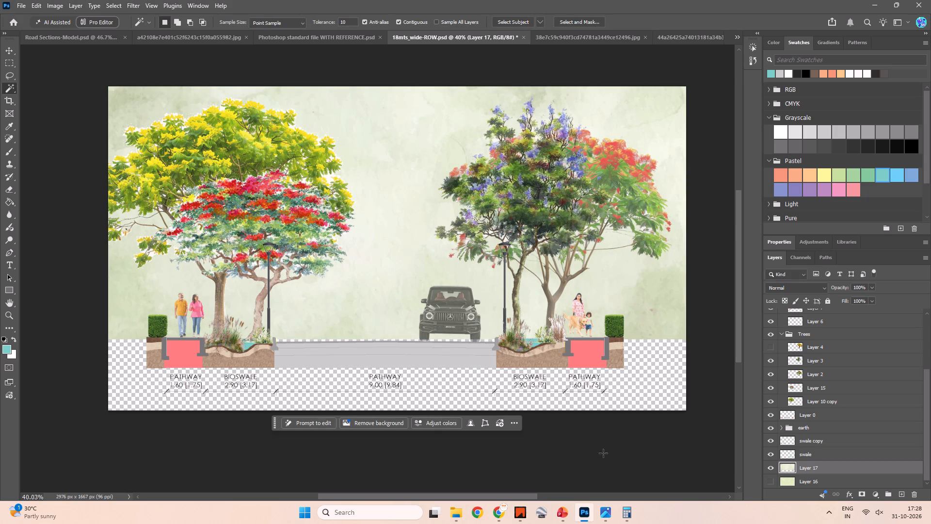
{"action": "left_click", "coordinate": [608, 451]}
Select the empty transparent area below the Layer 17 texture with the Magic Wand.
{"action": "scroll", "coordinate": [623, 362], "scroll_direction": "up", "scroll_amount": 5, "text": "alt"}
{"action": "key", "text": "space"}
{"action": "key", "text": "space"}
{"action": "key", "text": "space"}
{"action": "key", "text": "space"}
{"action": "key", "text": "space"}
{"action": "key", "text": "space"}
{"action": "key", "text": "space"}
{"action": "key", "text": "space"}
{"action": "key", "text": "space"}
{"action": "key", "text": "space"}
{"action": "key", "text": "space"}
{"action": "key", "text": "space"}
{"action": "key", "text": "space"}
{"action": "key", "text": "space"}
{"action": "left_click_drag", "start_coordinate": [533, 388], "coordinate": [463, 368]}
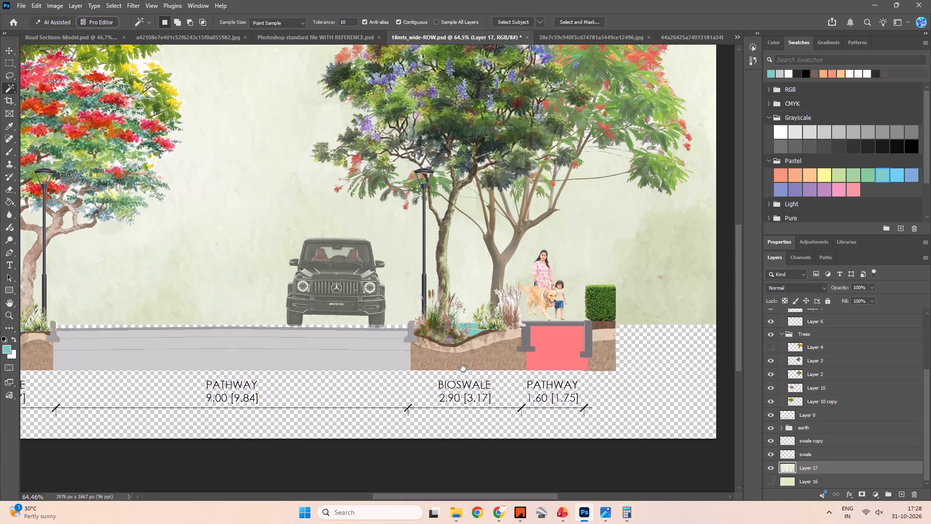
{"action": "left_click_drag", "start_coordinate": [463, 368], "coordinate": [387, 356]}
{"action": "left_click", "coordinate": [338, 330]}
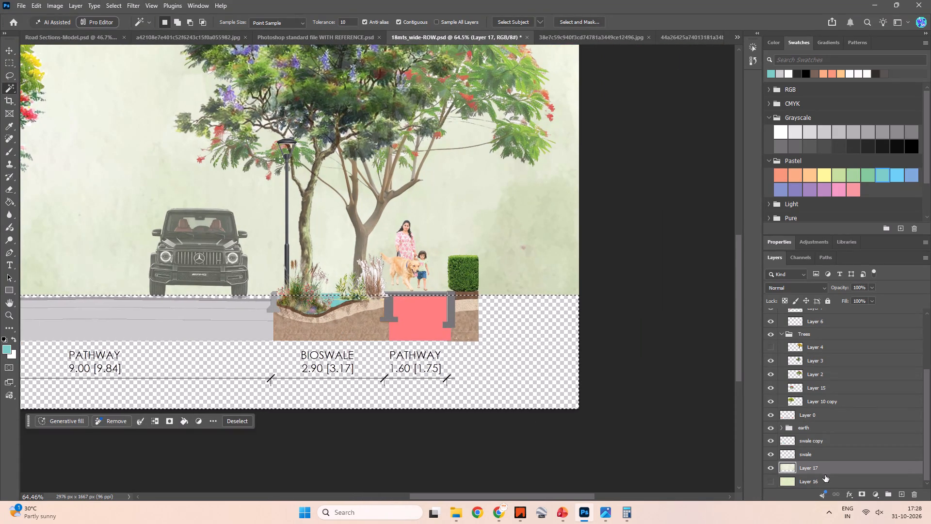
Expand the earth group and check its layers' visibility to identify which layer holds the bioswale soil.
{"action": "left_click", "coordinate": [816, 454]}
{"action": "left_click", "coordinate": [816, 440]}
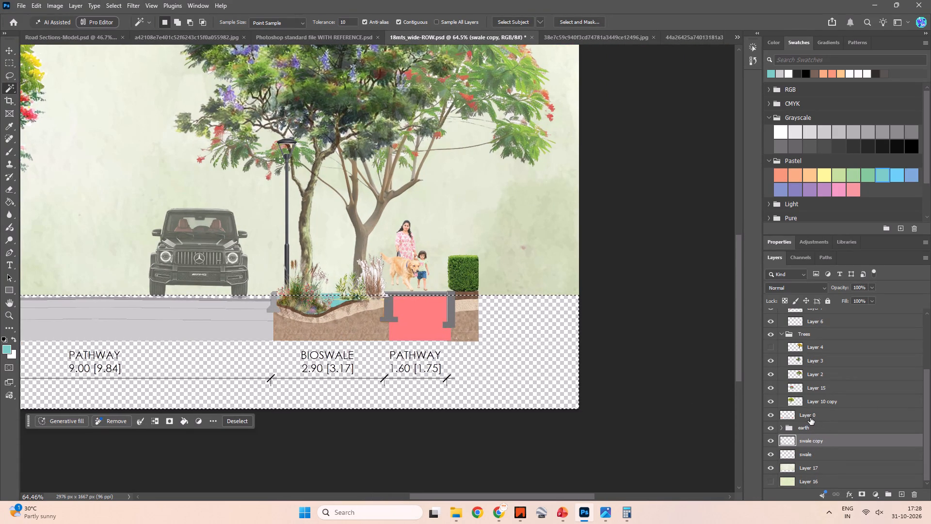
{"action": "scroll", "coordinate": [815, 420], "scroll_direction": "down", "scroll_amount": 5}
{"action": "left_click", "coordinate": [781, 426]}
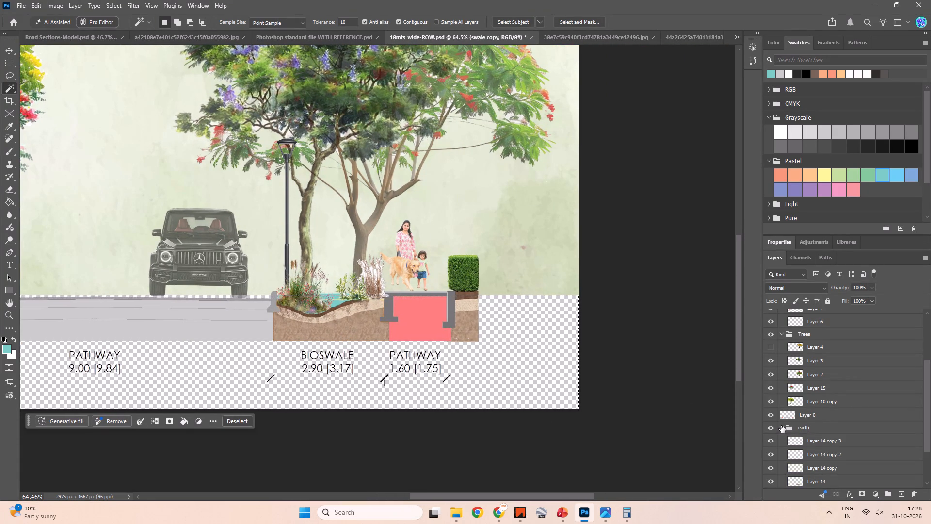
{"action": "scroll", "coordinate": [838, 419], "scroll_direction": "down", "scroll_amount": 8}
{"action": "left_click", "coordinate": [818, 423]}
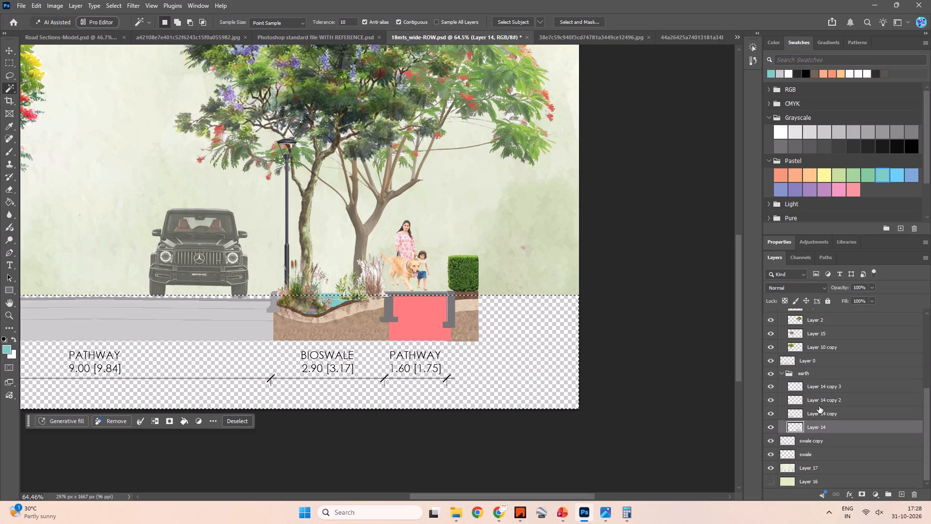
{"action": "left_click", "coordinate": [819, 405]}
{"action": "left_click", "coordinate": [770, 414]}
{"action": "left_click", "coordinate": [769, 414]}
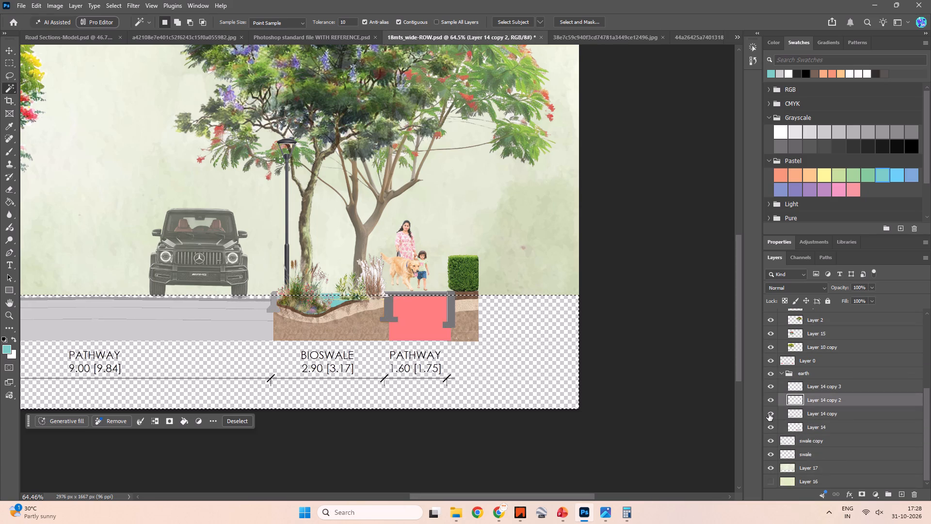
{"action": "left_click", "coordinate": [769, 400]}
{"action": "left_click", "coordinate": [769, 400]}
{"action": "left_click", "coordinate": [772, 384]}
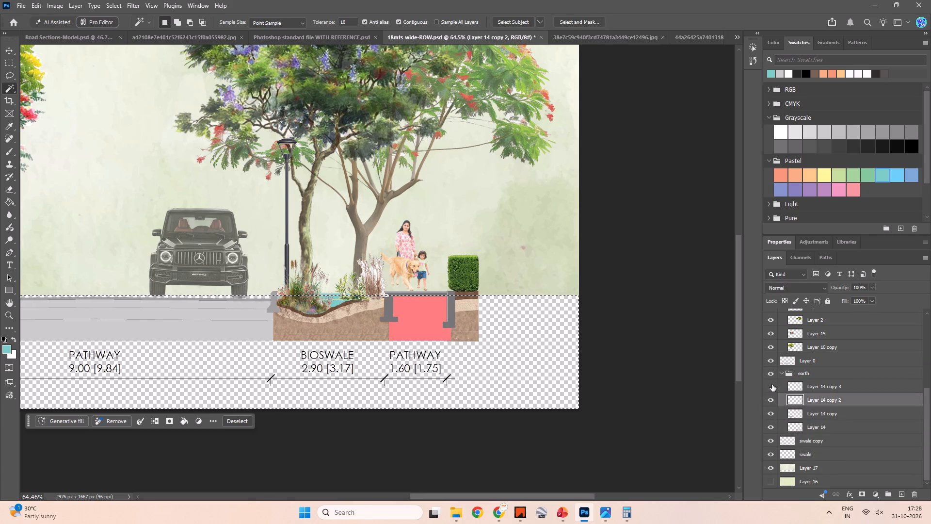
{"action": "left_click", "coordinate": [772, 384]}
{"action": "left_click", "coordinate": [772, 426]}
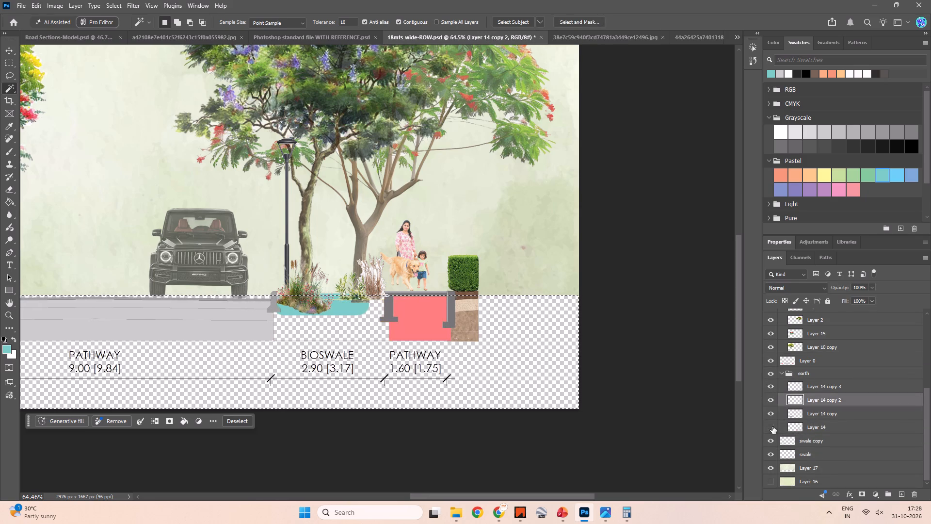
{"action": "left_click", "coordinate": [770, 427]}
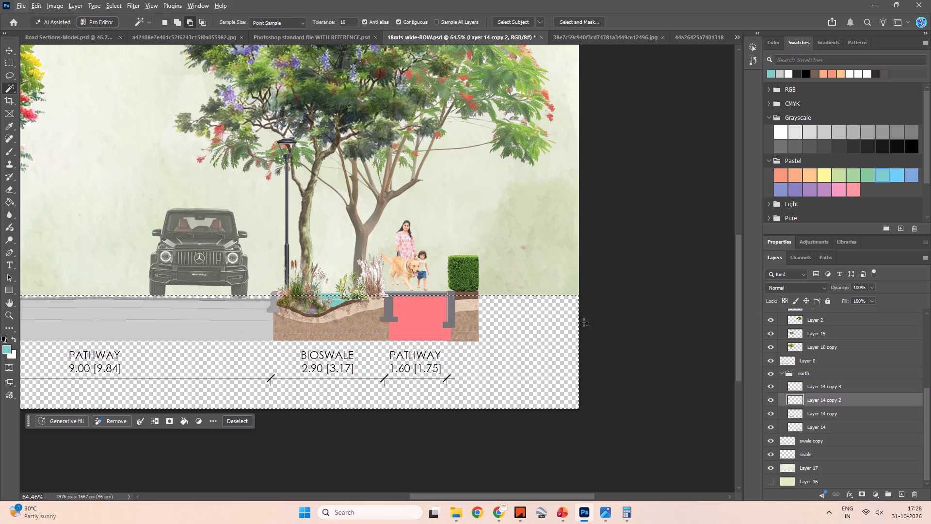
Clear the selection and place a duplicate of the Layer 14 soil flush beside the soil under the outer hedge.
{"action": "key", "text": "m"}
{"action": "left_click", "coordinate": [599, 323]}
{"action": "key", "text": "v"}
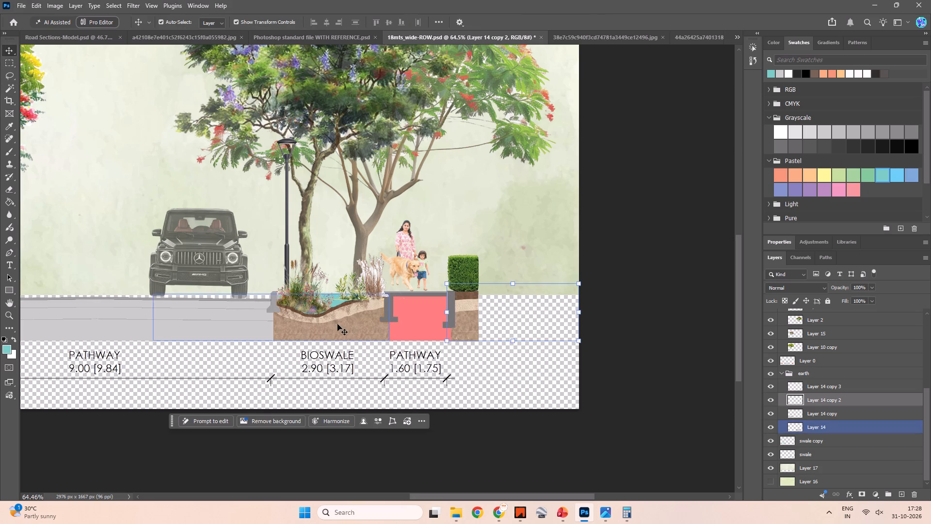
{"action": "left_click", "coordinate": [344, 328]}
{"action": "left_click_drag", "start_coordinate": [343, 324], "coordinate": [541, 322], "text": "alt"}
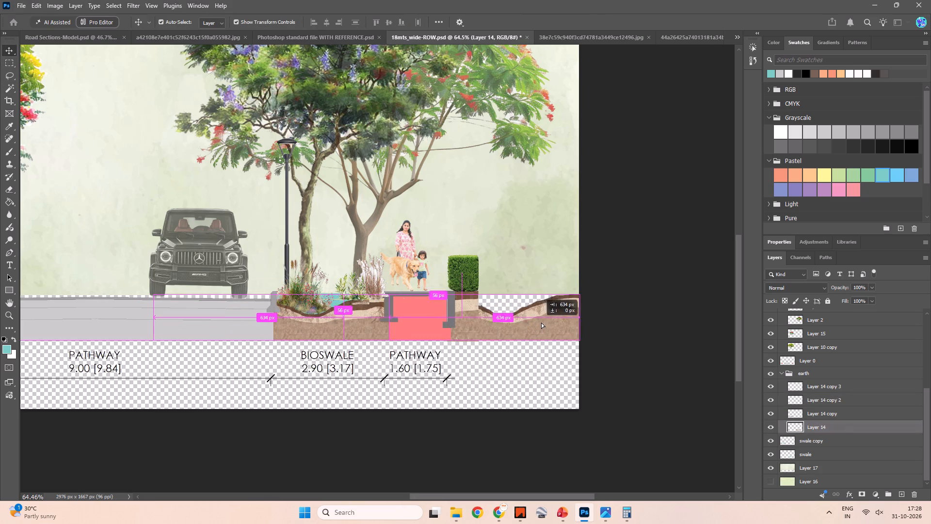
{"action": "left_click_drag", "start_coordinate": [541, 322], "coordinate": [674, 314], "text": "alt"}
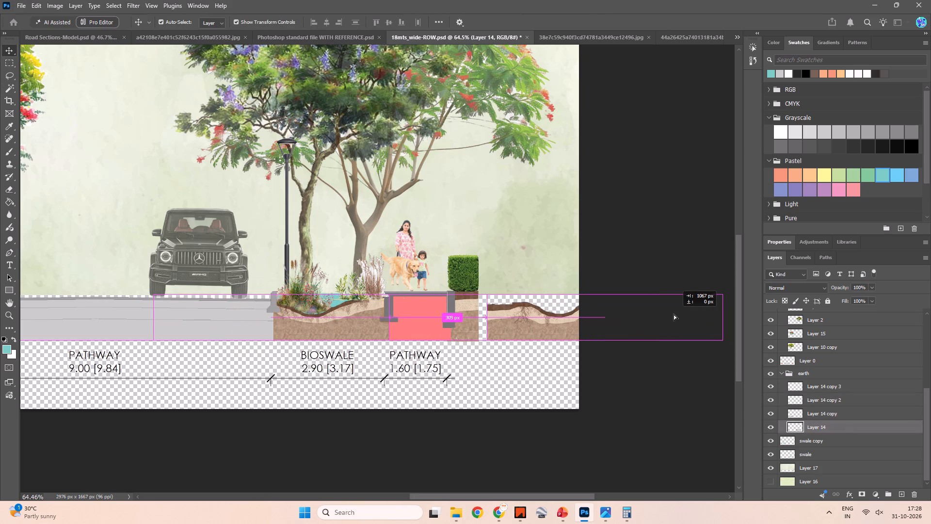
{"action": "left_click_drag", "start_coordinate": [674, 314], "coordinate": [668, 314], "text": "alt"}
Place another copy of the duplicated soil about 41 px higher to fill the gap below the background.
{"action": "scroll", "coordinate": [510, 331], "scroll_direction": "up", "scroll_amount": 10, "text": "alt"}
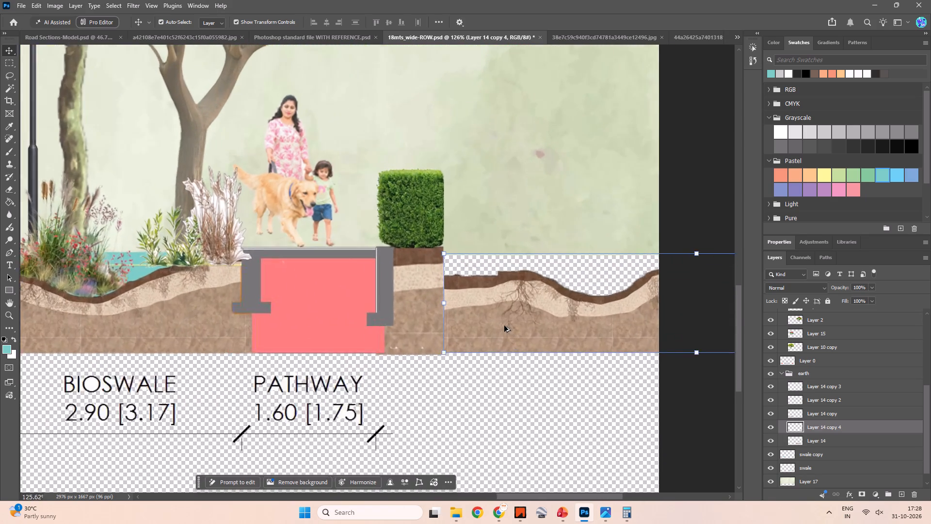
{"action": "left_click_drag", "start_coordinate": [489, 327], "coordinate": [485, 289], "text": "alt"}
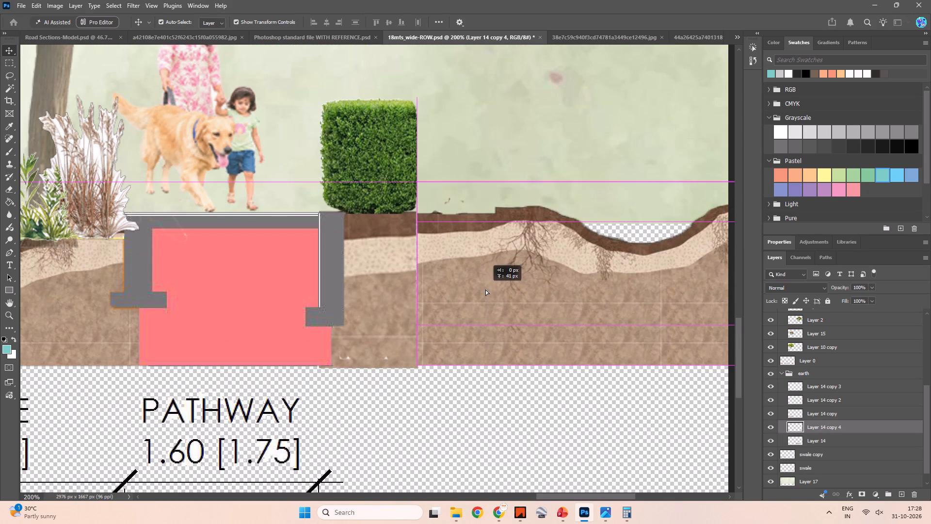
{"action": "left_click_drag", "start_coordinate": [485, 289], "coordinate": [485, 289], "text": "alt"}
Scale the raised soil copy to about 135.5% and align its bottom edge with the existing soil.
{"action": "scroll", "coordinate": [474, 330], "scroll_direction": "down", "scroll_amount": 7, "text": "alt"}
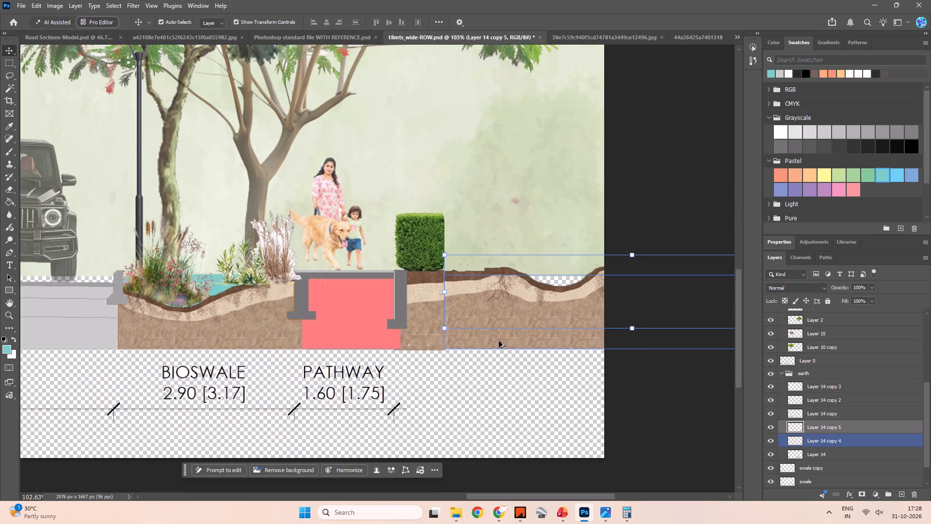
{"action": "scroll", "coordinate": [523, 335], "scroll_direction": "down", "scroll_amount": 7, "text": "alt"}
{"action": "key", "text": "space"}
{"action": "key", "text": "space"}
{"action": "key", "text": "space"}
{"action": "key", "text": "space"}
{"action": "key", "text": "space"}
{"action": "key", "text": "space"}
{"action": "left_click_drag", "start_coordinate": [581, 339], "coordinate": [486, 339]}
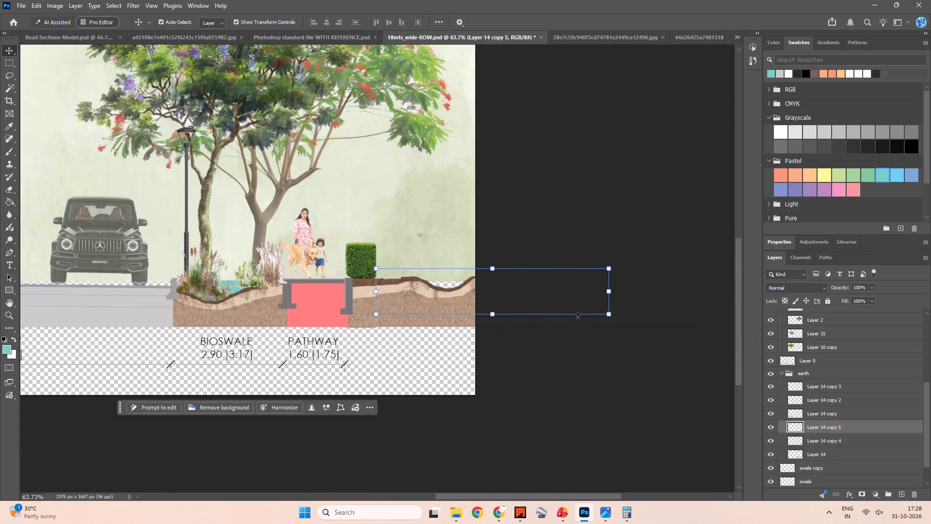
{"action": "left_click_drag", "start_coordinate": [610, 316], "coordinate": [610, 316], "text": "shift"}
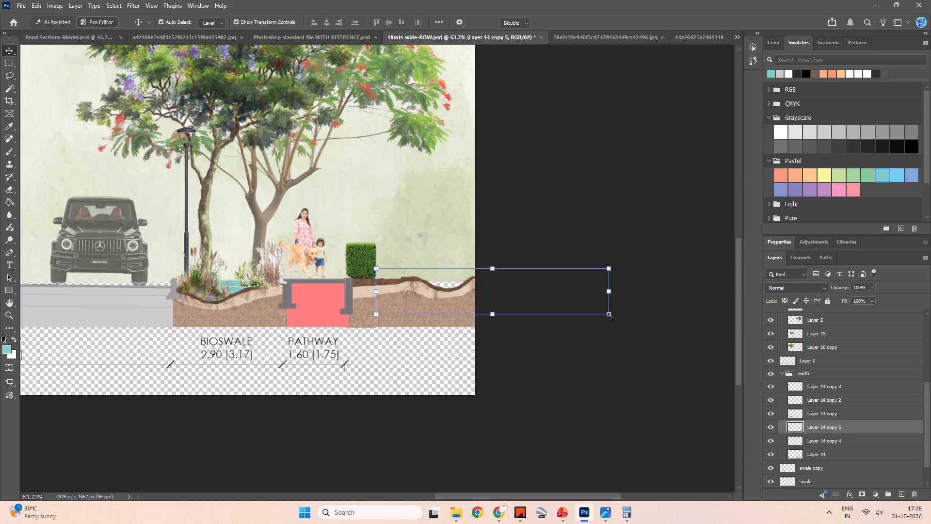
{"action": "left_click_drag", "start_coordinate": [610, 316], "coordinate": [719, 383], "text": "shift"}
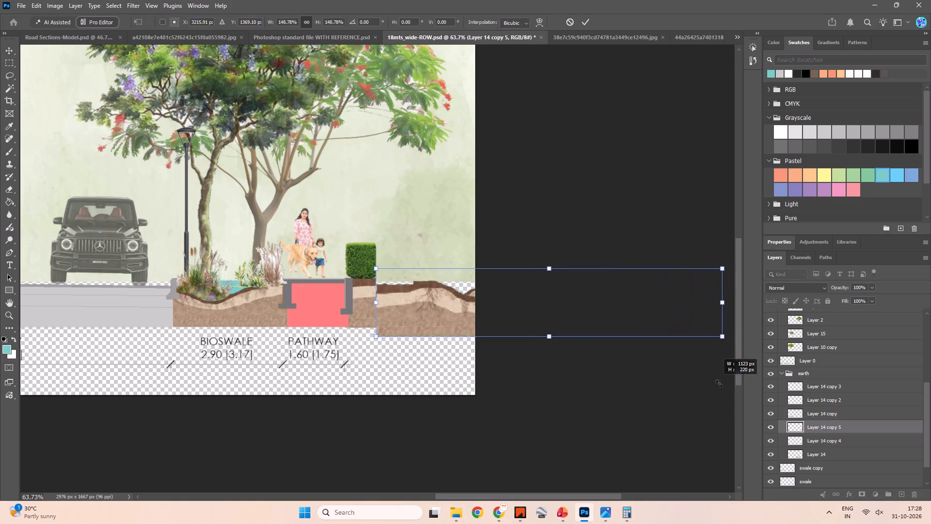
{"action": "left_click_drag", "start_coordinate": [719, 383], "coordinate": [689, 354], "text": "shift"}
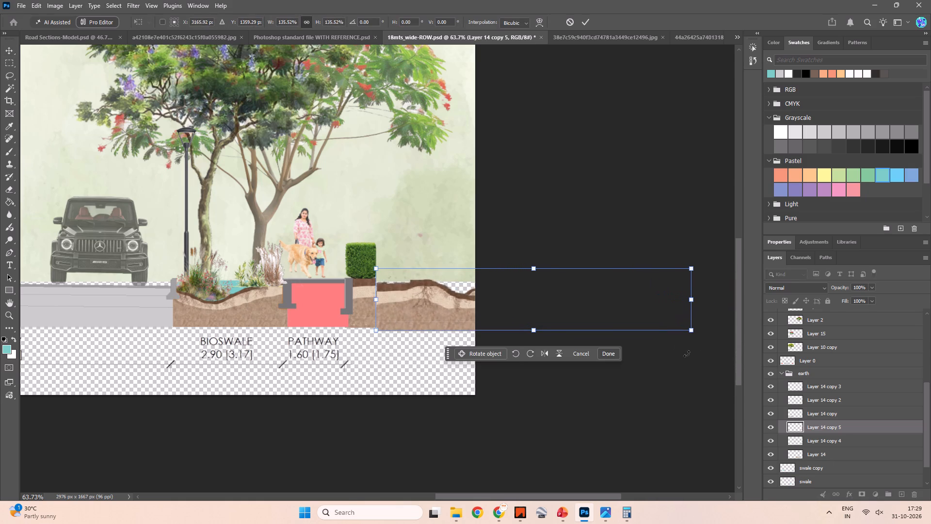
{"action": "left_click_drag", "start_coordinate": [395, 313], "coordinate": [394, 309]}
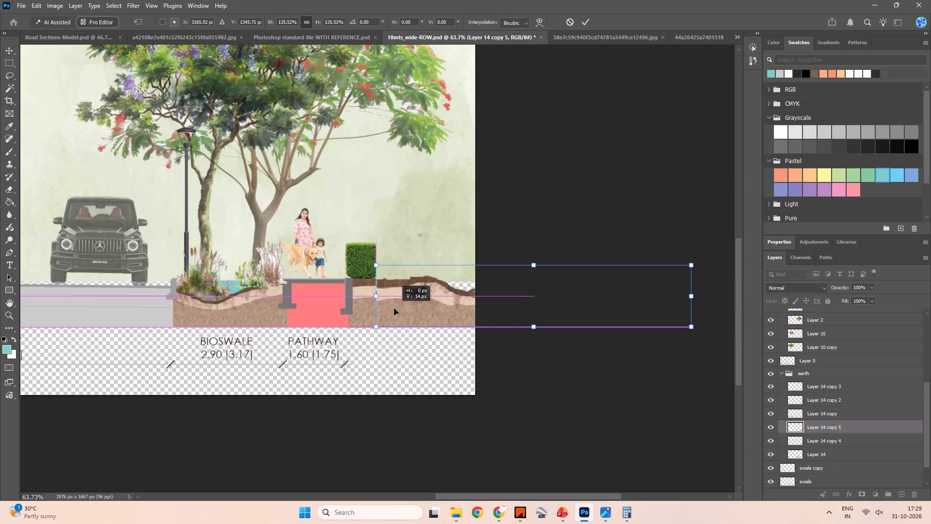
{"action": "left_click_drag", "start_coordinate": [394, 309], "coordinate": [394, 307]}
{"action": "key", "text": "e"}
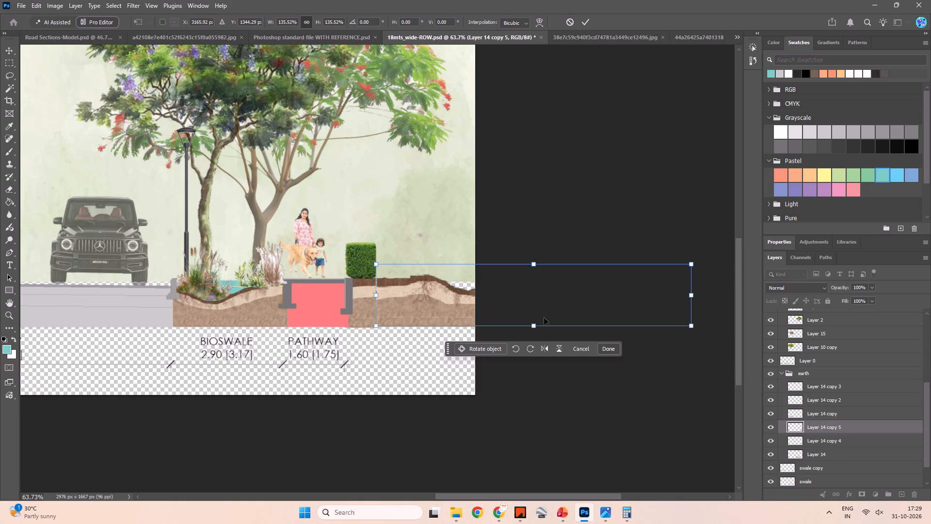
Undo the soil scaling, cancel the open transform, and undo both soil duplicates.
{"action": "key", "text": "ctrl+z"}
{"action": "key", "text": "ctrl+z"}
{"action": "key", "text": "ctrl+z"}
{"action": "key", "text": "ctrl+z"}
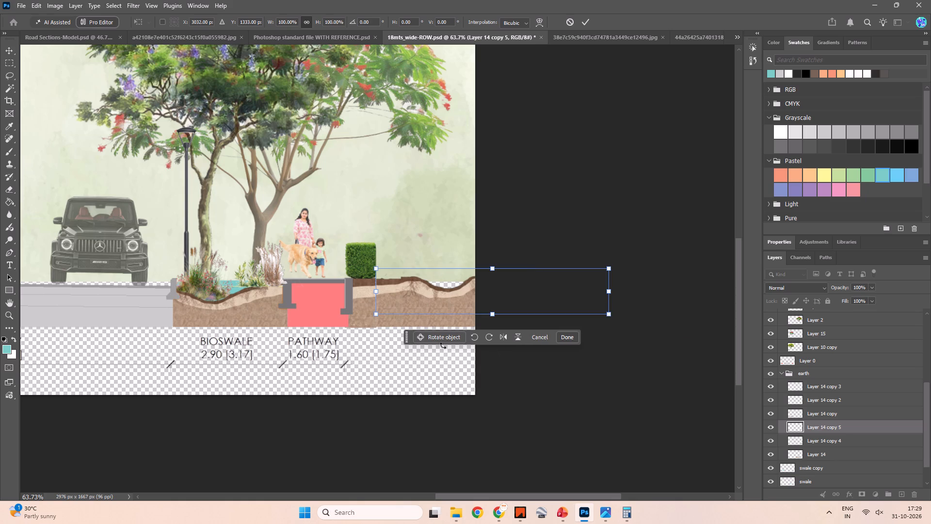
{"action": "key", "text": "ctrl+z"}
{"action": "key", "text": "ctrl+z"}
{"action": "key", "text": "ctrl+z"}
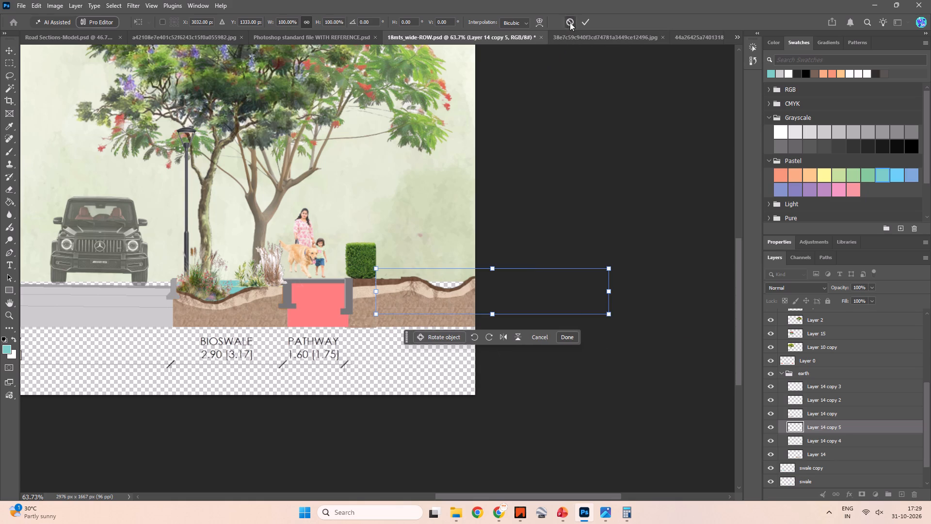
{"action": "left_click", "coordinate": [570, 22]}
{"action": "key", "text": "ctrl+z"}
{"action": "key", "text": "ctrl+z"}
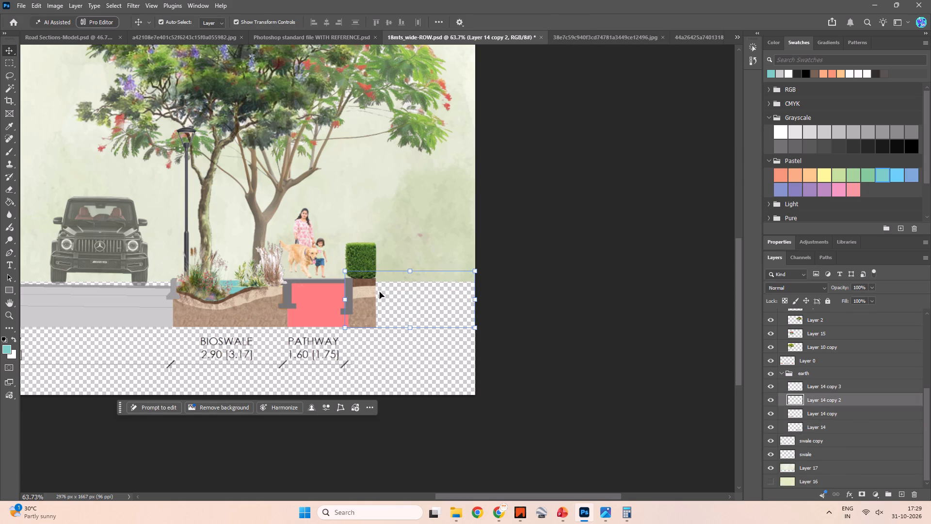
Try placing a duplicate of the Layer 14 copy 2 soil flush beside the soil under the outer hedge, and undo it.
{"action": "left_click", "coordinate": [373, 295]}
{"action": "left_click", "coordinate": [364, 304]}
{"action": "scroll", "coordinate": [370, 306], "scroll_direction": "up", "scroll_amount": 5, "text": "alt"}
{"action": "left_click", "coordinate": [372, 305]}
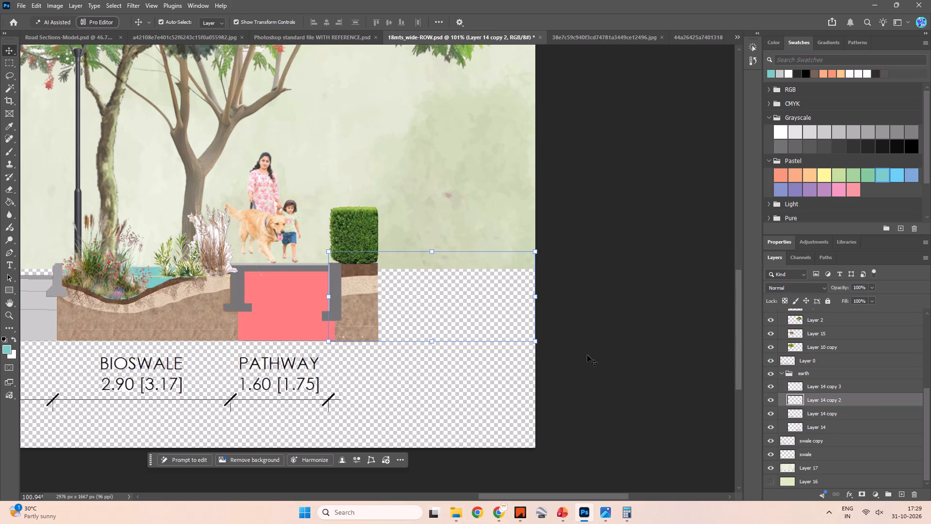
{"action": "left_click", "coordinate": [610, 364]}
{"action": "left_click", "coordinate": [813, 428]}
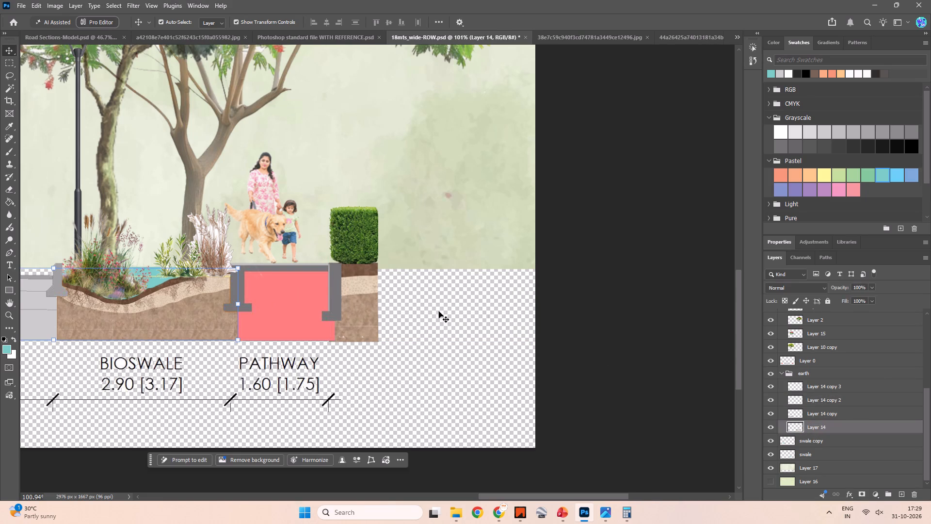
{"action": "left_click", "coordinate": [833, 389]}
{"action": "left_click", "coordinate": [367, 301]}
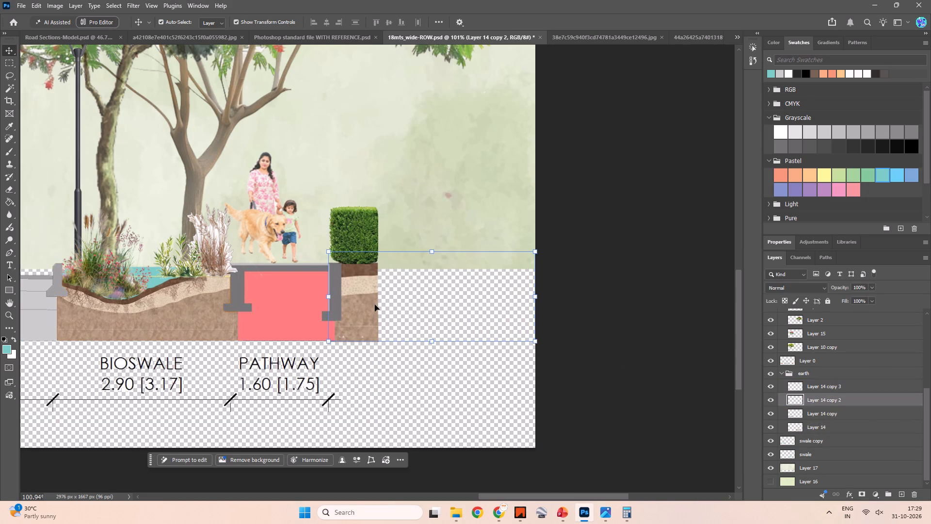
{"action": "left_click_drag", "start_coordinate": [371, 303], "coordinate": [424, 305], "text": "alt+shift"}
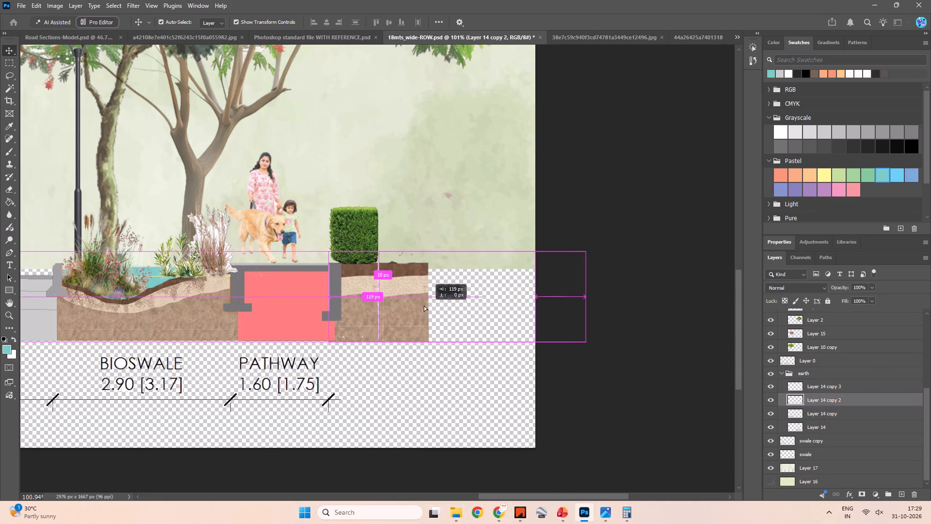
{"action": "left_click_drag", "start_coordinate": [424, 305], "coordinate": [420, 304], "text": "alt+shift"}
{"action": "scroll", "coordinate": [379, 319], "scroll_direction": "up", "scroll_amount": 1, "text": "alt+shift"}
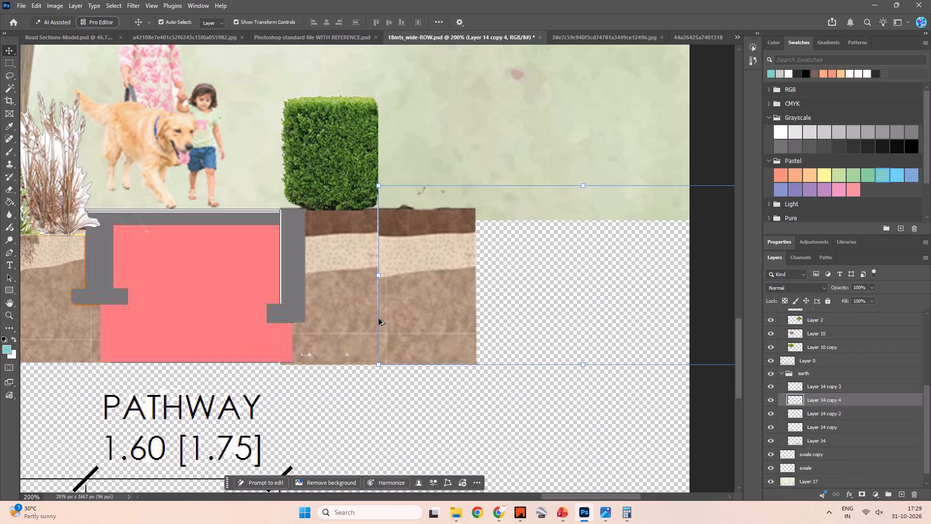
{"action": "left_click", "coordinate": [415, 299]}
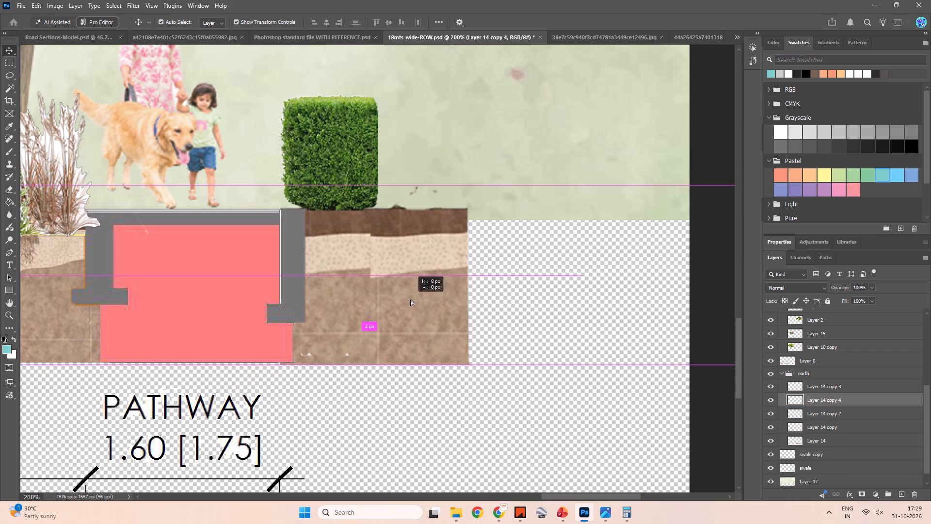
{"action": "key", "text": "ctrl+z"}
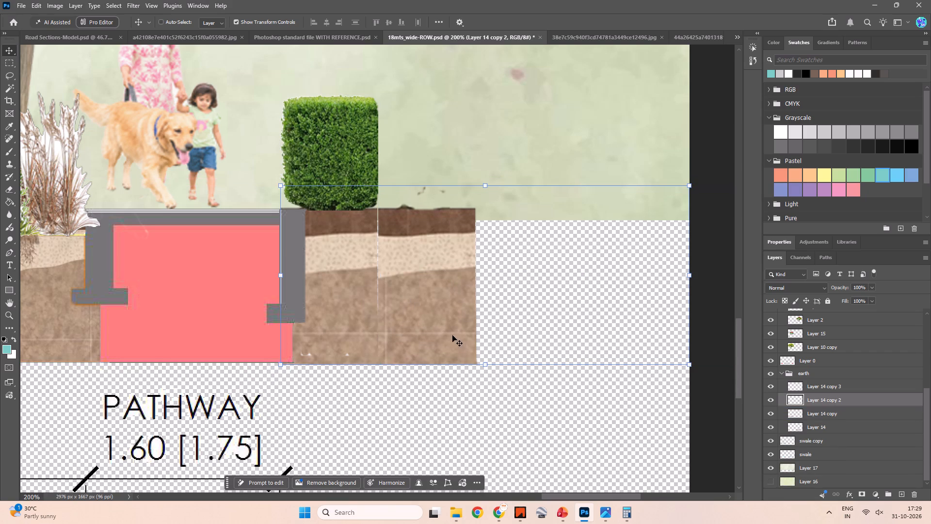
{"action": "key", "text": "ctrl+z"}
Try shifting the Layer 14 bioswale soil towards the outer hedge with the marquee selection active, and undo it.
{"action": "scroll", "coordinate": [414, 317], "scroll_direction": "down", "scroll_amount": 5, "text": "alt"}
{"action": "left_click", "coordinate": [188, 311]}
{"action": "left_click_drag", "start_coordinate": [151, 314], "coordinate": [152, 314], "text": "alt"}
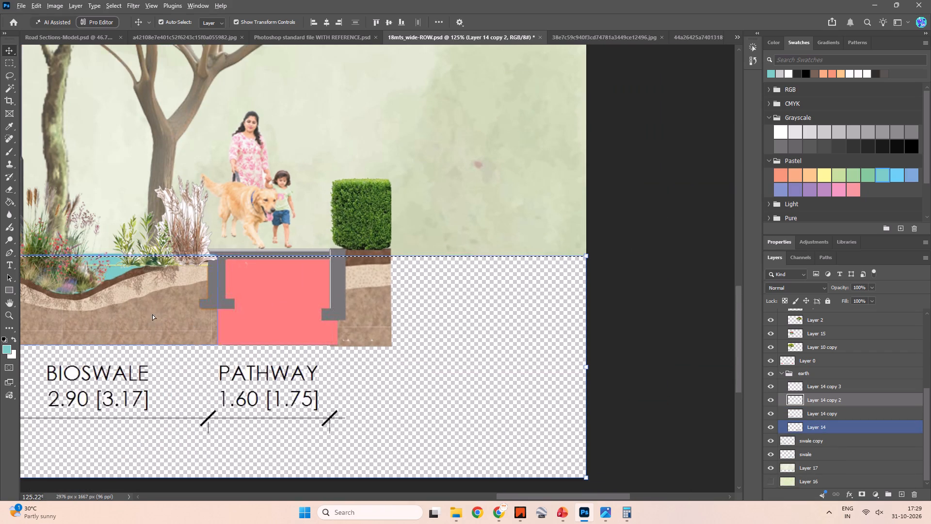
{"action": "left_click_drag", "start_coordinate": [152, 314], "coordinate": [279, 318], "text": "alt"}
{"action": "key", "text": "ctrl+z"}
Deselect all layers and clear the marquee selection.
{"action": "left_click", "coordinate": [655, 367]}
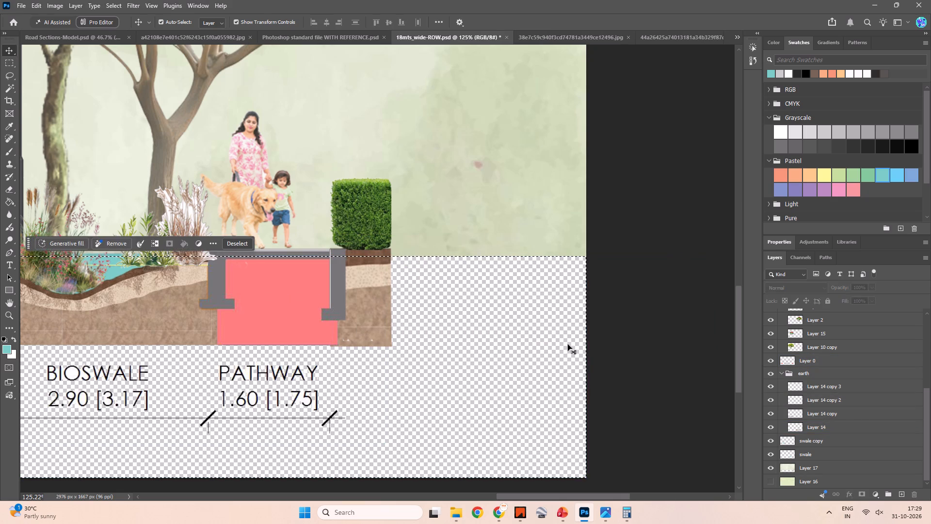
{"action": "scroll", "coordinate": [568, 344], "scroll_direction": "down", "scroll_amount": 5, "text": "alt"}
{"action": "left_click", "coordinate": [606, 351]}
{"action": "key", "text": "m"}
{"action": "left_click", "coordinate": [631, 352]}
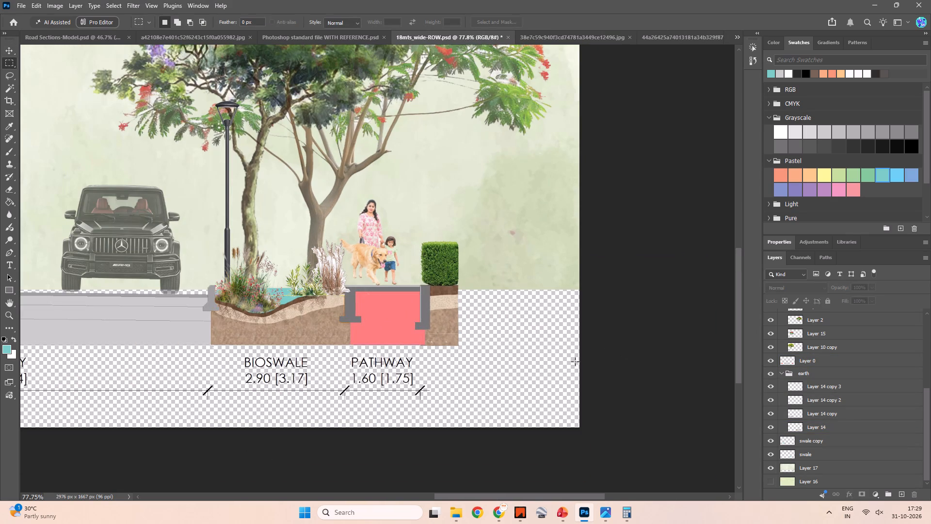
Duplicate the Layer 14 bioswale soil and place the copy beside the soil under the outer hedge, running past the canvas edge.
{"action": "left_click", "coordinate": [830, 412]}
{"action": "left_click", "coordinate": [303, 328]}
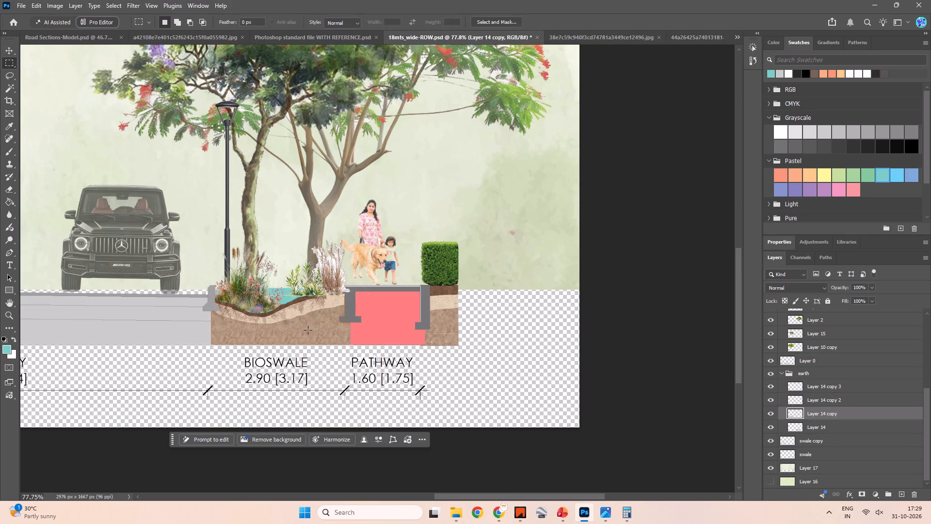
{"action": "key", "text": "v"}
{"action": "left_click", "coordinate": [300, 327]}
{"action": "left_click_drag", "start_coordinate": [289, 322], "coordinate": [337, 325], "text": "alt"}
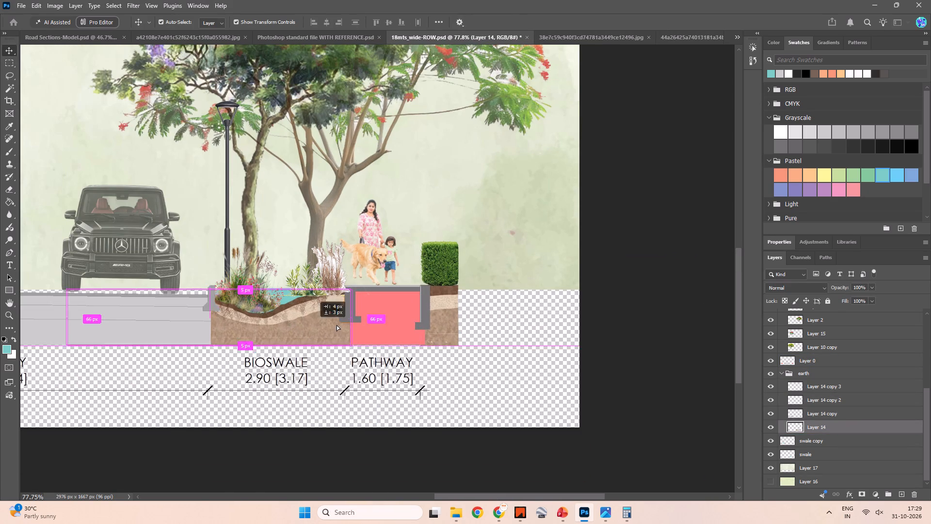
{"action": "left_click_drag", "start_coordinate": [337, 325], "coordinate": [679, 313], "text": "alt"}
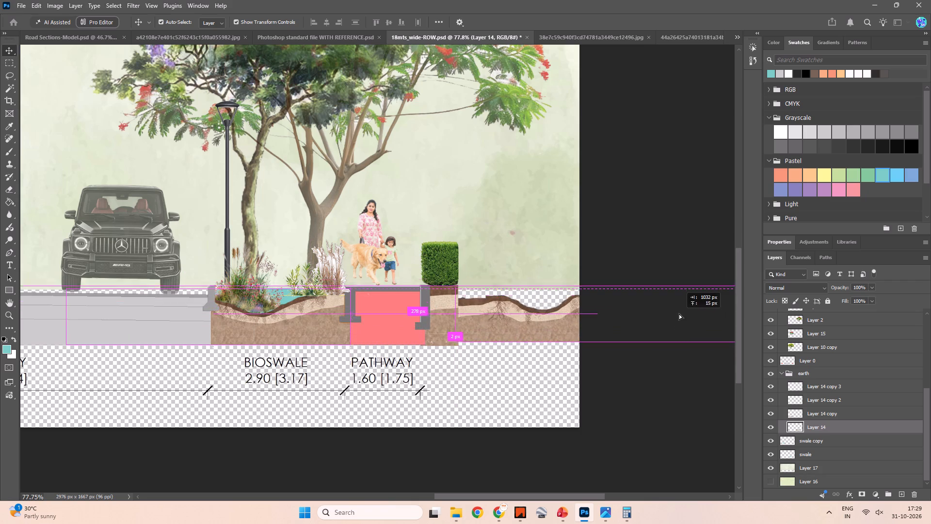
{"action": "left_click_drag", "start_coordinate": [679, 313], "coordinate": [678, 306], "text": "alt"}
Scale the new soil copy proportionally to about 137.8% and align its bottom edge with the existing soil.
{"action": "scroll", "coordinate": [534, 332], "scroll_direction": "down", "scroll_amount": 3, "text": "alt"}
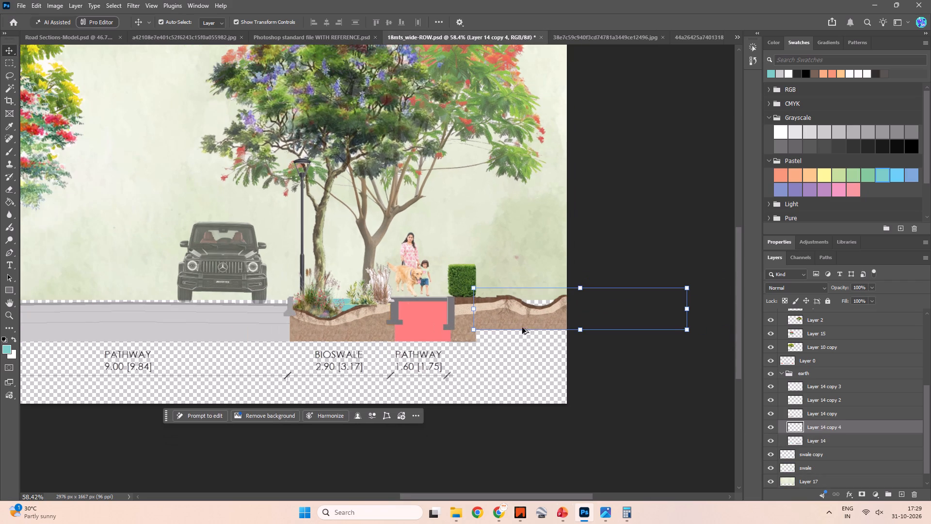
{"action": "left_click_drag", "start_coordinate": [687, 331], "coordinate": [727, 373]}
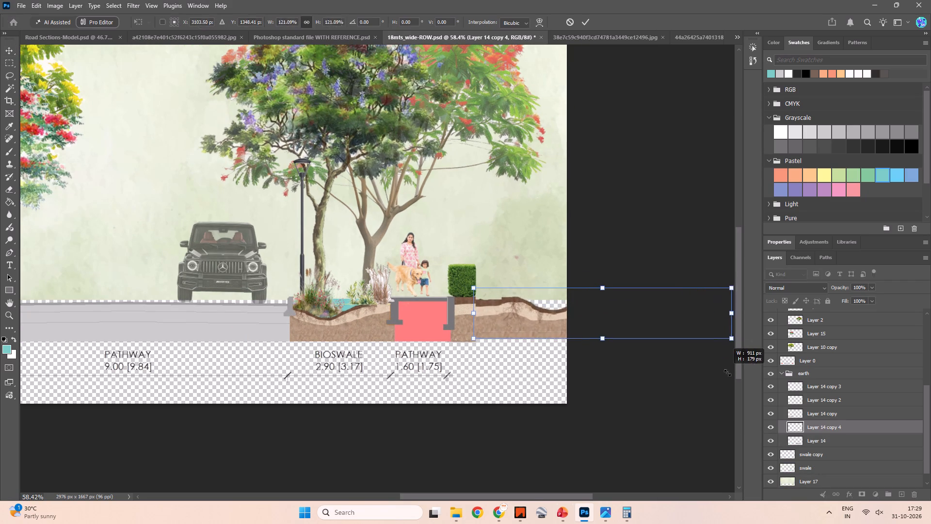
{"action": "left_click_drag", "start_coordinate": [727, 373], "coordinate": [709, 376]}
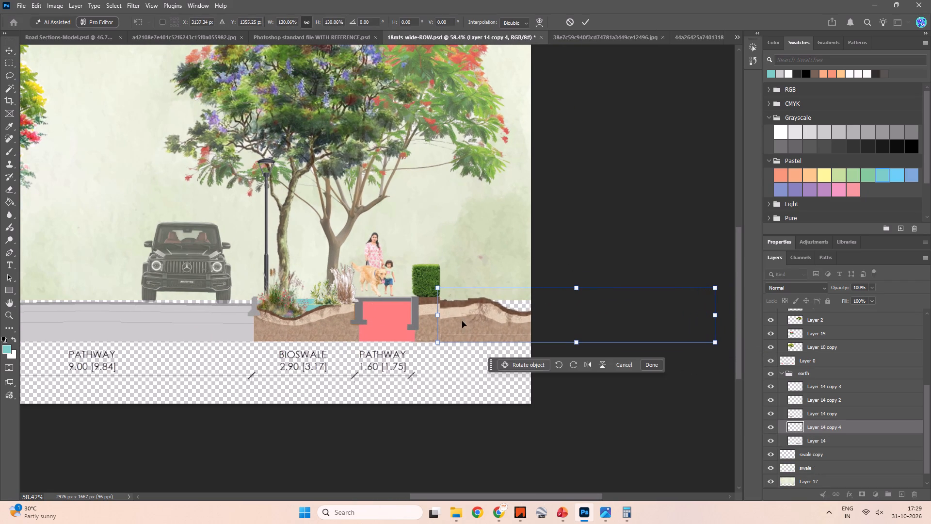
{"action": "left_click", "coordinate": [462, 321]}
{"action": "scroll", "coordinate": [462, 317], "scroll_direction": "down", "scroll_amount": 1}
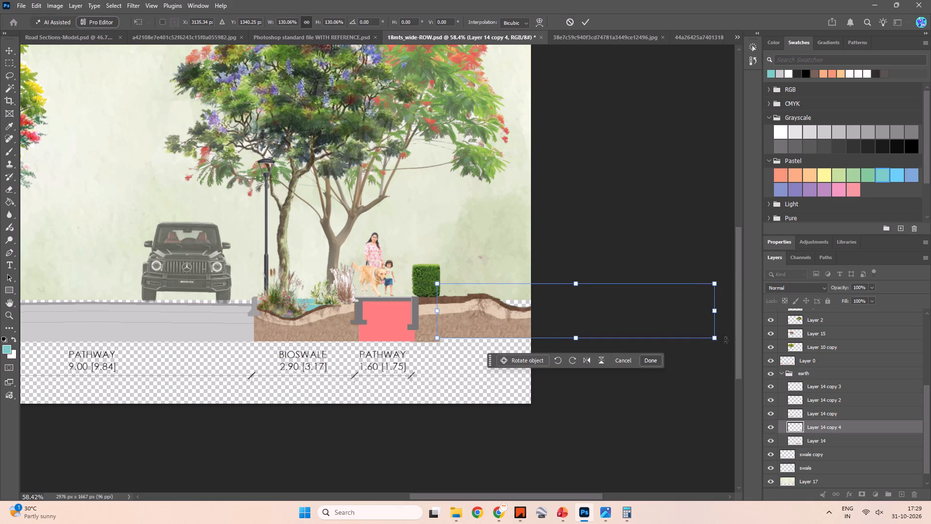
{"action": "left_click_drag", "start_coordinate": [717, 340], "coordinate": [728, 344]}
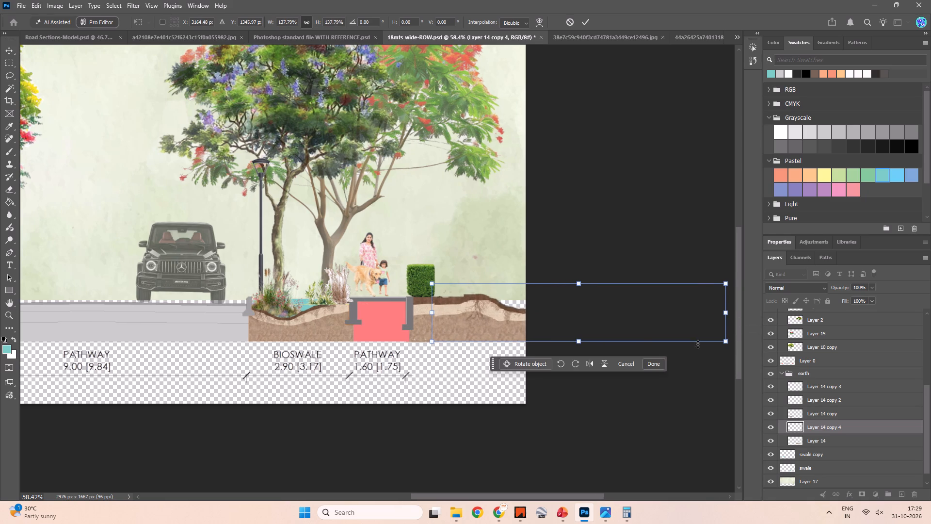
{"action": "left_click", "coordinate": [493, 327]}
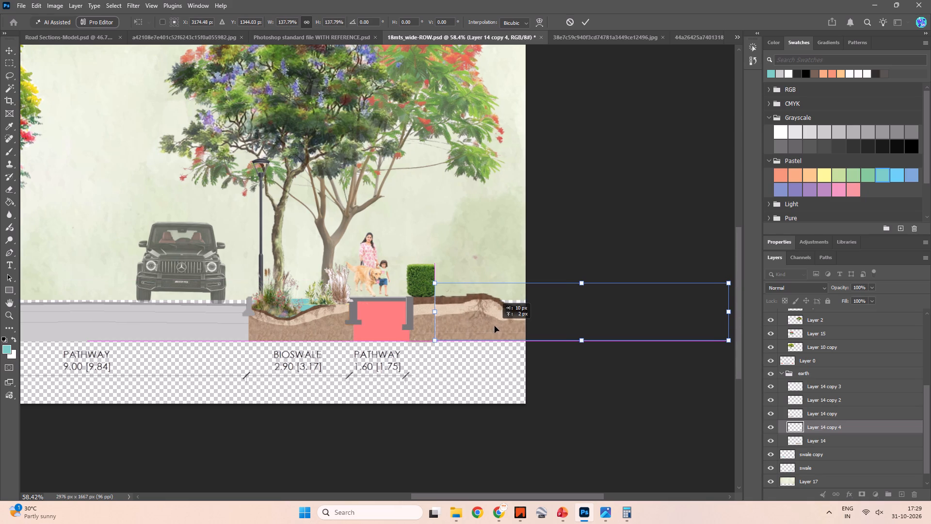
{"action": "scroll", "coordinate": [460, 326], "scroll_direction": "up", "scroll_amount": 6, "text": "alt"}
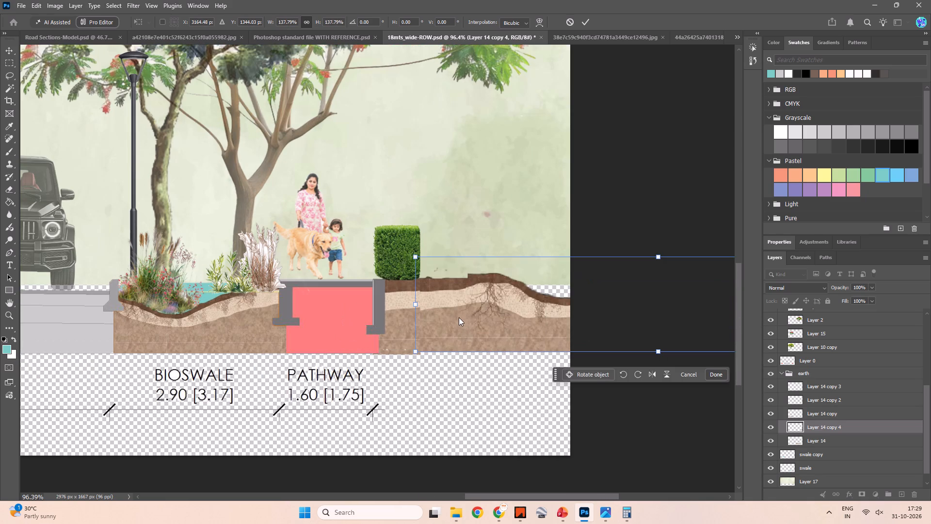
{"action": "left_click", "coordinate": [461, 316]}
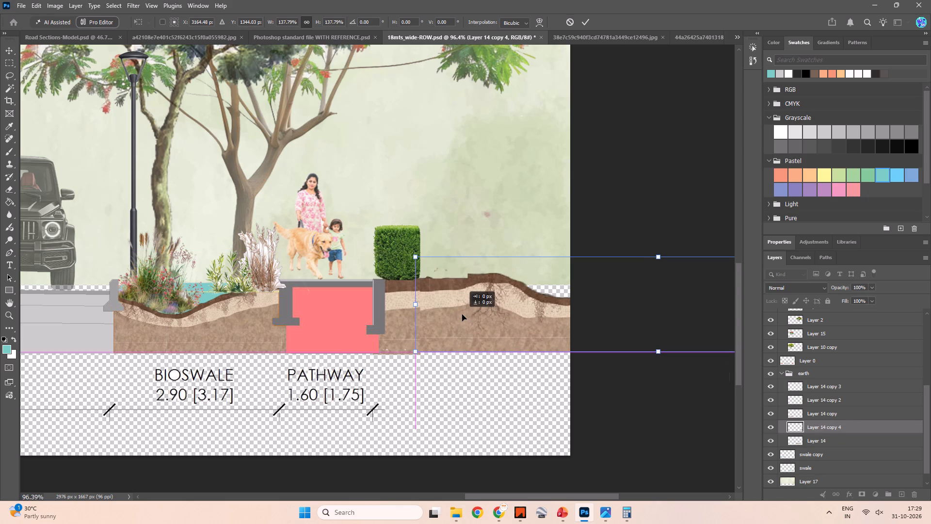
Scale the soil copy to about 120.3%, nudge it level with the topsoil under the outer hedge, and apply the transform.
{"action": "key", "text": "space"}
{"action": "key", "text": "space"}
{"action": "key", "text": "space"}
{"action": "key", "text": "space"}
{"action": "key", "text": "space"}
{"action": "key", "text": "space"}
{"action": "key", "text": "space"}
{"action": "key", "text": "space"}
{"action": "key", "text": "space"}
{"action": "key", "text": "space"}
{"action": "key", "text": "space"}
{"action": "left_click_drag", "start_coordinate": [505, 324], "coordinate": [289, 308]}
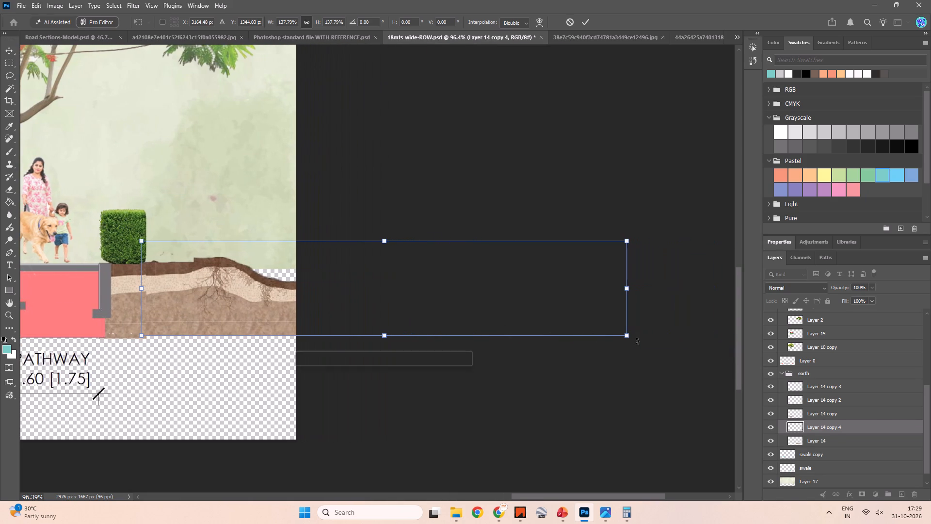
{"action": "left_click_drag", "start_coordinate": [626, 336], "coordinate": [568, 310]}
{"action": "left_click_drag", "start_coordinate": [250, 288], "coordinate": [250, 294]}
{"action": "key", "text": "Up"}
{"action": "key", "text": "Up"}
{"action": "key", "text": "Up"}
{"action": "key", "text": "Up"}
{"action": "key", "text": "Up"}
{"action": "key", "text": "Up"}
{"action": "key", "text": "Up"}
{"action": "key", "text": "Up"}
{"action": "key", "text": "Up"}
{"action": "key", "text": "Up"}
{"action": "key", "text": "Up"}
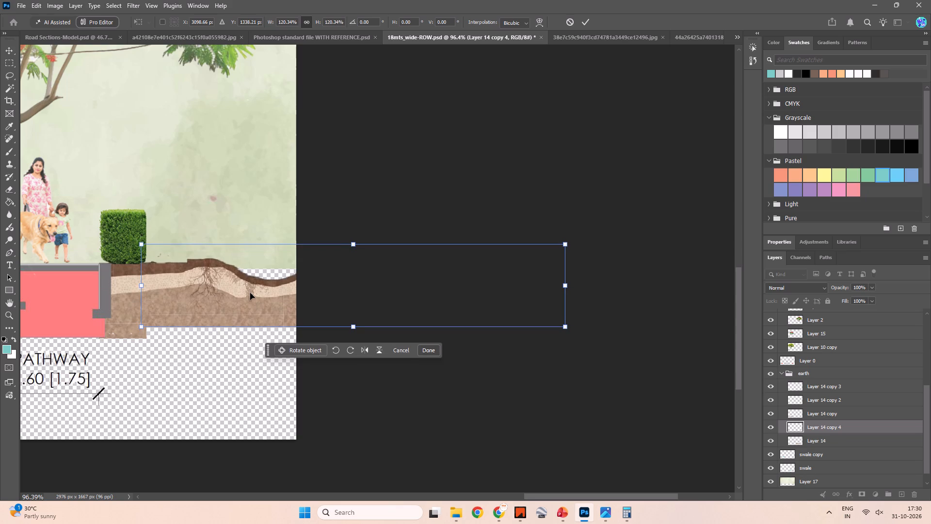
{"action": "key", "text": "Down"}
{"action": "left_click", "coordinate": [514, 336]}
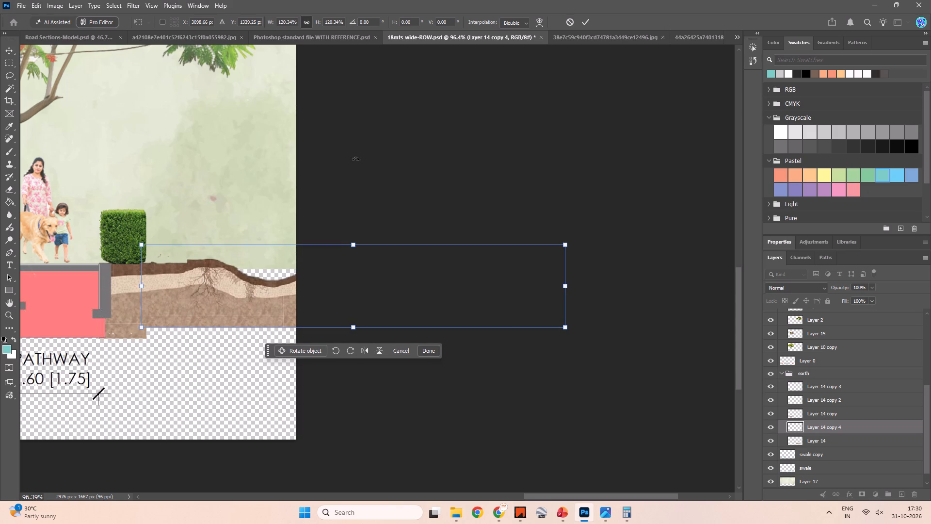
{"action": "left_click", "coordinate": [587, 24]}
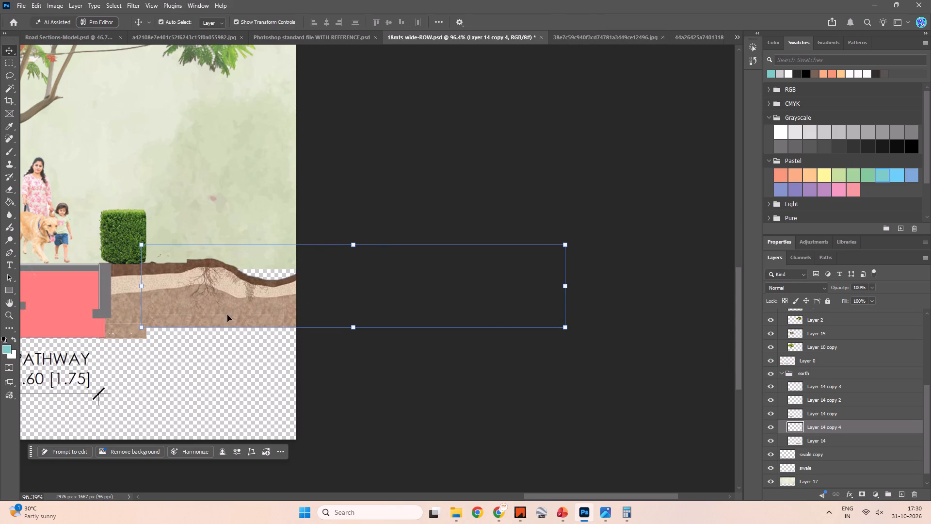
Stack two more copies of the scaled soil, each slightly lower, aligning the lowest with the bottom of the existing soil.
{"action": "left_click_drag", "start_coordinate": [235, 308], "coordinate": [235, 316], "text": "alt"}
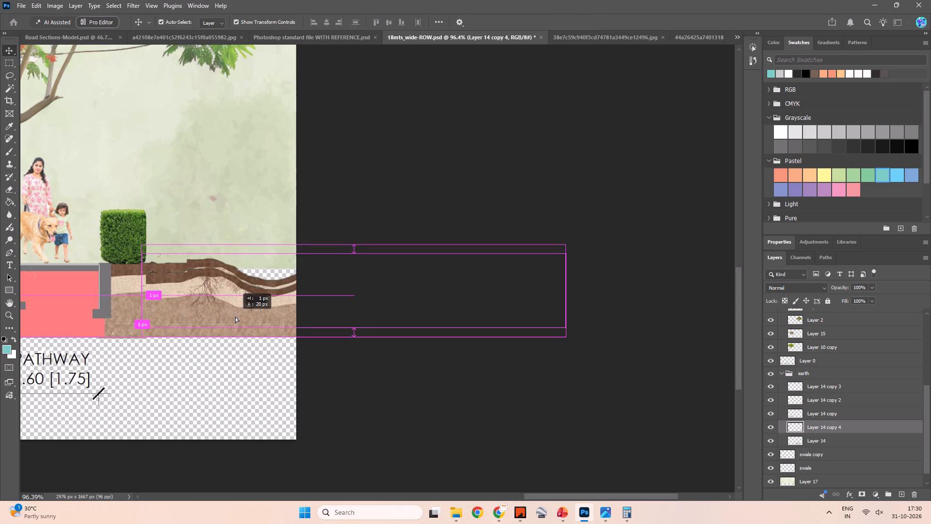
{"action": "left_click_drag", "start_coordinate": [235, 316], "coordinate": [237, 312], "text": "alt"}
{"action": "left_click_drag", "start_coordinate": [252, 313], "coordinate": [251, 320], "text": "alt"}
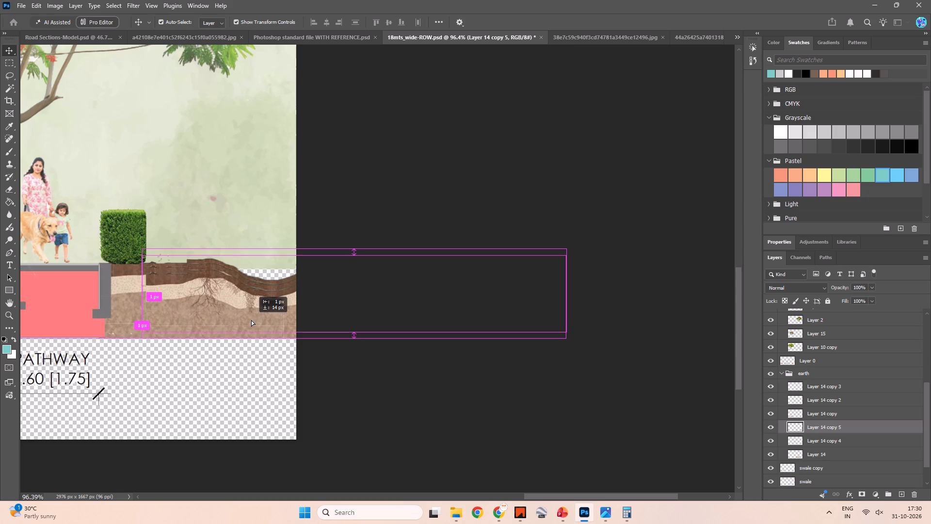
{"action": "left_click_drag", "start_coordinate": [251, 320], "coordinate": [251, 319], "text": "alt"}
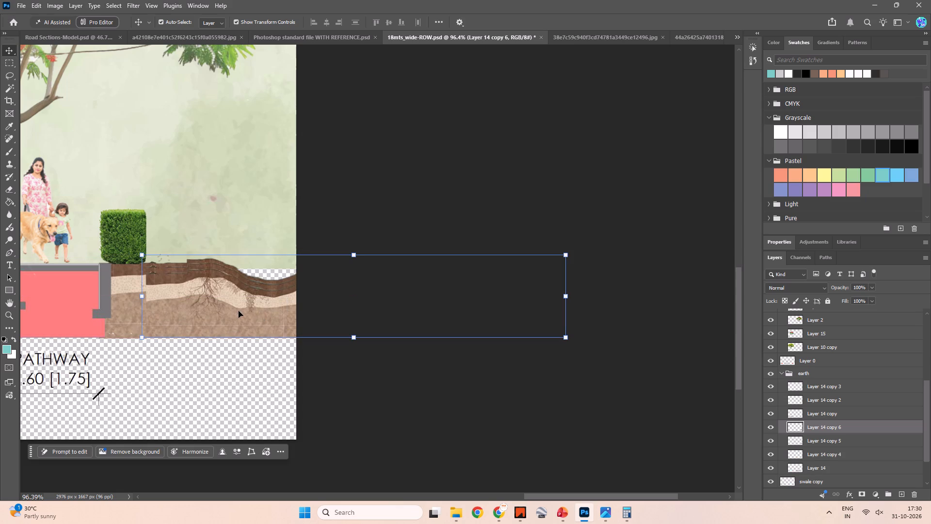
Start erasing on the lowest soil copy, Layer 14 copy 6, with the Eraser tool.
{"action": "key", "text": "e"}
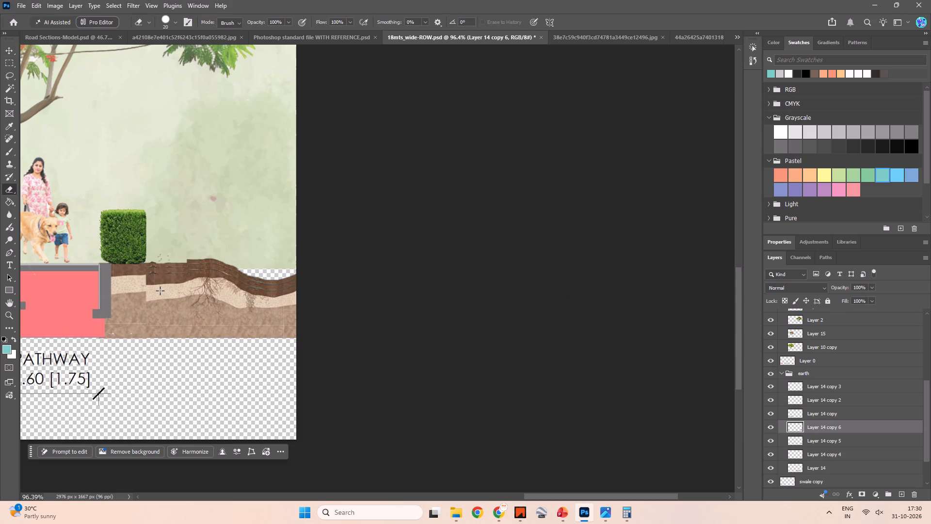
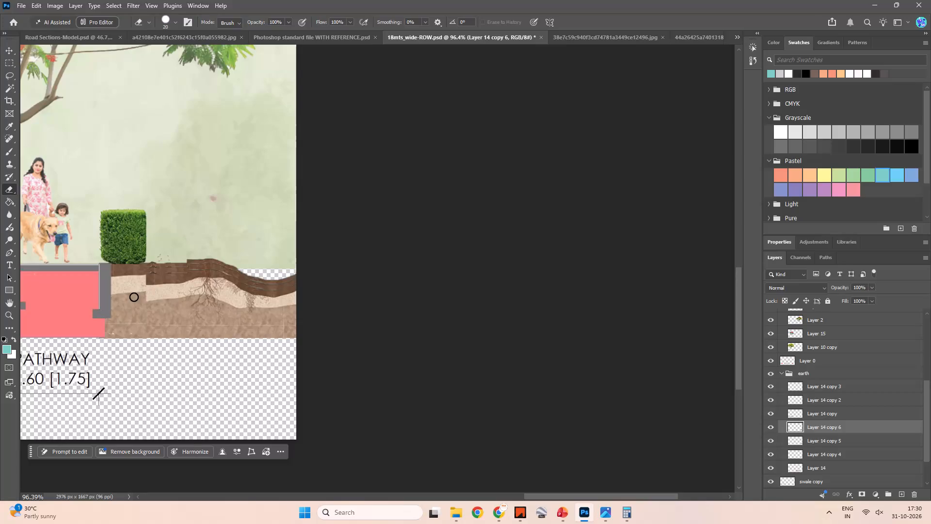
Enlarge the eraser to 150 px and erase the upper soil bands of Layer 14 copy 6 across to the canvas edge.
{"action": "key", "text": "bracketright"}
{"action": "key", "text": "bracketright"}
{"action": "key", "text": "bracketright"}
{"action": "key", "text": "bracketright"}
{"action": "key", "text": "bracketright"}
{"action": "key", "text": "bracketright"}
{"action": "key", "text": "bracketright"}
{"action": "key", "text": "bracketright"}
{"action": "key", "text": "bracketright"}
{"action": "key", "text": "bracketright"}
{"action": "key", "text": "bracketright"}
{"action": "key", "text": "bracketright"}
{"action": "key", "text": "bracketright"}
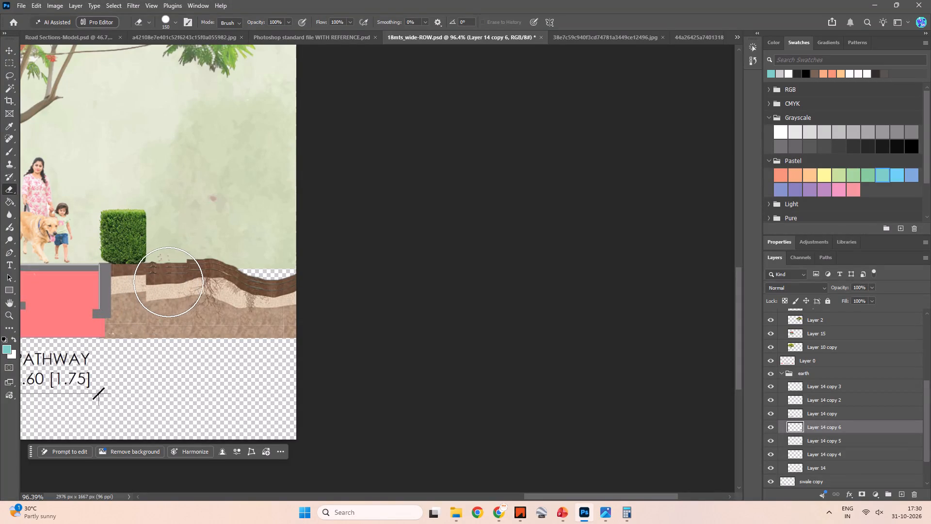
{"action": "left_click_drag", "start_coordinate": [156, 289], "coordinate": [227, 289], "text": "shift"}
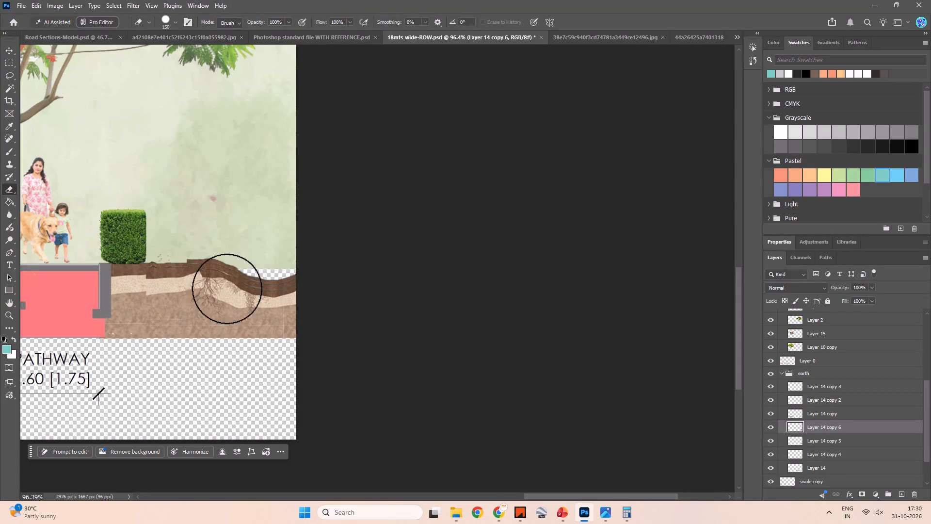
{"action": "left_click_drag", "start_coordinate": [227, 289], "coordinate": [502, 283], "text": "shift"}
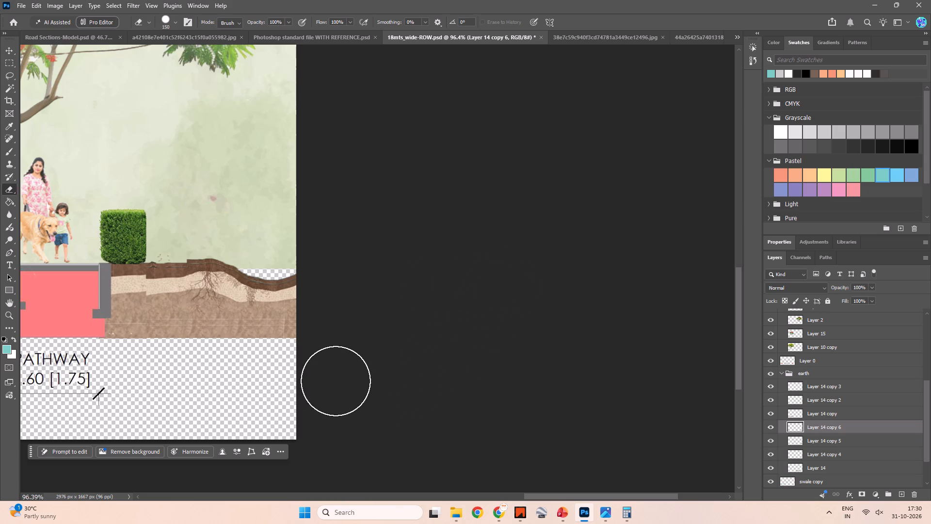
Move the middle soil copy, Layer 14 copy 5, off the canvas and delete it.
{"action": "key", "text": "space"}
{"action": "key", "text": "v"}
{"action": "left_click_drag", "start_coordinate": [252, 312], "coordinate": [255, 302]}
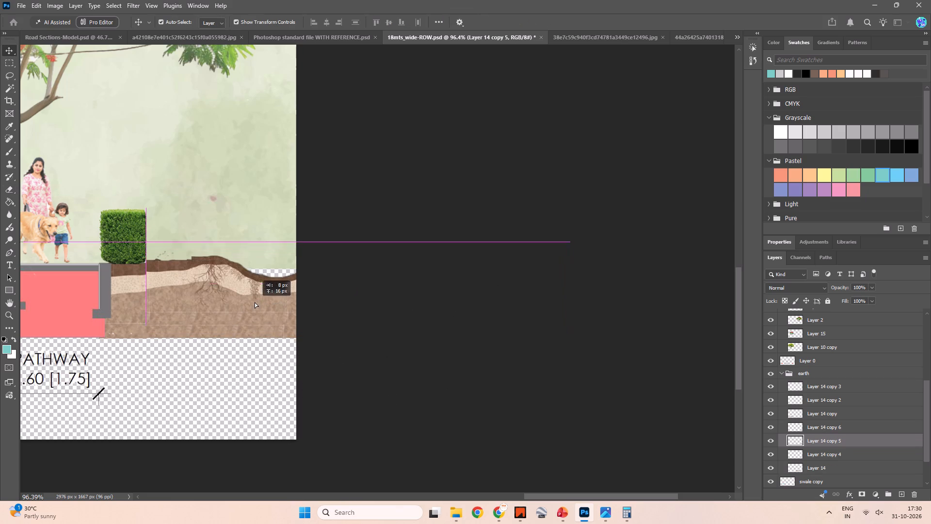
{"action": "left_click_drag", "start_coordinate": [255, 302], "coordinate": [256, 307]}
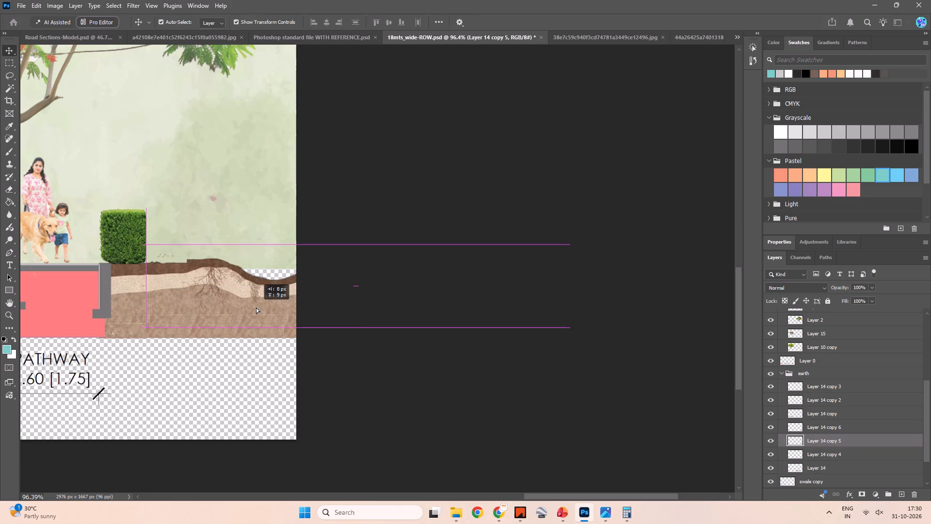
{"action": "left_click_drag", "start_coordinate": [256, 307], "coordinate": [441, 417]}
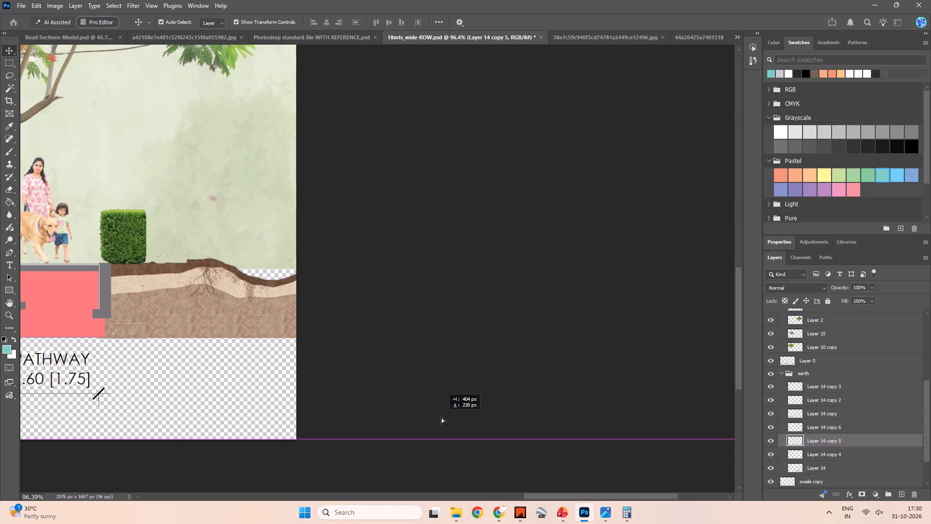
{"action": "left_click_drag", "start_coordinate": [441, 417], "coordinate": [487, 374]}
{"action": "key", "text": "Delete"}
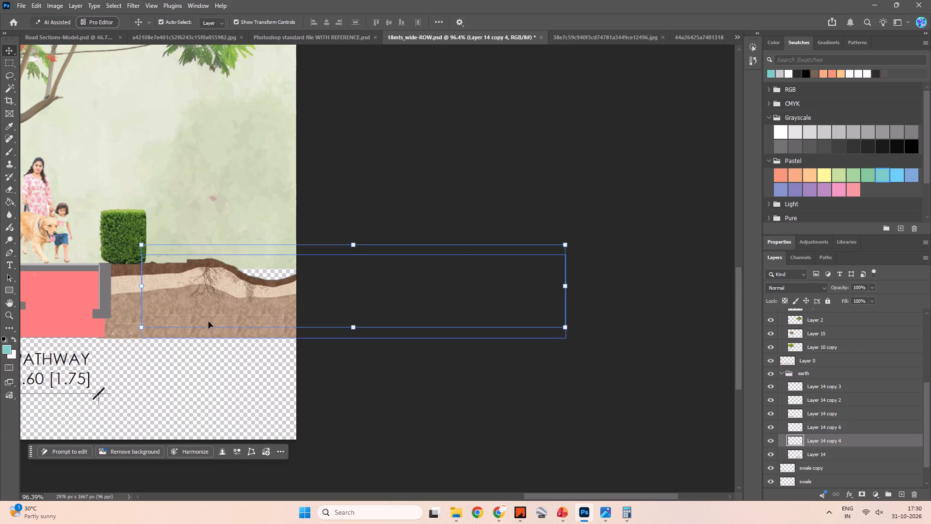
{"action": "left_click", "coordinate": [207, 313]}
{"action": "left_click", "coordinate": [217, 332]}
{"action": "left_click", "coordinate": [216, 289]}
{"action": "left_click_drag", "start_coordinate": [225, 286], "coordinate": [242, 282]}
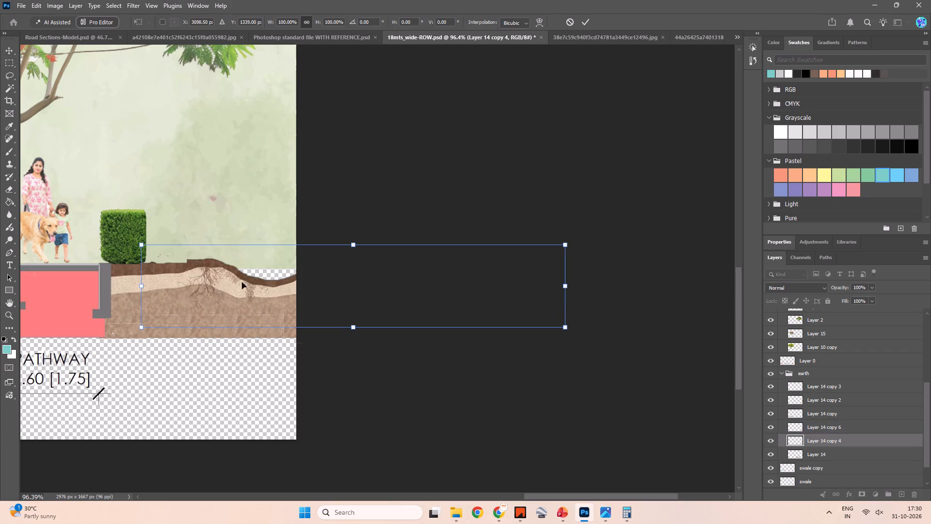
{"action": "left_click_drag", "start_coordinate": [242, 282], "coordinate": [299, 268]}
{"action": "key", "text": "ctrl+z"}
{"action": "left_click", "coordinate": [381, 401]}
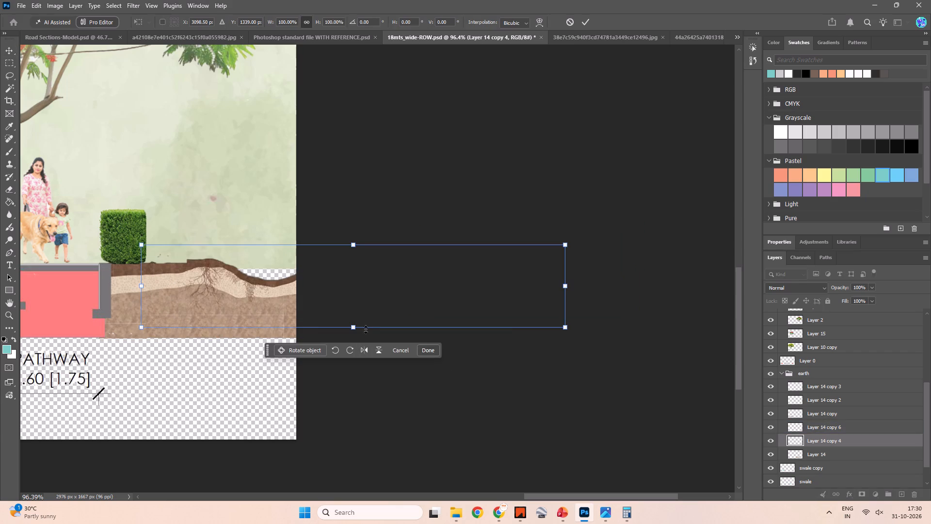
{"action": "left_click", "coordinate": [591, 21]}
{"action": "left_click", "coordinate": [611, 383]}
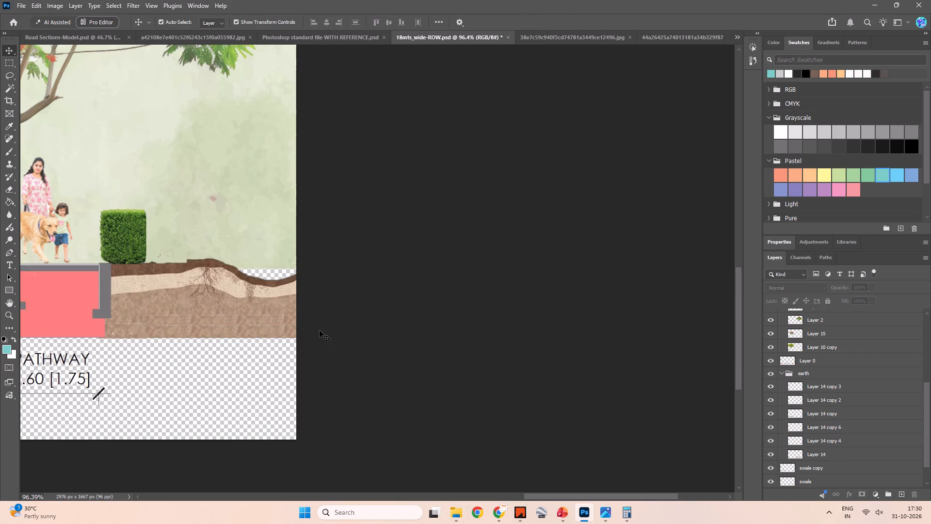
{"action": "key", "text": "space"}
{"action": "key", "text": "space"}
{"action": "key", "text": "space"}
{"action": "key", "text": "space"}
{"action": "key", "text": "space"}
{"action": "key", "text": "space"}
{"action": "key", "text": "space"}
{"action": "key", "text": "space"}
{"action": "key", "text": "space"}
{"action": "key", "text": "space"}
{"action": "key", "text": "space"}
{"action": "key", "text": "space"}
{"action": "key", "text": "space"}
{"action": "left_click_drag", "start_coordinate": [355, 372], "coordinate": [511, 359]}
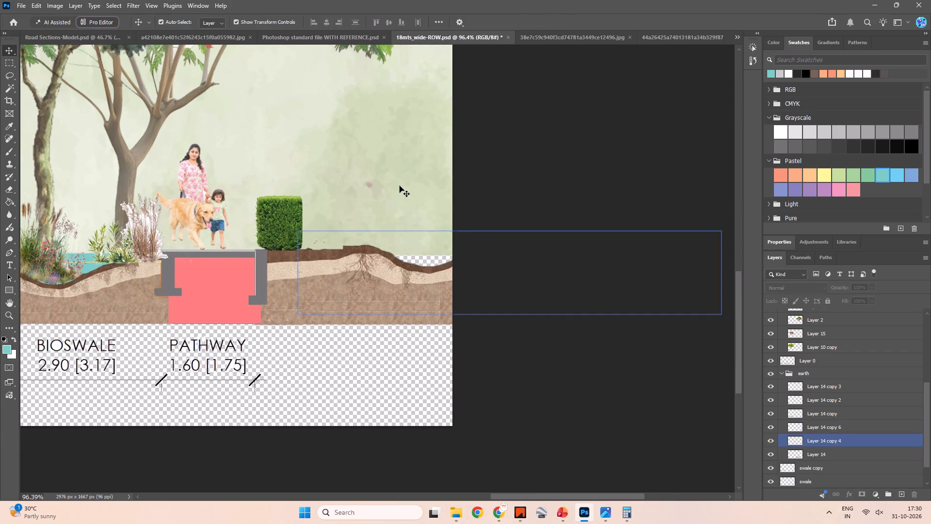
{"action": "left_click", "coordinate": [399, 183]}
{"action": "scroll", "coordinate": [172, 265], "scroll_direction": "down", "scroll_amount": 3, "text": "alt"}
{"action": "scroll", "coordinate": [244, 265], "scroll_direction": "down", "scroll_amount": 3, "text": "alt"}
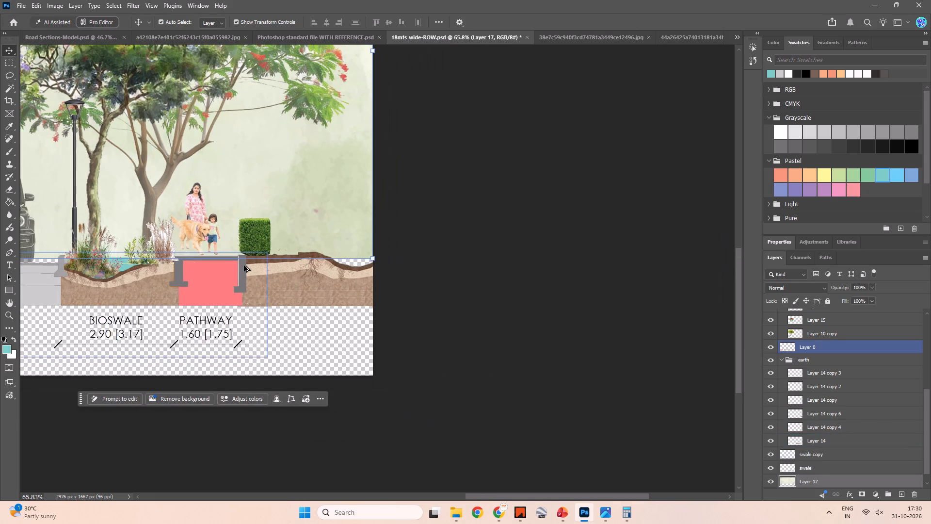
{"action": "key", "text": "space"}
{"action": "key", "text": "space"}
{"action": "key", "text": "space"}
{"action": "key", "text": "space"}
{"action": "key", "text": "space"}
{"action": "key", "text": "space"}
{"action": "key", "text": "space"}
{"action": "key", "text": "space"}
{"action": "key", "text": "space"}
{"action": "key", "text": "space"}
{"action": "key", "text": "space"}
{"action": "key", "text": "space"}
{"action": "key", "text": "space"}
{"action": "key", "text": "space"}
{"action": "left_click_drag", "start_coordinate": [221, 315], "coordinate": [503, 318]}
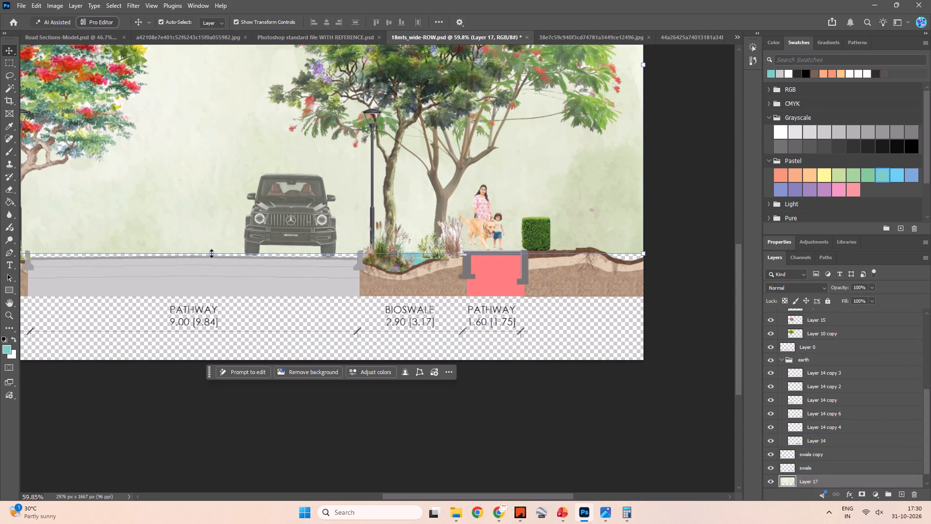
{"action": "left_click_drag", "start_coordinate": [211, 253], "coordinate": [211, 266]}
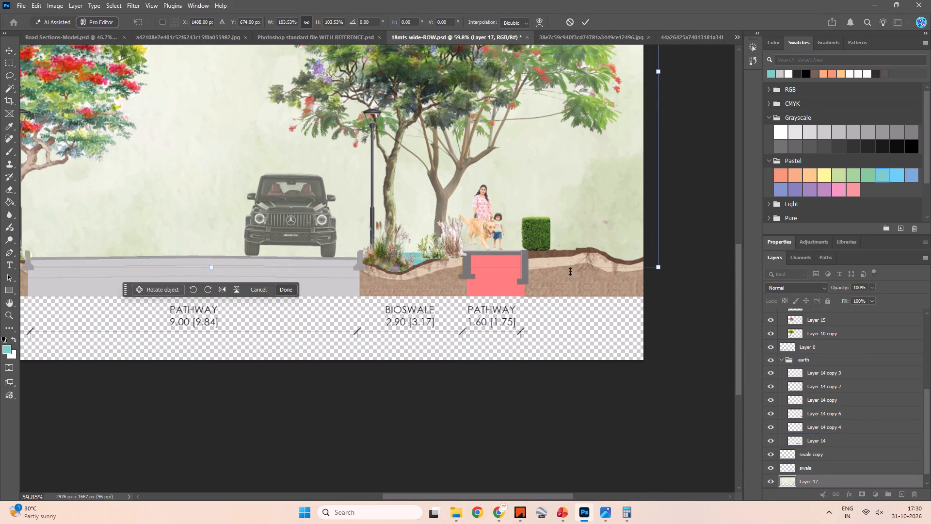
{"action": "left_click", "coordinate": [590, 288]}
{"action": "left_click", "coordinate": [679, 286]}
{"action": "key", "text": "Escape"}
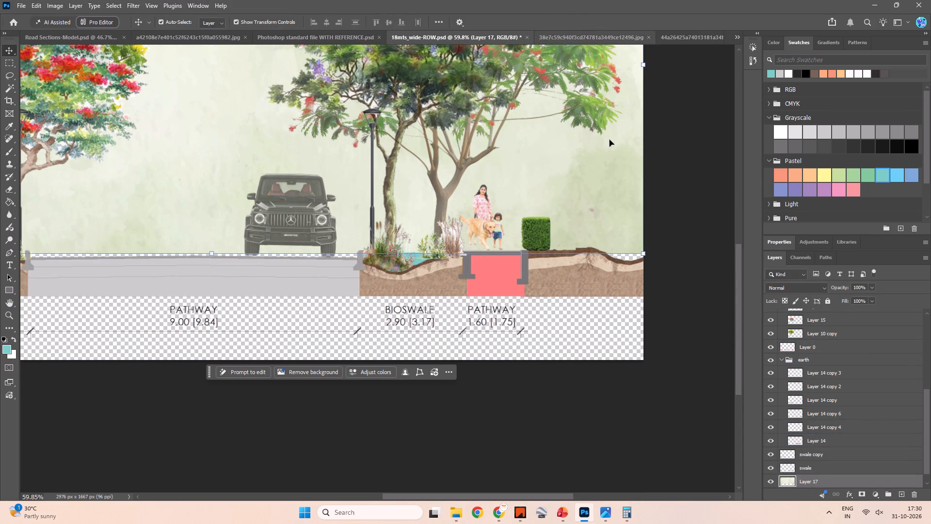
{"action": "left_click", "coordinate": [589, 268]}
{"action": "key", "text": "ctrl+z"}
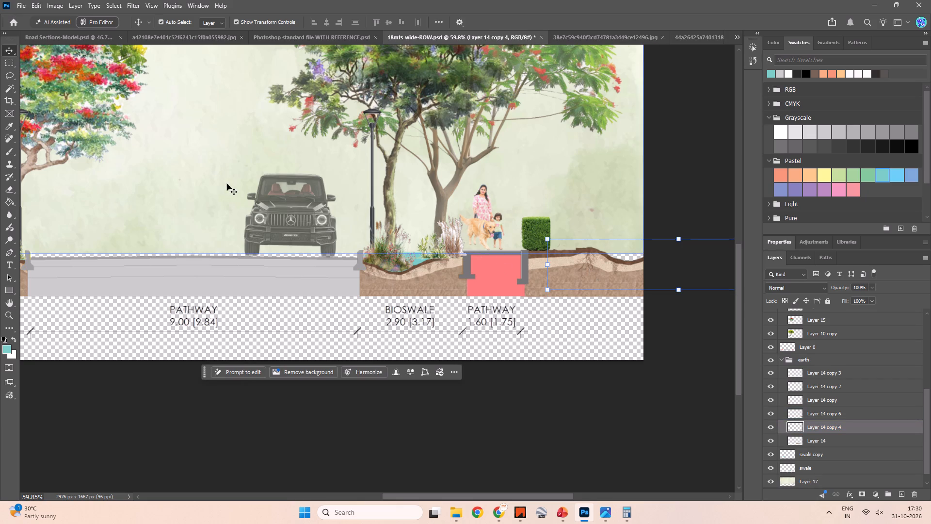
Scale the green background, Layer 17, downward to about 103.53% to close the gap above the road and soil, and apply.
{"action": "left_click", "coordinate": [225, 181]}
{"action": "left_click_drag", "start_coordinate": [211, 256], "coordinate": [213, 271]}
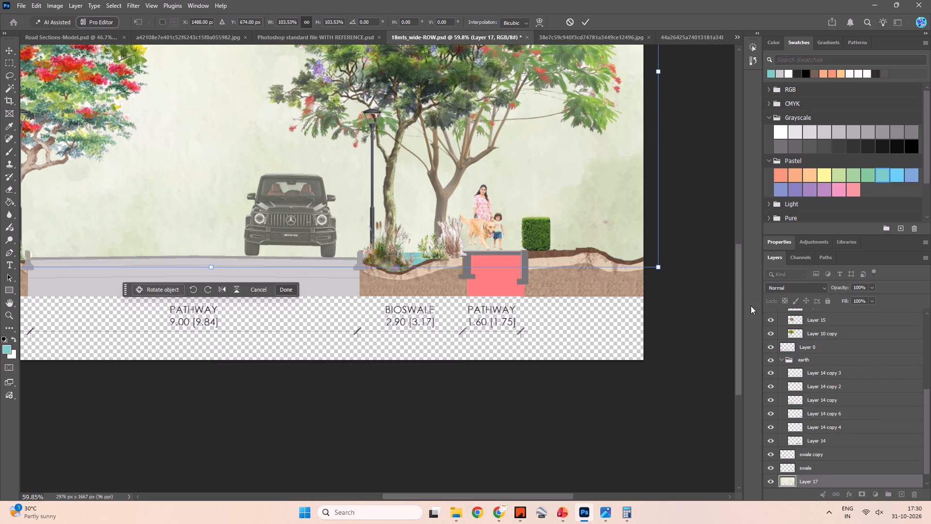
{"action": "left_click", "coordinate": [751, 306]}
{"action": "left_click", "coordinate": [667, 267]}
{"action": "left_click", "coordinate": [586, 20]}
{"action": "left_click", "coordinate": [676, 311]}
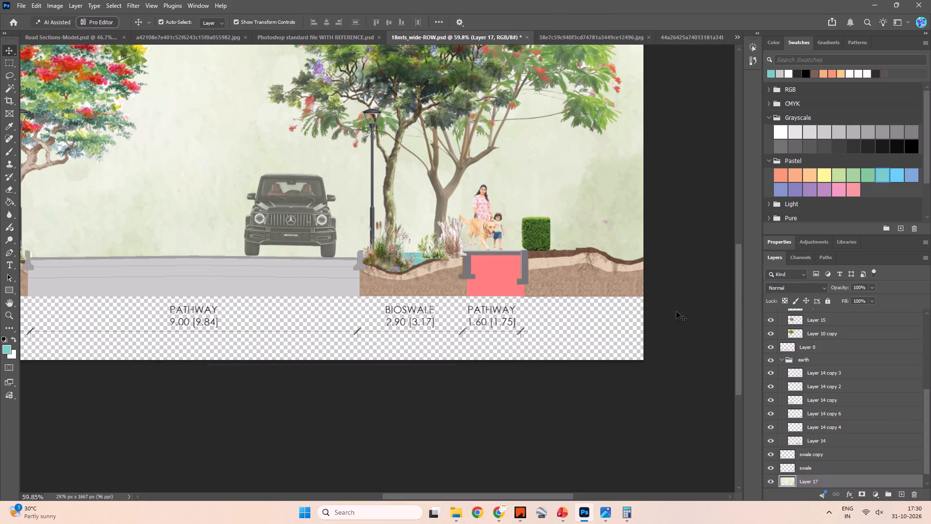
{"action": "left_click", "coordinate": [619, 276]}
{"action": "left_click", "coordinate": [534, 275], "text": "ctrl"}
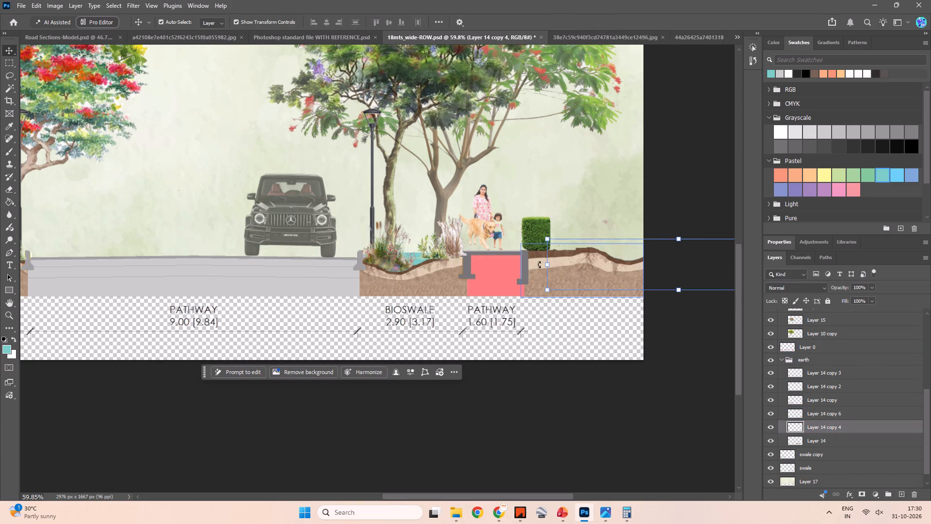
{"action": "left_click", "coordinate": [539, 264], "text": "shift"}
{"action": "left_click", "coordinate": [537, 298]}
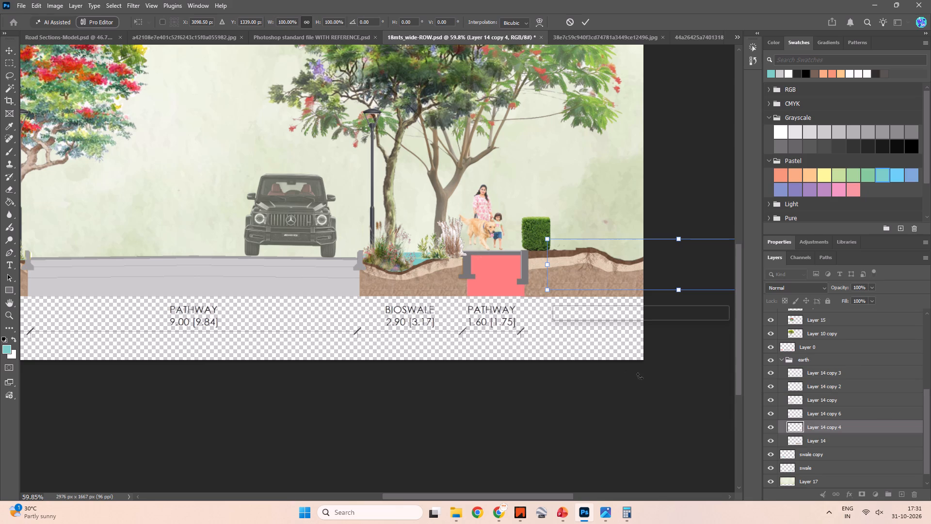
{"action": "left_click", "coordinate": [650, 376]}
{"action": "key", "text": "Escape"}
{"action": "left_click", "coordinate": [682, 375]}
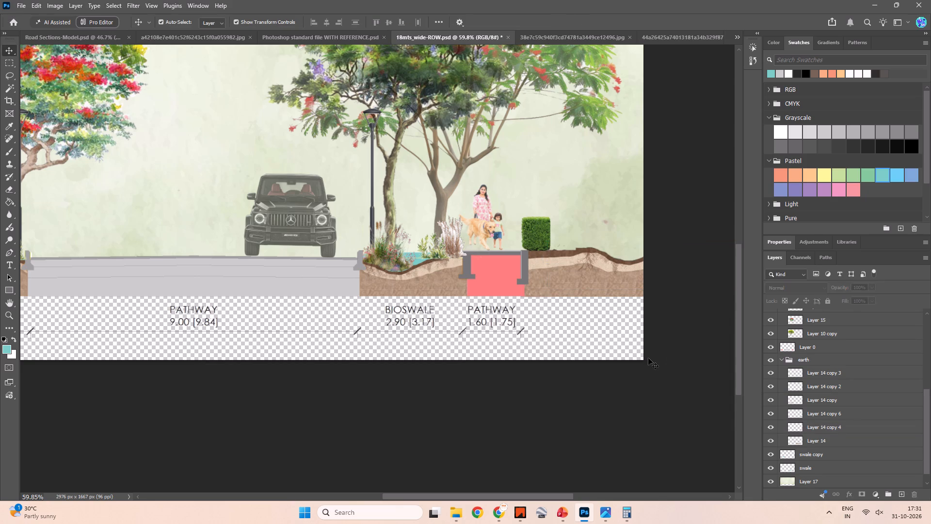
Duplicate soil layers Layer 14 copy 2 and Layer 14 copy 4 together and place the copies below the section's opposite end.
{"action": "left_click", "coordinate": [578, 272]}
{"action": "left_click", "coordinate": [534, 277], "text": "shift"}
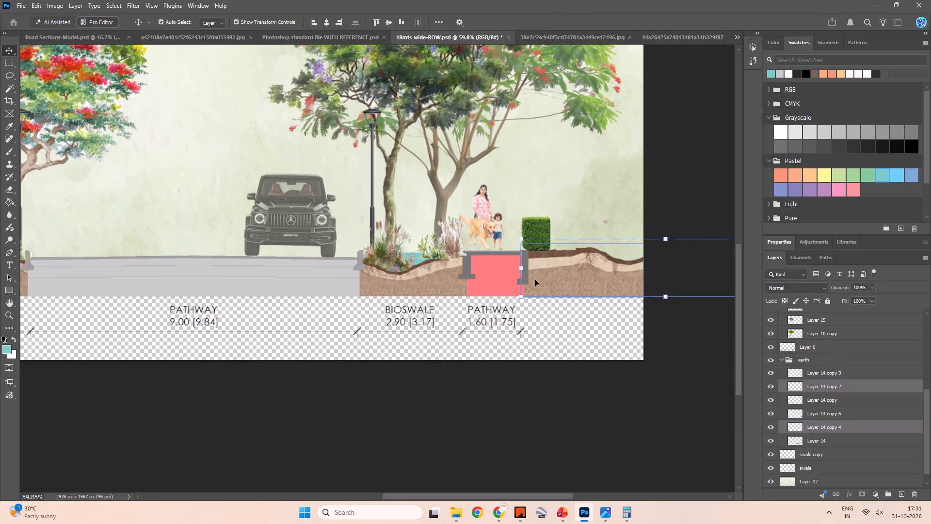
{"action": "scroll", "coordinate": [559, 286], "scroll_direction": "down", "scroll_amount": 9}
{"action": "scroll", "coordinate": [559, 285], "scroll_direction": "down", "scroll_amount": 10, "text": "alt"}
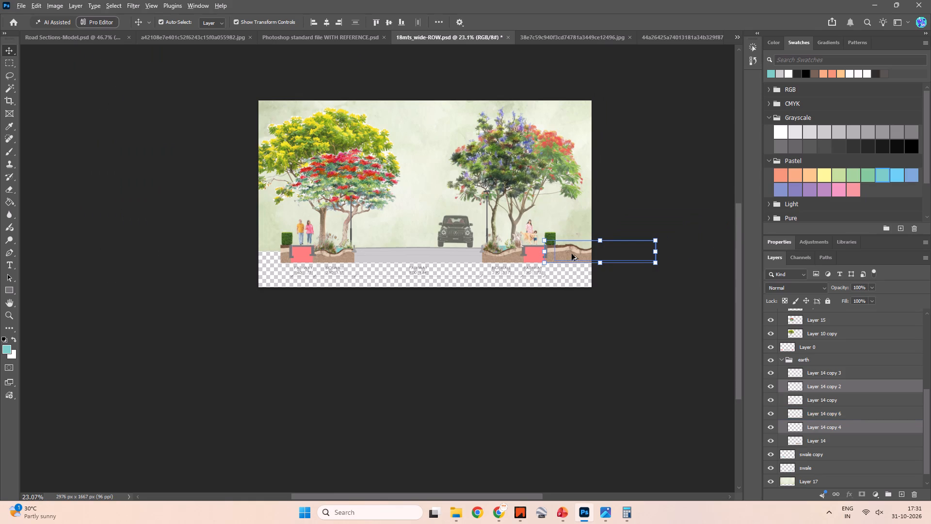
{"action": "left_click_drag", "start_coordinate": [572, 254], "coordinate": [298, 278], "text": "alt"}
{"action": "right_click", "coordinate": [295, 278]}
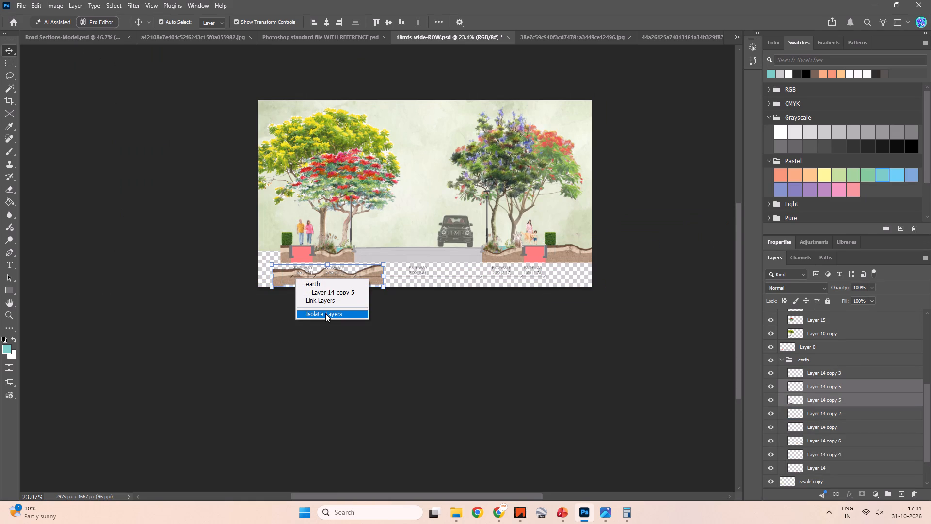
{"action": "key", "text": "Escape"}
Flip the duplicated soil horizontally, align it beside the opposite pathway under the outer hedge, level with the existing soil base, and apply.
{"action": "key", "text": "ctrl+t"}
{"action": "right_click", "coordinate": [290, 283]}
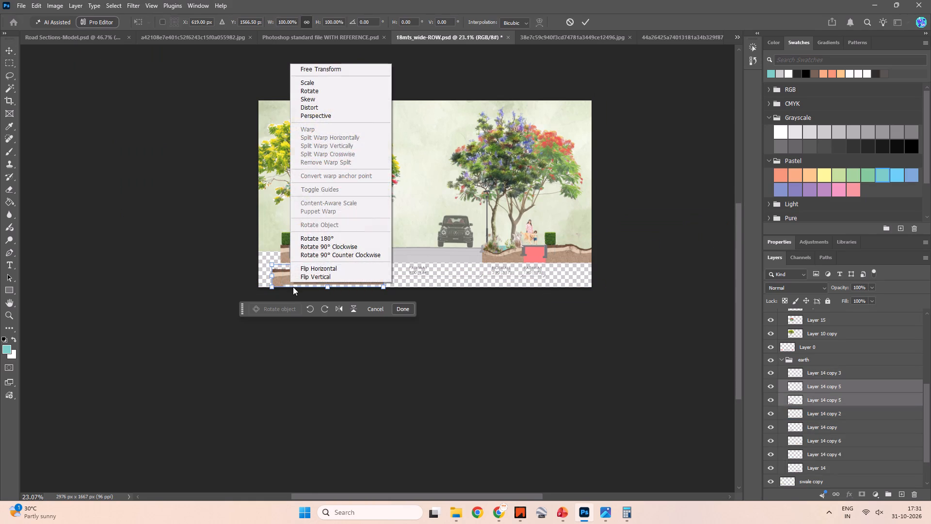
{"action": "left_click", "coordinate": [309, 271]}
{"action": "left_click_drag", "start_coordinate": [366, 280], "coordinate": [279, 278]}
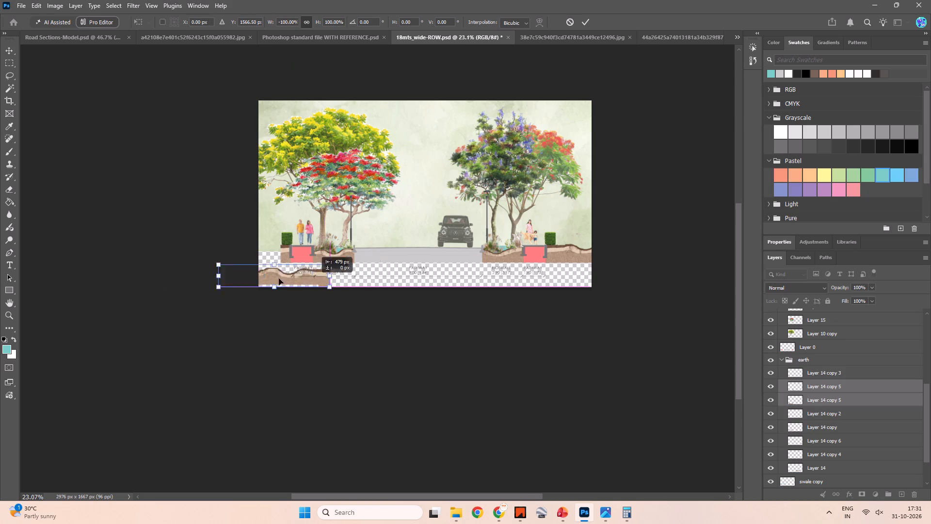
{"action": "left_click_drag", "start_coordinate": [279, 278], "coordinate": [264, 256]}
{"action": "scroll", "coordinate": [268, 257], "scroll_direction": "up", "scroll_amount": 9, "text": "alt"}
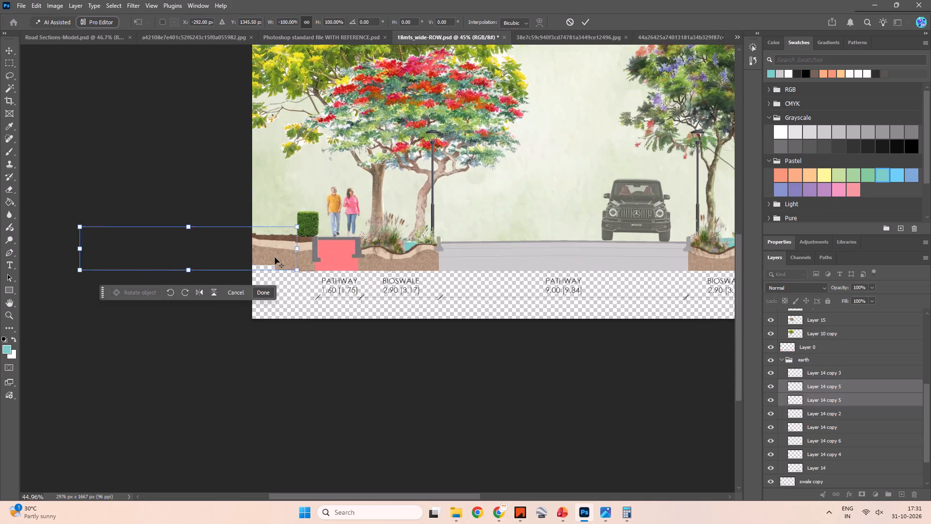
{"action": "scroll", "coordinate": [275, 258], "scroll_direction": "up", "scroll_amount": 7, "text": "alt"}
{"action": "left_click_drag", "start_coordinate": [282, 246], "coordinate": [277, 269]}
{"action": "left_click", "coordinate": [274, 255]}
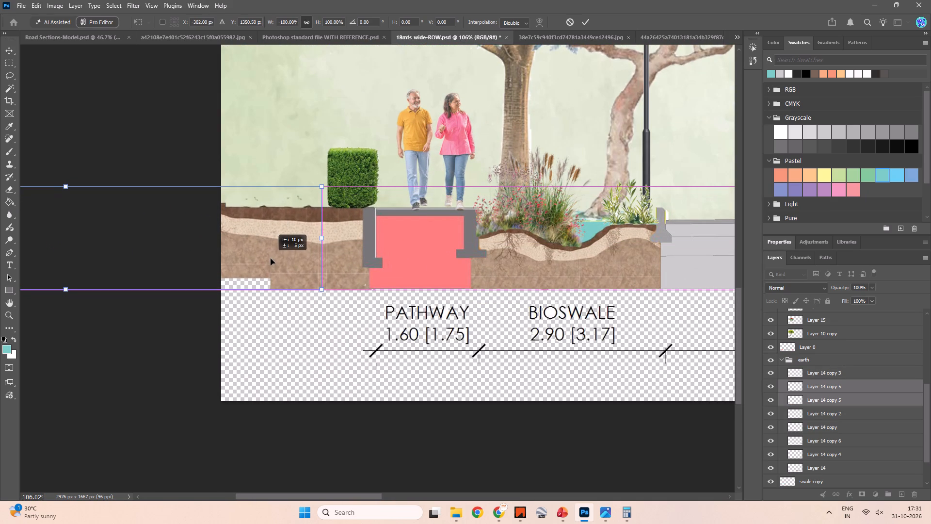
{"action": "left_click", "coordinate": [246, 253]}
{"action": "scroll", "coordinate": [247, 253], "scroll_direction": "down", "scroll_amount": 3, "text": "alt"}
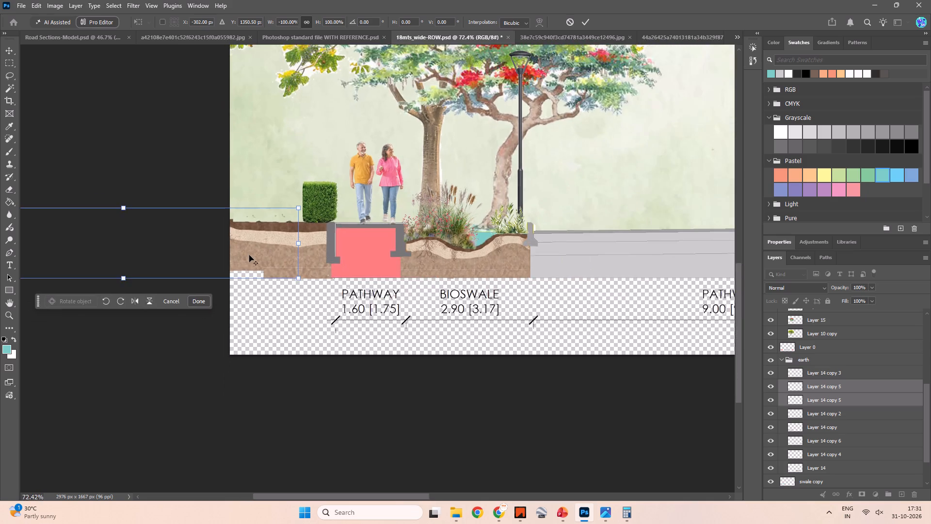
{"action": "scroll", "coordinate": [249, 255], "scroll_direction": "down", "scroll_amount": 5, "text": "alt"}
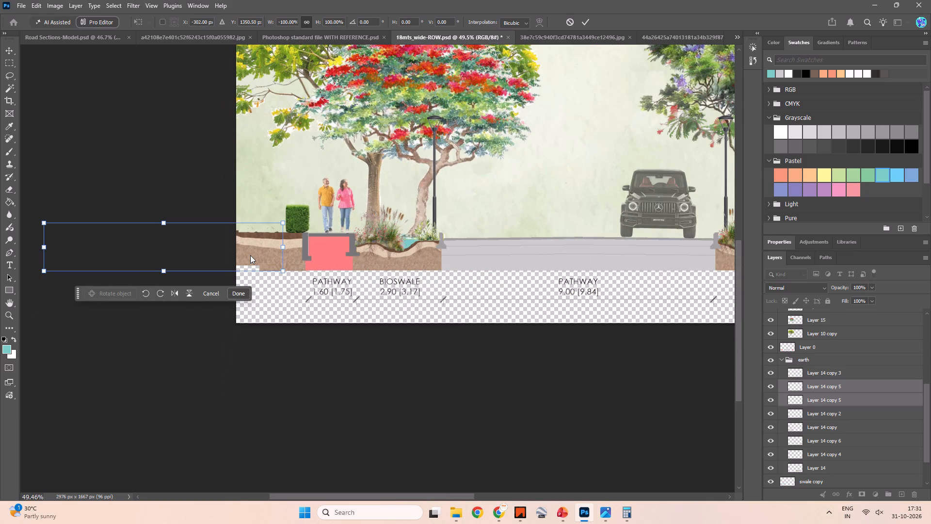
{"action": "left_click", "coordinate": [273, 377]}
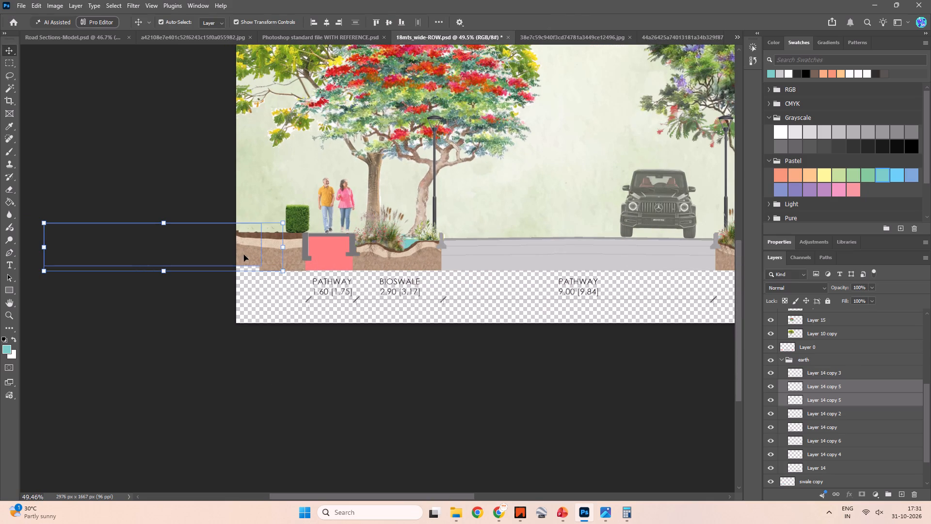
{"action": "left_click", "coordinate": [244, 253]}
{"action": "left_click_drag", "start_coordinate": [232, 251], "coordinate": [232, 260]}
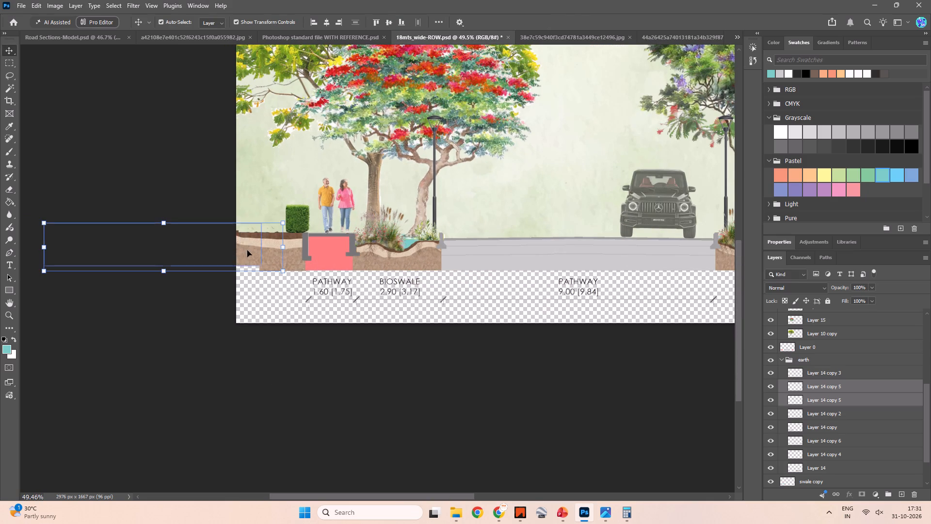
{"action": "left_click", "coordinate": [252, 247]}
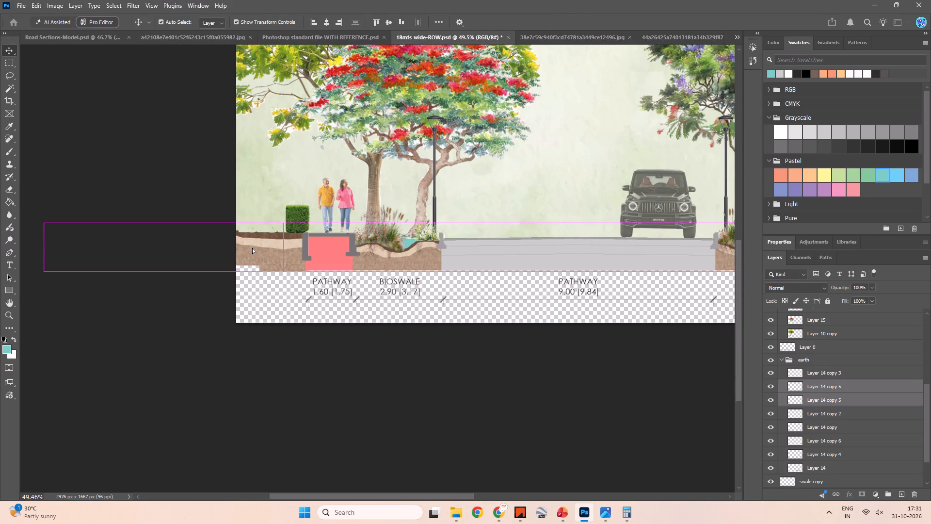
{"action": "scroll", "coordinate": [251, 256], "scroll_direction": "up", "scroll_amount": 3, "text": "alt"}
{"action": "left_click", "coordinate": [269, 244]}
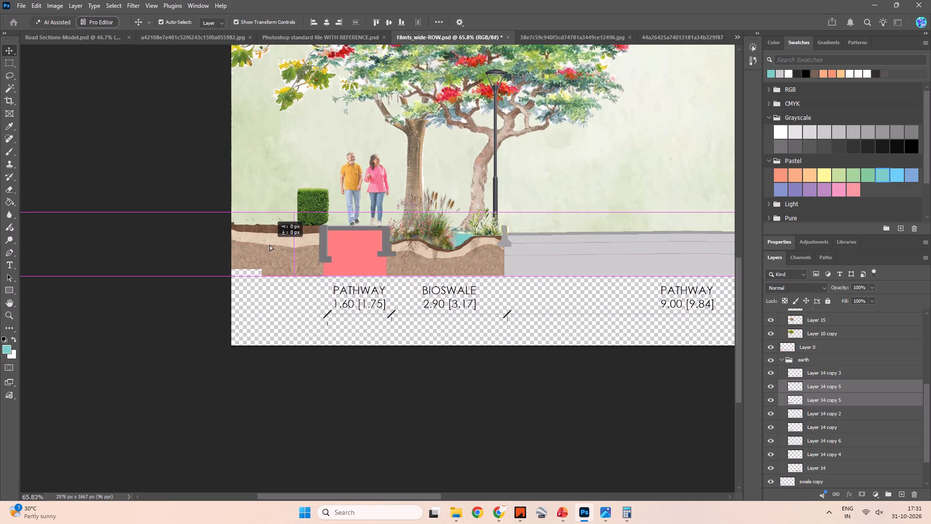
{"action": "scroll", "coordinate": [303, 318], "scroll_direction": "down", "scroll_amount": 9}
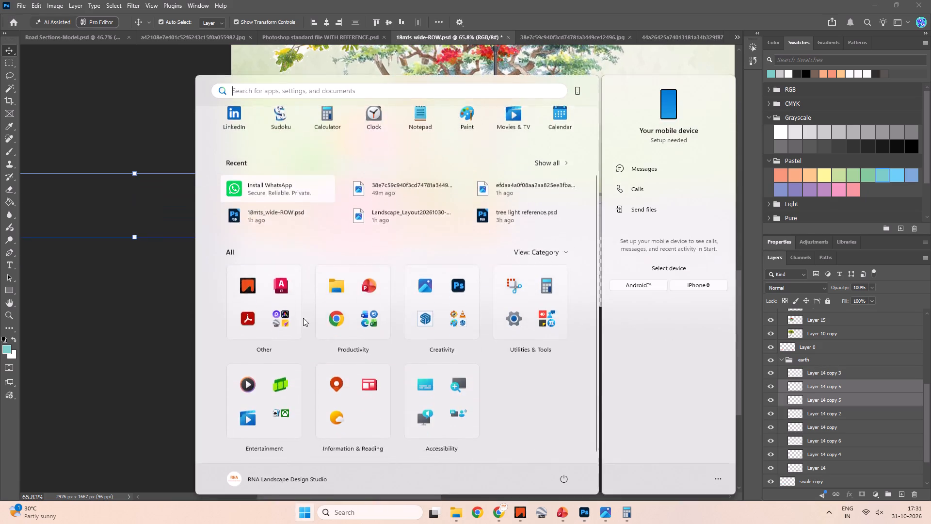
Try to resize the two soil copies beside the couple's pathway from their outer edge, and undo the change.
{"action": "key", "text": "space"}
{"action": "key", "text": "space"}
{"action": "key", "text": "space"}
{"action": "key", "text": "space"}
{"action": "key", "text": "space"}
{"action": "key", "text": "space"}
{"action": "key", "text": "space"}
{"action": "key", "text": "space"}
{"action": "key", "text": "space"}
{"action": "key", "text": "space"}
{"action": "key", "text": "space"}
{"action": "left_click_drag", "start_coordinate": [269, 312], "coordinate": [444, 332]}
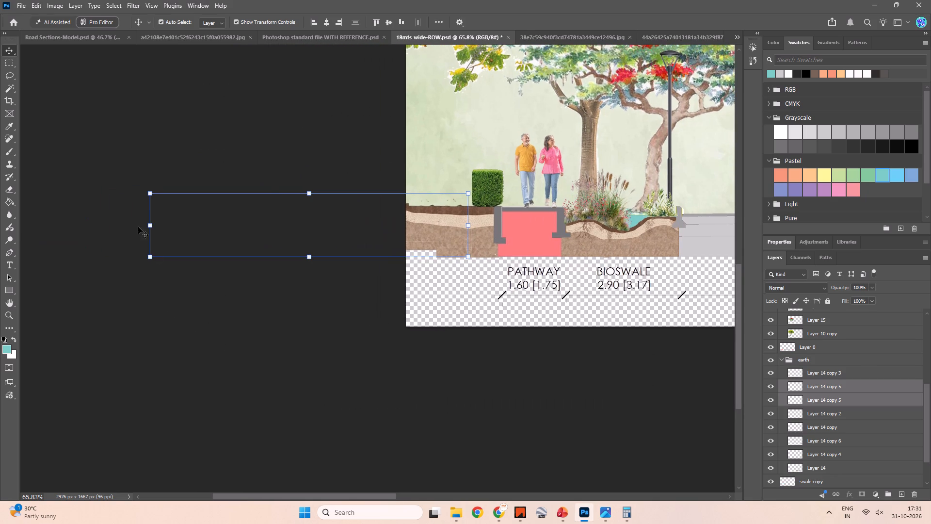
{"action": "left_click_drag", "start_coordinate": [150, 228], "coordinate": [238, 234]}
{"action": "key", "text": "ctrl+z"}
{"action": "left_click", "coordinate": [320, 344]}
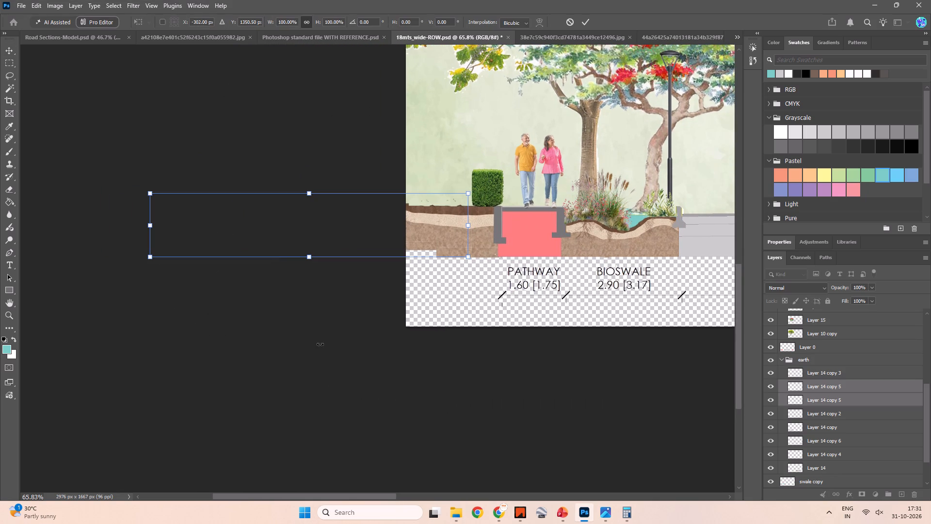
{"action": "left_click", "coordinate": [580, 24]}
Delete the shallower outer soil copy, Layer 14 copy 5, at the canvas edge beyond the couple's hedge.
{"action": "left_click", "coordinate": [331, 225]}
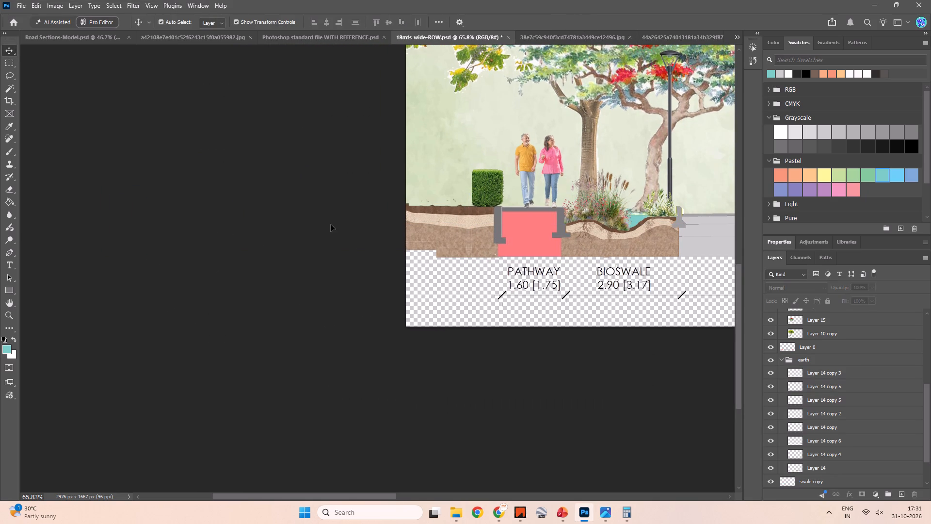
{"action": "left_click", "coordinate": [407, 225]}
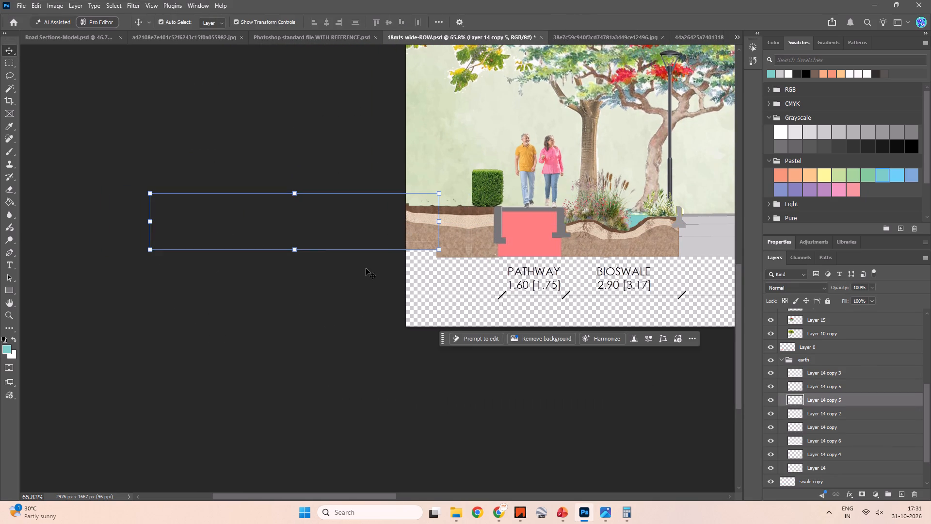
{"action": "key", "text": "Delete"}
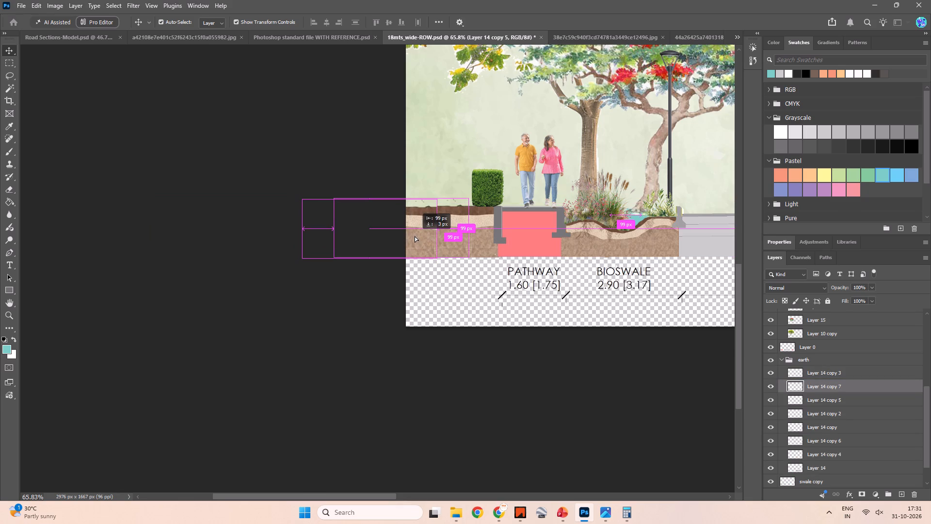
Duplicate the remaining Layer 14 copy 5 soil strip and place the copy outward to fill to the canvas edge, level with the soil base.
{"action": "scroll", "coordinate": [436, 240], "scroll_direction": "up", "scroll_amount": 12, "text": "alt"}
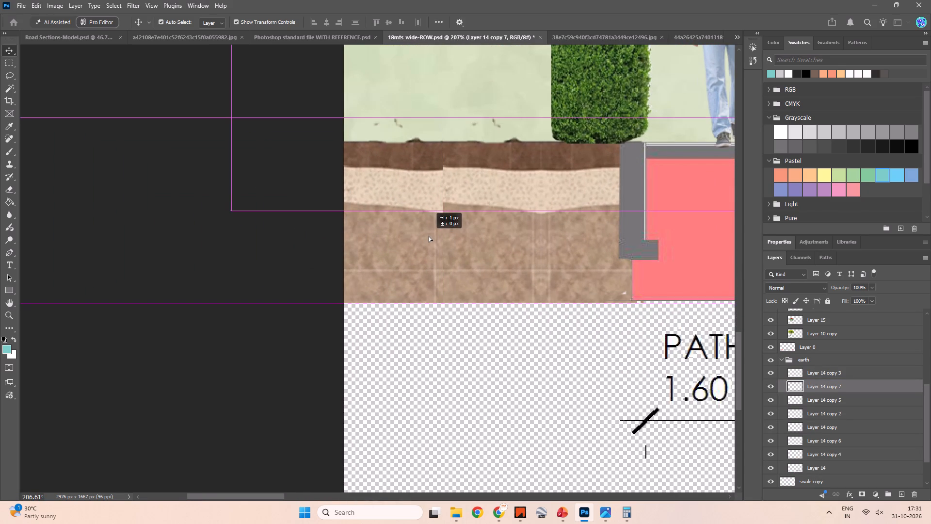
{"action": "left_click", "coordinate": [257, 306]}
{"action": "left_click", "coordinate": [284, 358]}
{"action": "left_click", "coordinate": [314, 339]}
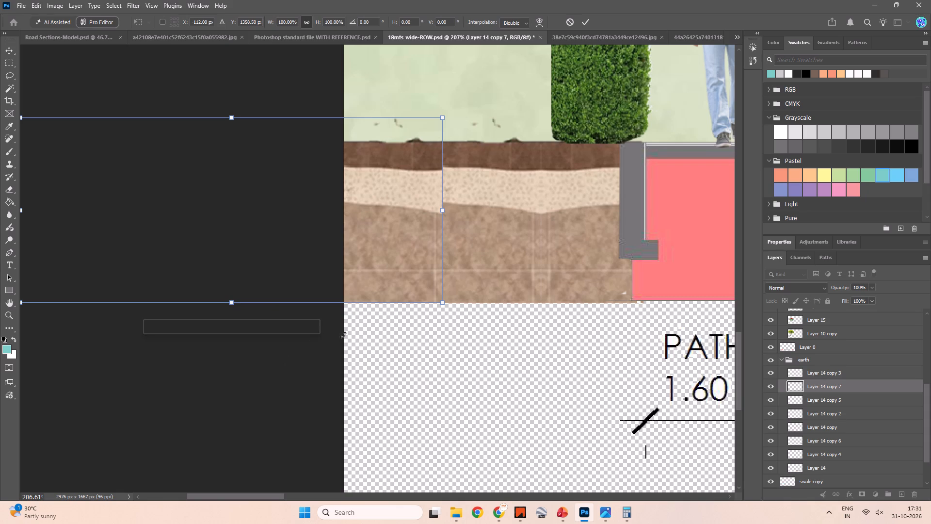
{"action": "left_click", "coordinate": [343, 335]}
{"action": "key", "text": "space"}
{"action": "key", "text": "space"}
{"action": "key", "text": "space"}
{"action": "key", "text": "space"}
{"action": "key", "text": "space"}
{"action": "key", "text": "space"}
{"action": "key", "text": "space"}
{"action": "key", "text": "space"}
{"action": "key", "text": "space"}
{"action": "left_click_drag", "start_coordinate": [391, 273], "coordinate": [337, 326]}
{"action": "key", "text": "e"}
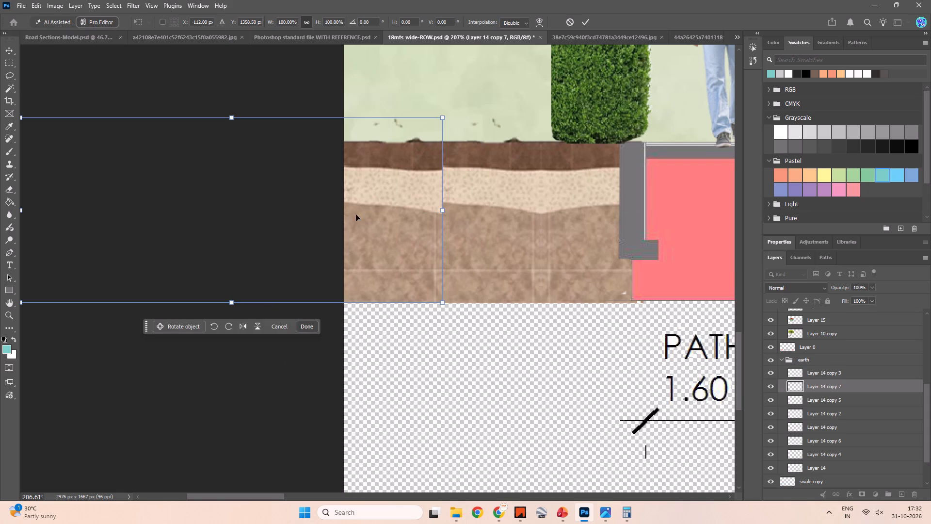
{"action": "left_click", "coordinate": [368, 134]}
{"action": "left_click", "coordinate": [589, 17]}
Erase the stray specks above the outer soil strip, Layer 14 copy 7, with the eraser reduced to size 35.
{"action": "key", "text": "e"}
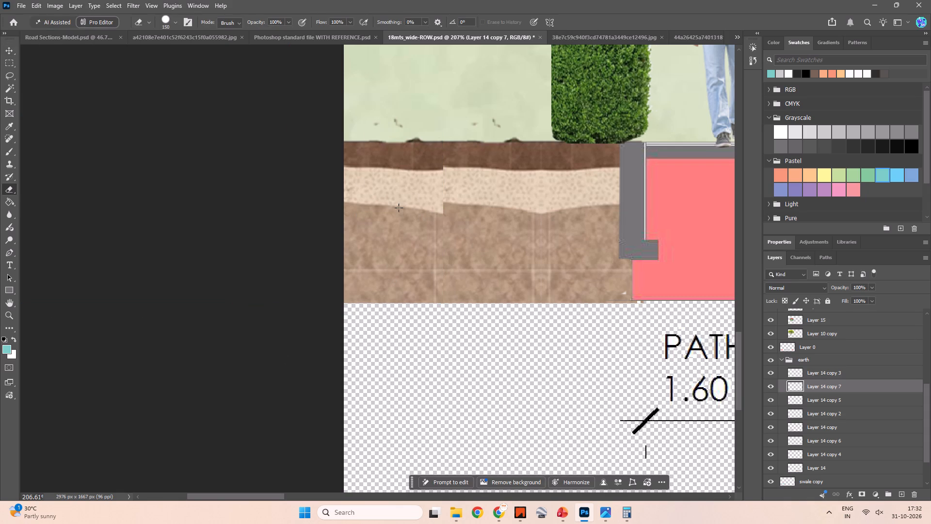
{"action": "key", "text": "e"}
{"action": "key", "text": "bracketleft"}
{"action": "key", "text": "bracketleft"}
{"action": "key", "text": "bracketleft"}
{"action": "key", "text": "bracketleft"}
{"action": "key", "text": "bracketleft"}
{"action": "key", "text": "bracketleft"}
{"action": "key", "text": "bracketleft"}
{"action": "key", "text": "bracketleft"}
{"action": "key", "text": "bracketleft"}
{"action": "key", "text": "bracketleft"}
{"action": "left_click_drag", "start_coordinate": [377, 120], "coordinate": [382, 121]}
{"action": "left_click", "coordinate": [396, 121]}
{"action": "left_click", "coordinate": [402, 122]}
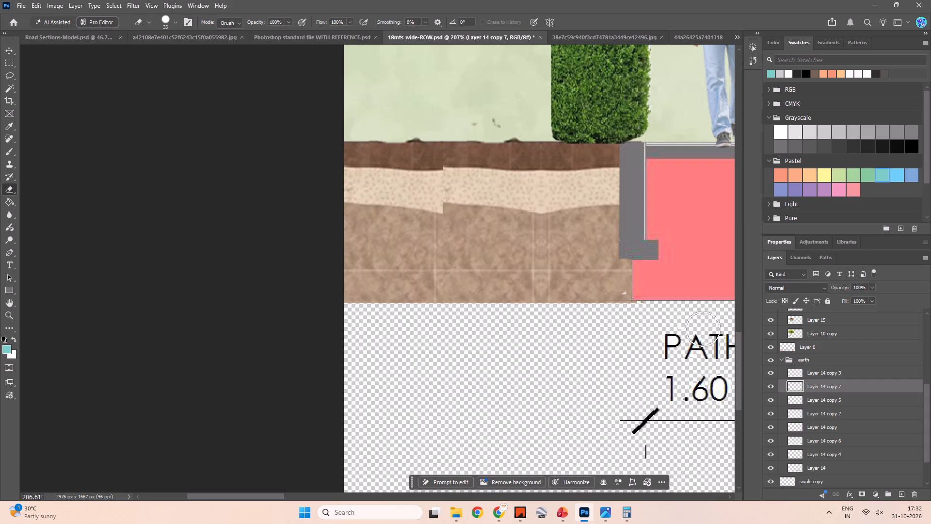
Erase the specks and raised bumps above the topsoil beside the hedge on Layer 14 copy 5.
{"action": "left_click", "coordinate": [830, 403]}
{"action": "left_click", "coordinate": [432, 121]}
{"action": "left_click_drag", "start_coordinate": [436, 120], "coordinate": [465, 124]}
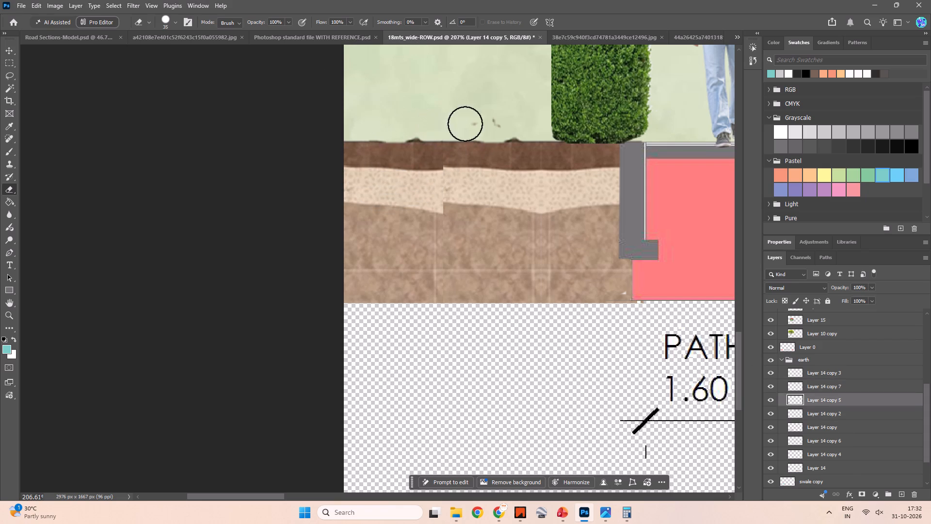
{"action": "left_click_drag", "start_coordinate": [465, 124], "coordinate": [447, 121]}
{"action": "left_click", "coordinate": [498, 125]}
{"action": "left_click", "coordinate": [486, 119]}
{"action": "left_click", "coordinate": [463, 119]}
{"action": "left_click", "coordinate": [513, 121]}
{"action": "left_click", "coordinate": [509, 125]}
{"action": "left_click", "coordinate": [514, 123]}
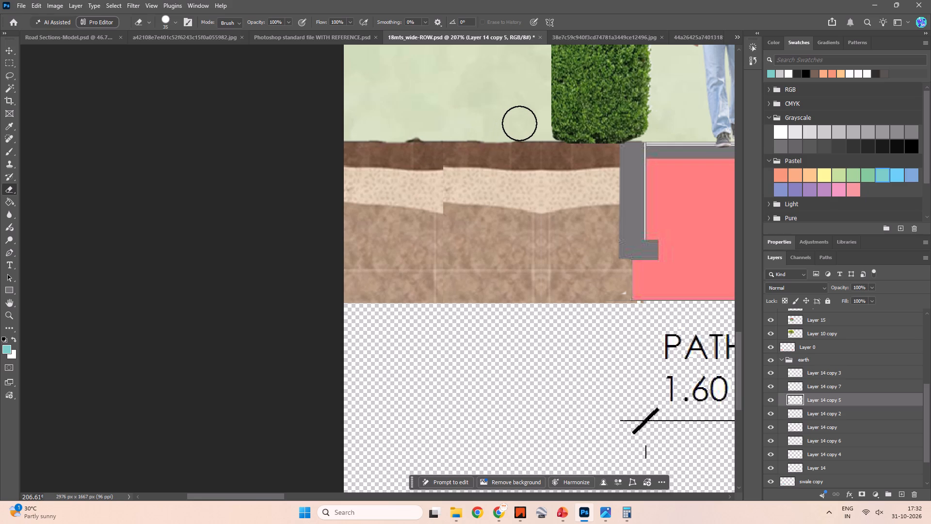
{"action": "left_click", "coordinate": [520, 123]}
{"action": "left_click", "coordinate": [418, 123]}
{"action": "double_click", "coordinate": [415, 123]}
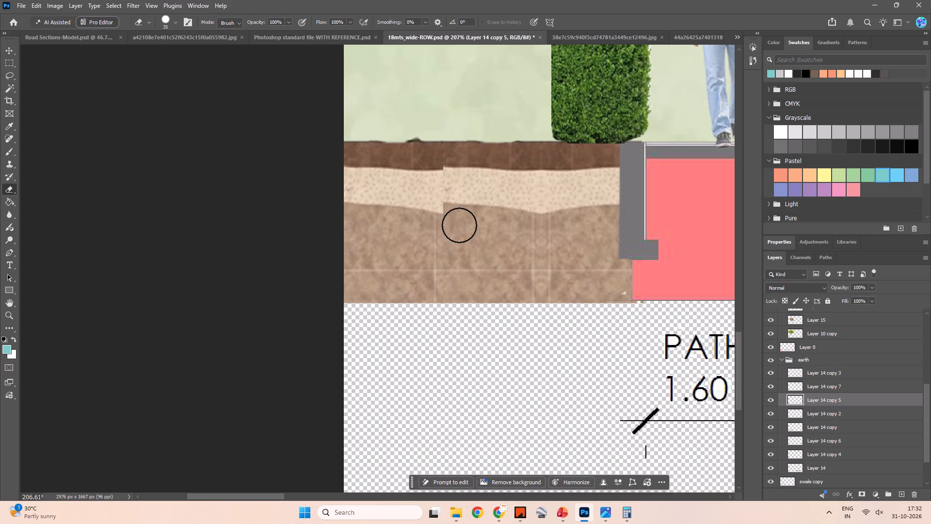
Examine the joint between the soil strips and the overall street section from edge to edge.
{"action": "scroll", "coordinate": [444, 214], "scroll_direction": "up", "scroll_amount": 5, "text": "alt"}
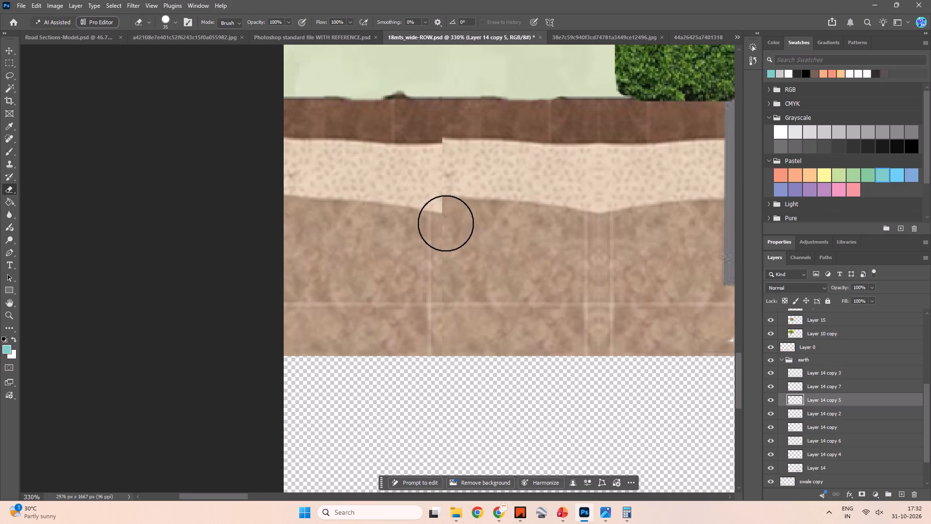
{"action": "scroll", "coordinate": [456, 225], "scroll_direction": "down", "scroll_amount": 11, "text": "alt"}
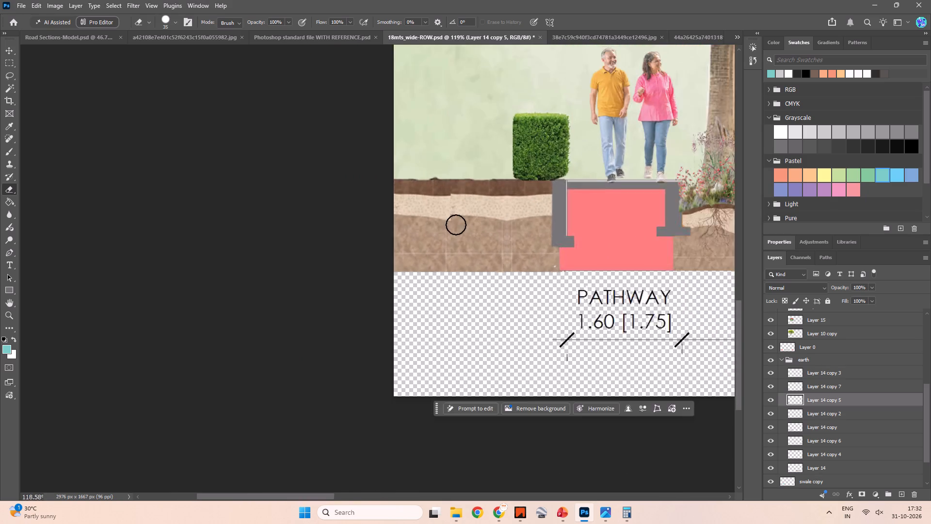
{"action": "scroll", "coordinate": [456, 225], "scroll_direction": "down", "scroll_amount": 16, "text": "alt"}
{"action": "key", "text": "space"}
{"action": "key", "text": "space"}
{"action": "key", "text": "space"}
{"action": "key", "text": "space"}
{"action": "key", "text": "space"}
{"action": "key", "text": "space"}
{"action": "key", "text": "space"}
{"action": "key", "text": "space"}
{"action": "key", "text": "space"}
{"action": "key", "text": "space"}
{"action": "key", "text": "space"}
{"action": "key", "text": "space"}
{"action": "key", "text": "space"}
{"action": "key", "text": "space"}
{"action": "key", "text": "space"}
{"action": "key", "text": "space"}
{"action": "key", "text": "space"}
{"action": "key", "text": "space"}
{"action": "key", "text": "space"}
{"action": "key", "text": "space"}
{"action": "left_click_drag", "start_coordinate": [568, 361], "coordinate": [335, 345]}
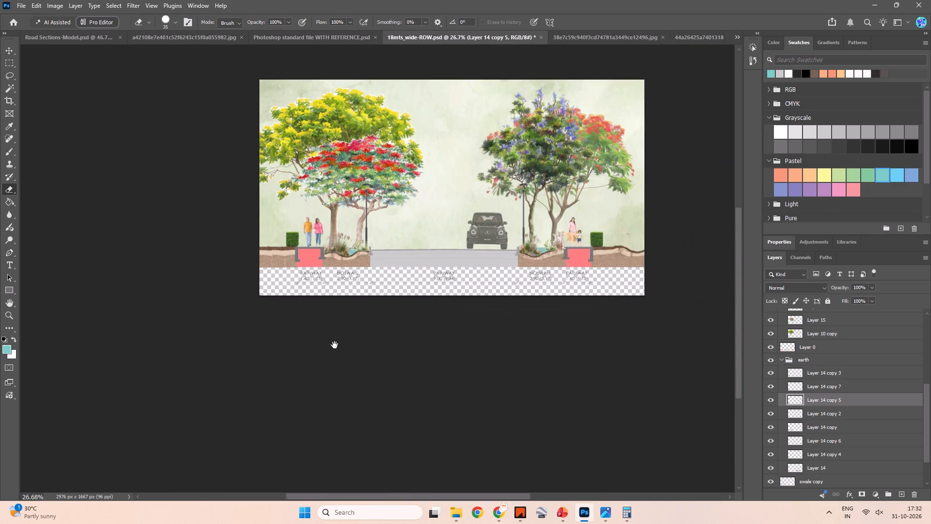
{"action": "left_click_drag", "start_coordinate": [335, 345], "coordinate": [248, 349]}
{"action": "key", "text": "m"}
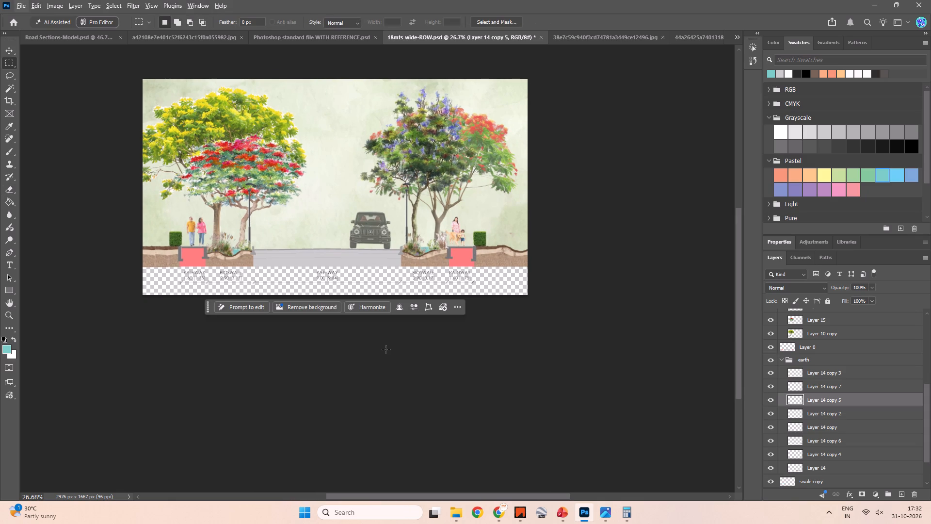
{"action": "left_click", "coordinate": [387, 350]}
{"action": "key", "text": "space"}
{"action": "key", "text": "space"}
{"action": "key", "text": "space"}
{"action": "key", "text": "space"}
{"action": "key", "text": "space"}
{"action": "key", "text": "space"}
{"action": "key", "text": "space"}
{"action": "key", "text": "space"}
{"action": "key", "text": "space"}
{"action": "key", "text": "space"}
{"action": "key", "text": "space"}
{"action": "key", "text": "space"}
{"action": "key", "text": "space"}
{"action": "key", "text": "space"}
{"action": "key", "text": "space"}
{"action": "key", "text": "space"}
{"action": "left_click_drag", "start_coordinate": [321, 343], "coordinate": [352, 368]}
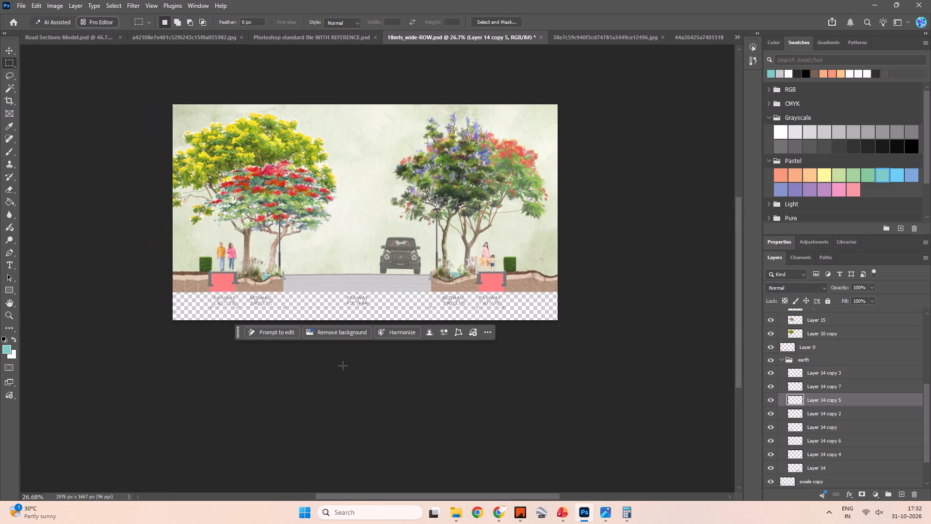
{"action": "scroll", "coordinate": [299, 342], "scroll_direction": "up", "scroll_amount": 3, "text": "alt"}
Save the 18mts_wide-ROW.psd section file.
{"action": "key", "text": "ctrl+s"}
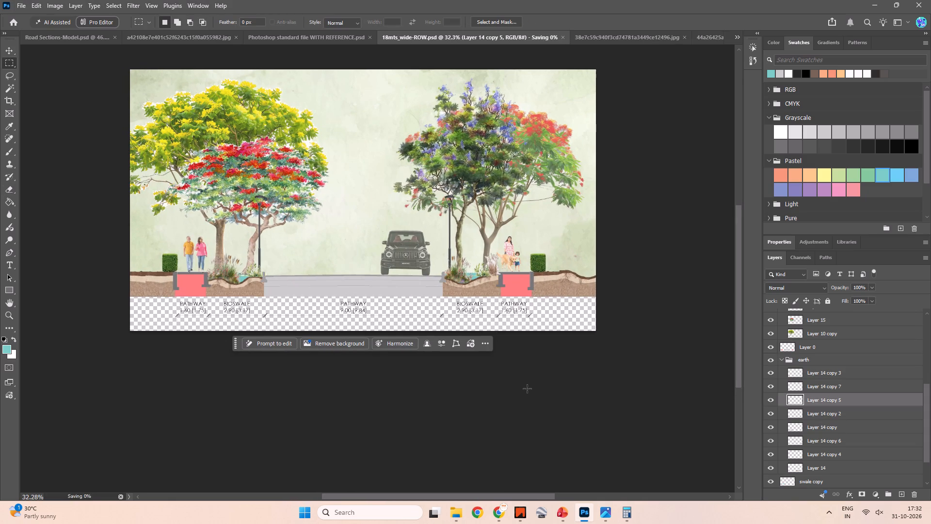
Show the Layer 16 green texture behind the dimension labels, toggling its visibility to compare.
{"action": "scroll", "coordinate": [795, 443], "scroll_direction": "down", "scroll_amount": 3}
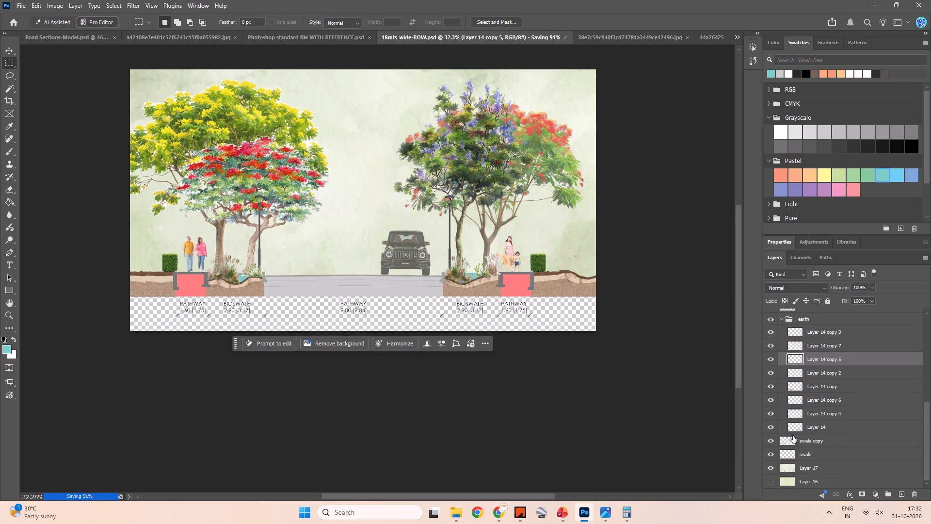
{"action": "scroll", "coordinate": [793, 436], "scroll_direction": "down", "scroll_amount": 8}
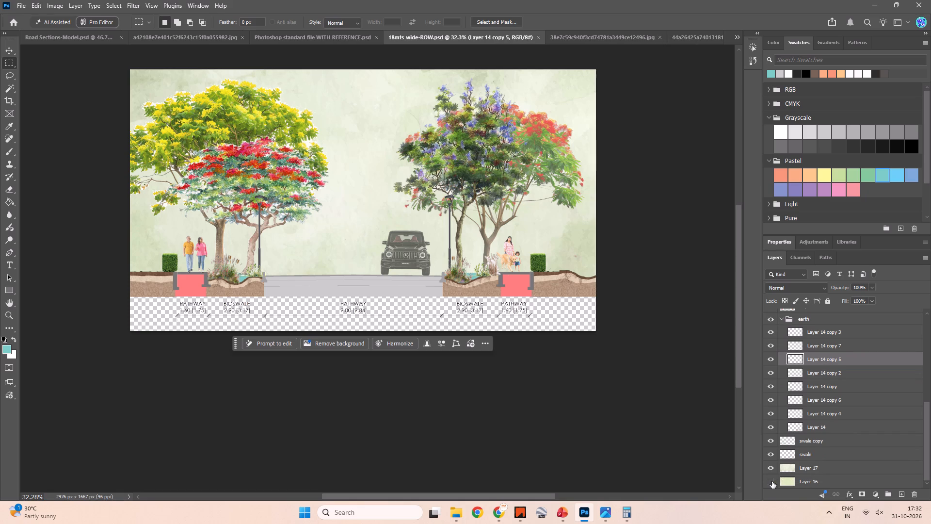
{"action": "left_click", "coordinate": [772, 481]}
{"action": "left_click", "coordinate": [768, 481]}
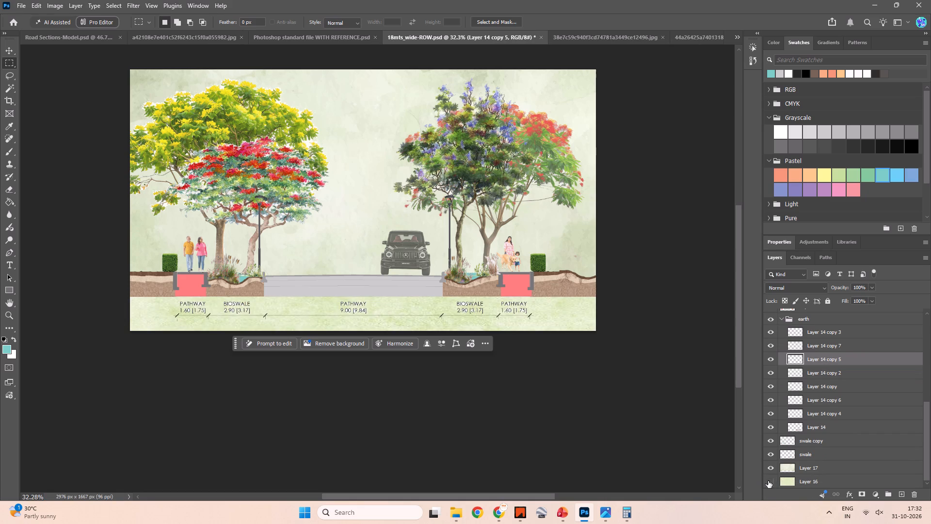
{"action": "left_click", "coordinate": [808, 481]}
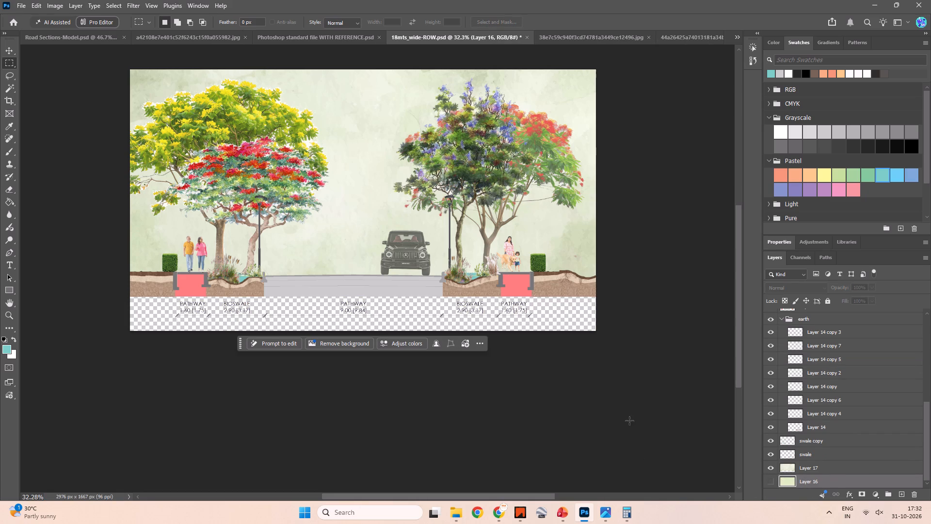
{"action": "double_click", "coordinate": [822, 483]}
{"action": "left_click", "coordinate": [843, 481]}
{"action": "left_click", "coordinate": [772, 482]}
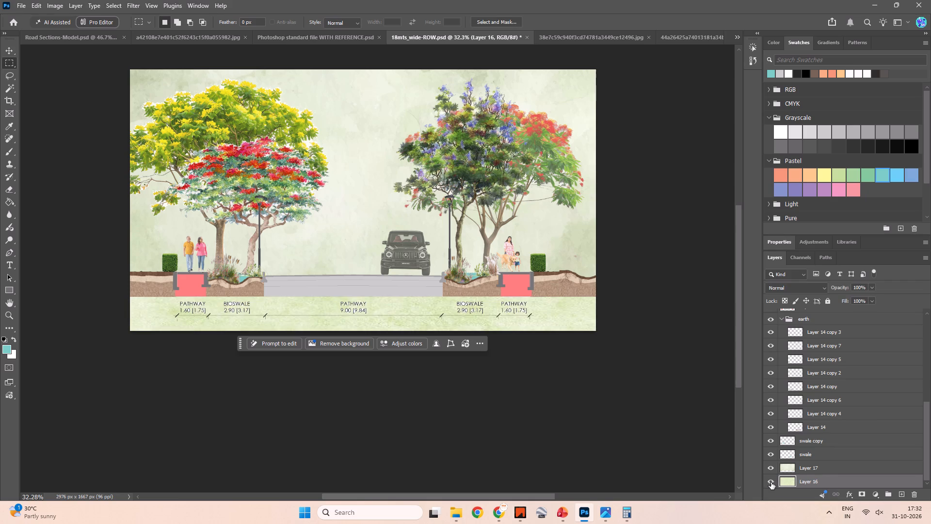
Hide all layers and groups from Shrubs down through Layer 17, leaving only the Layer 16 green texture visible.
{"action": "left_click", "coordinate": [811, 463]}
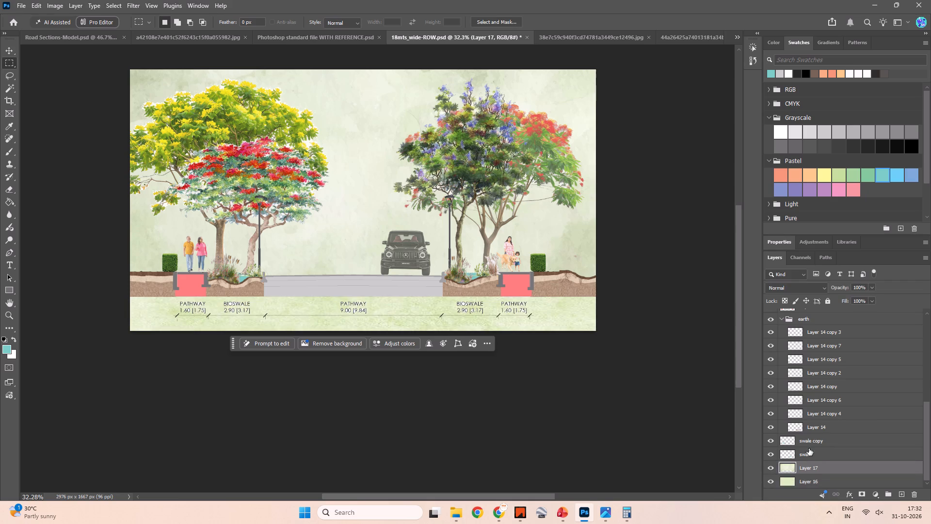
{"action": "scroll", "coordinate": [810, 388], "scroll_direction": "up", "scroll_amount": 20}
{"action": "scroll", "coordinate": [810, 388], "scroll_direction": "up", "scroll_amount": 6}
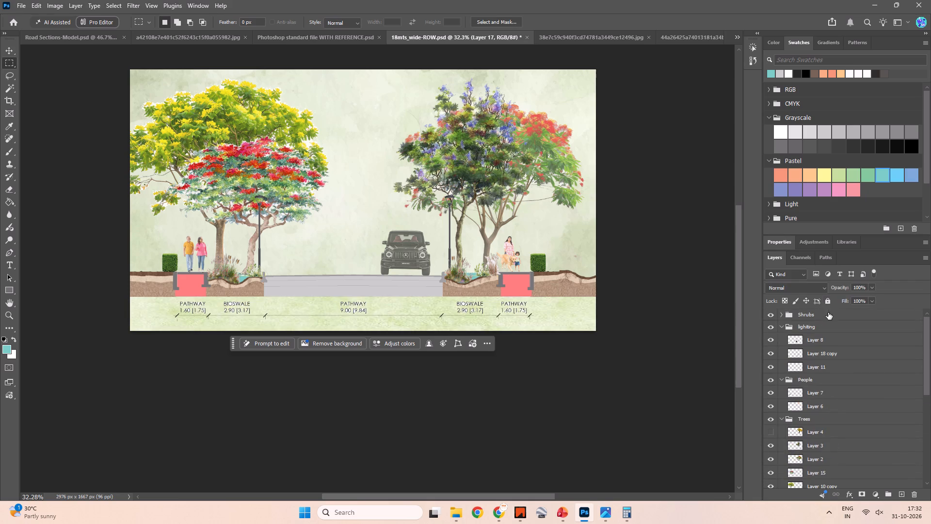
{"action": "left_click", "coordinate": [828, 312], "text": "shift"}
{"action": "left_click", "coordinate": [771, 315]}
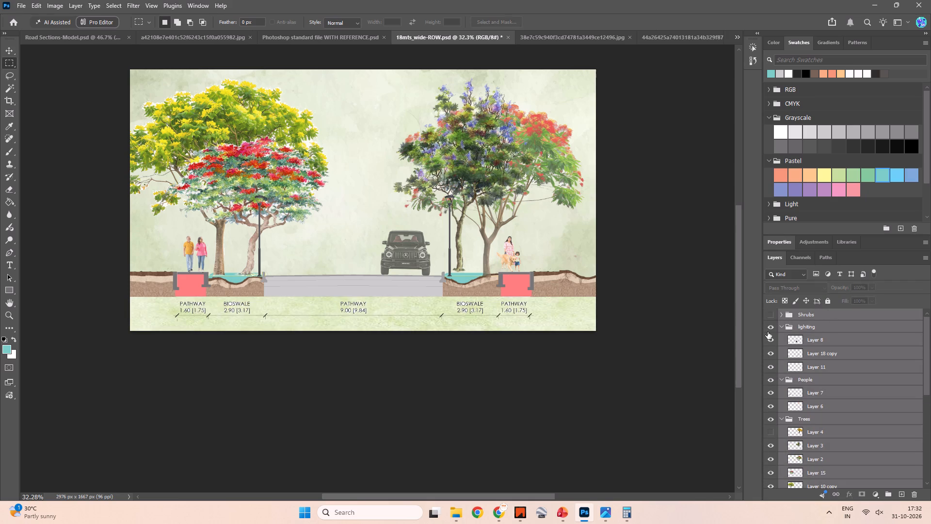
{"action": "scroll", "coordinate": [769, 341], "scroll_direction": "down", "scroll_amount": 11}
{"action": "scroll", "coordinate": [770, 346], "scroll_direction": "up", "scroll_amount": 11}
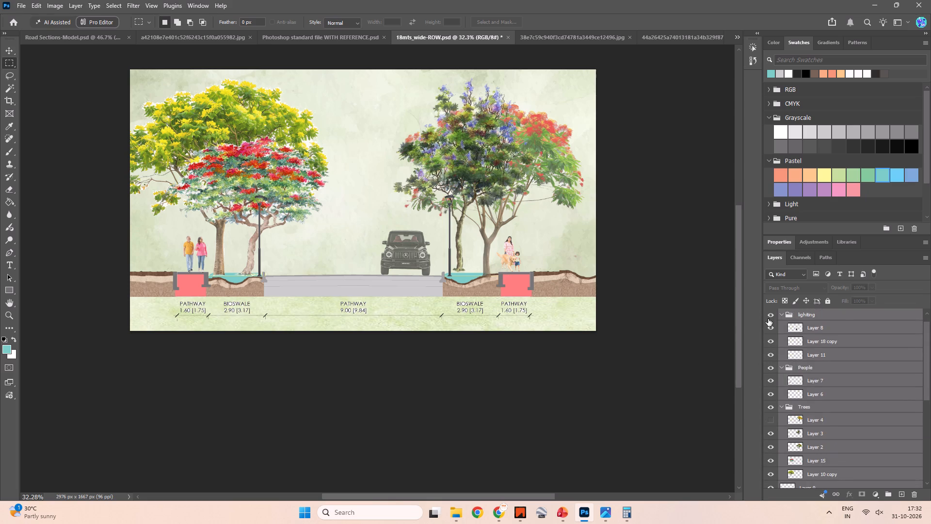
{"action": "left_click_drag", "start_coordinate": [770, 315], "coordinate": [771, 365]}
{"action": "left_click_drag", "start_coordinate": [771, 313], "coordinate": [767, 398]}
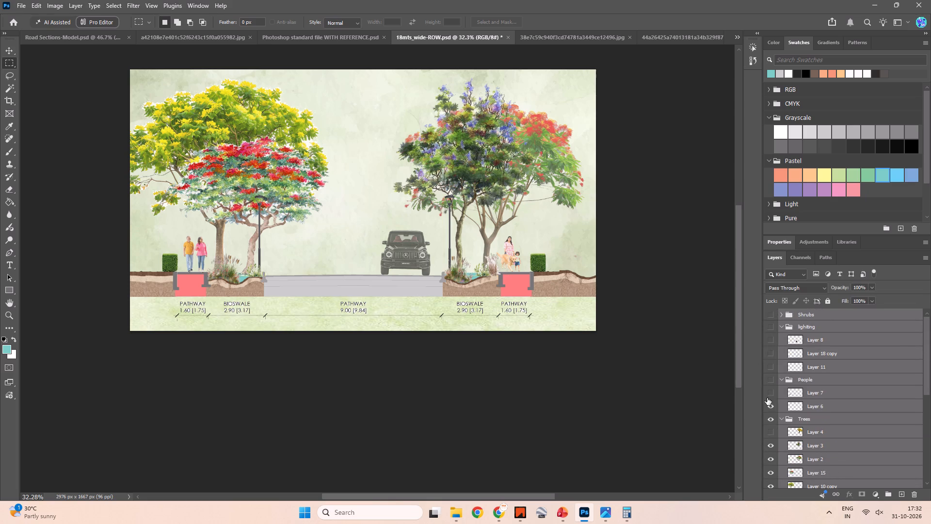
{"action": "left_click_drag", "start_coordinate": [767, 398], "coordinate": [763, 512]}
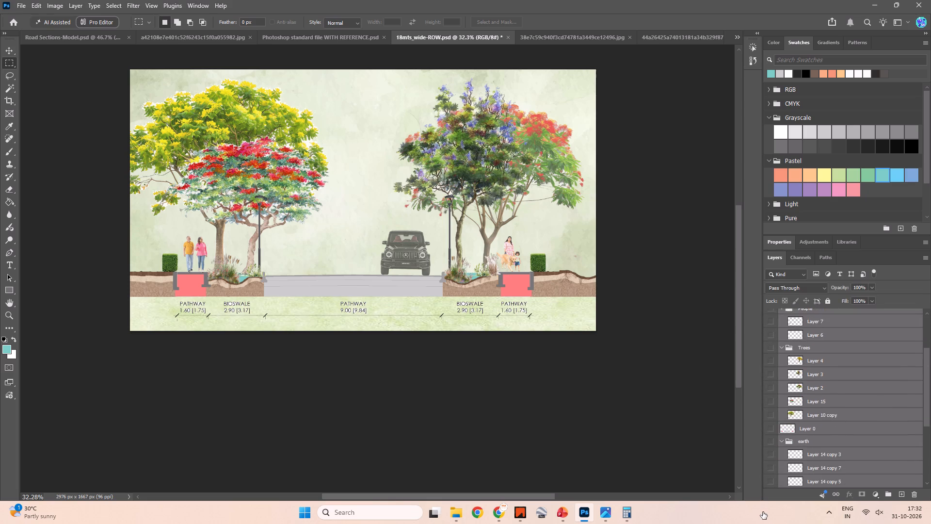
{"action": "left_click_drag", "start_coordinate": [763, 512], "coordinate": [767, 469]}
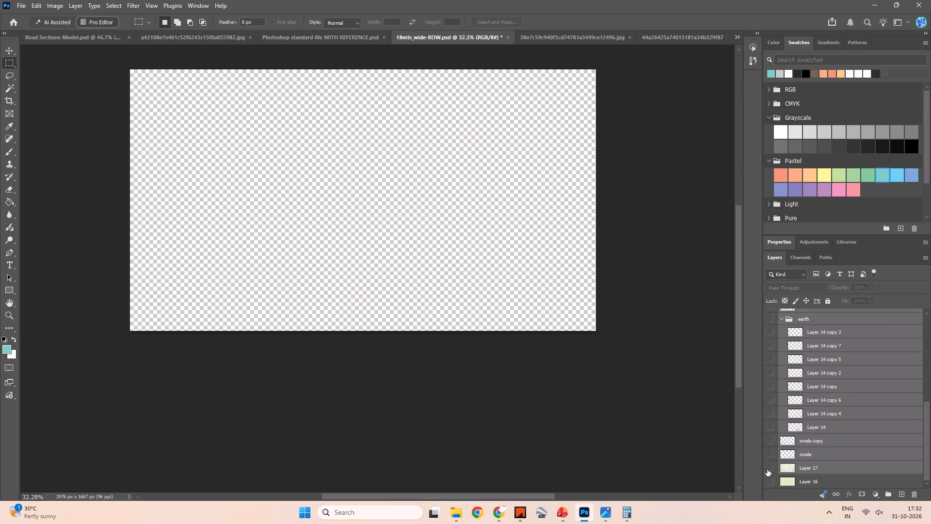
{"action": "left_click", "coordinate": [773, 481]}
Select the entire green texture on Layer 16 and delete it, leaving the layer empty.
{"action": "key", "text": "w"}
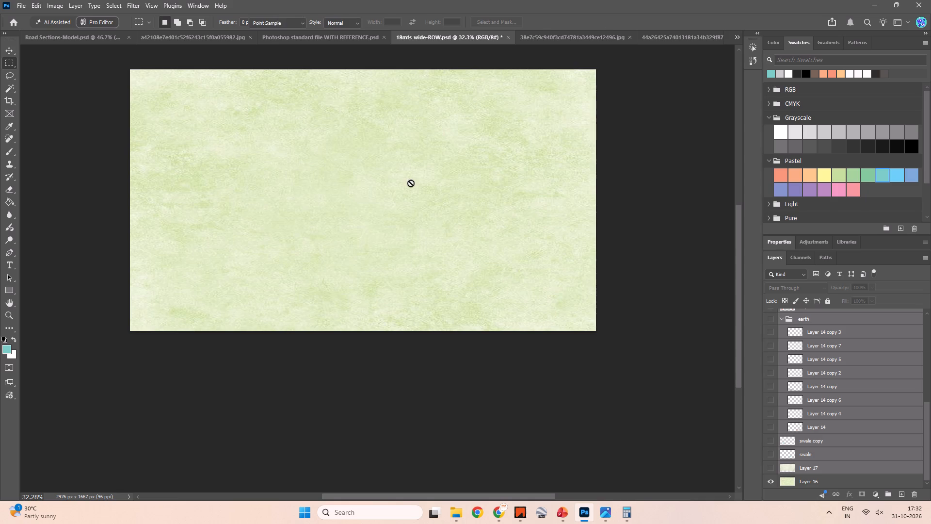
{"action": "left_click", "coordinate": [411, 183]}
{"action": "left_click", "coordinate": [463, 189]}
{"action": "left_click", "coordinate": [818, 474]}
{"action": "left_click", "coordinate": [812, 480]}
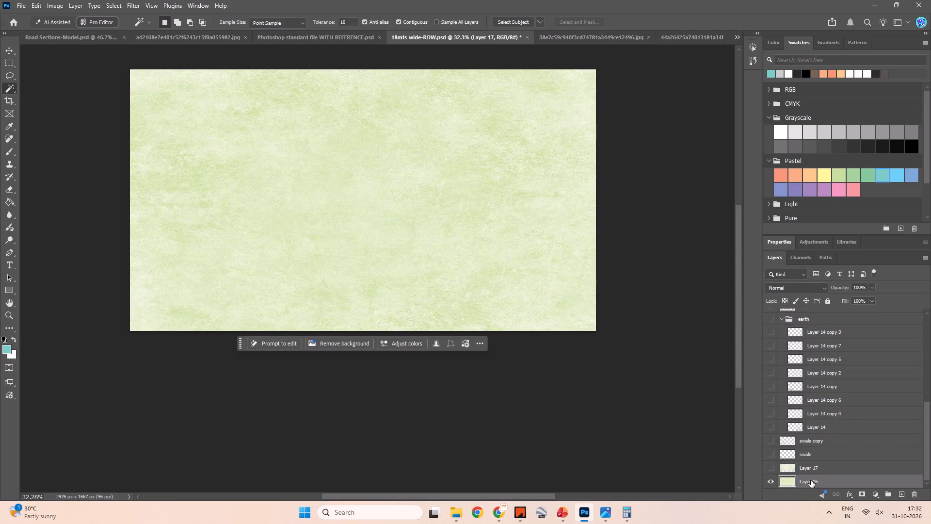
{"action": "left_click", "coordinate": [329, 198]}
{"action": "left_click", "coordinate": [392, 212]}
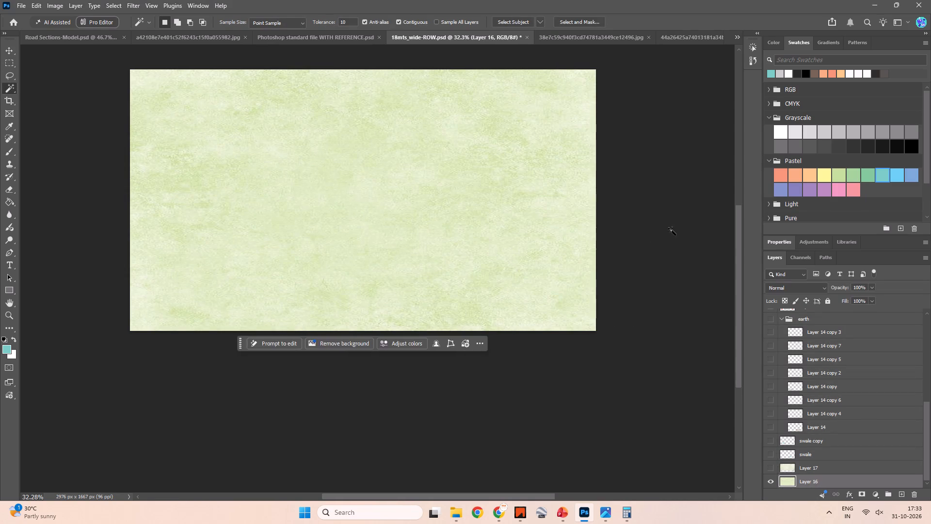
{"action": "left_click", "coordinate": [676, 229]}
{"action": "key", "text": "m"}
{"action": "left_click_drag", "start_coordinate": [96, 54], "coordinate": [674, 368]}
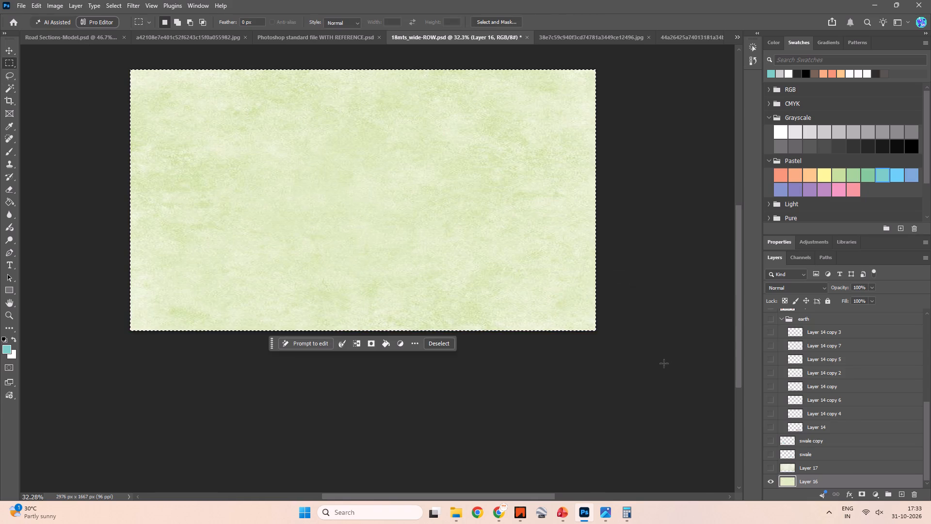
{"action": "key", "text": "Delete"}
{"action": "left_click", "coordinate": [647, 356]}
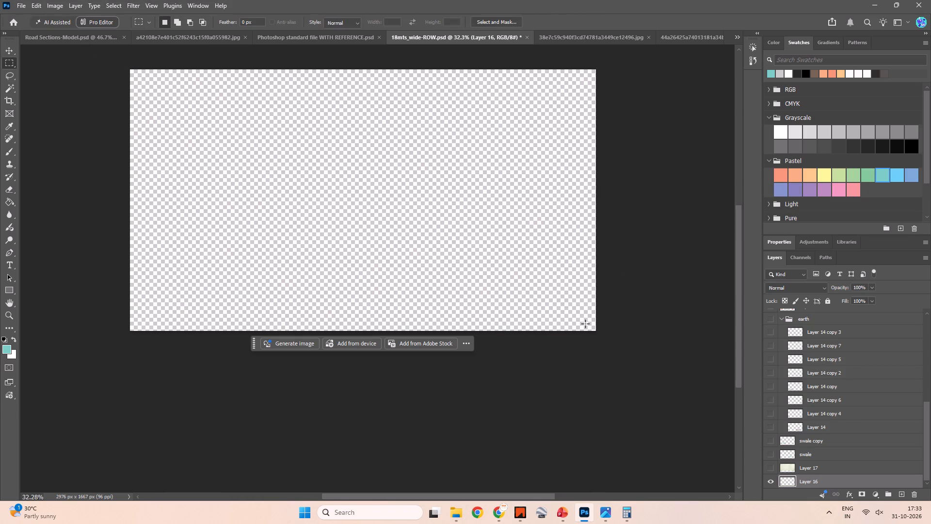
Fill the empty Layer 16 with solid white using the Paint Bucket.
{"action": "key", "text": "b"}
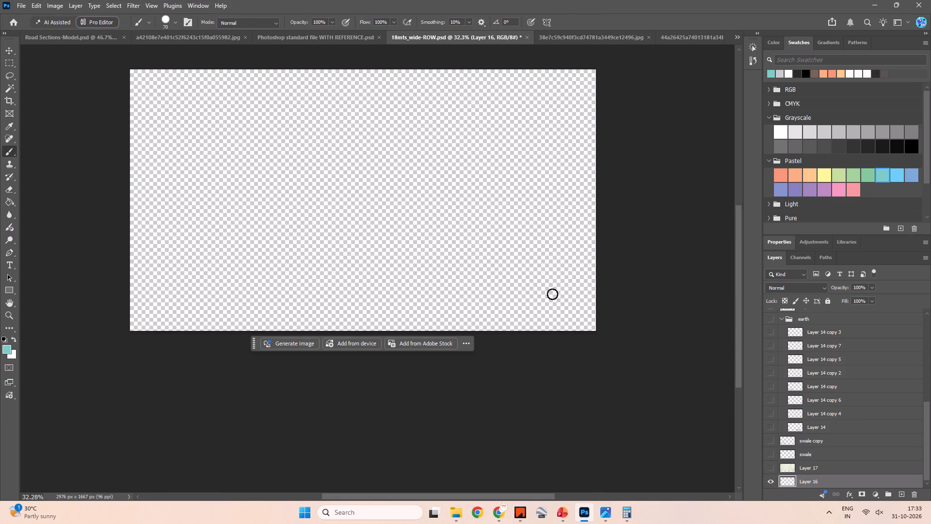
{"action": "key", "text": "g"}
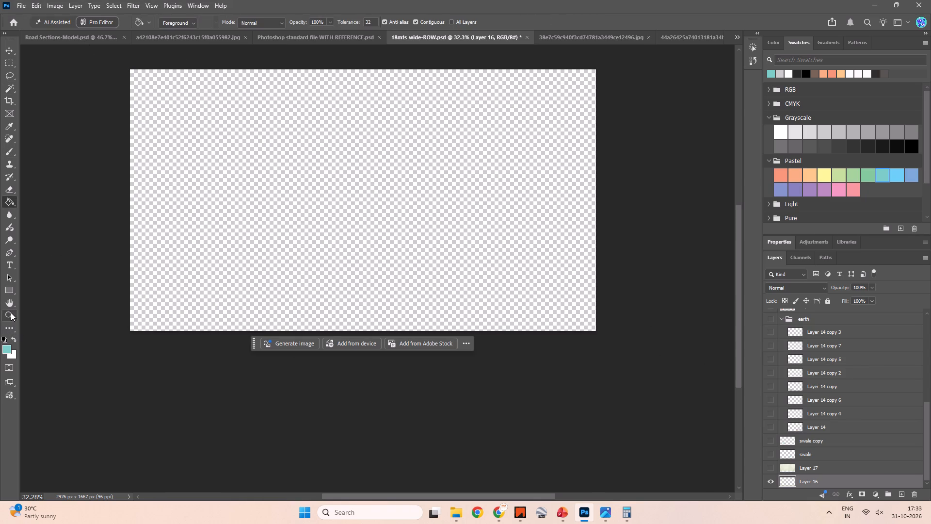
{"action": "left_click", "coordinate": [772, 139]}
{"action": "left_click", "coordinate": [777, 134]}
{"action": "left_click", "coordinate": [324, 228]}
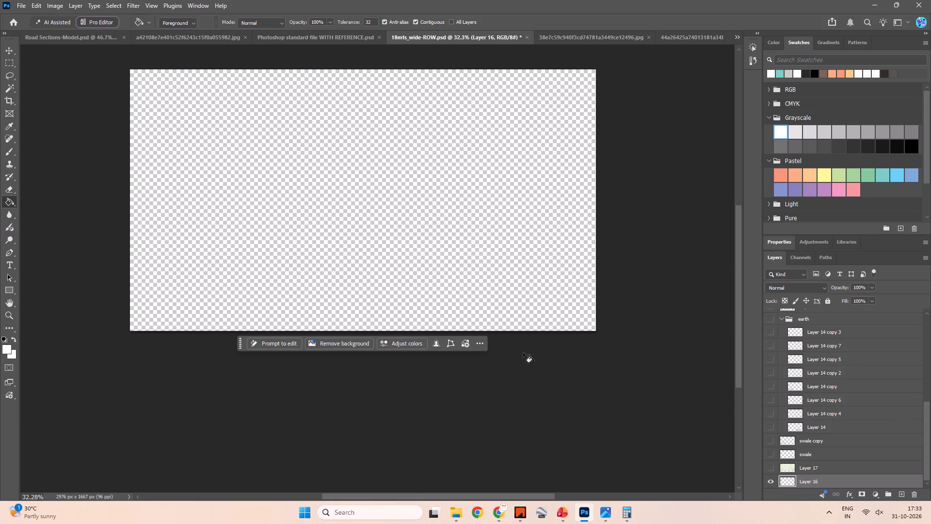
{"action": "left_click", "coordinate": [597, 393]}
{"action": "scroll", "coordinate": [809, 123], "scroll_direction": "up", "scroll_amount": 5}
{"action": "middle_click", "coordinate": [802, 124]}
{"action": "scroll", "coordinate": [788, 112], "scroll_direction": "up", "scroll_amount": 5}
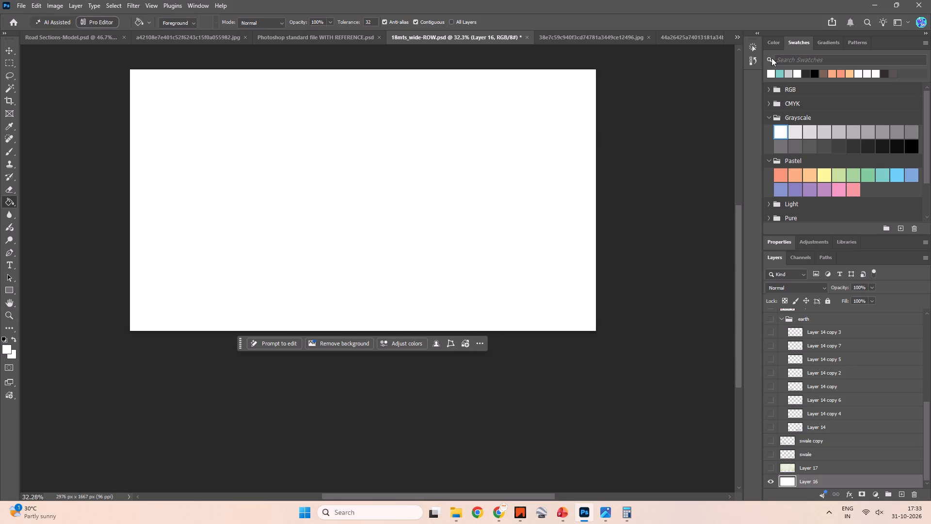
{"action": "left_click", "coordinate": [768, 44]}
{"action": "left_click_drag", "start_coordinate": [793, 87], "coordinate": [759, 38]}
{"action": "left_click", "coordinate": [420, 208]}
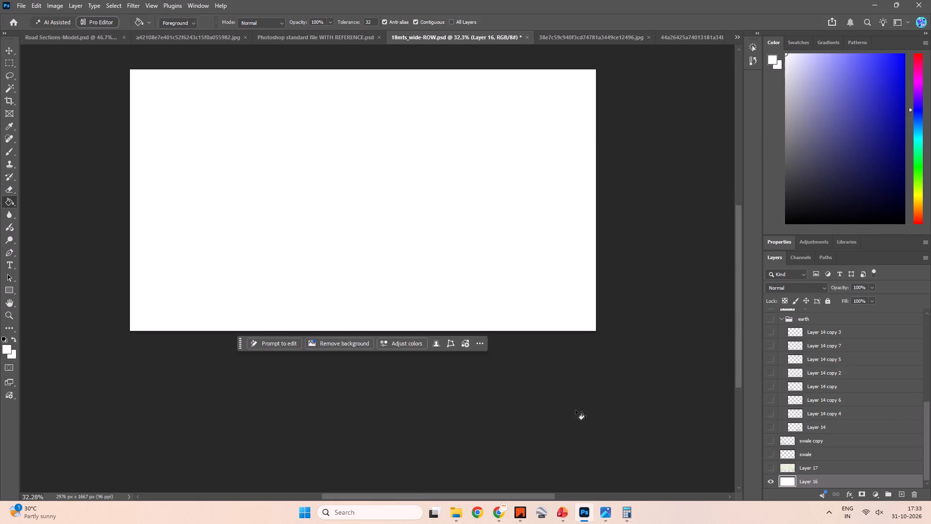
{"action": "left_click", "coordinate": [582, 420]}
Fully lock the white Layer 16.
{"action": "left_click", "coordinate": [826, 301]}
Show all hidden layers and groups again, from Layer 17 up through Shrubs.
{"action": "left_click", "coordinate": [771, 460]}
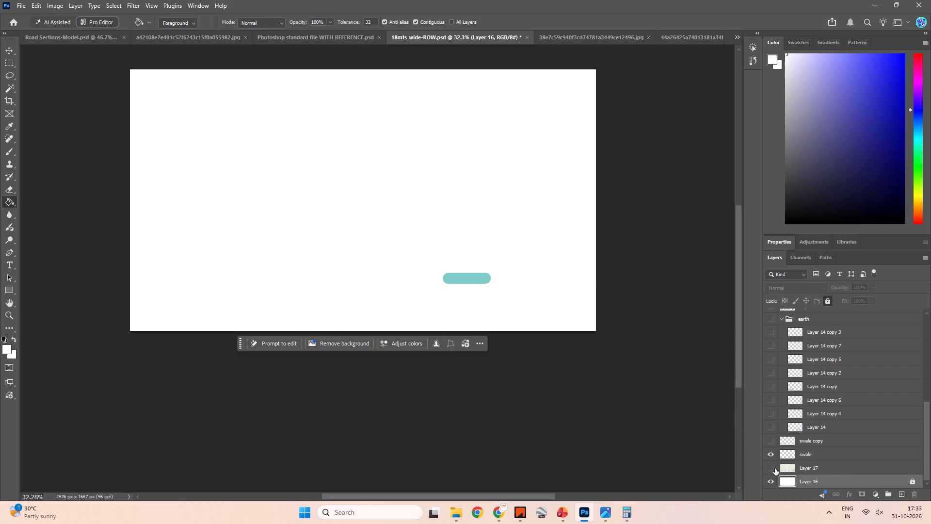
{"action": "left_click", "coordinate": [771, 466]}
{"action": "left_click_drag", "start_coordinate": [772, 466], "coordinate": [771, 342]}
{"action": "scroll", "coordinate": [781, 406], "scroll_direction": "up", "scroll_amount": 1}
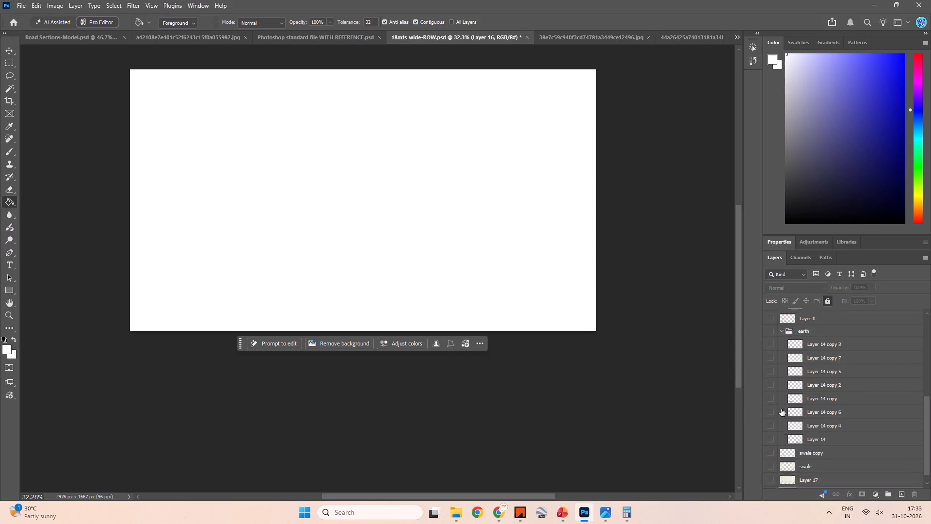
{"action": "scroll", "coordinate": [781, 409], "scroll_direction": "up", "scroll_amount": 2}
{"action": "scroll", "coordinate": [773, 417], "scroll_direction": "down", "scroll_amount": 10}
{"action": "left_click_drag", "start_coordinate": [770, 468], "coordinate": [769, 266]}
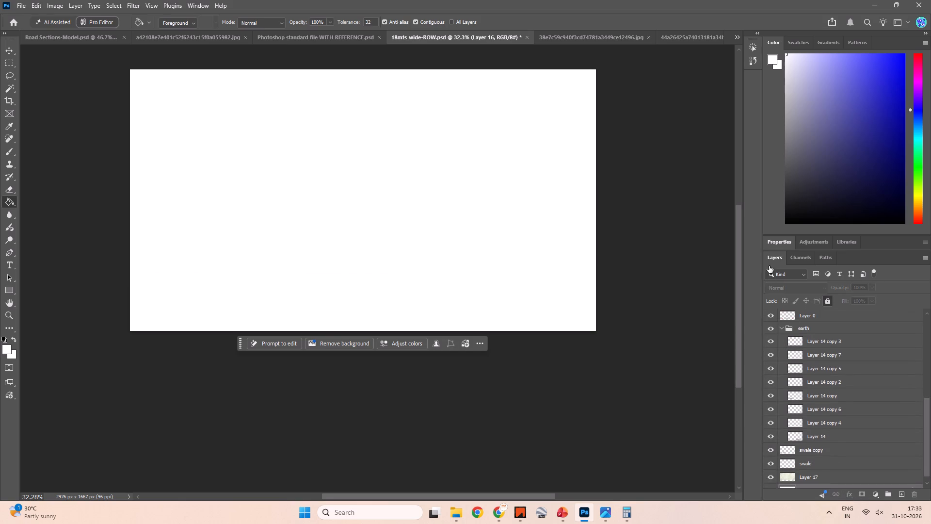
{"action": "left_click_drag", "start_coordinate": [769, 266], "coordinate": [768, 232]}
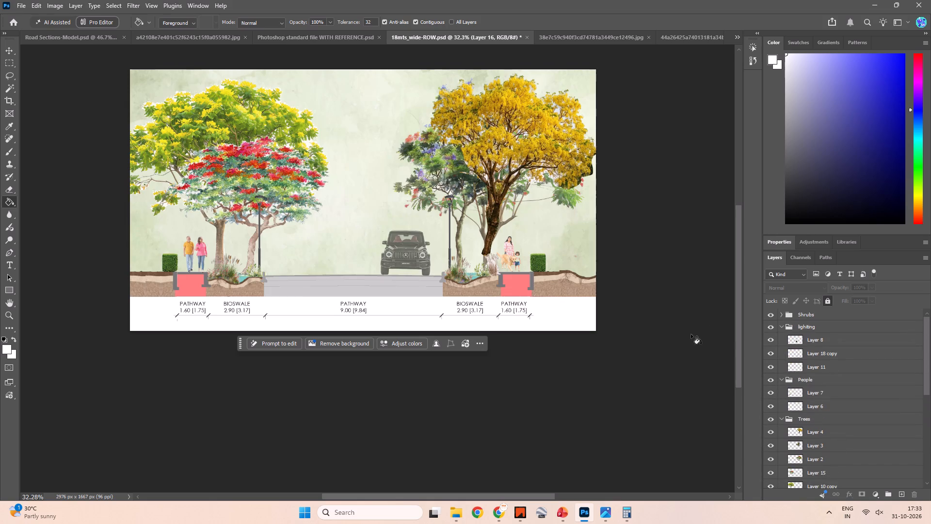
{"action": "left_click", "coordinate": [666, 338]}
{"action": "left_click", "coordinate": [662, 360]}
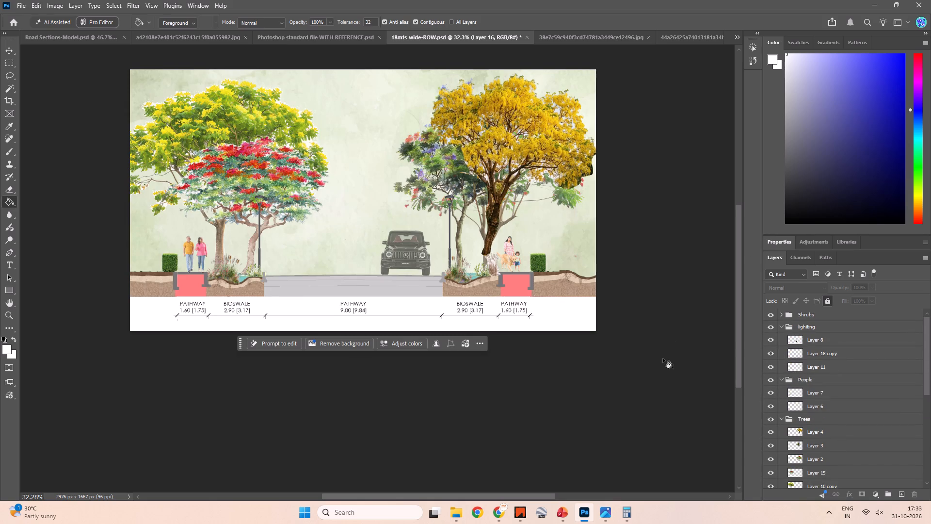
{"action": "left_click", "coordinate": [663, 359]}
{"action": "left_click", "coordinate": [520, 124]}
{"action": "key", "text": "Escape"}
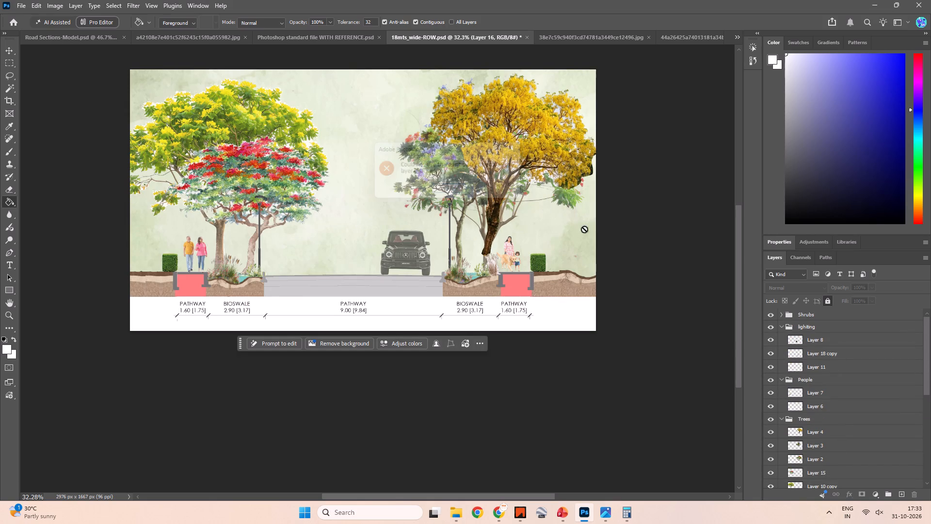
Hide Layer 4, the large yellow-flowering tree in the Trees group.
{"action": "left_click", "coordinate": [770, 434]}
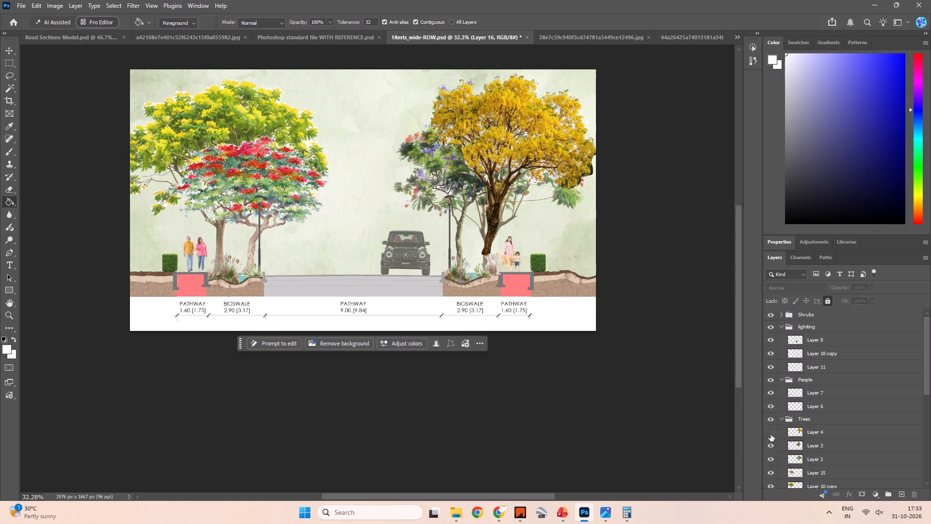
{"action": "left_click", "coordinate": [674, 392]}
Nudge the woman-and-child figures on Layer 6 slightly right, over the right-hand pathway.
{"action": "scroll", "coordinate": [587, 355], "scroll_direction": "down", "scroll_amount": 3, "text": "alt"}
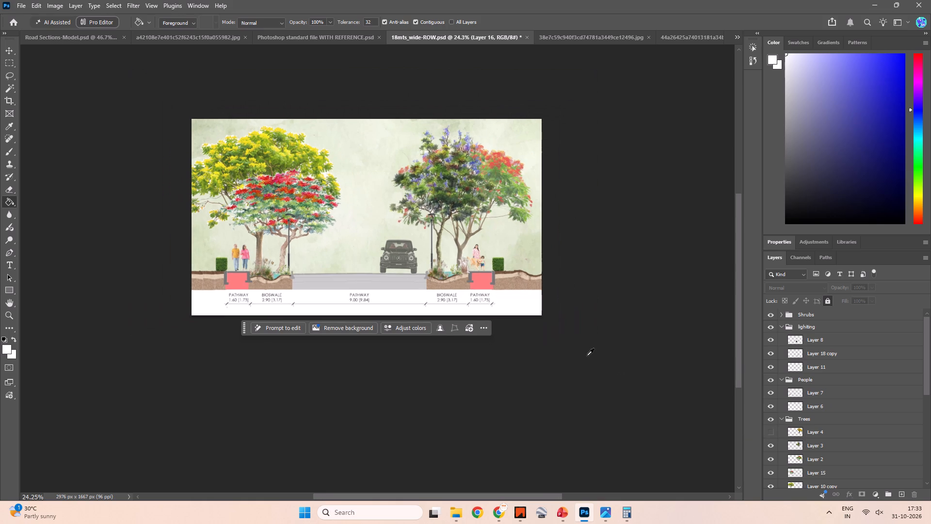
{"action": "scroll", "coordinate": [524, 340], "scroll_direction": "up", "scroll_amount": 3, "text": "alt"}
{"action": "key", "text": "space"}
{"action": "key", "text": "space"}
{"action": "key", "text": "space"}
{"action": "key", "text": "space"}
{"action": "key", "text": "space"}
{"action": "key", "text": "space"}
{"action": "key", "text": "space"}
{"action": "key", "text": "space"}
{"action": "key", "text": "space"}
{"action": "key", "text": "space"}
{"action": "key", "text": "space"}
{"action": "key", "text": "space"}
{"action": "key", "text": "space"}
{"action": "key", "text": "space"}
{"action": "key", "text": "space"}
{"action": "key", "text": "space"}
{"action": "key", "text": "space"}
{"action": "left_click_drag", "start_coordinate": [577, 395], "coordinate": [608, 419]}
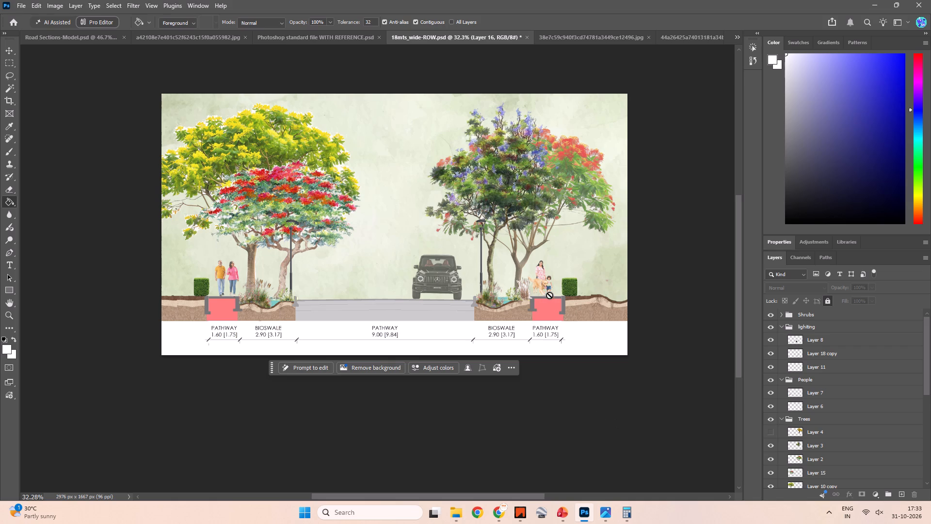
{"action": "left_click", "coordinate": [666, 114]}
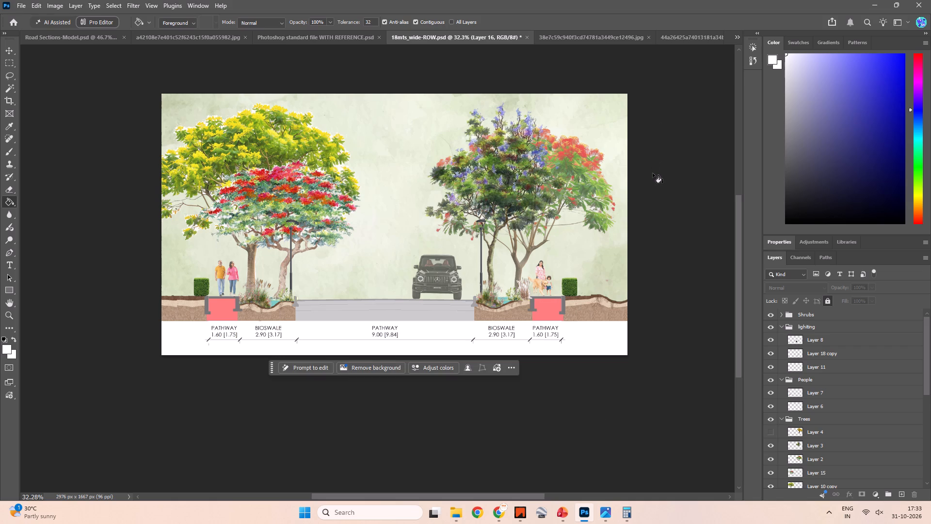
{"action": "key", "text": "v"}
{"action": "left_click", "coordinate": [653, 177]}
{"action": "left_click", "coordinate": [540, 277]}
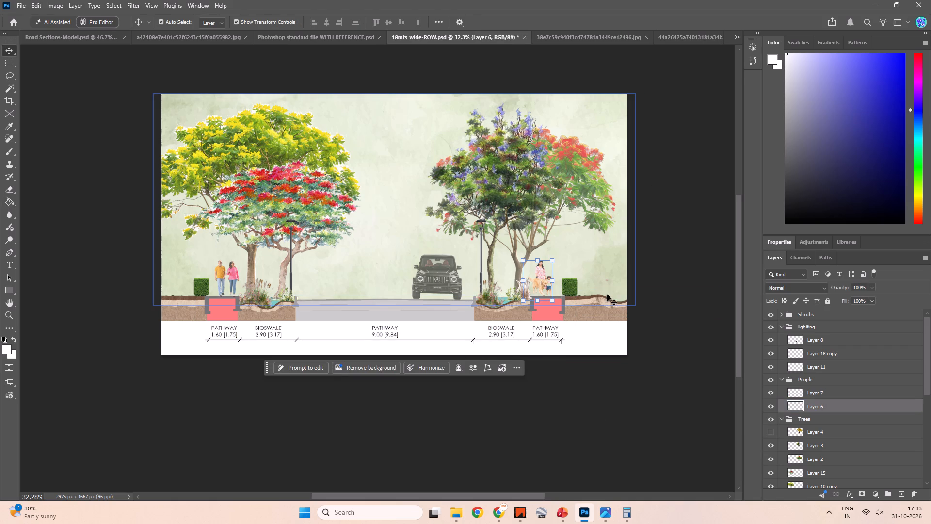
{"action": "key", "text": "Right"}
{"action": "key", "text": "Right"}
{"action": "key", "text": "Right"}
{"action": "key", "text": "Right"}
{"action": "key", "text": "Right"}
{"action": "key", "text": "Right"}
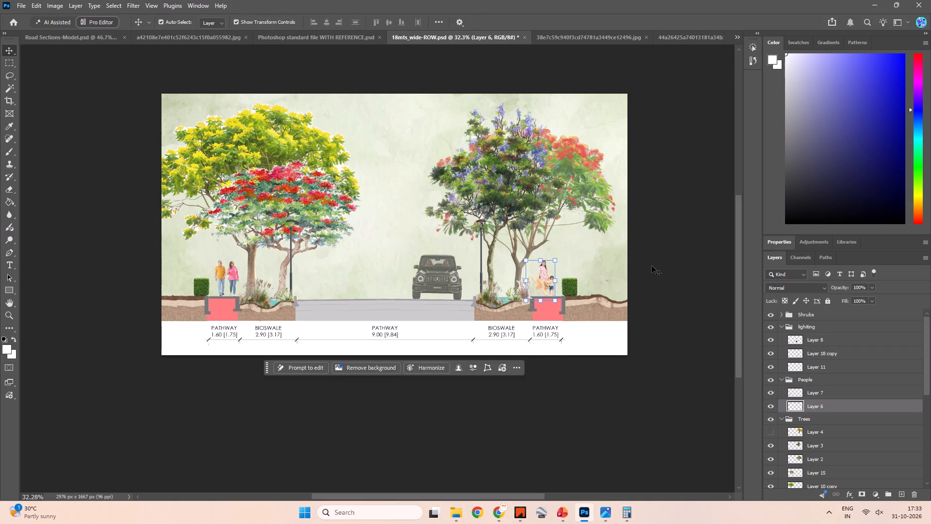
{"action": "key", "text": "Right"}
{"action": "key", "text": "Left"}
{"action": "key", "text": "Left"}
Add a Bevel & Emboss effect with Contour, without Texture, to Layer 6, the woman-and-child figures.
{"action": "right_click", "coordinate": [544, 276]}
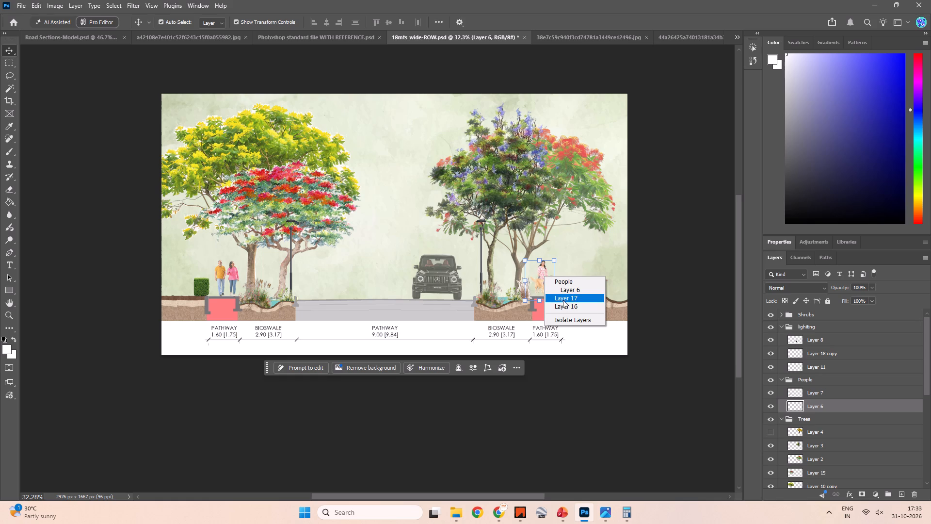
{"action": "left_click", "coordinate": [540, 272]}
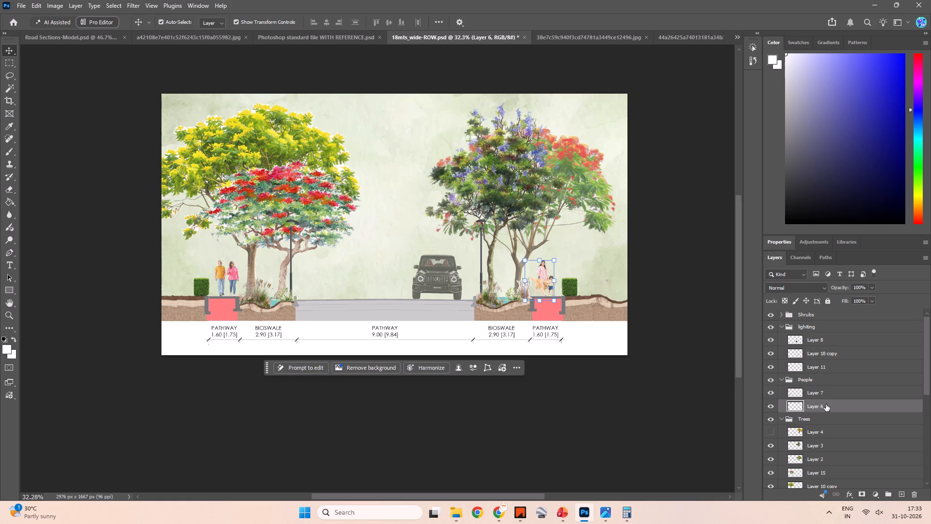
{"action": "right_click", "coordinate": [825, 407]}
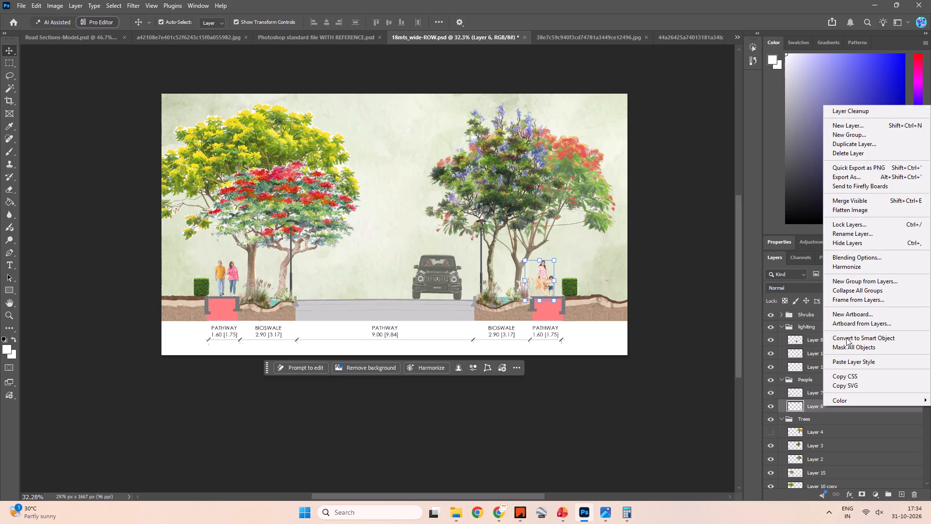
{"action": "left_click", "coordinate": [848, 259]}
{"action": "left_click_drag", "start_coordinate": [440, 71], "coordinate": [640, 119]}
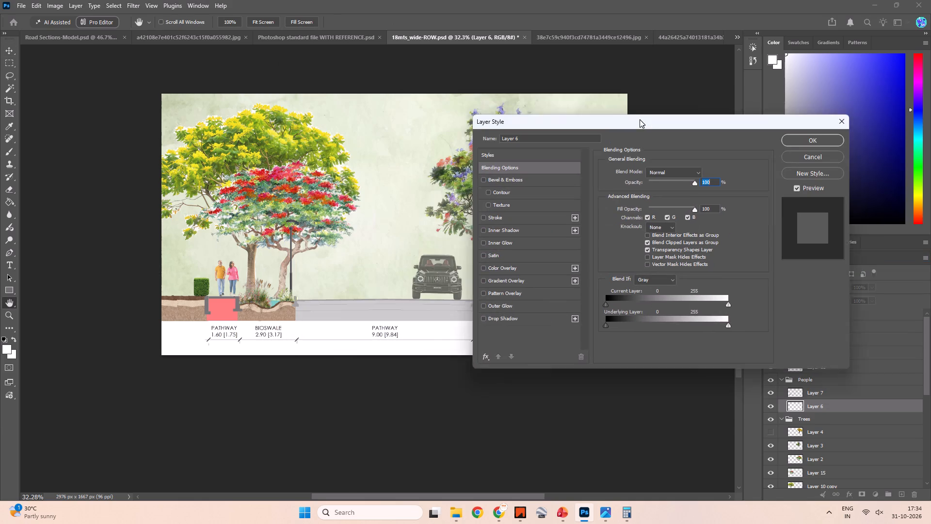
{"action": "left_click_drag", "start_coordinate": [640, 119], "coordinate": [742, 122]}
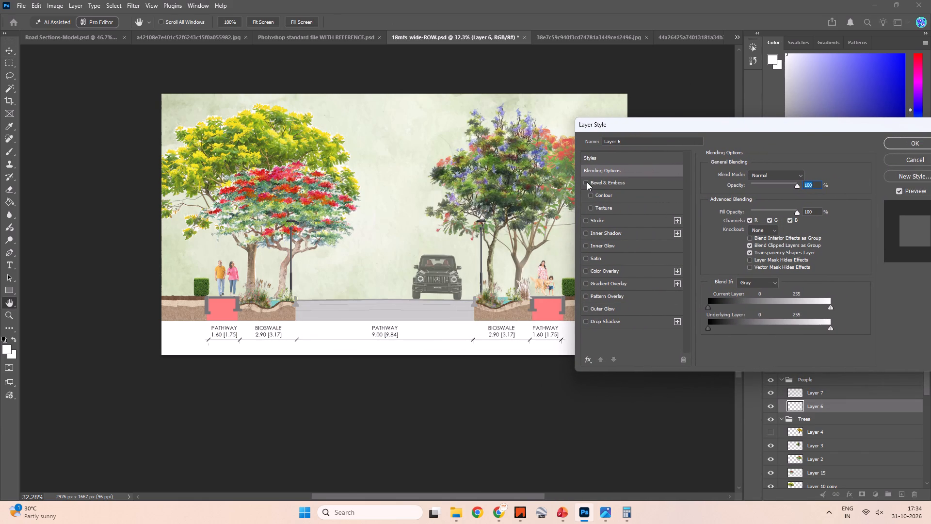
{"action": "left_click", "coordinate": [585, 182]}
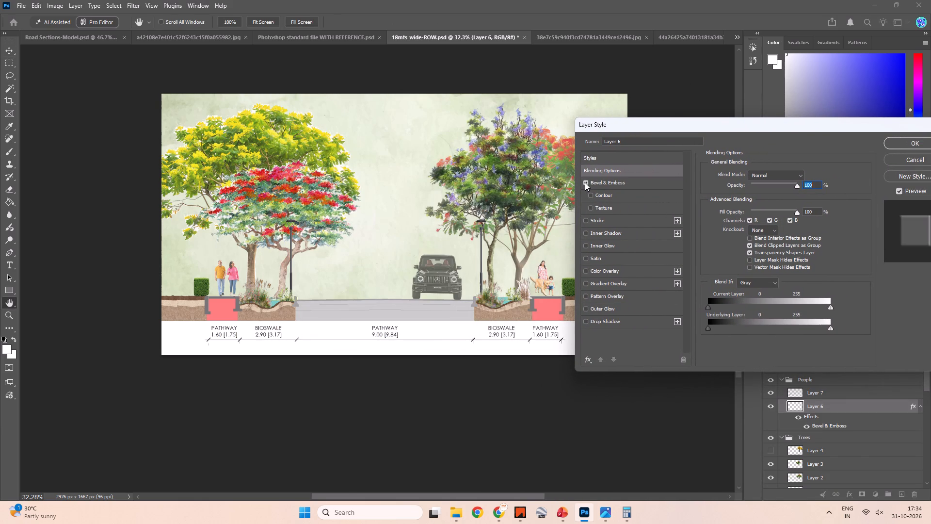
{"action": "left_click", "coordinate": [591, 208]}
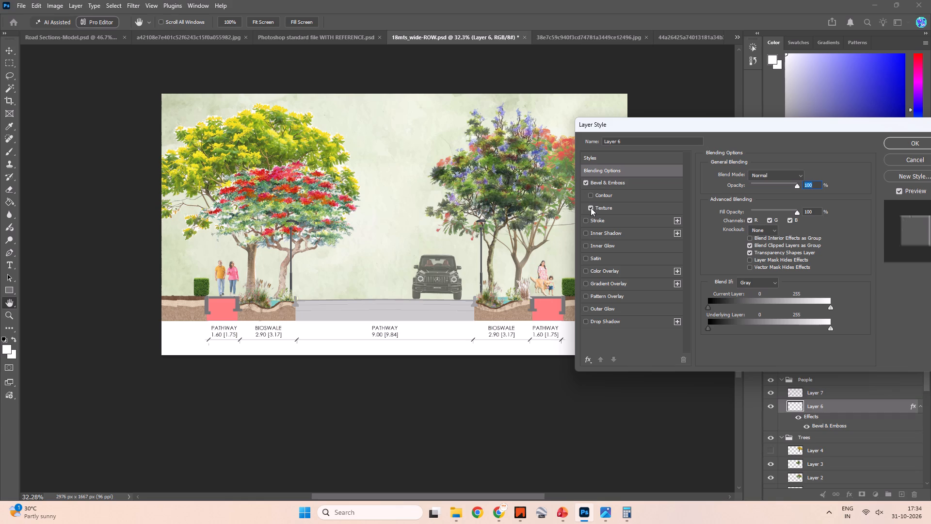
{"action": "left_click", "coordinate": [591, 208]}
{"action": "left_click", "coordinate": [592, 195]}
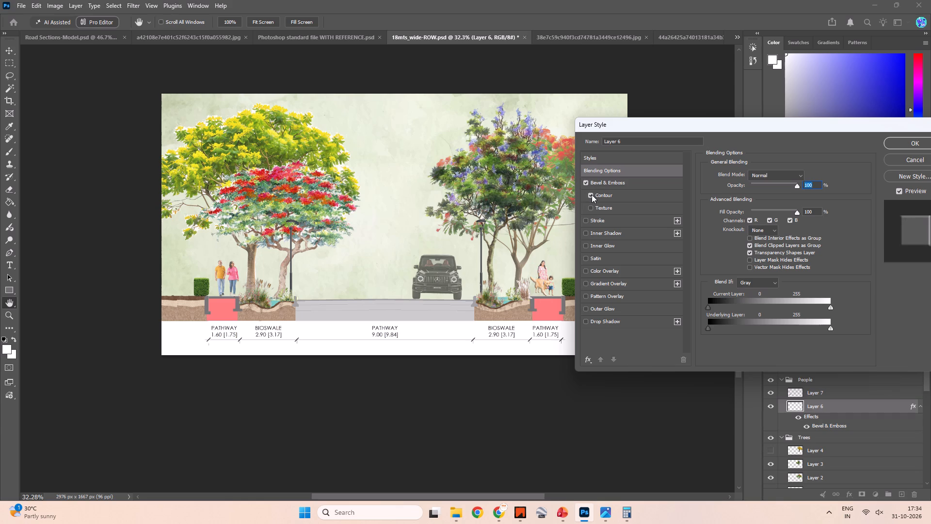
{"action": "left_click", "coordinate": [592, 195]}
{"action": "left_click", "coordinate": [592, 195]}
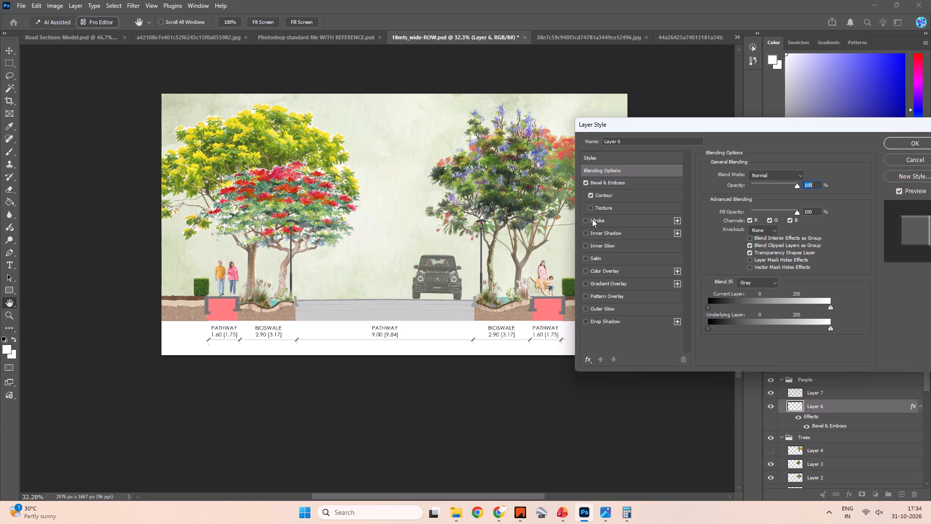
Add two Stroke effects to Layer 6, with a 1 px black stroke positioned inside, and apply the layer style.
{"action": "left_click", "coordinate": [586, 221]}
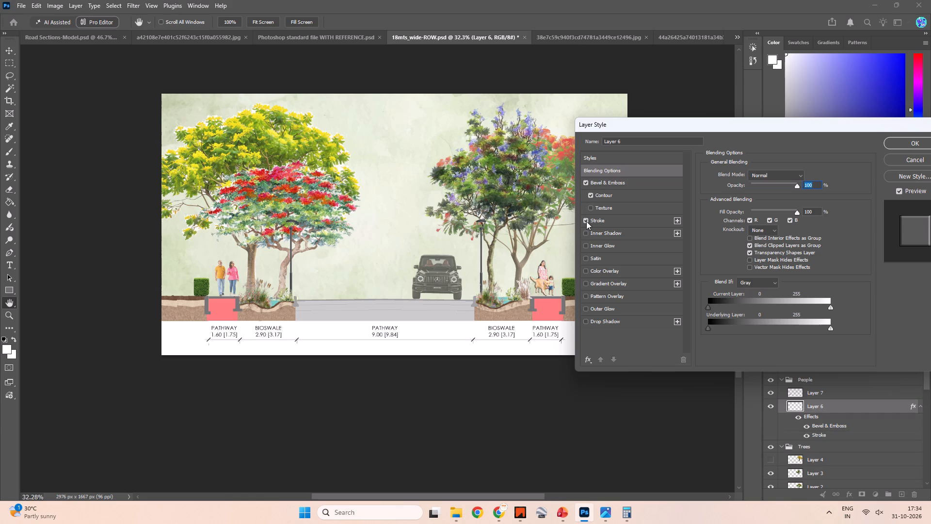
{"action": "left_click", "coordinate": [677, 221]}
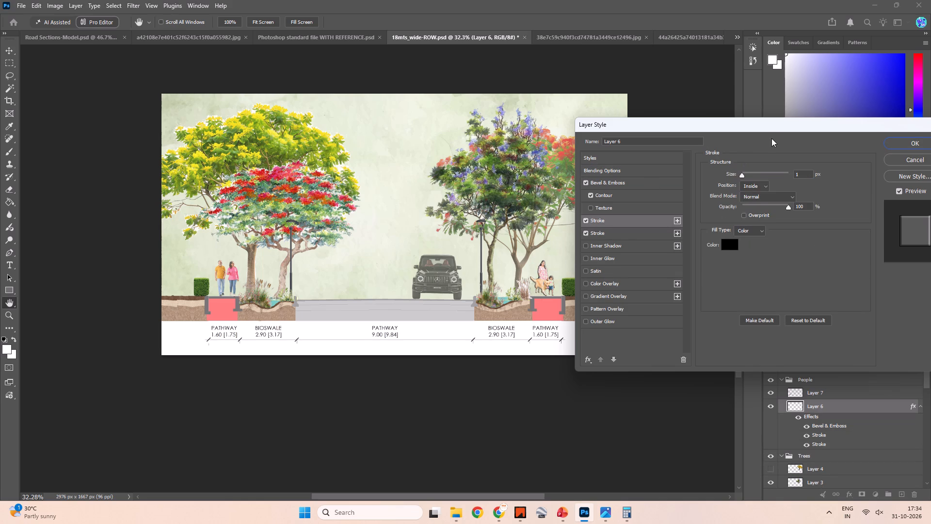
{"action": "left_click_drag", "start_coordinate": [762, 128], "coordinate": [684, 132]}
{"action": "left_click", "coordinate": [839, 150]}
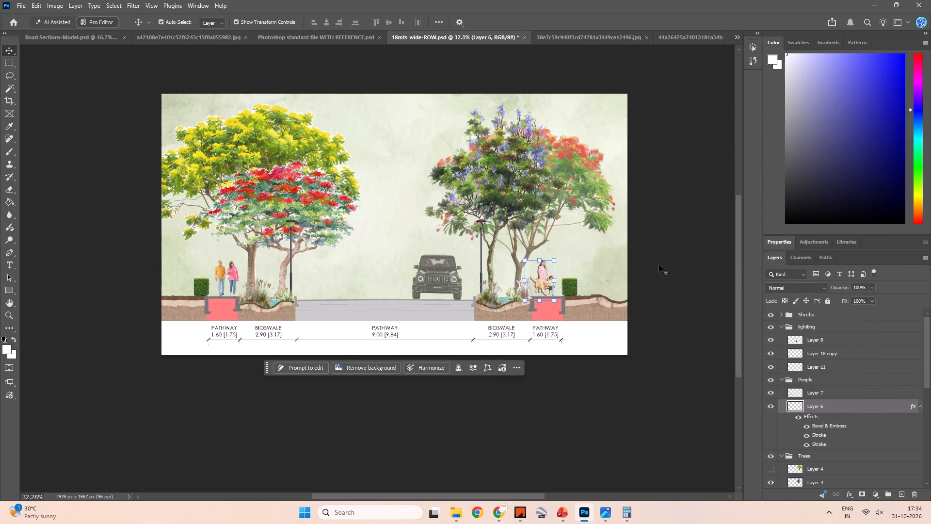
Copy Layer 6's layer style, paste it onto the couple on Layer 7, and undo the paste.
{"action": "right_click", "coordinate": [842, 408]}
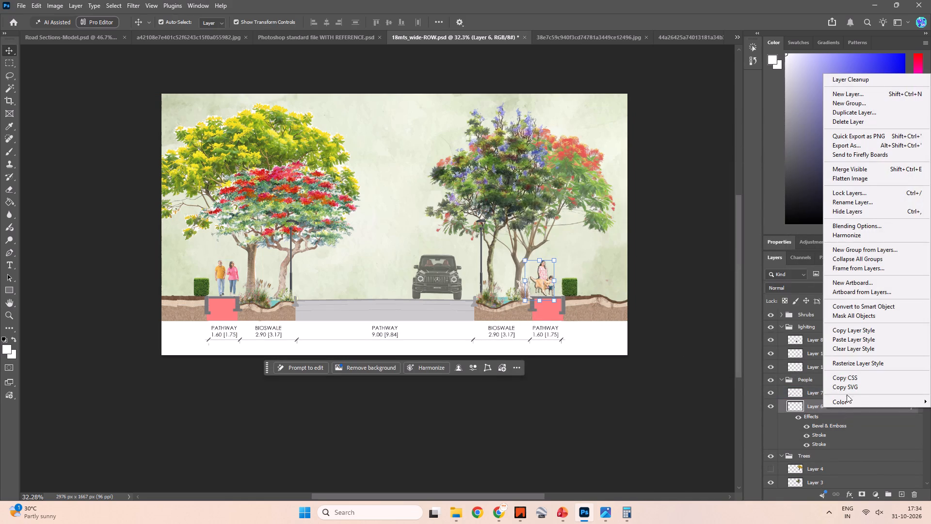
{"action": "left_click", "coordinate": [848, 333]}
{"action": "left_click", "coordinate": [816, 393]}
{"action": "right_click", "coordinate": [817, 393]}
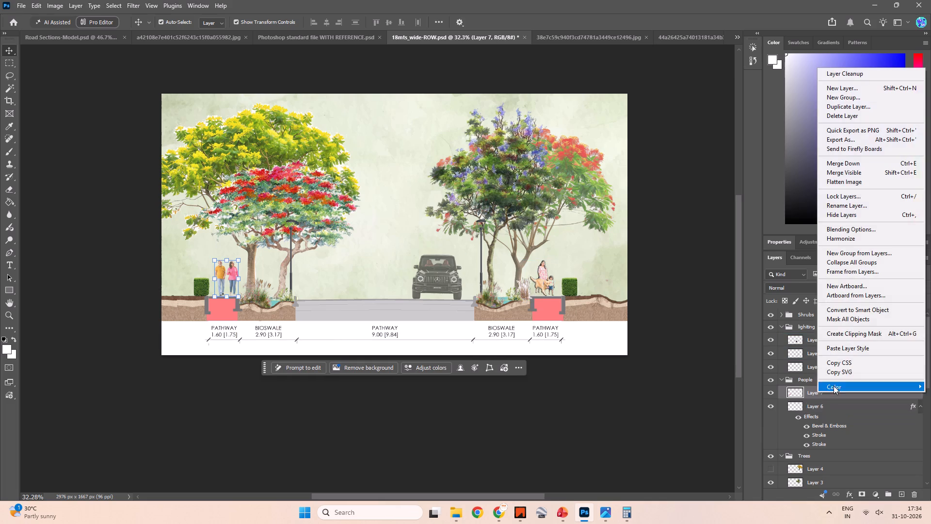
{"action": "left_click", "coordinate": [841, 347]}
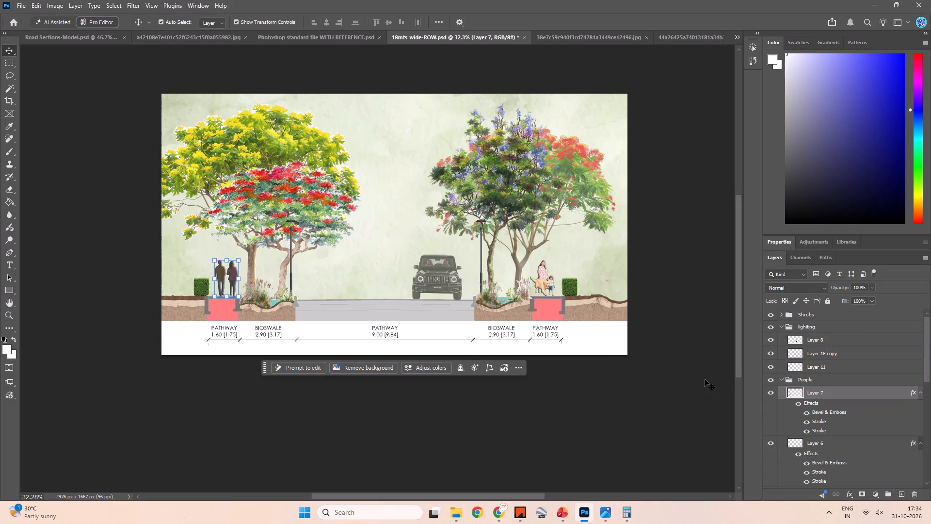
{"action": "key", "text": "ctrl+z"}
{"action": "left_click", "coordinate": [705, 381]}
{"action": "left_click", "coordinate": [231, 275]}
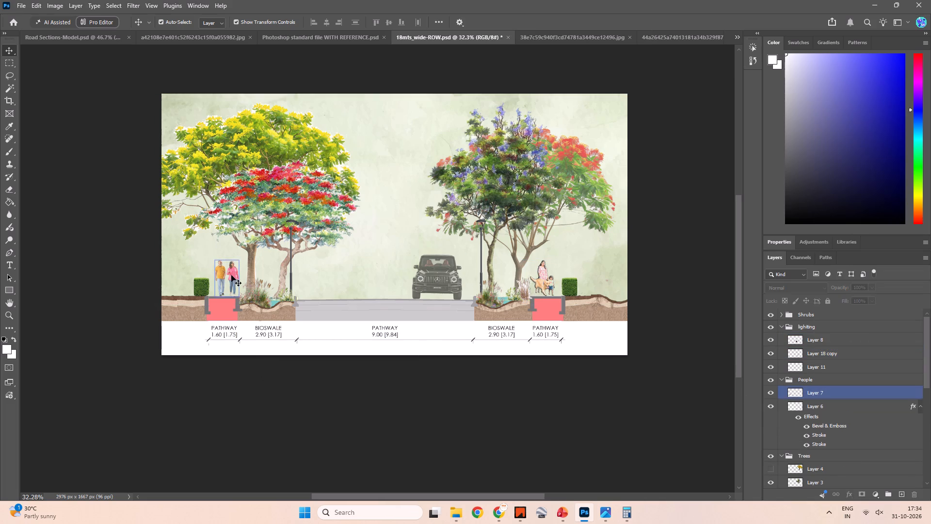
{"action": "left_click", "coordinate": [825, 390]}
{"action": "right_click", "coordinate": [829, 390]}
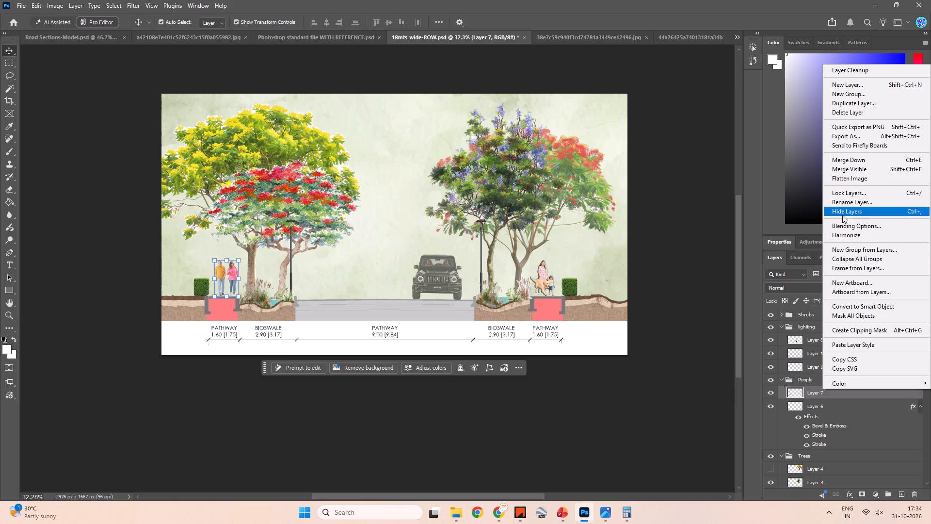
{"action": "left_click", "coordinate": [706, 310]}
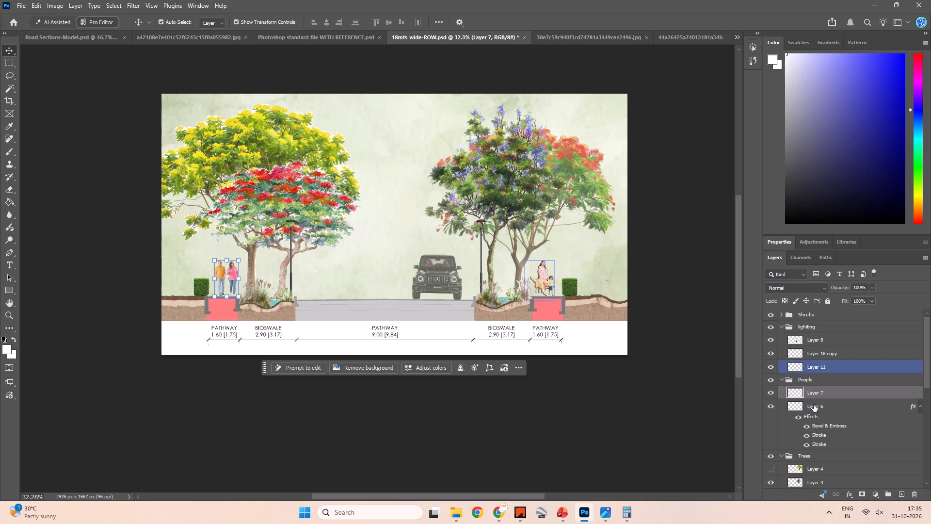
Apply Bevel & Emboss with Contour and Texture to the couple on Layer 7, leaving Stroke off.
{"action": "left_click", "coordinate": [825, 394]}
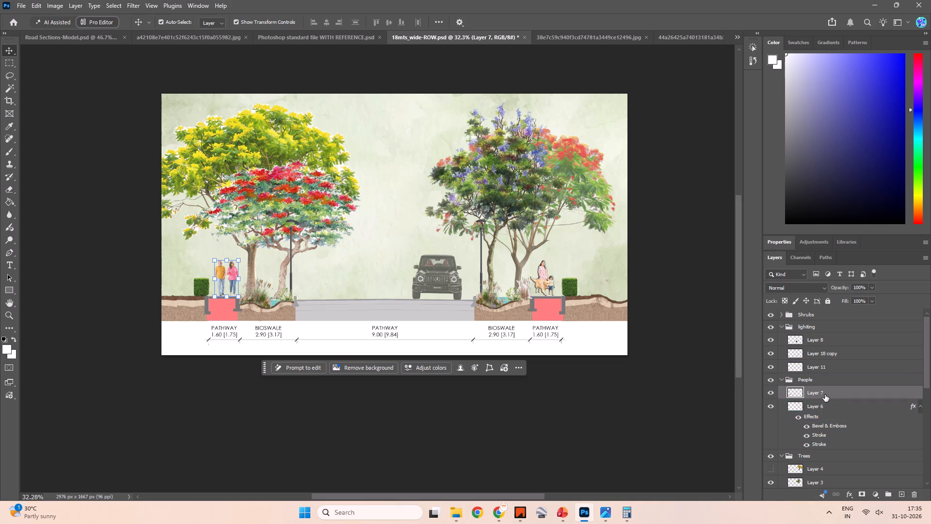
{"action": "right_click", "coordinate": [825, 394]}
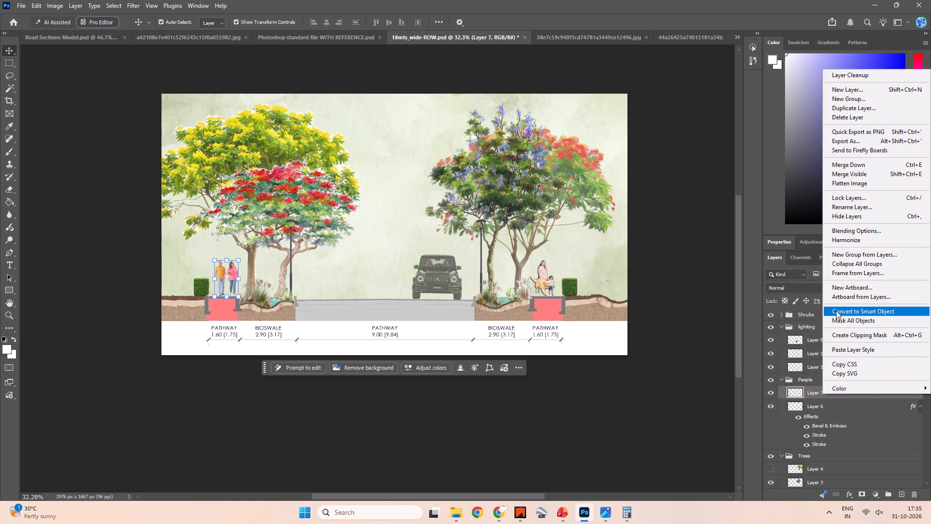
{"action": "left_click", "coordinate": [847, 231]}
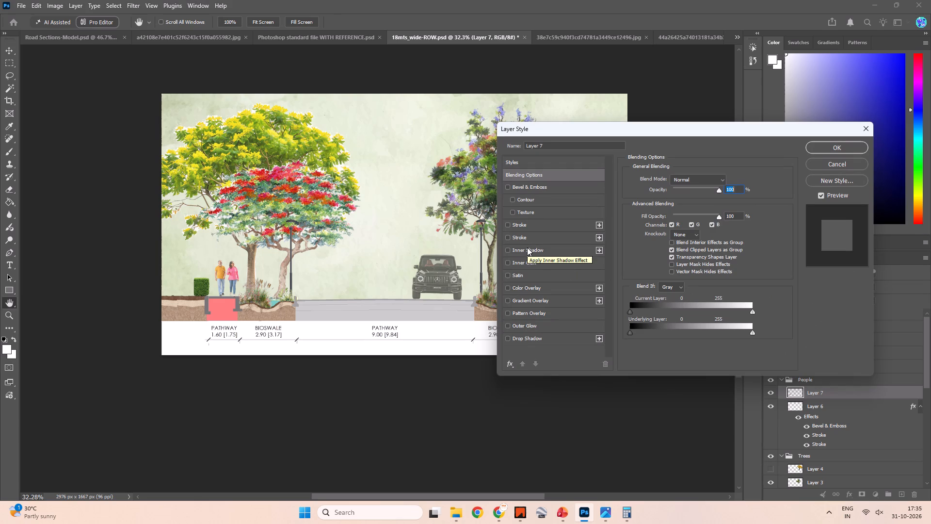
{"action": "left_click", "coordinate": [508, 186]}
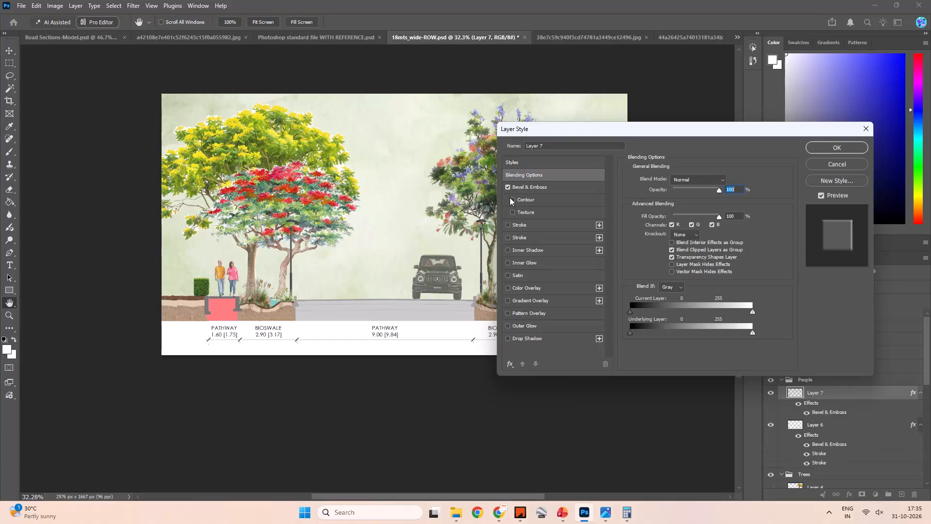
{"action": "left_click", "coordinate": [514, 200]}
{"action": "left_click", "coordinate": [514, 211]}
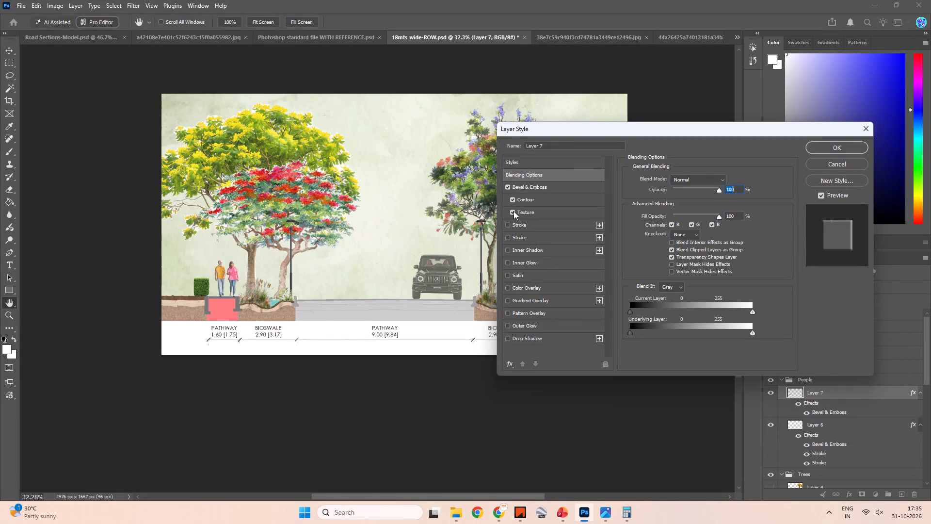
{"action": "left_click", "coordinate": [509, 224]}
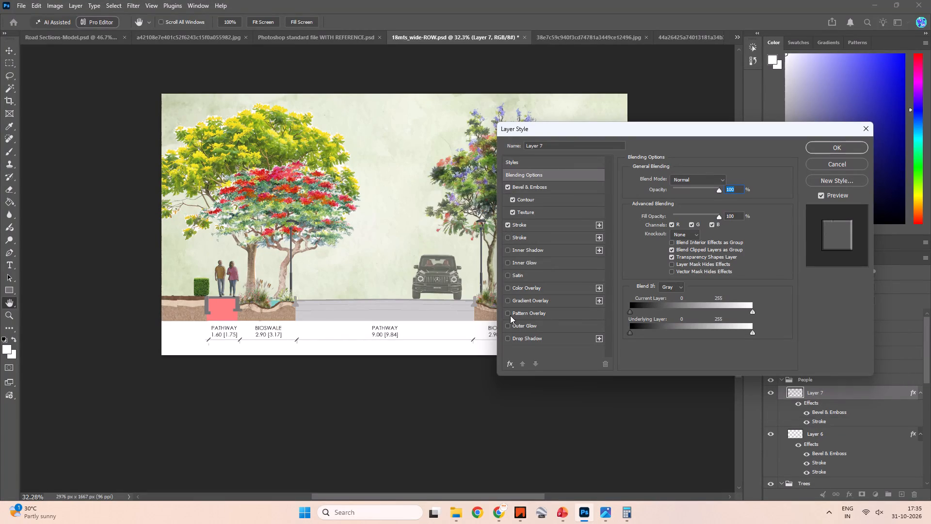
{"action": "left_click", "coordinate": [508, 225]}
{"action": "left_click", "coordinate": [506, 411]}
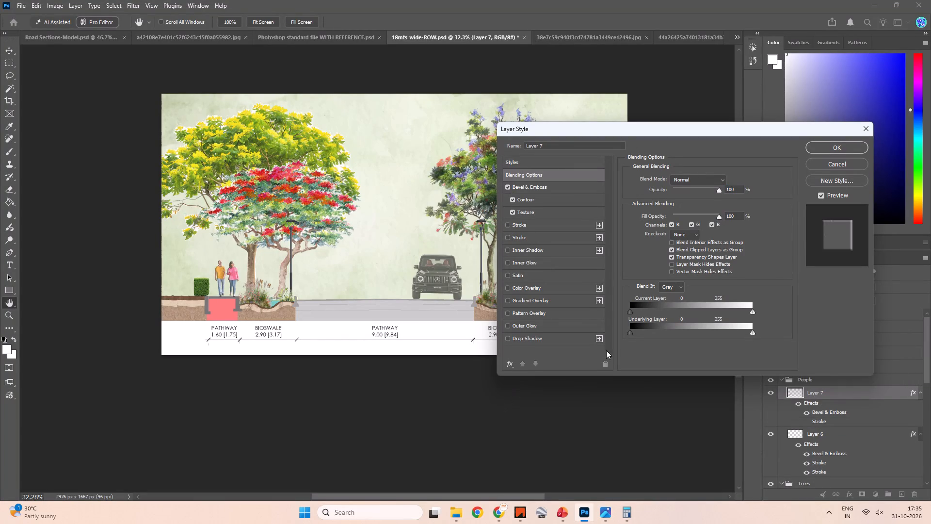
{"action": "left_click", "coordinate": [819, 153]}
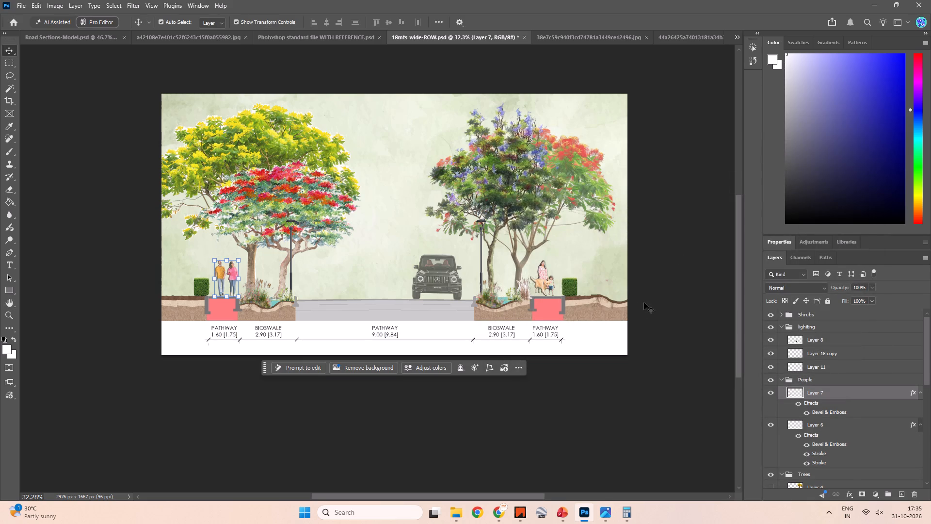
Flip the woman-and-child figures on Layer 6 horizontally with Free Transform.
{"action": "left_click", "coordinate": [541, 278]}
{"action": "right_click", "coordinate": [541, 278]}
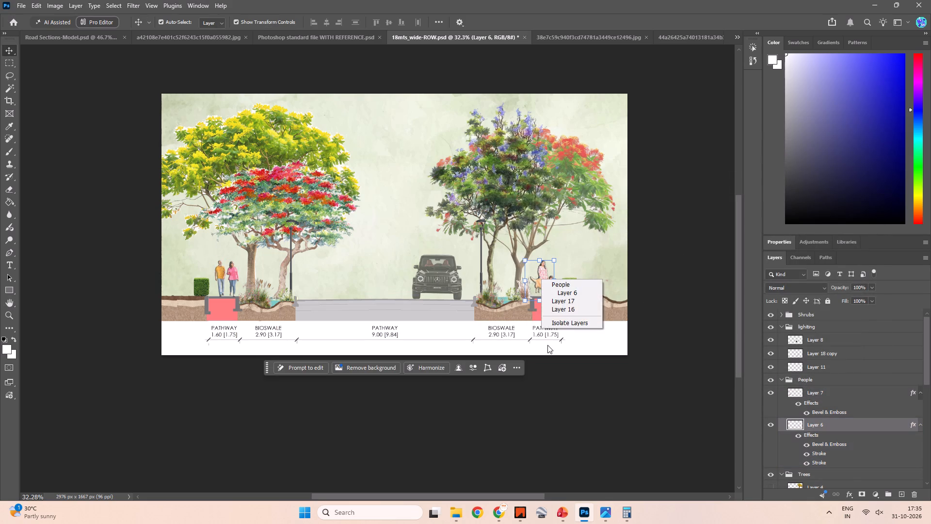
{"action": "left_click", "coordinate": [546, 272]}
{"action": "key", "text": "ctrl+t"}
{"action": "right_click", "coordinate": [543, 272]}
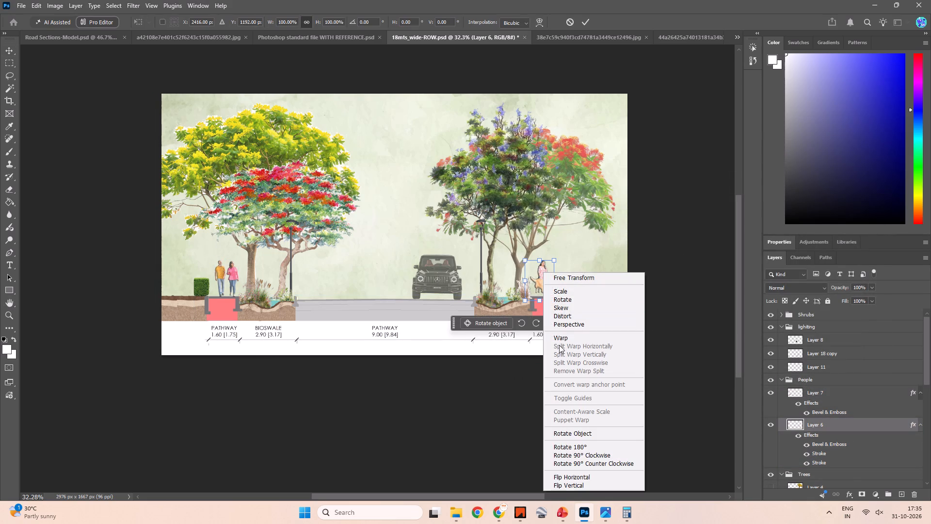
{"action": "left_click", "coordinate": [566, 478]}
{"action": "left_click", "coordinate": [666, 369]}
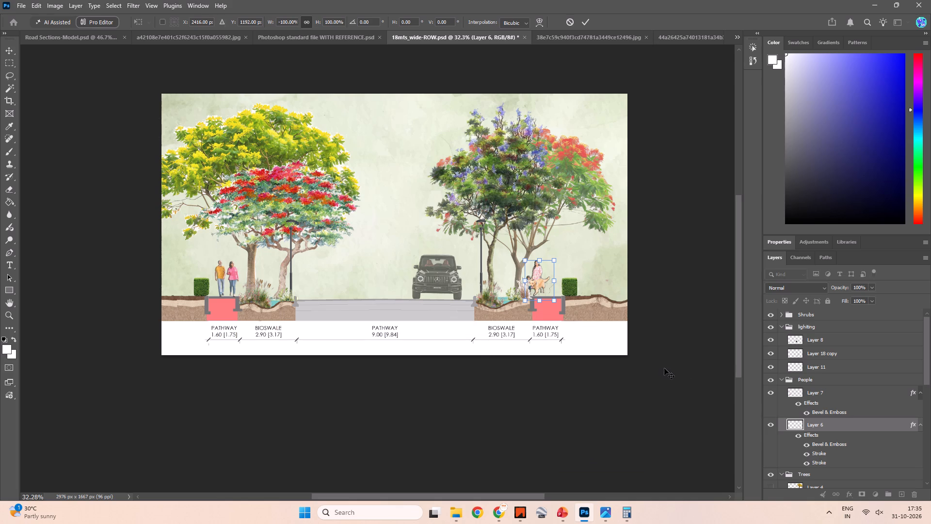
Move the flipped Layer 6 figures slightly right and down so they stand on the right-hand pathway.
{"action": "left_click_drag", "start_coordinate": [537, 285], "coordinate": [546, 286]}
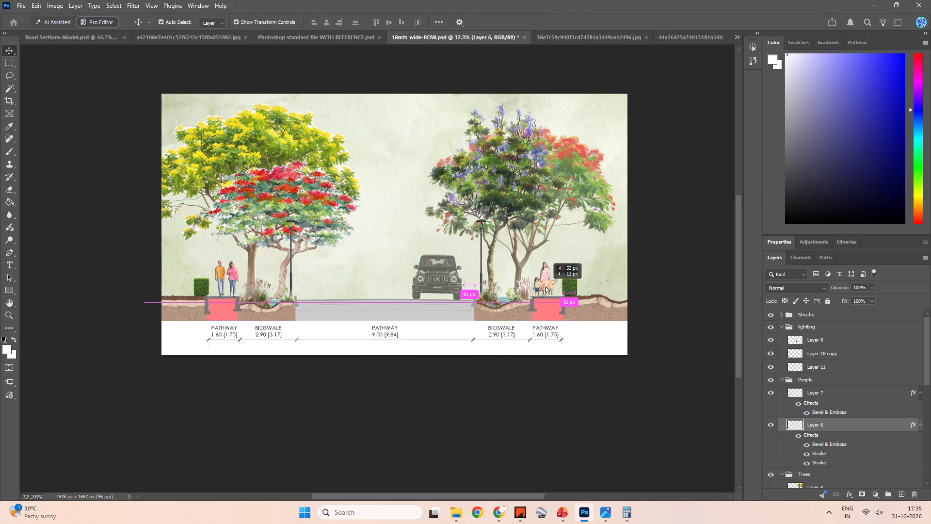
{"action": "left_click_drag", "start_coordinate": [546, 286], "coordinate": [547, 290]}
{"action": "left_click", "coordinate": [668, 260]}
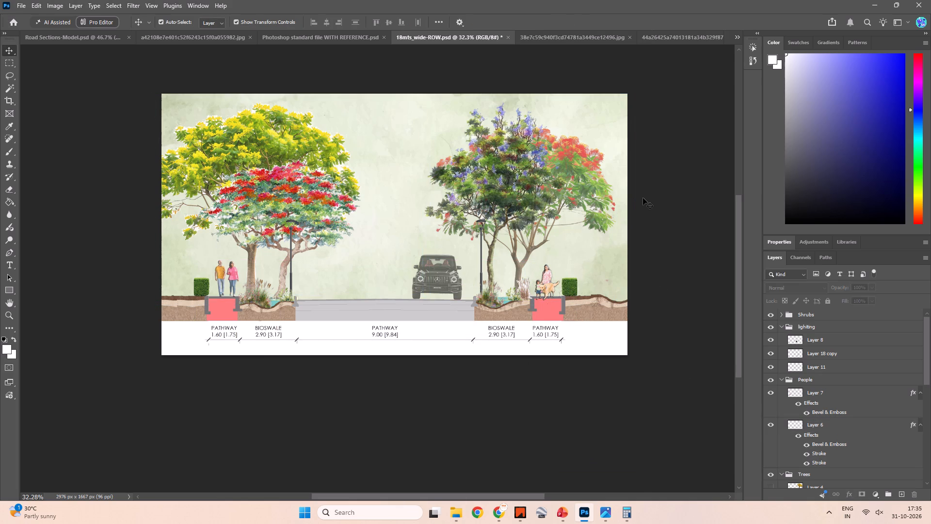
Deselect the layers and save the 18mts_wide-ROW.psd document.
{"action": "left_click", "coordinate": [669, 196]}
{"action": "key", "text": "ctrl+s"}
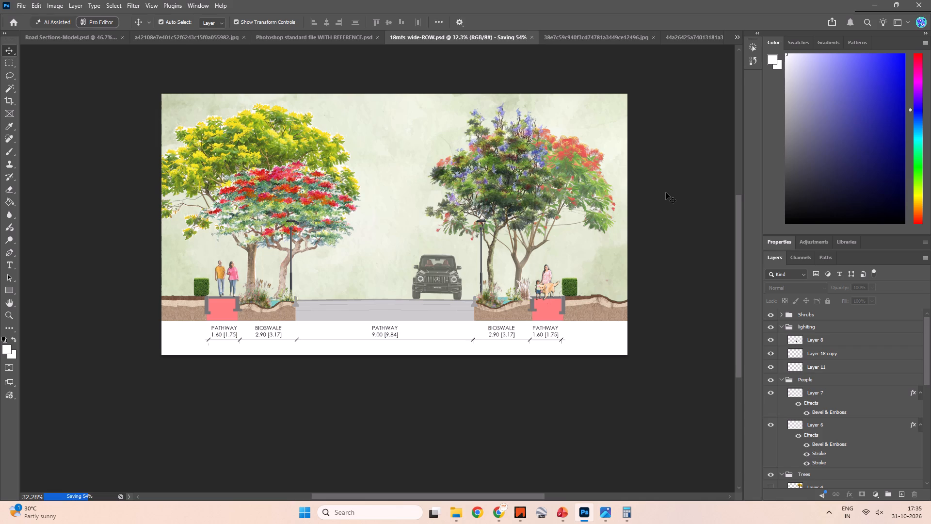
Set the car's Layer 8 to 100% fill and 85% opacity.
{"action": "left_click", "coordinate": [440, 278]}
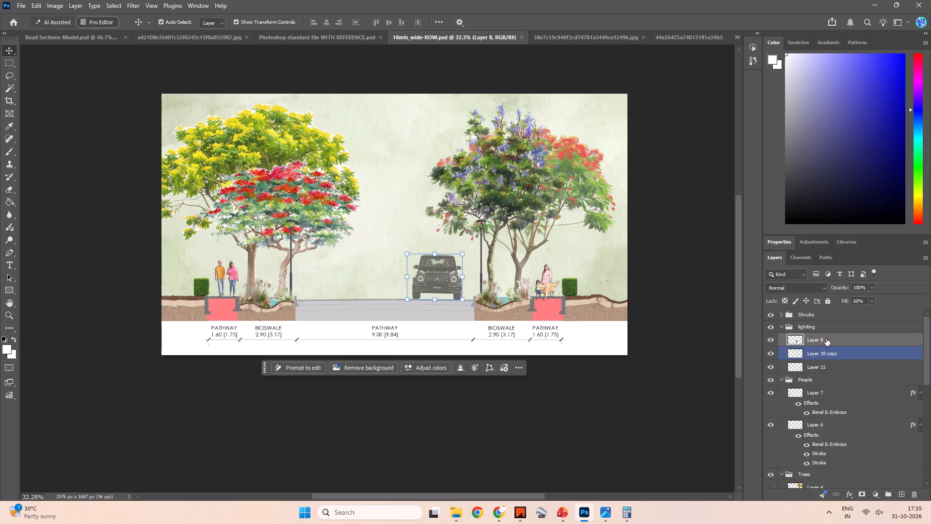
{"action": "left_click", "coordinate": [870, 300]}
{"action": "left_click_drag", "start_coordinate": [873, 311], "coordinate": [901, 311]}
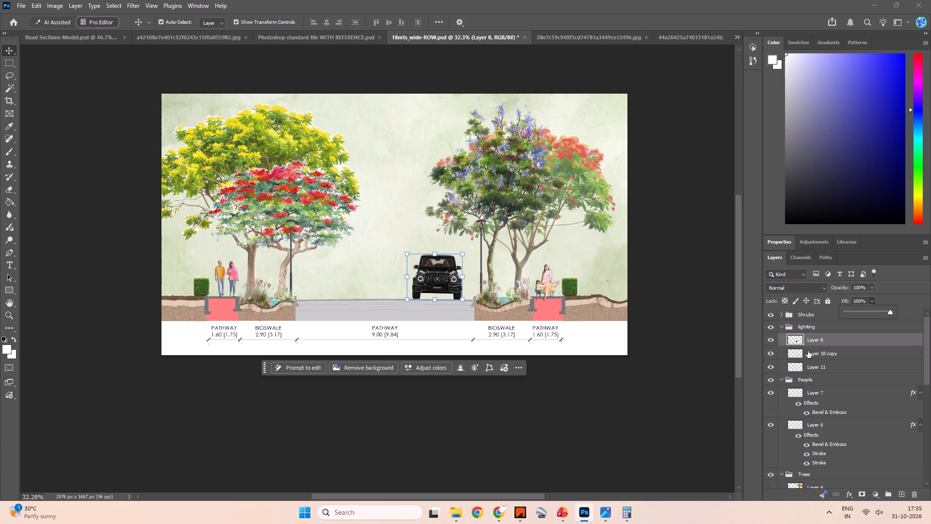
{"action": "left_click", "coordinate": [872, 286]}
{"action": "left_click_drag", "start_coordinate": [873, 300], "coordinate": [865, 300]}
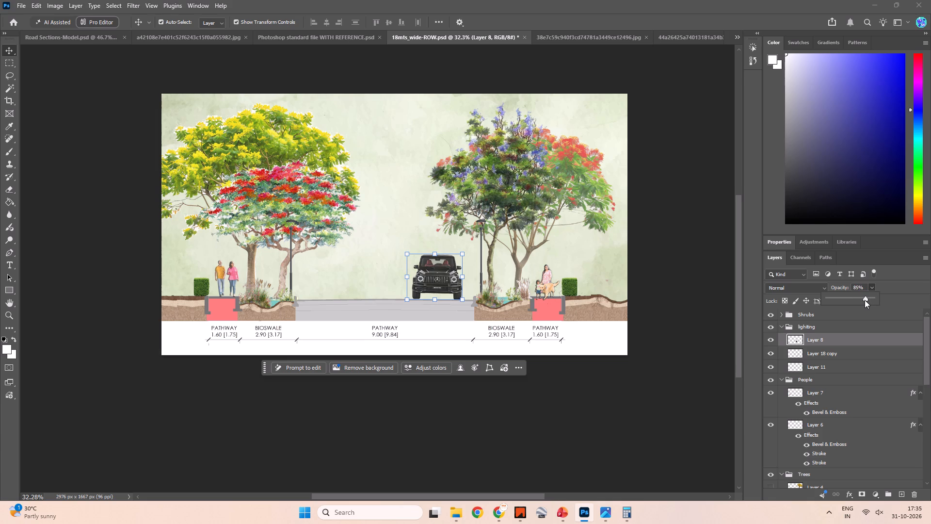
Set the opacity of the car's Layer 8 to 77%.
{"action": "left_click_drag", "start_coordinate": [865, 300], "coordinate": [862, 298]}
{"action": "left_click", "coordinate": [652, 342]}
Move the car slightly right along the road towards the right-hand bioswale, deselect it and save the document.
{"action": "left_click", "coordinate": [440, 283]}
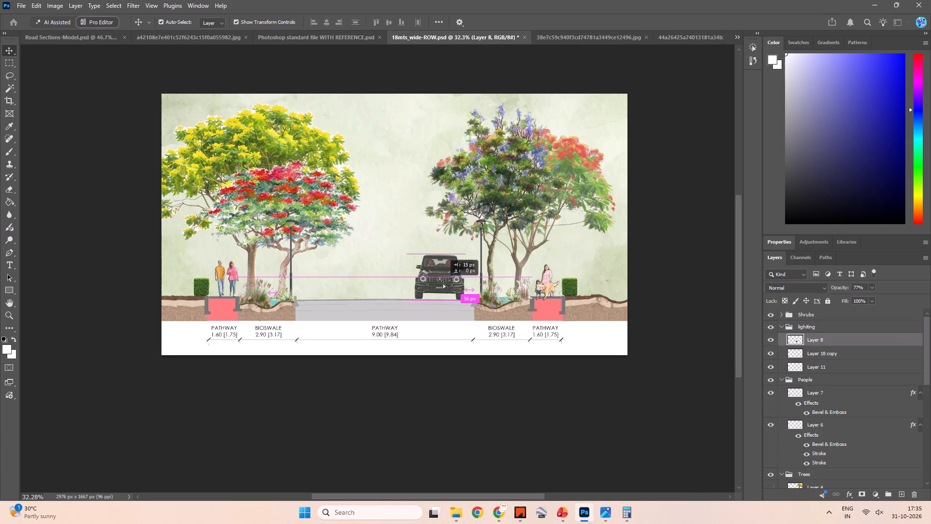
{"action": "left_click", "coordinate": [525, 411]}
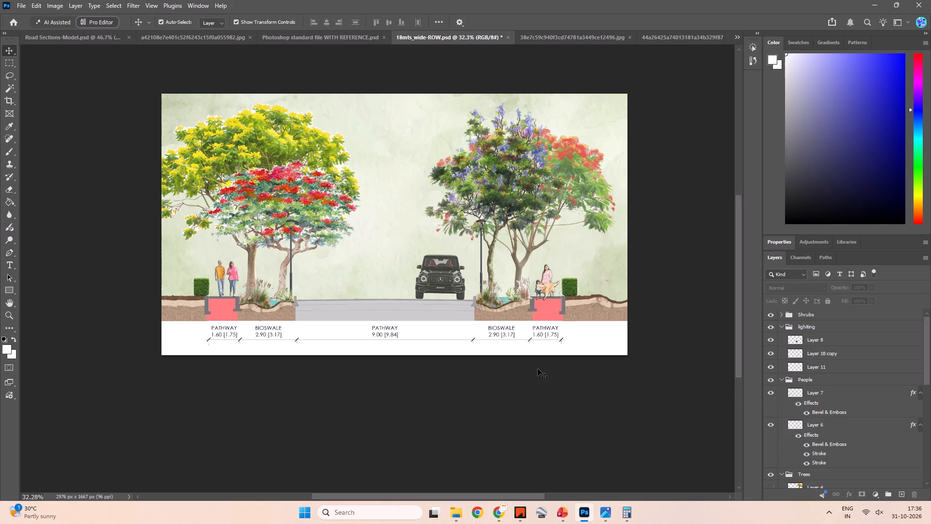
{"action": "key", "text": "ctrl+s"}
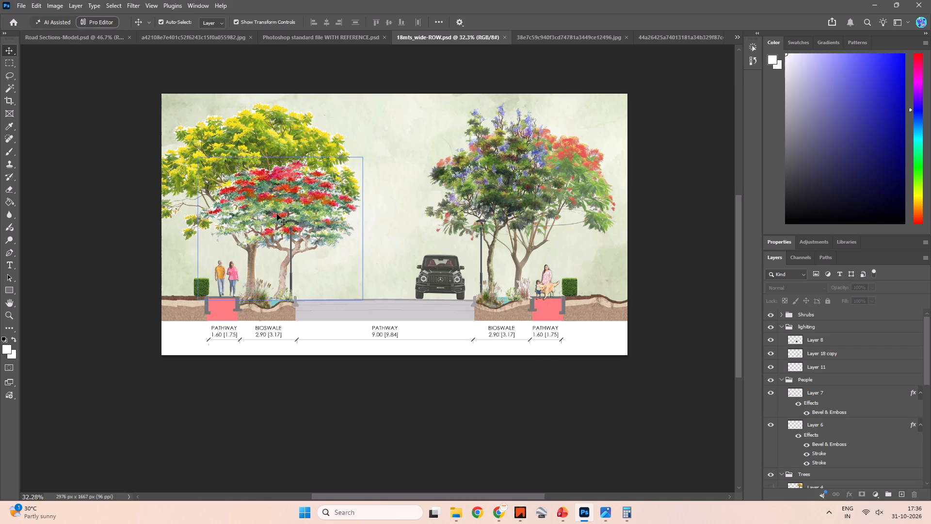
Examine the street section up close, checking the trees, people, car, red-flowered tree on Layer 15 and lamp post on Layer 11.
{"action": "scroll", "coordinate": [311, 256], "scroll_direction": "up", "scroll_amount": 3, "text": "alt"}
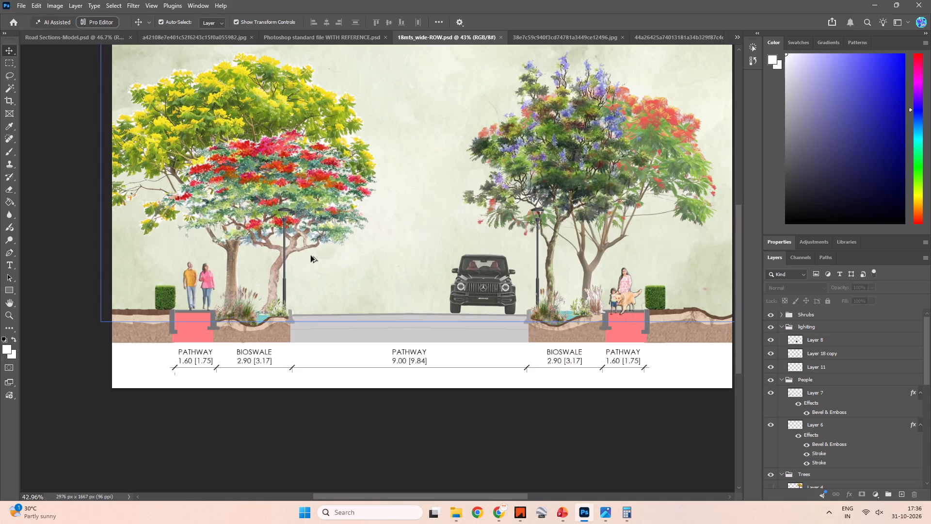
{"action": "key", "text": "space"}
{"action": "key", "text": "space"}
{"action": "key", "text": "space"}
{"action": "key", "text": "space"}
{"action": "key", "text": "space"}
{"action": "key", "text": "space"}
{"action": "key", "text": "space"}
{"action": "key", "text": "space"}
{"action": "key", "text": "space"}
{"action": "key", "text": "space"}
{"action": "key", "text": "space"}
{"action": "key", "text": "space"}
{"action": "key", "text": "space"}
{"action": "key", "text": "space"}
{"action": "key", "text": "space"}
{"action": "key", "text": "space"}
{"action": "key", "text": "space"}
{"action": "left_click_drag", "start_coordinate": [425, 189], "coordinate": [405, 257]}
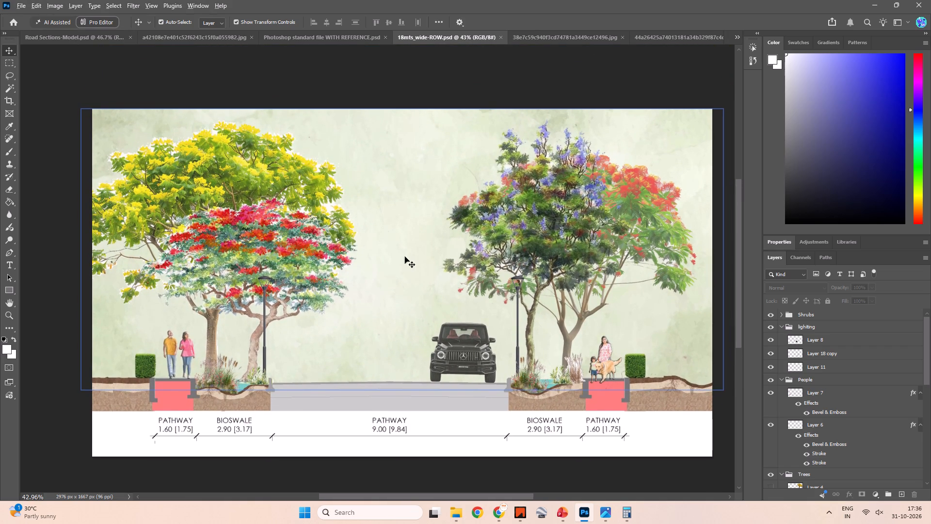
{"action": "scroll", "coordinate": [405, 257], "scroll_direction": "up", "scroll_amount": 1, "text": "alt"}
{"action": "key", "text": "space"}
{"action": "key", "text": "space"}
{"action": "key", "text": "space"}
{"action": "key", "text": "space"}
{"action": "key", "text": "space"}
{"action": "key", "text": "space"}
{"action": "key", "text": "space"}
{"action": "key", "text": "space"}
{"action": "key", "text": "space"}
{"action": "key", "text": "space"}
{"action": "key", "text": "space"}
{"action": "key", "text": "space"}
{"action": "key", "text": "space"}
{"action": "key", "text": "space"}
{"action": "key", "text": "space"}
{"action": "key", "text": "space"}
{"action": "key", "text": "space"}
{"action": "key", "text": "space"}
{"action": "key", "text": "space"}
{"action": "key", "text": "space"}
{"action": "left_click_drag", "start_coordinate": [399, 232], "coordinate": [379, 229]}
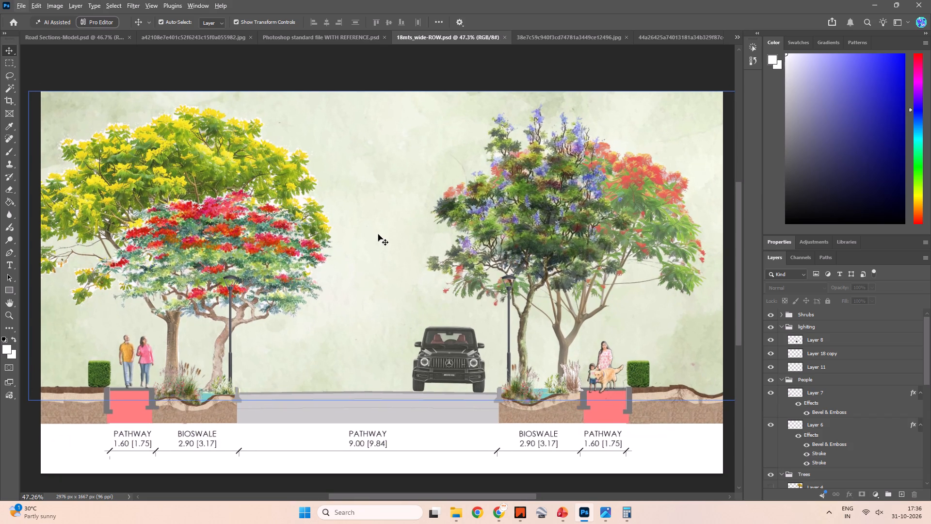
{"action": "left_click", "coordinate": [300, 237]}
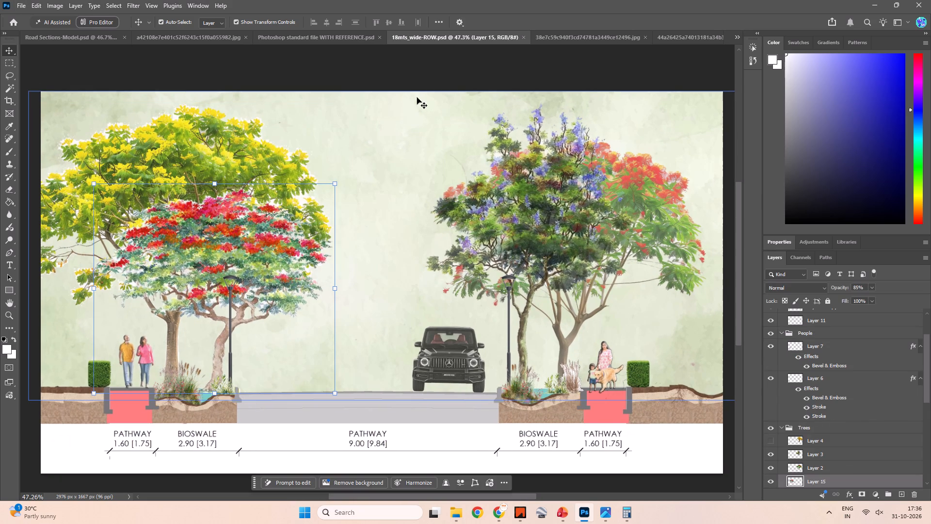
{"action": "left_click", "coordinate": [423, 81]}
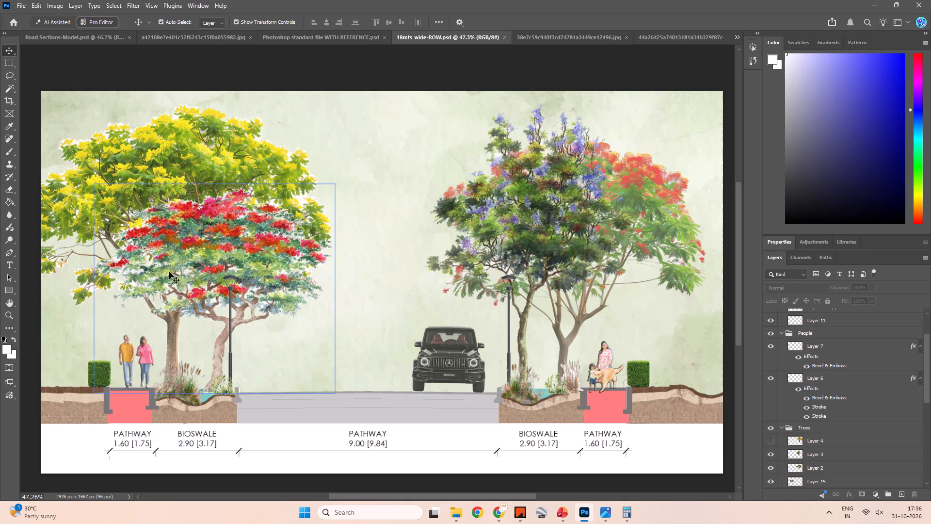
{"action": "left_click", "coordinate": [229, 295]}
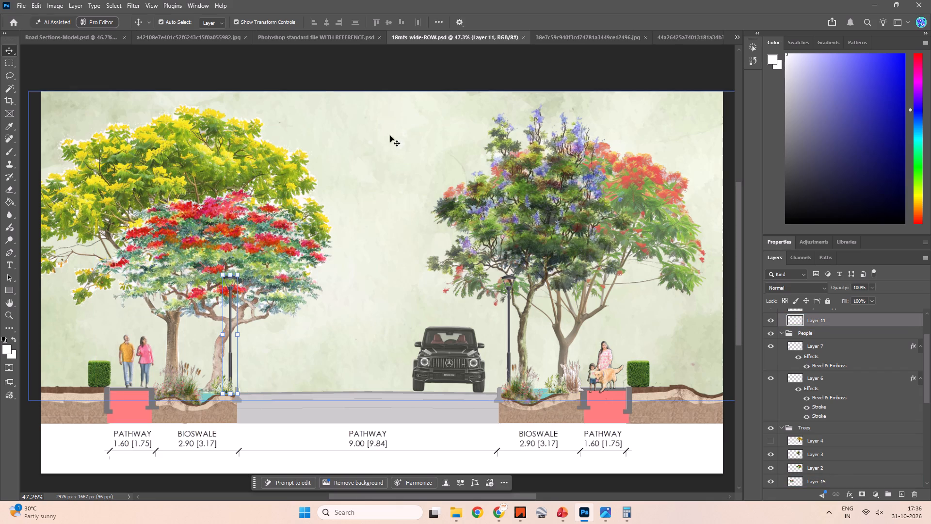
{"action": "left_click", "coordinate": [383, 66]}
Save the 18mts_wide-ROW.psd document with no layer selected.
{"action": "key", "text": "ctrl+s"}
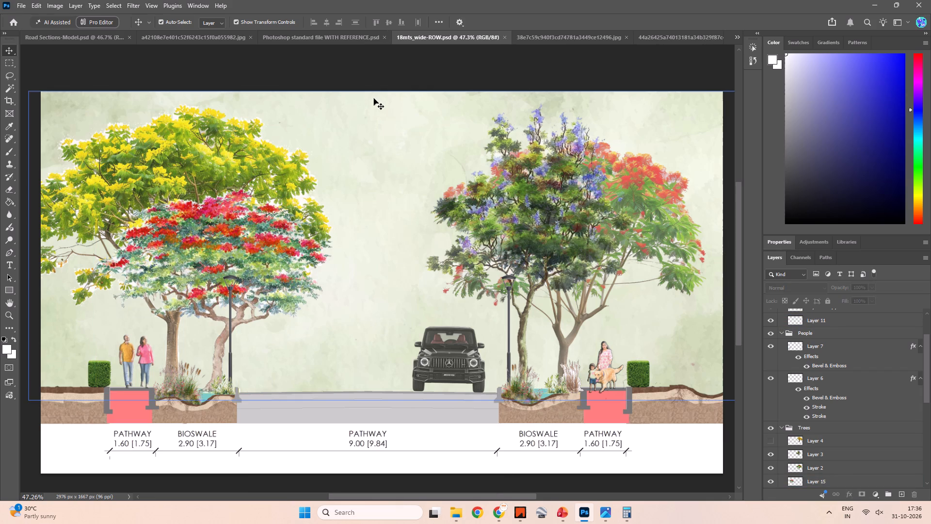
{"action": "scroll", "coordinate": [393, 226], "scroll_direction": "down", "scroll_amount": 3, "text": "alt"}
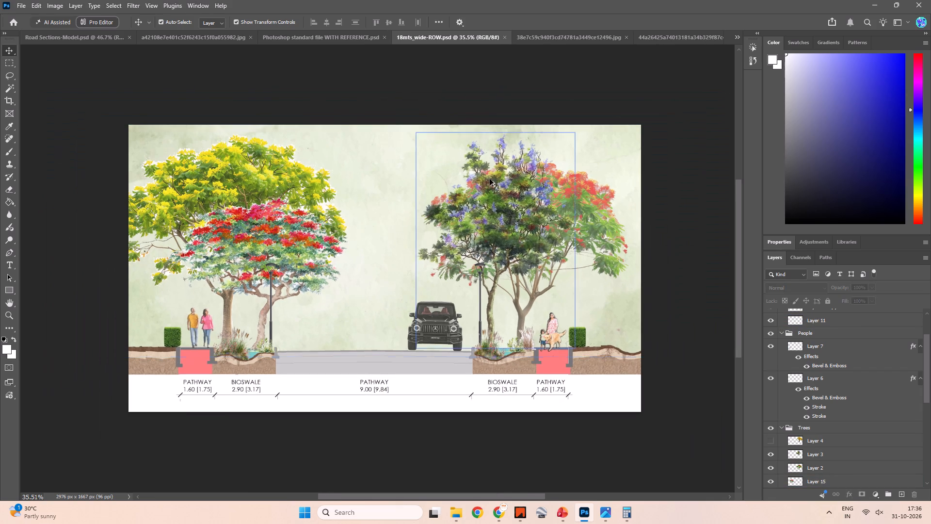
{"action": "left_click", "coordinate": [633, 99]}
{"action": "key", "text": "ctrl+s"}
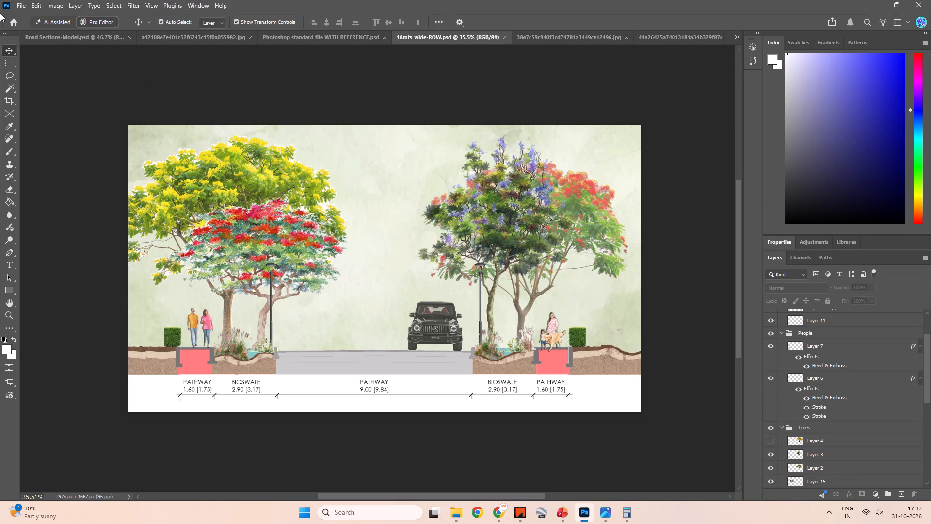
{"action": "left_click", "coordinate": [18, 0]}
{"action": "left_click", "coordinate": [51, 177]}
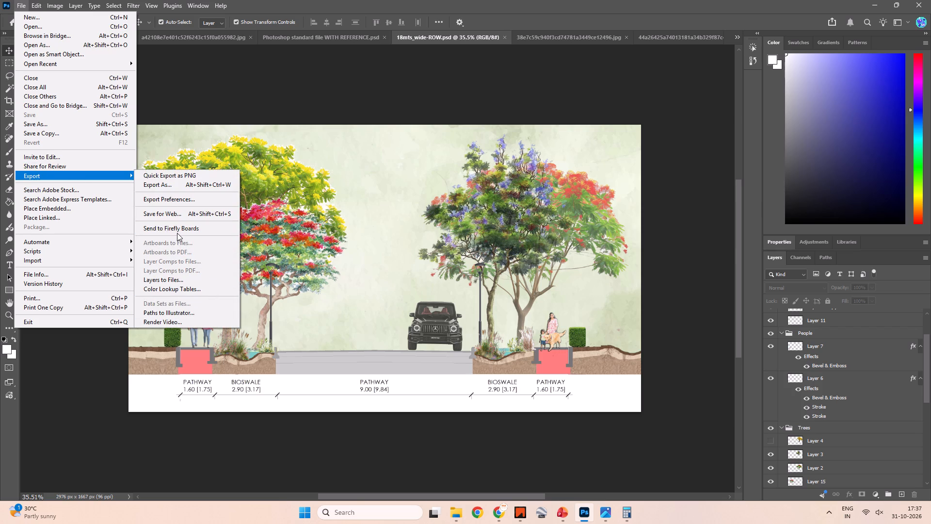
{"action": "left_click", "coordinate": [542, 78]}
Switch to Chrome, enlarge the Pinterest landscape section on the 57001_Midori pin and compare it with the street section.
{"action": "key", "text": "alt+Tab"}
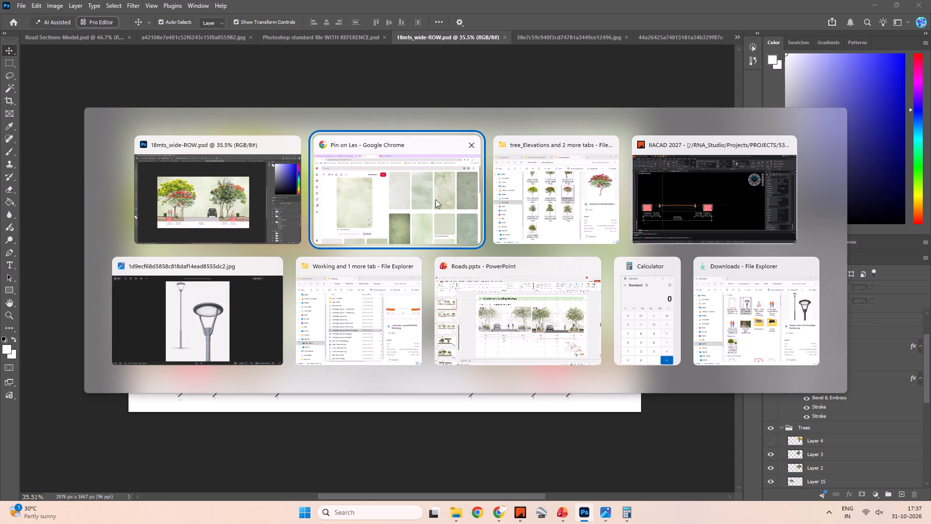
{"action": "key", "text": "alt+Tab"}
{"action": "left_click", "coordinate": [375, 194], "text": "alt"}
{"action": "left_click", "coordinate": [383, 11]}
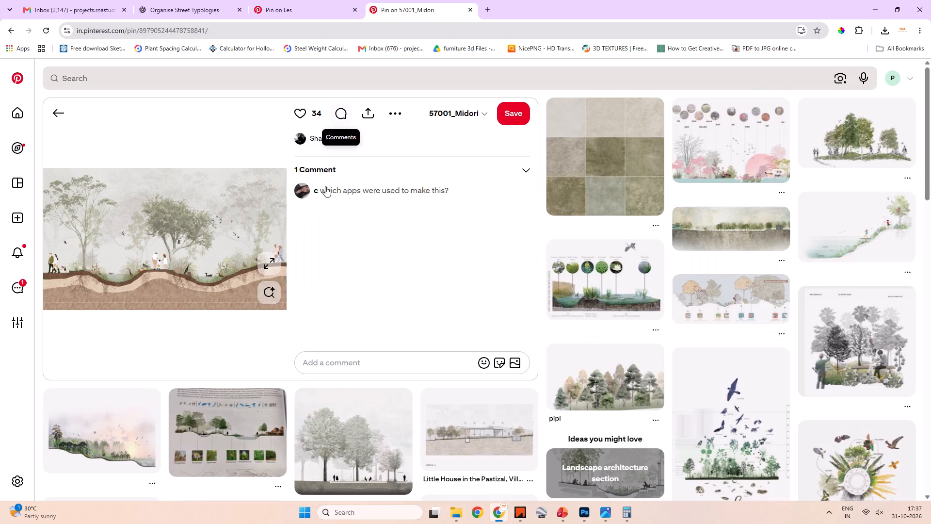
{"action": "scroll", "coordinate": [241, 212], "scroll_direction": "up", "scroll_amount": 7}
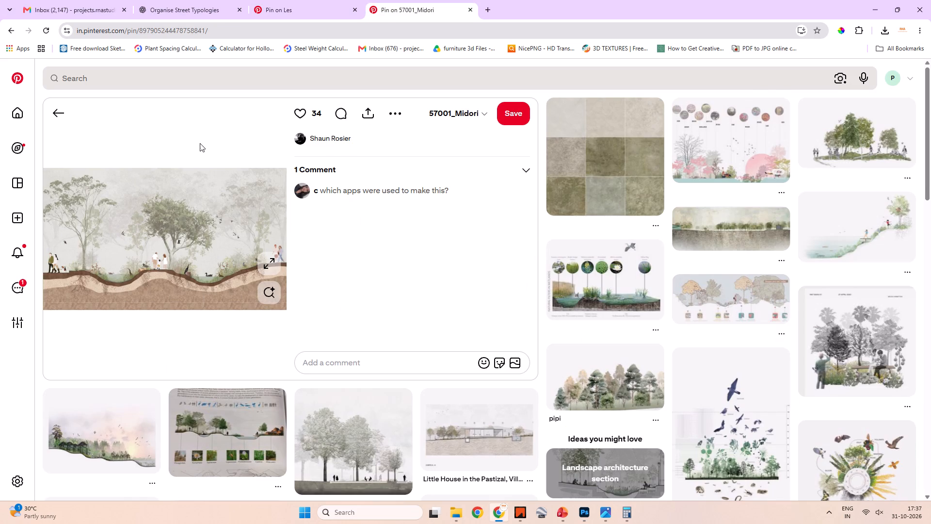
{"action": "key", "text": "alt+Tab"}
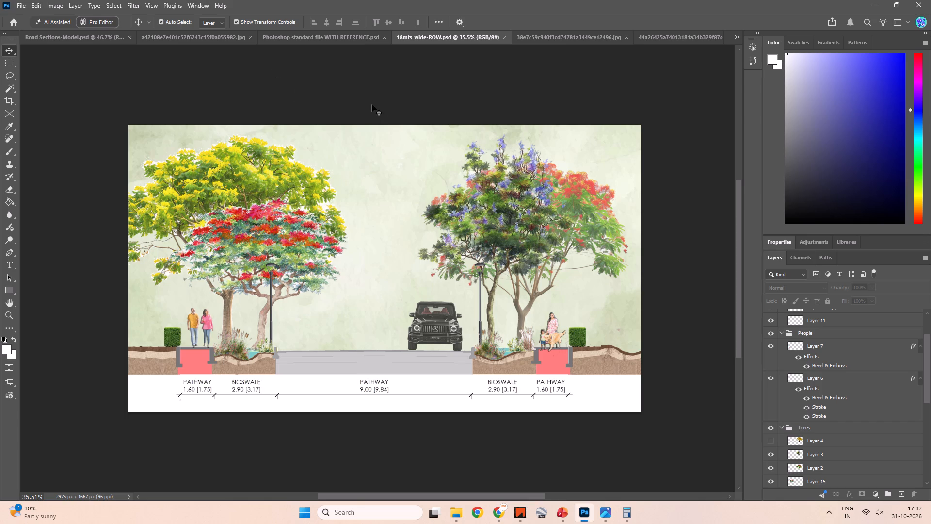
{"action": "key", "text": "alt+Tab"}
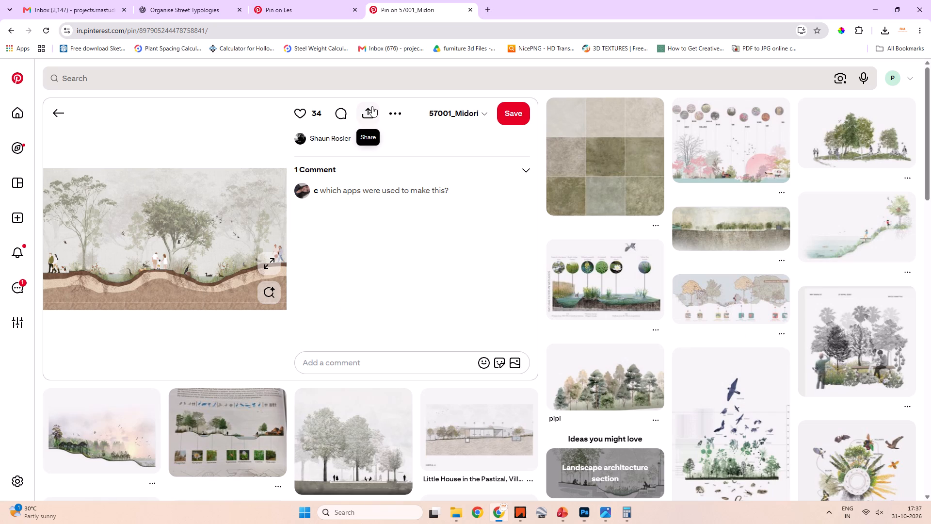
{"action": "left_click", "coordinate": [241, 224]}
{"action": "left_click", "coordinate": [267, 267]}
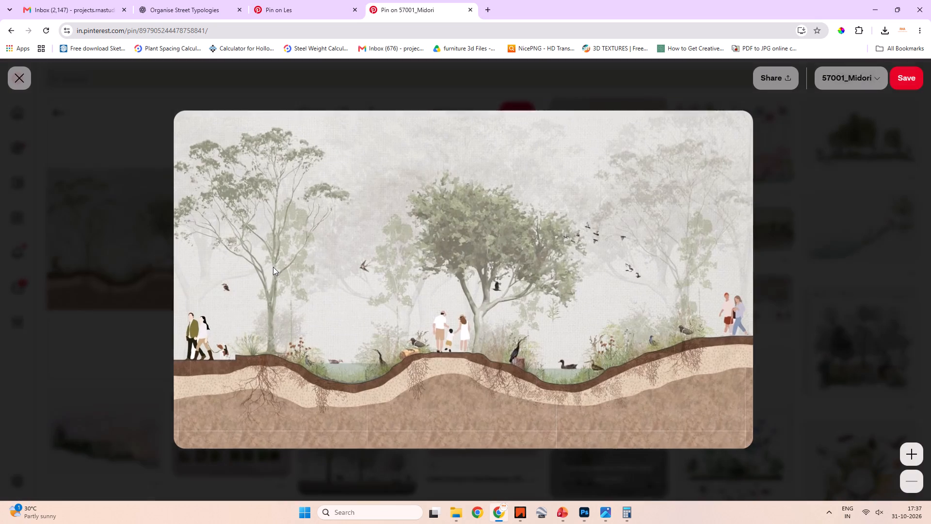
{"action": "key", "text": "alt+Tab"}
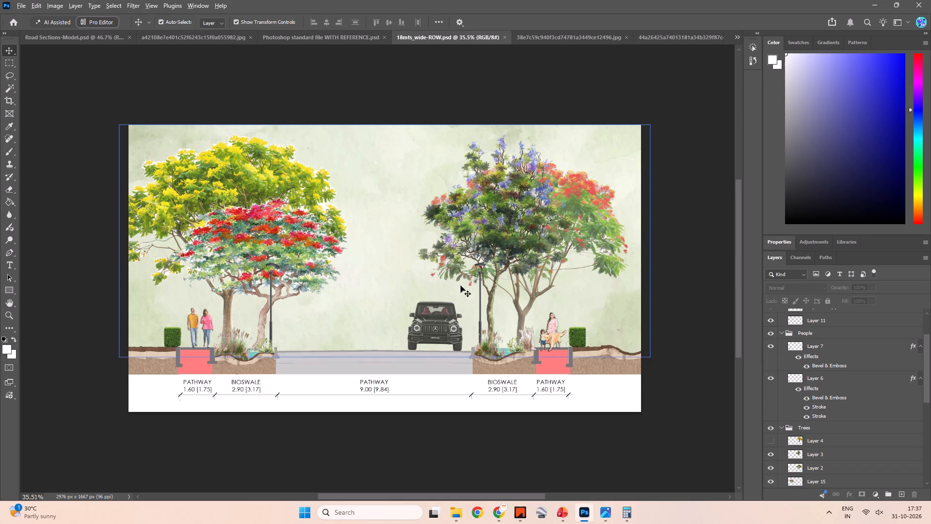
{"action": "key", "text": "alt+Tab"}
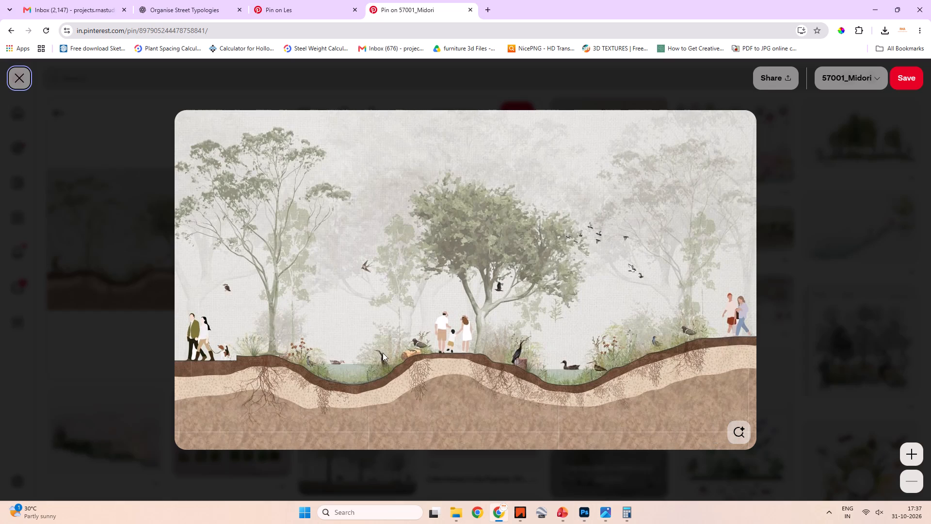
{"action": "scroll", "coordinate": [546, 360], "scroll_direction": "up", "scroll_amount": 6, "text": "alt"}
{"action": "scroll", "coordinate": [491, 353], "scroll_direction": "up", "scroll_amount": 6, "text": "alt"}
Open the landscape section image 38e7c59c940f3cd74781a3449ce12496.jpg from the tree_Elevations folder in Photoshop.
{"action": "key", "text": "alt+Tab"}
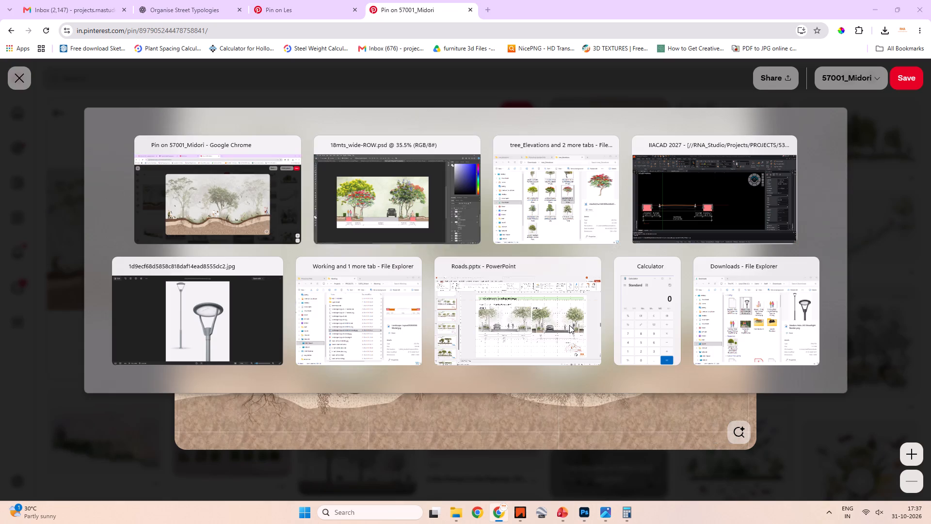
{"action": "key", "text": "alt+Tab"}
{"action": "scroll", "coordinate": [378, 233], "scroll_direction": "up", "scroll_amount": 8}
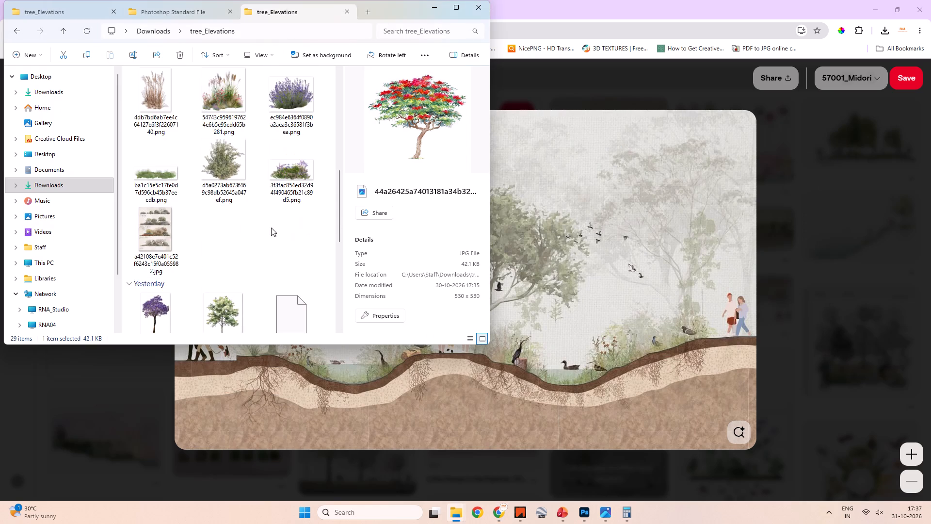
{"action": "scroll", "coordinate": [271, 228], "scroll_direction": "up", "scroll_amount": 9}
{"action": "right_click", "coordinate": [222, 106]}
{"action": "left_click", "coordinate": [279, 118]}
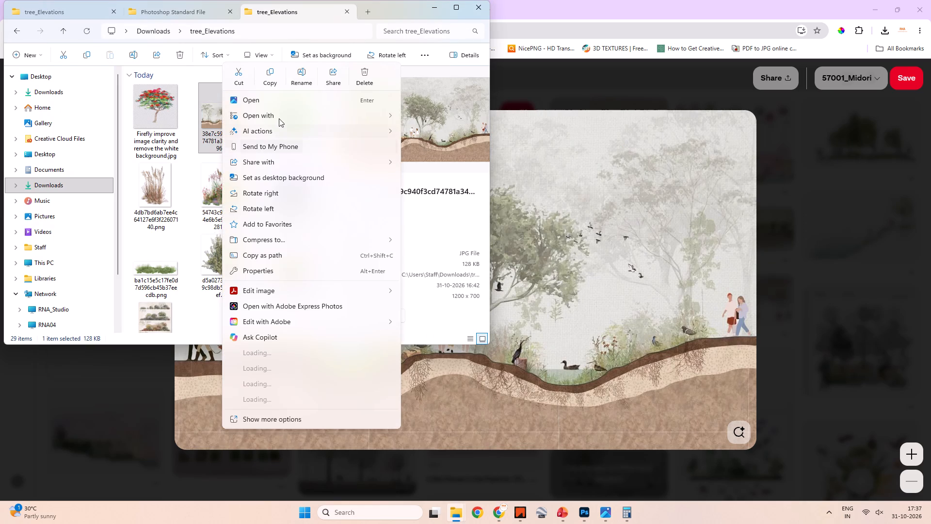
{"action": "left_click", "coordinate": [267, 116]}
{"action": "left_click", "coordinate": [419, 135]}
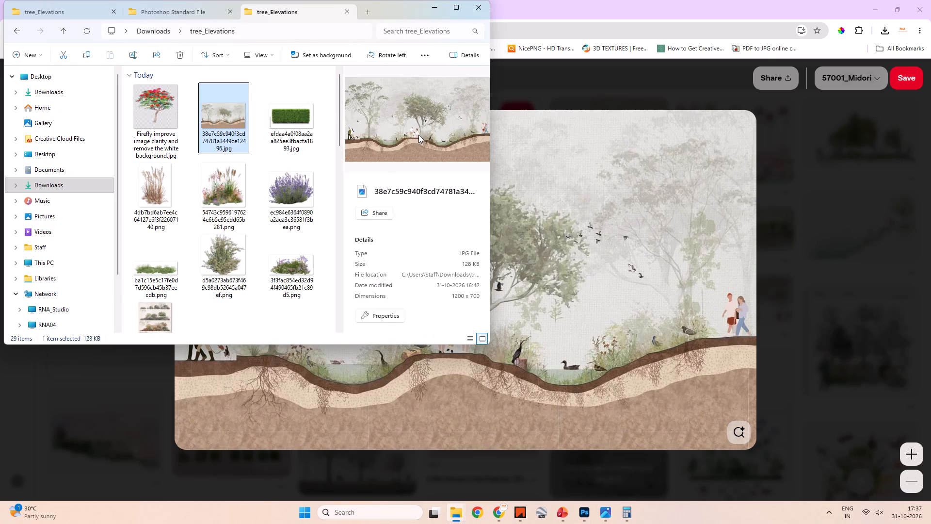
Inspect the birds and planting in the landscape section image and clear its ground selection with the Rectangular Marquee tool.
{"action": "scroll", "coordinate": [511, 384], "scroll_direction": "up", "scroll_amount": 4, "text": "alt"}
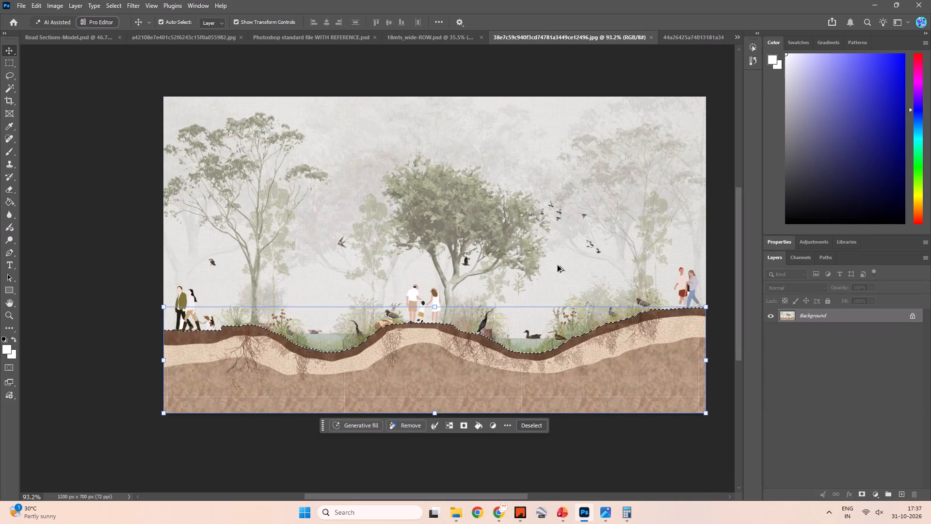
{"action": "scroll", "coordinate": [469, 292], "scroll_direction": "up", "scroll_amount": 11, "text": "alt"}
{"action": "key", "text": "space"}
{"action": "key", "text": "space"}
{"action": "key", "text": "space"}
{"action": "key", "text": "space"}
{"action": "key", "text": "space"}
{"action": "key", "text": "space"}
{"action": "key", "text": "space"}
{"action": "key", "text": "space"}
{"action": "key", "text": "space"}
{"action": "key", "text": "space"}
{"action": "key", "text": "space"}
{"action": "key", "text": "space"}
{"action": "key", "text": "space"}
{"action": "key", "text": "space"}
{"action": "key", "text": "space"}
{"action": "key", "text": "space"}
{"action": "key", "text": "space"}
{"action": "key", "text": "space"}
{"action": "left_click_drag", "start_coordinate": [543, 257], "coordinate": [386, 208]}
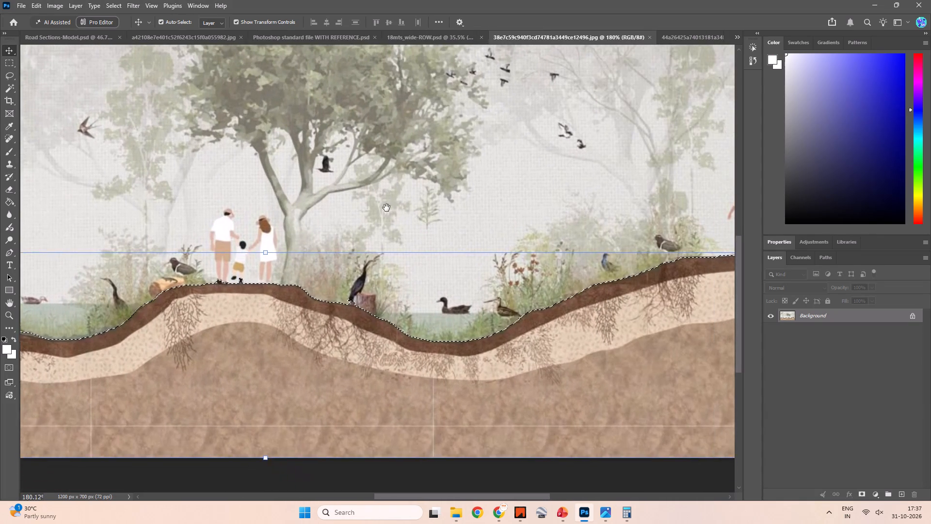
{"action": "left_click_drag", "start_coordinate": [386, 208], "coordinate": [365, 235]}
{"action": "left_click", "coordinate": [316, 329]}
{"action": "left_click", "coordinate": [319, 331]}
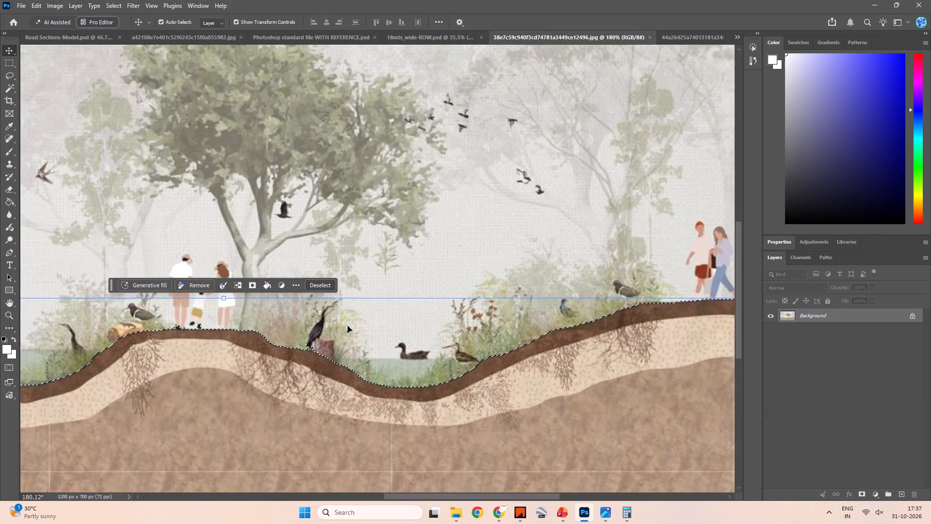
{"action": "key", "text": "m"}
{"action": "left_click", "coordinate": [383, 252]}
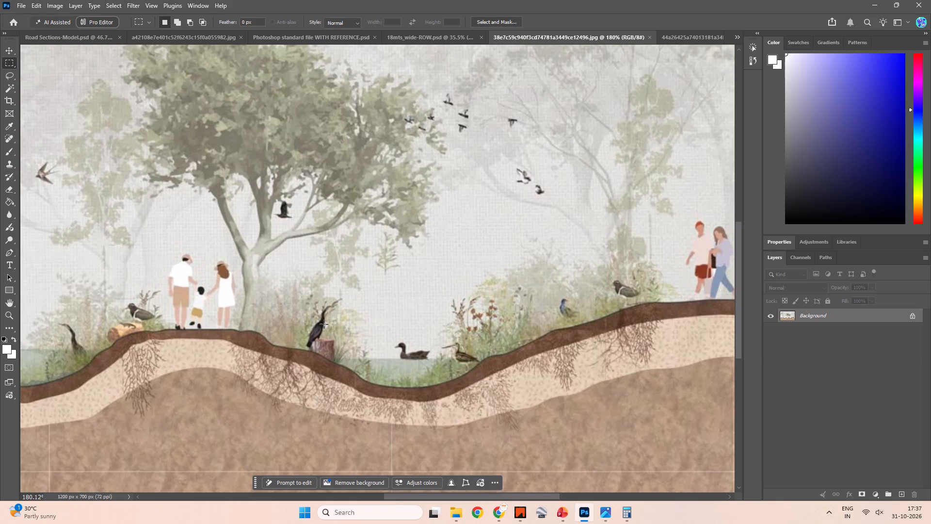
Compare the Pinterest landscape section with the opened image, and return to the 18mts_wide-ROW.psd street section in Photoshop.
{"action": "key", "text": "alt+Tab"}
{"action": "left_click", "coordinate": [203, 204], "text": "alt"}
{"action": "key", "text": "alt+Tab"}
{"action": "left_click", "coordinate": [555, 225], "text": "alt"}
{"action": "key", "text": "alt+Tab"}
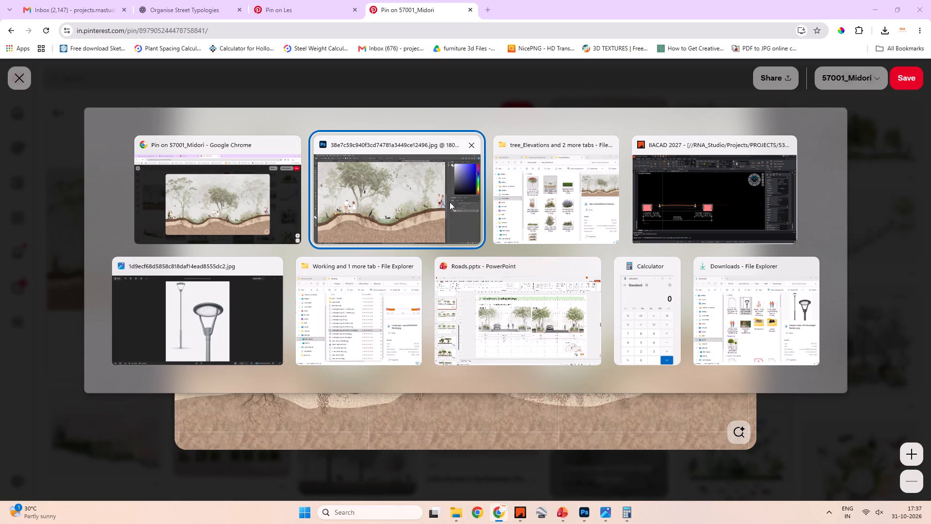
{"action": "left_click", "coordinate": [242, 202], "text": "alt"}
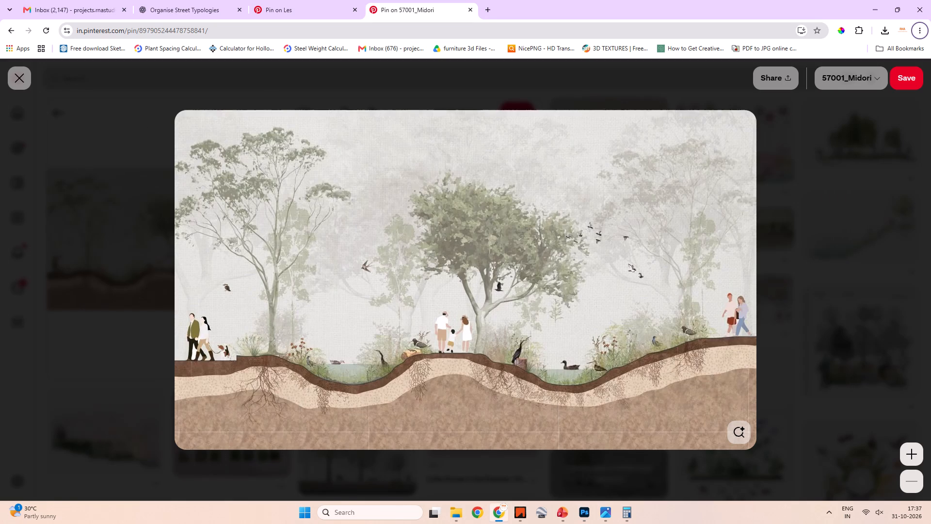
{"action": "left_click", "coordinate": [302, 6]}
{"action": "key", "text": "alt+Tab"}
{"action": "left_click", "coordinate": [391, 193], "text": "alt"}
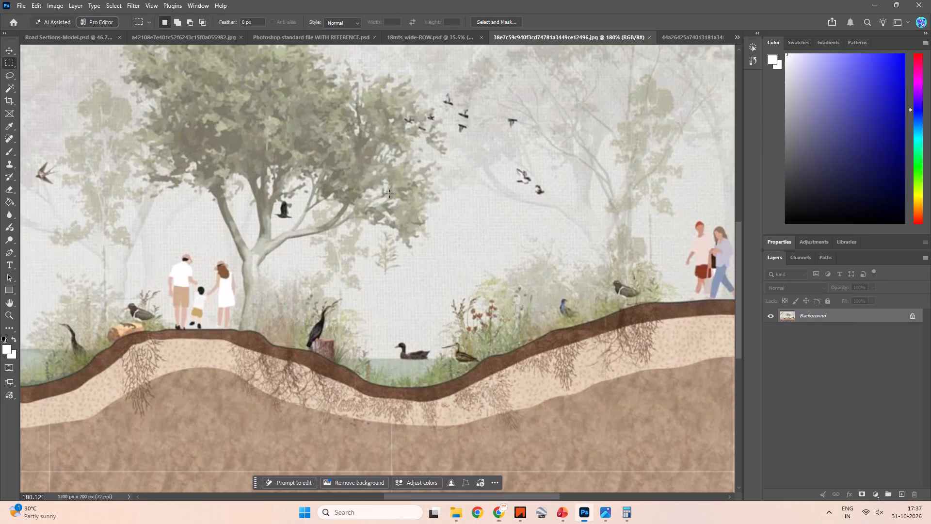
{"action": "left_click", "coordinate": [439, 43]}
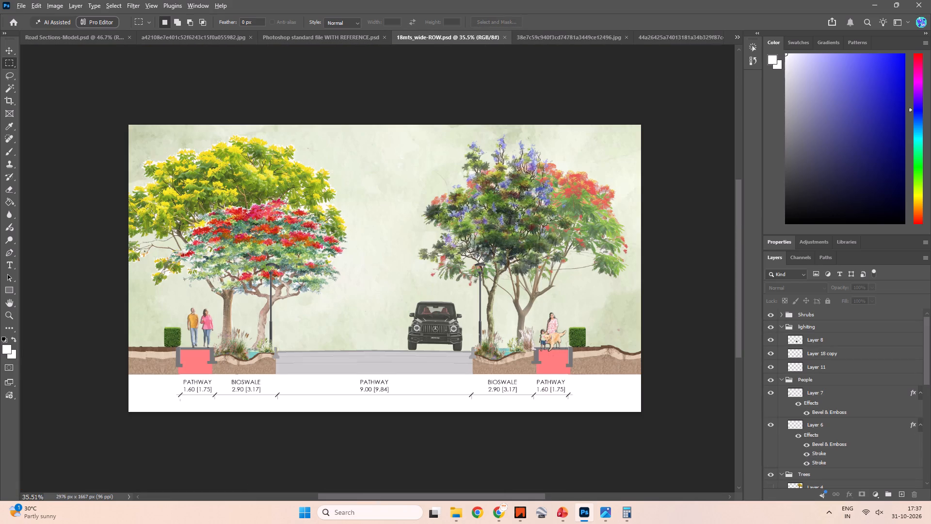
{"action": "scroll", "coordinate": [368, 317], "scroll_direction": "up", "scroll_amount": 2, "text": "alt"}
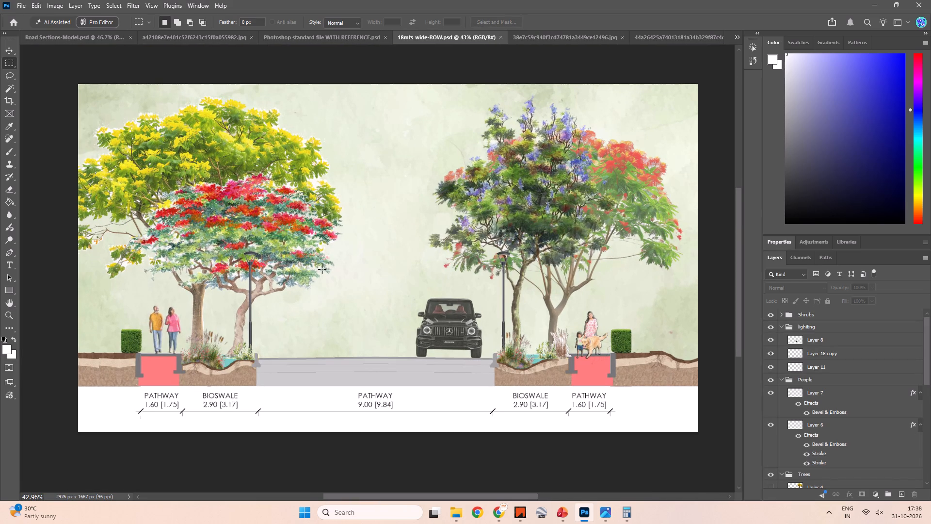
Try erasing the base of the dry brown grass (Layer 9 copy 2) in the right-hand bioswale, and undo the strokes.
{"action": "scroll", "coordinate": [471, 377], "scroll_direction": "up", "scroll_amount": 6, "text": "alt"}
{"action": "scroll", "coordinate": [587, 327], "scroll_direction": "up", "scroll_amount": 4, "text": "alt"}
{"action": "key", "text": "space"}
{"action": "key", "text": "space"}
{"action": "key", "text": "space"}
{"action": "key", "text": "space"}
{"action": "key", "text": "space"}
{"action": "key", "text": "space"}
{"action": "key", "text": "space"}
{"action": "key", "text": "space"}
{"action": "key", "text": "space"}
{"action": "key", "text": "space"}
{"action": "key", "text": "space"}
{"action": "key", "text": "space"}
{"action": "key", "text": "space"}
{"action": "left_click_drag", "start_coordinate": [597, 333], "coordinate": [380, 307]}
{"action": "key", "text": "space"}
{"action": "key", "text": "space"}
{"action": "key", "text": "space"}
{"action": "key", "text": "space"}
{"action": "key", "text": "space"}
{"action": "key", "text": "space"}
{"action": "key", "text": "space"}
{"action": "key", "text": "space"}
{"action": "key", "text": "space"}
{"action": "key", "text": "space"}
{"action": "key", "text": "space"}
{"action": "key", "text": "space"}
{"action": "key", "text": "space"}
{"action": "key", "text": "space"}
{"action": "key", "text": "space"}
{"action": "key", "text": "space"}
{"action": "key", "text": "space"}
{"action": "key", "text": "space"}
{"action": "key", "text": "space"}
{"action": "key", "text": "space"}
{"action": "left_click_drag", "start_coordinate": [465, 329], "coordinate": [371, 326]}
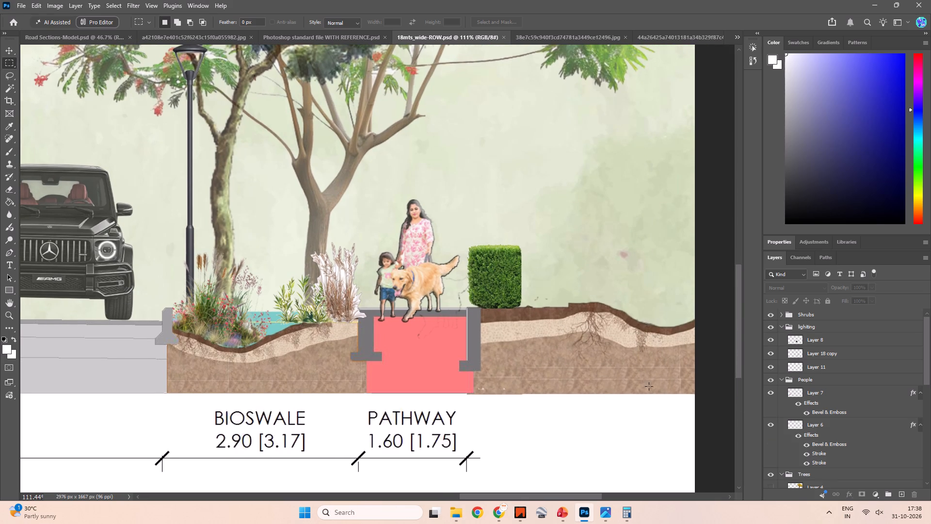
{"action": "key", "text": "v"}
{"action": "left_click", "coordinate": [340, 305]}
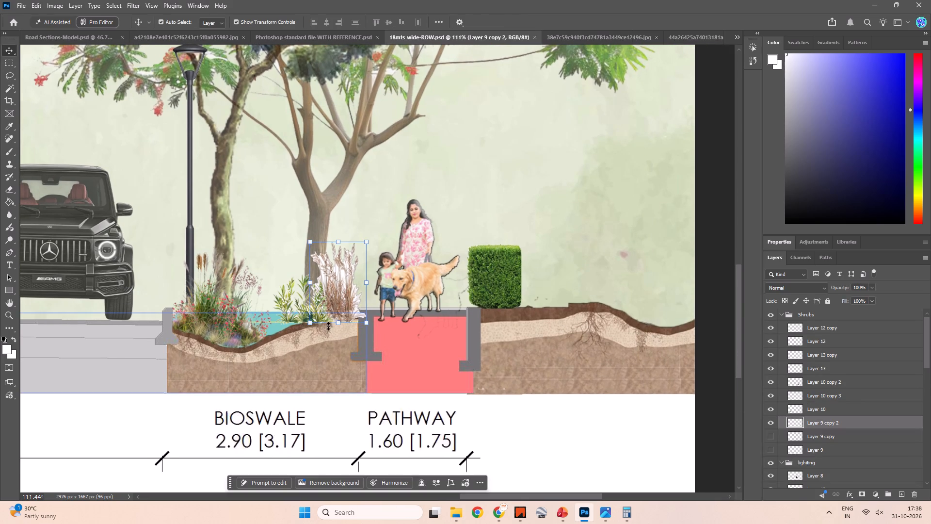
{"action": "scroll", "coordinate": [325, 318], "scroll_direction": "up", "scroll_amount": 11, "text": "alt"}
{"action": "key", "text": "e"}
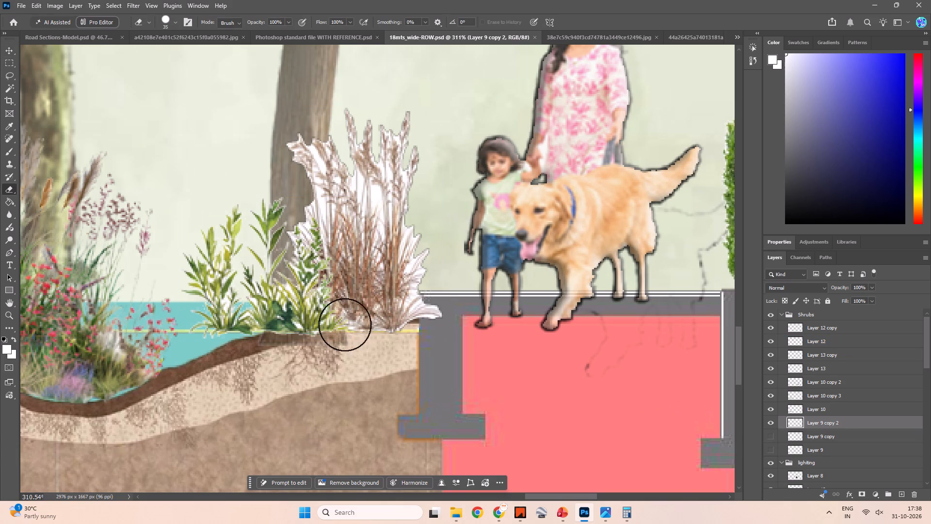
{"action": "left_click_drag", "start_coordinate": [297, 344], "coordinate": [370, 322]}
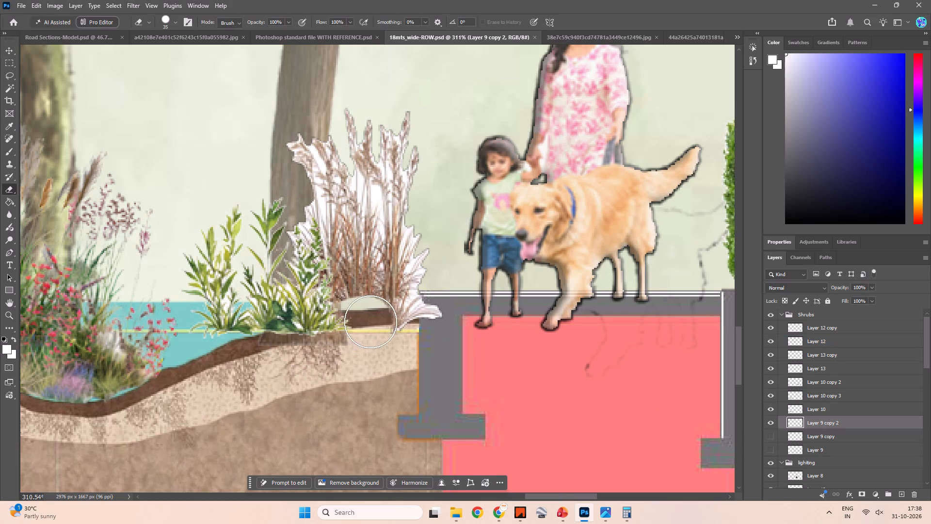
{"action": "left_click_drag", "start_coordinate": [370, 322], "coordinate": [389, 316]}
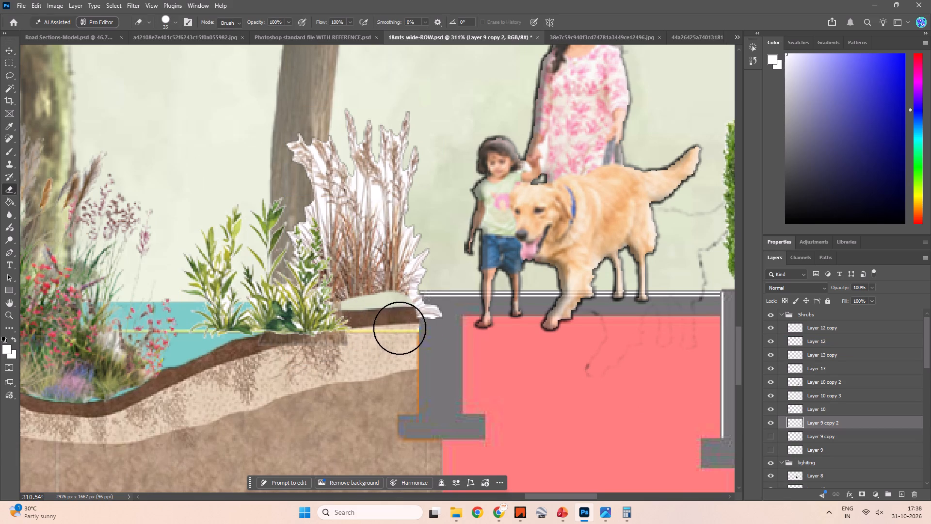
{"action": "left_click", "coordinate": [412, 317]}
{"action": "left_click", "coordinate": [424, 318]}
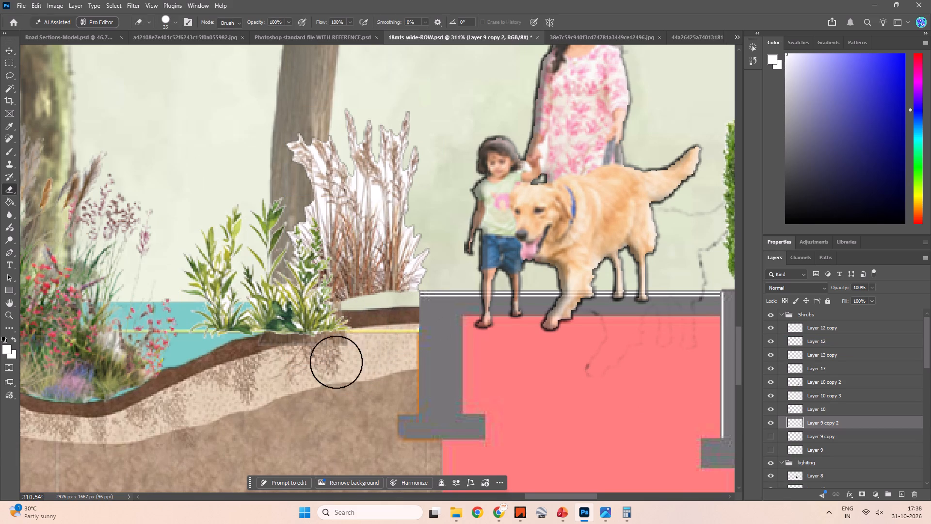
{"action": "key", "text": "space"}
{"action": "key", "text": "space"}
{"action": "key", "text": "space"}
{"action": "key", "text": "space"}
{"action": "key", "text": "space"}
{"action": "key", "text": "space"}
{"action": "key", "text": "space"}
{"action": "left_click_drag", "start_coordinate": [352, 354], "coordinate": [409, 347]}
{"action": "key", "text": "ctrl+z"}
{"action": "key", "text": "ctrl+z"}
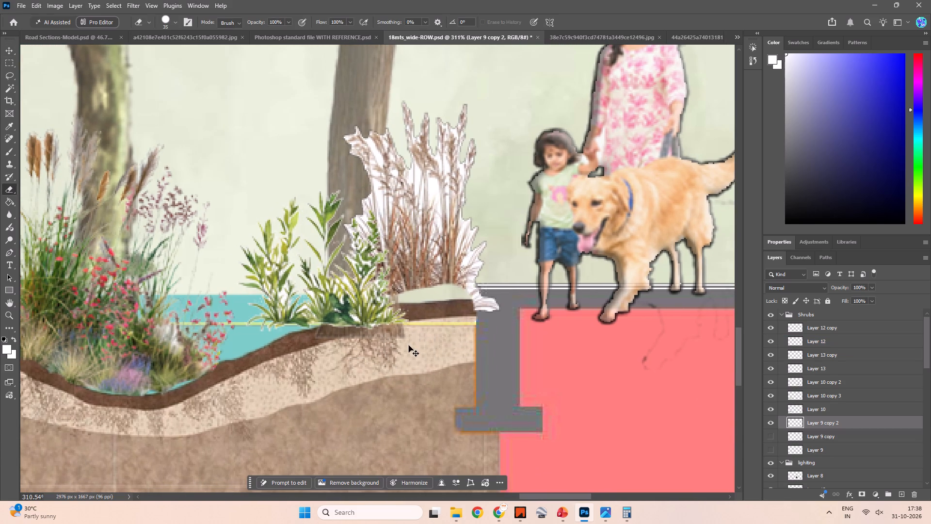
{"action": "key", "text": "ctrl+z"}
Reduce the Eraser size to 15 and trim the base of the dry brown grass along the soil edge and kerb.
{"action": "key", "text": "bracketleft"}
{"action": "key", "text": "bracketleft"}
{"action": "key", "text": "bracketleft"}
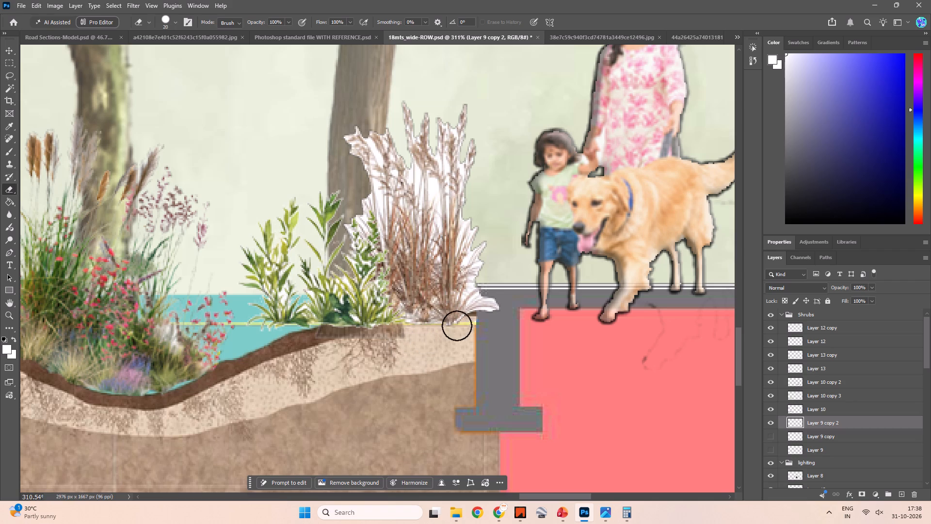
{"action": "key", "text": "bracketleft"}
{"action": "left_click_drag", "start_coordinate": [487, 296], "coordinate": [492, 328]}
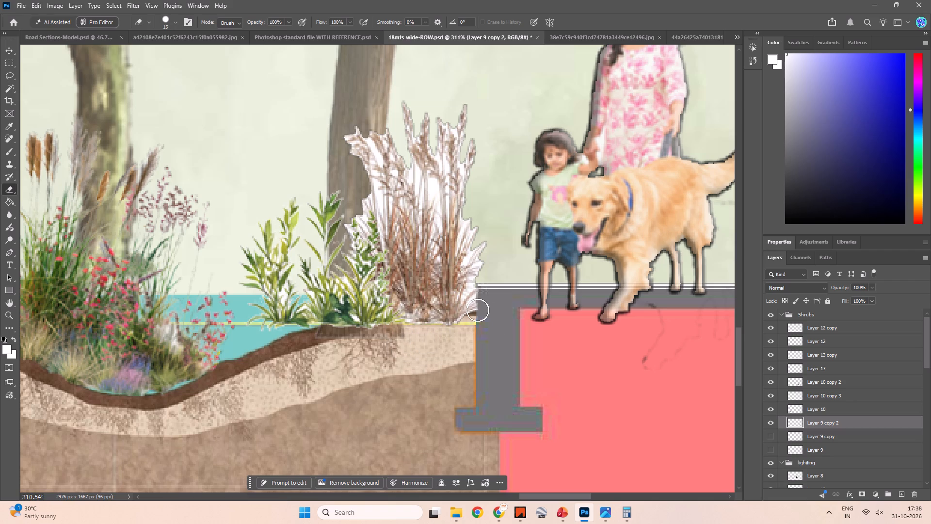
{"action": "left_click", "coordinate": [477, 311]}
{"action": "left_click_drag", "start_coordinate": [467, 311], "coordinate": [459, 312]}
{"action": "left_click", "coordinate": [452, 311]}
{"action": "left_click", "coordinate": [440, 316]}
{"action": "left_click", "coordinate": [424, 314]}
{"action": "left_click", "coordinate": [415, 319]}
{"action": "left_click", "coordinate": [400, 320]}
{"action": "left_click", "coordinate": [393, 324]}
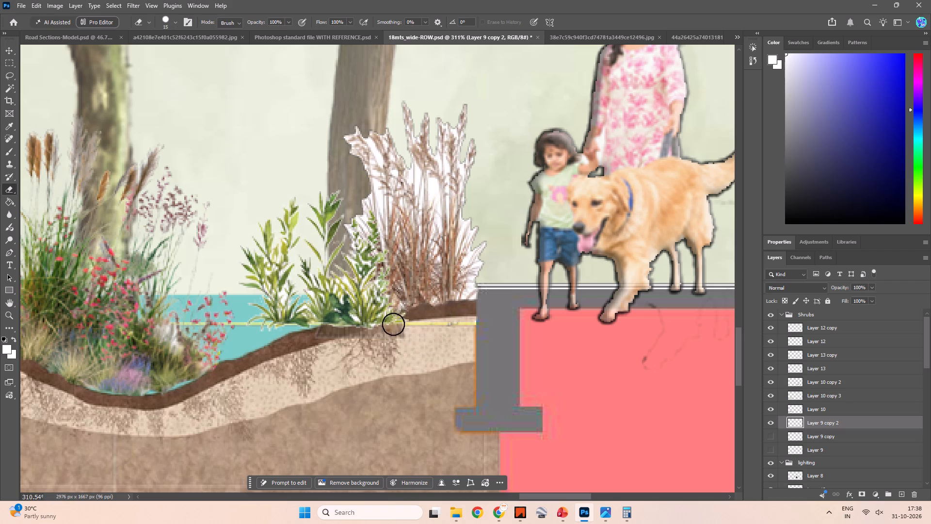
{"action": "left_click", "coordinate": [378, 327]}
Erase the overhanging base of the green shrub (Layer 12) along the bioswale's soil line.
{"action": "key", "text": "space"}
{"action": "key", "text": "space"}
{"action": "key", "text": "space"}
{"action": "key", "text": "space"}
{"action": "key", "text": "space"}
{"action": "key", "text": "space"}
{"action": "left_click_drag", "start_coordinate": [420, 347], "coordinate": [476, 351]}
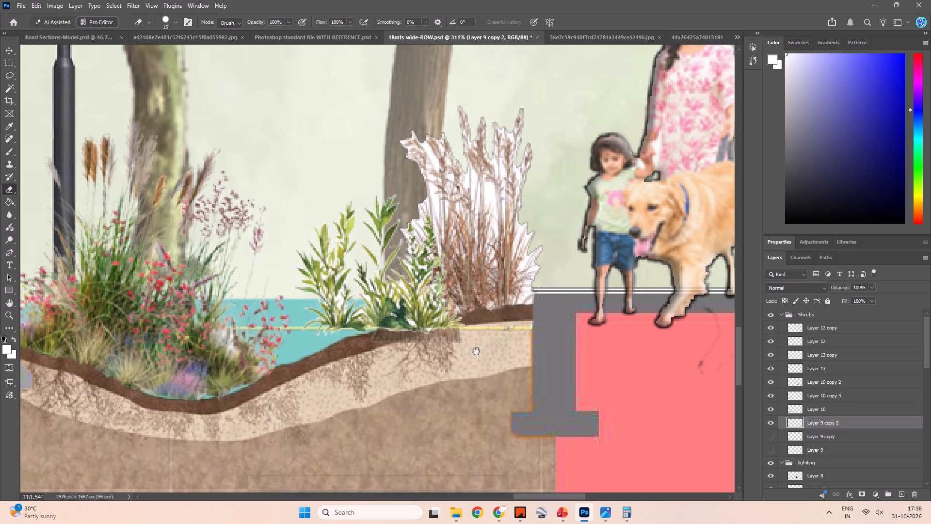
{"action": "key", "text": "v"}
{"action": "left_click", "coordinate": [416, 295]}
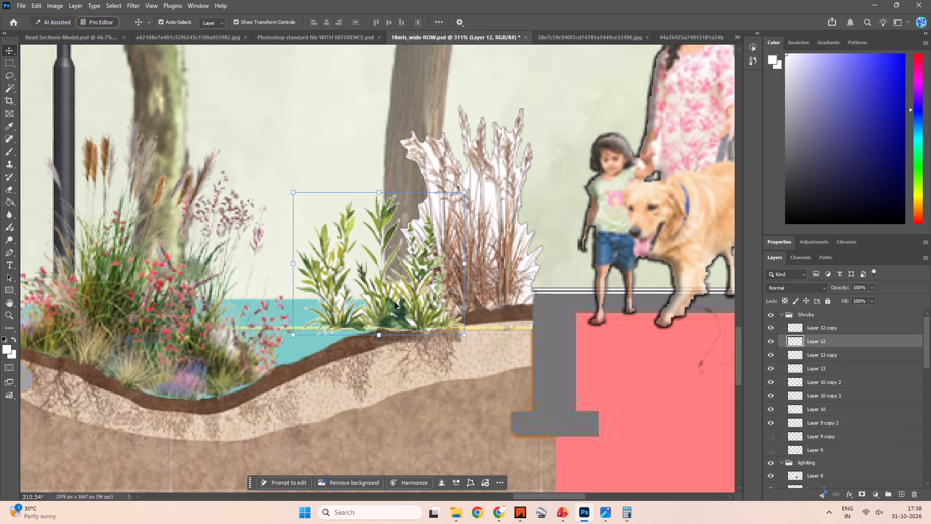
{"action": "key", "text": "e"}
{"action": "left_click", "coordinate": [457, 327]}
{"action": "left_click_drag", "start_coordinate": [451, 327], "coordinate": [445, 327]}
{"action": "left_click_drag", "start_coordinate": [439, 328], "coordinate": [438, 328]}
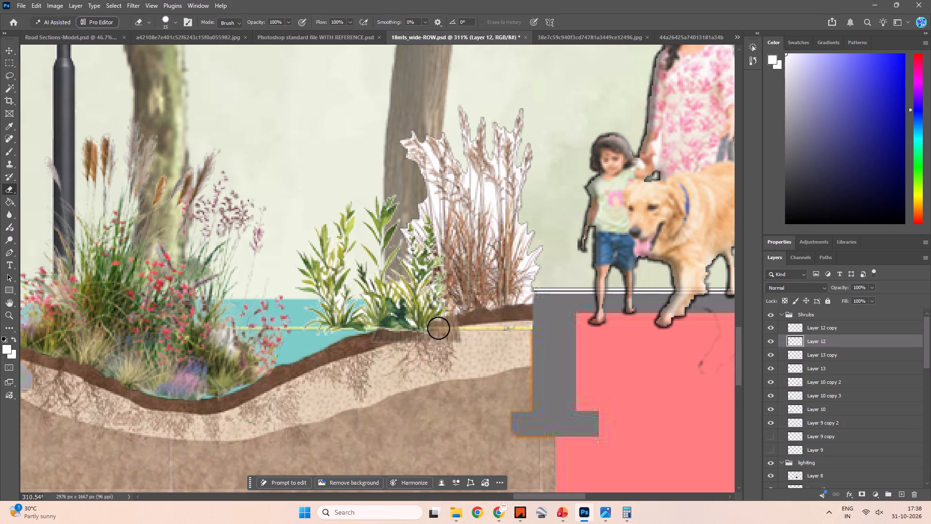
{"action": "left_click_drag", "start_coordinate": [438, 328], "coordinate": [434, 330]}
{"action": "left_click_drag", "start_coordinate": [427, 334], "coordinate": [420, 335]}
{"action": "left_click", "coordinate": [409, 334]}
{"action": "left_click", "coordinate": [401, 338]}
{"action": "left_click", "coordinate": [391, 339]}
{"action": "left_click_drag", "start_coordinate": [406, 332], "coordinate": [412, 330]}
{"action": "left_click_drag", "start_coordinate": [424, 328], "coordinate": [430, 327]}
{"action": "left_click_drag", "start_coordinate": [439, 326], "coordinate": [445, 325]}
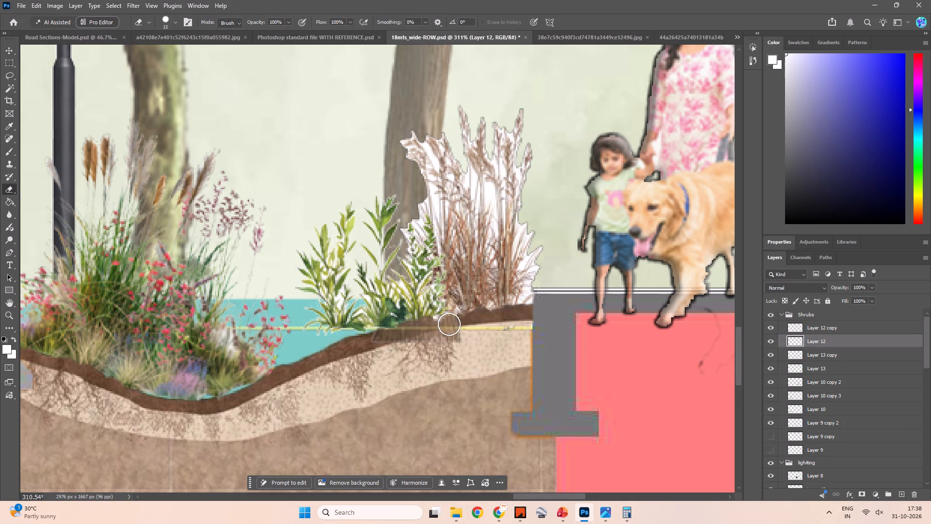
{"action": "left_click", "coordinate": [449, 324]}
{"action": "left_click_drag", "start_coordinate": [407, 335], "coordinate": [393, 336]}
{"action": "left_click", "coordinate": [372, 338]}
Review the trimmed bioswale planting up close and against the whole street section.
{"action": "scroll", "coordinate": [400, 337], "scroll_direction": "down", "scroll_amount": 11, "text": "alt"}
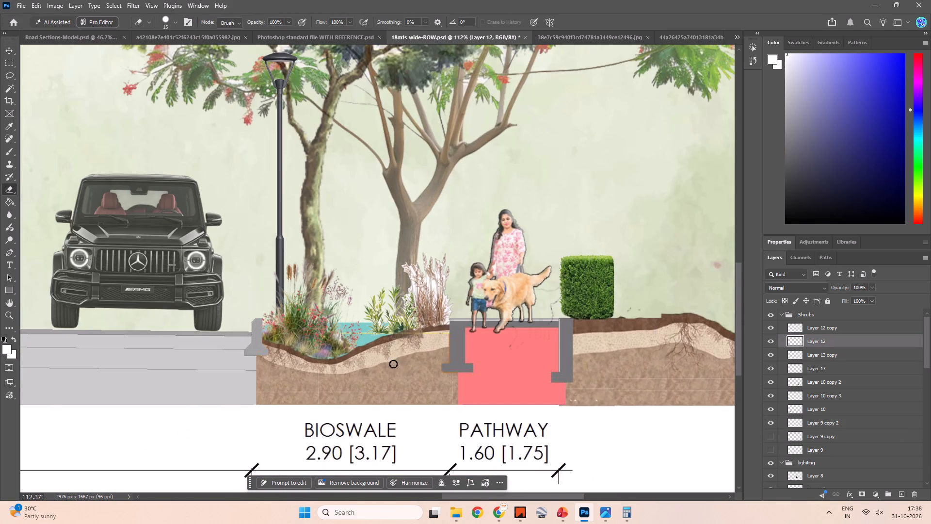
{"action": "scroll", "coordinate": [374, 346], "scroll_direction": "up", "scroll_amount": 12, "text": "alt"}
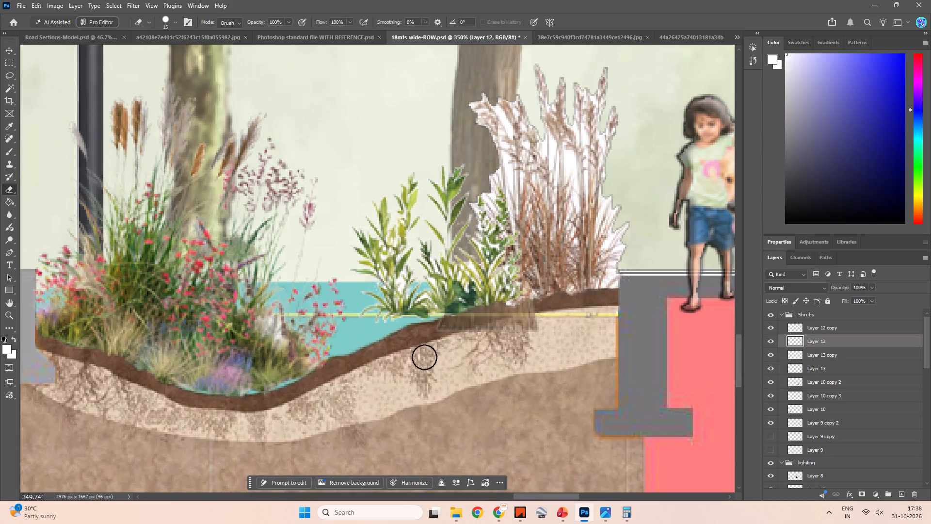
{"action": "scroll", "coordinate": [428, 354], "scroll_direction": "down", "scroll_amount": 5}
{"action": "scroll", "coordinate": [426, 351], "scroll_direction": "down", "scroll_amount": 17, "text": "alt"}
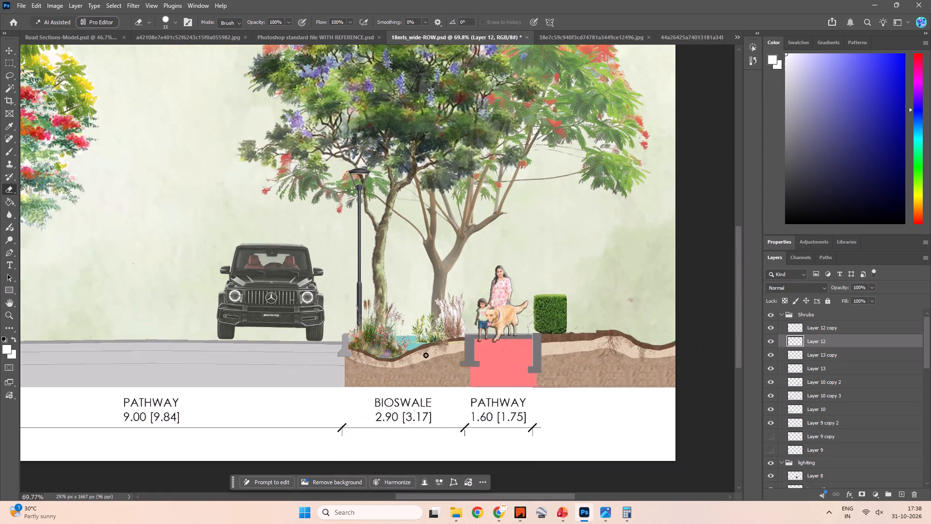
{"action": "scroll", "coordinate": [425, 360], "scroll_direction": "down", "scroll_amount": 4, "text": "alt"}
{"action": "key", "text": "space"}
{"action": "key", "text": "space"}
{"action": "key", "text": "space"}
{"action": "key", "text": "space"}
{"action": "key", "text": "space"}
{"action": "key", "text": "space"}
{"action": "key", "text": "space"}
{"action": "key", "text": "space"}
{"action": "left_click_drag", "start_coordinate": [596, 364], "coordinate": [649, 330]}
{"action": "left_click", "coordinate": [608, 377]}
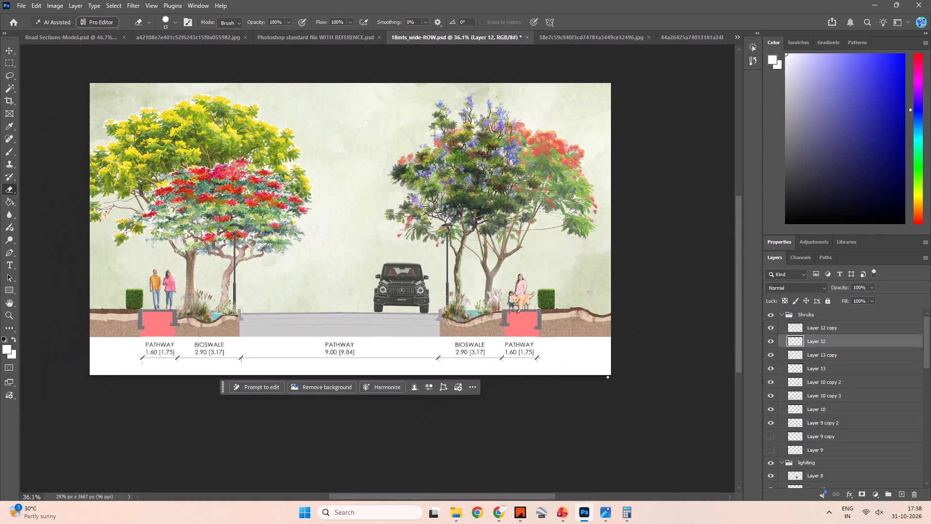
Check the visibility of Layer 17 and swale, and select Layer 0, which holds the yellow line across the bioswale.
{"action": "scroll", "coordinate": [489, 361], "scroll_direction": "up", "scroll_amount": 13, "text": "alt"}
{"action": "scroll", "coordinate": [475, 300], "scroll_direction": "up", "scroll_amount": 4, "text": "alt"}
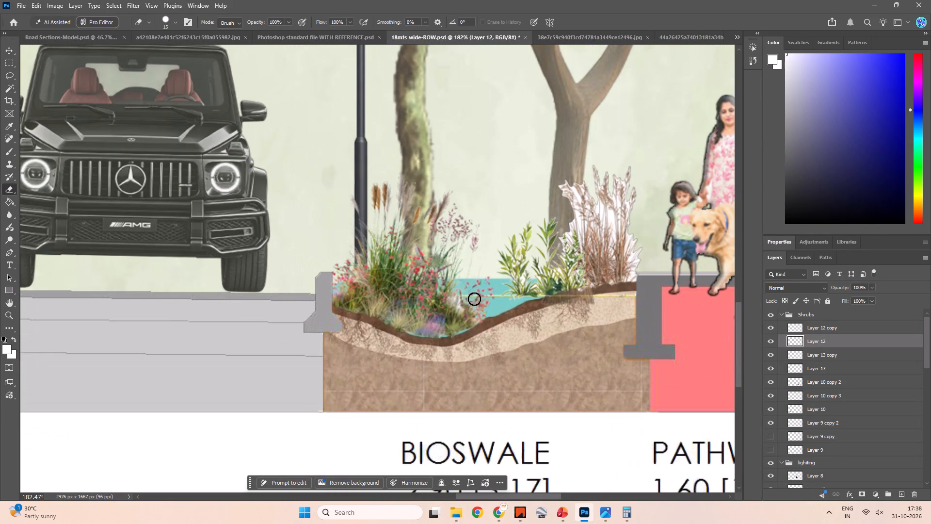
{"action": "scroll", "coordinate": [817, 412], "scroll_direction": "down", "scroll_amount": 6}
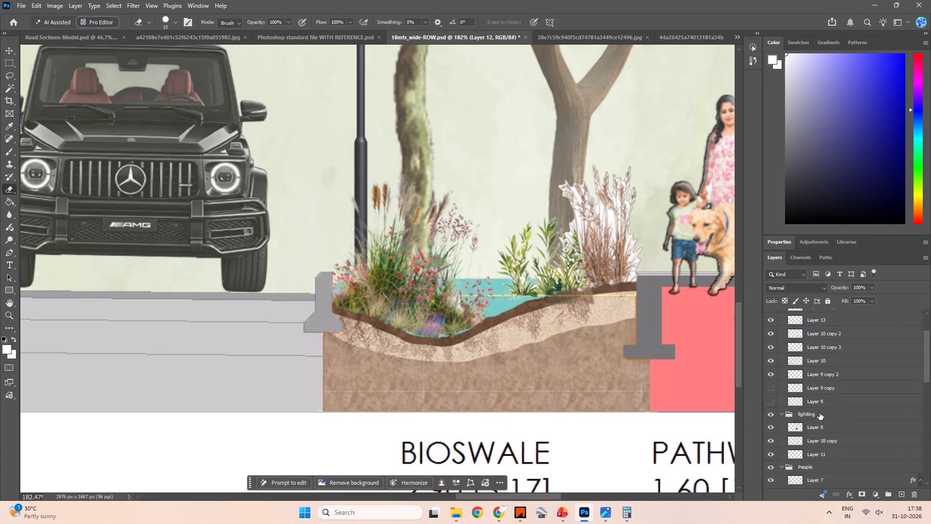
{"action": "scroll", "coordinate": [818, 407], "scroll_direction": "down", "scroll_amount": 11}
{"action": "scroll", "coordinate": [819, 426], "scroll_direction": "down", "scroll_amount": 18}
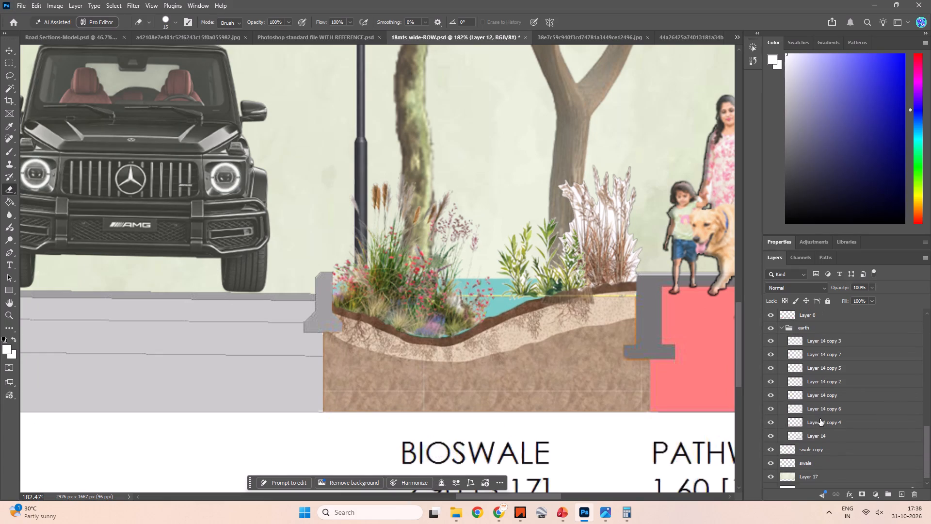
{"action": "scroll", "coordinate": [820, 419], "scroll_direction": "down", "scroll_amount": 4}
{"action": "left_click", "coordinate": [810, 468]}
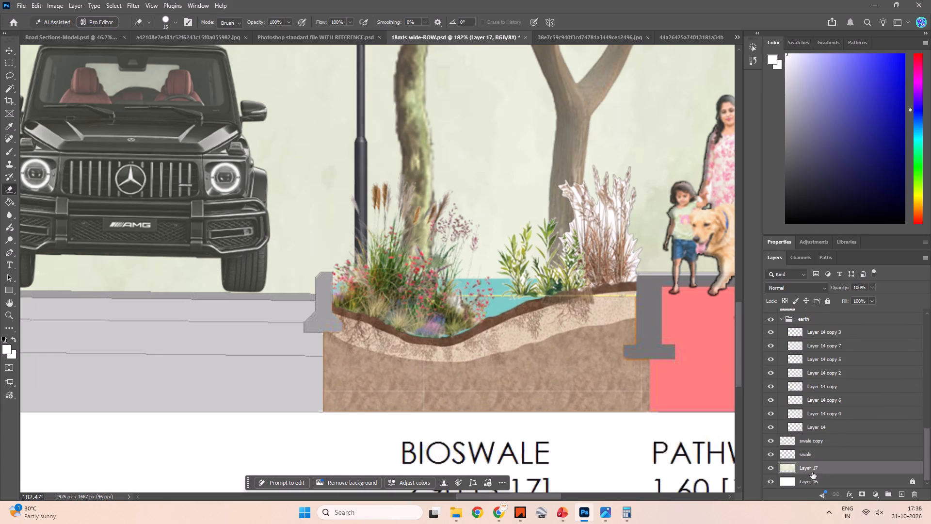
{"action": "left_click", "coordinate": [766, 466]}
{"action": "left_click", "coordinate": [767, 466]}
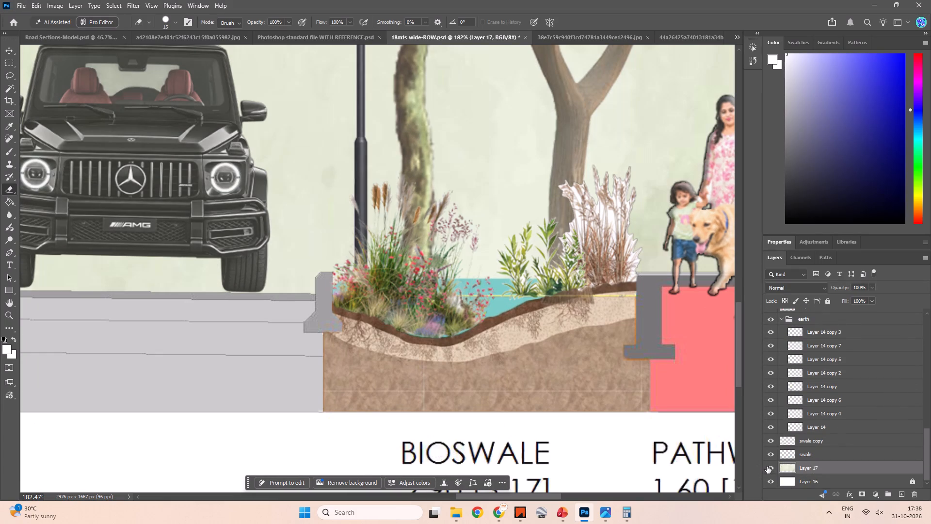
{"action": "left_click", "coordinate": [768, 468]}
{"action": "left_click", "coordinate": [770, 454]}
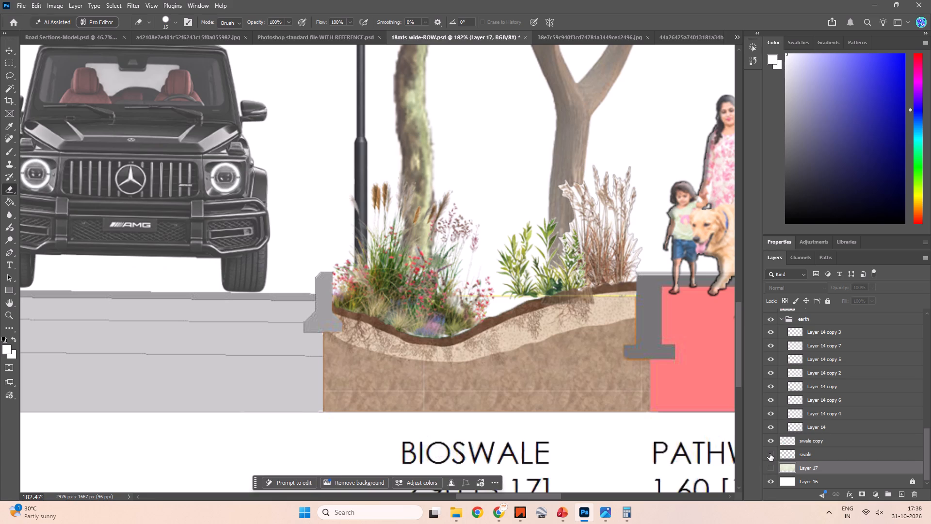
{"action": "left_click", "coordinate": [770, 454]}
{"action": "left_click", "coordinate": [771, 467]}
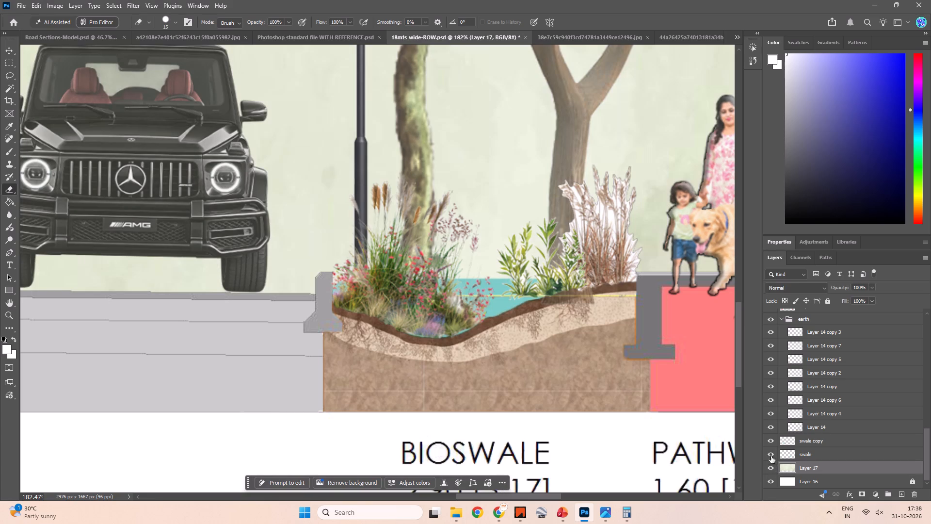
{"action": "left_click", "coordinate": [771, 429]}
{"action": "left_click", "coordinate": [771, 429]}
{"action": "key", "text": "v"}
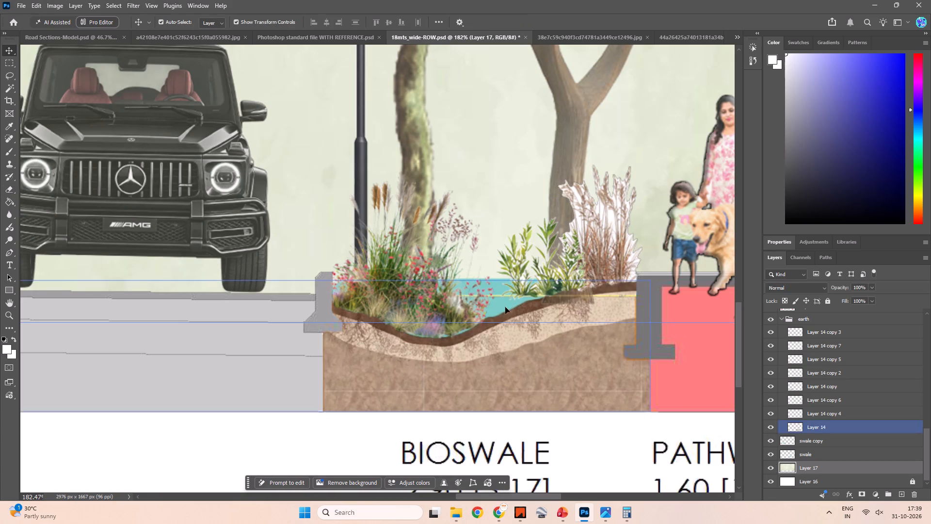
{"action": "left_click", "coordinate": [616, 296]}
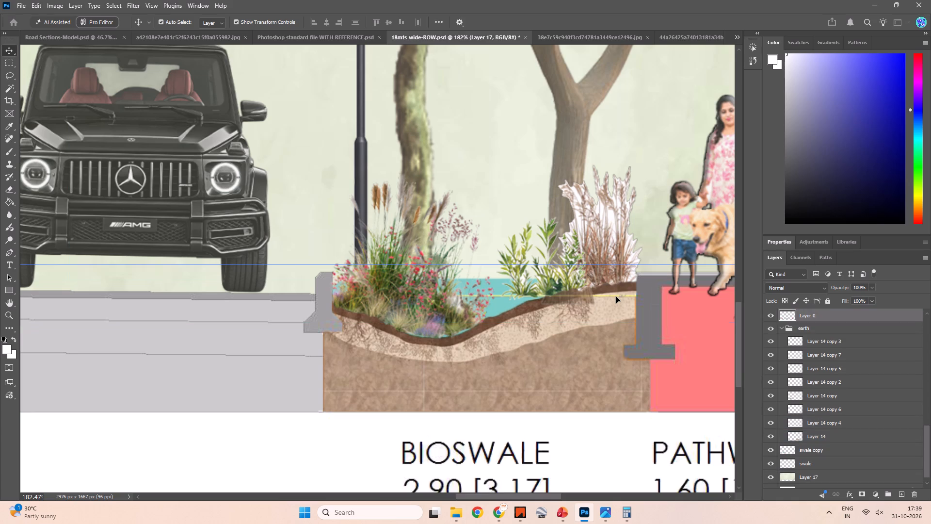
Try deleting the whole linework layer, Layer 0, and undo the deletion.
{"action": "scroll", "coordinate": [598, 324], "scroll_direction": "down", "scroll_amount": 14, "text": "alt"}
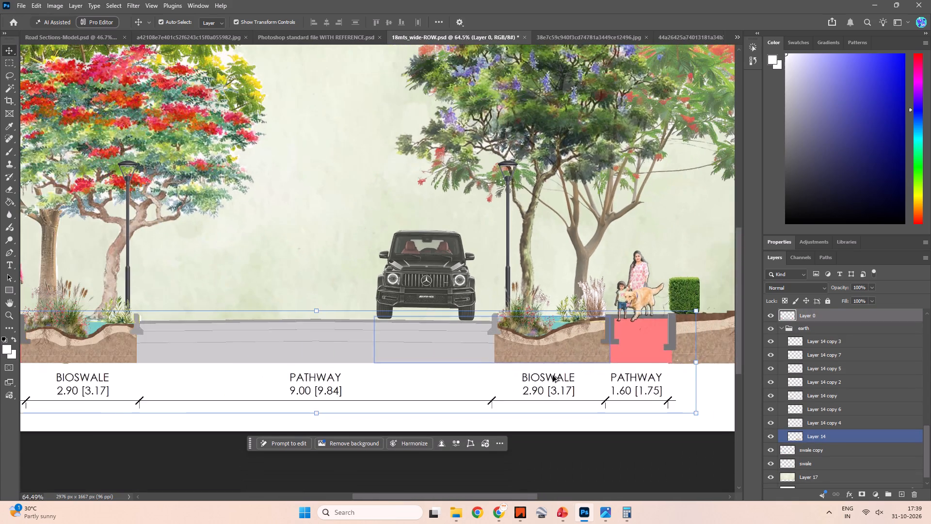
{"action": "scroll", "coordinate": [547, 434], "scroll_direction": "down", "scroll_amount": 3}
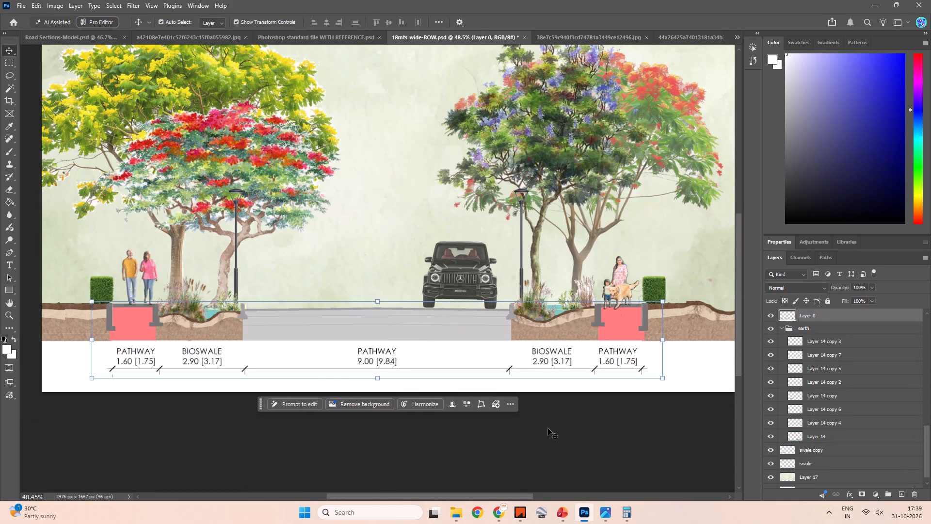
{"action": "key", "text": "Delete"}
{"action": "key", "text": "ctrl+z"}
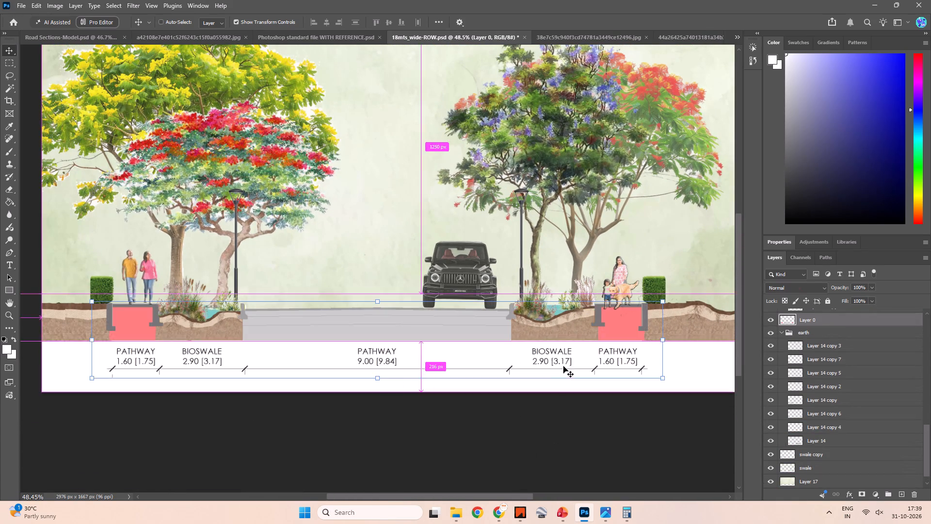
Erase the yellow line across the bioswale between the car and the woman with child on Layer 0.
{"action": "scroll", "coordinate": [564, 310], "scroll_direction": "up", "scroll_amount": 19, "text": "alt"}
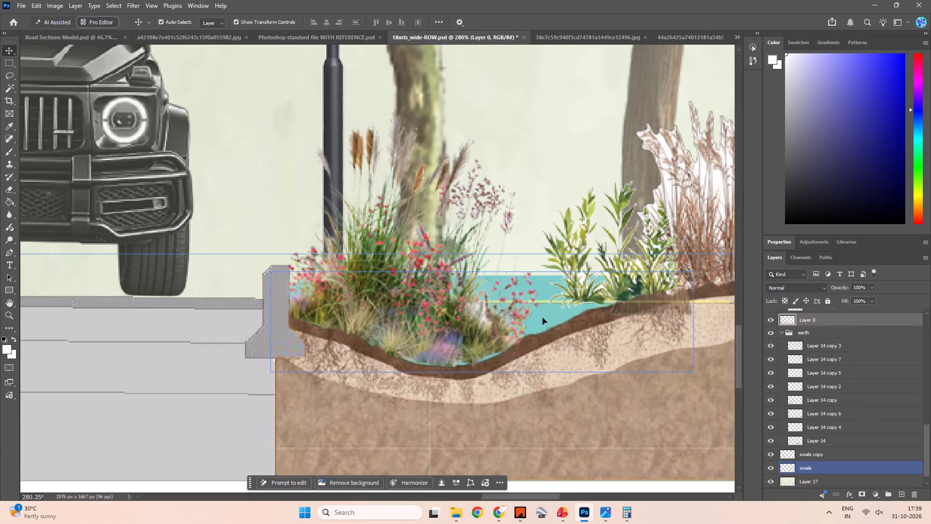
{"action": "key", "text": "e"}
{"action": "left_click_drag", "start_coordinate": [490, 302], "coordinate": [598, 301]}
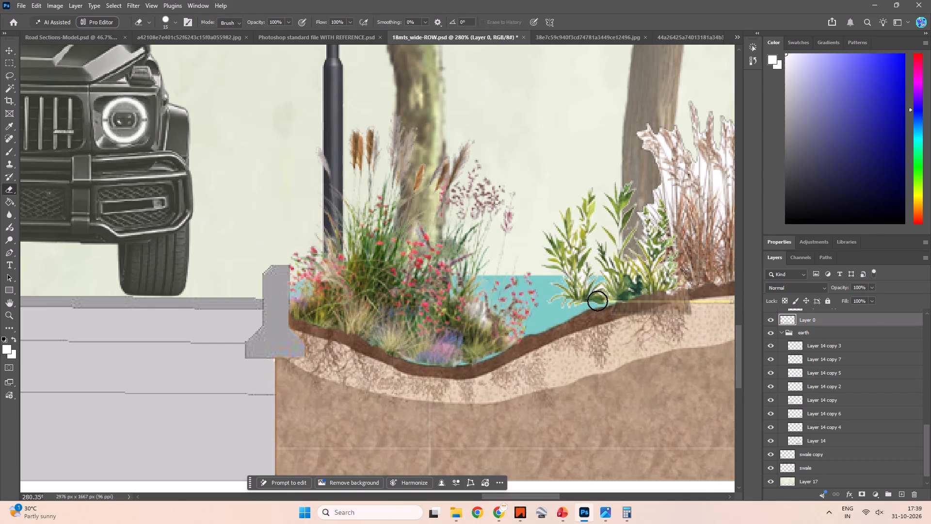
{"action": "key", "text": "space"}
{"action": "key", "text": "space"}
{"action": "key", "text": "space"}
{"action": "key", "text": "space"}
{"action": "key", "text": "space"}
{"action": "key", "text": "space"}
{"action": "key", "text": "space"}
{"action": "key", "text": "space"}
{"action": "key", "text": "space"}
{"action": "key", "text": "space"}
{"action": "key", "text": "space"}
{"action": "key", "text": "space"}
{"action": "left_click_drag", "start_coordinate": [621, 324], "coordinate": [462, 330]}
{"action": "left_click_drag", "start_coordinate": [431, 307], "coordinate": [593, 309]}
{"action": "key", "text": "ctrl+z"}
{"action": "left_click_drag", "start_coordinate": [586, 310], "coordinate": [501, 310]}
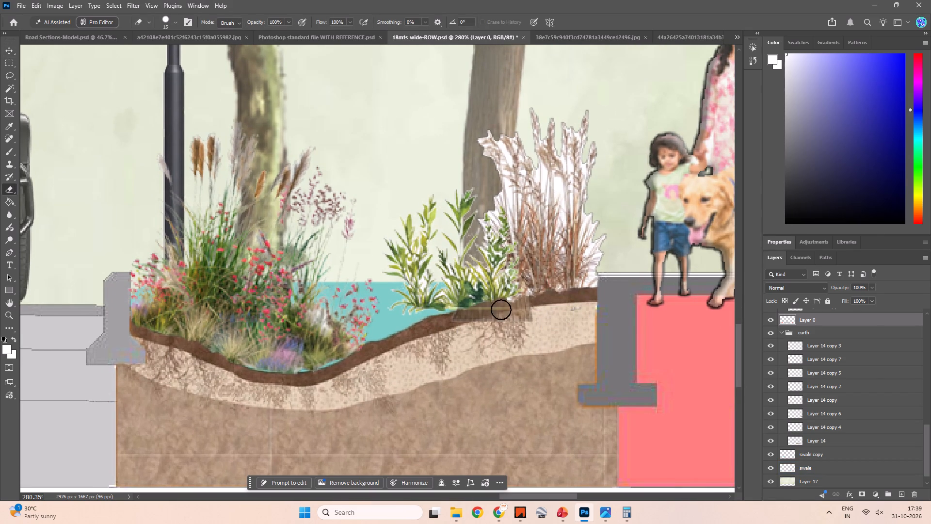
{"action": "left_click_drag", "start_coordinate": [501, 310], "coordinate": [417, 311]}
Erase the yellow line across the bioswale beside the walking couple and down the planted face of its roadside kerb.
{"action": "key", "text": "space"}
{"action": "key", "text": "space"}
{"action": "key", "text": "space"}
{"action": "key", "text": "space"}
{"action": "key", "text": "space"}
{"action": "key", "text": "space"}
{"action": "key", "text": "space"}
{"action": "key", "text": "space"}
{"action": "key", "text": "space"}
{"action": "left_click_drag", "start_coordinate": [444, 358], "coordinate": [532, 355]}
{"action": "scroll", "coordinate": [489, 354], "scroll_direction": "down", "scroll_amount": 3, "text": "alt"}
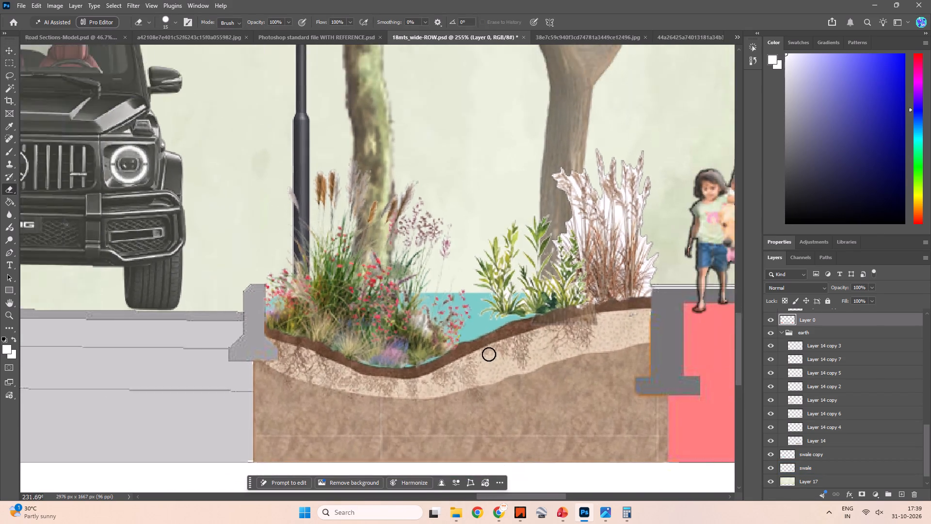
{"action": "scroll", "coordinate": [489, 354], "scroll_direction": "down", "scroll_amount": 8, "text": "alt"}
{"action": "key", "text": "space"}
{"action": "key", "text": "space"}
{"action": "key", "text": "space"}
{"action": "key", "text": "space"}
{"action": "key", "text": "space"}
{"action": "key", "text": "space"}
{"action": "key", "text": "space"}
{"action": "key", "text": "space"}
{"action": "key", "text": "space"}
{"action": "key", "text": "space"}
{"action": "key", "text": "space"}
{"action": "key", "text": "space"}
{"action": "key", "text": "space"}
{"action": "key", "text": "space"}
{"action": "key", "text": "space"}
{"action": "key", "text": "space"}
{"action": "key", "text": "space"}
{"action": "key", "text": "space"}
{"action": "key", "text": "space"}
{"action": "key", "text": "space"}
{"action": "left_click_drag", "start_coordinate": [477, 368], "coordinate": [599, 333]}
{"action": "left_click_drag", "start_coordinate": [334, 343], "coordinate": [584, 355]}
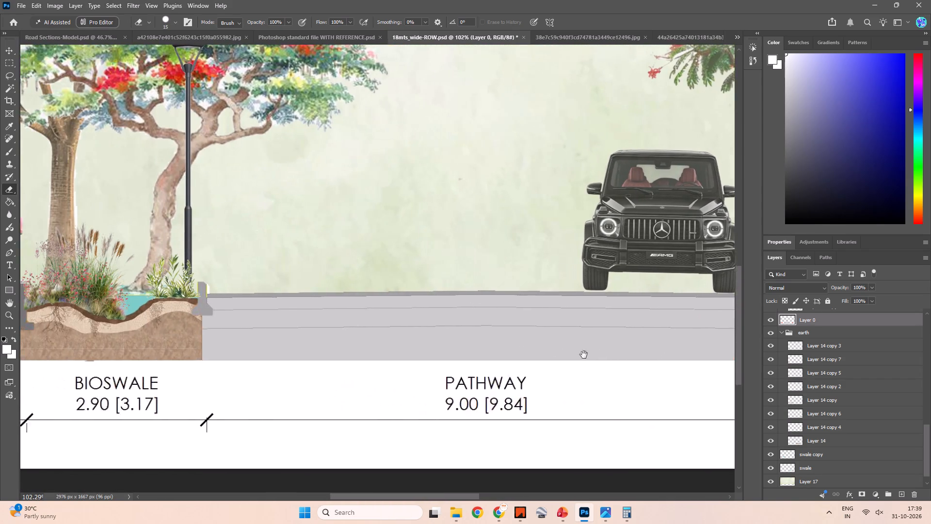
{"action": "left_click_drag", "start_coordinate": [584, 355], "coordinate": [613, 355]}
{"action": "scroll", "coordinate": [225, 304], "scroll_direction": "up", "scroll_amount": 12, "text": "alt"}
{"action": "key", "text": "space"}
{"action": "key", "text": "space"}
{"action": "key", "text": "space"}
{"action": "key", "text": "space"}
{"action": "key", "text": "space"}
{"action": "key", "text": "space"}
{"action": "key", "text": "space"}
{"action": "key", "text": "space"}
{"action": "left_click_drag", "start_coordinate": [201, 324], "coordinate": [395, 330]}
{"action": "left_click_drag", "start_coordinate": [425, 300], "coordinate": [350, 300]}
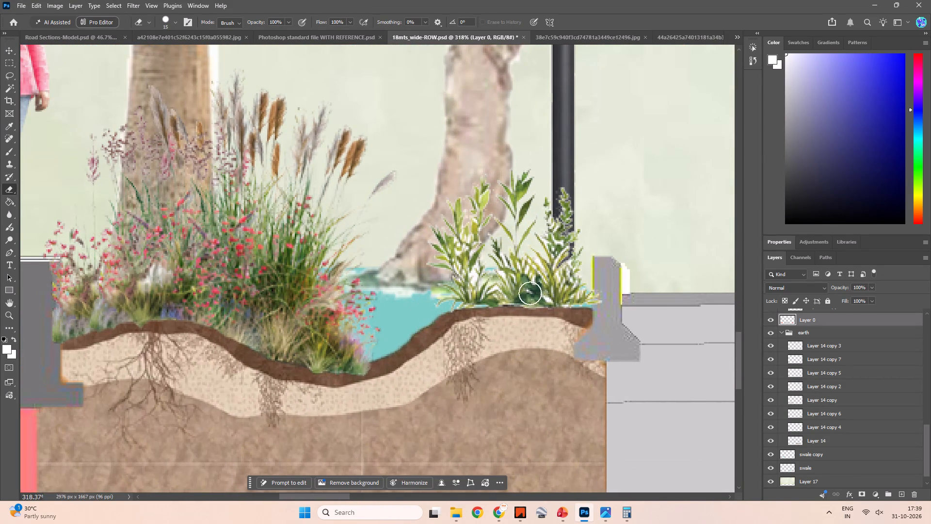
{"action": "left_click_drag", "start_coordinate": [578, 295], "coordinate": [453, 296]}
{"action": "left_click_drag", "start_coordinate": [582, 261], "coordinate": [582, 295]}
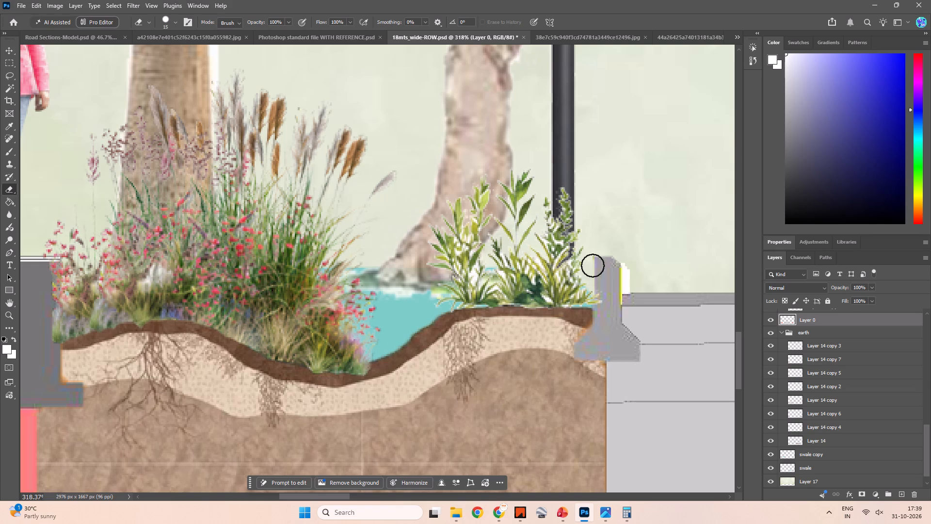
Erase the white patch on the road side of that kerb with a smaller eraser, leaving the road surface intact.
{"action": "left_click_drag", "start_coordinate": [632, 276], "coordinate": [633, 290]}
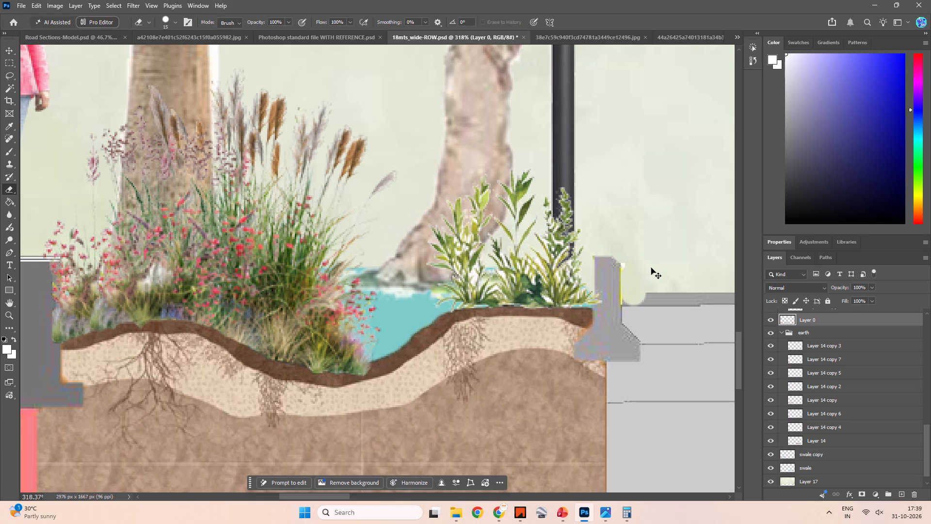
{"action": "key", "text": "ctrl+z"}
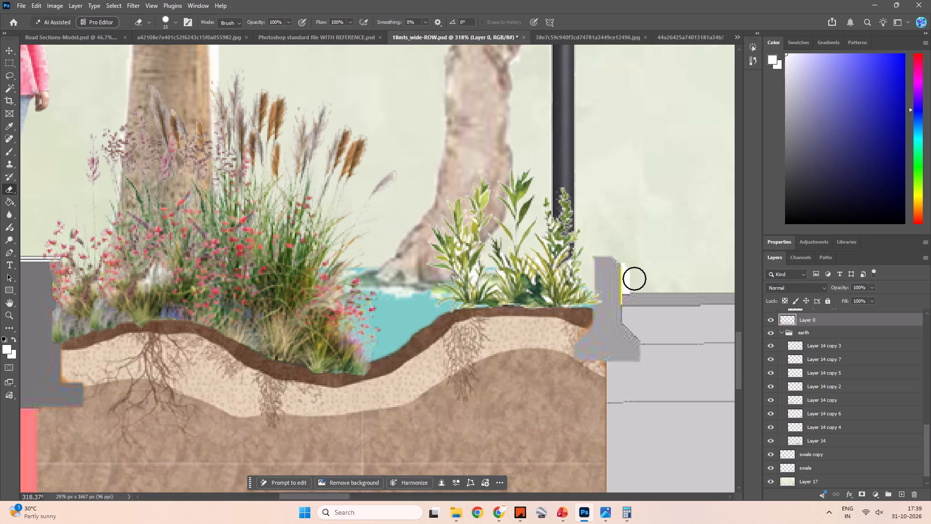
{"action": "key", "text": "bracketleft"}
{"action": "key", "text": "bracketleft"}
{"action": "key", "text": "bracketleft"}
{"action": "key", "text": "bracketleft"}
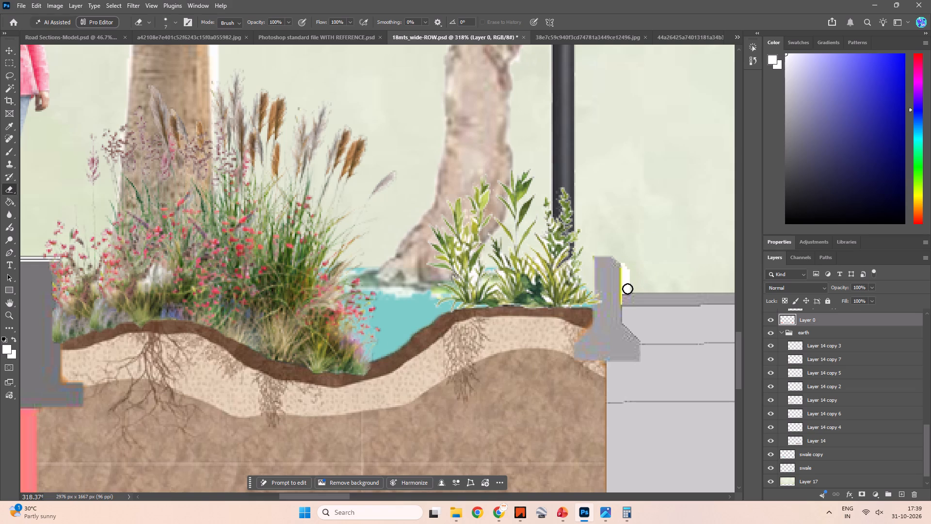
{"action": "left_click", "coordinate": [626, 289]}
{"action": "left_click", "coordinate": [626, 263], "text": "shift"}
Select the thin grey surface strip on top of the 9.00 m carriageway and fill it with dark charcoal.
{"action": "scroll", "coordinate": [589, 288], "scroll_direction": "down", "scroll_amount": 17, "text": "alt"}
{"action": "key", "text": "space"}
{"action": "key", "text": "space"}
{"action": "key", "text": "space"}
{"action": "key", "text": "space"}
{"action": "key", "text": "space"}
{"action": "key", "text": "space"}
{"action": "key", "text": "space"}
{"action": "key", "text": "space"}
{"action": "key", "text": "space"}
{"action": "key", "text": "space"}
{"action": "key", "text": "space"}
{"action": "key", "text": "space"}
{"action": "key", "text": "space"}
{"action": "key", "text": "space"}
{"action": "key", "text": "space"}
{"action": "key", "text": "space"}
{"action": "key", "text": "space"}
{"action": "key", "text": "space"}
{"action": "key", "text": "space"}
{"action": "key", "text": "space"}
{"action": "left_click_drag", "start_coordinate": [614, 373], "coordinate": [458, 367]}
{"action": "left_click_drag", "start_coordinate": [569, 350], "coordinate": [401, 371]}
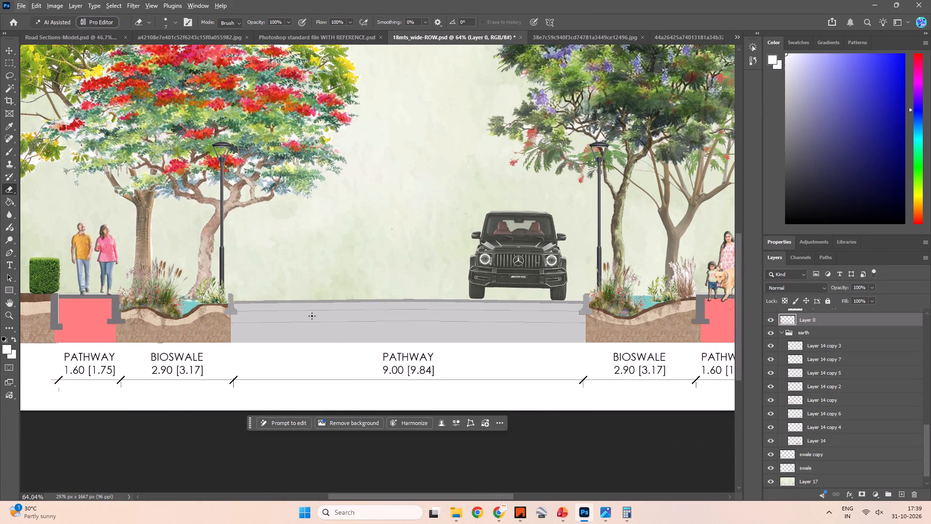
{"action": "scroll", "coordinate": [251, 317], "scroll_direction": "up", "scroll_amount": 10, "text": "alt"}
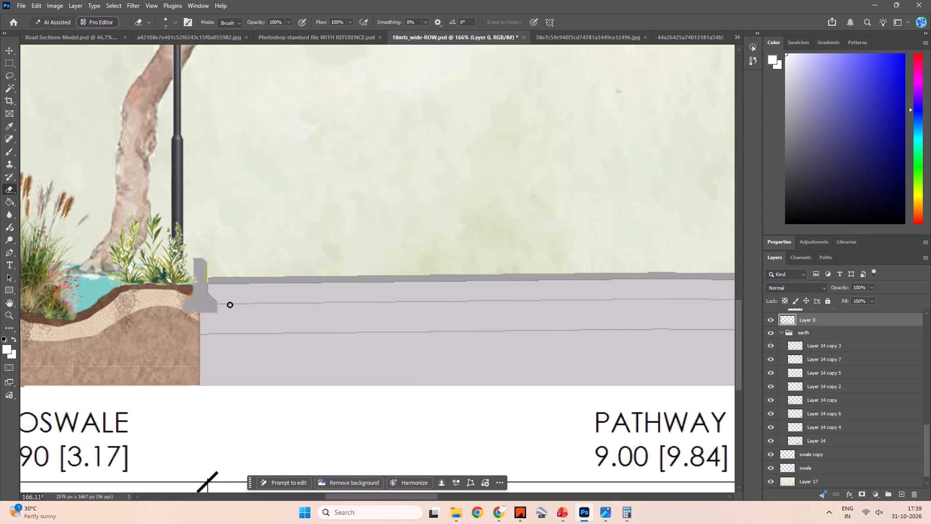
{"action": "key", "text": "w"}
{"action": "left_click", "coordinate": [226, 281]}
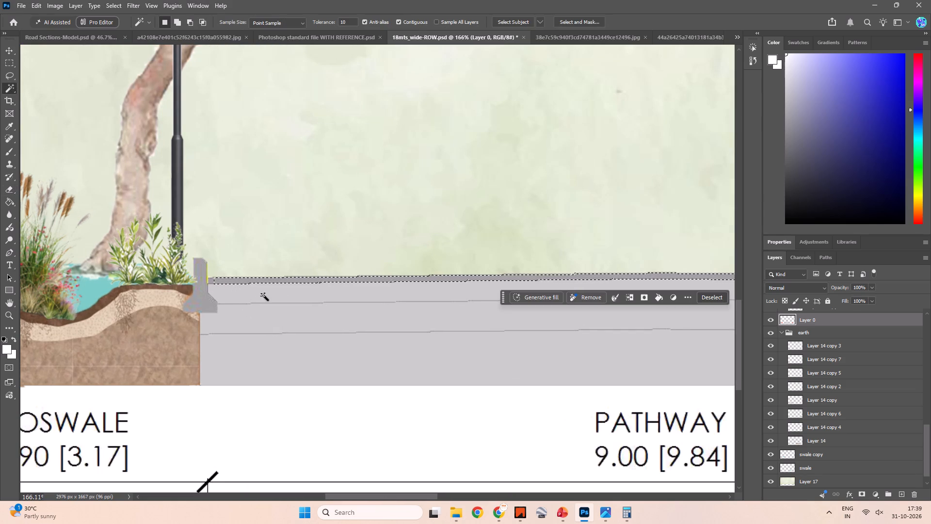
{"action": "left_click", "coordinate": [810, 43]}
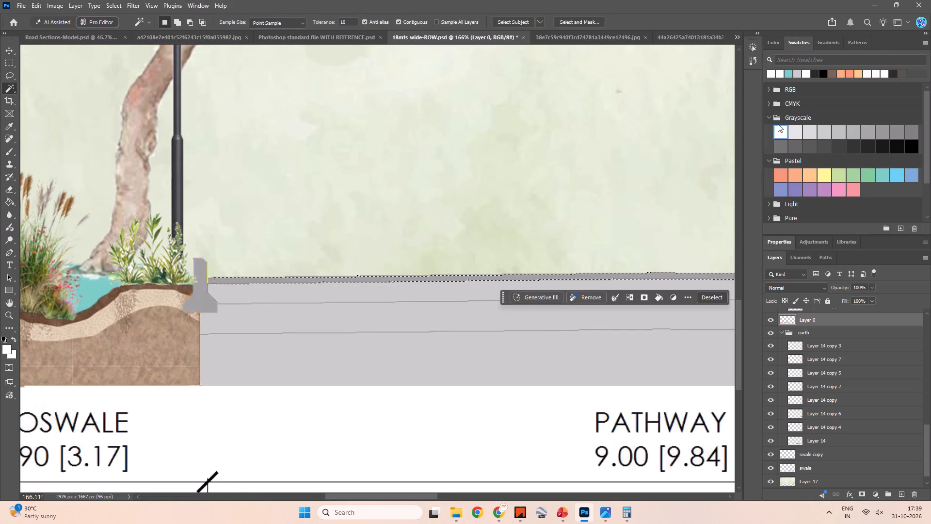
{"action": "left_click", "coordinate": [817, 75]}
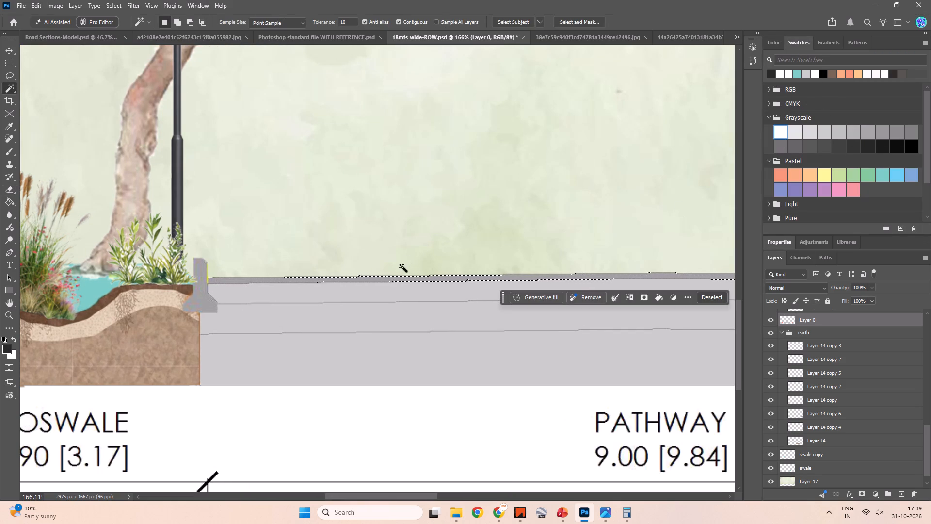
{"action": "key", "text": "g"}
{"action": "left_click", "coordinate": [377, 277]}
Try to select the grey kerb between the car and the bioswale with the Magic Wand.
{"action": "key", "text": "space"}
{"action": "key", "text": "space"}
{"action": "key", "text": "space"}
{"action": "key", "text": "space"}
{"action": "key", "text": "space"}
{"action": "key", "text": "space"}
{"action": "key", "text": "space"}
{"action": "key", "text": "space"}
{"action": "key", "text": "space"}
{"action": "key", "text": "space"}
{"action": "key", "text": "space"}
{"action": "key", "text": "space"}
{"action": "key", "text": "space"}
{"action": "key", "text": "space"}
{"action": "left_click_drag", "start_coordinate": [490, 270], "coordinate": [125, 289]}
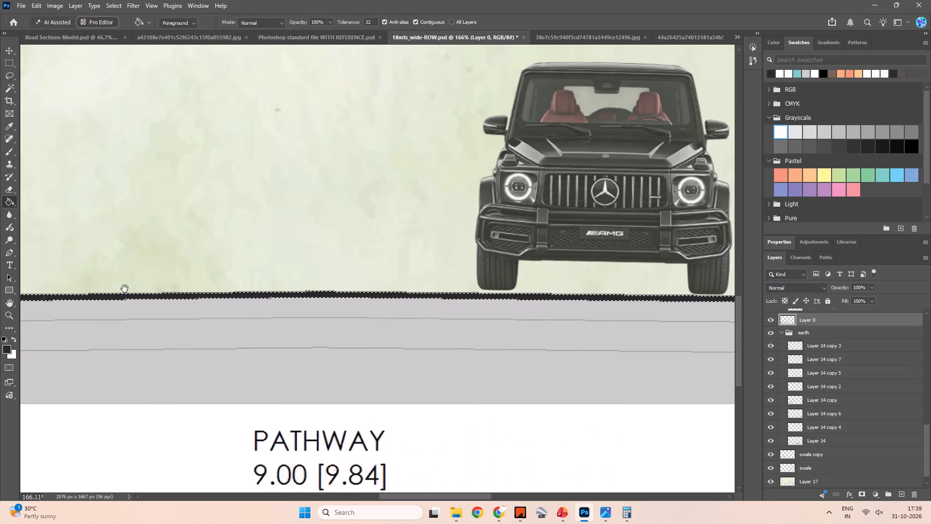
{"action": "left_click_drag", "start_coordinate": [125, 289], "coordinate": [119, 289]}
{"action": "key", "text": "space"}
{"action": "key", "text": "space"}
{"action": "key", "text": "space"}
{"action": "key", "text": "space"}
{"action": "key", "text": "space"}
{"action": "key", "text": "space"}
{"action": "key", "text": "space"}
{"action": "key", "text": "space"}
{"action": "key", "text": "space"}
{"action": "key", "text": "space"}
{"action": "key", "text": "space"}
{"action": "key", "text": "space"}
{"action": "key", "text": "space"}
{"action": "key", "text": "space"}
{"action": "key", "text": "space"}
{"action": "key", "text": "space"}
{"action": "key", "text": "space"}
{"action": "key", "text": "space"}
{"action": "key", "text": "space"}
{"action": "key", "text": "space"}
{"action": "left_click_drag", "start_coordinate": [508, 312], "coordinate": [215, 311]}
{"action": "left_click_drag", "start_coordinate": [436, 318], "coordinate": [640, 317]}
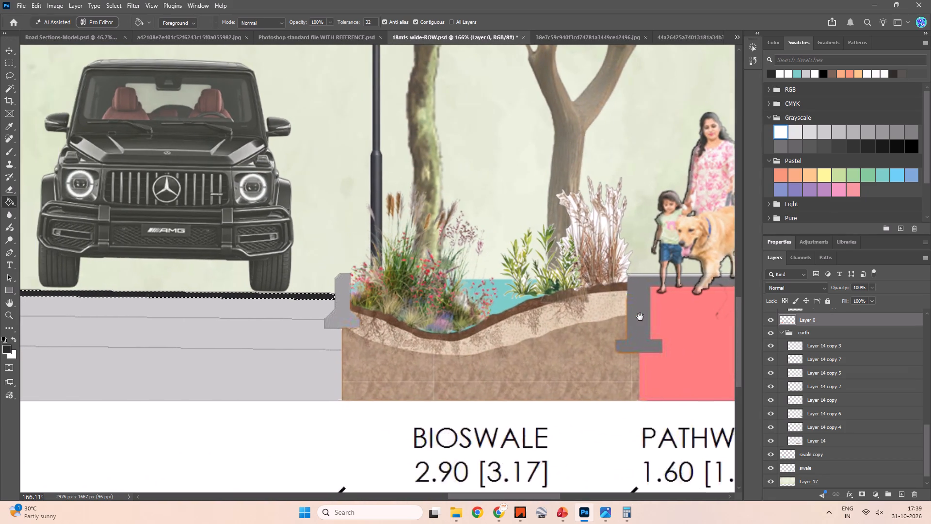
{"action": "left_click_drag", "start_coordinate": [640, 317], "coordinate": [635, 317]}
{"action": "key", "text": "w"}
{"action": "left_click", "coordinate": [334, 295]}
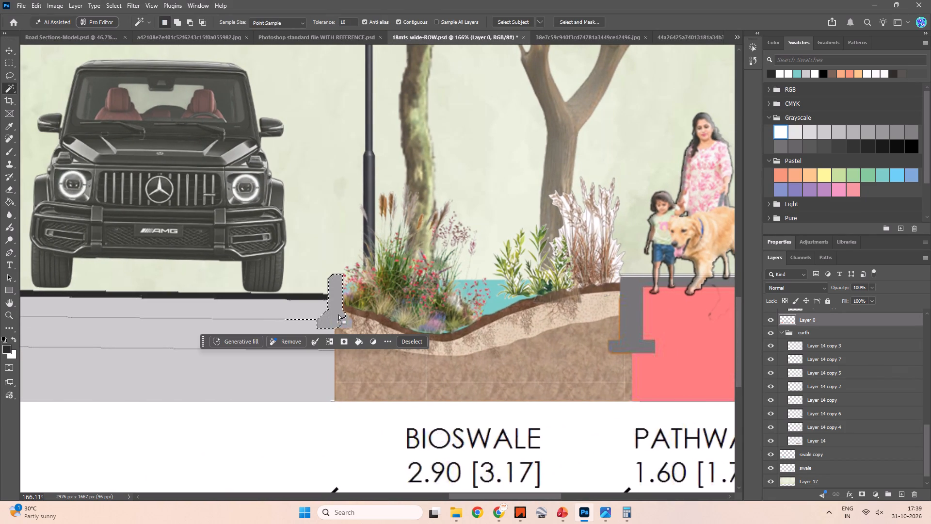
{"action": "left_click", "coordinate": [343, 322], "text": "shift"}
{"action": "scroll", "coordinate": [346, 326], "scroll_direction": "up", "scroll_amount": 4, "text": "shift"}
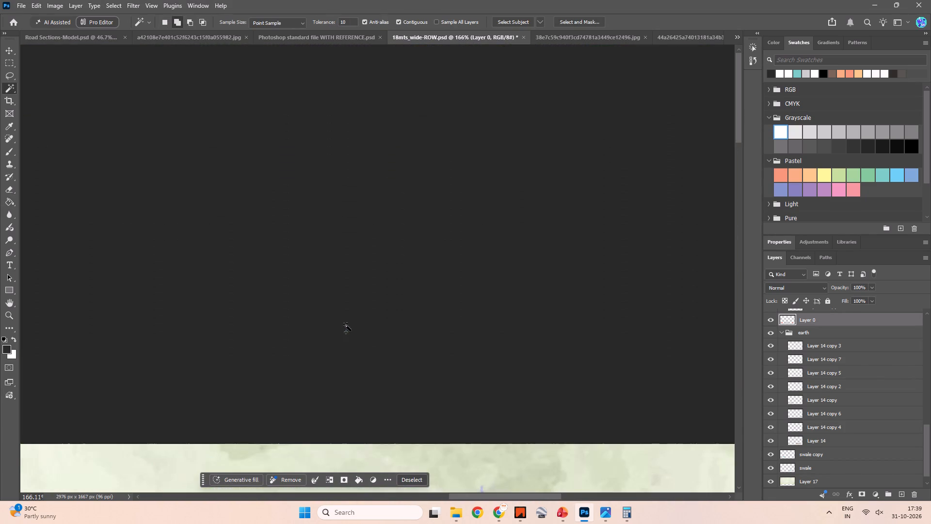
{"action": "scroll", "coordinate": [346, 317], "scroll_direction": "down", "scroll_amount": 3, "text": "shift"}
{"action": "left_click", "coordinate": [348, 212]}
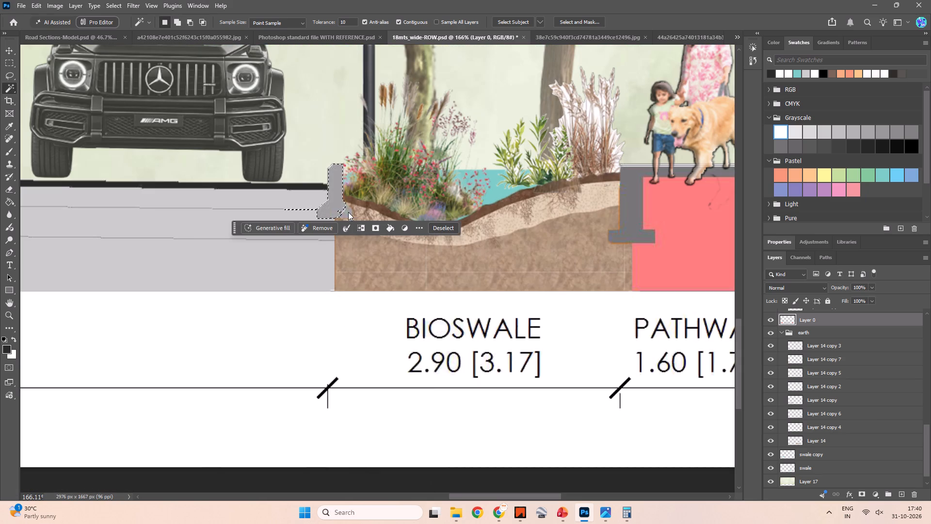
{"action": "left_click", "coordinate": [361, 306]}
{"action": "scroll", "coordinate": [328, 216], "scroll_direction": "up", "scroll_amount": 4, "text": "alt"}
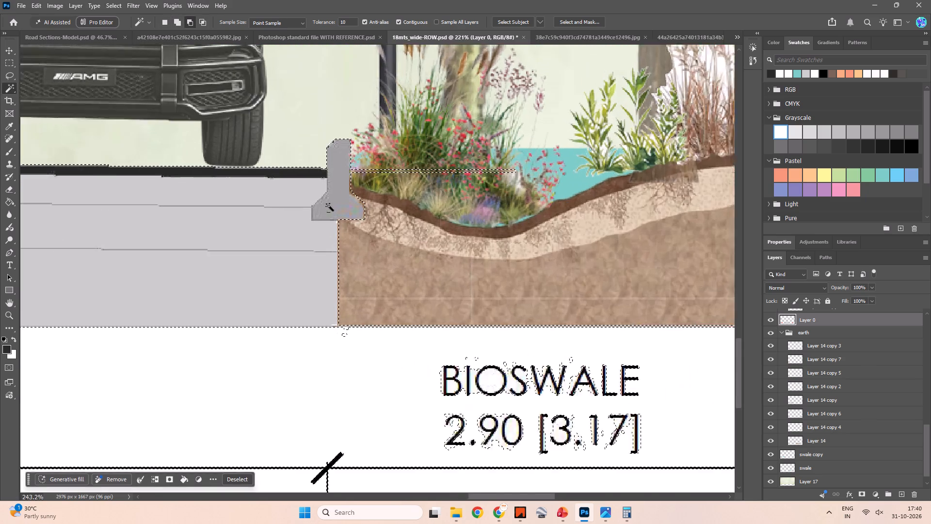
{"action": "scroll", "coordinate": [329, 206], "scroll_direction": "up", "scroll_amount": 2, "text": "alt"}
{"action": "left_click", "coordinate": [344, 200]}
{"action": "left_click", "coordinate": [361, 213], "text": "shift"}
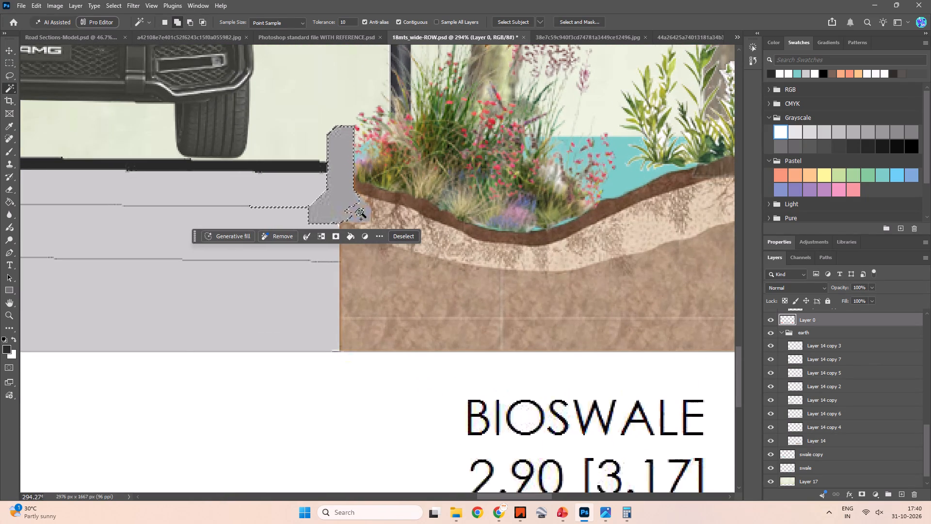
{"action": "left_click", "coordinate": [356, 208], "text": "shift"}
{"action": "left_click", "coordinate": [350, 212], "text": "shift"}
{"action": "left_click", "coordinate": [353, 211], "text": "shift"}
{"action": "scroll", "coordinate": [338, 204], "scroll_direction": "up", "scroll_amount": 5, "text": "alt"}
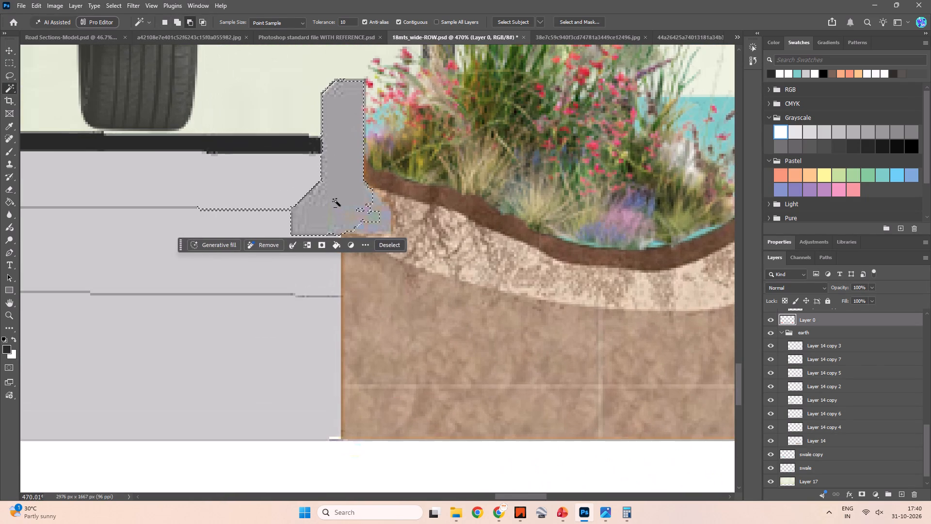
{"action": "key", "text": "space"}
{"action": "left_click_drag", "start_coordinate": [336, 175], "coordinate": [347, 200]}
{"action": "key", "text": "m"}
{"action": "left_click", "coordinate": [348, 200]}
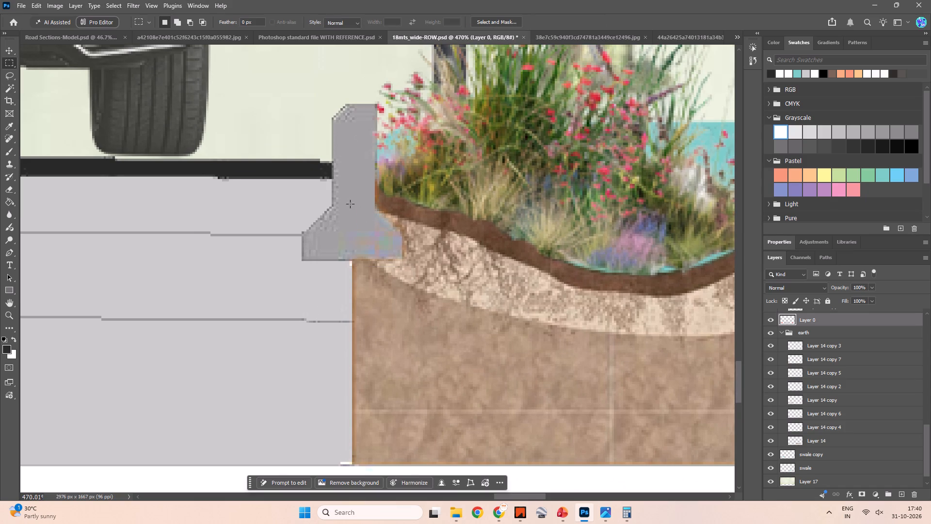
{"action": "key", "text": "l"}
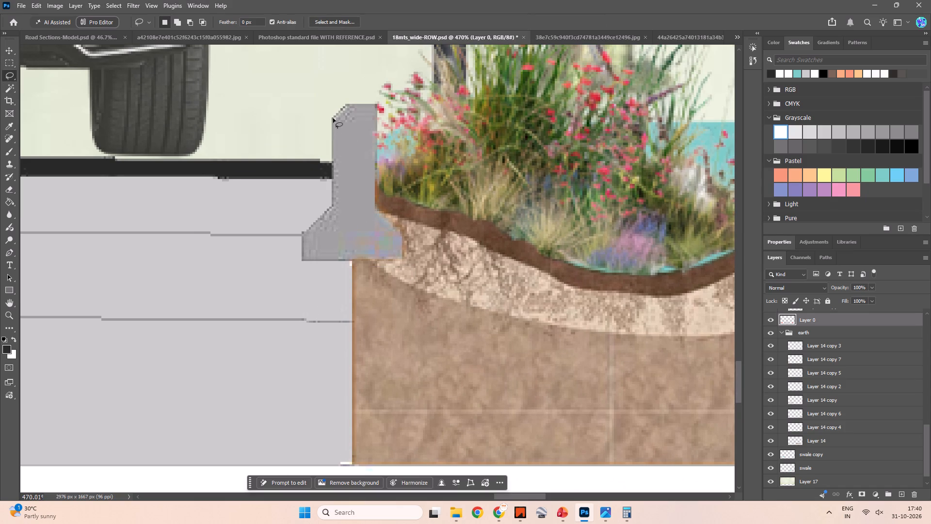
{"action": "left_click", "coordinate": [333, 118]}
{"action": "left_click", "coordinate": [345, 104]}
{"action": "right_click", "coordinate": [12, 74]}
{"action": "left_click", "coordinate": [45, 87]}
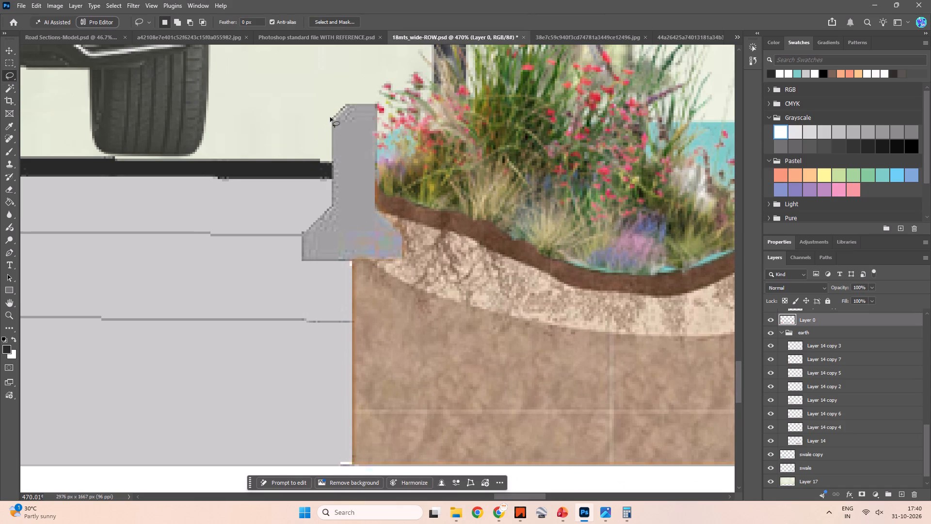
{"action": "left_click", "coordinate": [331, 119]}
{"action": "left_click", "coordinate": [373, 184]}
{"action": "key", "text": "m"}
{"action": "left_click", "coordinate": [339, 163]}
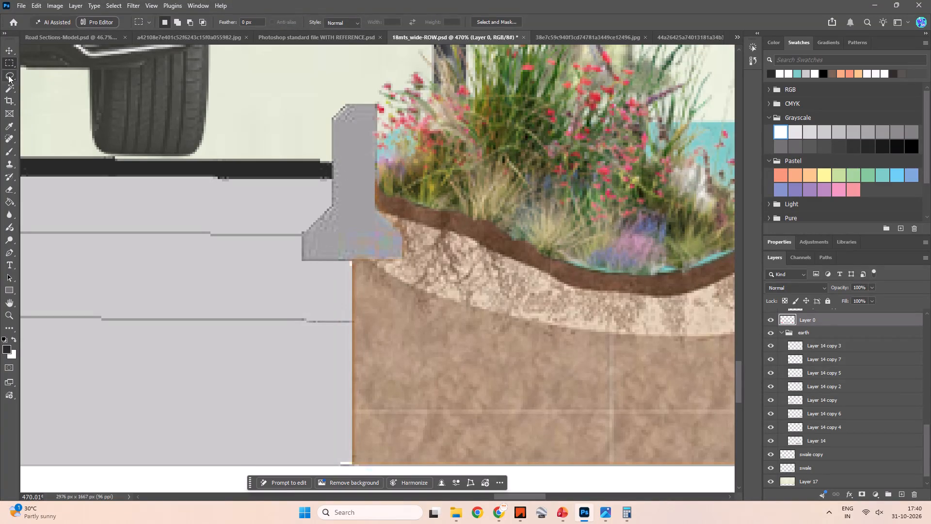
Outline the grey kerb between the car and the bioswale with the Polygonal Lasso and fill it with dark charcoal.
{"action": "right_click", "coordinate": [8, 75]}
{"action": "left_click", "coordinate": [57, 92]}
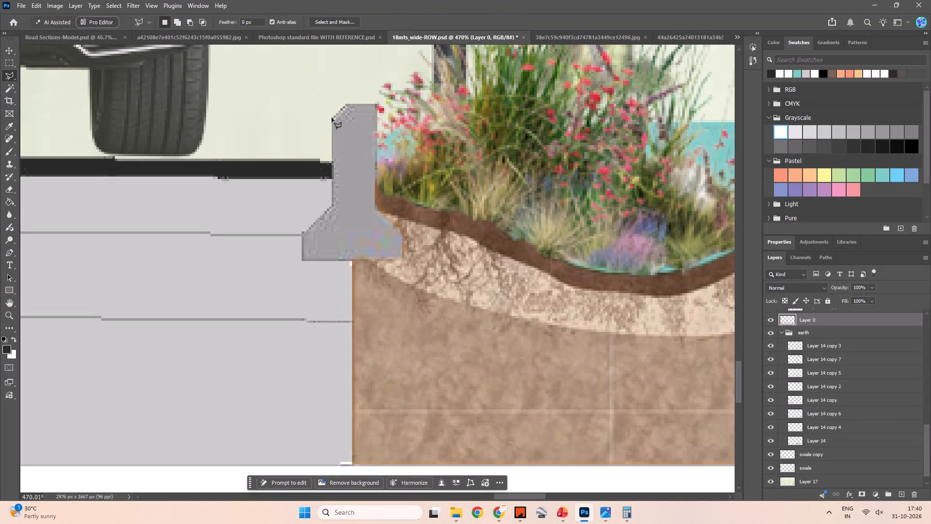
{"action": "left_click", "coordinate": [330, 118]}
{"action": "left_click", "coordinate": [345, 103]}
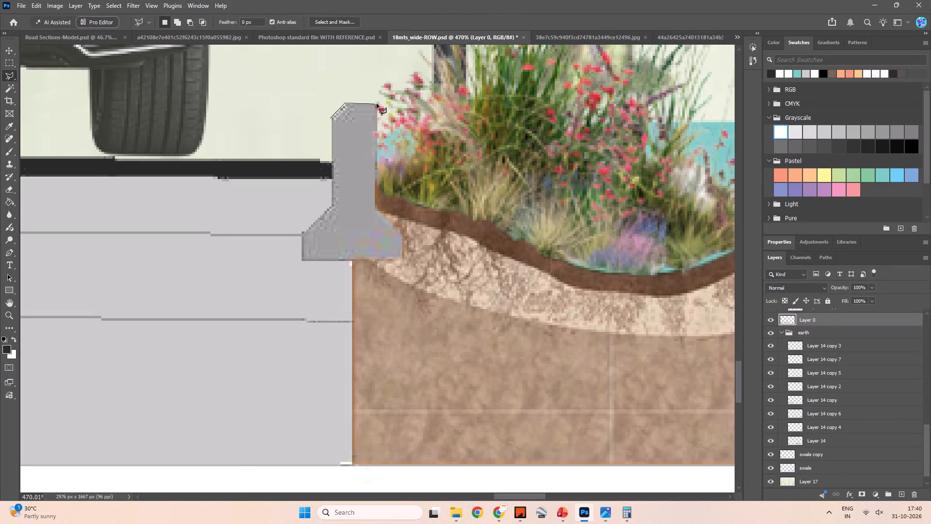
{"action": "left_click", "coordinate": [377, 103]}
{"action": "left_click", "coordinate": [375, 210]}
{"action": "left_click", "coordinate": [402, 233]}
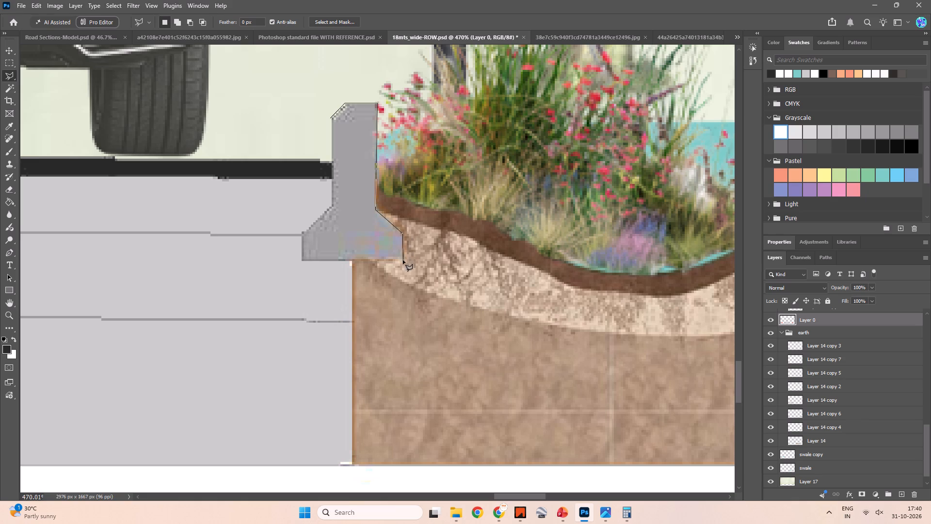
{"action": "left_click", "coordinate": [403, 260]}
{"action": "left_click", "coordinate": [301, 261]}
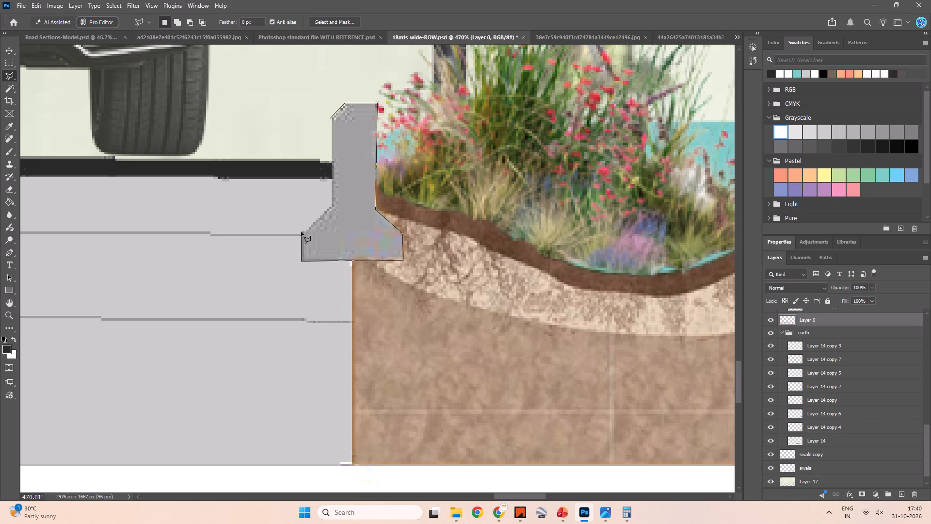
{"action": "left_click", "coordinate": [301, 232]}
{"action": "left_click", "coordinate": [331, 199]}
{"action": "left_click", "coordinate": [331, 117]}
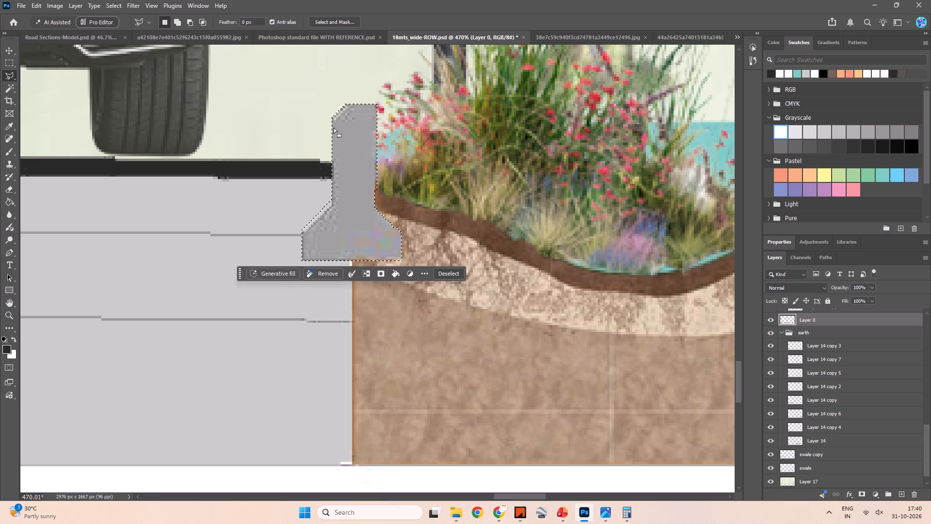
{"action": "key", "text": "g"}
{"action": "left_click", "coordinate": [349, 157]}
Copy the selected charcoal kerb to the opposite end of the 9.00 m carriageway, placing it over the grey kerb there.
{"action": "scroll", "coordinate": [371, 190], "scroll_direction": "down", "scroll_amount": 16, "text": "alt"}
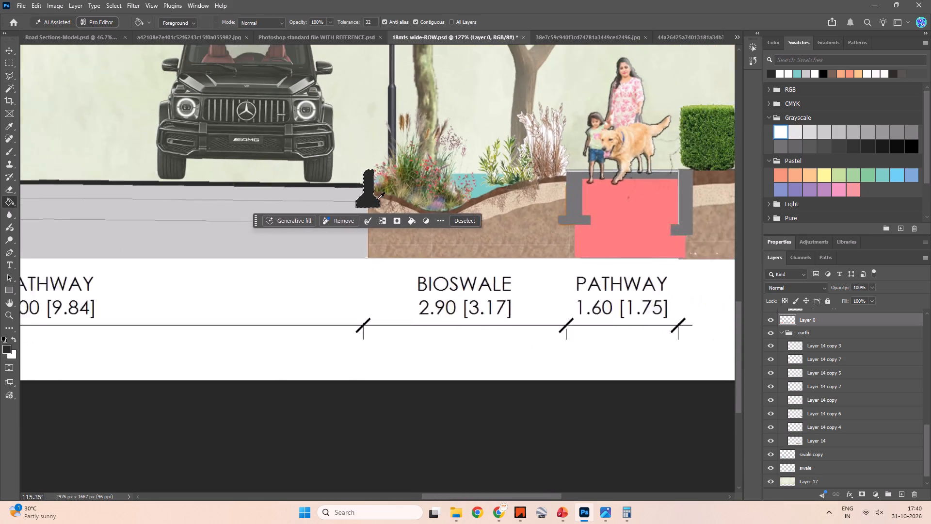
{"action": "key", "text": "space"}
{"action": "key", "text": "space"}
{"action": "key", "text": "space"}
{"action": "key", "text": "space"}
{"action": "key", "text": "space"}
{"action": "key", "text": "space"}
{"action": "key", "text": "space"}
{"action": "key", "text": "space"}
{"action": "key", "text": "space"}
{"action": "key", "text": "space"}
{"action": "key", "text": "space"}
{"action": "key", "text": "space"}
{"action": "key", "text": "space"}
{"action": "key", "text": "space"}
{"action": "key", "text": "space"}
{"action": "key", "text": "space"}
{"action": "key", "text": "space"}
{"action": "key", "text": "space"}
{"action": "key", "text": "space"}
{"action": "key", "text": "space"}
{"action": "left_click_drag", "start_coordinate": [345, 278], "coordinate": [677, 321]}
{"action": "left_click_drag", "start_coordinate": [383, 297], "coordinate": [486, 301]}
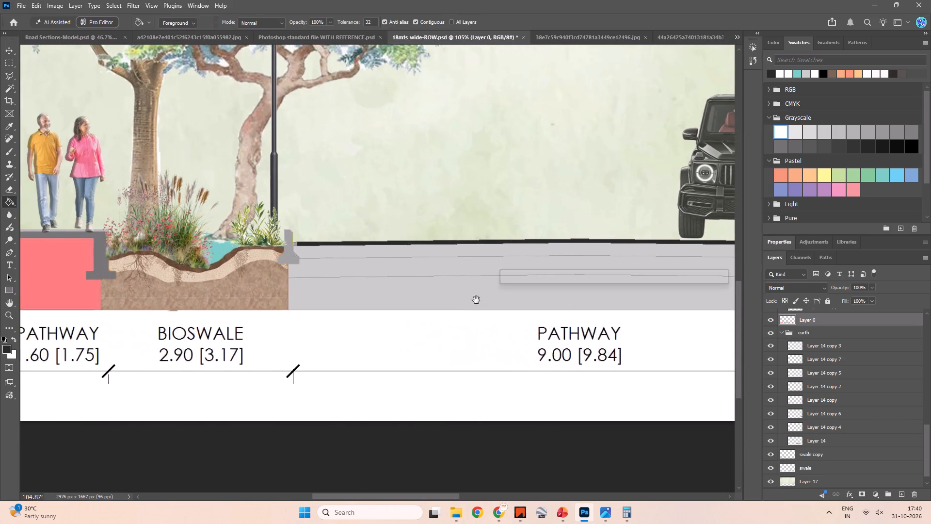
{"action": "scroll", "coordinate": [268, 239], "scroll_direction": "up", "scroll_amount": 12, "text": "alt"}
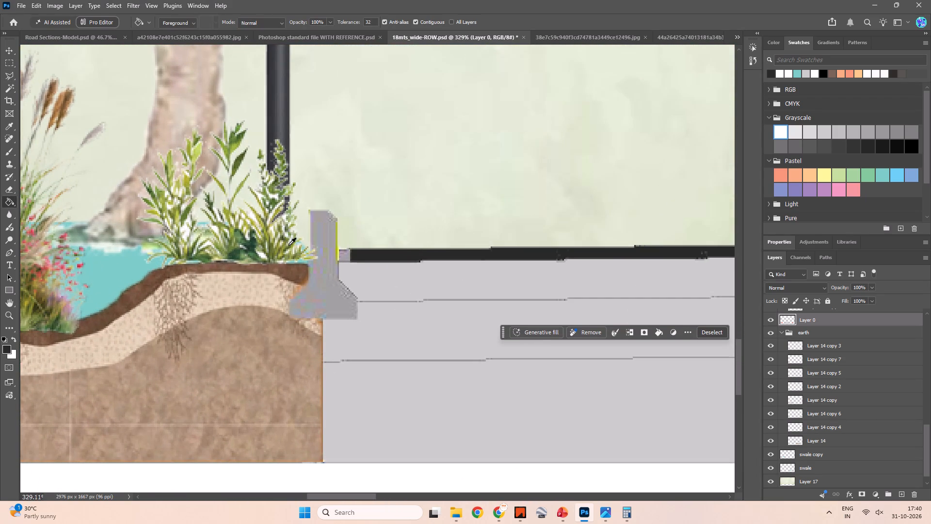
{"action": "scroll", "coordinate": [289, 245], "scroll_direction": "down", "scroll_amount": 12, "text": "alt"}
{"action": "key", "text": "space"}
{"action": "key", "text": "space"}
{"action": "key", "text": "space"}
{"action": "key", "text": "space"}
{"action": "key", "text": "space"}
{"action": "key", "text": "space"}
{"action": "key", "text": "space"}
{"action": "key", "text": "space"}
{"action": "key", "text": "space"}
{"action": "key", "text": "space"}
{"action": "left_click_drag", "start_coordinate": [539, 228], "coordinate": [282, 226]}
{"action": "key", "text": "v"}
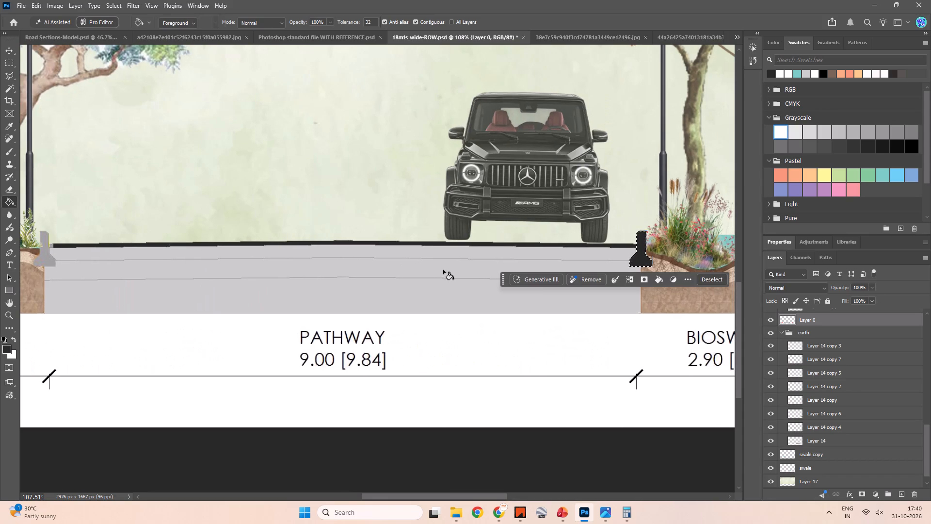
{"action": "left_click_drag", "start_coordinate": [639, 248], "coordinate": [163, 250], "text": "alt"}
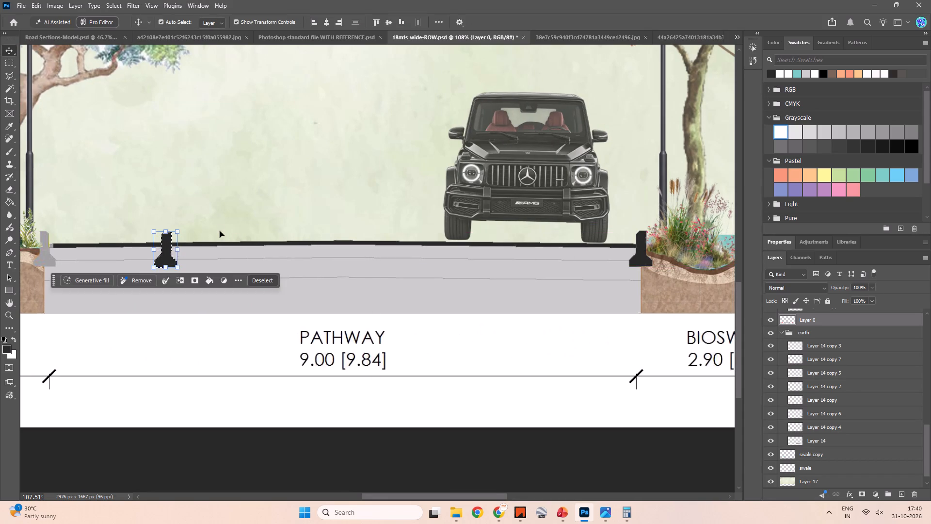
{"action": "key", "text": "space"}
{"action": "key", "text": "space"}
{"action": "key", "text": "space"}
{"action": "key", "text": "space"}
{"action": "key", "text": "space"}
{"action": "left_click_drag", "start_coordinate": [219, 233], "coordinate": [482, 230]}
{"action": "scroll", "coordinate": [461, 253], "scroll_direction": "up", "scroll_amount": 14, "text": "alt"}
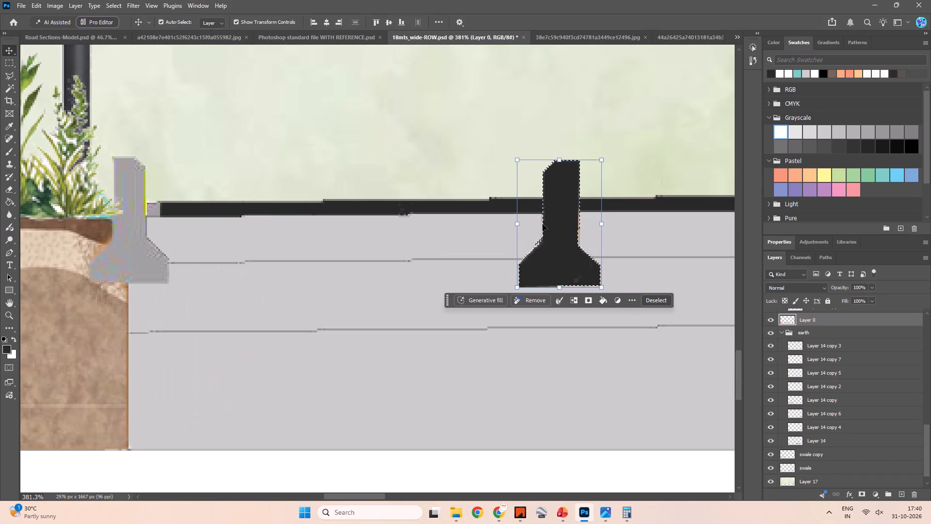
{"action": "left_click_drag", "start_coordinate": [550, 223], "coordinate": [117, 218]}
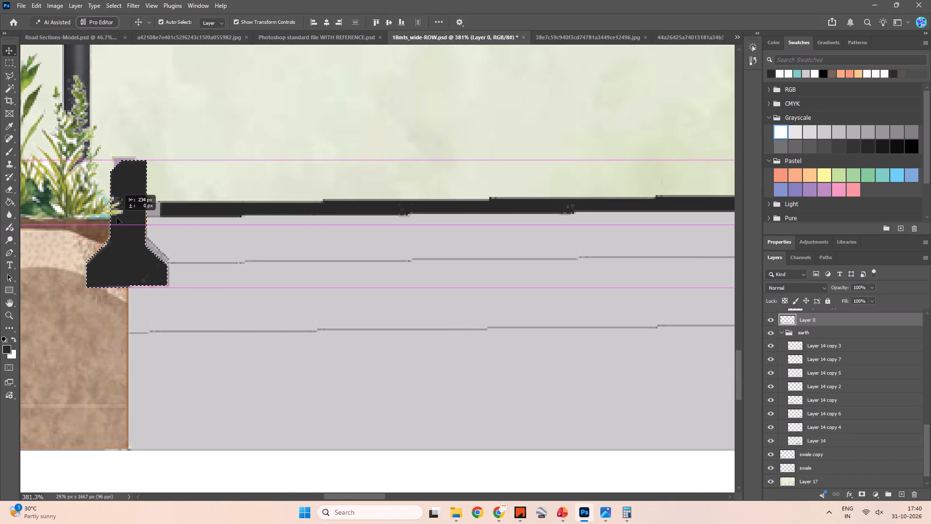
{"action": "left_click_drag", "start_coordinate": [117, 218], "coordinate": [120, 218]}
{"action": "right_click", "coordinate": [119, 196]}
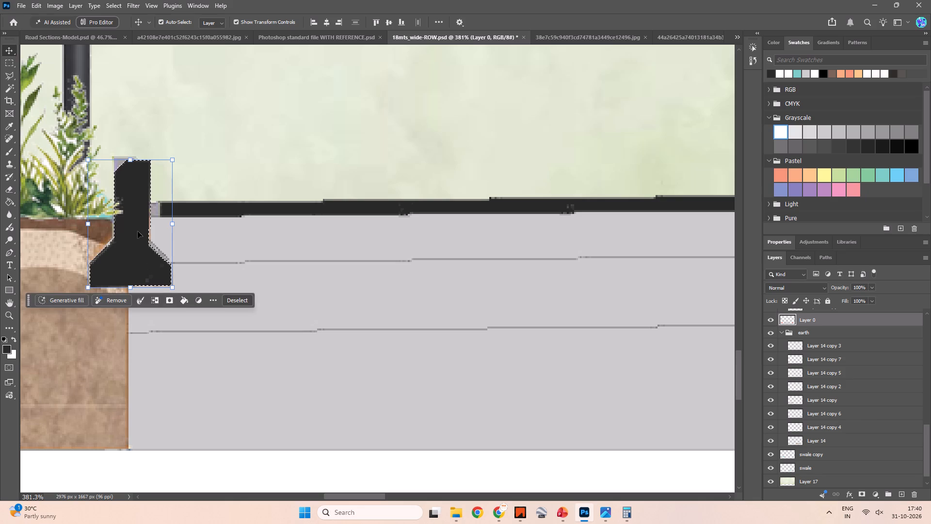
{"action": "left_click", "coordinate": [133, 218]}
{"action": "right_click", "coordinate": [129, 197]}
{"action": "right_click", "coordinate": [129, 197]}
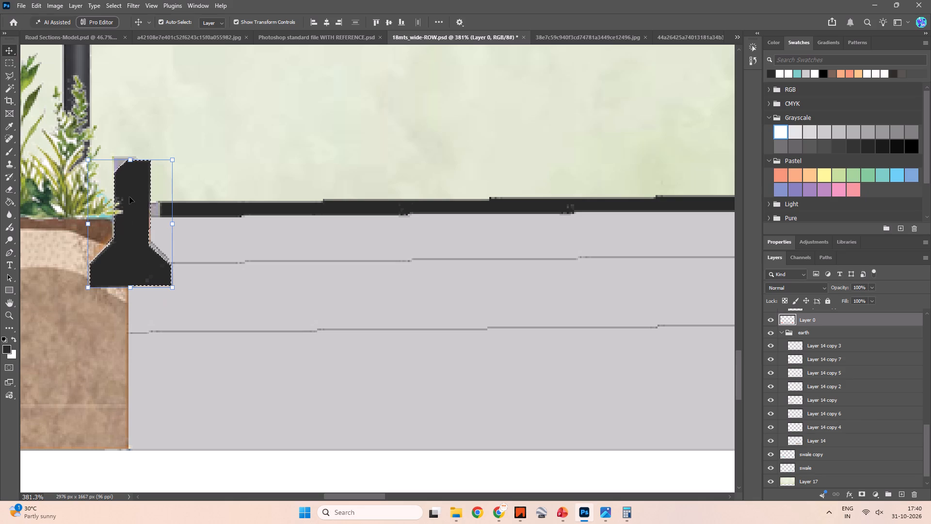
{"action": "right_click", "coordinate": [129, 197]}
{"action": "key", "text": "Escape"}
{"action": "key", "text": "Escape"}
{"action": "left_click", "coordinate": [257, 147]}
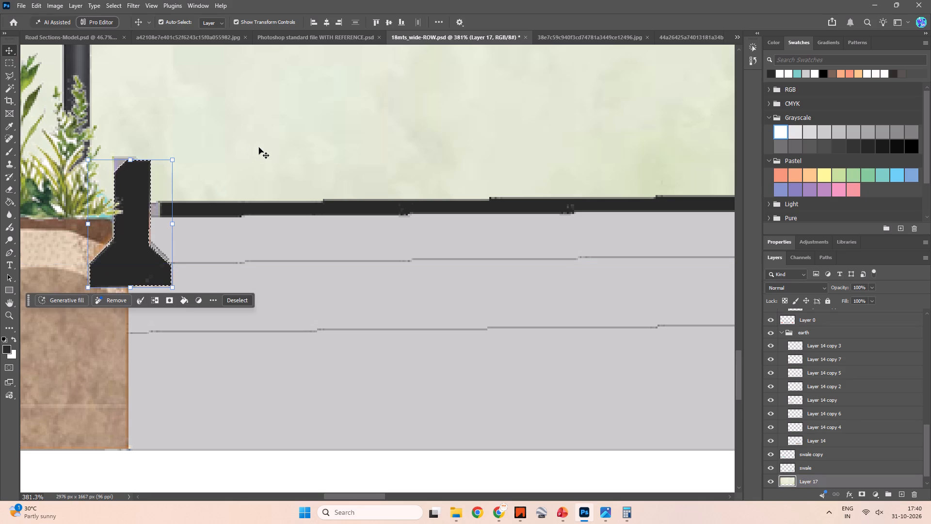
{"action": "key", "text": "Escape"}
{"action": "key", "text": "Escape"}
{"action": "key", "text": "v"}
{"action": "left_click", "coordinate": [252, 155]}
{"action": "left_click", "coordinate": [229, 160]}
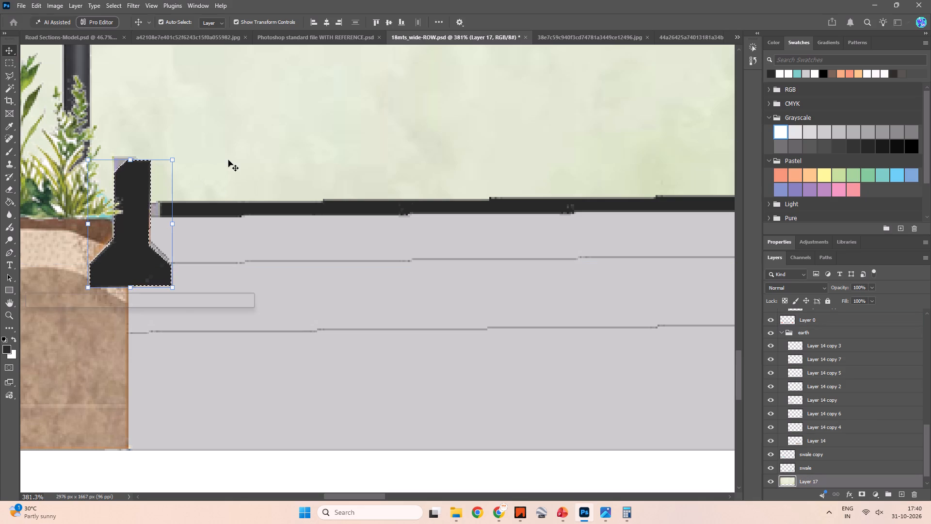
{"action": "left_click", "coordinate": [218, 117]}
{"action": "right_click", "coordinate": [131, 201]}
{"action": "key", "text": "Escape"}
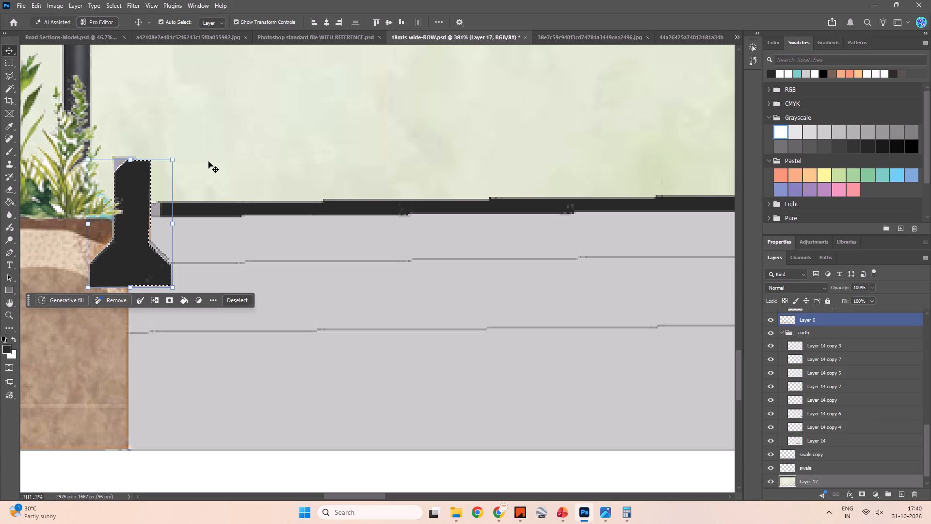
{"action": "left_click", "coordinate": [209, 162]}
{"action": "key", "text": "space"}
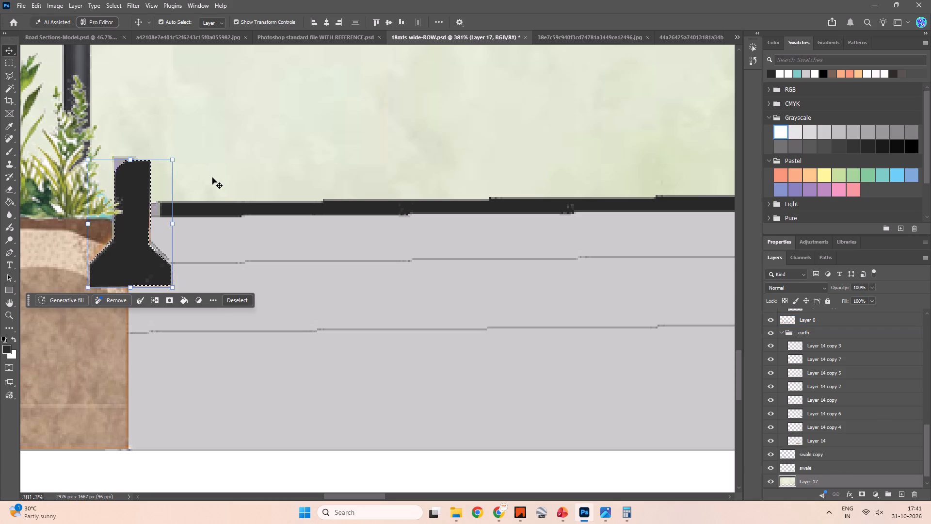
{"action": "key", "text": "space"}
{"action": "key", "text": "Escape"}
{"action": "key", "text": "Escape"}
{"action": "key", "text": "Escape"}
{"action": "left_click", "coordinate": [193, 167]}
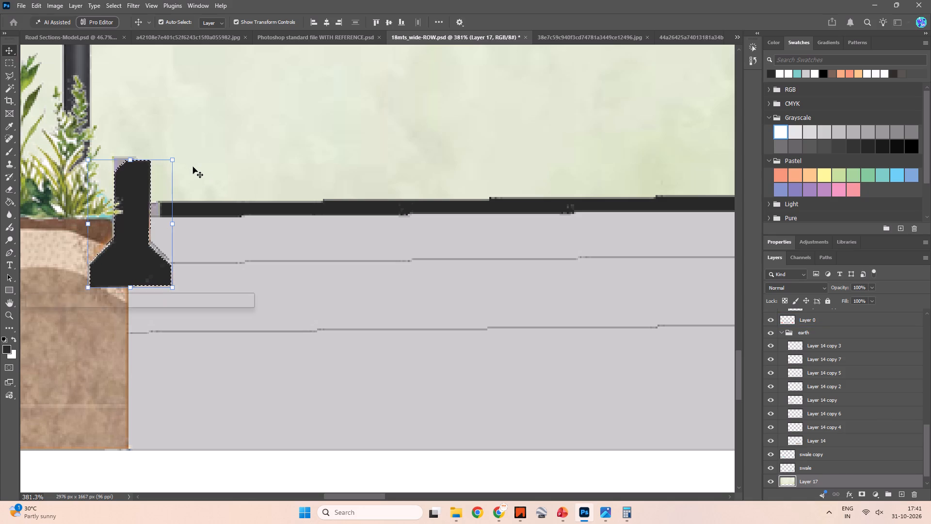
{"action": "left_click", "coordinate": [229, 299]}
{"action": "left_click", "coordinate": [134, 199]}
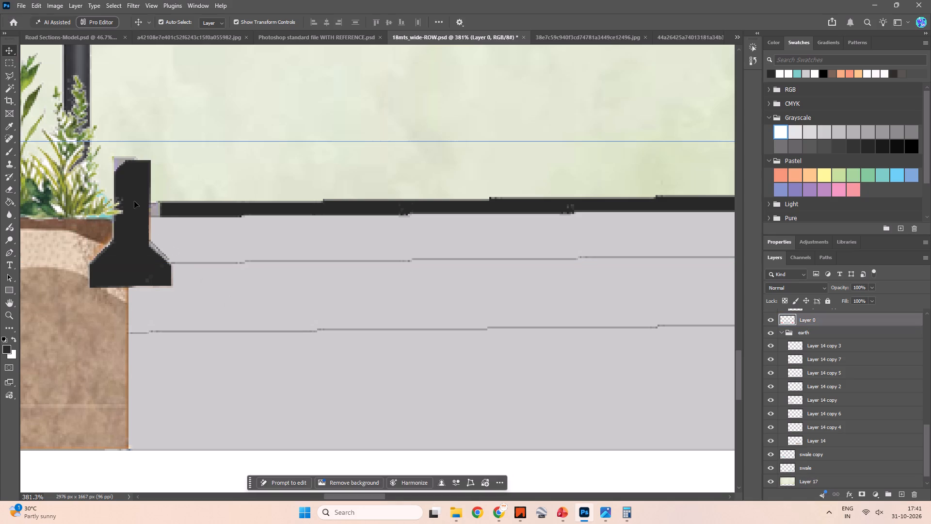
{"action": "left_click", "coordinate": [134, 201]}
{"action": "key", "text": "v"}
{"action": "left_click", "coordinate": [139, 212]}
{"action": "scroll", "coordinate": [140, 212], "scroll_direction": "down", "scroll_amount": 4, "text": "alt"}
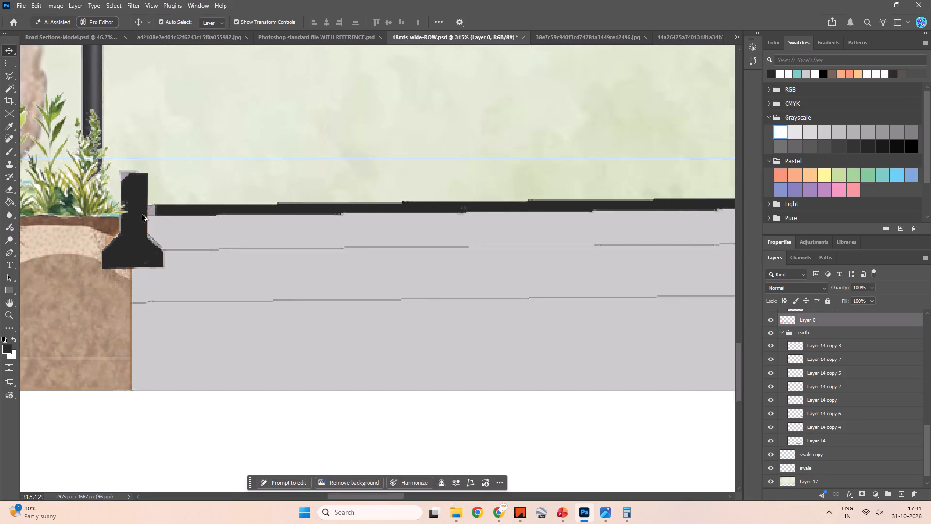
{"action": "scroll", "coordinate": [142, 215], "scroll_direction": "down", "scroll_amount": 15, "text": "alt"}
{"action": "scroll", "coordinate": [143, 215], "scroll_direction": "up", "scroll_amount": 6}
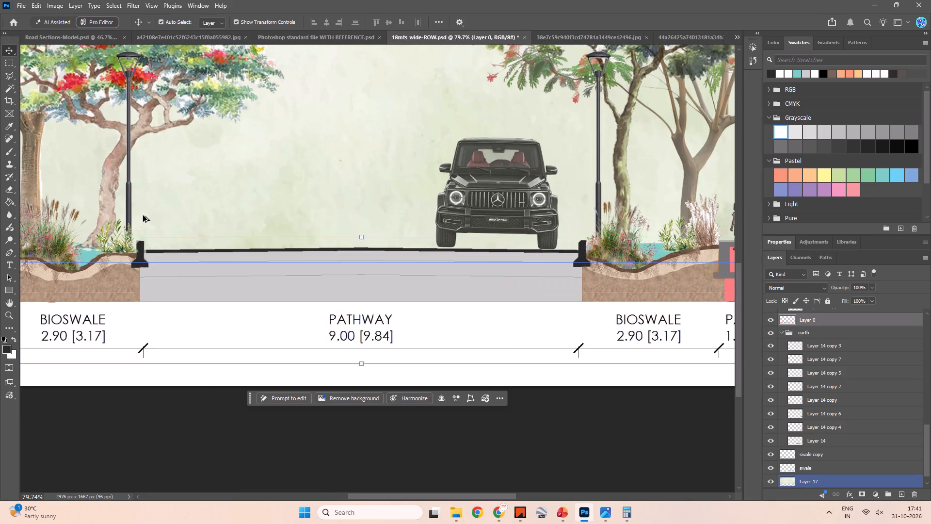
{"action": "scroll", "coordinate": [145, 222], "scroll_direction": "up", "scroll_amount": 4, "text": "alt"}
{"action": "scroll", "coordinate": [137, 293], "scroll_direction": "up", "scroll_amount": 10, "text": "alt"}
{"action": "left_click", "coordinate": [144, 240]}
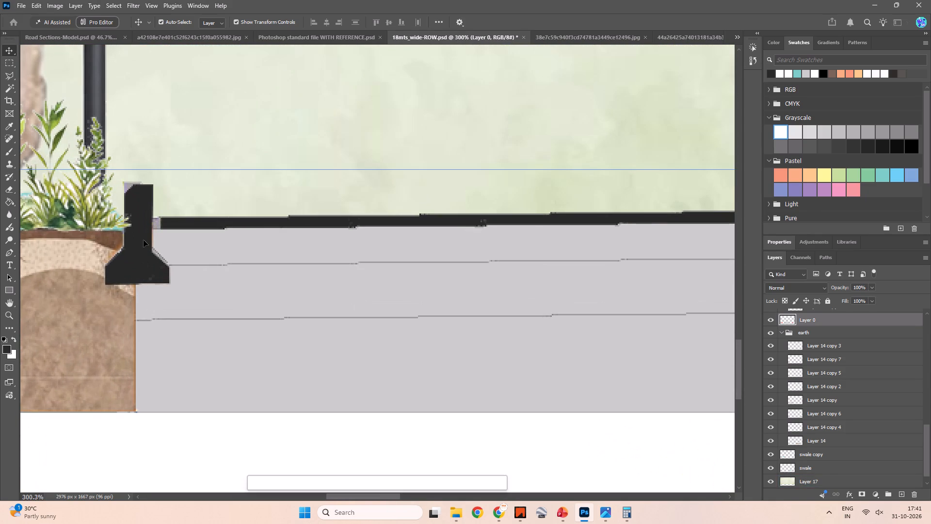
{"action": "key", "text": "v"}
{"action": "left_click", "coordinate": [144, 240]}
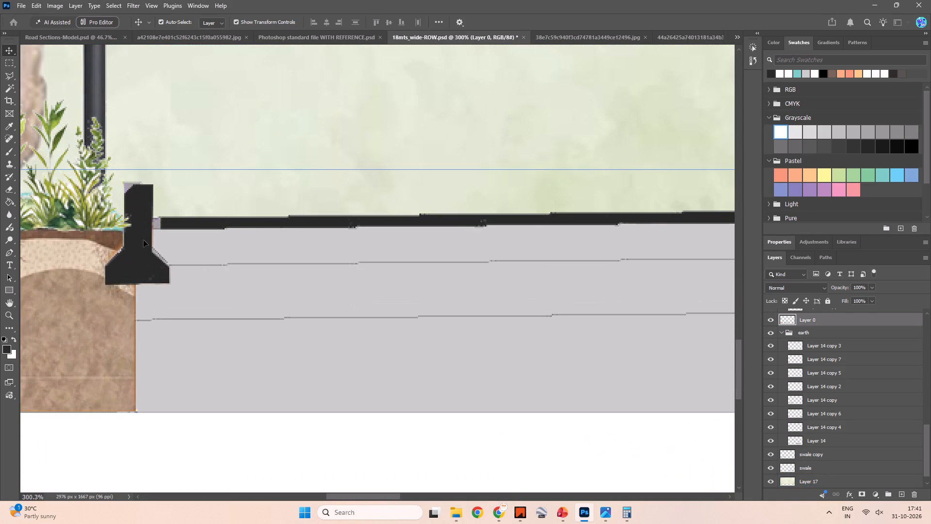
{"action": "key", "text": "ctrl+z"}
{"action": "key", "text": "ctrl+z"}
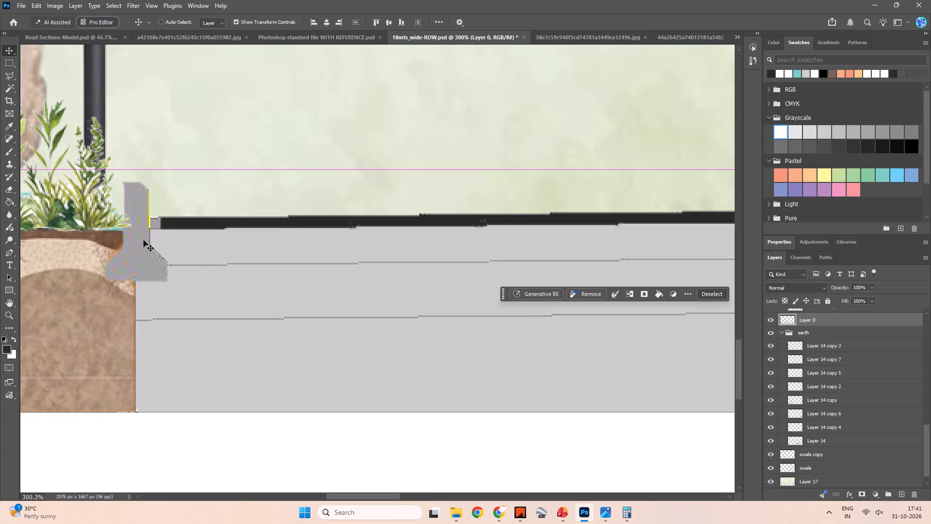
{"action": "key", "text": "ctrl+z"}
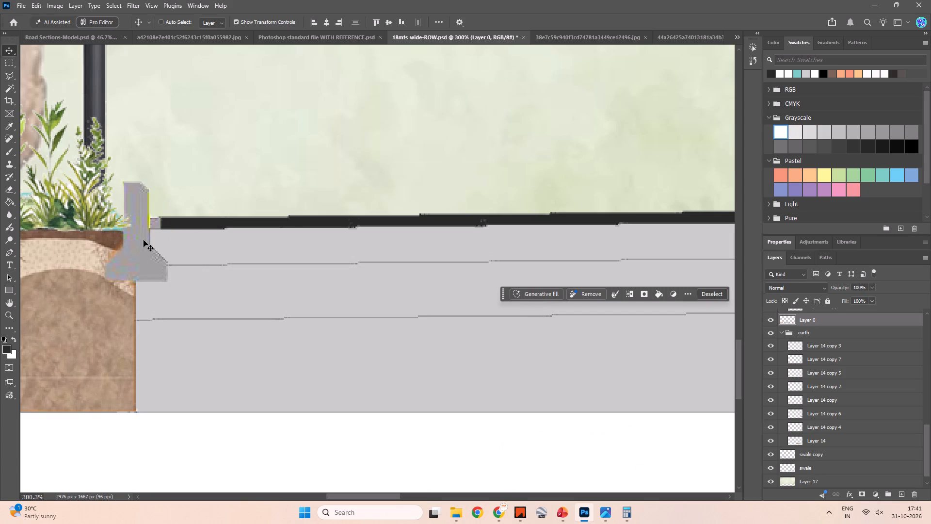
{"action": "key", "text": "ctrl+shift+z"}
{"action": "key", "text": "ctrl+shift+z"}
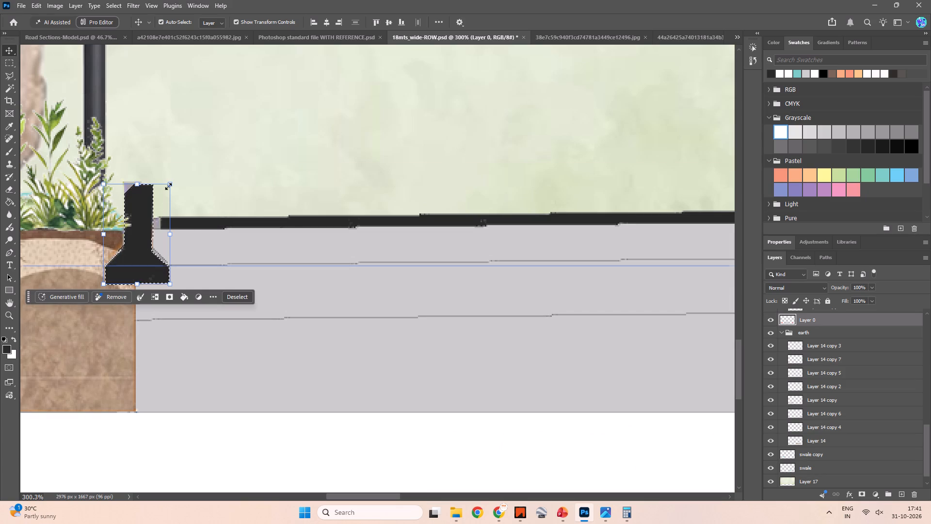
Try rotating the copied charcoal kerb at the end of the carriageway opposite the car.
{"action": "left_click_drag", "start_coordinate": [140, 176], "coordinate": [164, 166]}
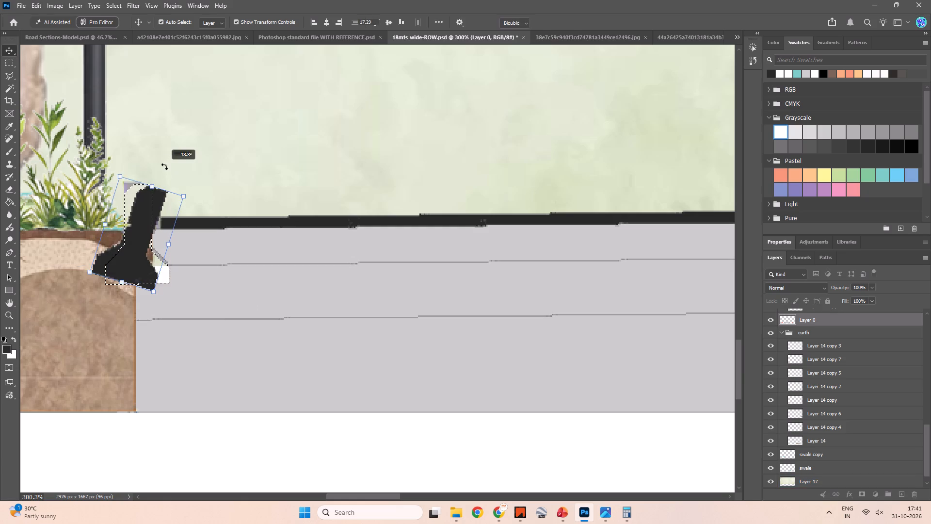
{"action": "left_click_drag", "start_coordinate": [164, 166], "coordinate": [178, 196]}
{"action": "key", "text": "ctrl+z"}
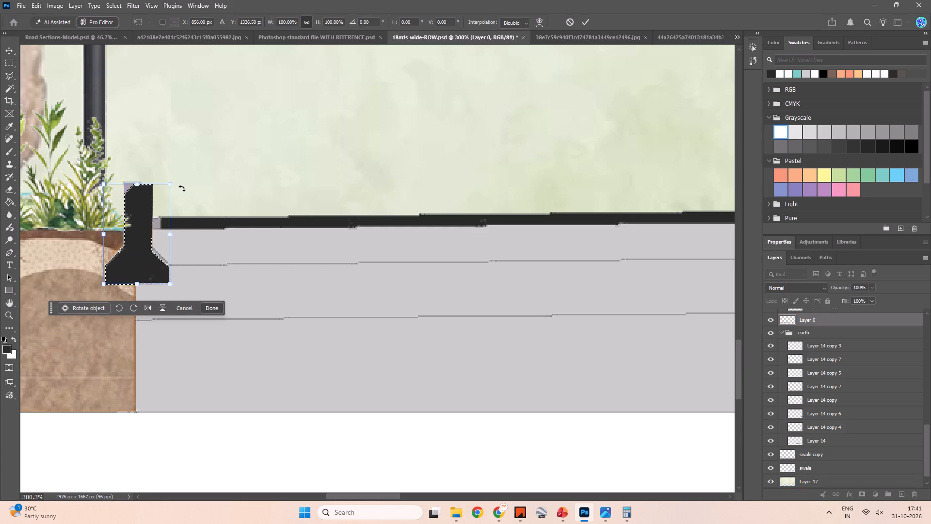
Mirror the copied charcoal kerb horizontally in place, apply the transform and clear the selection.
{"action": "left_click", "coordinate": [149, 308]}
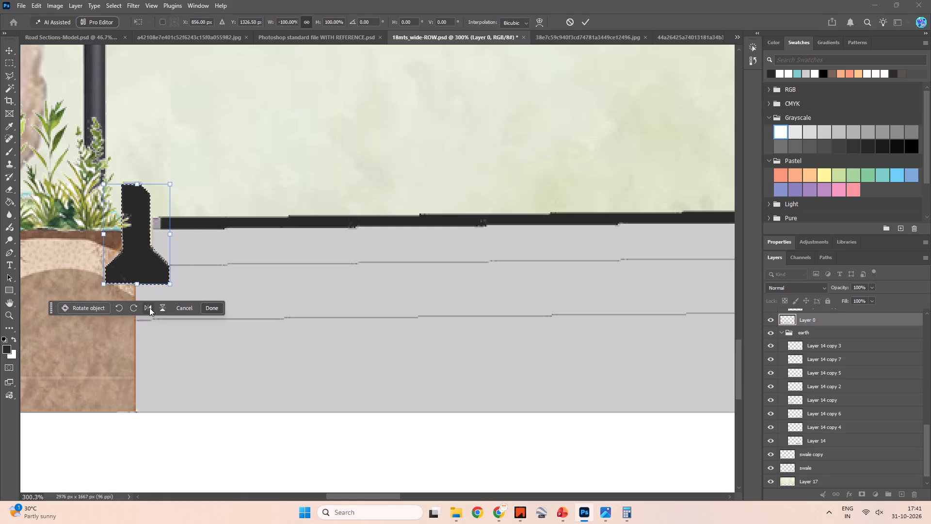
{"action": "key", "text": "Up"}
{"action": "key", "text": "Up"}
{"action": "key", "text": "Up"}
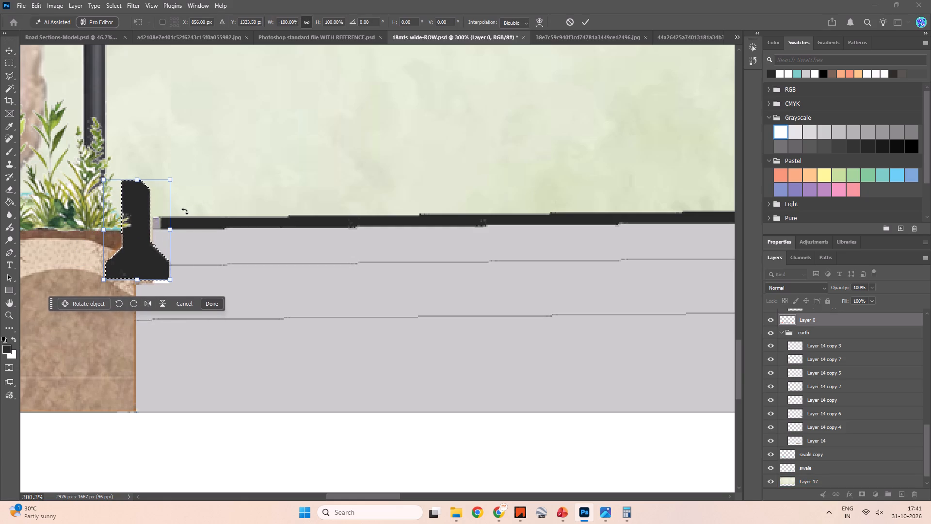
{"action": "key", "text": "Down"}
{"action": "key", "text": "Down"}
{"action": "key", "text": "Down"}
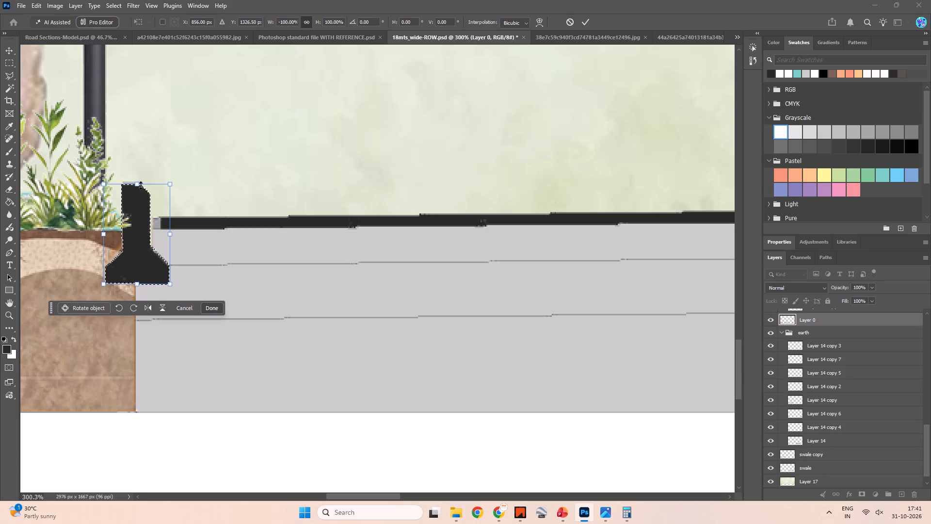
{"action": "left_click_drag", "start_coordinate": [140, 185], "coordinate": [140, 179]}
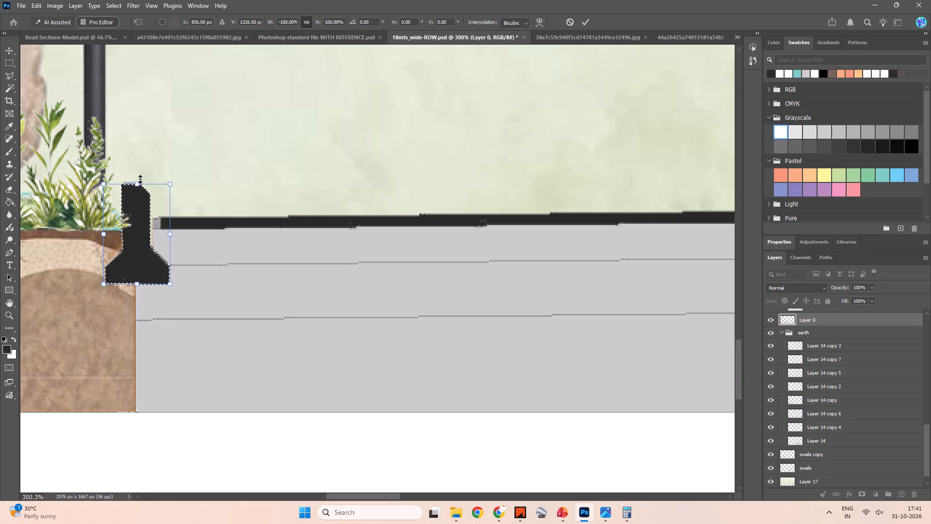
{"action": "left_click_drag", "start_coordinate": [140, 179], "coordinate": [137, 178]}
{"action": "left_click", "coordinate": [135, 184]}
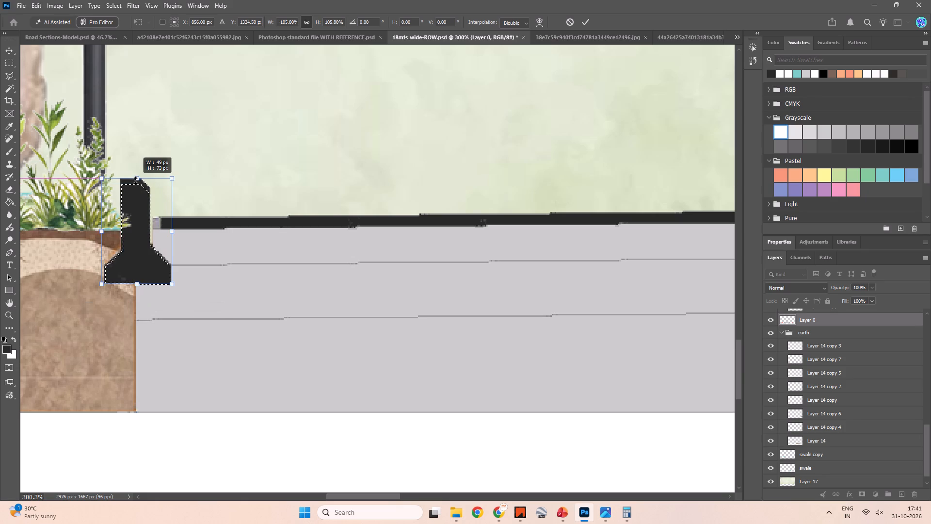
{"action": "left_click", "coordinate": [222, 169]}
{"action": "left_click", "coordinate": [581, 18]}
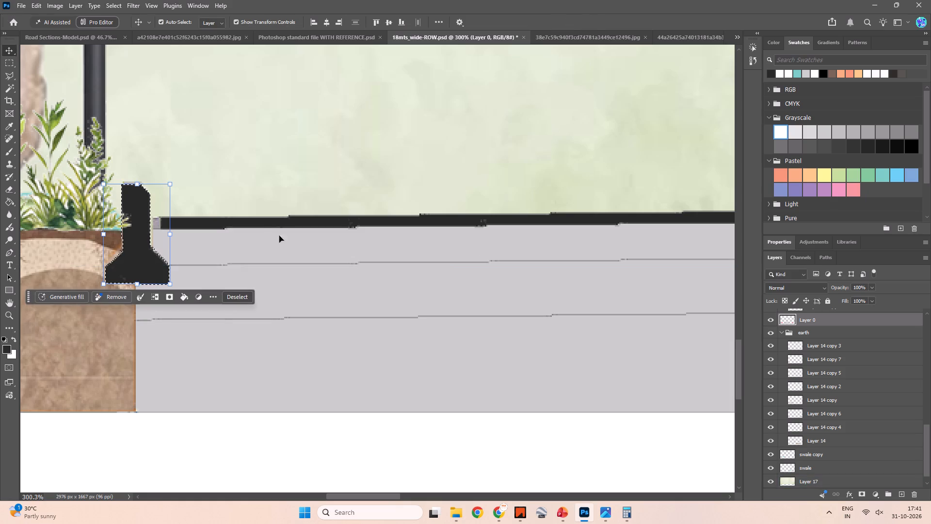
{"action": "left_click", "coordinate": [280, 116]}
{"action": "key", "text": "m"}
{"action": "left_click", "coordinate": [297, 155]}
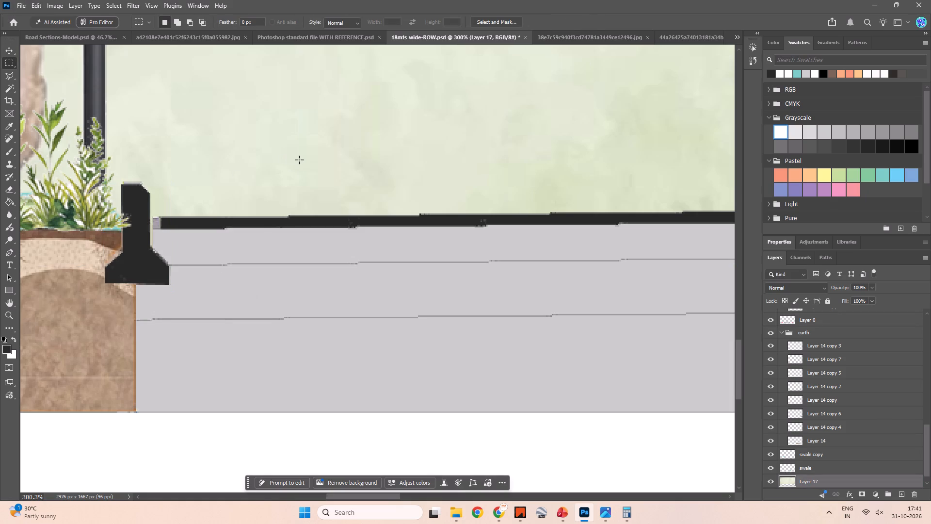
Review the recoloured kerbs and road surface across the street section, including the mirrored kerb beside the bioswale.
{"action": "scroll", "coordinate": [281, 187], "scroll_direction": "down", "scroll_amount": 17, "text": "alt"}
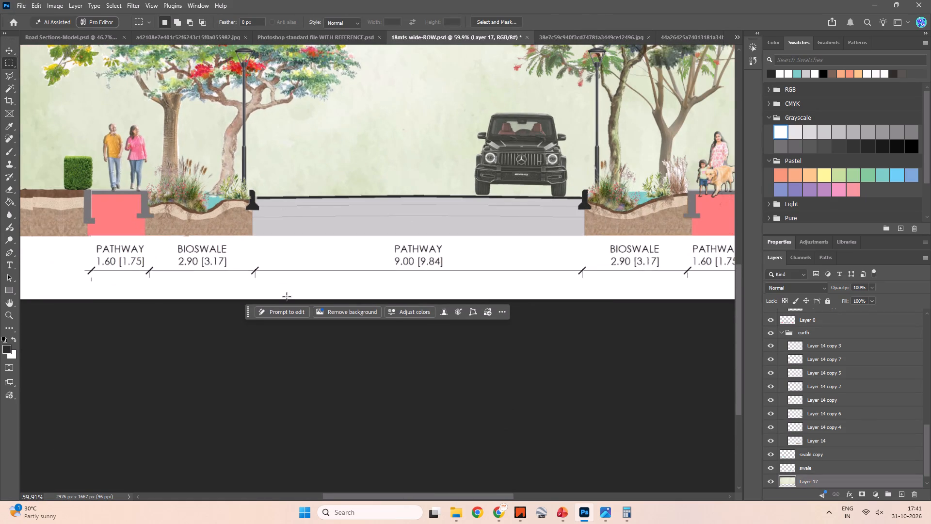
{"action": "scroll", "coordinate": [287, 296], "scroll_direction": "down", "scroll_amount": 6, "text": "alt"}
{"action": "key", "text": "space"}
{"action": "key", "text": "space"}
{"action": "key", "text": "space"}
{"action": "key", "text": "space"}
{"action": "key", "text": "space"}
{"action": "key", "text": "space"}
{"action": "key", "text": "space"}
{"action": "key", "text": "space"}
{"action": "key", "text": "space"}
{"action": "key", "text": "space"}
{"action": "key", "text": "space"}
{"action": "key", "text": "space"}
{"action": "key", "text": "space"}
{"action": "key", "text": "space"}
{"action": "key", "text": "space"}
{"action": "left_click_drag", "start_coordinate": [260, 283], "coordinate": [299, 328]}
{"action": "key", "text": "space"}
{"action": "key", "text": "space"}
{"action": "key", "text": "space"}
{"action": "key", "text": "space"}
{"action": "key", "text": "space"}
{"action": "key", "text": "space"}
{"action": "key", "text": "space"}
{"action": "key", "text": "space"}
{"action": "key", "text": "space"}
{"action": "key", "text": "space"}
{"action": "left_click_drag", "start_coordinate": [426, 282], "coordinate": [423, 295]}
{"action": "scroll", "coordinate": [267, 324], "scroll_direction": "up", "scroll_amount": 6, "text": "alt"}
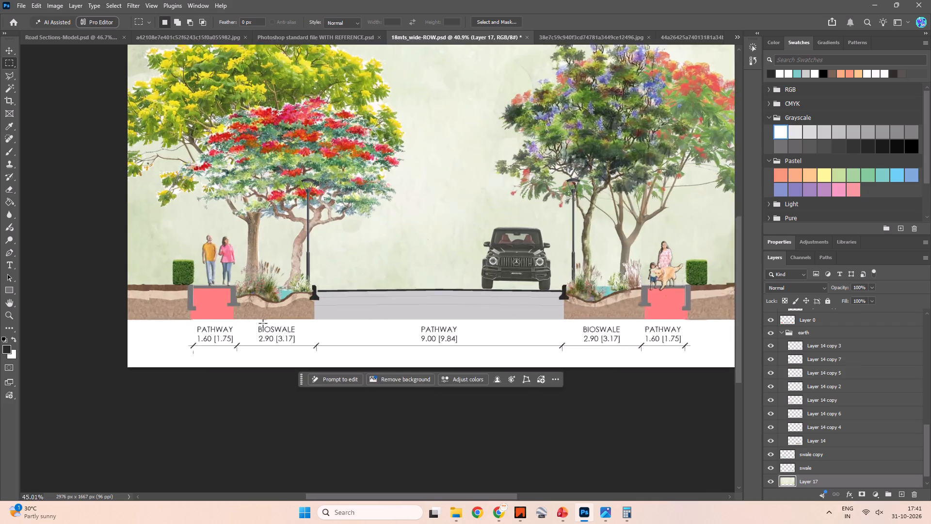
{"action": "scroll", "coordinate": [263, 323], "scroll_direction": "up", "scroll_amount": 1, "text": "alt"}
{"action": "scroll", "coordinate": [305, 302], "scroll_direction": "up", "scroll_amount": 4, "text": "alt"}
{"action": "scroll", "coordinate": [291, 245], "scroll_direction": "up", "scroll_amount": 11, "text": "alt"}
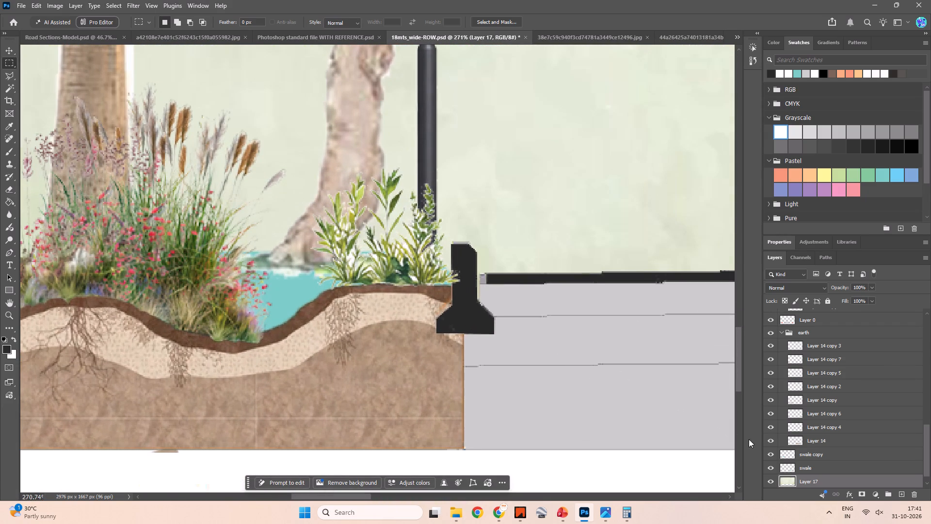
Toggle the visibility of Layer 17, swale, Layer 14 and Layer 14 copy 4 to check what each contains.
{"action": "left_click", "coordinate": [818, 472]}
{"action": "scroll", "coordinate": [812, 448], "scroll_direction": "down", "scroll_amount": 6}
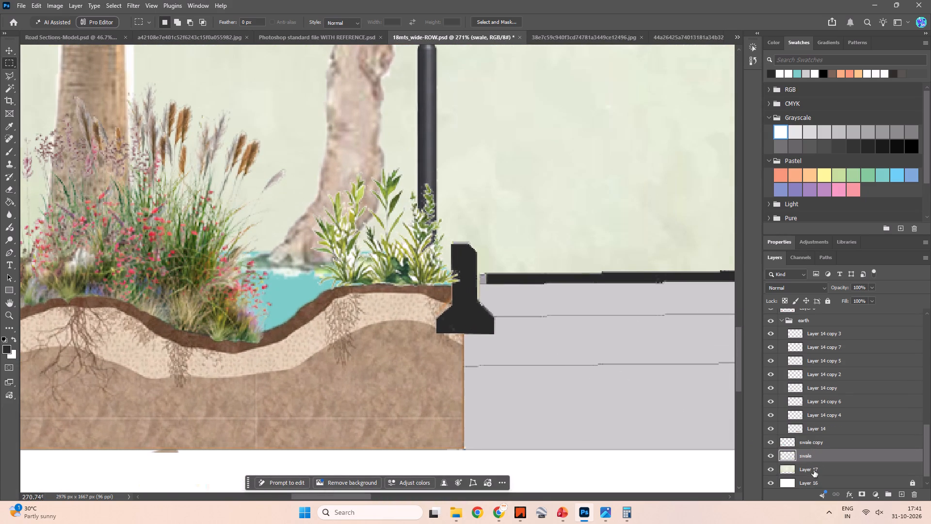
{"action": "left_click", "coordinate": [815, 484]}
{"action": "left_click", "coordinate": [809, 469]}
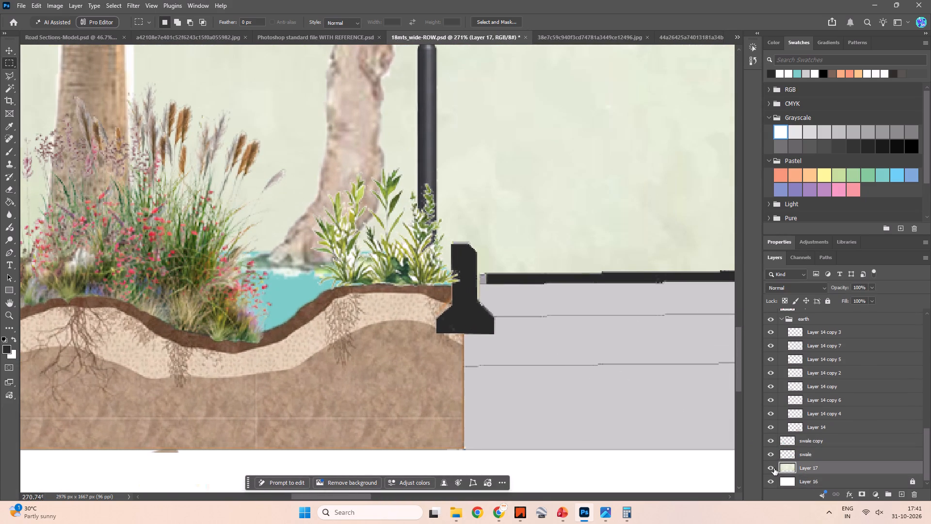
{"action": "left_click", "coordinate": [773, 468]}
{"action": "left_click", "coordinate": [765, 469]}
{"action": "left_click", "coordinate": [768, 455]}
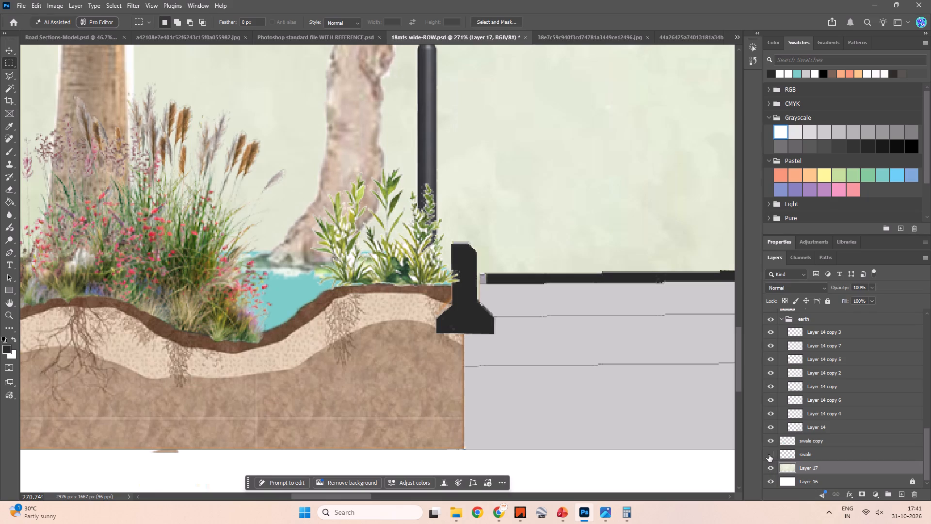
{"action": "left_click", "coordinate": [769, 455]}
{"action": "left_click", "coordinate": [822, 438]}
{"action": "left_click", "coordinate": [772, 426]}
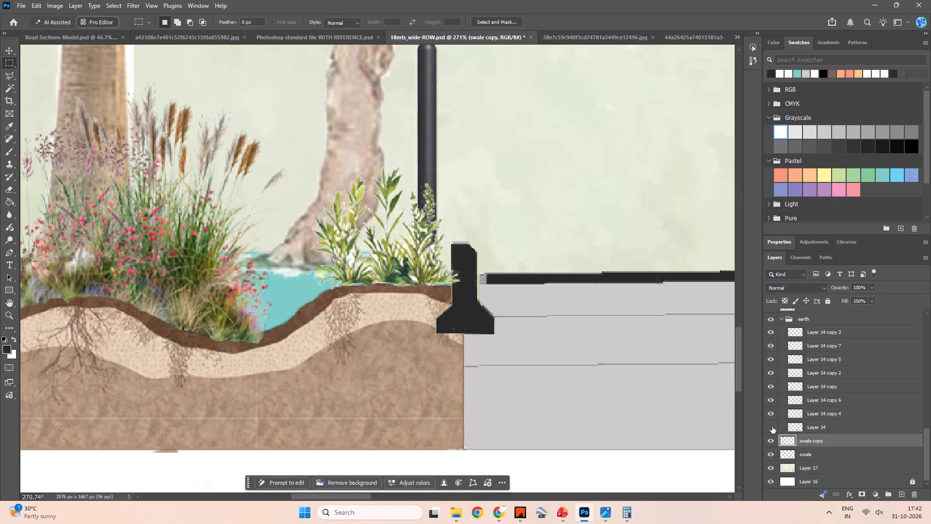
{"action": "left_click", "coordinate": [772, 426]}
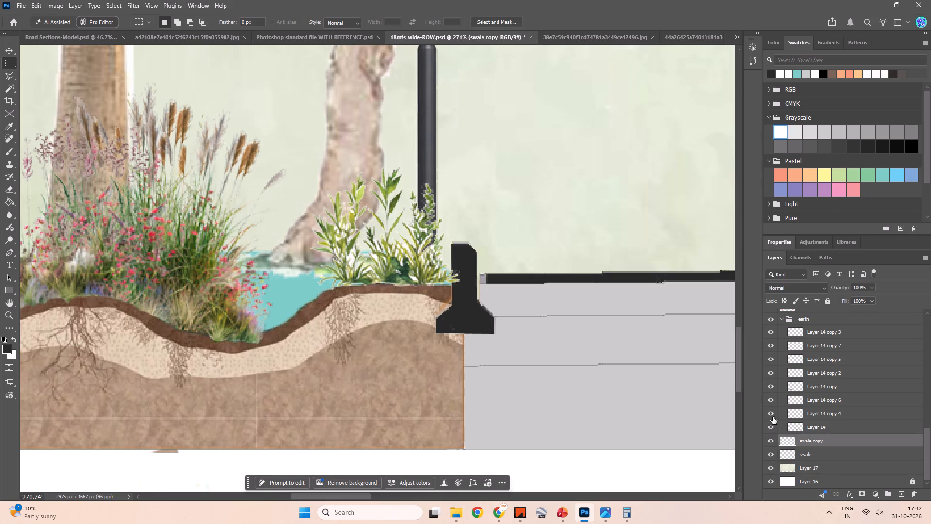
{"action": "left_click", "coordinate": [770, 414]}
{"action": "left_click", "coordinate": [770, 414]}
Collapse the earth, Trees, People, lighting and Shrubs layer groups.
{"action": "left_click", "coordinate": [781, 318]}
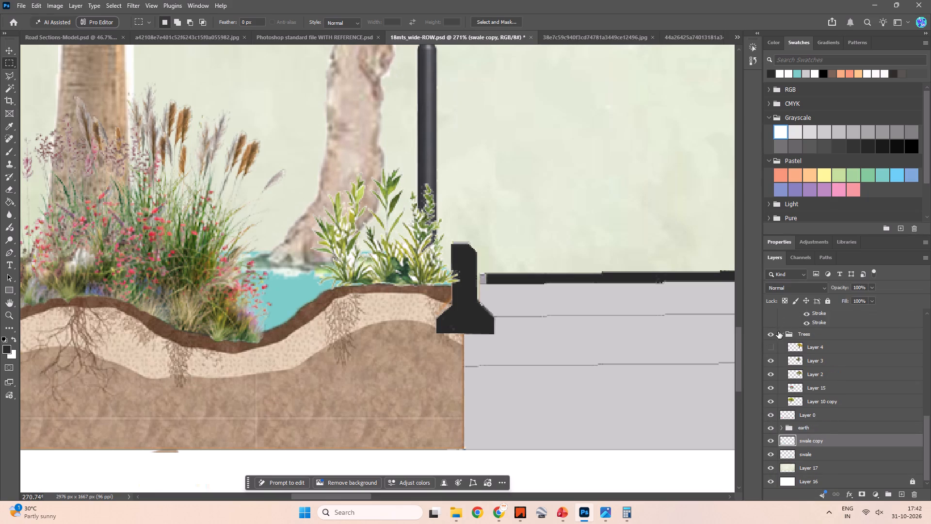
{"action": "scroll", "coordinate": [787, 357], "scroll_direction": "up", "scroll_amount": 2}
{"action": "left_click", "coordinate": [779, 359]}
{"action": "scroll", "coordinate": [779, 359], "scroll_direction": "up", "scroll_amount": 4}
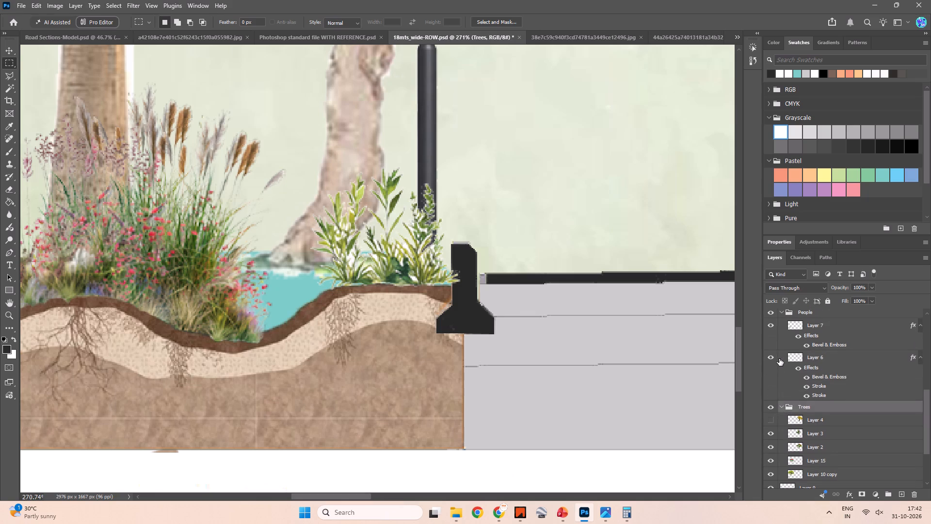
{"action": "scroll", "coordinate": [785, 355], "scroll_direction": "up", "scroll_amount": 11}
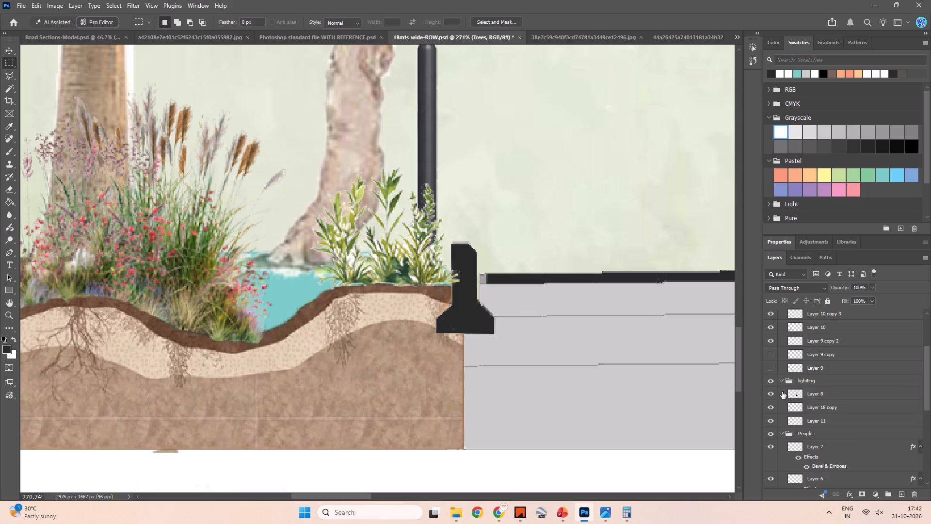
{"action": "left_click", "coordinate": [782, 392]}
{"action": "left_click", "coordinate": [781, 407]}
{"action": "scroll", "coordinate": [777, 353], "scroll_direction": "up", "scroll_amount": 7}
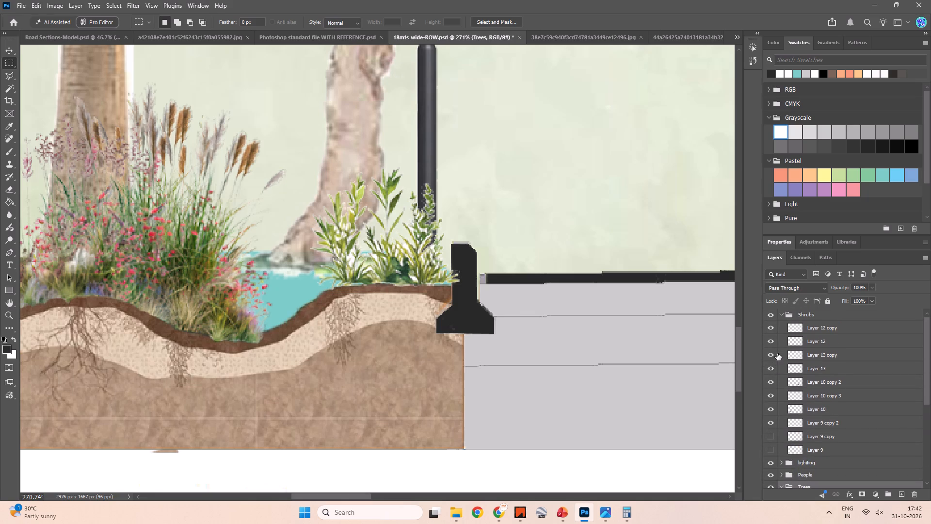
{"action": "scroll", "coordinate": [777, 353], "scroll_direction": "up", "scroll_amount": 8}
{"action": "left_click", "coordinate": [781, 314]}
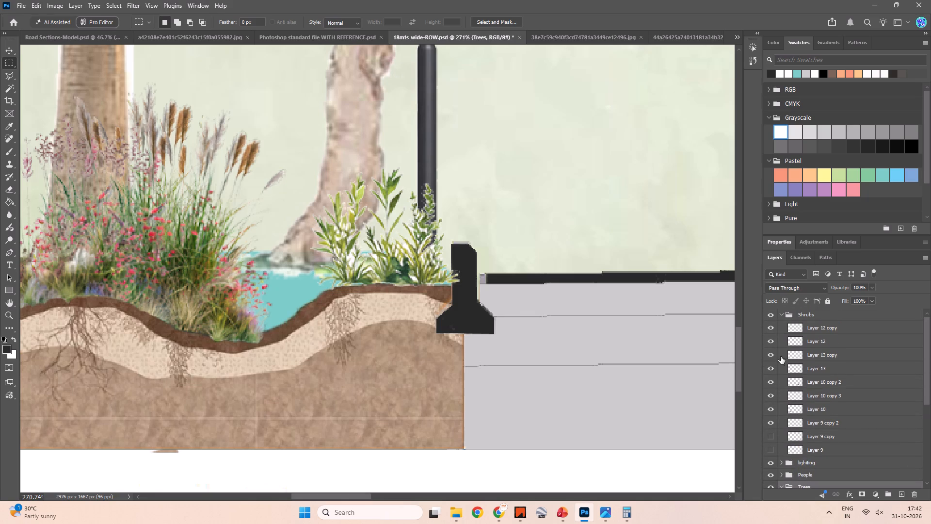
{"action": "left_click", "coordinate": [782, 352]}
Toggle the visibility of Layer 16, Layer 17, swale, swale copy, the earth group and Layer 0 to check what each contains.
{"action": "left_click", "coordinate": [818, 430]}
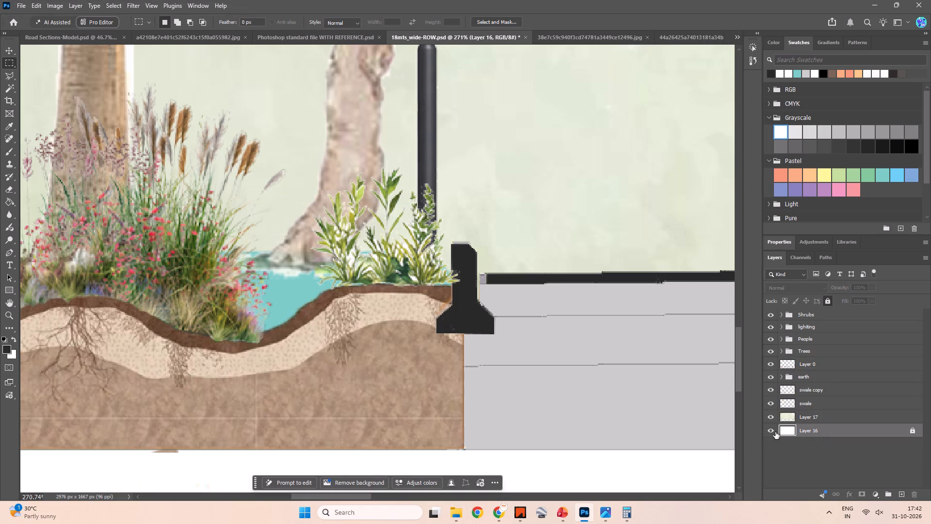
{"action": "left_click", "coordinate": [769, 430]}
{"action": "left_click", "coordinate": [769, 430]}
{"action": "left_click", "coordinate": [769, 415]}
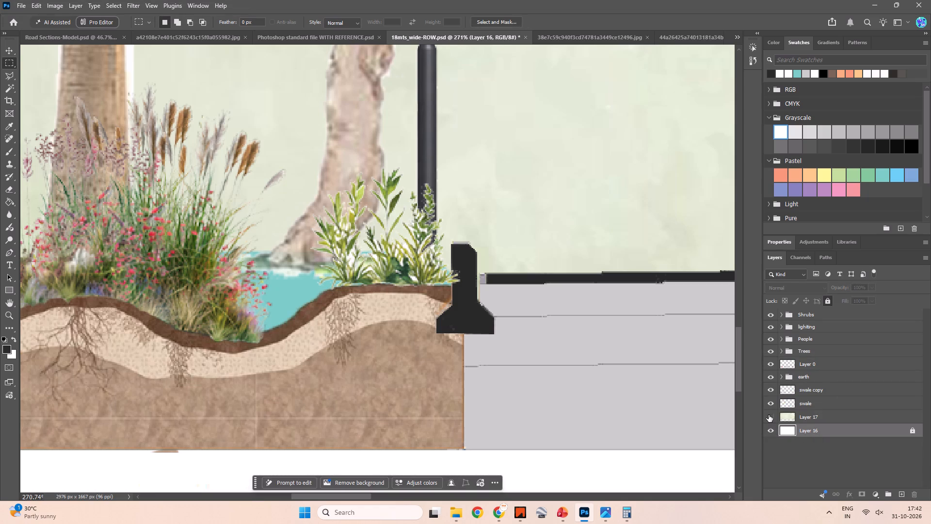
{"action": "left_click", "coordinate": [769, 415]}
{"action": "left_click", "coordinate": [771, 404]}
{"action": "left_click", "coordinate": [771, 403]}
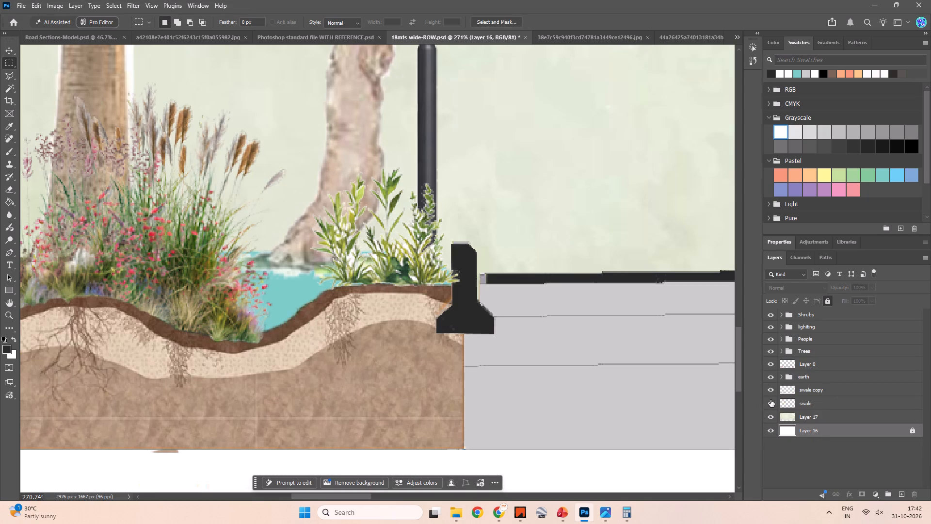
{"action": "left_click", "coordinate": [770, 388]}
{"action": "left_click", "coordinate": [770, 388]}
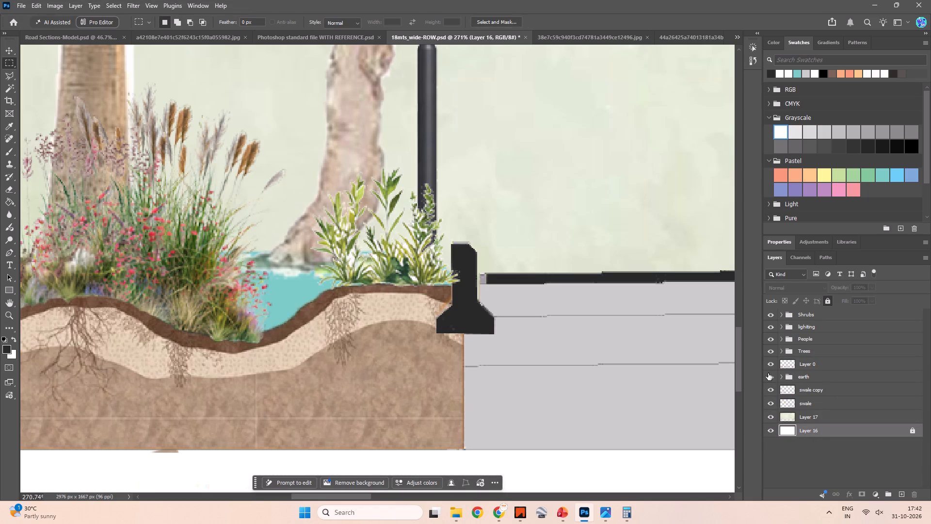
{"action": "left_click", "coordinate": [768, 373]}
{"action": "left_click", "coordinate": [768, 376]}
{"action": "left_click", "coordinate": [769, 365]}
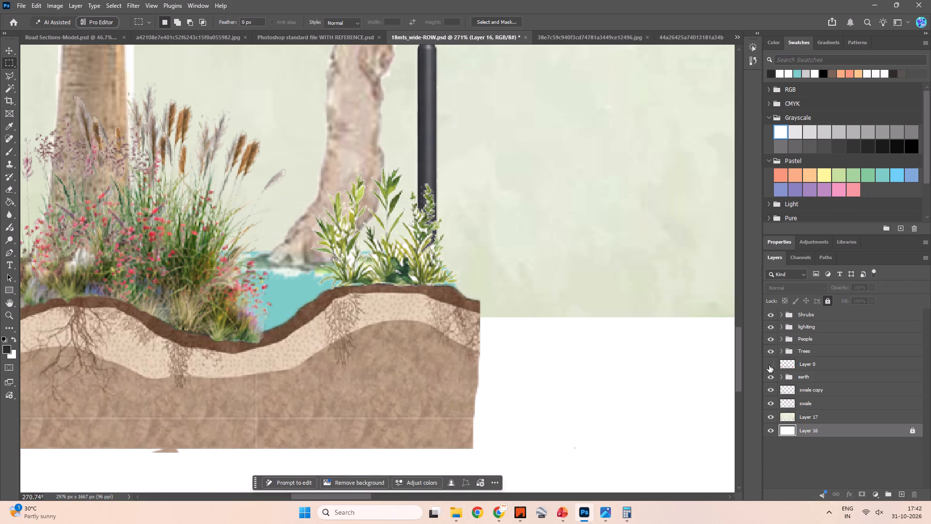
{"action": "left_click", "coordinate": [769, 365]}
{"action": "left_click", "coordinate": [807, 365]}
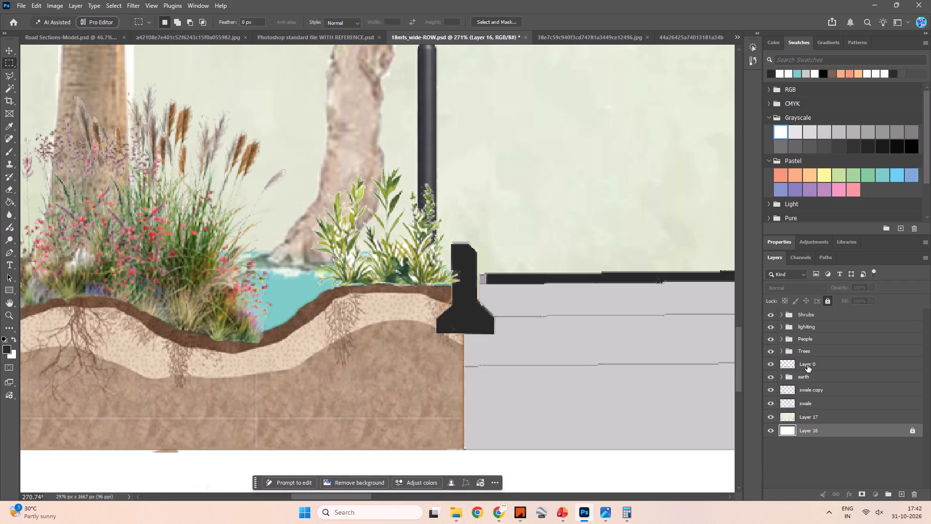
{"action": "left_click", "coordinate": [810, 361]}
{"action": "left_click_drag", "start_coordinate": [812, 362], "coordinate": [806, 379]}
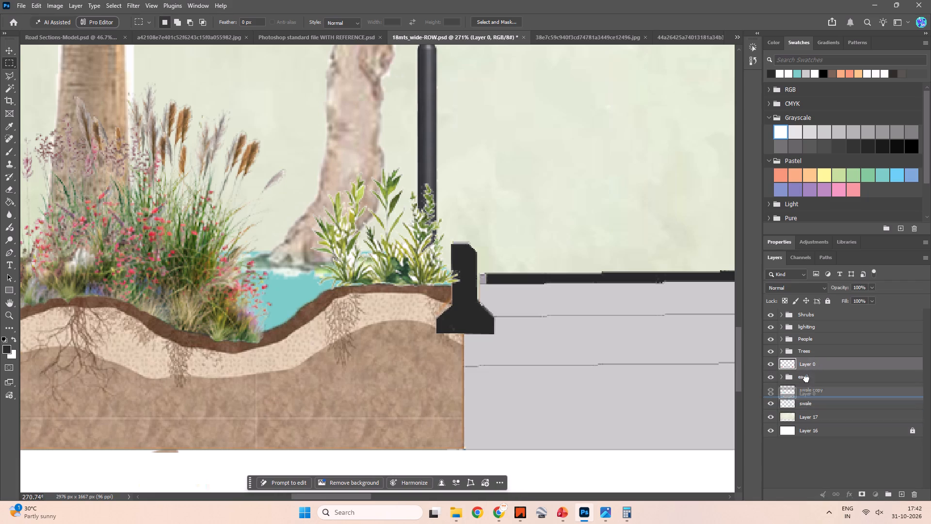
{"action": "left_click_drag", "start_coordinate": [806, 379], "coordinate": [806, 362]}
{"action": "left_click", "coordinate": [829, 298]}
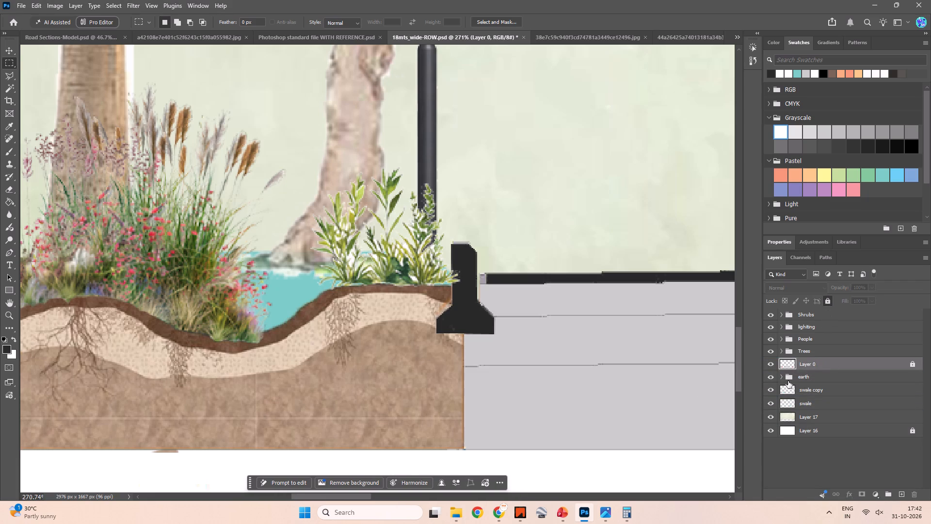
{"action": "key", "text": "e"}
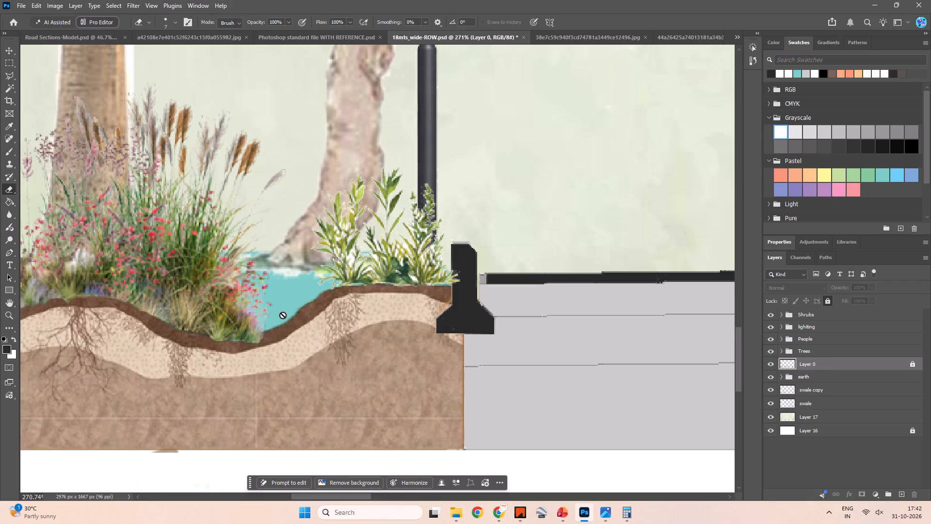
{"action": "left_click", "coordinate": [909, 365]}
Erase across the water surface of the bioswale beside the carriageway on Layer 0.
{"action": "key", "text": "e"}
{"action": "key", "text": "e"}
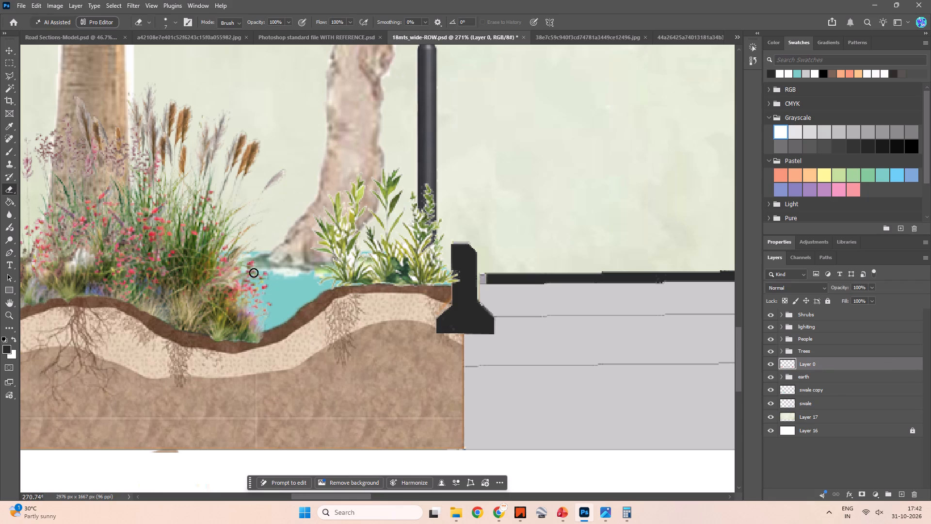
{"action": "left_click_drag", "start_coordinate": [254, 273], "coordinate": [305, 272]}
{"action": "left_click_drag", "start_coordinate": [287, 273], "coordinate": [312, 271]}
Erase the leaf tips of the Layer 12 copy shrub that overlap the charcoal kerb beside the bioswale.
{"action": "scroll", "coordinate": [297, 267], "scroll_direction": "down", "scroll_amount": 9, "text": "alt"}
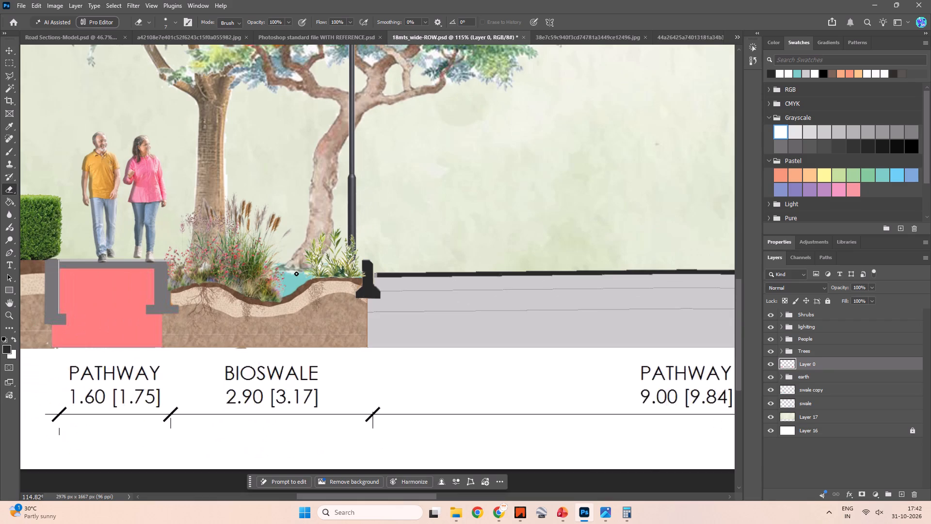
{"action": "key", "text": "space"}
{"action": "key", "text": "space"}
{"action": "key", "text": "space"}
{"action": "key", "text": "space"}
{"action": "key", "text": "space"}
{"action": "key", "text": "space"}
{"action": "key", "text": "space"}
{"action": "key", "text": "space"}
{"action": "key", "text": "space"}
{"action": "key", "text": "space"}
{"action": "key", "text": "space"}
{"action": "key", "text": "space"}
{"action": "key", "text": "space"}
{"action": "key", "text": "space"}
{"action": "key", "text": "space"}
{"action": "left_click_drag", "start_coordinate": [315, 285], "coordinate": [326, 337]}
{"action": "scroll", "coordinate": [378, 328], "scroll_direction": "up", "scroll_amount": 7, "text": "alt"}
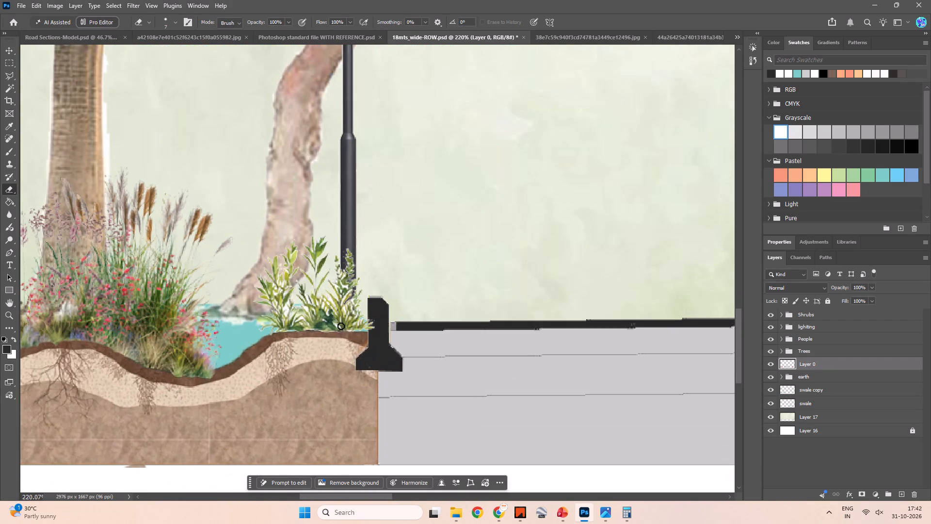
{"action": "key", "text": "v"}
{"action": "left_click", "coordinate": [336, 320]}
{"action": "scroll", "coordinate": [357, 329], "scroll_direction": "up", "scroll_amount": 9, "text": "alt"}
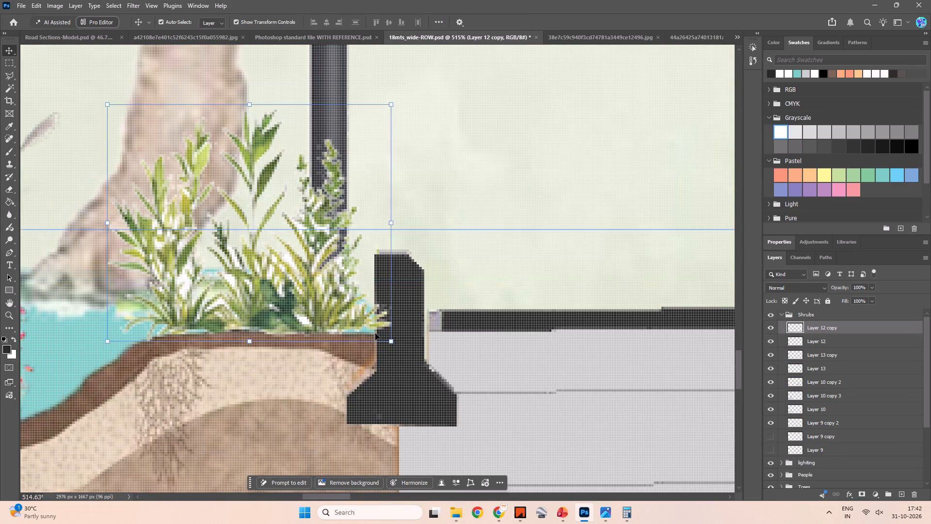
{"action": "key", "text": "e"}
{"action": "left_click_drag", "start_coordinate": [380, 312], "coordinate": [384, 334]}
{"action": "left_click_drag", "start_coordinate": [384, 304], "coordinate": [385, 333]}
Lock Layer 0, which holds the street section base.
{"action": "scroll", "coordinate": [377, 329], "scroll_direction": "down", "scroll_amount": 11, "text": "alt"}
{"action": "key", "text": "space"}
{"action": "key", "text": "space"}
{"action": "key", "text": "space"}
{"action": "key", "text": "space"}
{"action": "key", "text": "space"}
{"action": "key", "text": "space"}
{"action": "left_click_drag", "start_coordinate": [370, 358], "coordinate": [297, 342]}
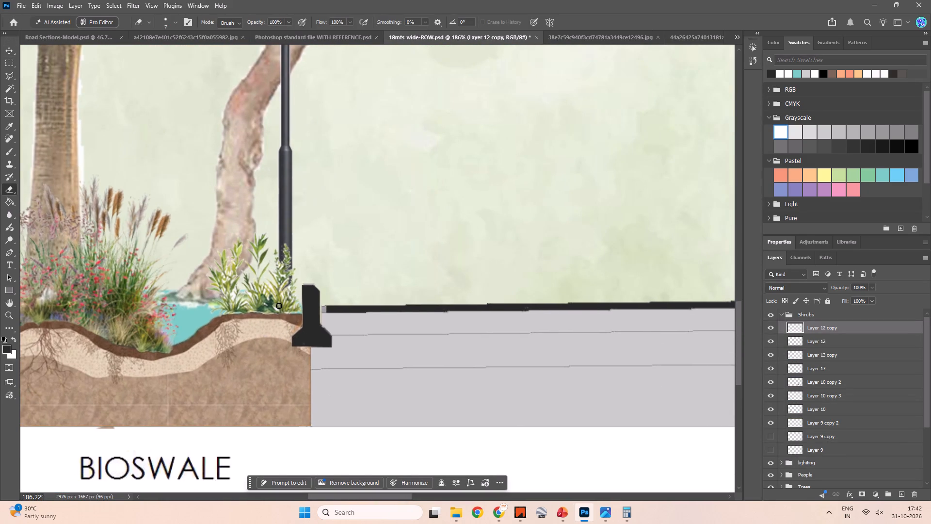
{"action": "scroll", "coordinate": [284, 310], "scroll_direction": "down", "scroll_amount": 4, "text": "alt"}
{"action": "key", "text": "m"}
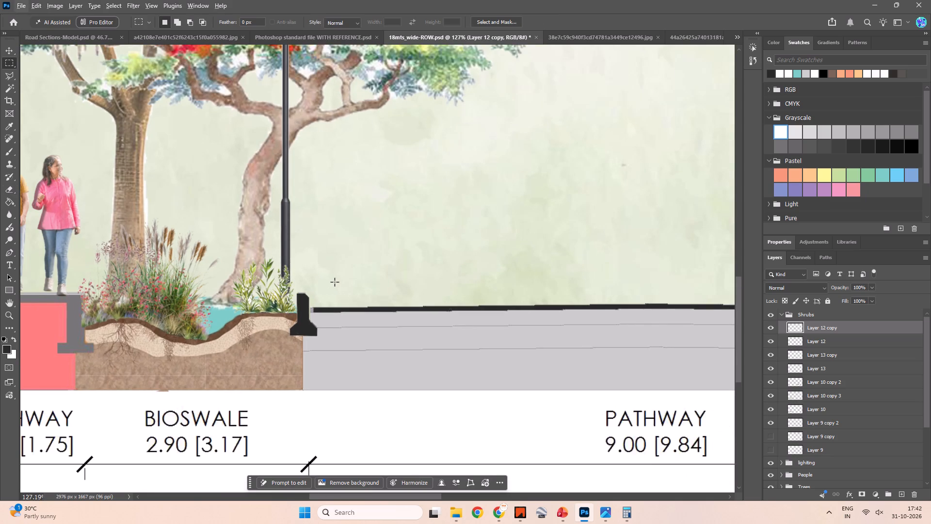
{"action": "key", "text": "Escape"}
{"action": "scroll", "coordinate": [807, 375], "scroll_direction": "down", "scroll_amount": 15}
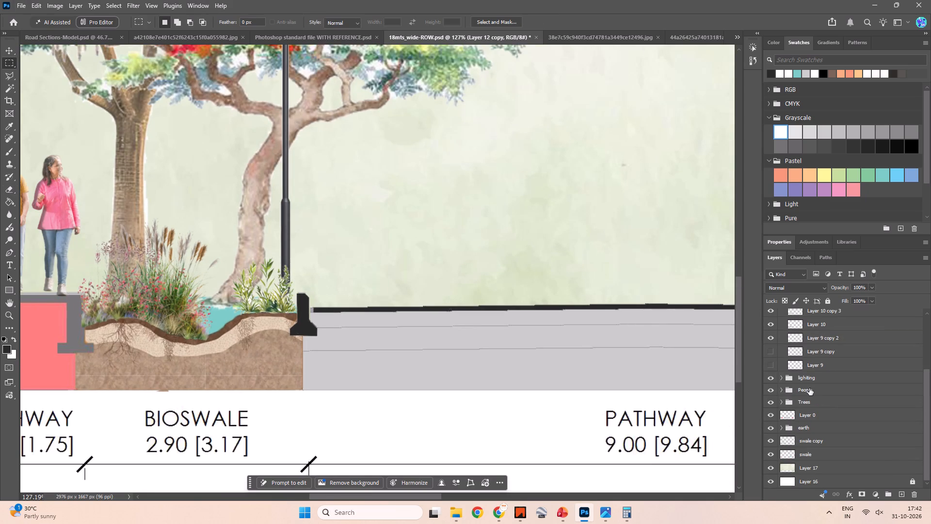
{"action": "scroll", "coordinate": [809, 388], "scroll_direction": "down", "scroll_amount": 1}
{"action": "left_click", "coordinate": [833, 416]}
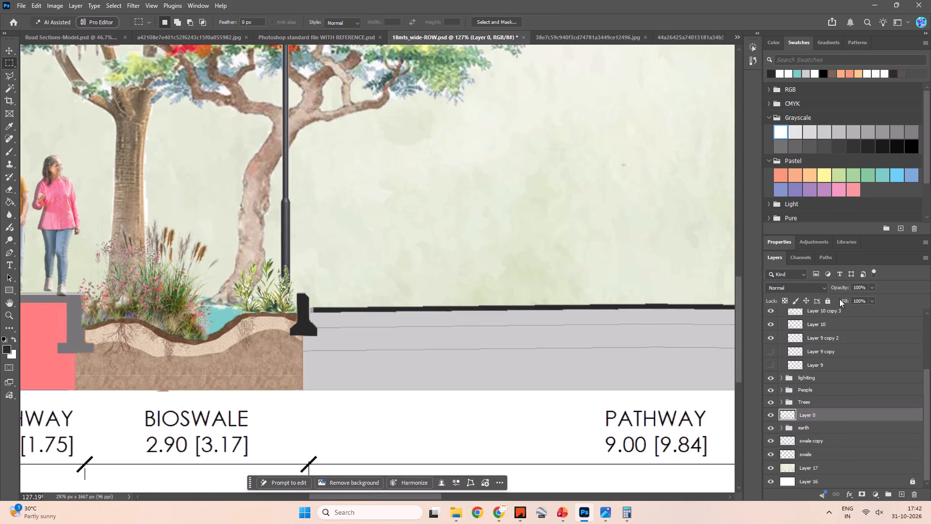
{"action": "left_click", "coordinate": [825, 298]}
{"action": "scroll", "coordinate": [555, 363], "scroll_direction": "down", "scroll_amount": 11, "text": "alt"}
{"action": "left_click", "coordinate": [629, 453]}
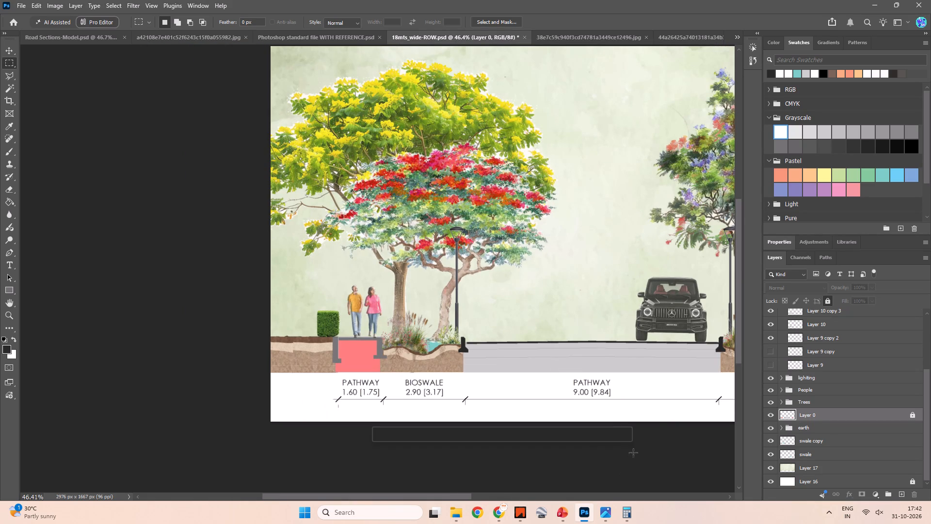
Collapse the Shrubs layer group.
{"action": "key", "text": "space"}
{"action": "key", "text": "space"}
{"action": "key", "text": "space"}
{"action": "key", "text": "space"}
{"action": "key", "text": "space"}
{"action": "key", "text": "space"}
{"action": "key", "text": "space"}
{"action": "key", "text": "space"}
{"action": "key", "text": "space"}
{"action": "key", "text": "space"}
{"action": "key", "text": "space"}
{"action": "key", "text": "space"}
{"action": "key", "text": "space"}
{"action": "key", "text": "space"}
{"action": "key", "text": "space"}
{"action": "key", "text": "space"}
{"action": "key", "text": "space"}
{"action": "key", "text": "space"}
{"action": "key", "text": "space"}
{"action": "key", "text": "space"}
{"action": "left_click_drag", "start_coordinate": [638, 421], "coordinate": [416, 433]}
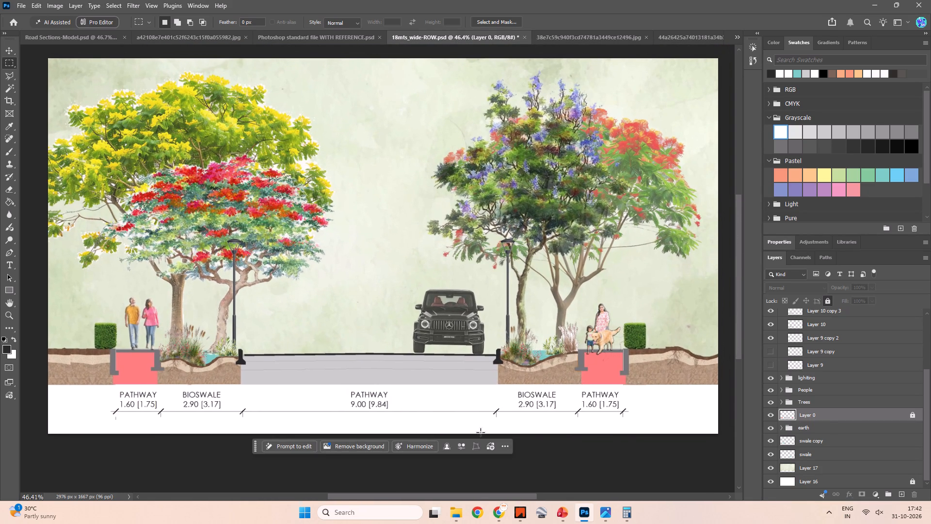
{"action": "scroll", "coordinate": [795, 407], "scroll_direction": "up", "scroll_amount": 10}
{"action": "scroll", "coordinate": [810, 328], "scroll_direction": "up", "scroll_amount": 4}
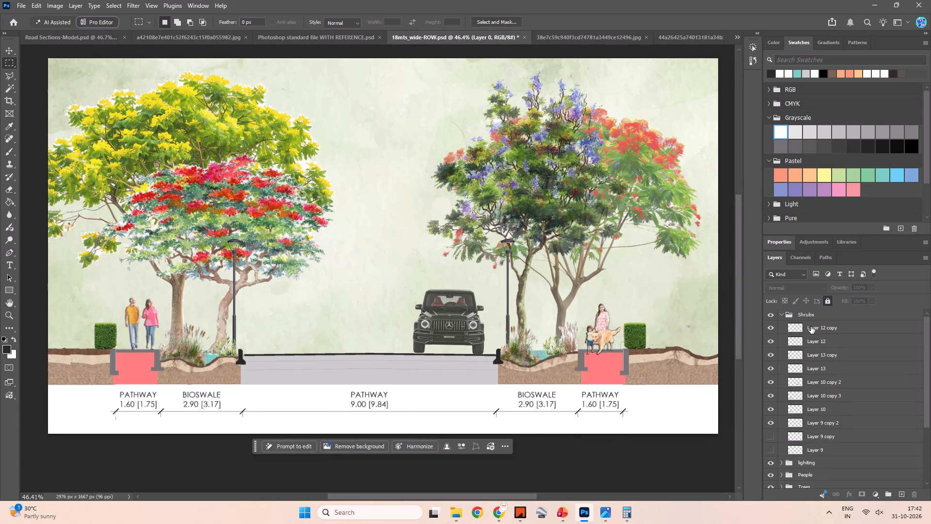
{"action": "left_click", "coordinate": [782, 312]}
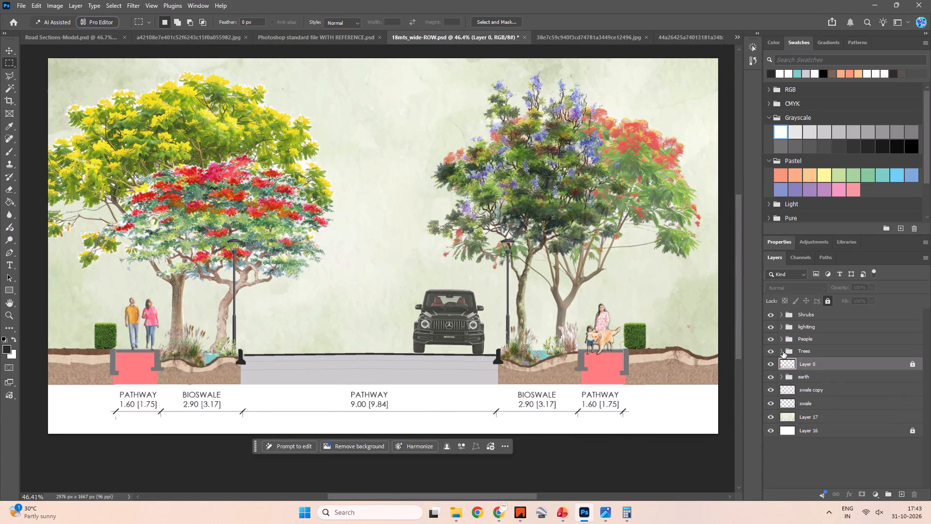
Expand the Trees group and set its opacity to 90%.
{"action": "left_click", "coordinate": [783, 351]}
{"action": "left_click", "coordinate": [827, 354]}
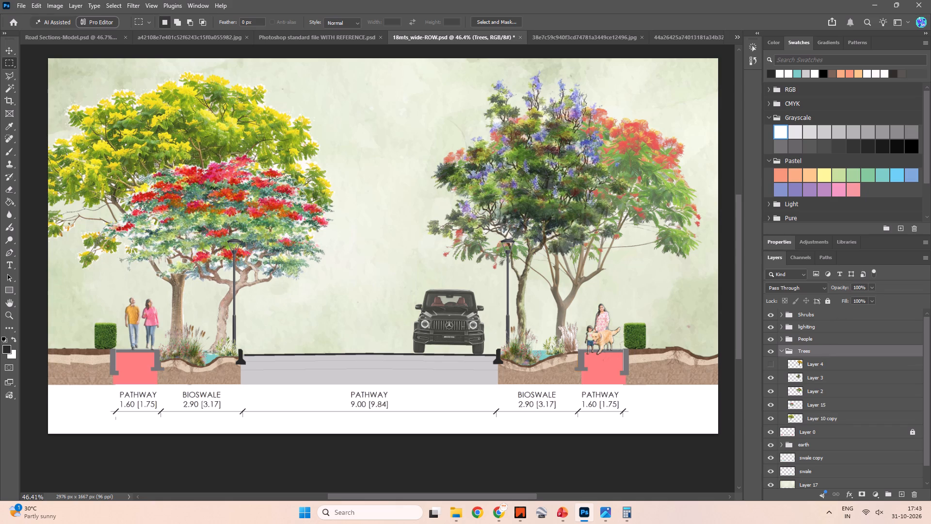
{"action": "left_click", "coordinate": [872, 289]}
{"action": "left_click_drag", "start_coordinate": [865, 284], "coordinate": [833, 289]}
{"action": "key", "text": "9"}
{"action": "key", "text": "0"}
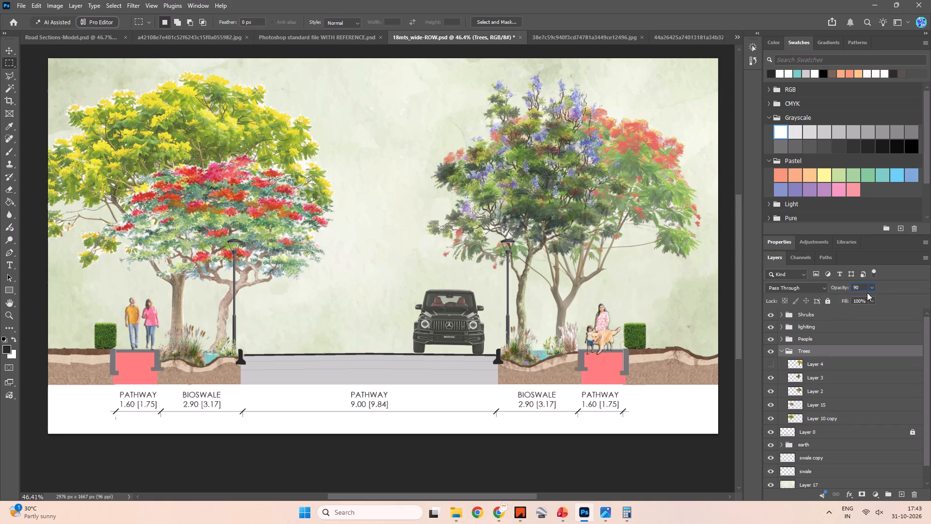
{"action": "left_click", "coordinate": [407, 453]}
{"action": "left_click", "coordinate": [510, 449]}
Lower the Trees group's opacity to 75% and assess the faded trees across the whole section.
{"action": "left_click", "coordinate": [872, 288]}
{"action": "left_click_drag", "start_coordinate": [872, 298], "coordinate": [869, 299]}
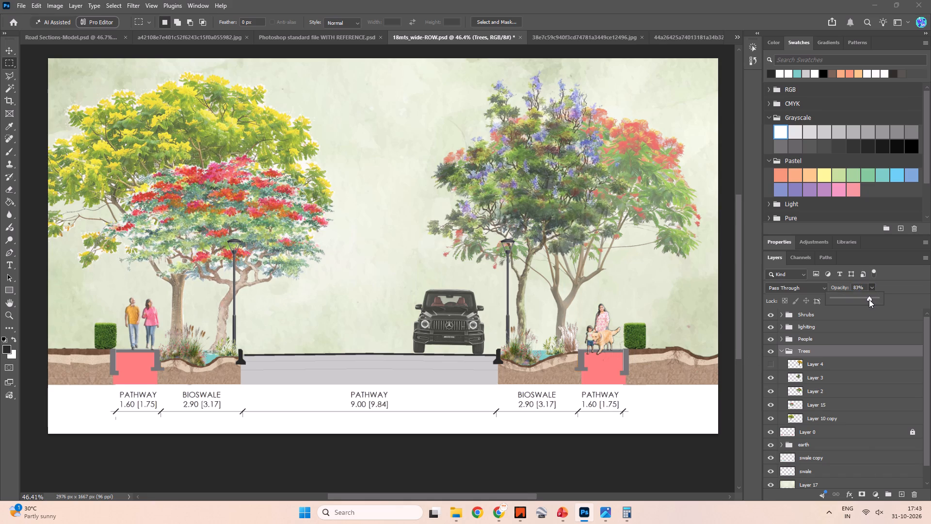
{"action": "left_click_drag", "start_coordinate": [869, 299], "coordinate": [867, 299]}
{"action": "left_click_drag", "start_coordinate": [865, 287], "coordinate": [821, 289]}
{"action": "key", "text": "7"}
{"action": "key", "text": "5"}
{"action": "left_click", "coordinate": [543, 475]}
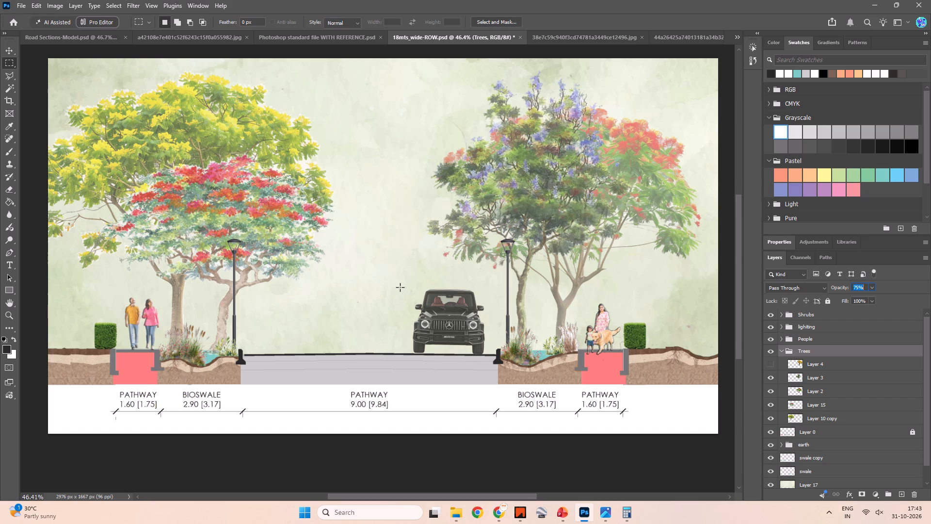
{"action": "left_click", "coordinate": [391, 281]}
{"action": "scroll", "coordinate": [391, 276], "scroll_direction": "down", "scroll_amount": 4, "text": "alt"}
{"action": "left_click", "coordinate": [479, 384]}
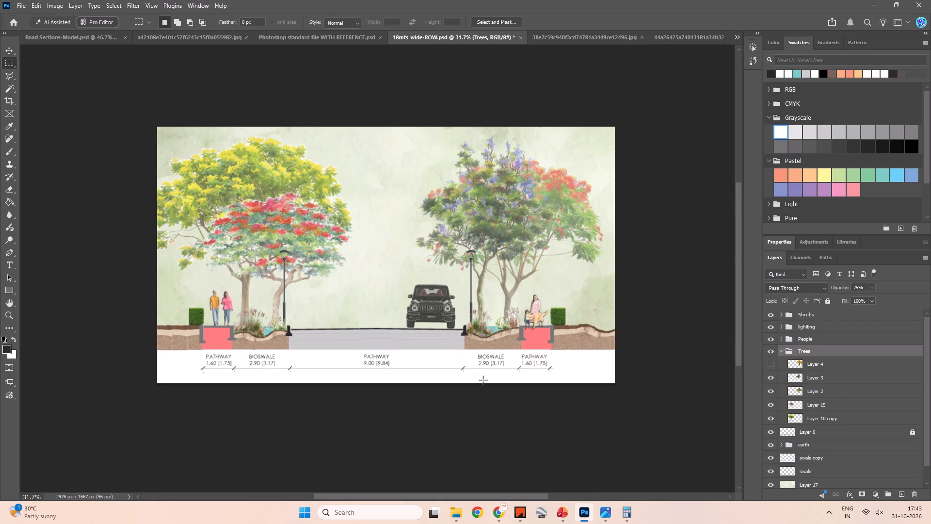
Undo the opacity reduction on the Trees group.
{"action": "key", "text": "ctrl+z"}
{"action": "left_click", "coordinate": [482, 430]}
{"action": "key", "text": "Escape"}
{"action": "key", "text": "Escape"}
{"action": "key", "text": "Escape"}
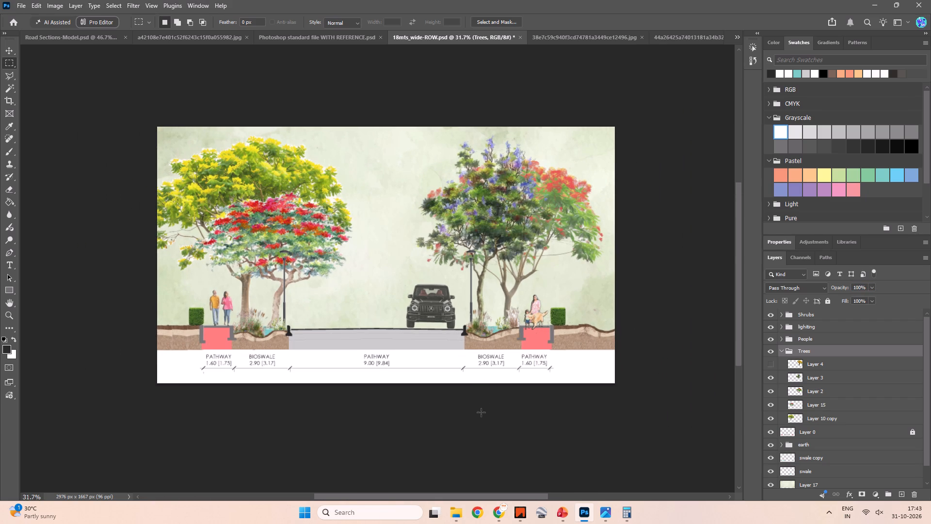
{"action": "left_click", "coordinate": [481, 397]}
Save the 18mts_wide-ROW.psd street section.
{"action": "scroll", "coordinate": [331, 320], "scroll_direction": "up", "scroll_amount": 3, "text": "alt"}
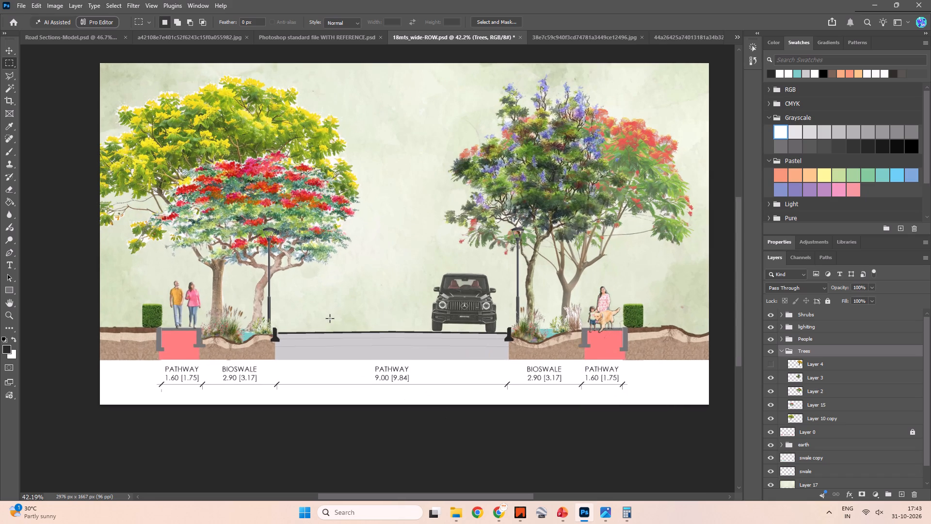
{"action": "key", "text": "space"}
{"action": "key", "text": "space"}
{"action": "key", "text": "space"}
{"action": "key", "text": "space"}
{"action": "key", "text": "space"}
{"action": "key", "text": "space"}
{"action": "key", "text": "space"}
{"action": "key", "text": "space"}
{"action": "key", "text": "space"}
{"action": "key", "text": "space"}
{"action": "key", "text": "space"}
{"action": "key", "text": "space"}
{"action": "key", "text": "space"}
{"action": "key", "text": "space"}
{"action": "left_click_drag", "start_coordinate": [402, 240], "coordinate": [385, 275]}
{"action": "key", "text": "ctrl+s"}
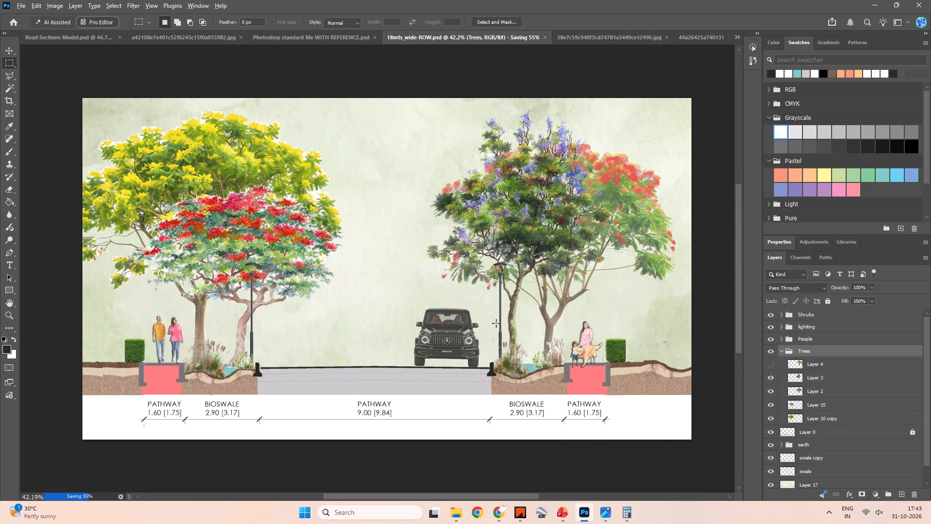
Switch to Pinterest in Chrome and search for "urban street sections with people".
{"action": "key", "text": "alt+Tab"}
{"action": "scroll", "coordinate": [279, 119], "scroll_direction": "up", "scroll_amount": 7}
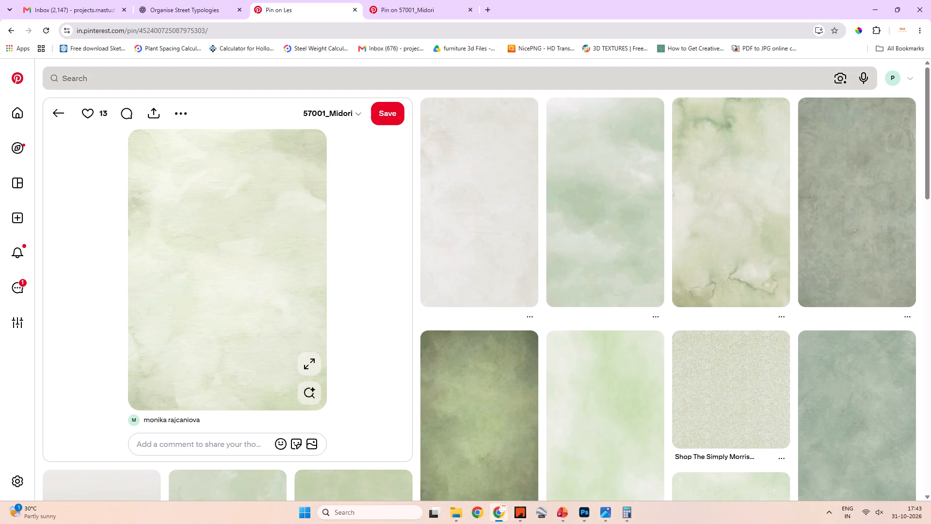
{"action": "key", "text": "Escape"}
{"action": "left_click", "coordinate": [177, 78]}
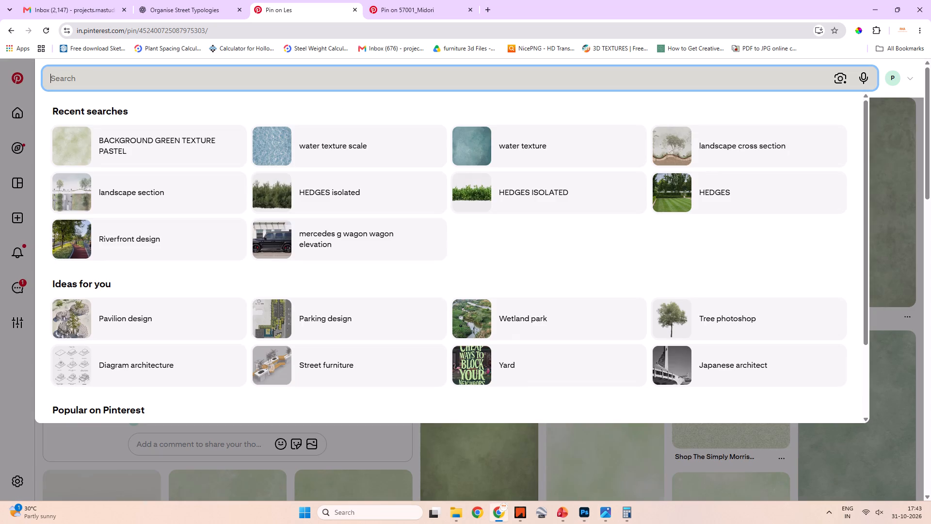
{"action": "type", "text": "urban street sections with people"}
{"action": "key", "text": "space"}
{"action": "key", "text": "Return"}
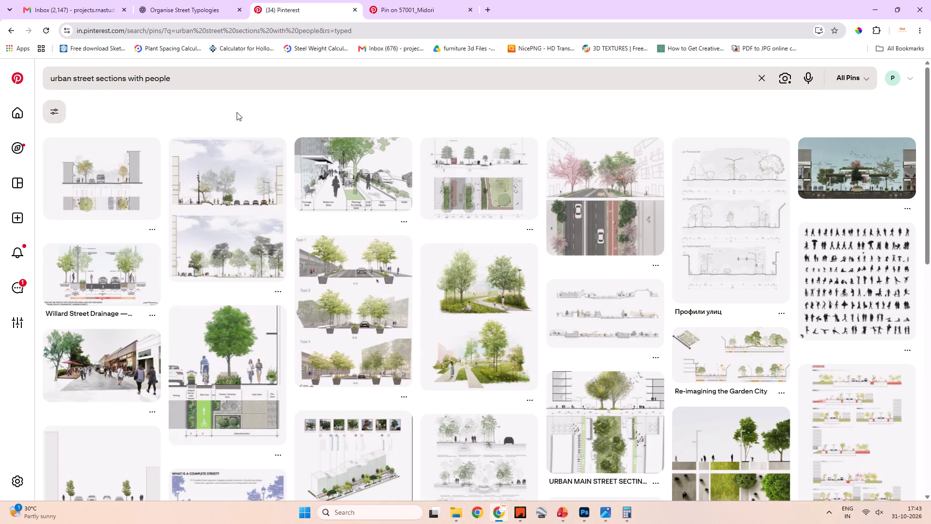
Open the shopping-street photomontage pin with pedestrians, and a related street render with trees, as people references.
{"action": "left_click", "coordinate": [112, 361]}
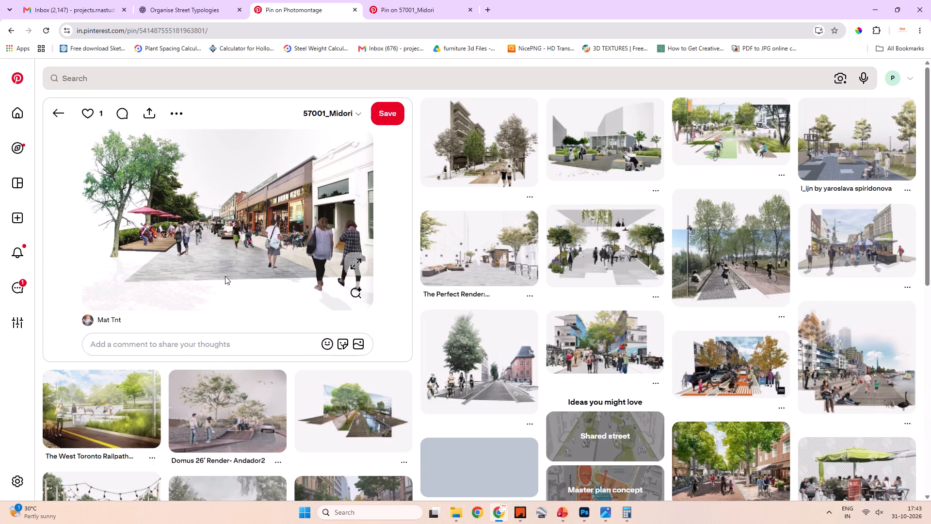
{"action": "left_click", "coordinate": [441, 147]}
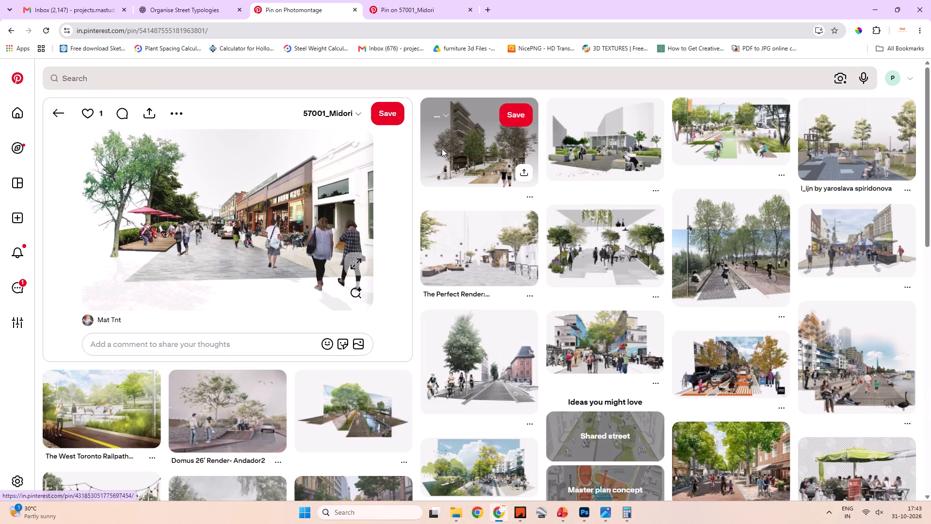
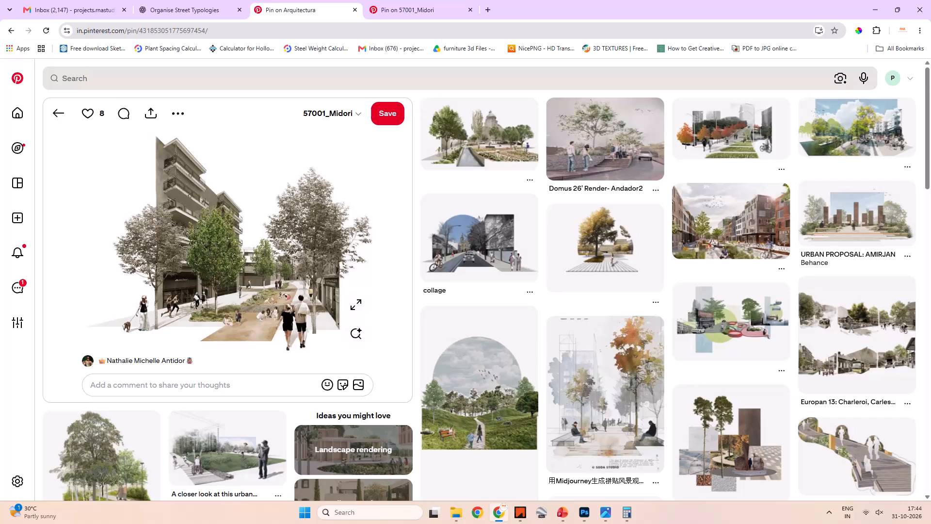
Browse the related collage pins and open the tree-lined street render with cyclists.
{"action": "scroll", "coordinate": [373, 179], "scroll_direction": "down", "scroll_amount": 7}
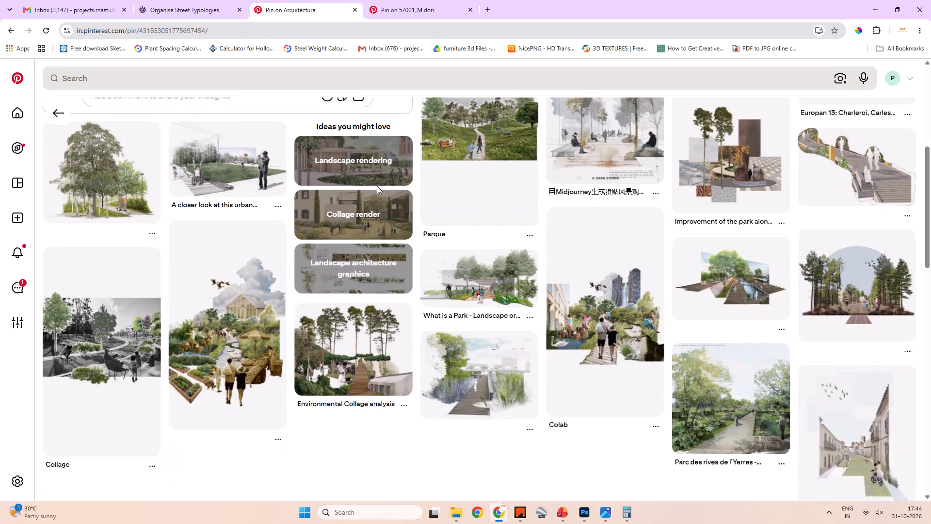
{"action": "scroll", "coordinate": [358, 213], "scroll_direction": "down", "scroll_amount": 7}
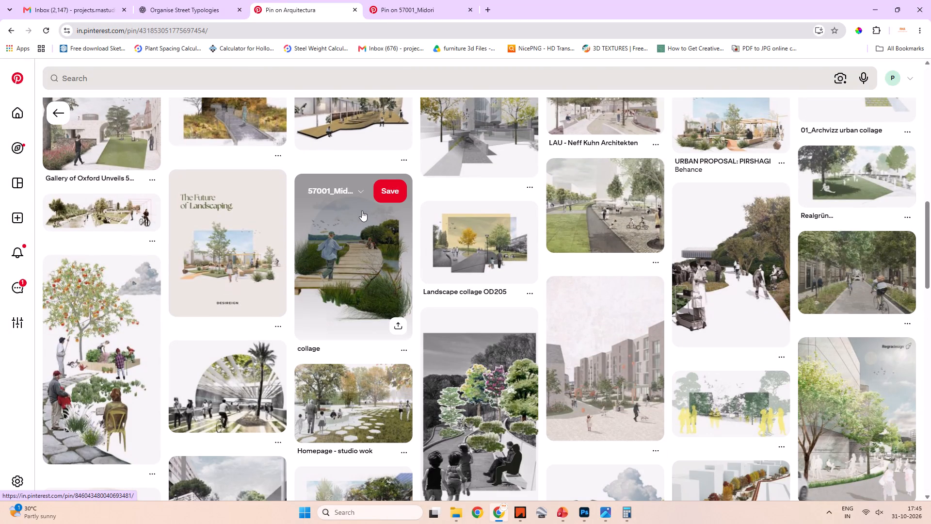
{"action": "scroll", "coordinate": [362, 211], "scroll_direction": "down", "scroll_amount": 2}
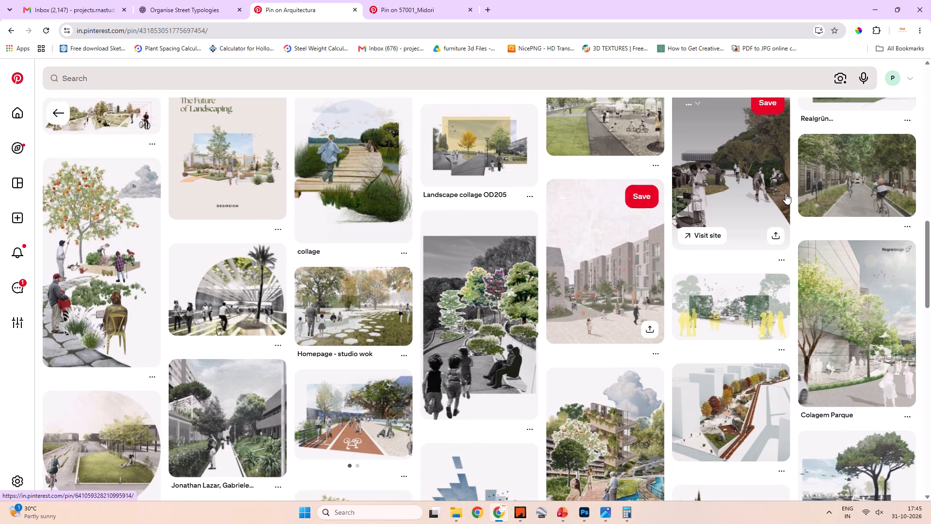
{"action": "left_click", "coordinate": [868, 196]}
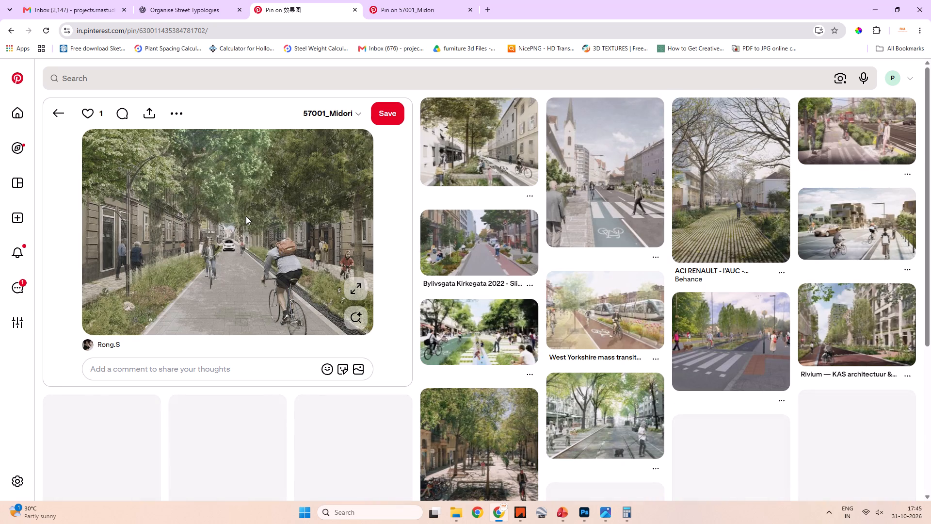
{"action": "scroll", "coordinate": [245, 179], "scroll_direction": "up", "scroll_amount": 2}
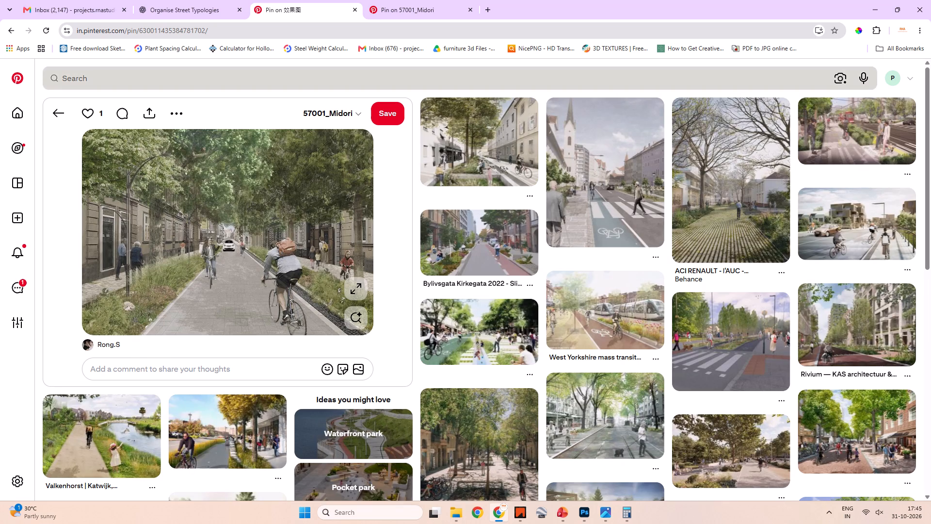
Search Pinterest for "cycling isolated".
{"action": "left_click", "coordinate": [233, 83]}
{"action": "type", "text": "cyclu"}
{"action": "key", "text": "backslash"}
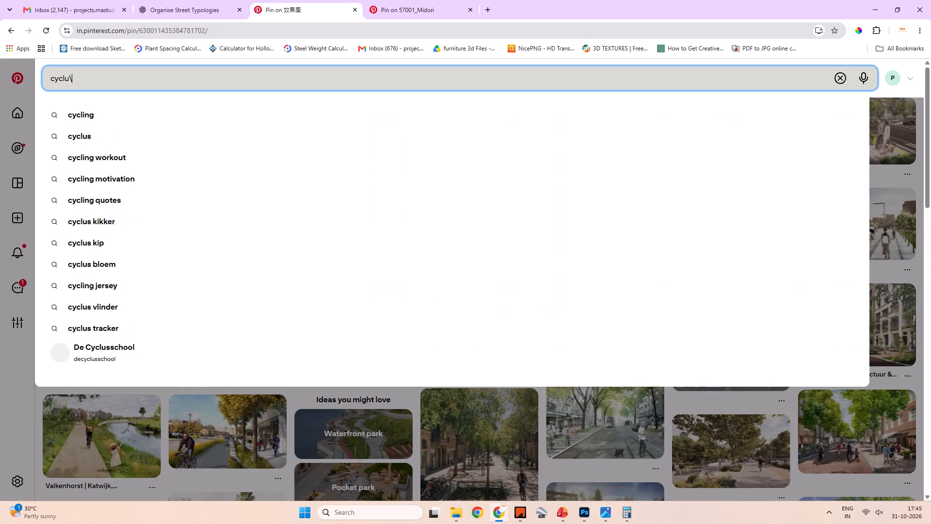
{"action": "key", "text": "BackSpace"}
{"action": "key", "text": "BackSpace"}
{"action": "type", "text": "ing"}
{"action": "key", "text": "space"}
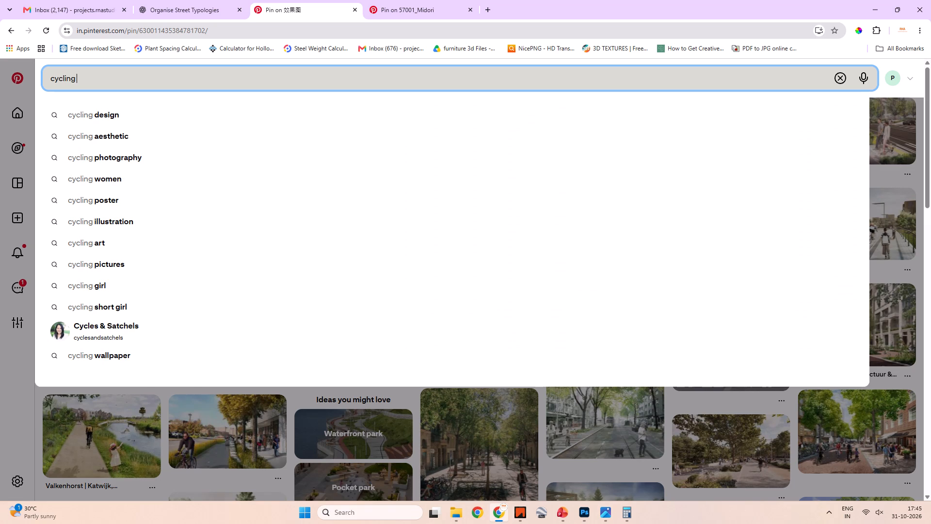
{"action": "type", "text": "isolated"}
{"action": "key", "text": "space"}
{"action": "key", "text": "Return"}
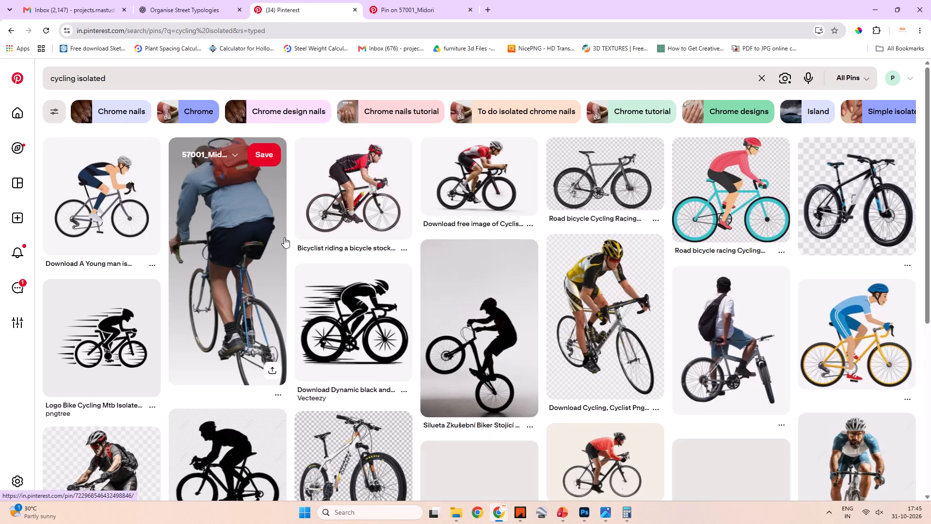
Look through the cyclist cutouts and open the rear-view cyclist in a blue shirt with an orange-red bag.
{"action": "scroll", "coordinate": [282, 241], "scroll_direction": "down", "scroll_amount": 7}
{"action": "scroll", "coordinate": [281, 250], "scroll_direction": "up", "scroll_amount": 6}
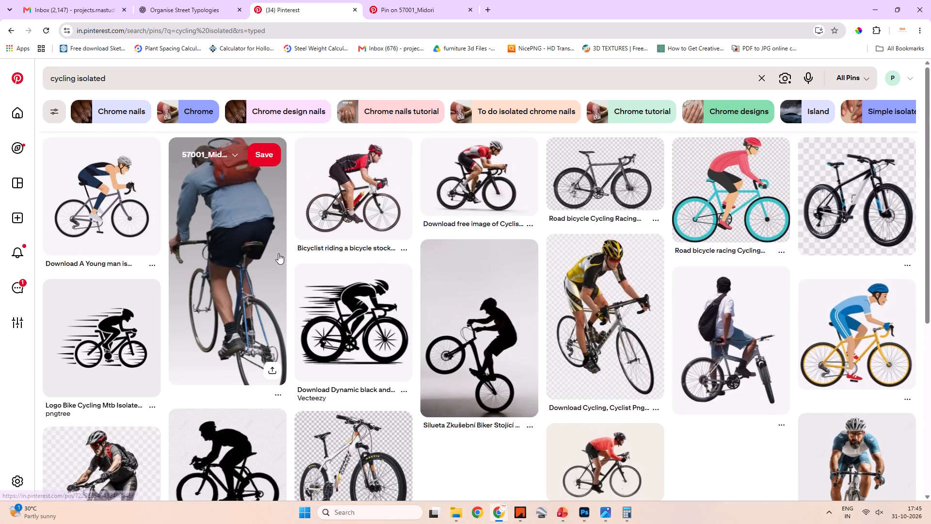
{"action": "scroll", "coordinate": [278, 253], "scroll_direction": "up", "scroll_amount": 4}
{"action": "left_click", "coordinate": [234, 249]}
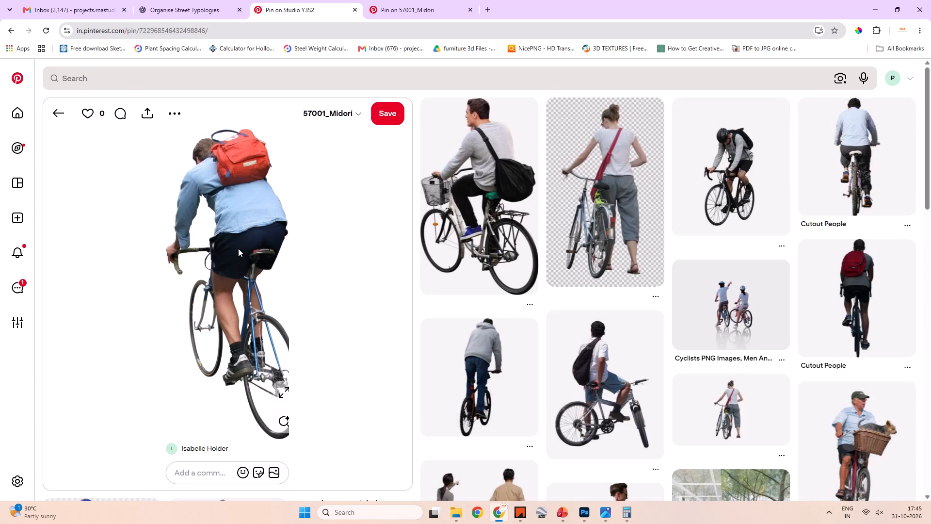
Examine the related cyclist cutouts, including the Cutout People rear-view cyclist in a light blue shirt, for a suitable figure.
{"action": "scroll", "coordinate": [238, 248], "scroll_direction": "down", "scroll_amount": 3}
{"action": "scroll", "coordinate": [250, 267], "scroll_direction": "up", "scroll_amount": 5}
{"action": "left_click", "coordinate": [836, 158]}
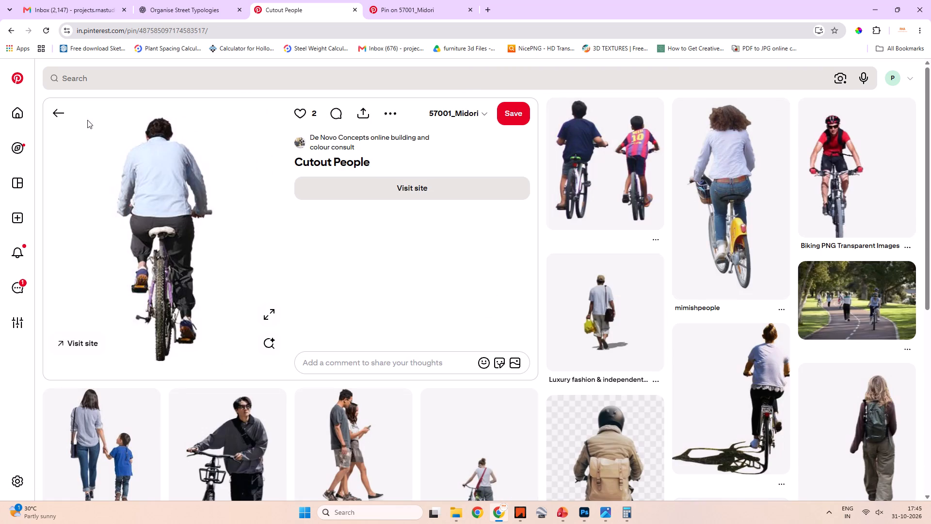
{"action": "left_click", "coordinate": [54, 115]}
{"action": "scroll", "coordinate": [457, 294], "scroll_direction": "down", "scroll_amount": 4}
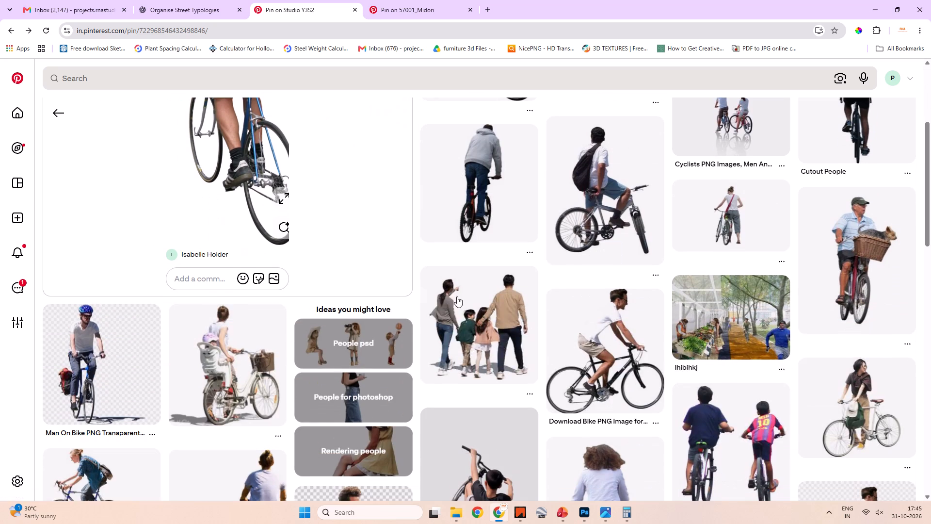
{"action": "scroll", "coordinate": [461, 293], "scroll_direction": "down", "scroll_amount": 5}
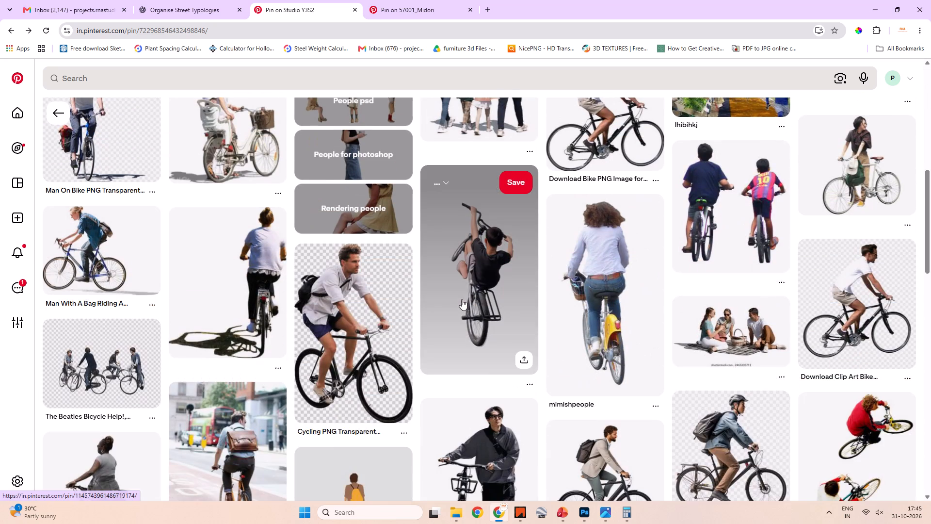
{"action": "scroll", "coordinate": [448, 295], "scroll_direction": "down", "scroll_amount": 5}
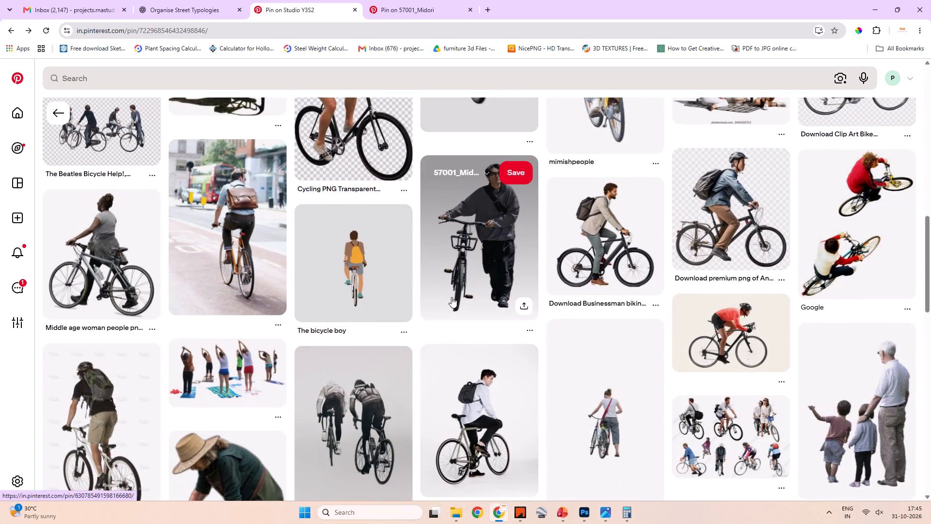
{"action": "scroll", "coordinate": [451, 301], "scroll_direction": "down", "scroll_amount": 4}
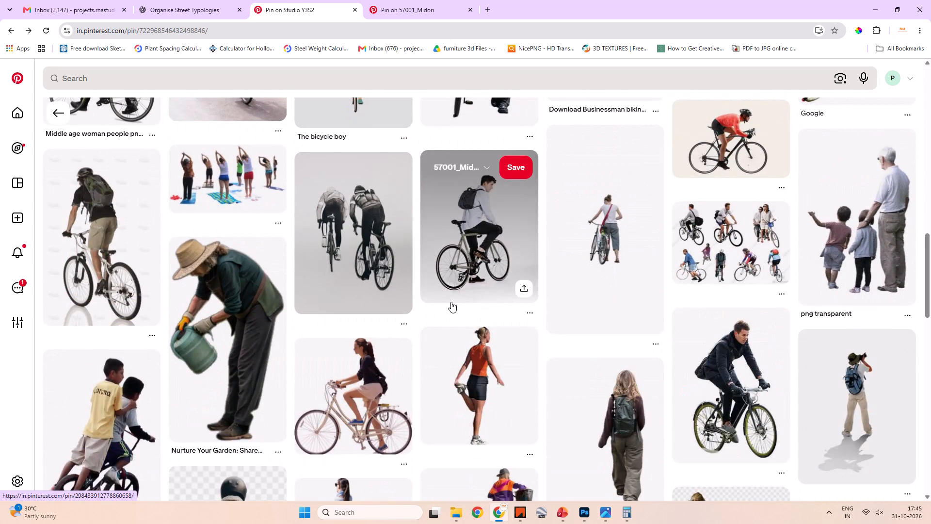
{"action": "scroll", "coordinate": [451, 302], "scroll_direction": "up", "scroll_amount": 5}
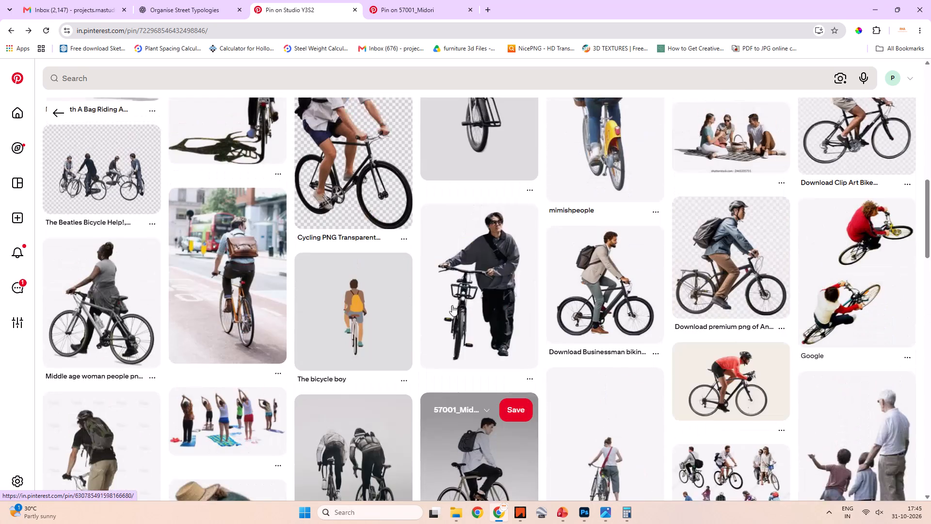
{"action": "scroll", "coordinate": [466, 322], "scroll_direction": "up", "scroll_amount": 11}
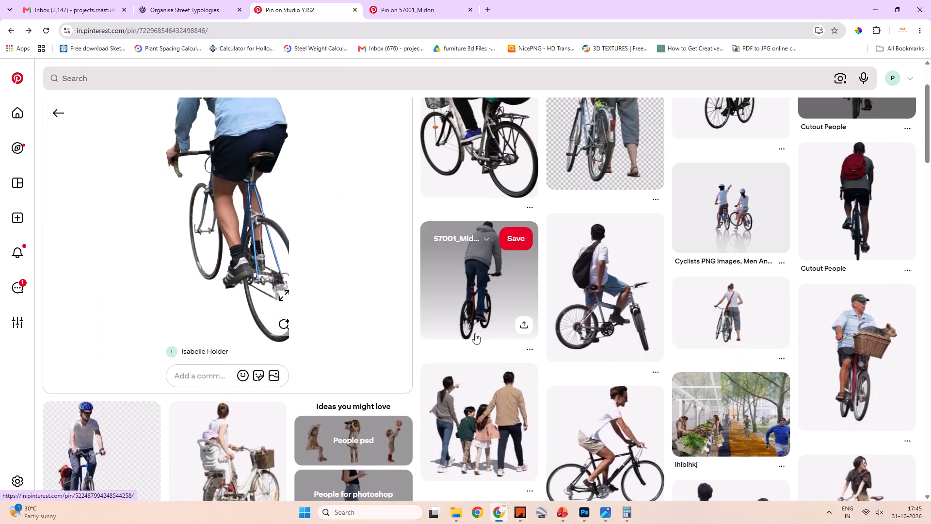
{"action": "scroll", "coordinate": [475, 333], "scroll_direction": "up", "scroll_amount": 5}
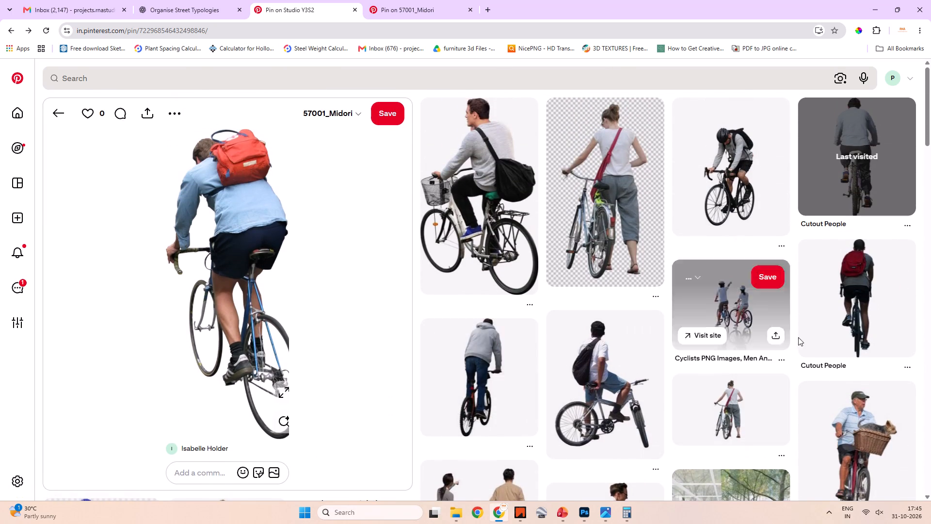
View the Cutout People cyclist with the red backpack enlarged, run an image search on it, and return to the blue-shirt cyclist pin.
{"action": "left_click", "coordinate": [818, 312]}
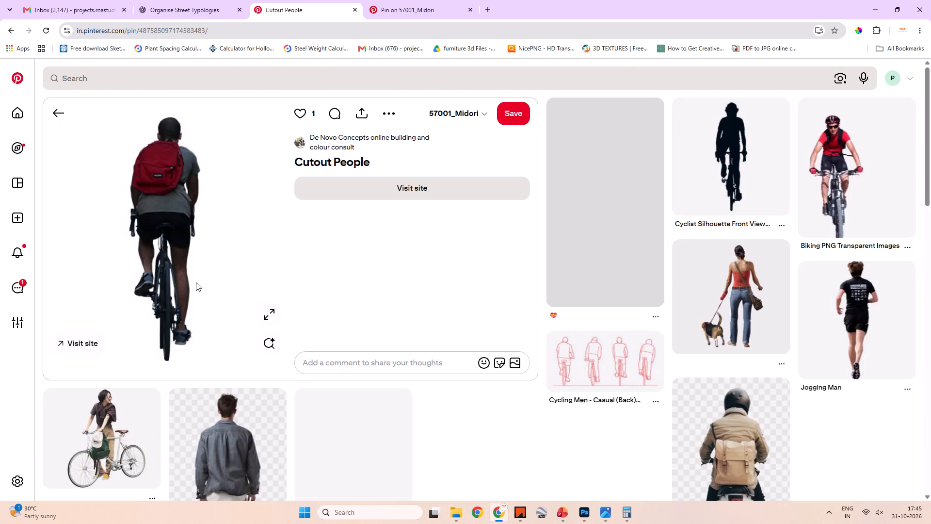
{"action": "left_click", "coordinate": [272, 312]}
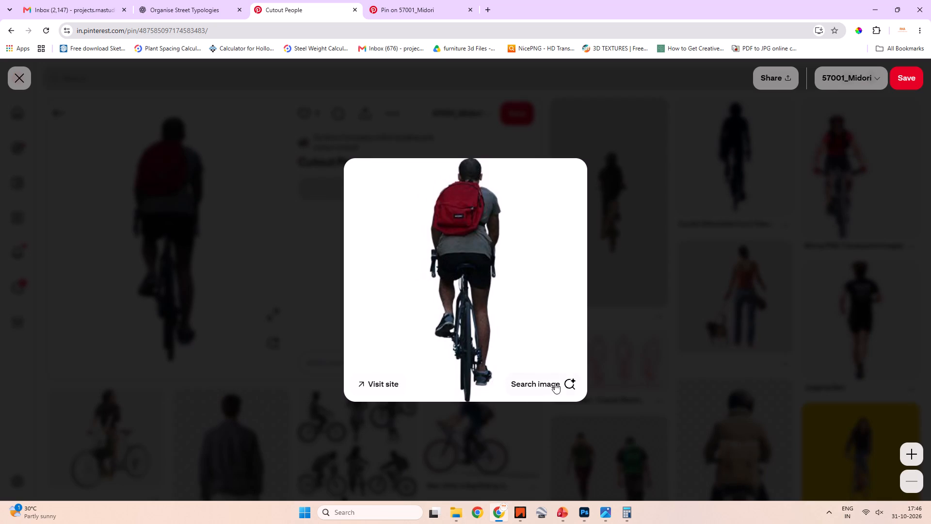
{"action": "left_click", "coordinate": [555, 383]}
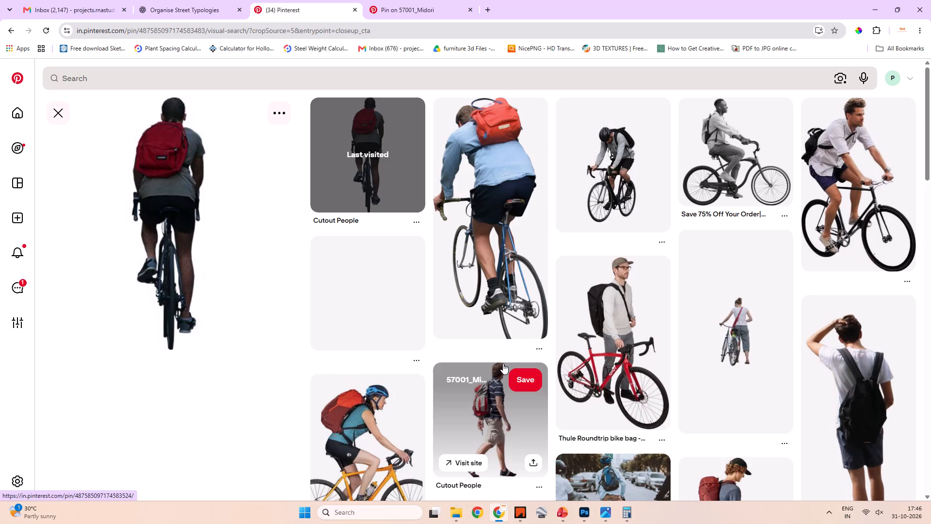
{"action": "scroll", "coordinate": [505, 359], "scroll_direction": "down", "scroll_amount": 5}
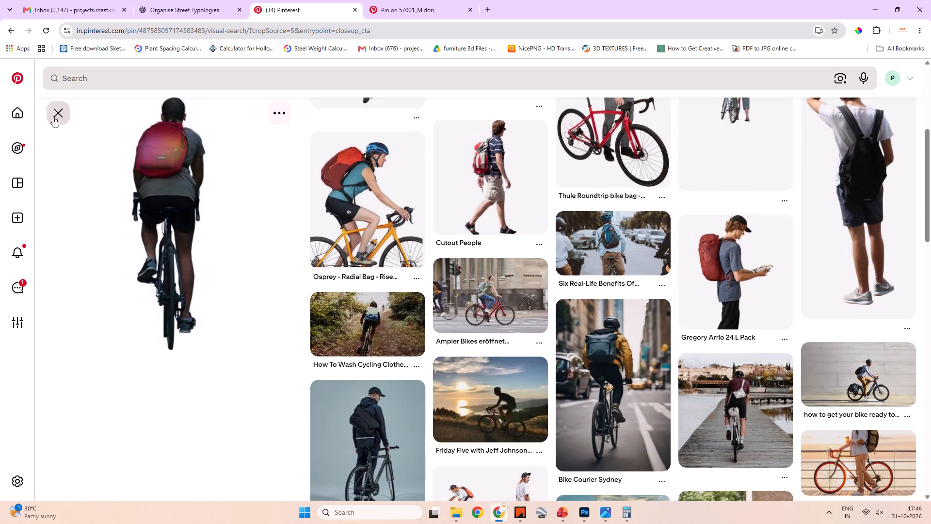
{"action": "left_click", "coordinate": [53, 116]}
{"action": "left_click", "coordinate": [11, 29]}
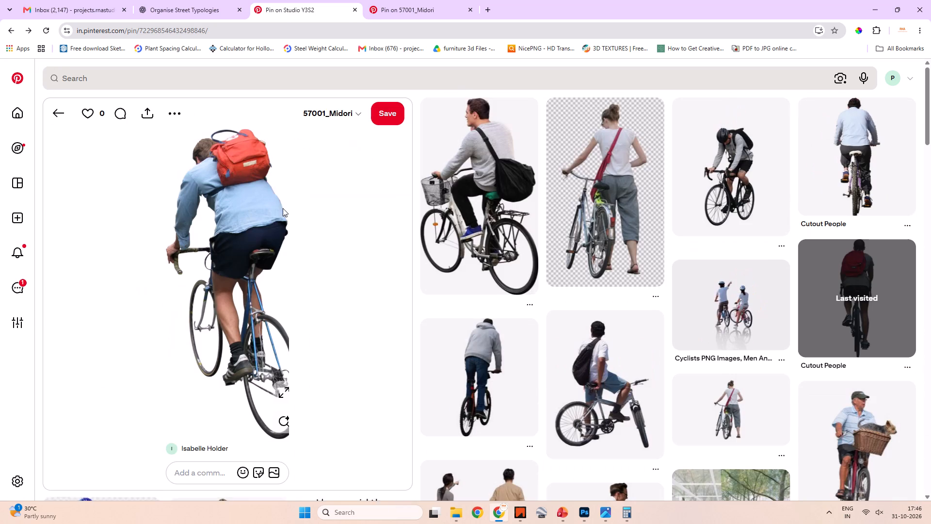
Examine more of the related cyclist and pedestrian cutouts under the blue-shirt cyclist pin.
{"action": "scroll", "coordinate": [662, 342], "scroll_direction": "down", "scroll_amount": 10}
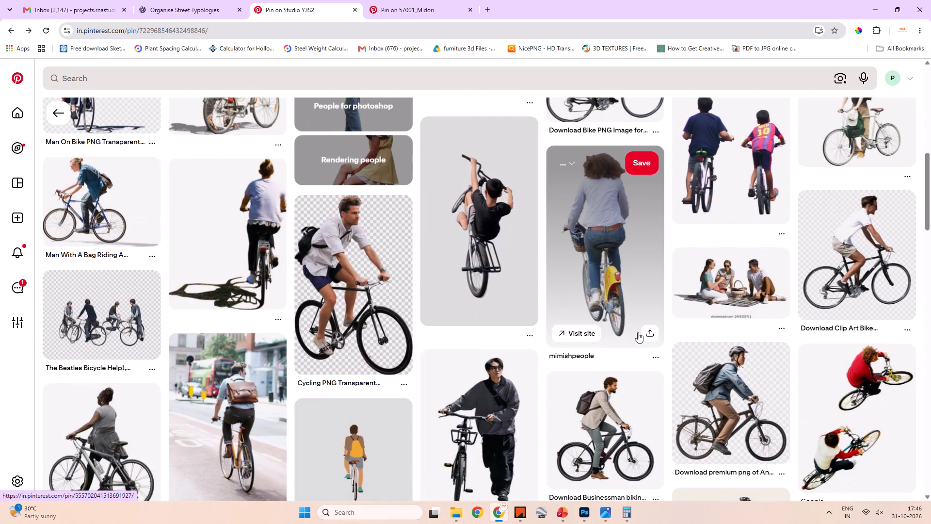
{"action": "scroll", "coordinate": [638, 332], "scroll_direction": "down", "scroll_amount": 8}
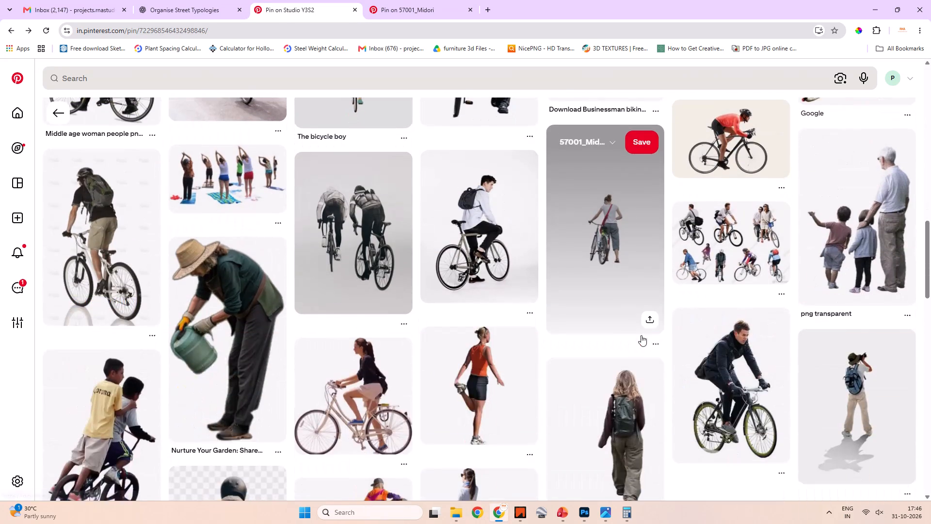
{"action": "scroll", "coordinate": [641, 336], "scroll_direction": "down", "scroll_amount": 8}
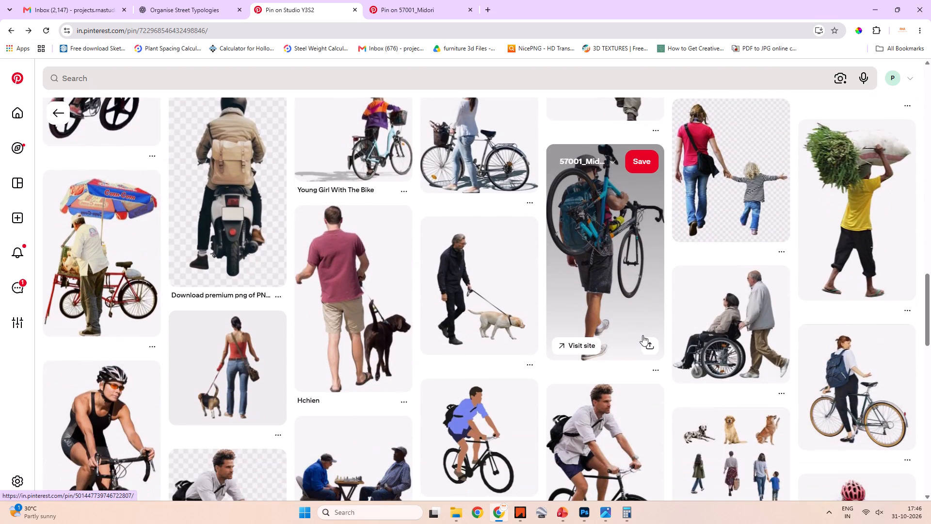
{"action": "scroll", "coordinate": [642, 335], "scroll_direction": "down", "scroll_amount": 5}
{"action": "scroll", "coordinate": [643, 337], "scroll_direction": "up", "scroll_amount": 6}
{"action": "scroll", "coordinate": [645, 343], "scroll_direction": "up", "scroll_amount": 18}
{"action": "scroll", "coordinate": [386, 258], "scroll_direction": "up", "scroll_amount": 12}
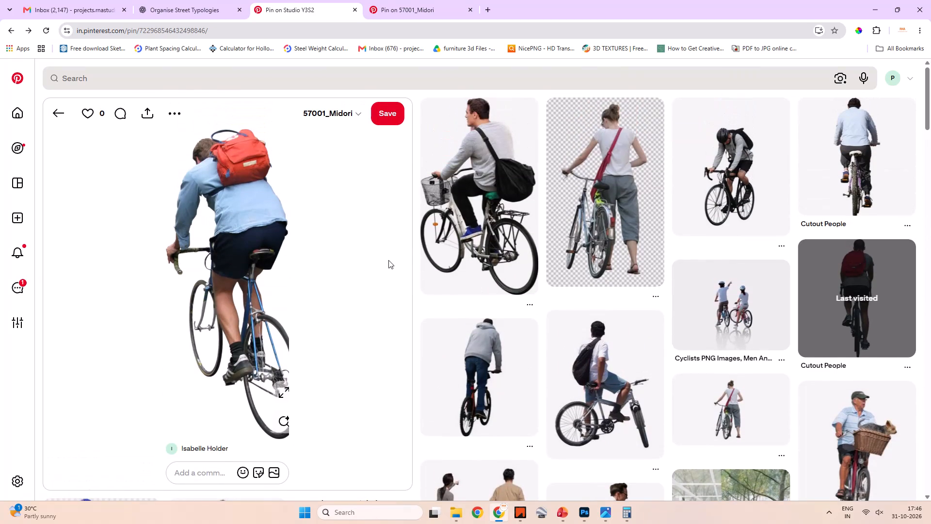
Go back to the "cycling isolated" results and check them for other cyclist cutouts.
{"action": "left_click", "coordinate": [52, 100]}
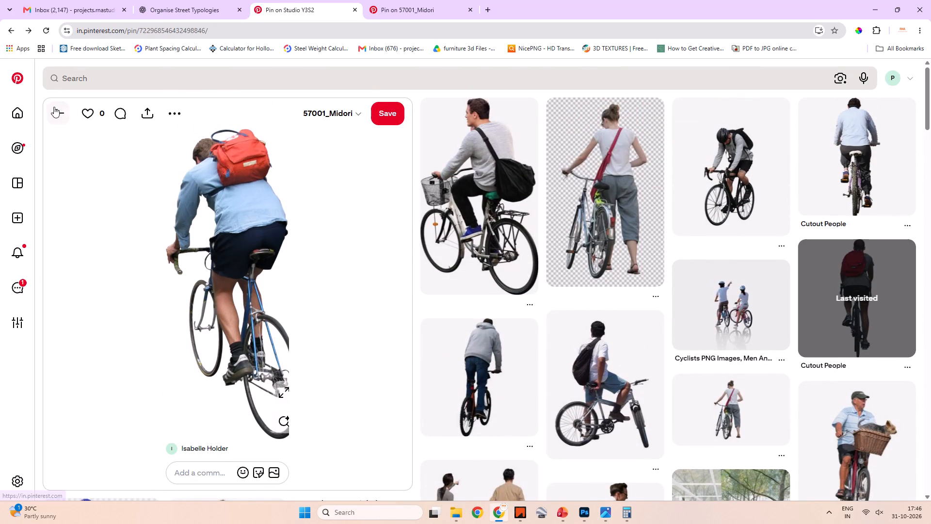
{"action": "left_click", "coordinate": [54, 108]}
{"action": "scroll", "coordinate": [533, 248], "scroll_direction": "down", "scroll_amount": 6}
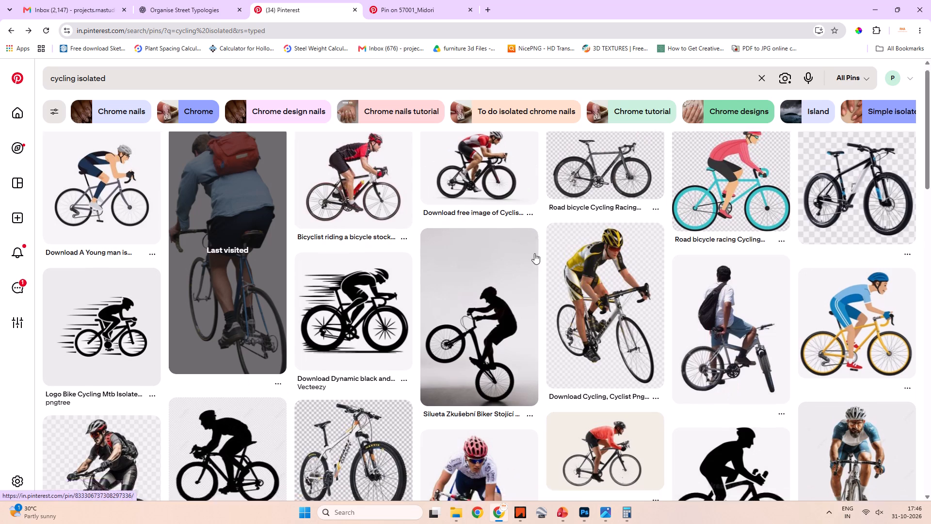
{"action": "scroll", "coordinate": [536, 252], "scroll_direction": "down", "scroll_amount": 5}
{"action": "scroll", "coordinate": [539, 259], "scroll_direction": "up", "scroll_amount": 15}
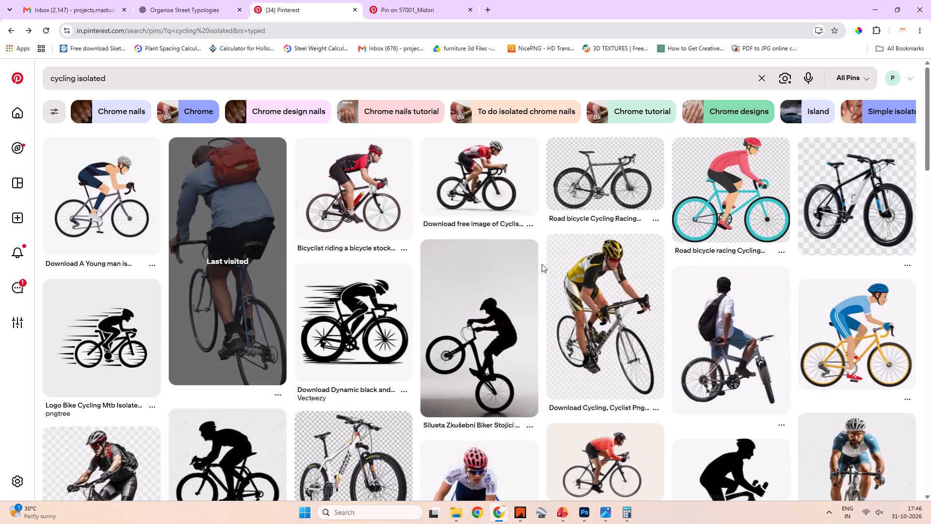
{"action": "scroll", "coordinate": [542, 264], "scroll_direction": "up", "scroll_amount": 7}
Reopen the Cutout People pin of the rear-view cyclist with the red backpack and copy its image.
{"action": "left_click", "coordinate": [25, 33]}
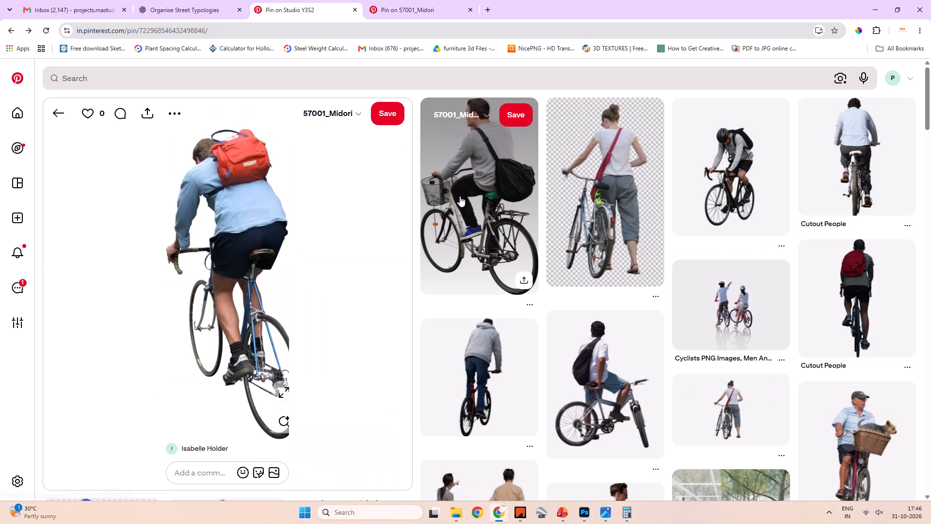
{"action": "left_click", "coordinate": [856, 305]}
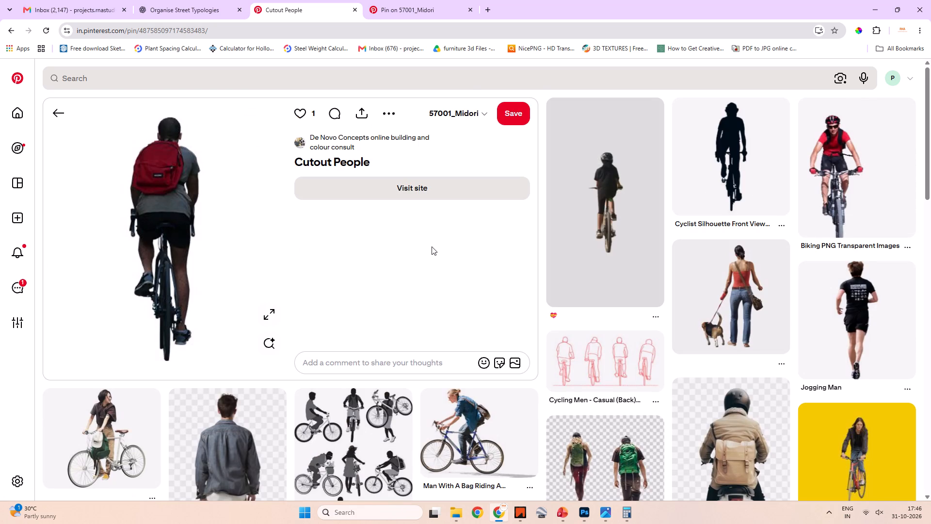
{"action": "left_click", "coordinate": [175, 210]}
{"action": "right_click", "coordinate": [176, 210]}
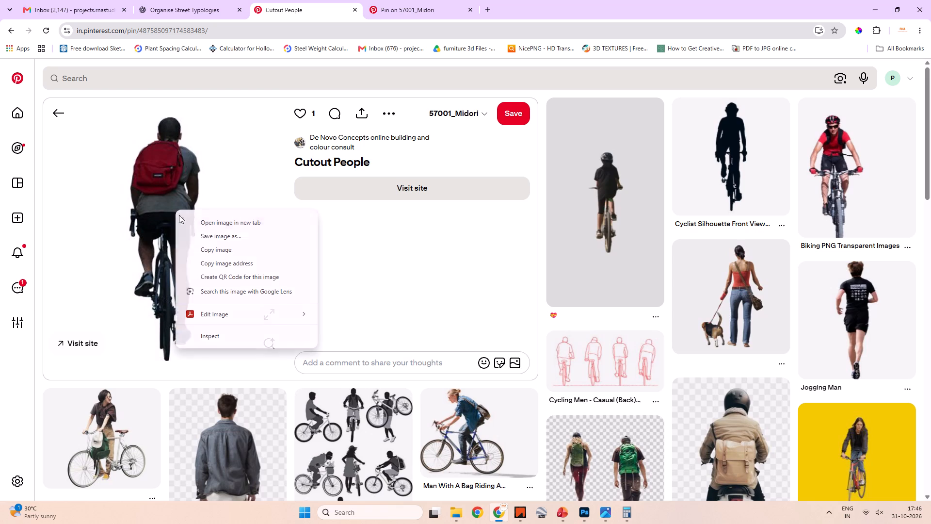
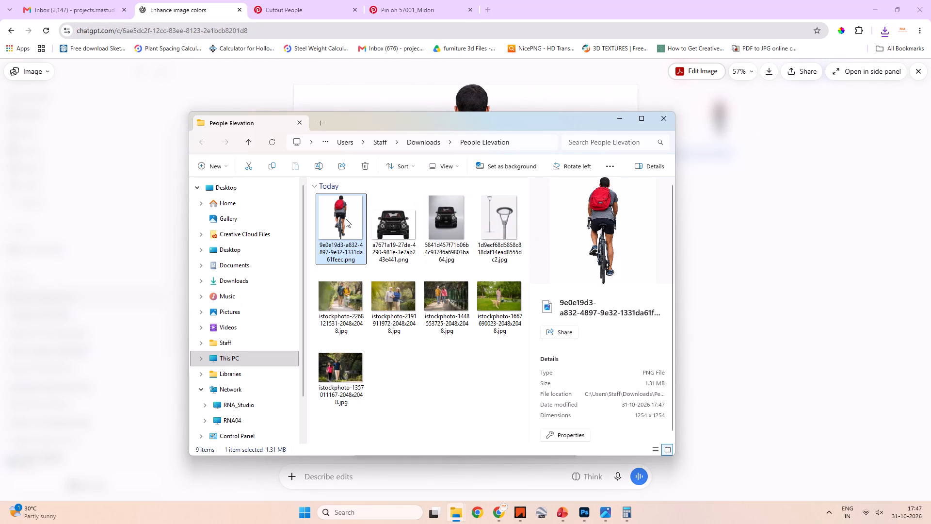
{"action": "right_click", "coordinate": [346, 219]}
{"action": "left_click", "coordinate": [390, 113]}
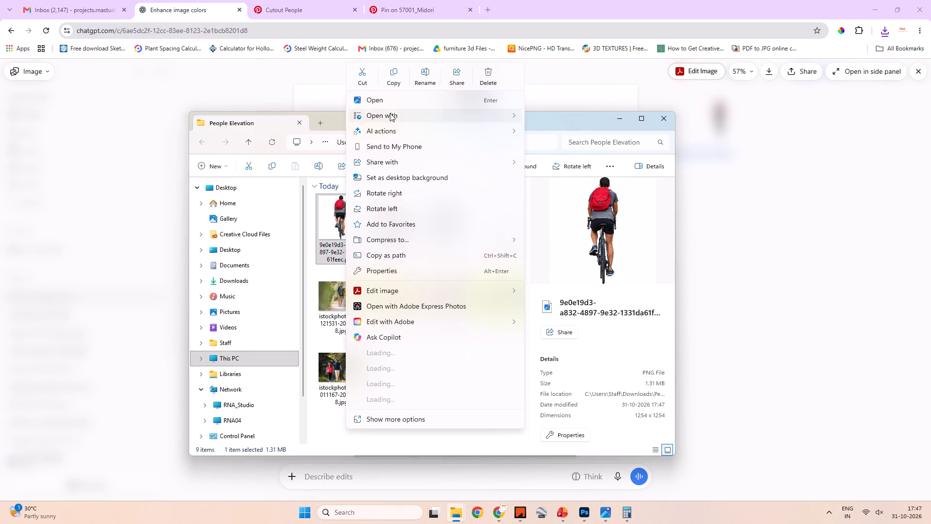
{"action": "left_click", "coordinate": [438, 114]}
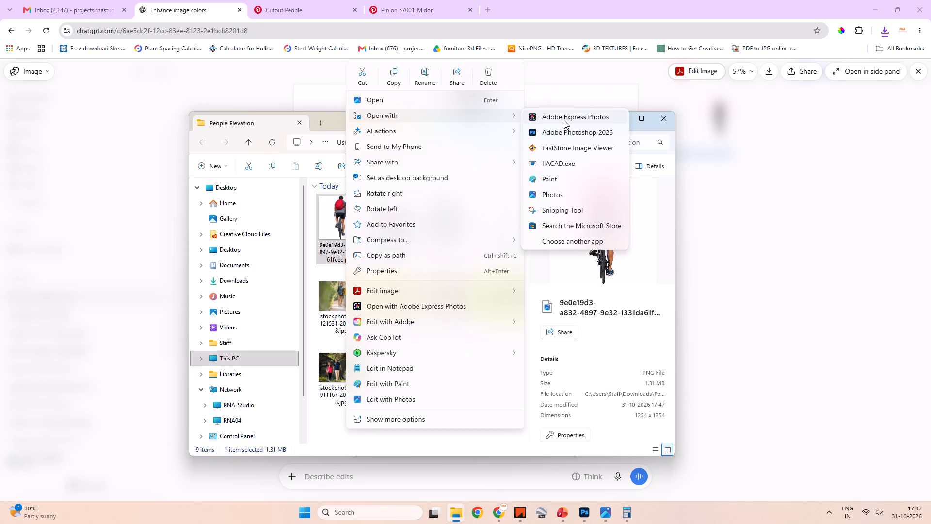
{"action": "left_click", "coordinate": [562, 130]}
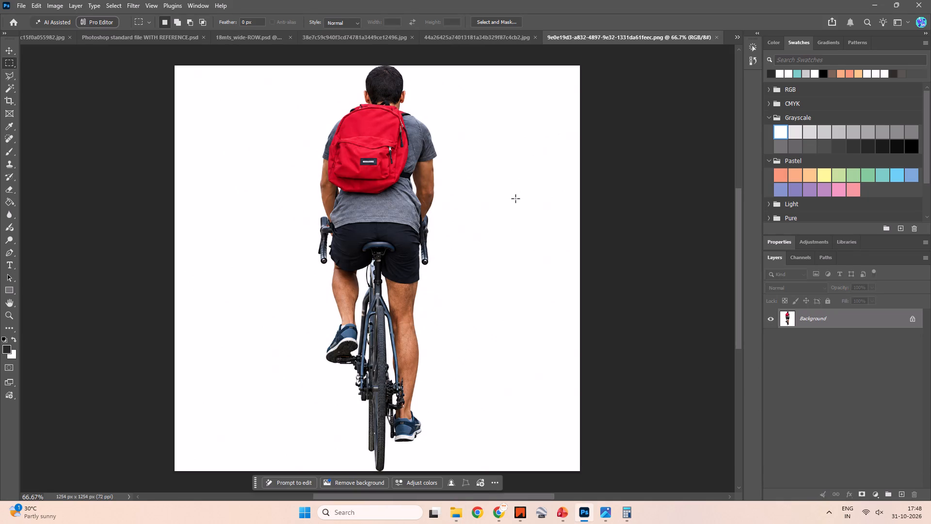
Unlock the background layer and delete the white areas on both sides of the cyclist using the Magic Wand.
{"action": "key", "text": "w"}
{"action": "left_click", "coordinate": [523, 187]}
{"action": "key", "text": "Delete"}
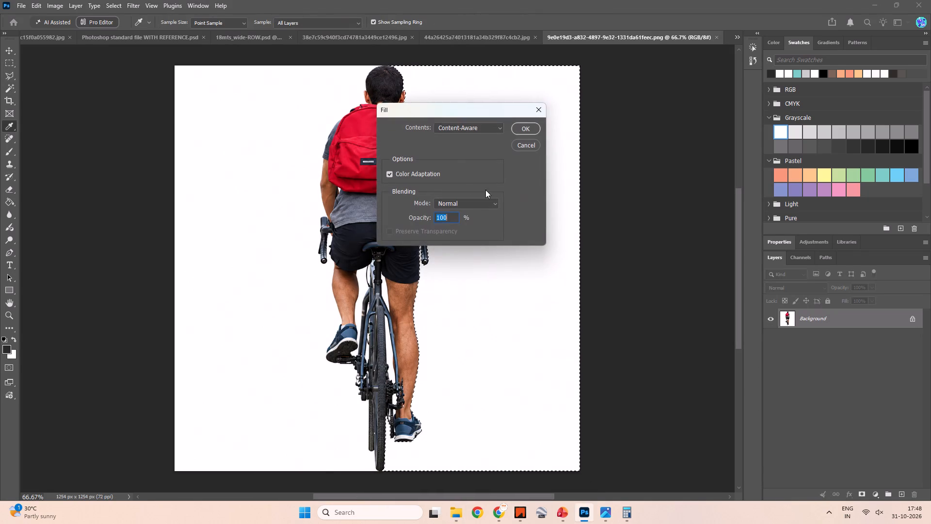
{"action": "key", "text": "Escape"}
{"action": "left_click", "coordinate": [911, 320]}
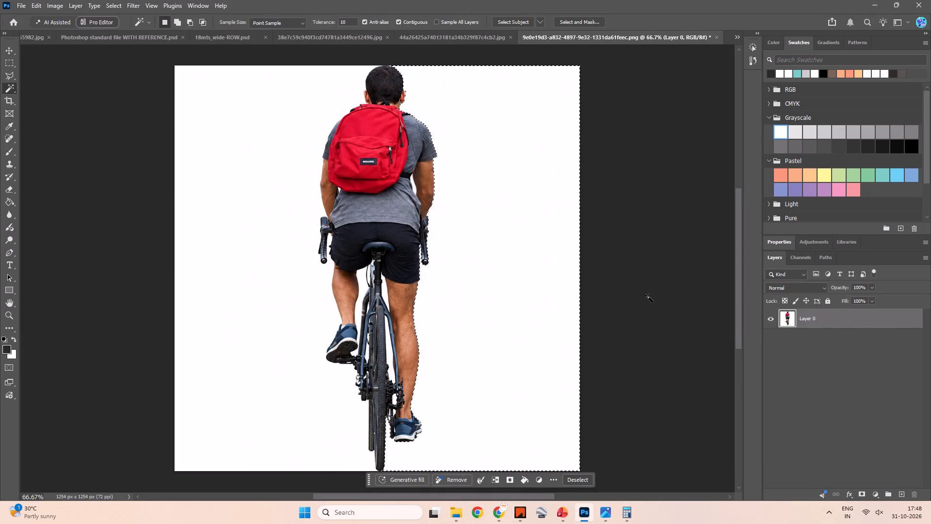
{"action": "key", "text": "Delete"}
{"action": "left_click", "coordinate": [231, 234]}
{"action": "key", "text": "Delete"}
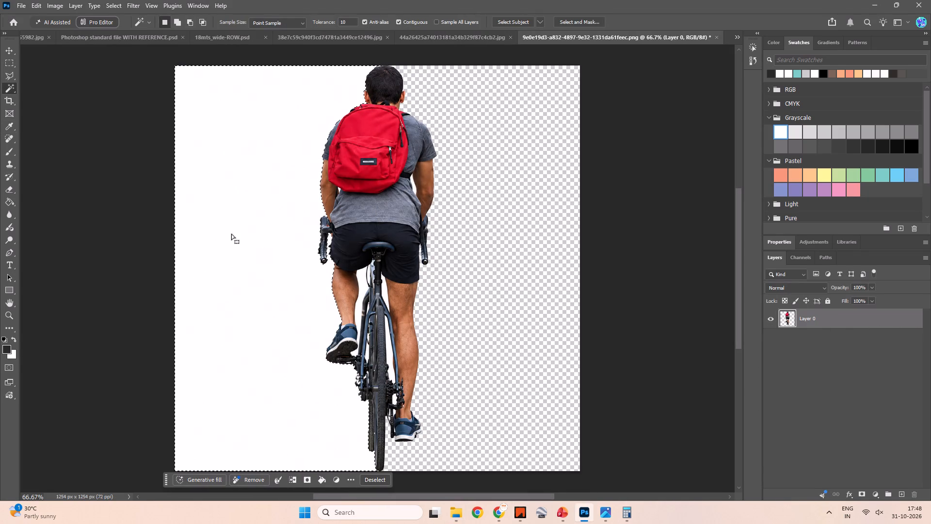
{"action": "left_click", "coordinate": [652, 221]}
Delete the remaining white gaps between the cyclist's legs and the bicycle frame and wheel, then deselect.
{"action": "left_click", "coordinate": [363, 278]}
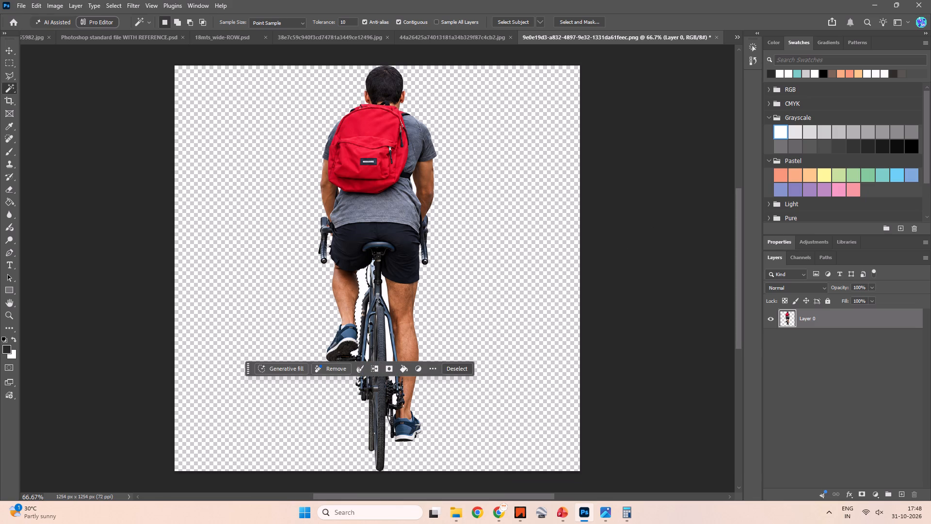
{"action": "key", "text": "Delete"}
{"action": "left_click", "coordinate": [385, 295]}
{"action": "key", "text": "Delete"}
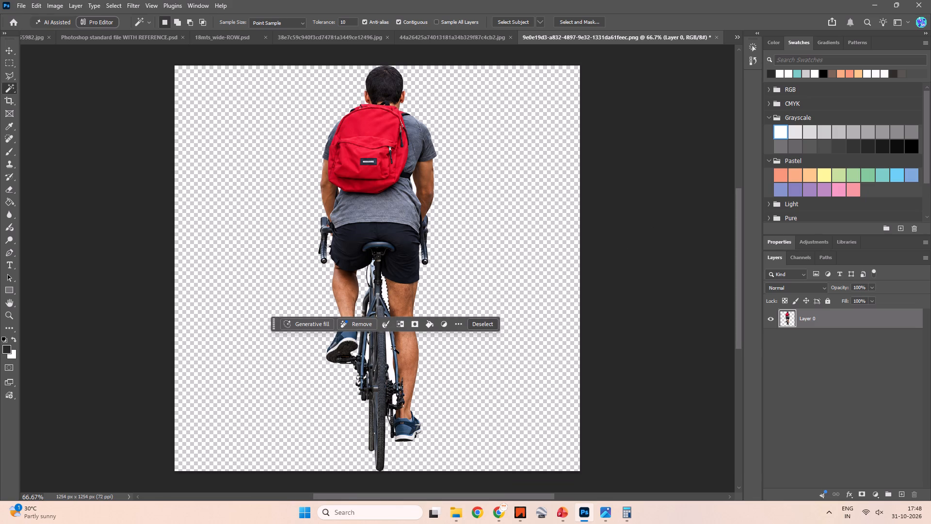
{"action": "left_click", "coordinate": [389, 354]}
{"action": "key", "text": "Delete"}
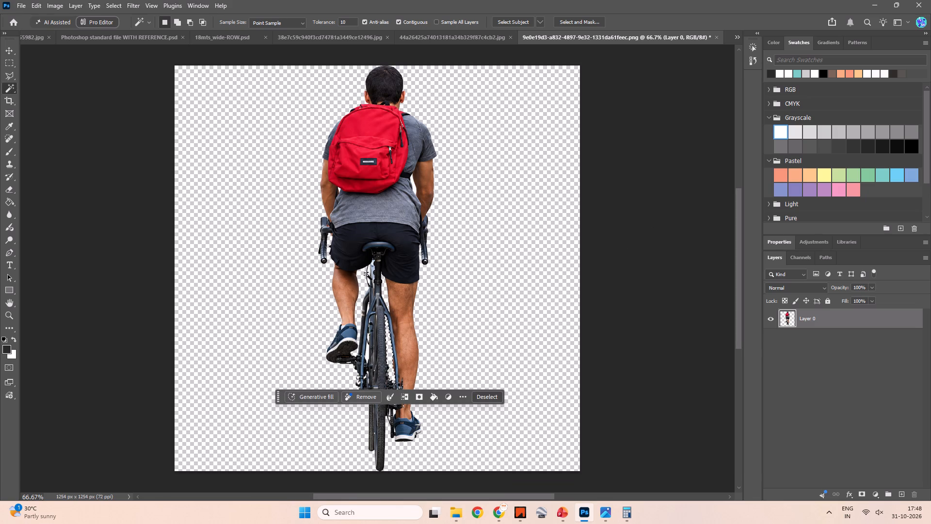
{"action": "scroll", "coordinate": [500, 223], "scroll_direction": "down", "scroll_amount": 4}
{"action": "left_click", "coordinate": [607, 273]}
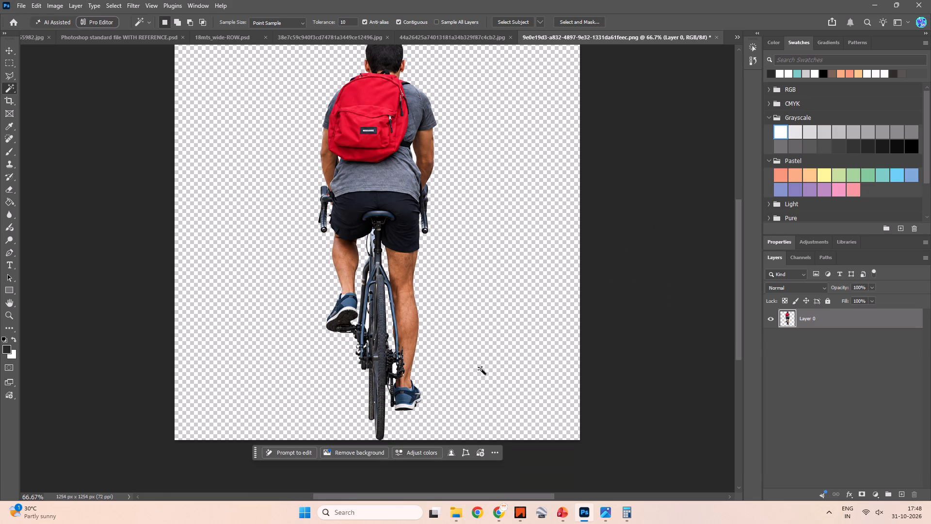
{"action": "left_click", "coordinate": [395, 369]}
{"action": "key", "text": "Delete"}
{"action": "left_click", "coordinate": [683, 261]}
Move the cyclist cutout into 18mts_wide-ROW.psd and stand its wheel on the 9.00 pathway between the streetlight and the car.
{"action": "scroll", "coordinate": [640, 237], "scroll_direction": "down", "scroll_amount": 3}
{"action": "scroll", "coordinate": [638, 236], "scroll_direction": "down", "scroll_amount": 5, "text": "alt"}
{"action": "key", "text": "space"}
{"action": "key", "text": "space"}
{"action": "key", "text": "space"}
{"action": "key", "text": "space"}
{"action": "key", "text": "space"}
{"action": "key", "text": "space"}
{"action": "left_click_drag", "start_coordinate": [610, 205], "coordinate": [609, 262]}
{"action": "key", "text": "v"}
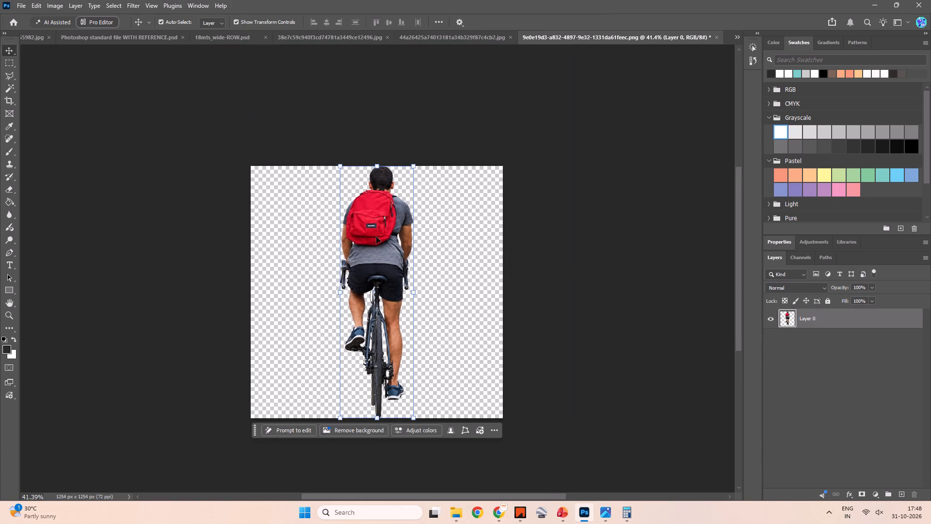
{"action": "left_click", "coordinate": [376, 237]}
{"action": "left_click_drag", "start_coordinate": [391, 252], "coordinate": [393, 71], "text": "alt"}
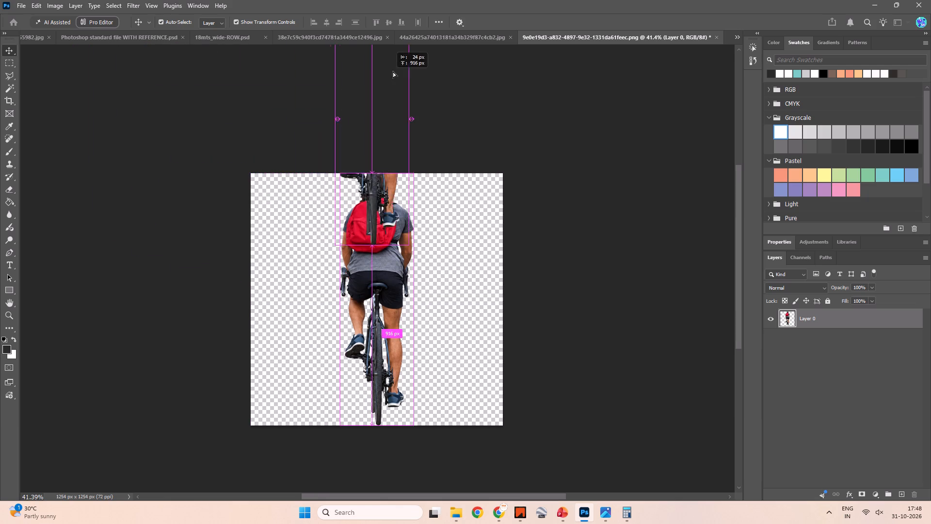
{"action": "left_click_drag", "start_coordinate": [393, 71], "coordinate": [260, 167], "text": "alt"}
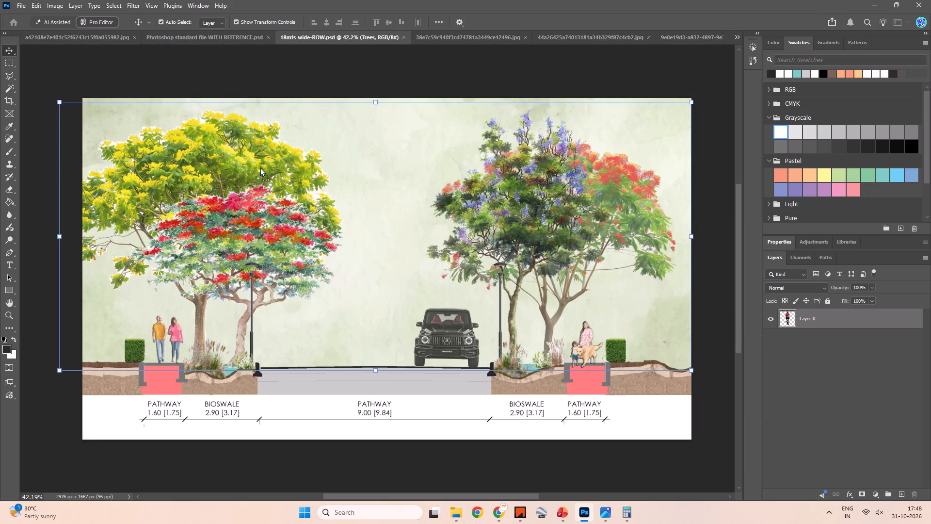
{"action": "left_click_drag", "start_coordinate": [260, 167], "coordinate": [357, 310], "text": "alt"}
{"action": "left_click_drag", "start_coordinate": [367, 299], "coordinate": [352, 244]}
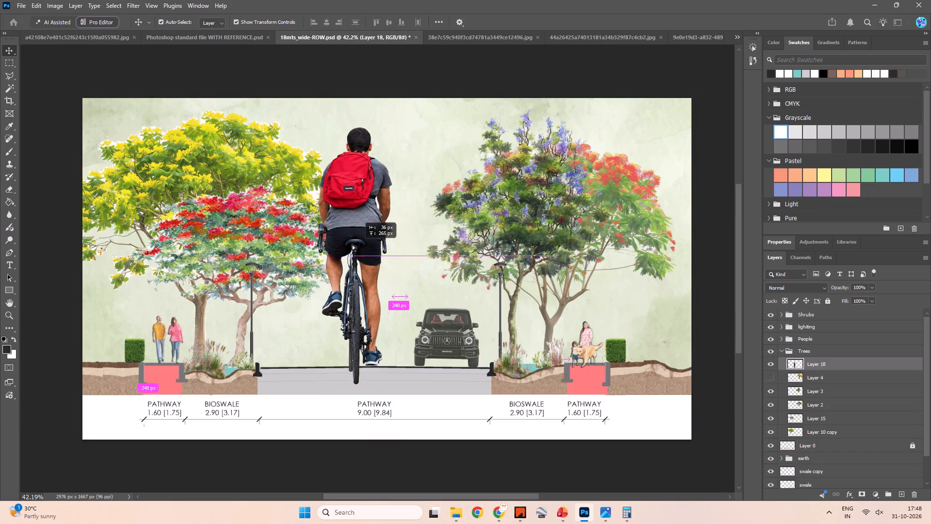
{"action": "left_click_drag", "start_coordinate": [352, 244], "coordinate": [336, 232]}
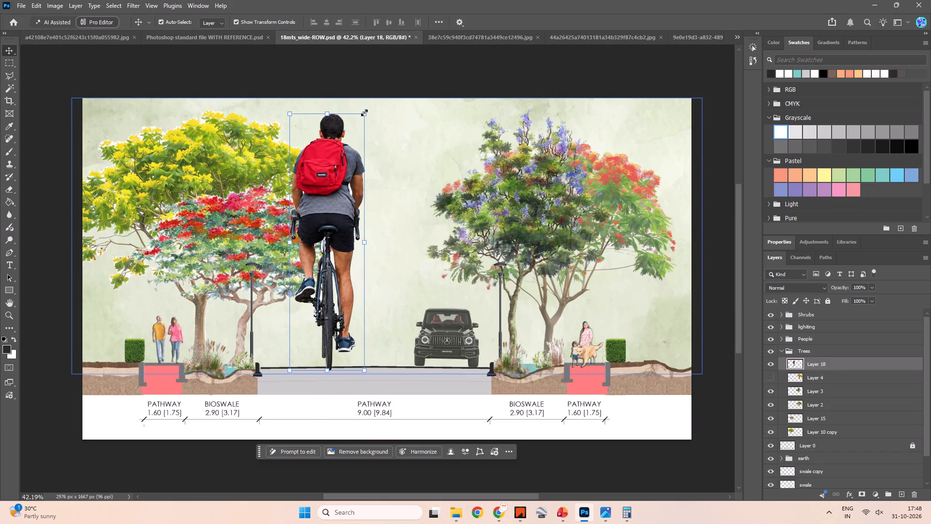
Scale the cyclist down to about 22% so it matches the pedestrians' height, keeping its wheel on the road.
{"action": "left_click_drag", "start_coordinate": [364, 113], "coordinate": [313, 315]}
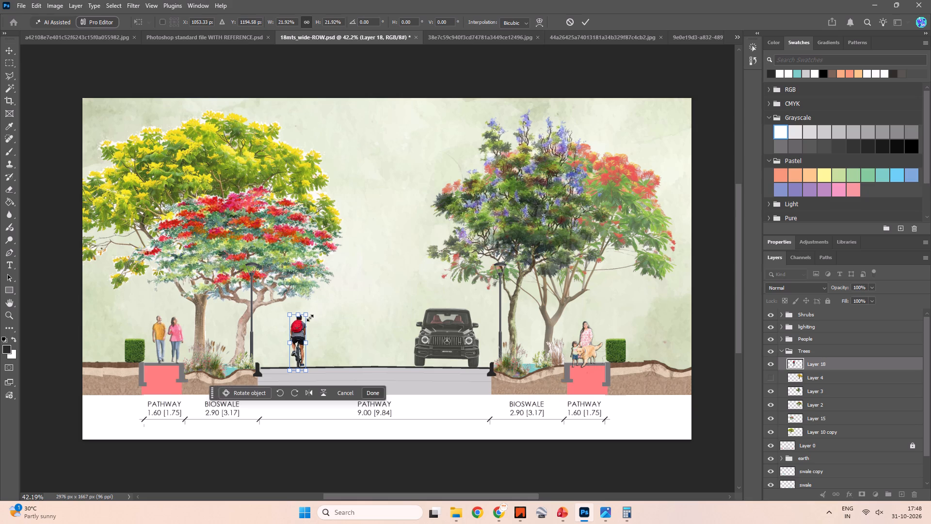
{"action": "left_click", "coordinate": [709, 167]}
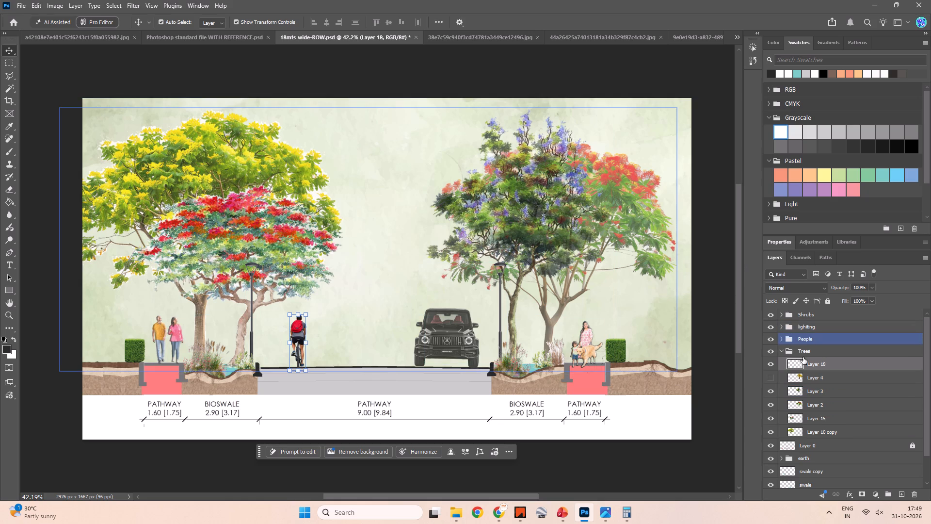
Move the cyclist's layer from the Trees group into the People group.
{"action": "left_click_drag", "start_coordinate": [821, 363], "coordinate": [818, 337]}
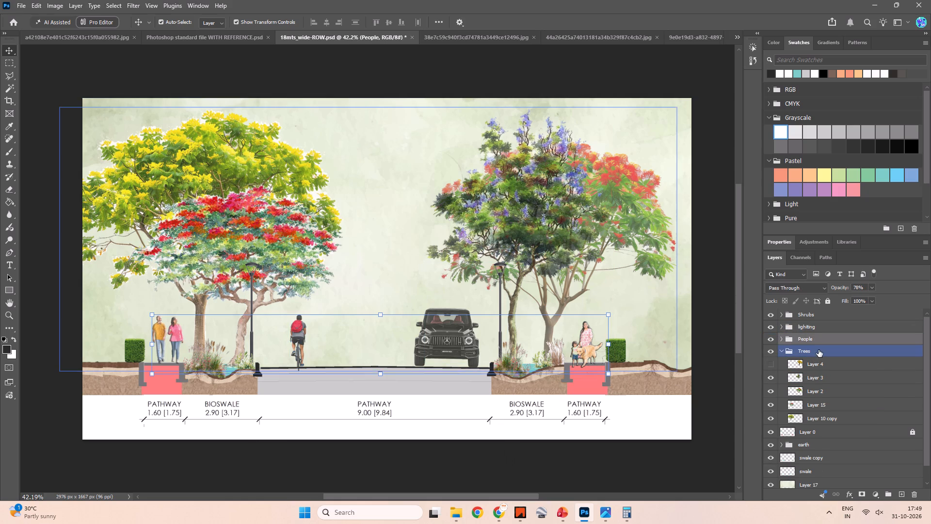
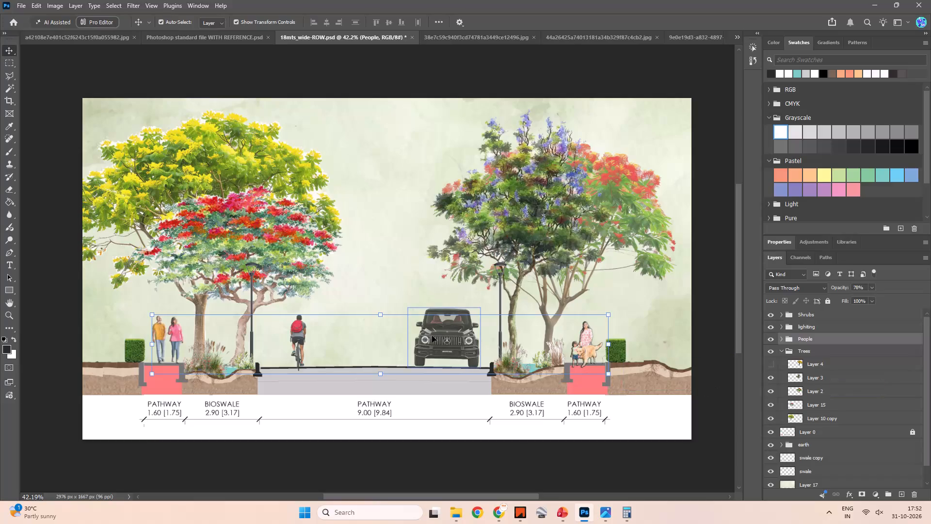
Nudge the car down about 2 px so its tyres rest on the road surface of the 9.00 pathway.
{"action": "left_click", "coordinate": [432, 337]}
{"action": "left_click", "coordinate": [487, 303]}
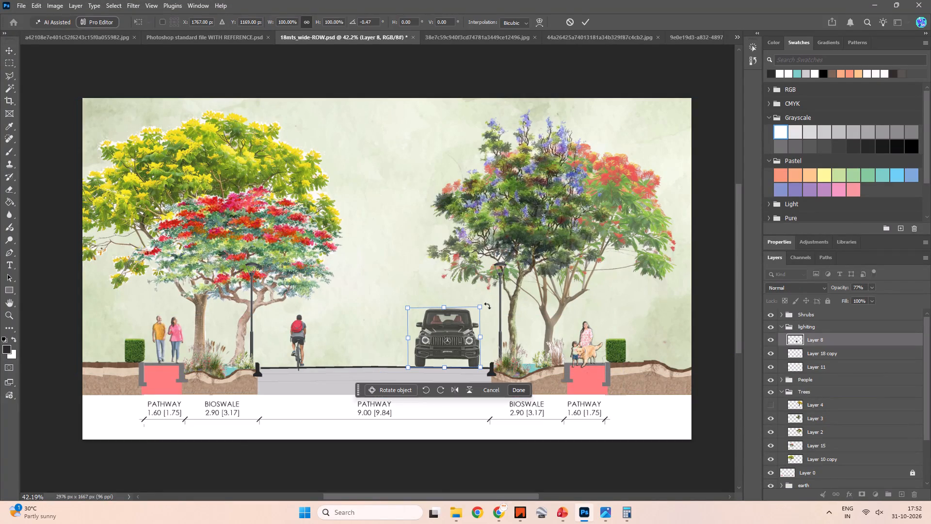
{"action": "scroll", "coordinate": [457, 360], "scroll_direction": "up", "scroll_amount": 8, "text": "alt"}
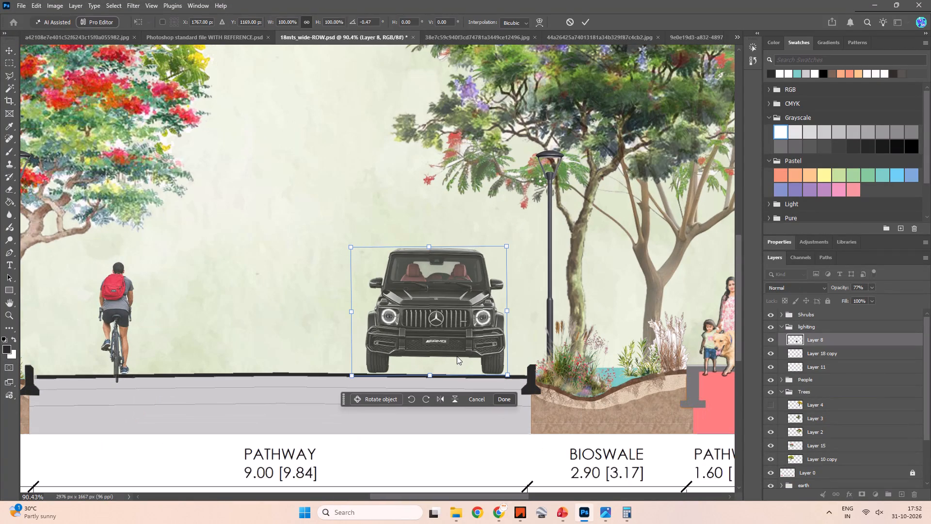
{"action": "key", "text": "Down"}
{"action": "key", "text": "Down"}
{"action": "left_click", "coordinate": [462, 313]}
{"action": "key", "text": "Down"}
{"action": "key", "text": "Down"}
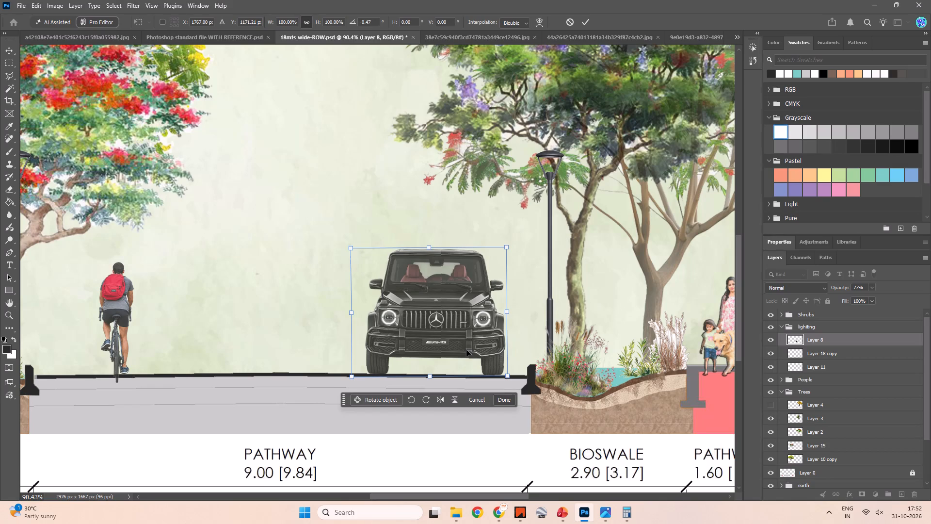
{"action": "left_click", "coordinate": [453, 372]}
{"action": "scroll", "coordinate": [431, 359], "scroll_direction": "down", "scroll_amount": 7, "text": "alt"}
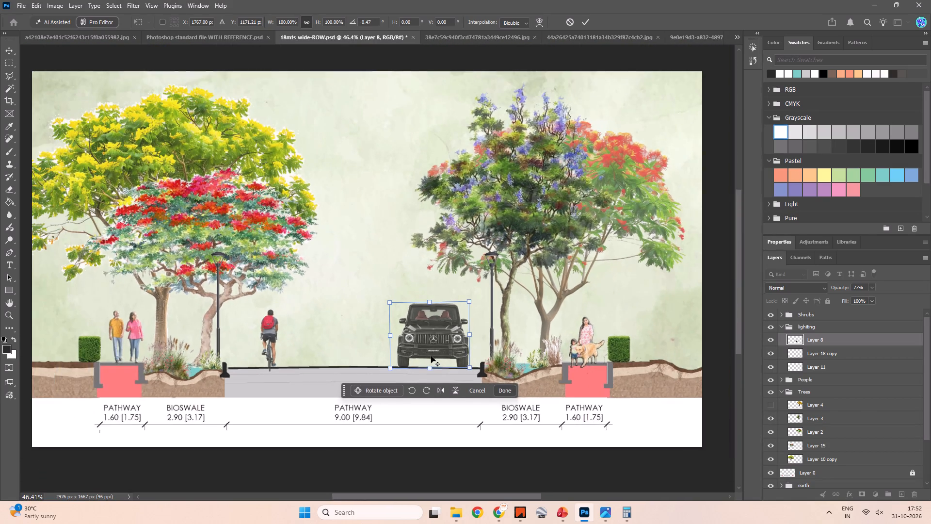
{"action": "scroll", "coordinate": [431, 355], "scroll_direction": "down", "scroll_amount": 3, "text": "alt"}
{"action": "left_click", "coordinate": [663, 273]}
Raise the cyclist slightly so its wheel sits on the road line, and shift it left toward the nearby streetlight and kerb.
{"action": "scroll", "coordinate": [305, 360], "scroll_direction": "up", "scroll_amount": 9, "text": "alt"}
{"action": "left_click", "coordinate": [313, 316]}
{"action": "key", "text": "Up"}
{"action": "key", "text": "Up"}
{"action": "key", "text": "Up"}
{"action": "key", "text": "Up"}
{"action": "key", "text": "Up"}
{"action": "key", "text": "Up"}
{"action": "key", "text": "Up"}
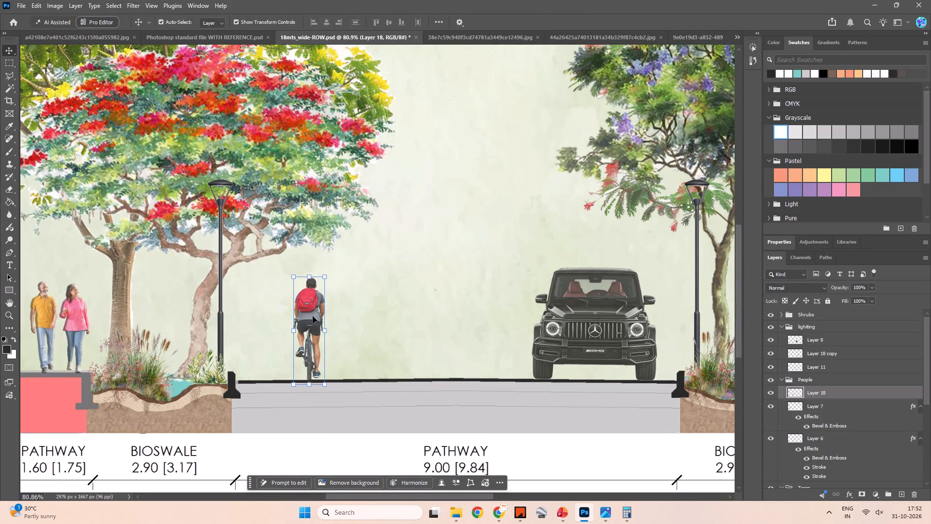
{"action": "key", "text": "Up"}
{"action": "key", "text": "Up"}
{"action": "key", "text": "Left"}
{"action": "key", "text": "Left"}
{"action": "key", "text": "Left"}
{"action": "key", "text": "Left"}
{"action": "key", "text": "Left"}
{"action": "key", "text": "Left"}
{"action": "key", "text": "Left"}
{"action": "key", "text": "Left"}
{"action": "key", "text": "Left"}
{"action": "key", "text": "Left"}
{"action": "key", "text": "Left"}
{"action": "key", "text": "Left"}
{"action": "key", "text": "Left"}
{"action": "key", "text": "Left"}
{"action": "key", "text": "Left"}
{"action": "key", "text": "Left"}
{"action": "key", "text": "Left"}
{"action": "key", "text": "Left"}
{"action": "key", "text": "Left"}
{"action": "key", "text": "Left"}
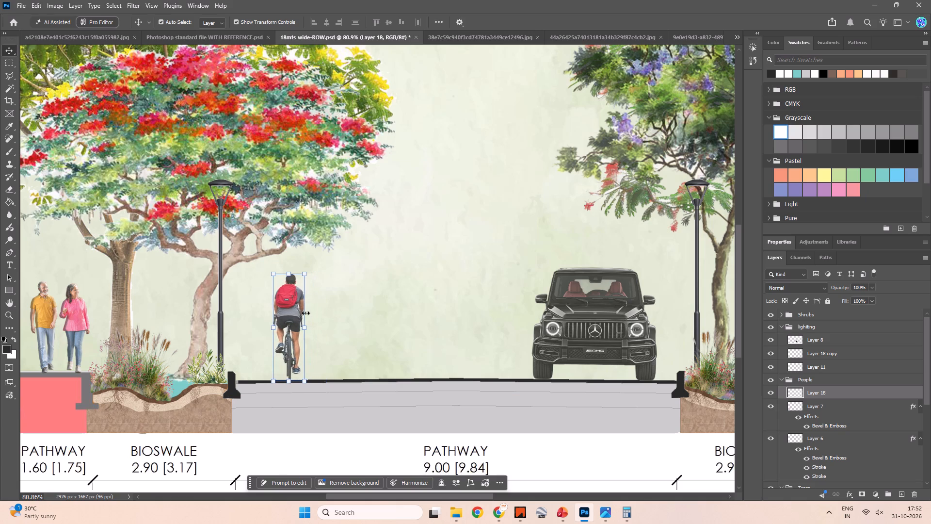
{"action": "key", "text": "Left"}
{"action": "key", "text": "Left"}
{"action": "key", "text": "Left"}
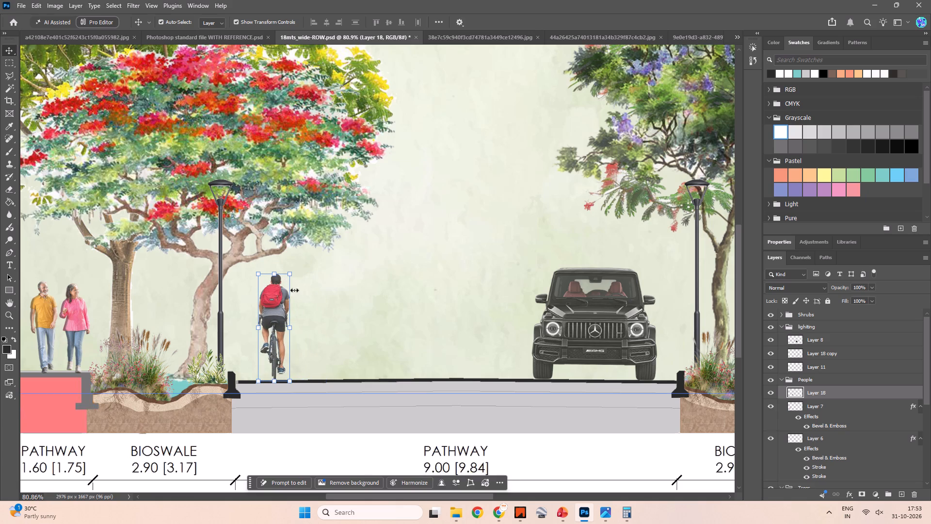
{"action": "left_click", "coordinate": [342, 327]}
{"action": "scroll", "coordinate": [341, 323], "scroll_direction": "down", "scroll_amount": 10, "text": "alt"}
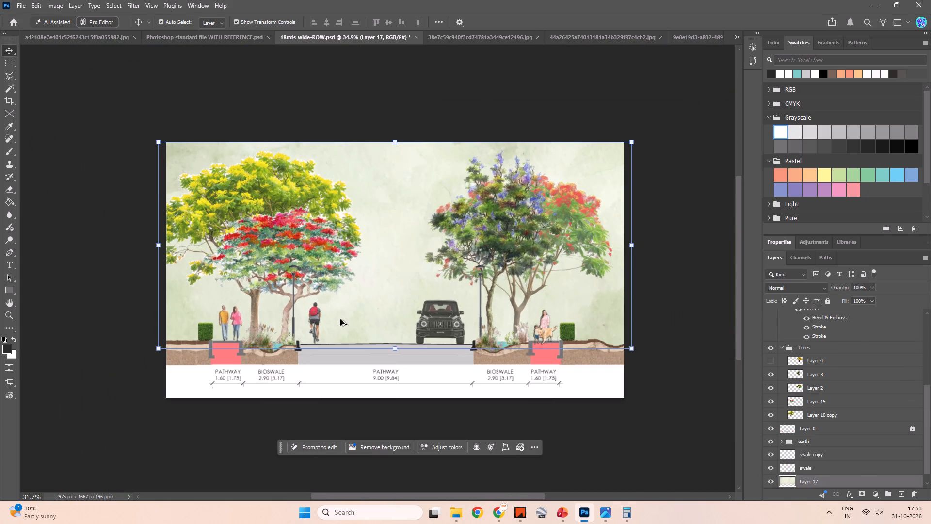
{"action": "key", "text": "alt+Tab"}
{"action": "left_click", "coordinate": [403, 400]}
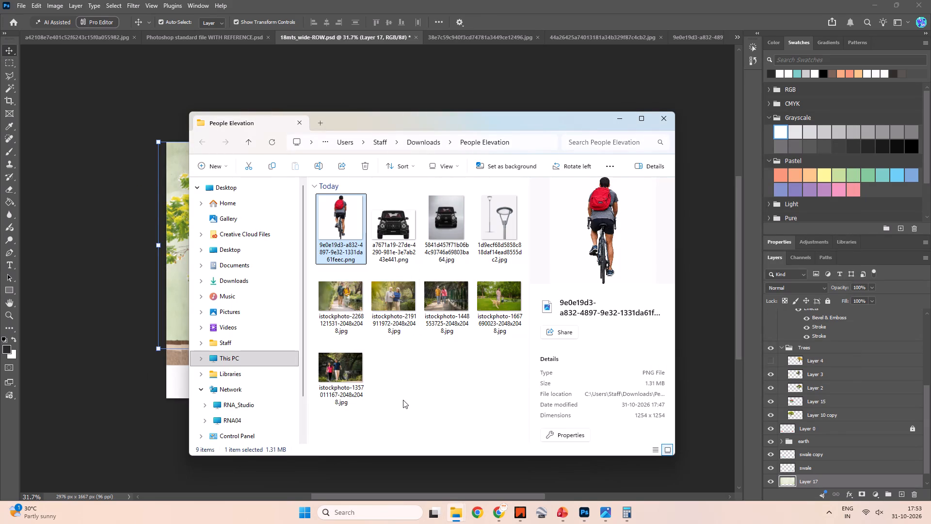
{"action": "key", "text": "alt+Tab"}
Deselect all layers and save 18mts_wide-ROW.psd.
{"action": "left_click", "coordinate": [681, 270]}
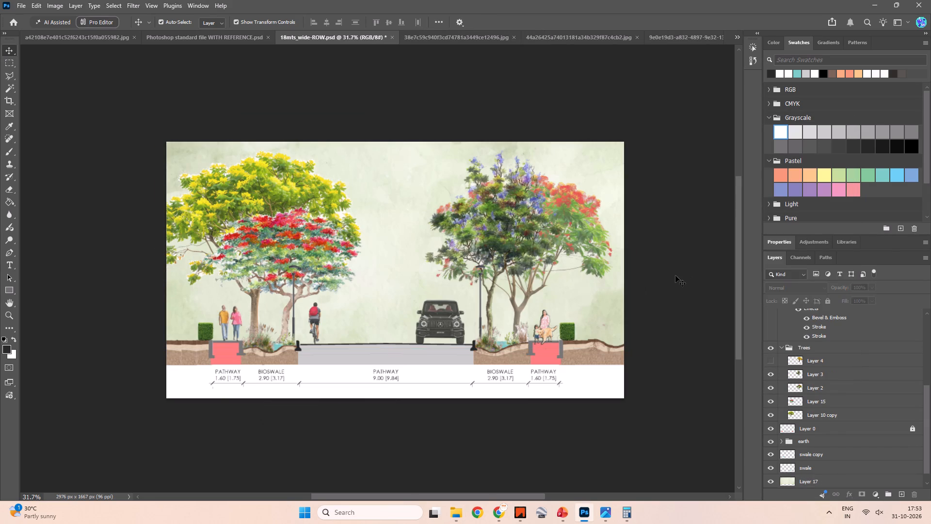
{"action": "left_click", "coordinate": [675, 276]}
{"action": "key", "text": "ctrl+s"}
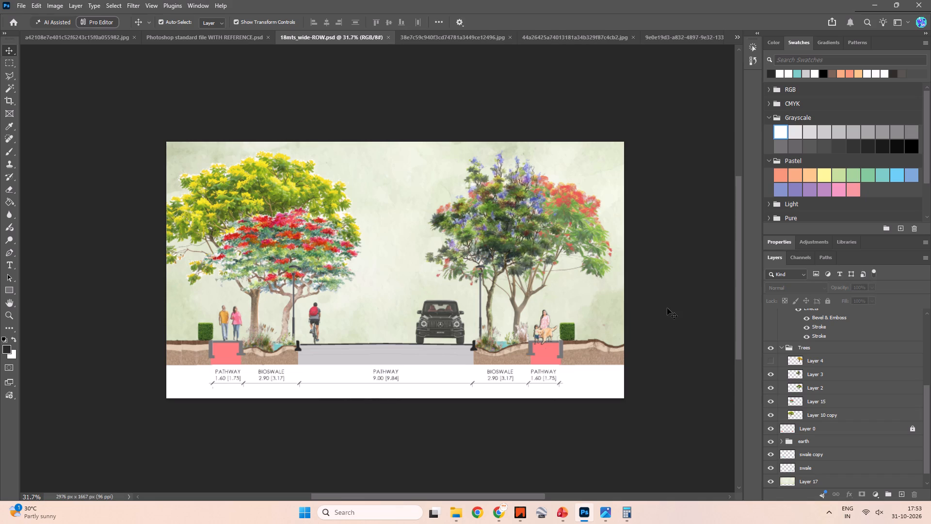
Set up an export of the section as a 2976 x 1667 px JPG at quality 7 and proceed to choosing its destination.
{"action": "left_click", "coordinate": [20, 9]}
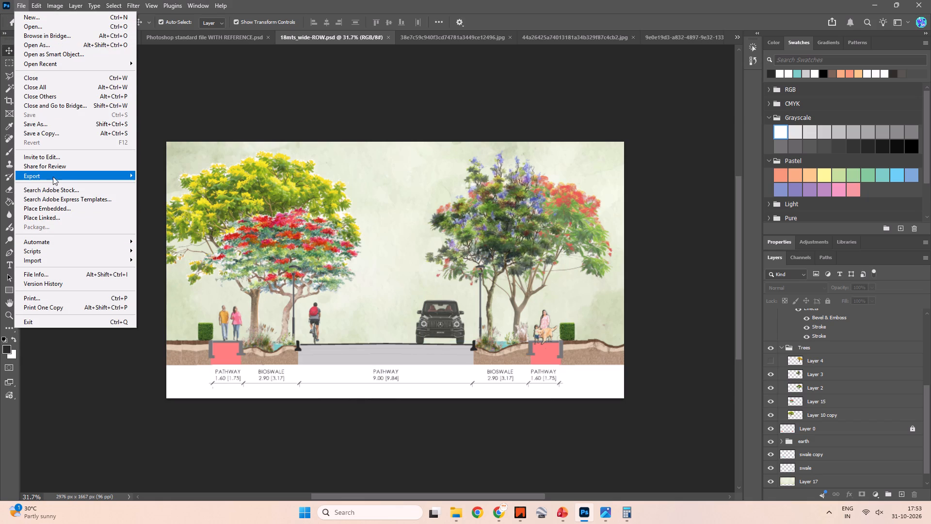
{"action": "left_click", "coordinate": [70, 173]}
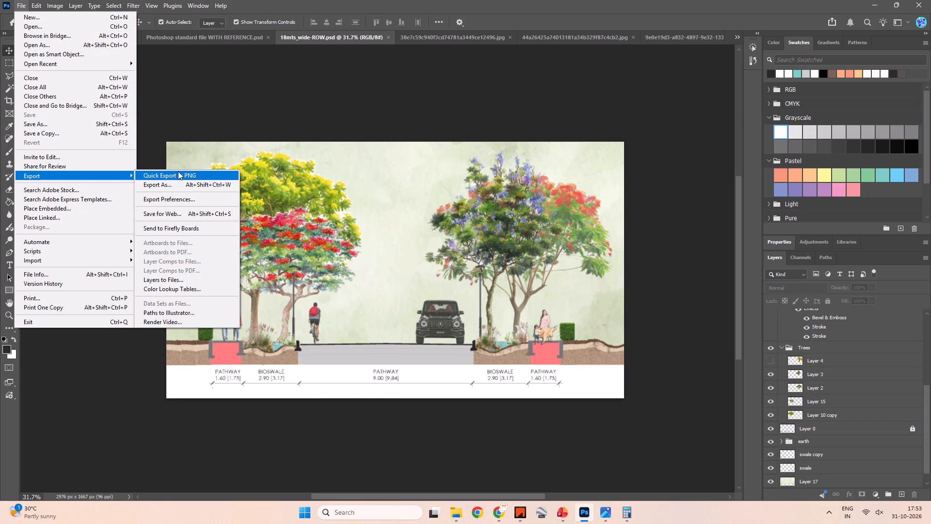
{"action": "left_click", "coordinate": [180, 183]}
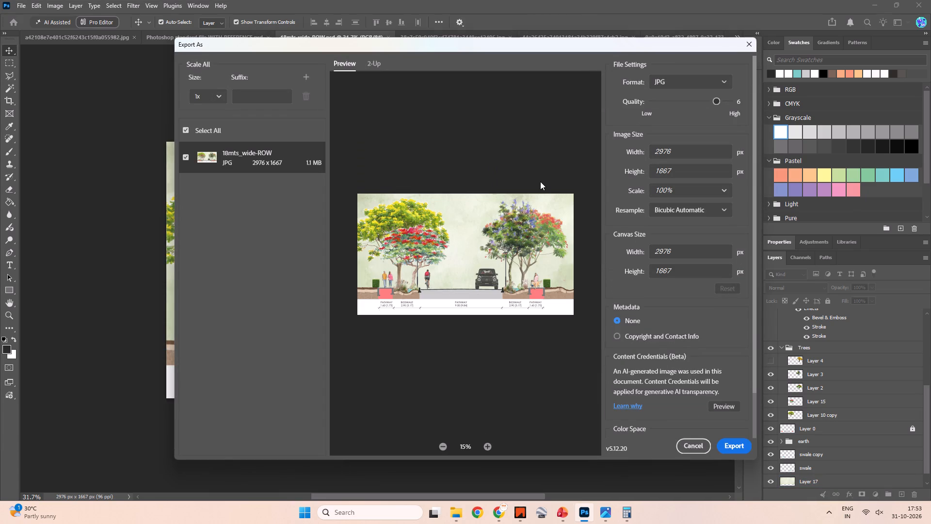
{"action": "left_click_drag", "start_coordinate": [718, 103], "coordinate": [764, 104]}
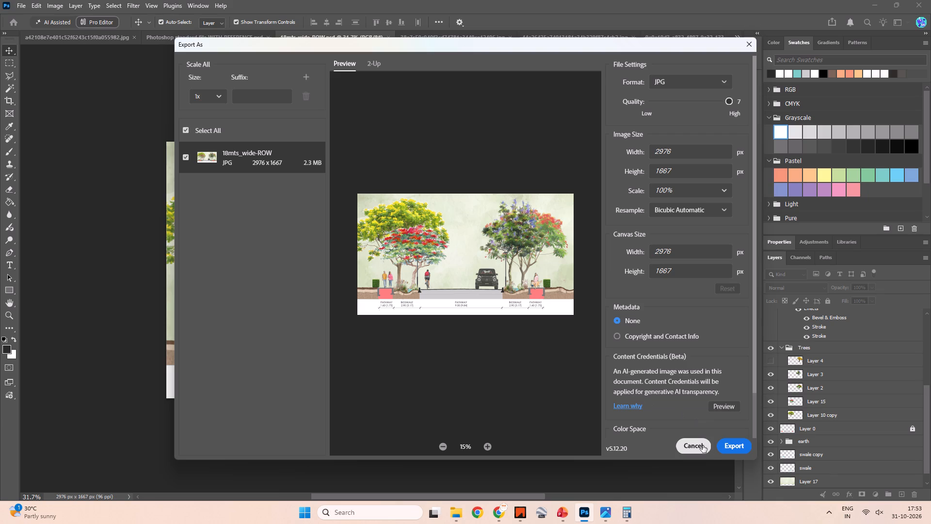
{"action": "left_click", "coordinate": [722, 446]}
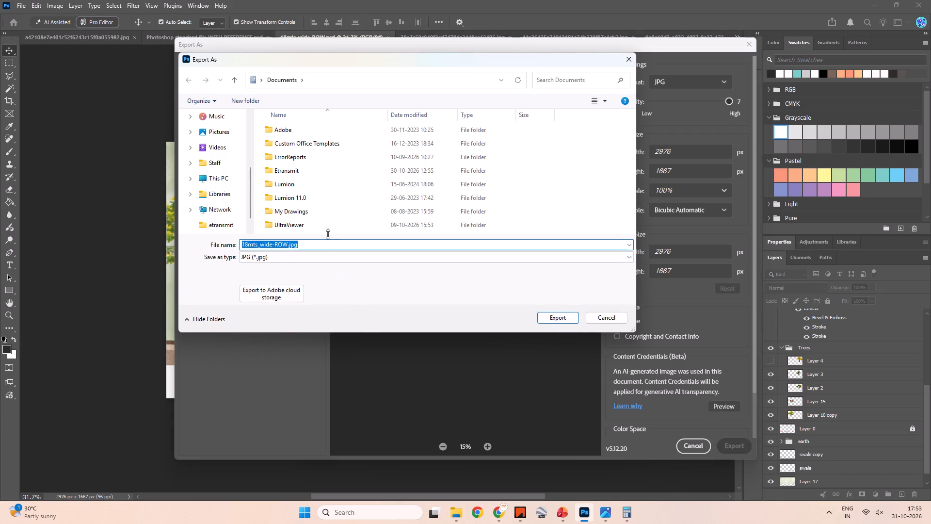
Browse to the Presentation folder of the 53012_Midori project on RNA_Studio as the export destination.
{"action": "scroll", "coordinate": [199, 215], "scroll_direction": "down", "scroll_amount": 5}
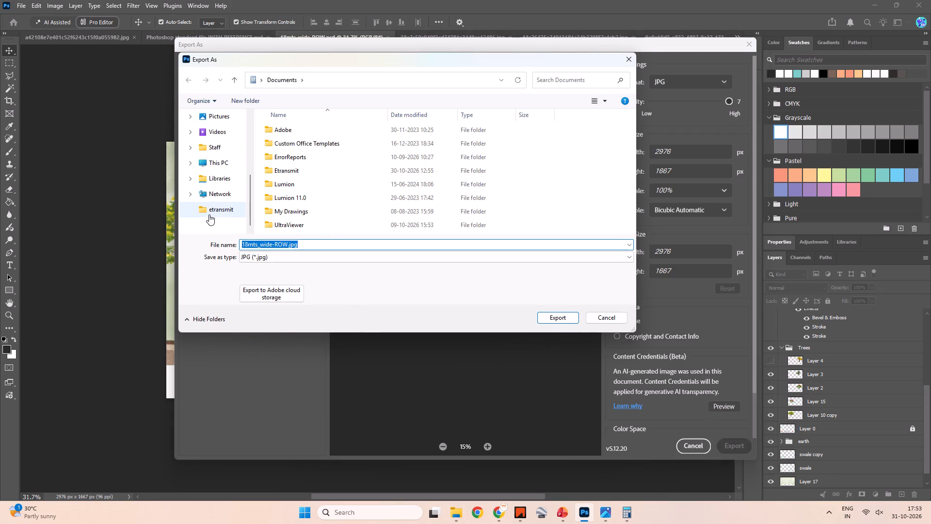
{"action": "scroll", "coordinate": [222, 213], "scroll_direction": "down", "scroll_amount": 13}
{"action": "scroll", "coordinate": [220, 208], "scroll_direction": "up", "scroll_amount": 3}
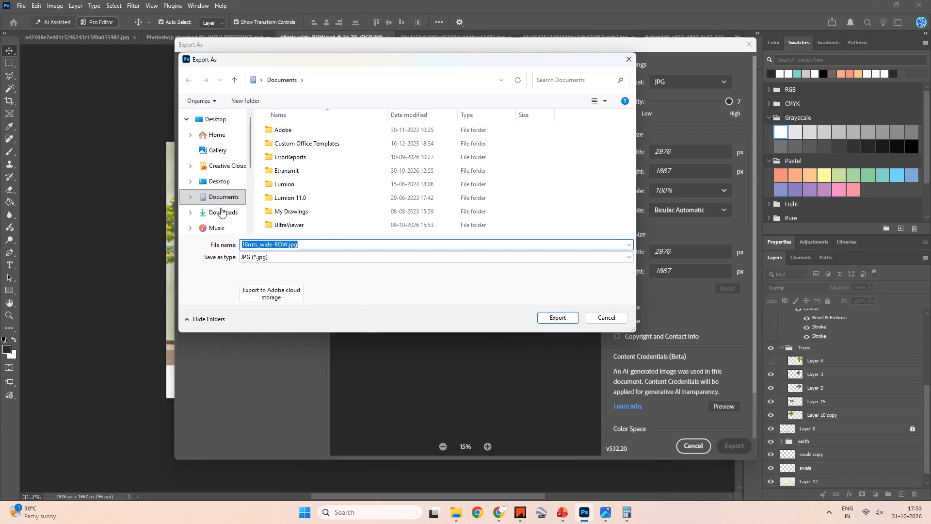
{"action": "scroll", "coordinate": [221, 208], "scroll_direction": "up", "scroll_amount": 3}
{"action": "left_click", "coordinate": [213, 120]}
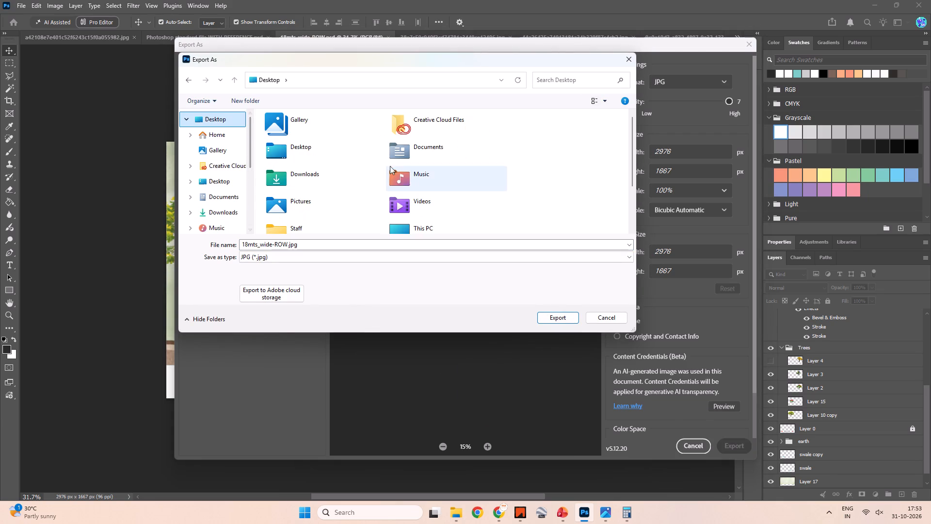
{"action": "scroll", "coordinate": [402, 154], "scroll_direction": "down", "scroll_amount": 3}
{"action": "double_click", "coordinate": [440, 216]}
{"action": "scroll", "coordinate": [353, 193], "scroll_direction": "down", "scroll_amount": 4}
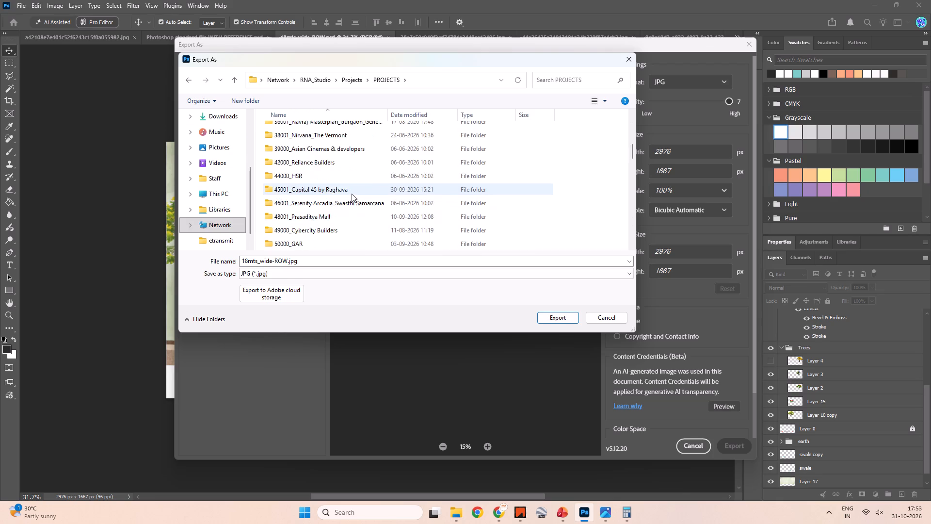
{"action": "scroll", "coordinate": [352, 194], "scroll_direction": "down", "scroll_amount": 20}
{"action": "scroll", "coordinate": [352, 194], "scroll_direction": "down", "scroll_amount": 8}
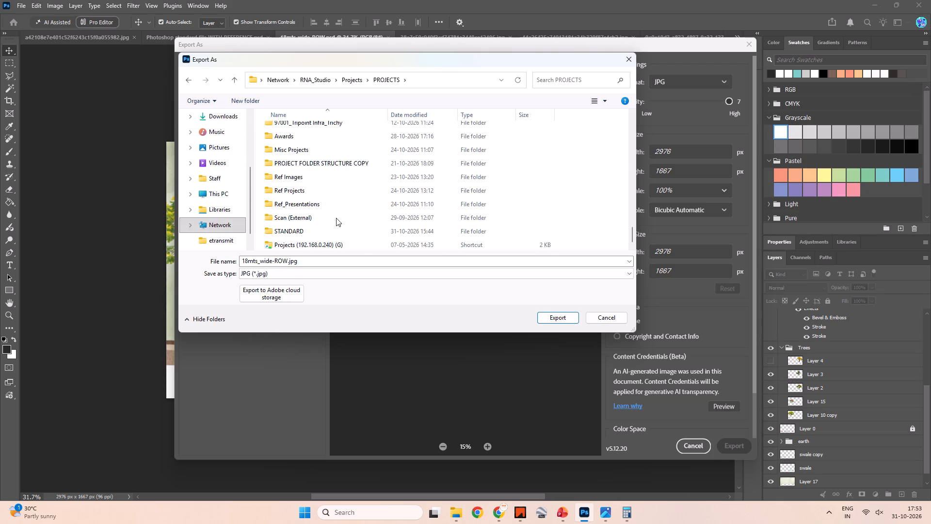
{"action": "double_click", "coordinate": [320, 247]}
{"action": "scroll", "coordinate": [297, 196], "scroll_direction": "down", "scroll_amount": 10}
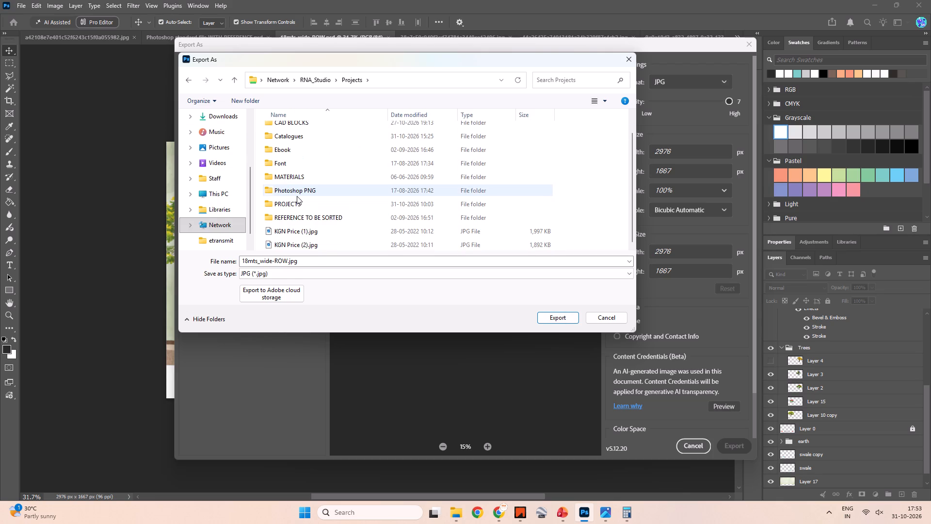
{"action": "scroll", "coordinate": [297, 196], "scroll_direction": "down", "scroll_amount": 1}
{"action": "scroll", "coordinate": [302, 223], "scroll_direction": "up", "scroll_amount": 4}
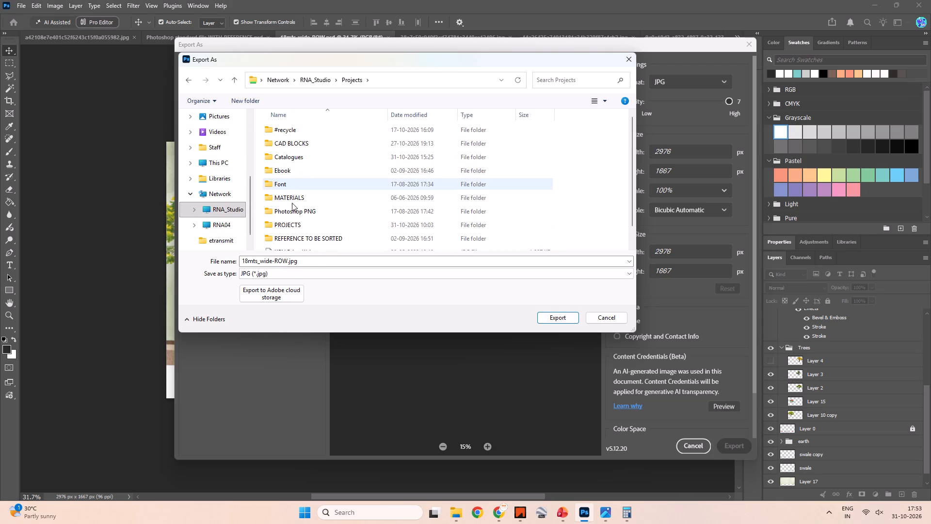
{"action": "double_click", "coordinate": [292, 224]}
{"action": "scroll", "coordinate": [326, 195], "scroll_direction": "down", "scroll_amount": 10}
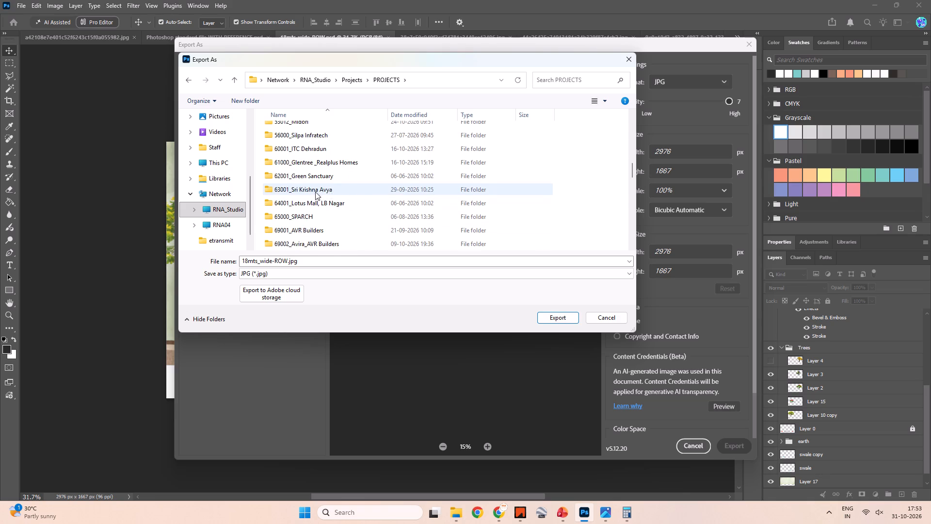
{"action": "scroll", "coordinate": [311, 189], "scroll_direction": "up", "scroll_amount": 2}
{"action": "double_click", "coordinate": [307, 196]}
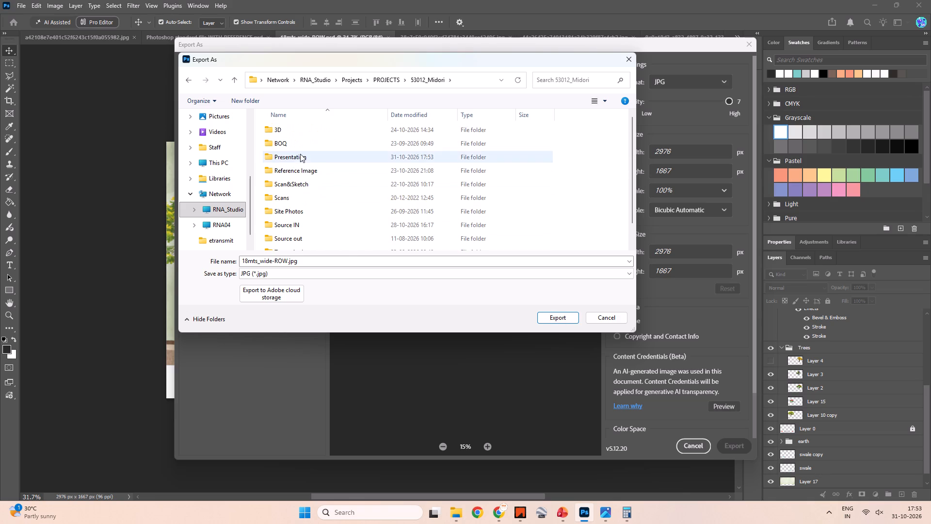
{"action": "double_click", "coordinate": [300, 154]}
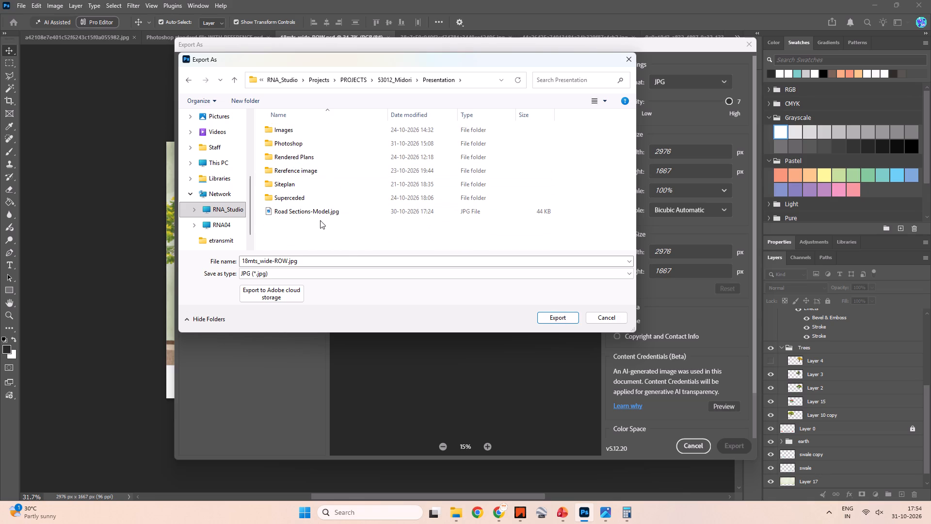
{"action": "left_click", "coordinate": [315, 225]}
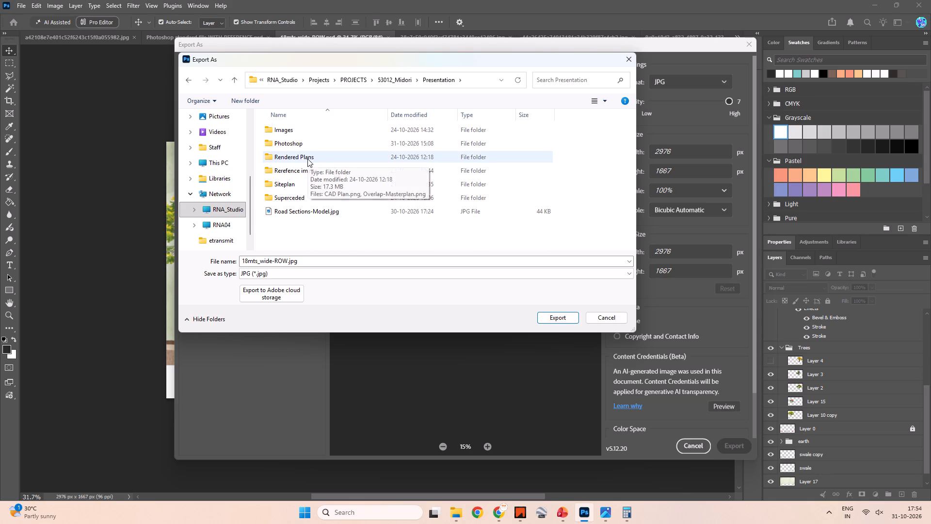
Create a folder named Rendered Section inside Presentation and export 18mts_wide-ROW.jpg into it.
{"action": "left_click", "coordinate": [252, 99]}
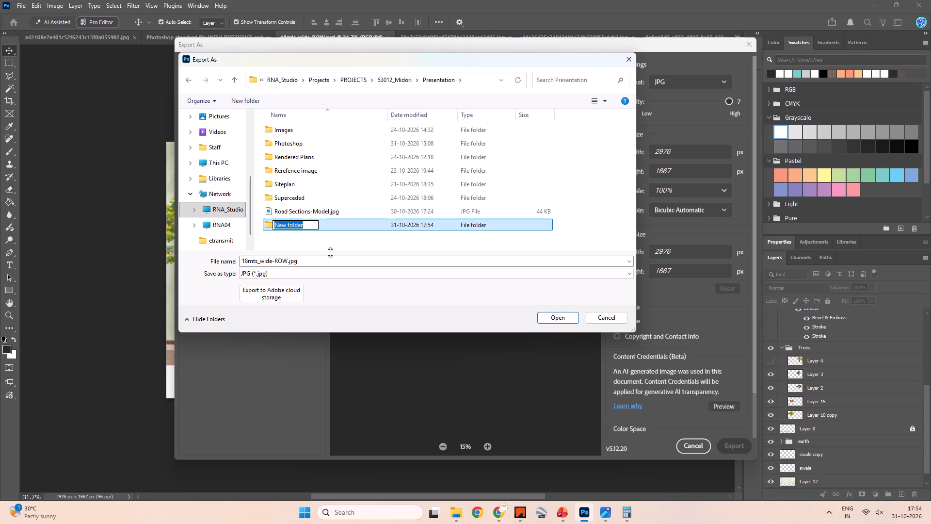
{"action": "type", "text": "Rendered Section"}
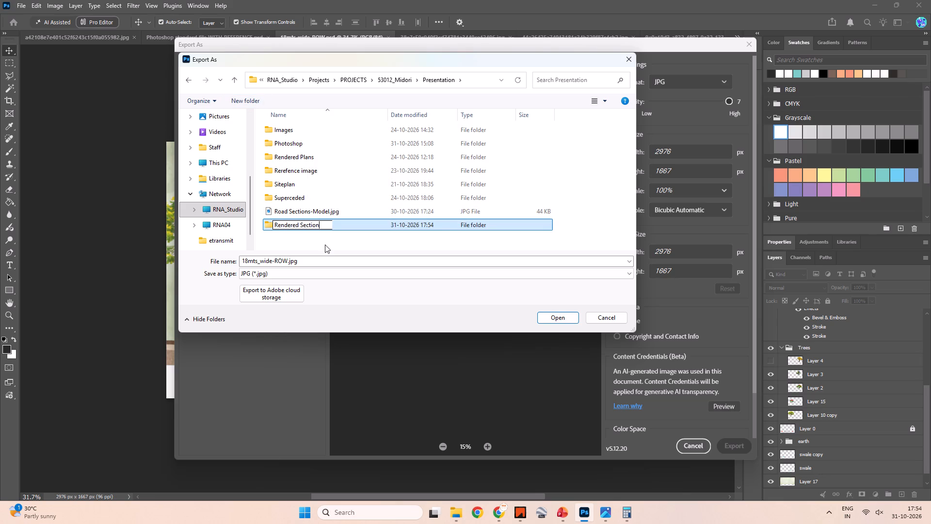
{"action": "key", "text": "Return"}
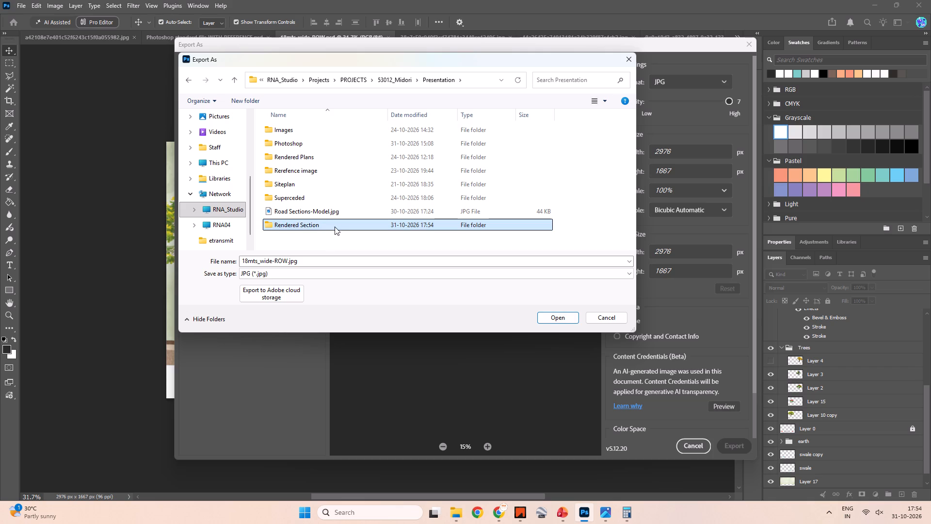
{"action": "double_click", "coordinate": [335, 226]}
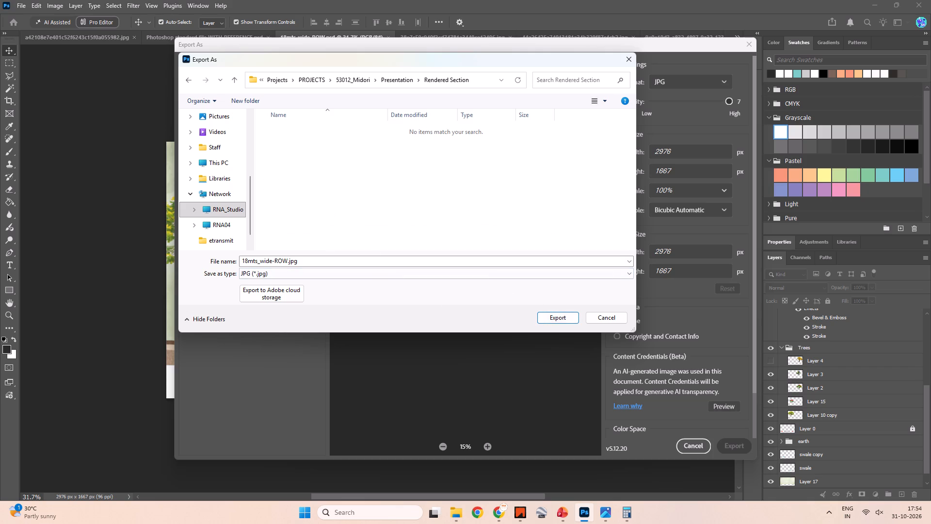
{"action": "left_click", "coordinate": [554, 317]}
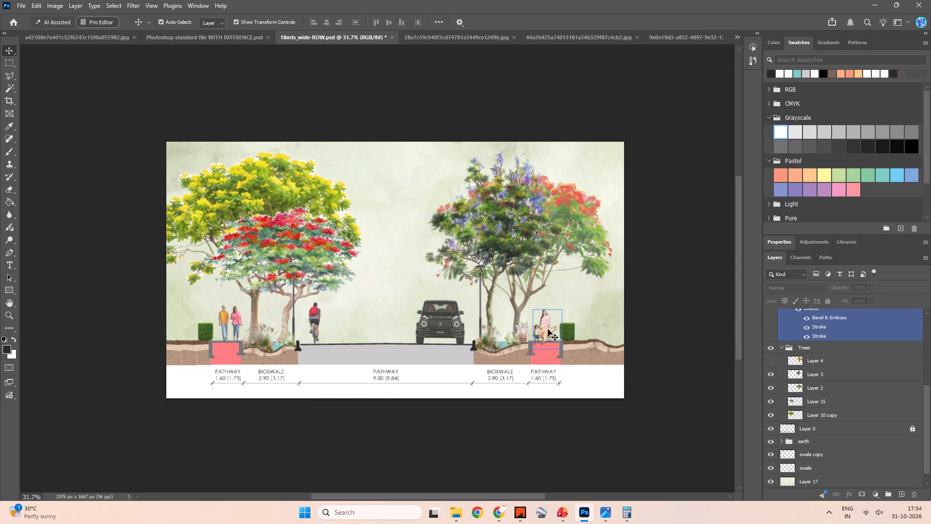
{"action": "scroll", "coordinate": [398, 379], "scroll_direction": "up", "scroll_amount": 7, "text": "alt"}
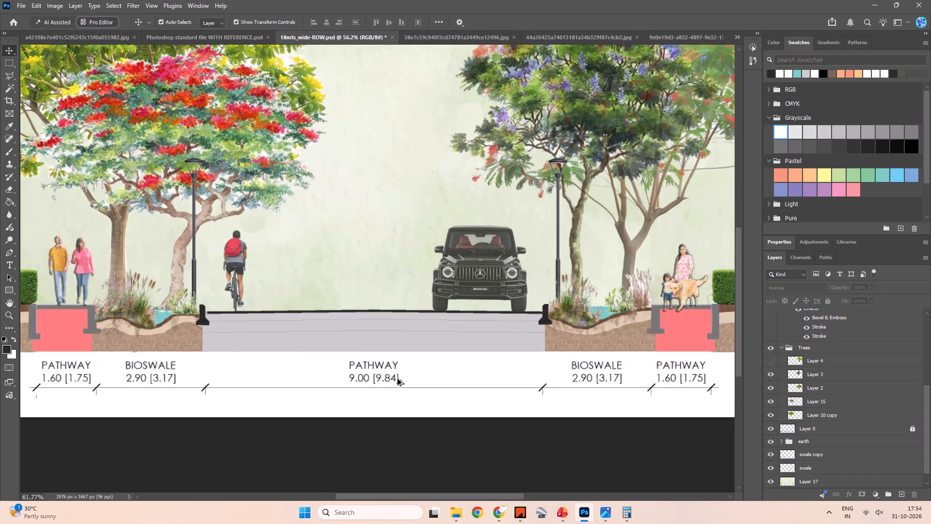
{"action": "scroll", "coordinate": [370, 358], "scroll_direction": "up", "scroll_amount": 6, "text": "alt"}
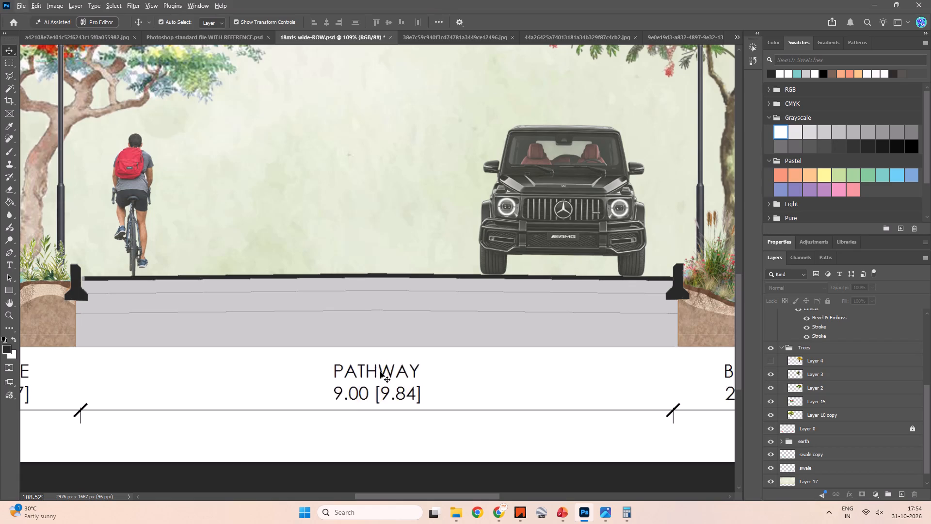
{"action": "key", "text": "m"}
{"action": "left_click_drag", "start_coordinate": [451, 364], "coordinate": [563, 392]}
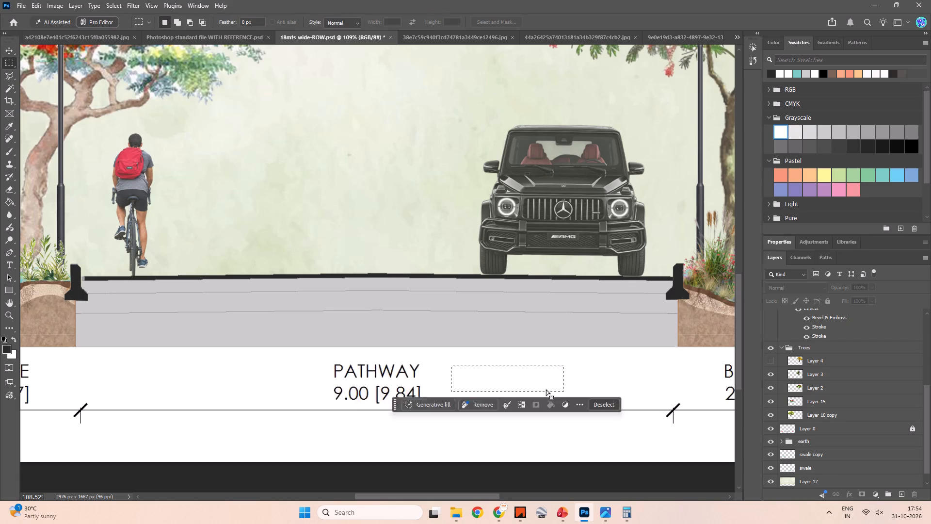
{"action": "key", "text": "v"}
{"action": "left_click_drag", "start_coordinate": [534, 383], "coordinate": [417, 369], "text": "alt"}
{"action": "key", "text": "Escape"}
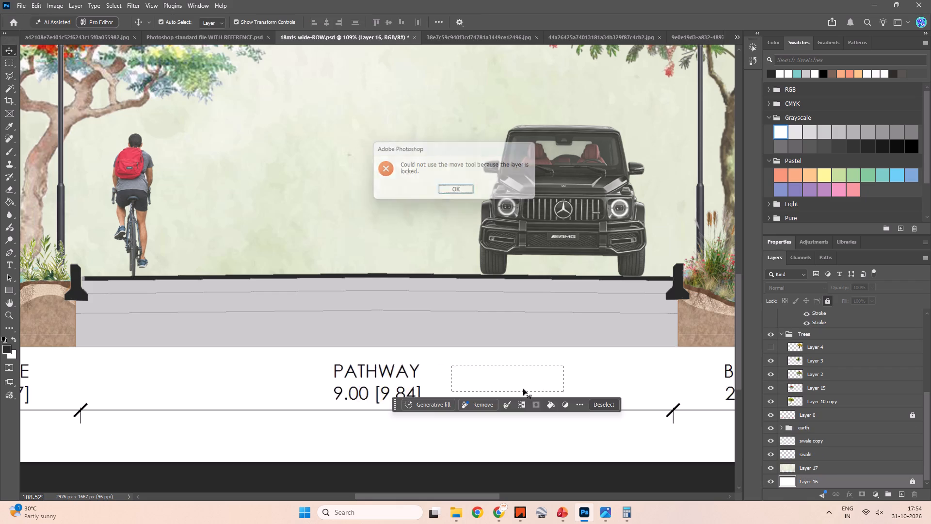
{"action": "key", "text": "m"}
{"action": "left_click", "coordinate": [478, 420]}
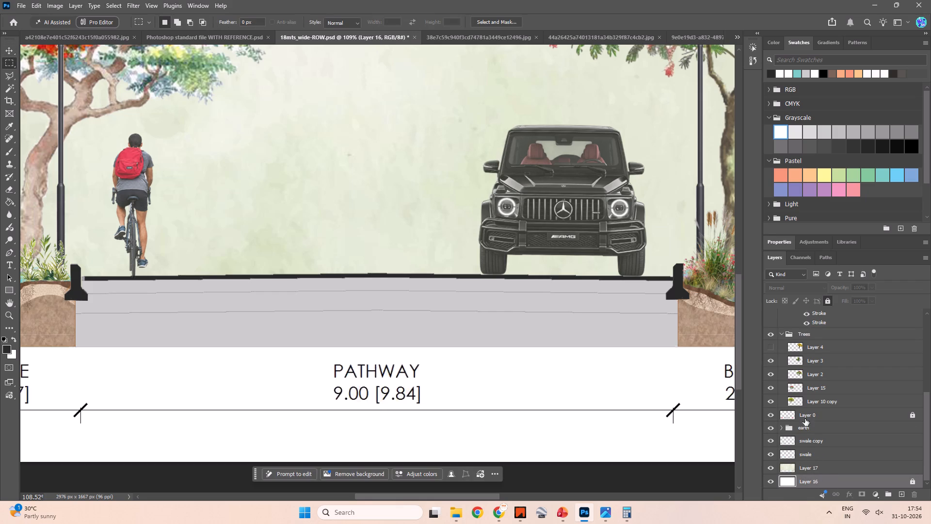
Select and unlock Layer 0, which holds the section's dimension labels.
{"action": "left_click", "coordinate": [812, 410]}
{"action": "left_click", "coordinate": [912, 413]}
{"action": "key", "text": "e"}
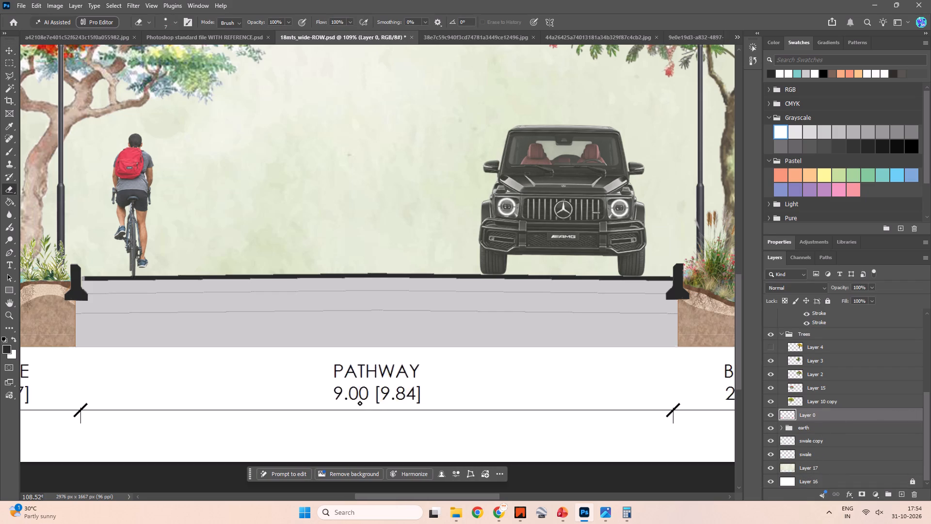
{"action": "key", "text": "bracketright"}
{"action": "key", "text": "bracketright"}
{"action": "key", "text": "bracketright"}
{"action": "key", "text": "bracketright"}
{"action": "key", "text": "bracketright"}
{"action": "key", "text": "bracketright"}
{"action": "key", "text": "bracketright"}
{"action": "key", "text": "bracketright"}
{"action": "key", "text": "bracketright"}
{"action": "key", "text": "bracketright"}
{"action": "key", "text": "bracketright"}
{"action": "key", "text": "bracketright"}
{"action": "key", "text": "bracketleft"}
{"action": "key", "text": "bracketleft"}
Paint out the word PATHWAY above the 9.00 [9.84] roadway dimension on Layer 0 with a 50 px white brush.
{"action": "key", "text": "b"}
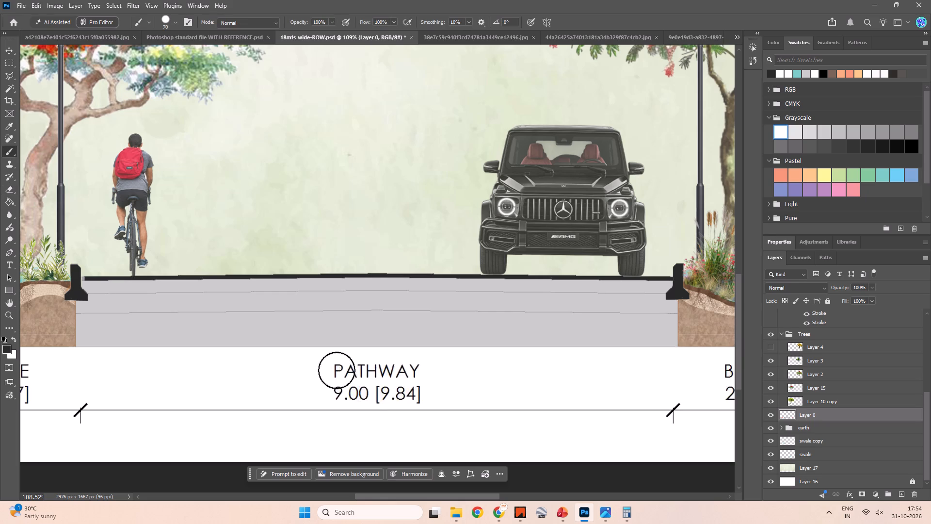
{"action": "left_click", "coordinate": [316, 367], "text": "alt"}
{"action": "key", "text": "bracketleft"}
{"action": "key", "text": "bracketleft"}
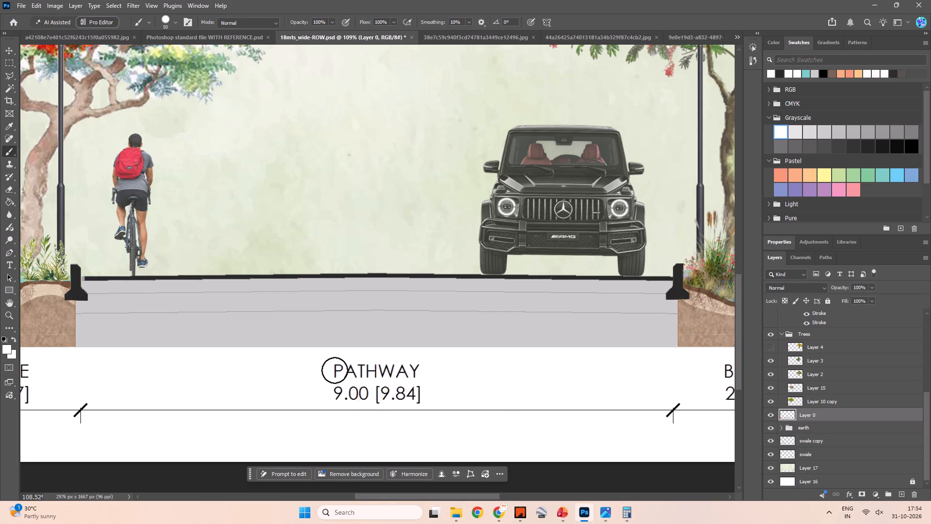
{"action": "left_click_drag", "start_coordinate": [335, 370], "coordinate": [359, 369]}
{"action": "left_click_drag", "start_coordinate": [372, 369], "coordinate": [385, 369]}
{"action": "left_click_drag", "start_coordinate": [333, 370], "coordinate": [390, 370]}
{"action": "left_click_drag", "start_coordinate": [344, 371], "coordinate": [440, 370]}
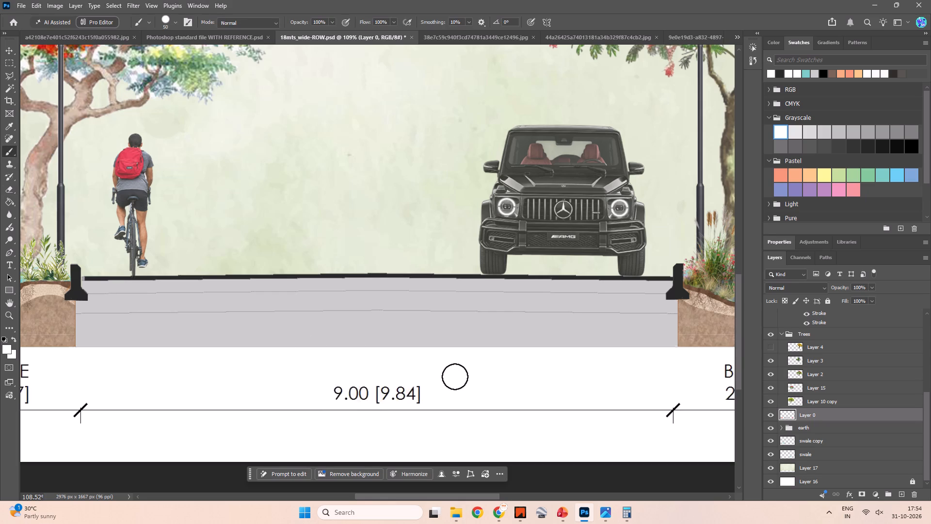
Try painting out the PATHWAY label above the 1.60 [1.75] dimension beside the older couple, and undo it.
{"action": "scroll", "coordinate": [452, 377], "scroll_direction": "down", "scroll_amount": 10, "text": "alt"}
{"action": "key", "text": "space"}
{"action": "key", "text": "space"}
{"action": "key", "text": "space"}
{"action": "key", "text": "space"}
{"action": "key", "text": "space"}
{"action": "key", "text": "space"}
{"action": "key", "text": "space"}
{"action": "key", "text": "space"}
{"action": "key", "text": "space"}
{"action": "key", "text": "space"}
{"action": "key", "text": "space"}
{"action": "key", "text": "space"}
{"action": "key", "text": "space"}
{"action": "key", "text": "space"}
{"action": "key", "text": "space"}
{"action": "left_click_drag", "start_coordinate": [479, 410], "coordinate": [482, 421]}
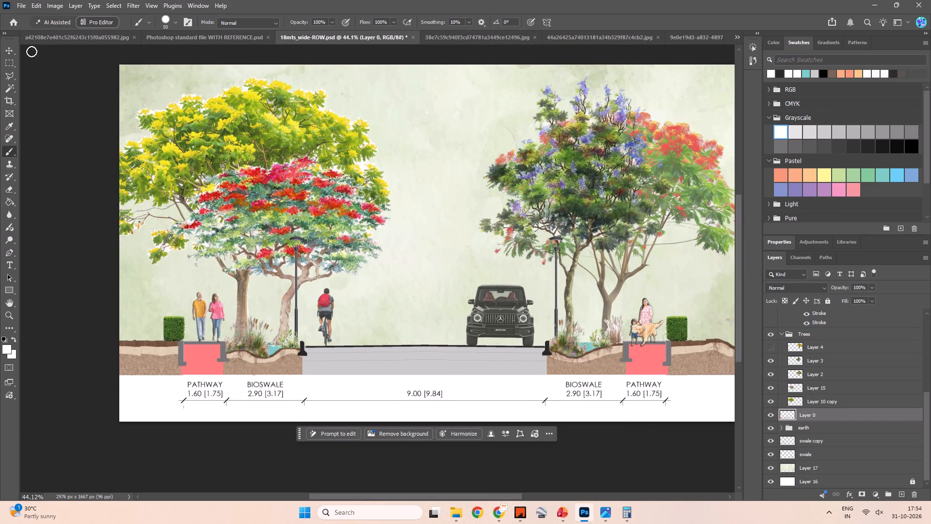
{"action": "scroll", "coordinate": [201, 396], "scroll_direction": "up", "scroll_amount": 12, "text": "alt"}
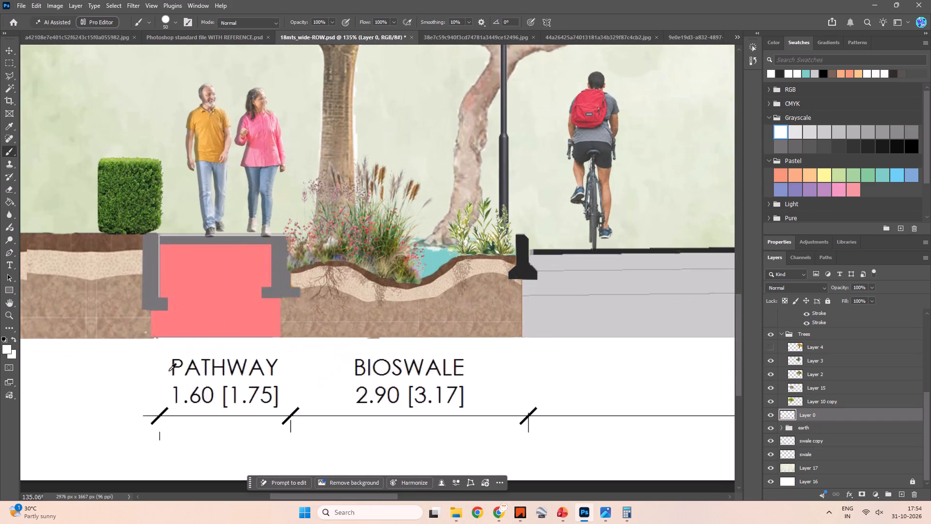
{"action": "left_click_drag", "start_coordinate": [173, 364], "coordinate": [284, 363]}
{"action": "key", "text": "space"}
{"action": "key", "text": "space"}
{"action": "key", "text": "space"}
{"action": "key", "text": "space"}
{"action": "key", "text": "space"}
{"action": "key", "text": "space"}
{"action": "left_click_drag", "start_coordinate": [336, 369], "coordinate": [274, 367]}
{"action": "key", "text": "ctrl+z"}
Examine the dimension labels along the whole street section.
{"action": "scroll", "coordinate": [264, 356], "scroll_direction": "down", "scroll_amount": 6}
{"action": "scroll", "coordinate": [264, 353], "scroll_direction": "down", "scroll_amount": 5, "text": "alt"}
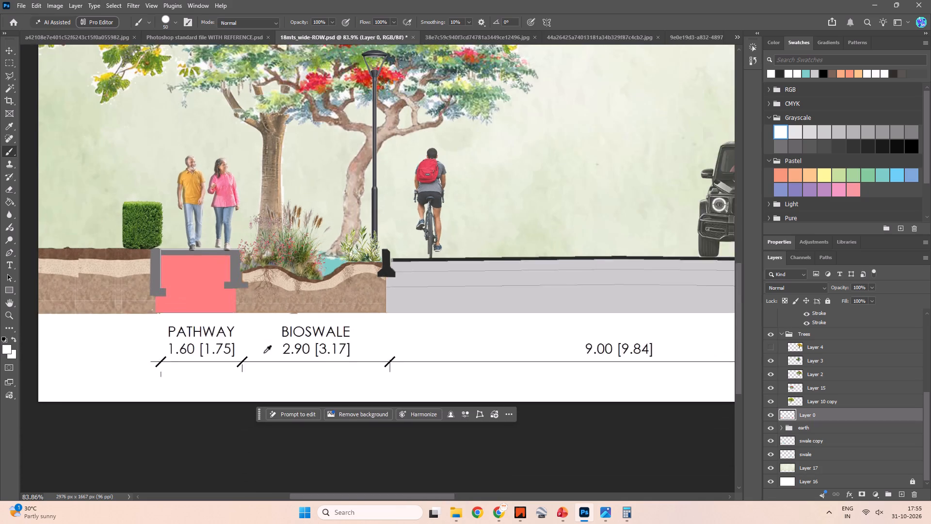
{"action": "scroll", "coordinate": [264, 353], "scroll_direction": "down", "scroll_amount": 2, "text": "alt"}
{"action": "key", "text": "space"}
{"action": "key", "text": "space"}
{"action": "key", "text": "space"}
{"action": "key", "text": "space"}
{"action": "key", "text": "space"}
{"action": "key", "text": "space"}
{"action": "left_click_drag", "start_coordinate": [427, 315], "coordinate": [304, 354]}
{"action": "scroll", "coordinate": [334, 346], "scroll_direction": "down", "scroll_amount": 5, "text": "alt"}
{"action": "key", "text": "space"}
{"action": "key", "text": "space"}
{"action": "key", "text": "space"}
{"action": "key", "text": "space"}
{"action": "key", "text": "space"}
{"action": "key", "text": "space"}
{"action": "left_click_drag", "start_coordinate": [296, 300], "coordinate": [306, 339]}
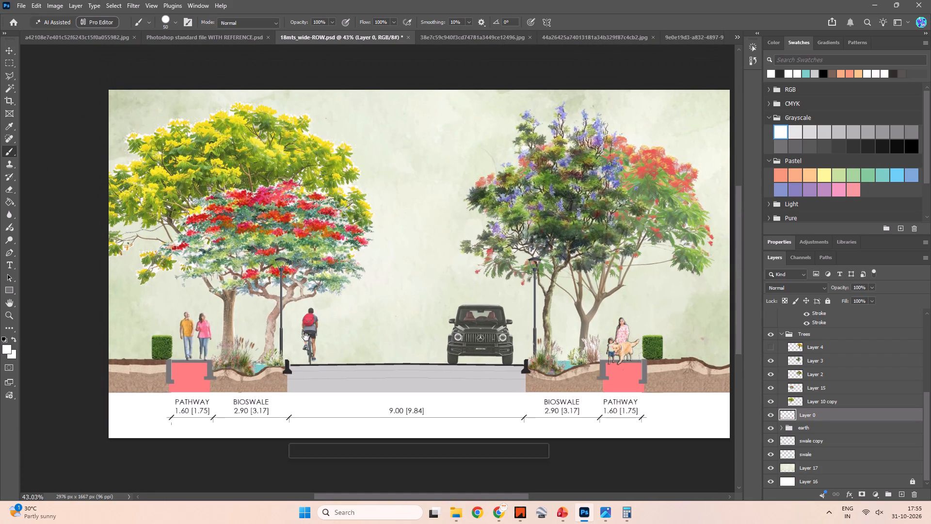
Export the section again as a 2976 x 1667 px JPG at quality 7, replacing 18mts_wide-ROW.jpg in the Rendered Section folder.
{"action": "left_click", "coordinate": [25, 5]}
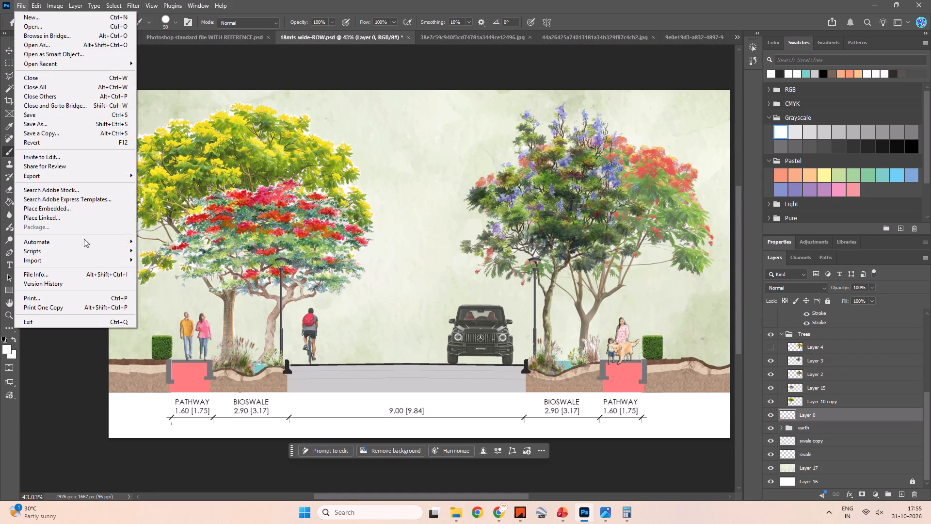
{"action": "left_click", "coordinate": [76, 176]}
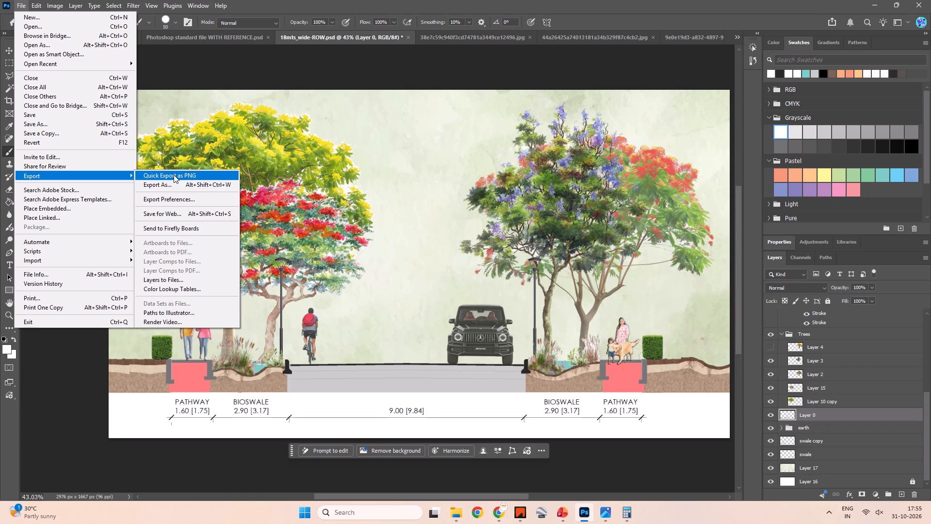
{"action": "left_click", "coordinate": [174, 184]}
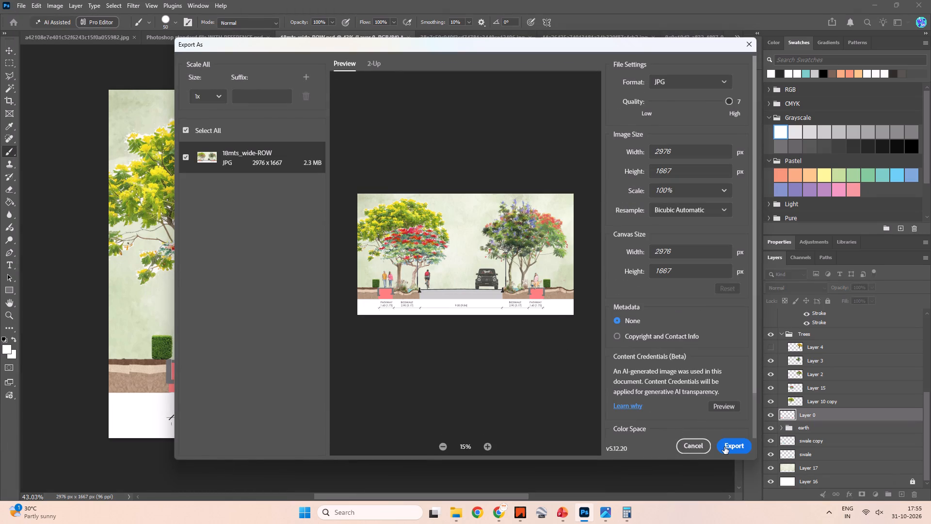
{"action": "left_click", "coordinate": [724, 447]}
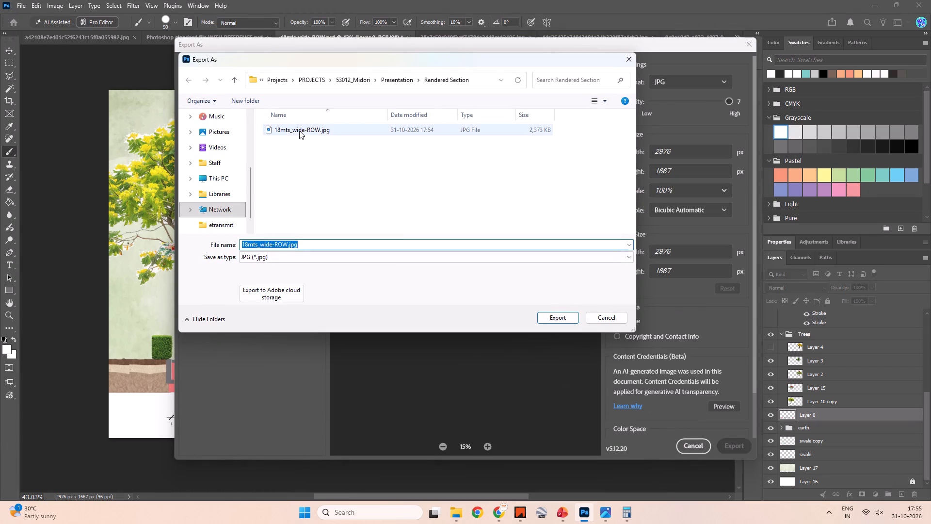
{"action": "left_click", "coordinate": [299, 131]}
{"action": "left_click", "coordinate": [565, 318]}
{"action": "left_click", "coordinate": [490, 253]}
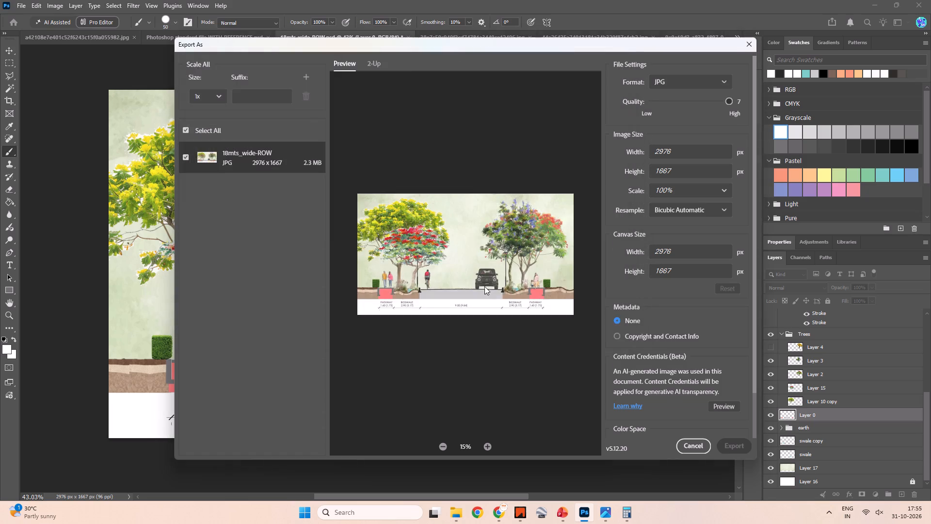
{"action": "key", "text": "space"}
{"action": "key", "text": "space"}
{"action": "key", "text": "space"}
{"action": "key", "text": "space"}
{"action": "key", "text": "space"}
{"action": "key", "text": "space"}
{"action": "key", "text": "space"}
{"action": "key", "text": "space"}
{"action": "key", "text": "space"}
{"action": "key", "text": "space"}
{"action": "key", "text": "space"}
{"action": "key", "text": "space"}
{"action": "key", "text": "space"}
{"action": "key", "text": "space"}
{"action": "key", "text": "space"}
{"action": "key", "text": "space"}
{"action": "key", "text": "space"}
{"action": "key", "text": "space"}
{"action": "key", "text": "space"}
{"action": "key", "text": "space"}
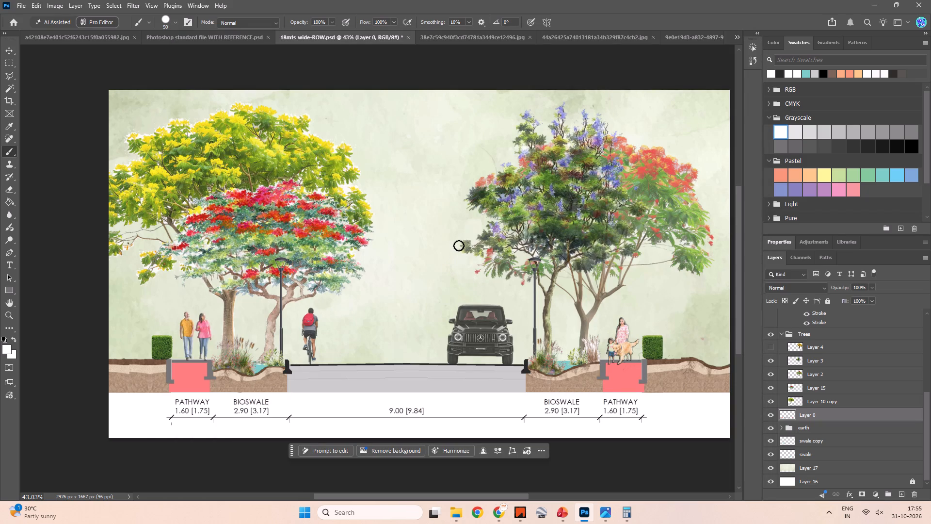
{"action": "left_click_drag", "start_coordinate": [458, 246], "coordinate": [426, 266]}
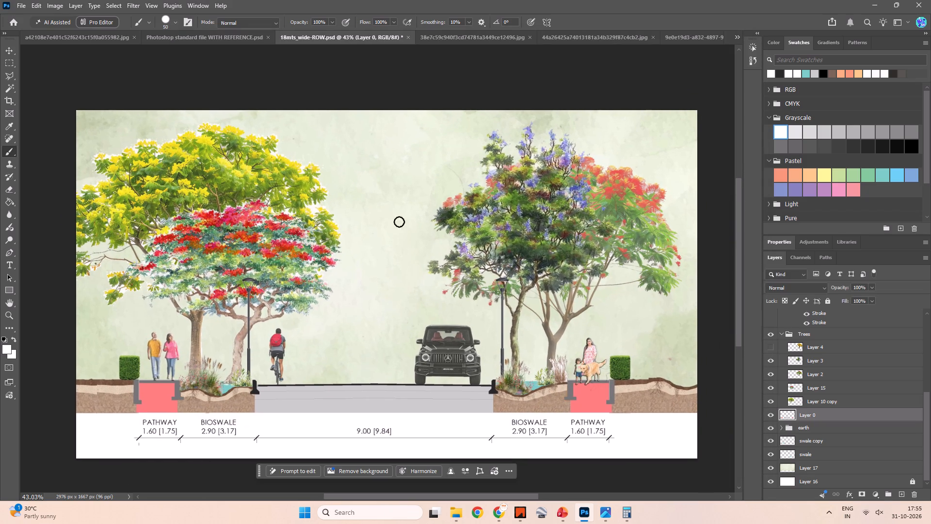
Close the reference images whose names start with 38e7c59c, 44a26425 and 9e0e19d3, discarding any unsaved changes.
{"action": "left_click", "coordinate": [175, 42]}
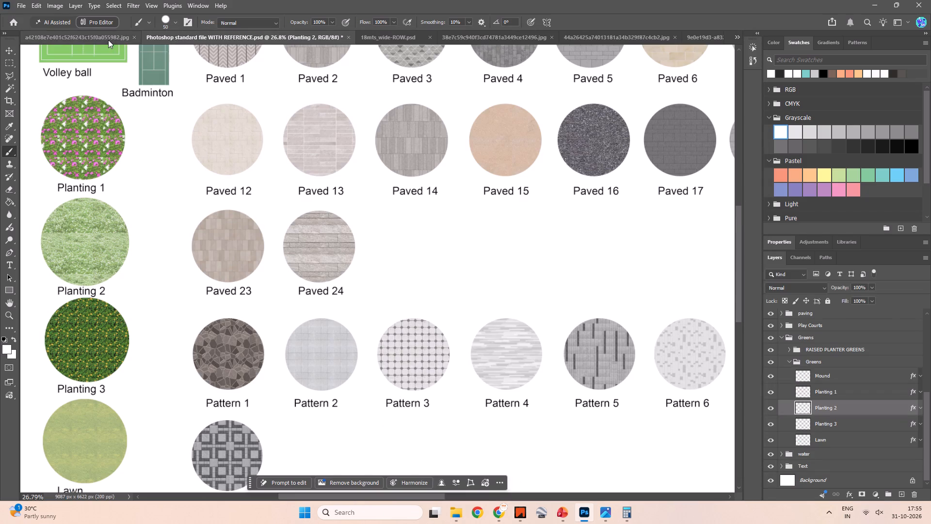
{"action": "left_click", "coordinate": [108, 40]}
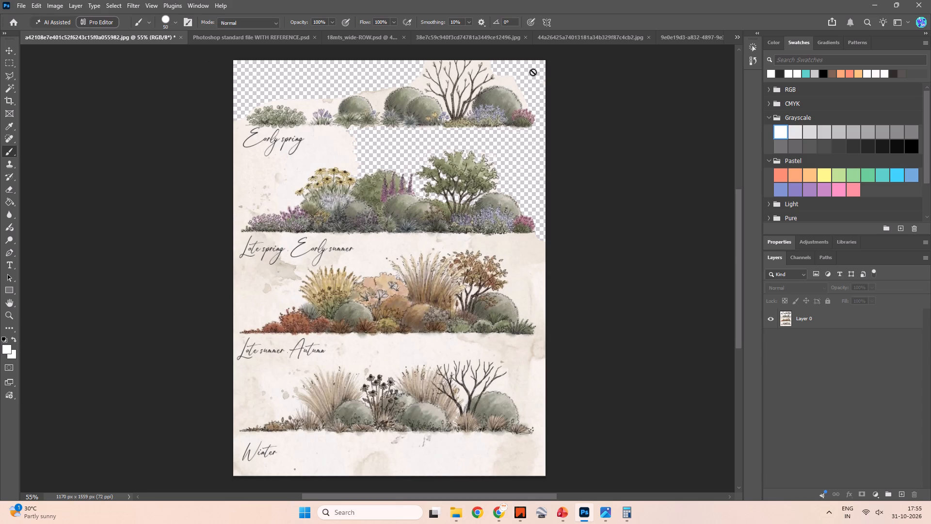
{"action": "left_click", "coordinate": [462, 37]}
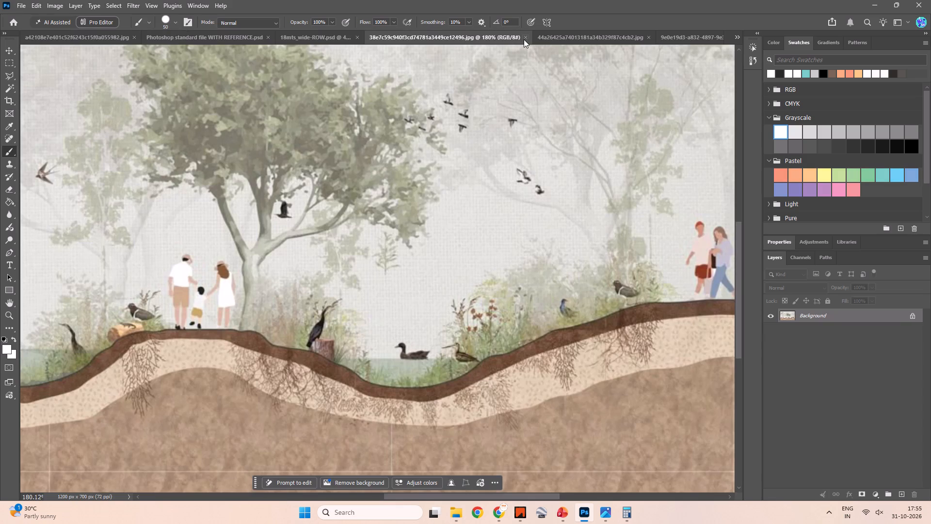
{"action": "left_click", "coordinate": [526, 39]}
{"action": "left_click", "coordinate": [590, 39]}
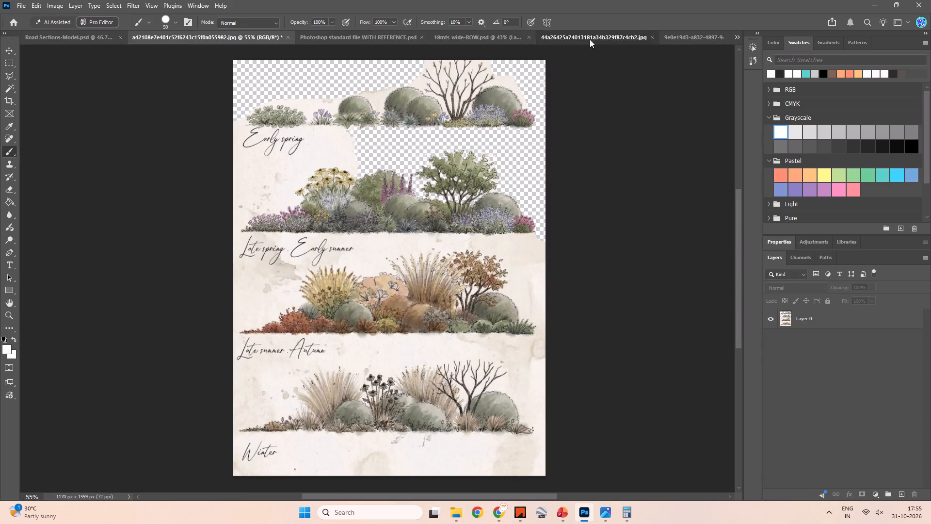
{"action": "left_click", "coordinate": [665, 38]}
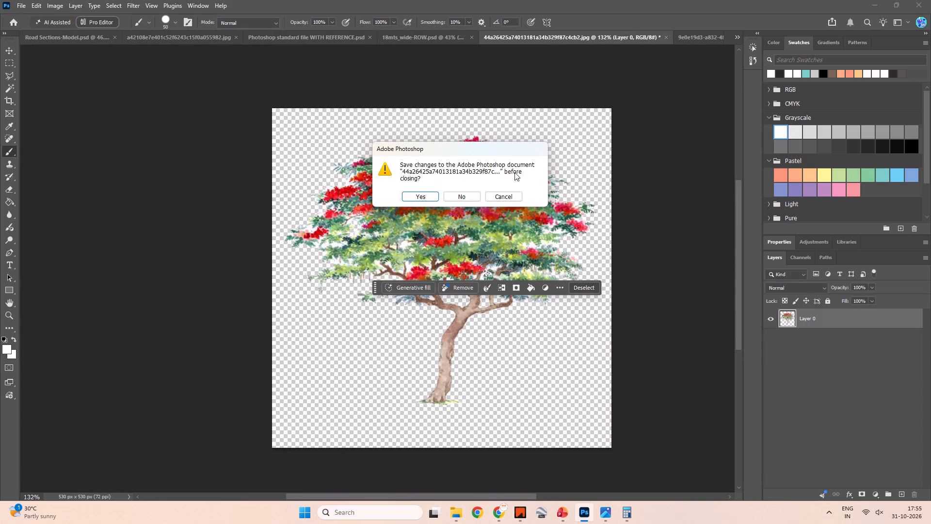
{"action": "left_click", "coordinate": [451, 203]}
{"action": "left_click", "coordinate": [461, 196]}
{"action": "left_click", "coordinate": [679, 38]}
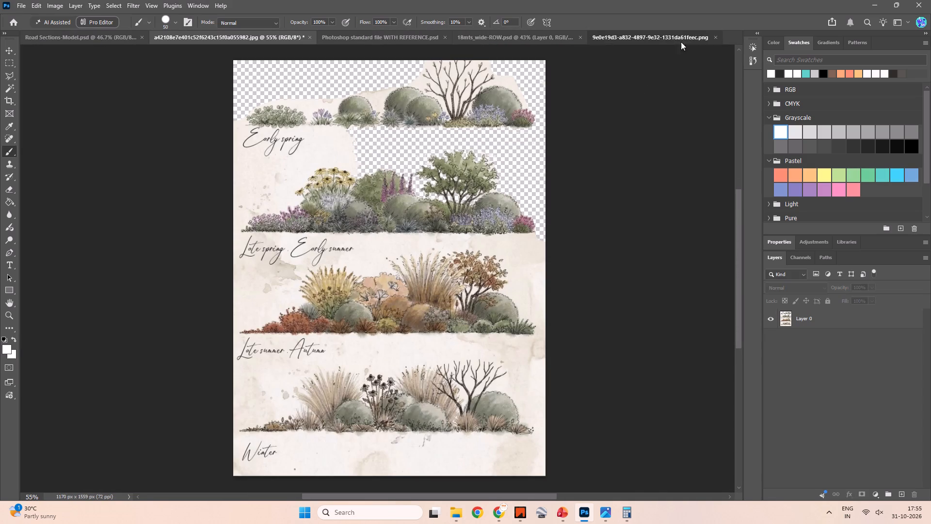
{"action": "left_click", "coordinate": [718, 38]}
{"action": "left_click", "coordinate": [463, 196]}
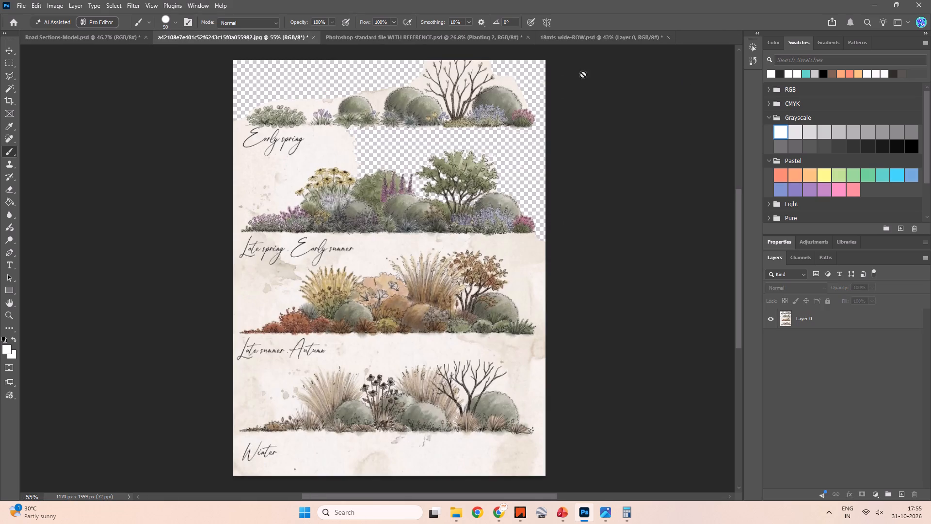
Close Photoshop standard file WITH REFERENCE.psd without saving its changes.
{"action": "left_click", "coordinate": [612, 41]}
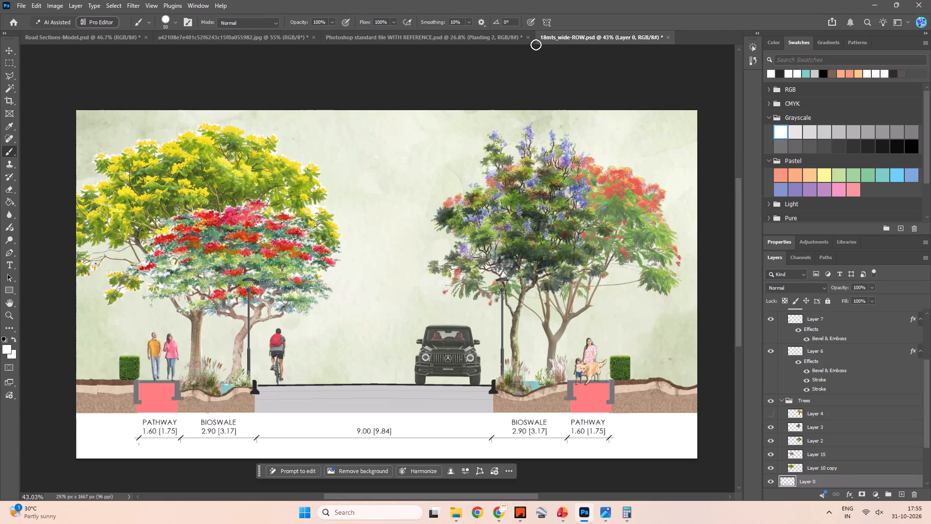
{"action": "left_click", "coordinate": [487, 38]}
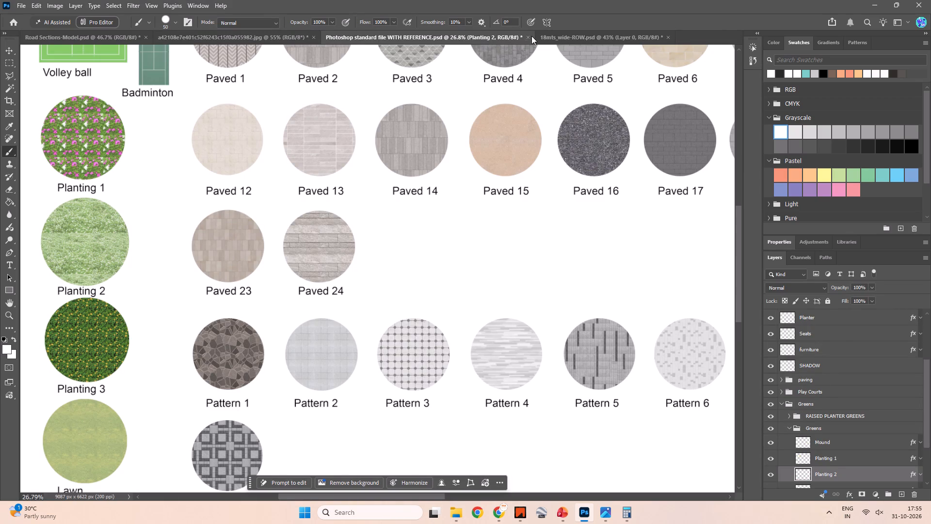
{"action": "left_click", "coordinate": [527, 36]}
{"action": "left_click", "coordinate": [467, 196]}
{"action": "left_click", "coordinate": [462, 190]}
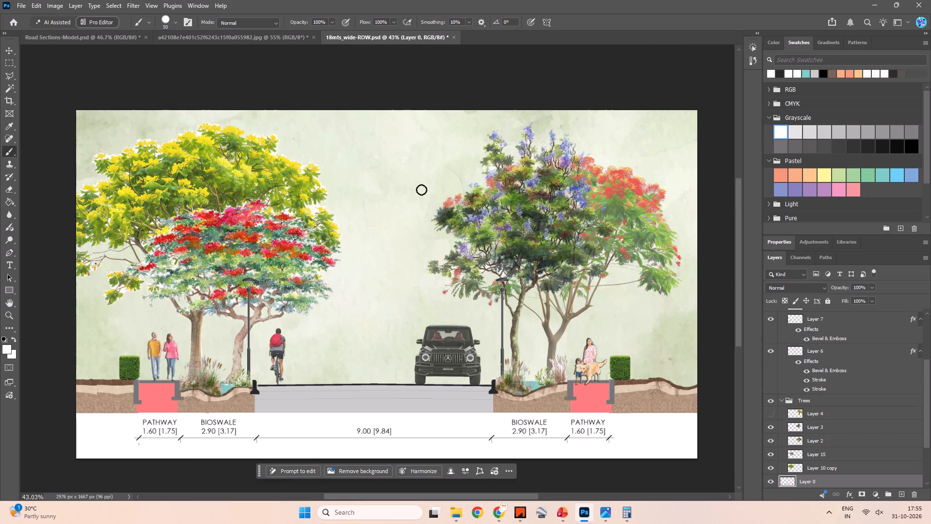
Switch to the Road Sections-Model.psd document and examine its street section.
{"action": "left_click", "coordinate": [279, 35]}
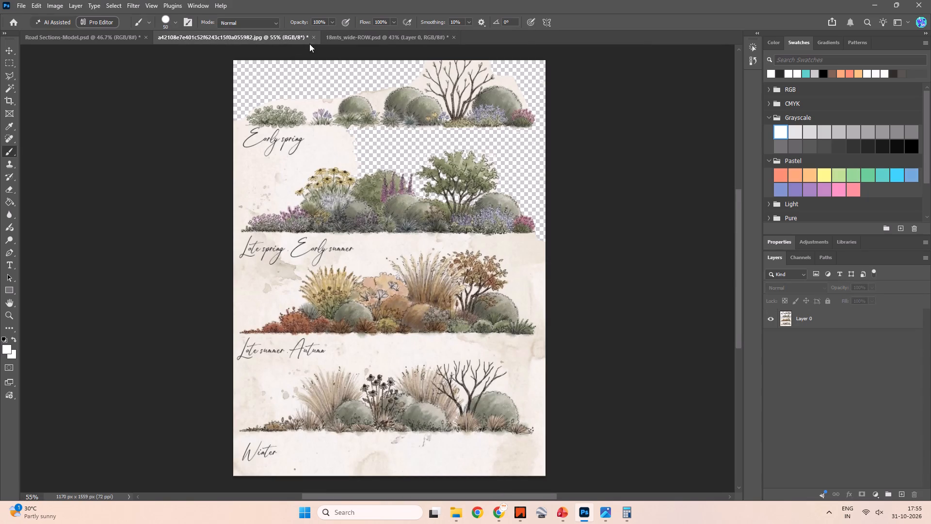
{"action": "left_click", "coordinate": [85, 48]}
{"action": "left_click", "coordinate": [87, 43]}
{"action": "key", "text": "Escape"}
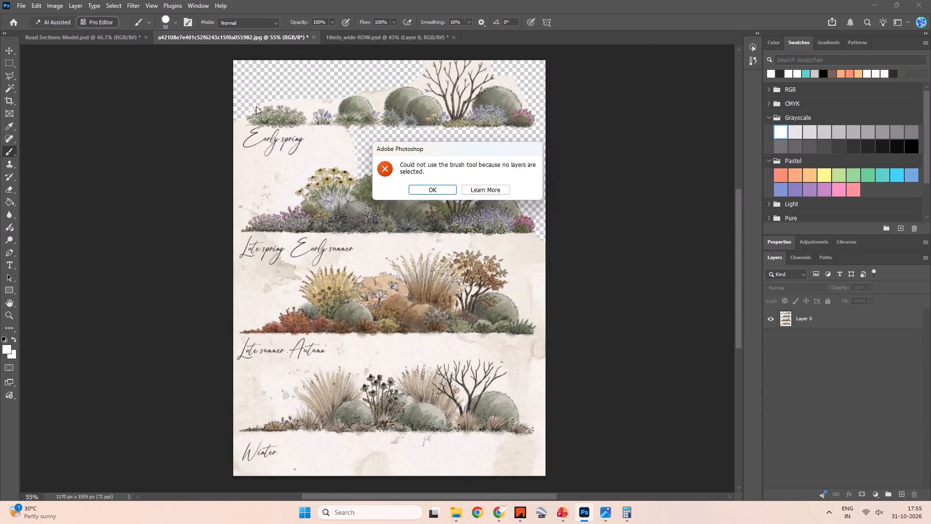
{"action": "key", "text": "Escape"}
{"action": "left_click", "coordinate": [416, 188]}
{"action": "left_click", "coordinate": [119, 45]}
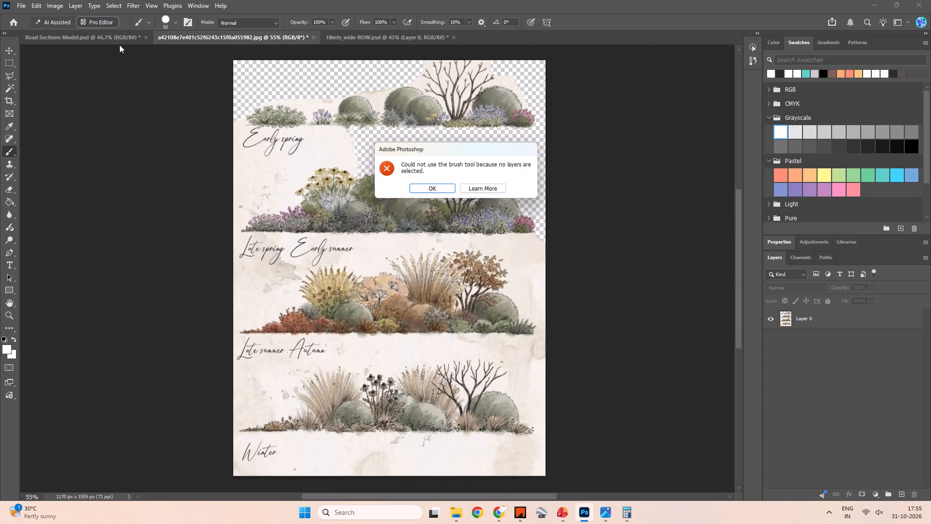
{"action": "left_click", "coordinate": [114, 40]}
{"action": "key", "text": "Escape"}
{"action": "left_click", "coordinate": [417, 183]}
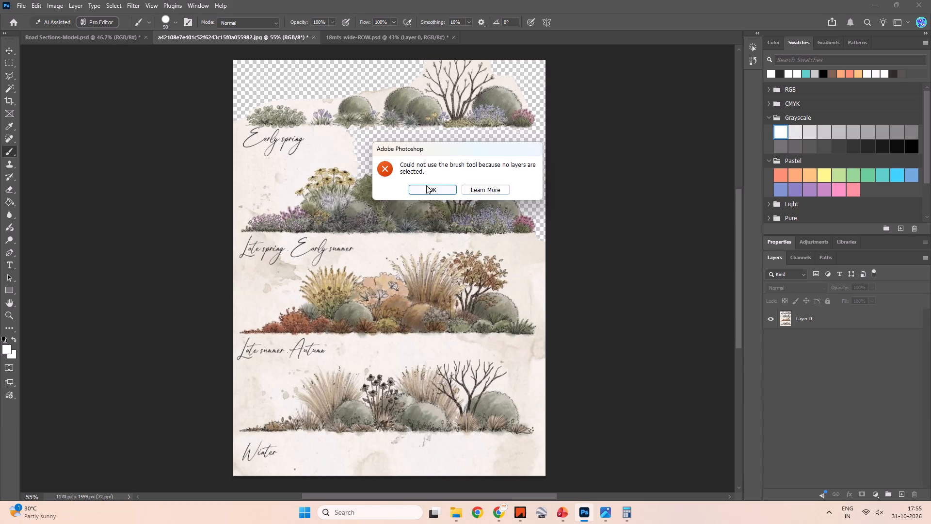
{"action": "left_click", "coordinate": [426, 185]}
{"action": "left_click", "coordinate": [105, 38]}
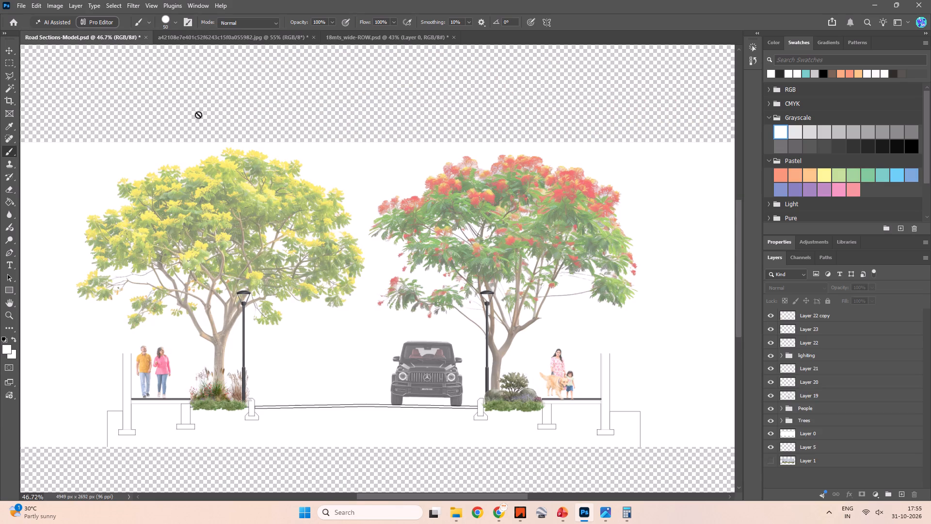
{"action": "key", "text": "space"}
{"action": "key", "text": "space"}
{"action": "key", "text": "space"}
{"action": "key", "text": "space"}
{"action": "key", "text": "space"}
{"action": "key", "text": "space"}
{"action": "key", "text": "space"}
{"action": "key", "text": "space"}
{"action": "key", "text": "space"}
{"action": "key", "text": "space"}
{"action": "key", "text": "space"}
{"action": "key", "text": "space"}
{"action": "key", "text": "space"}
{"action": "left_click_drag", "start_coordinate": [307, 197], "coordinate": [290, 155]}
Switch to the IIACAD landscape layout and examine the narrower road section with planters, its dimensions and the bioswale section above it.
{"action": "key", "text": "alt+Tab"}
{"action": "key", "text": "alt+Tab"}
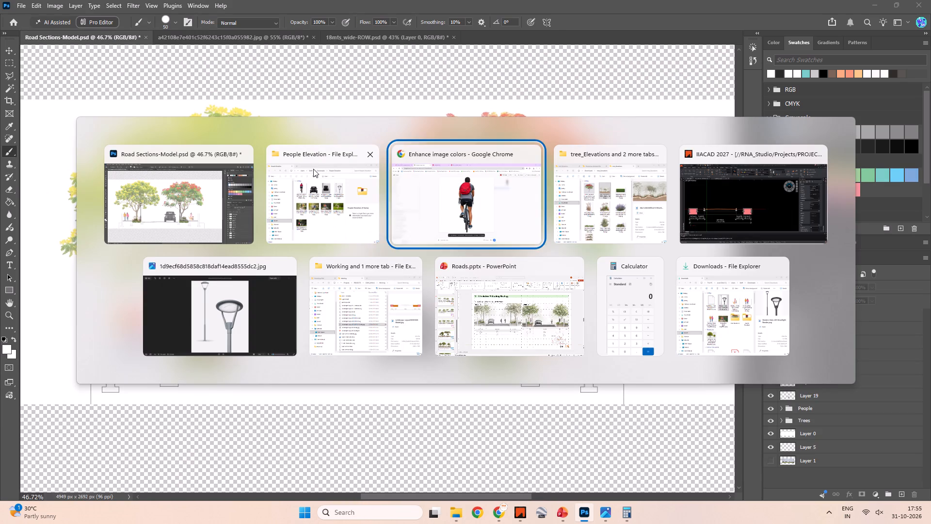
{"action": "key", "text": "alt+Tab"}
{"action": "key", "text": "alt+Tab"}
{"action": "scroll", "coordinate": [434, 208], "scroll_direction": "down", "scroll_amount": 4}
{"action": "middle_click_drag", "start_coordinate": [369, 196], "coordinate": [451, 254]}
{"action": "key", "text": "Escape"}
{"action": "scroll", "coordinate": [439, 278], "scroll_direction": "up", "scroll_amount": 4}
{"action": "middle_click_drag", "start_coordinate": [442, 273], "coordinate": [283, 177]}
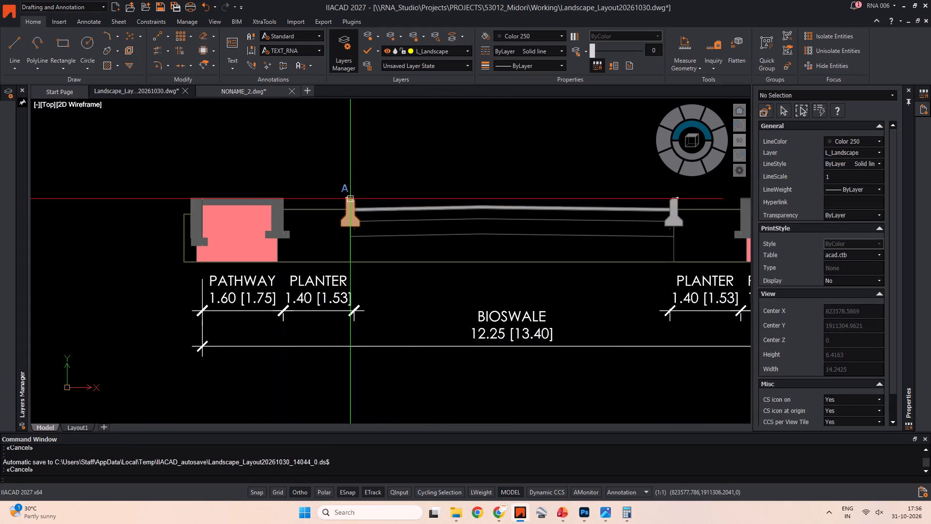
{"action": "scroll", "coordinate": [355, 203], "scroll_direction": "down", "scroll_amount": 3}
{"action": "scroll", "coordinate": [337, 224], "scroll_direction": "up", "scroll_amount": 4}
{"action": "middle_click_drag", "start_coordinate": [360, 273], "coordinate": [317, 289]}
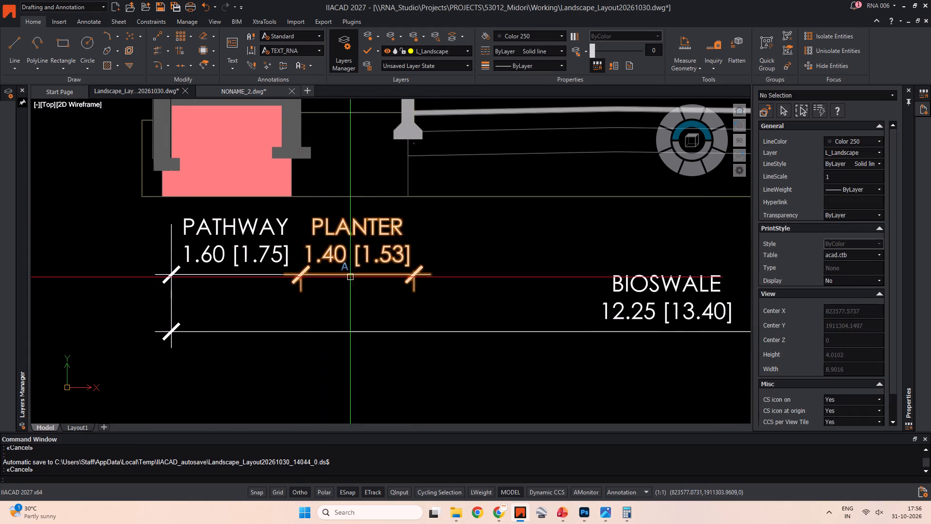
{"action": "scroll", "coordinate": [358, 271], "scroll_direction": "down", "scroll_amount": 4}
{"action": "scroll", "coordinate": [349, 224], "scroll_direction": "down", "scroll_amount": 2}
{"action": "middle_click_drag", "start_coordinate": [353, 213], "coordinate": [368, 231]}
{"action": "scroll", "coordinate": [373, 255], "scroll_direction": "up", "scroll_amount": 4}
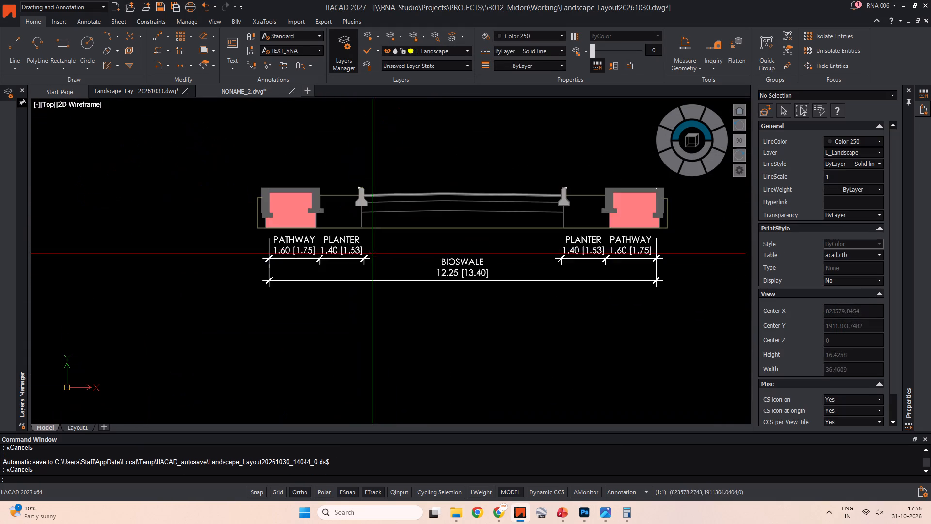
{"action": "scroll", "coordinate": [333, 237], "scroll_direction": "up", "scroll_amount": 3}
{"action": "scroll", "coordinate": [317, 224], "scroll_direction": "down", "scroll_amount": 3}
{"action": "middle_click_drag", "start_coordinate": [317, 222], "coordinate": [341, 305]}
{"action": "scroll", "coordinate": [328, 266], "scroll_direction": "down", "scroll_amount": 1}
{"action": "middle_click_drag", "start_coordinate": [328, 263], "coordinate": [319, 293]}
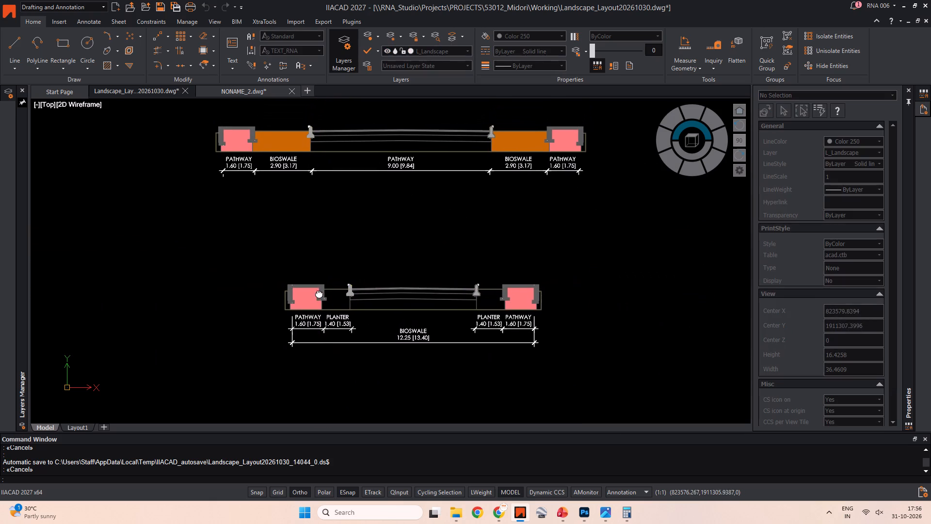
Delete the salmon fills beneath both pathways in the narrower road section.
{"action": "middle_click_drag", "start_coordinate": [319, 293], "coordinate": [304, 276]}
{"action": "scroll", "coordinate": [304, 282], "scroll_direction": "up", "scroll_amount": 2}
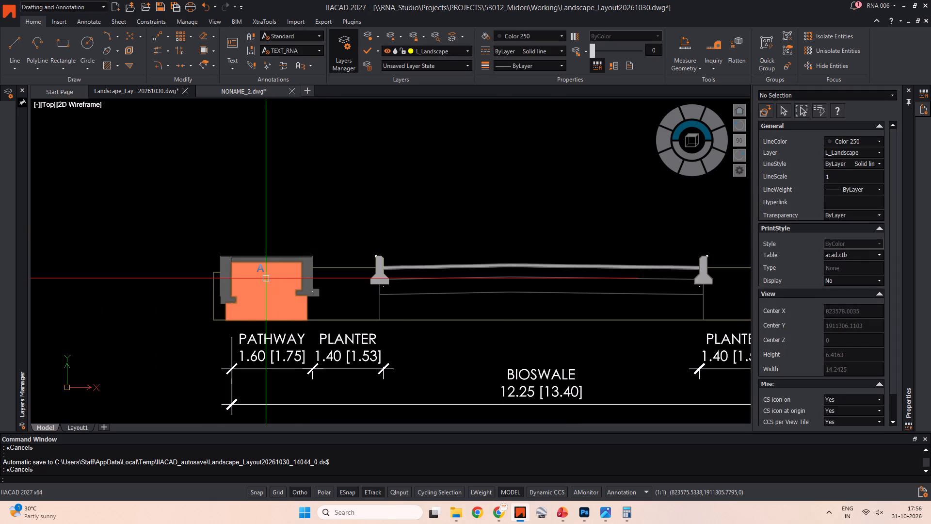
{"action": "left_click", "coordinate": [265, 278]}
{"action": "key", "text": "Delete"}
{"action": "middle_click_drag", "start_coordinate": [369, 274], "coordinate": [332, 273]}
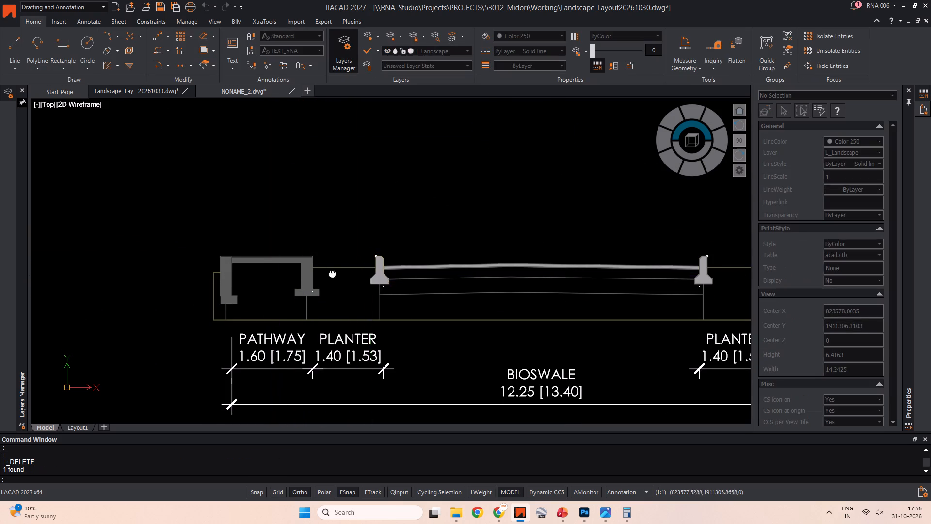
{"action": "middle_click_drag", "start_coordinate": [332, 273], "coordinate": [249, 268]}
{"action": "middle_click_drag", "start_coordinate": [345, 267], "coordinate": [339, 275]}
{"action": "left_click", "coordinate": [701, 286]}
{"action": "key", "text": "Delete"}
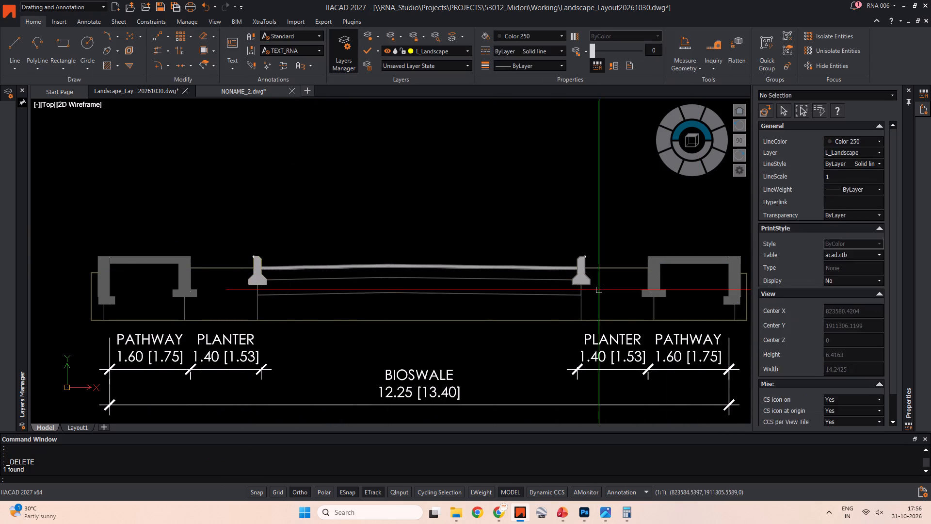
Set the background colour of the right kerb's solid hatch to custom RGB 8, 8, 7 in the narrower section.
{"action": "scroll", "coordinate": [567, 281], "scroll_direction": "down", "scroll_amount": 2}
{"action": "middle_click_drag", "start_coordinate": [562, 281], "coordinate": [486, 284]}
{"action": "scroll", "coordinate": [507, 306], "scroll_direction": "up", "scroll_amount": 2}
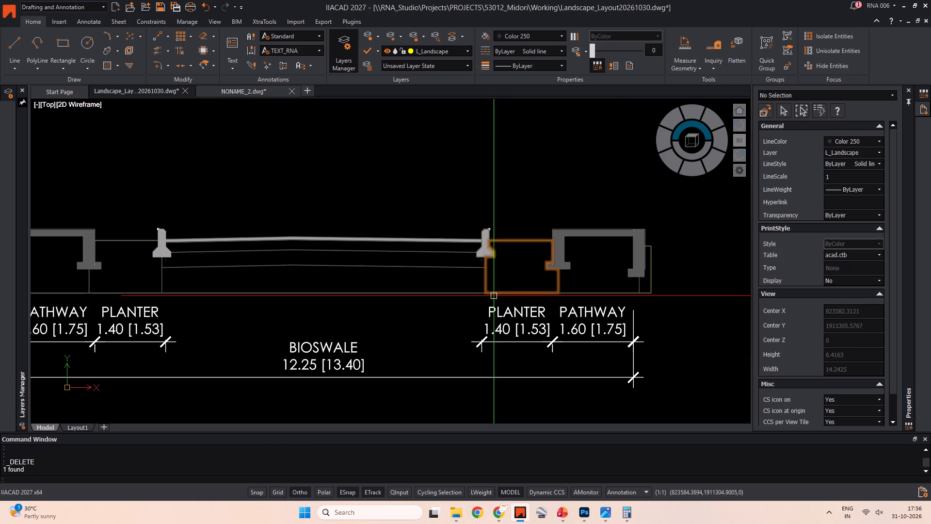
{"action": "middle_click_drag", "start_coordinate": [427, 271], "coordinate": [461, 280]}
{"action": "key", "text": "Escape"}
{"action": "key", "text": "Escape"}
{"action": "scroll", "coordinate": [538, 253], "scroll_direction": "up", "scroll_amount": 3}
{"action": "left_click", "coordinate": [460, 283]}
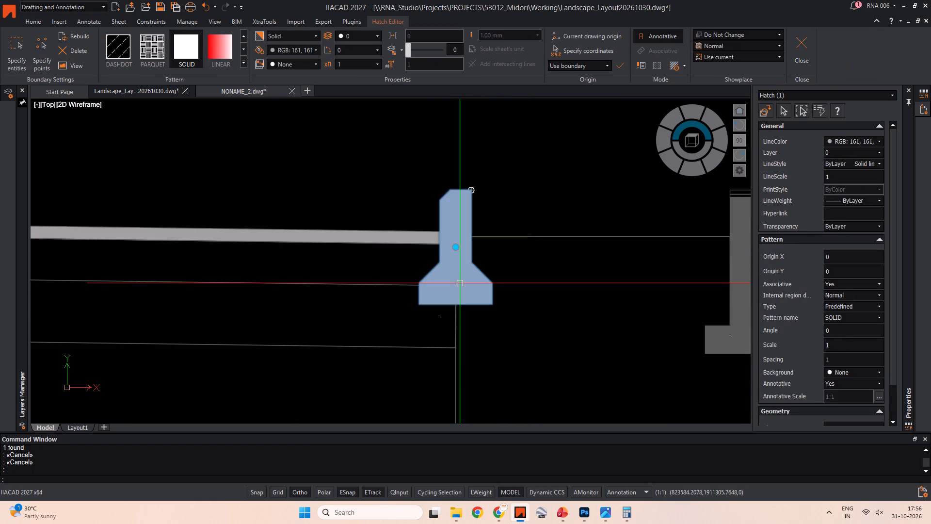
{"action": "left_click", "coordinate": [310, 36]}
{"action": "key", "text": "Escape"}
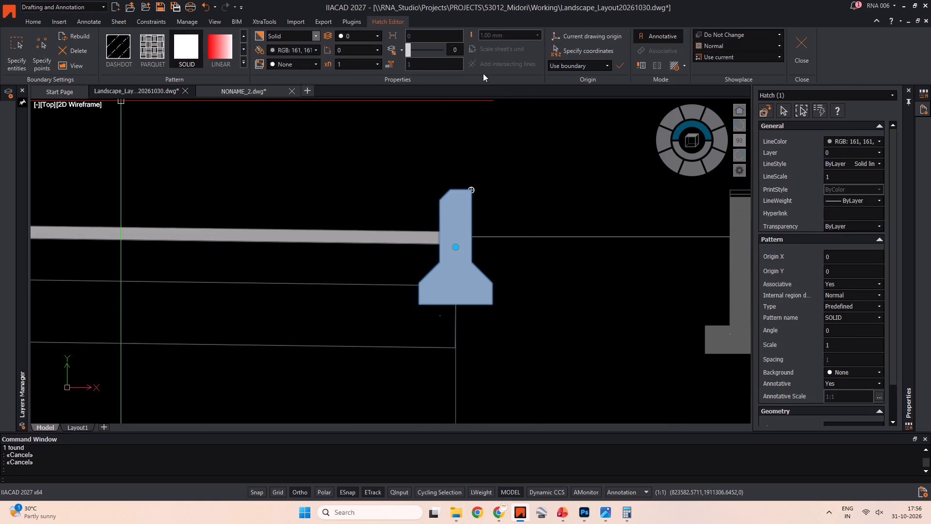
{"action": "left_click", "coordinate": [312, 65]}
{"action": "scroll", "coordinate": [300, 166], "scroll_direction": "down", "scroll_amount": 4}
{"action": "scroll", "coordinate": [300, 166], "scroll_direction": "up", "scroll_amount": 5}
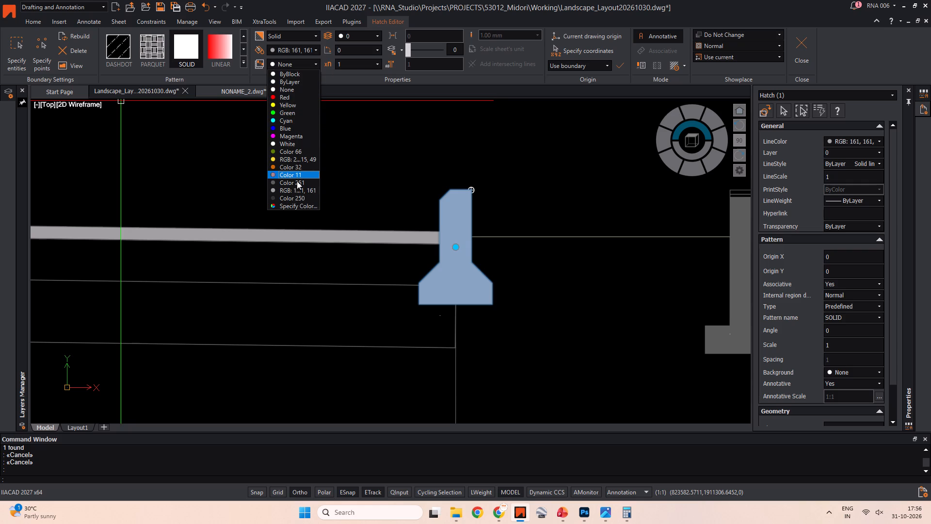
{"action": "left_click", "coordinate": [288, 208]}
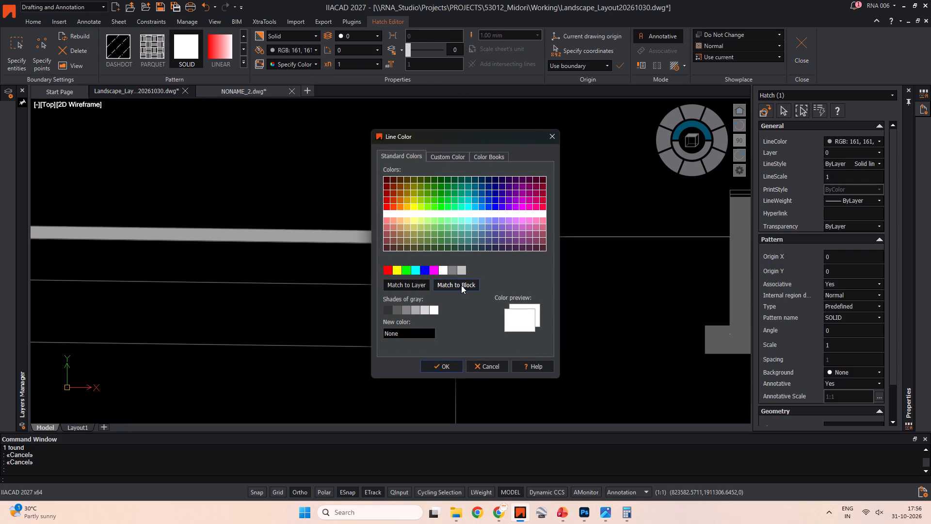
{"action": "left_click", "coordinate": [386, 312]}
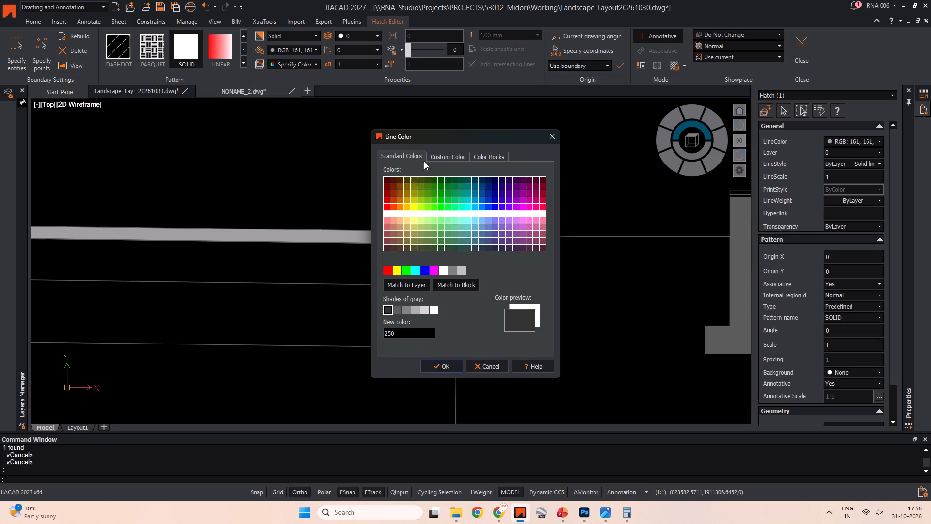
{"action": "left_click", "coordinate": [438, 153]}
{"action": "left_click_drag", "start_coordinate": [445, 214], "coordinate": [363, 278]}
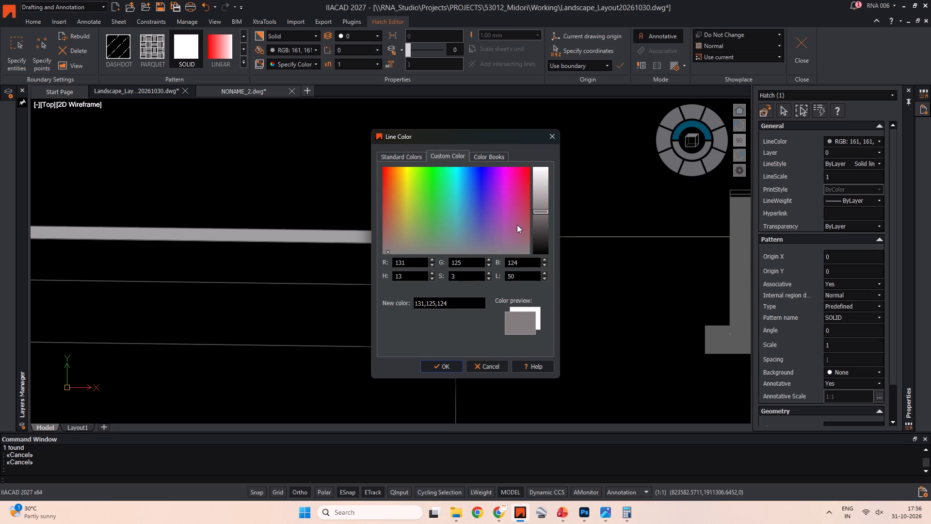
{"action": "left_click_drag", "start_coordinate": [546, 213], "coordinate": [539, 312]}
{"action": "left_click", "coordinate": [435, 367]}
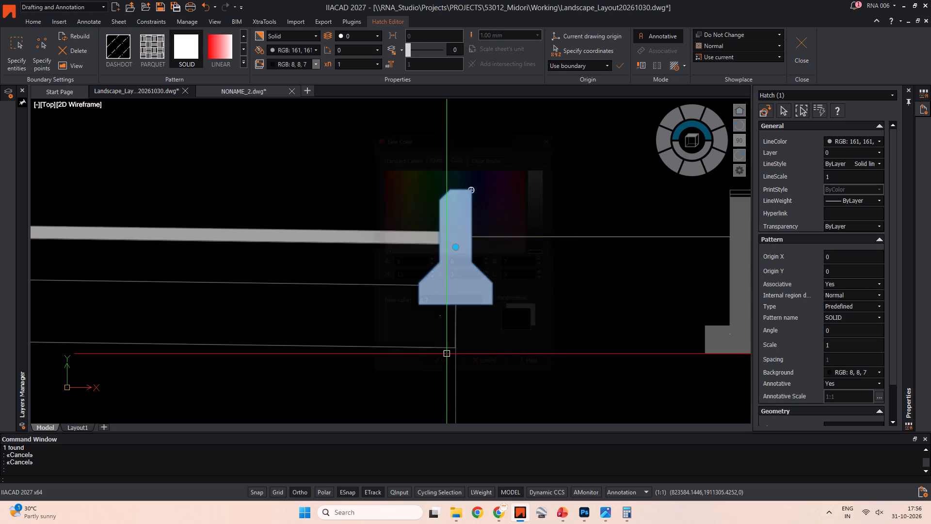
{"action": "key", "text": "Escape"}
{"action": "scroll", "coordinate": [497, 255], "scroll_direction": "down", "scroll_amount": 3}
{"action": "middle_click_drag", "start_coordinate": [491, 258], "coordinate": [430, 276]}
{"action": "key", "text": "Escape"}
{"action": "key", "text": "Escape"}
{"action": "scroll", "coordinate": [424, 285], "scroll_direction": "up", "scroll_amount": 3}
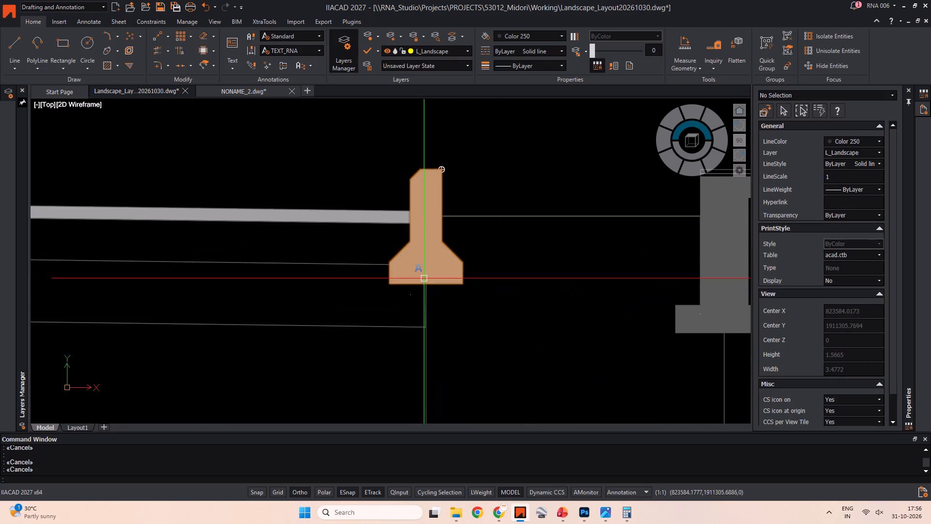
{"action": "left_click", "coordinate": [424, 270]}
{"action": "scroll", "coordinate": [419, 264], "scroll_direction": "down", "scroll_amount": 2}
{"action": "middle_click_drag", "start_coordinate": [418, 262], "coordinate": [568, 262]}
{"action": "scroll", "coordinate": [558, 262], "scroll_direction": "down", "scroll_amount": 2}
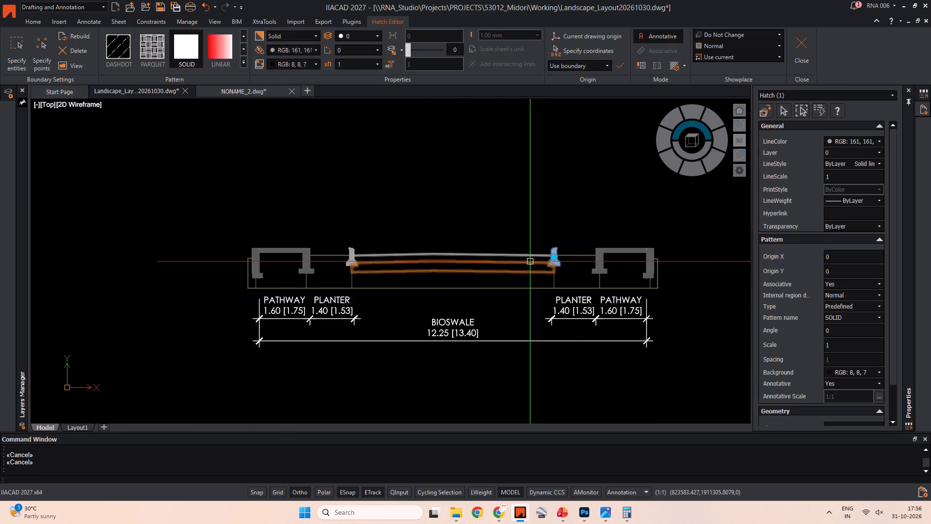
{"action": "key", "text": "Escape"}
Set the background colour of the left pathway slab's solid hatch to RGB 8, 8, 7.
{"action": "scroll", "coordinate": [293, 246], "scroll_direction": "up", "scroll_amount": 3}
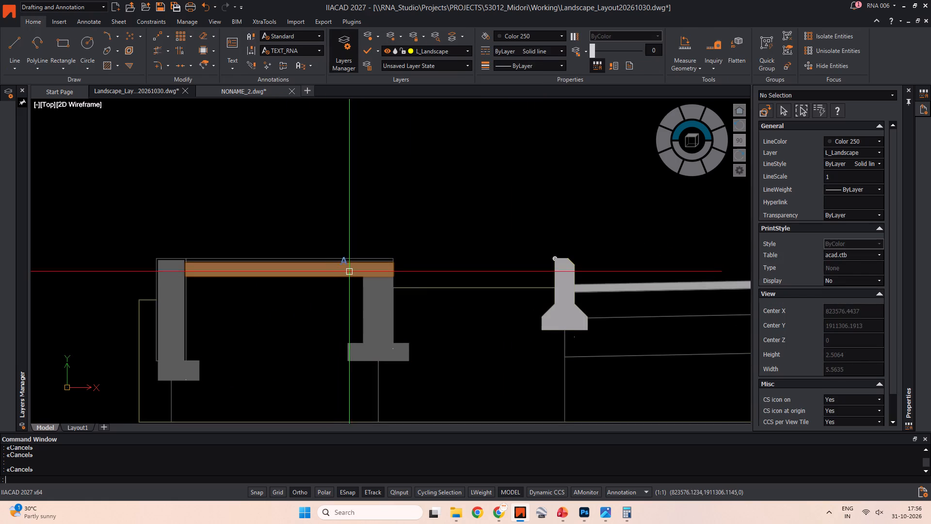
{"action": "left_click", "coordinate": [353, 269]}
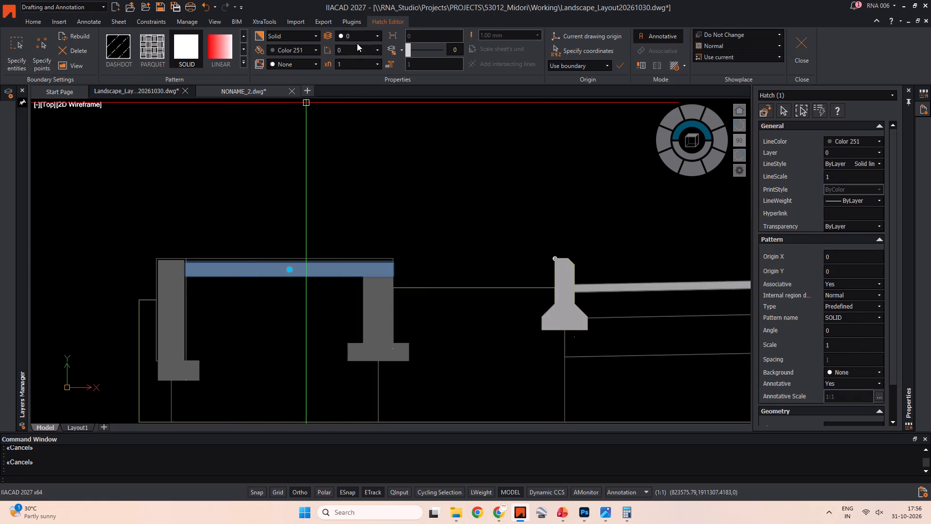
{"action": "left_click", "coordinate": [381, 35]}
{"action": "scroll", "coordinate": [381, 92], "scroll_direction": "down", "scroll_amount": 6}
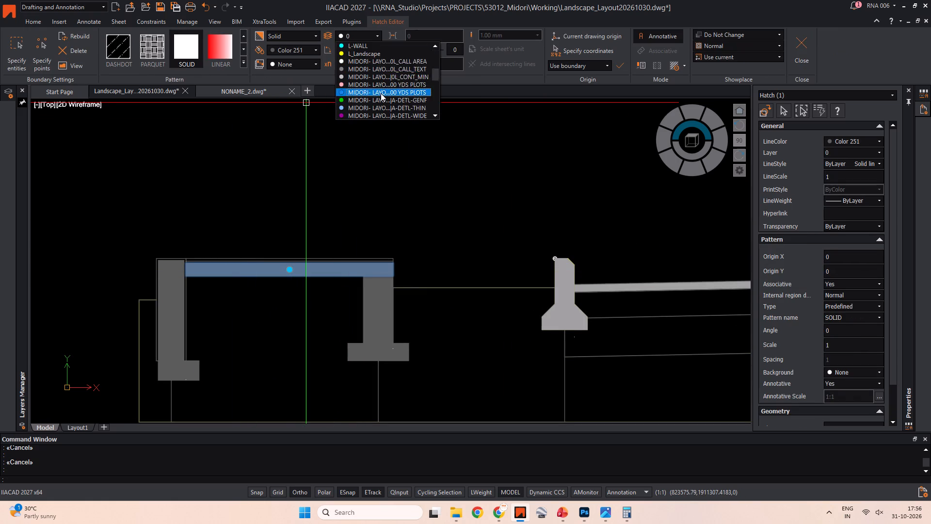
{"action": "scroll", "coordinate": [381, 93], "scroll_direction": "down", "scroll_amount": 8}
{"action": "left_click", "coordinate": [310, 63]}
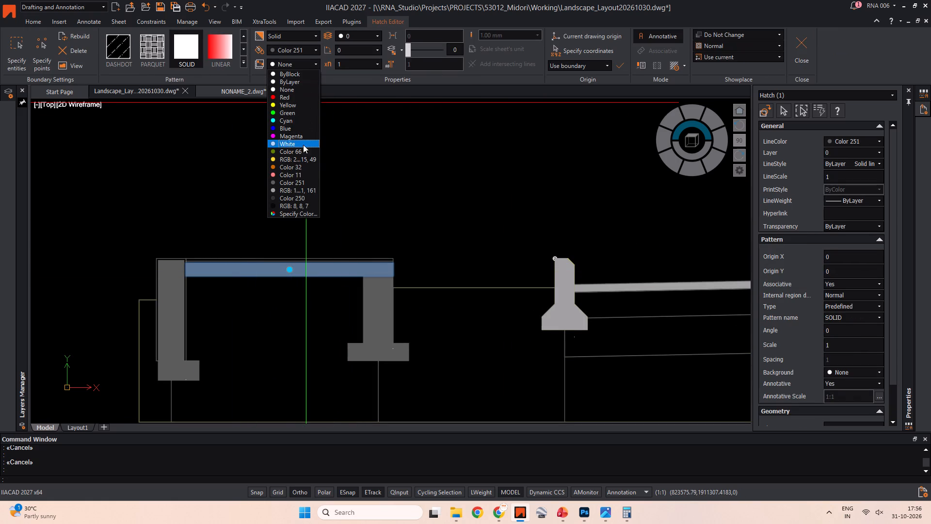
{"action": "scroll", "coordinate": [302, 151], "scroll_direction": "down", "scroll_amount": 1}
{"action": "left_click", "coordinate": [290, 204]}
{"action": "middle_click_drag", "start_coordinate": [422, 219], "coordinate": [369, 222]}
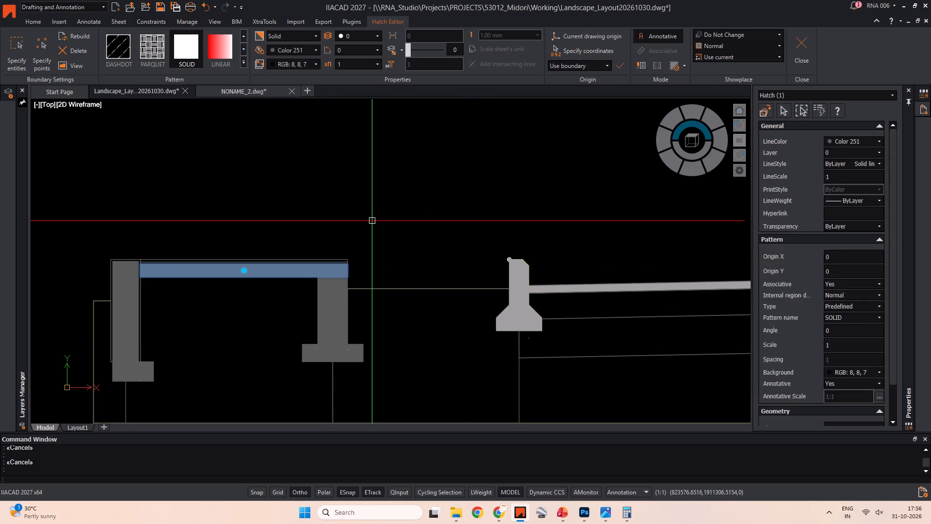
{"action": "key", "text": "Escape"}
{"action": "key", "text": "Escape"}
{"action": "key", "text": "Escape"}
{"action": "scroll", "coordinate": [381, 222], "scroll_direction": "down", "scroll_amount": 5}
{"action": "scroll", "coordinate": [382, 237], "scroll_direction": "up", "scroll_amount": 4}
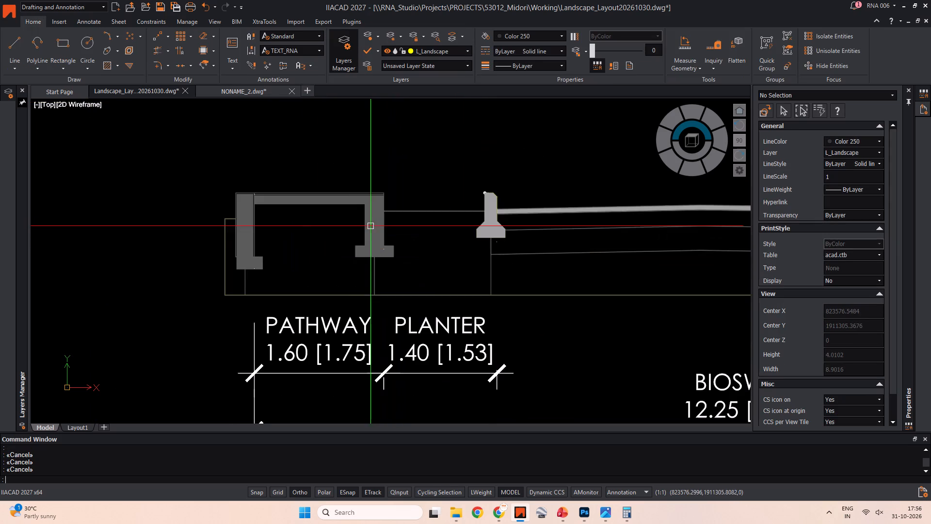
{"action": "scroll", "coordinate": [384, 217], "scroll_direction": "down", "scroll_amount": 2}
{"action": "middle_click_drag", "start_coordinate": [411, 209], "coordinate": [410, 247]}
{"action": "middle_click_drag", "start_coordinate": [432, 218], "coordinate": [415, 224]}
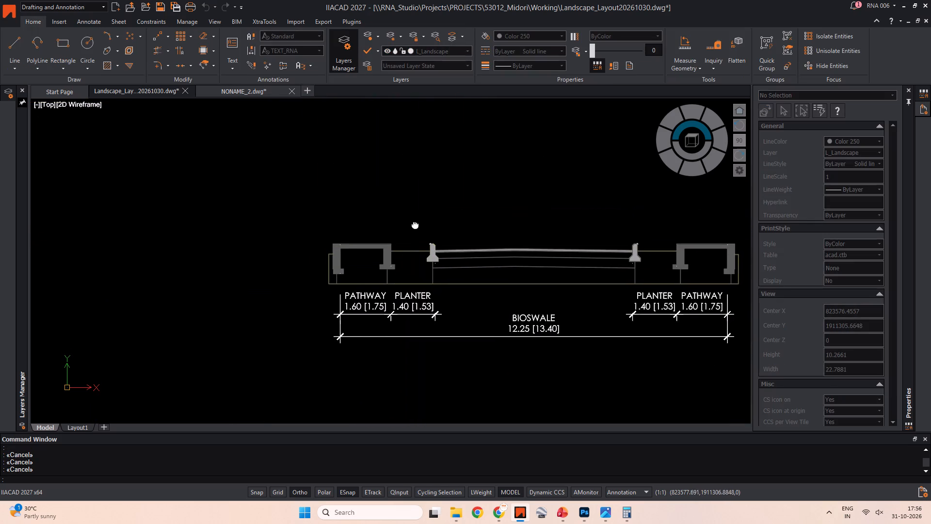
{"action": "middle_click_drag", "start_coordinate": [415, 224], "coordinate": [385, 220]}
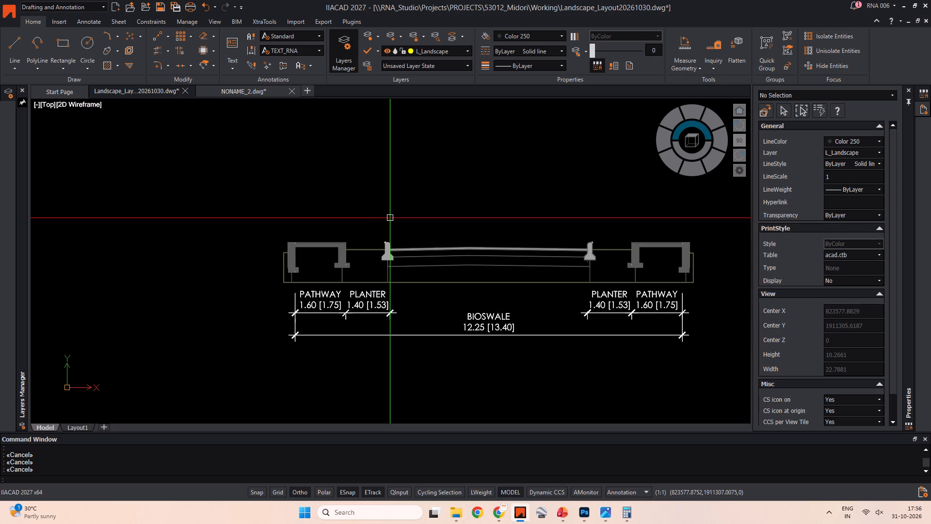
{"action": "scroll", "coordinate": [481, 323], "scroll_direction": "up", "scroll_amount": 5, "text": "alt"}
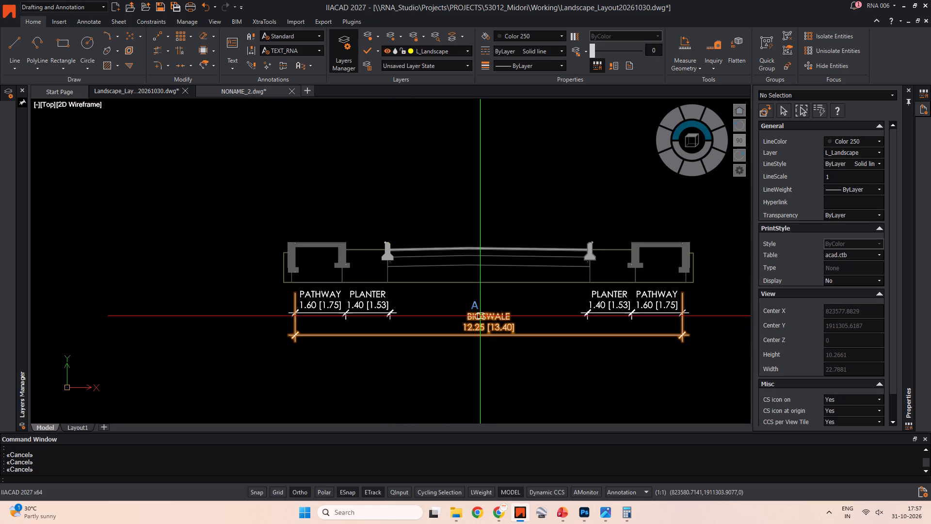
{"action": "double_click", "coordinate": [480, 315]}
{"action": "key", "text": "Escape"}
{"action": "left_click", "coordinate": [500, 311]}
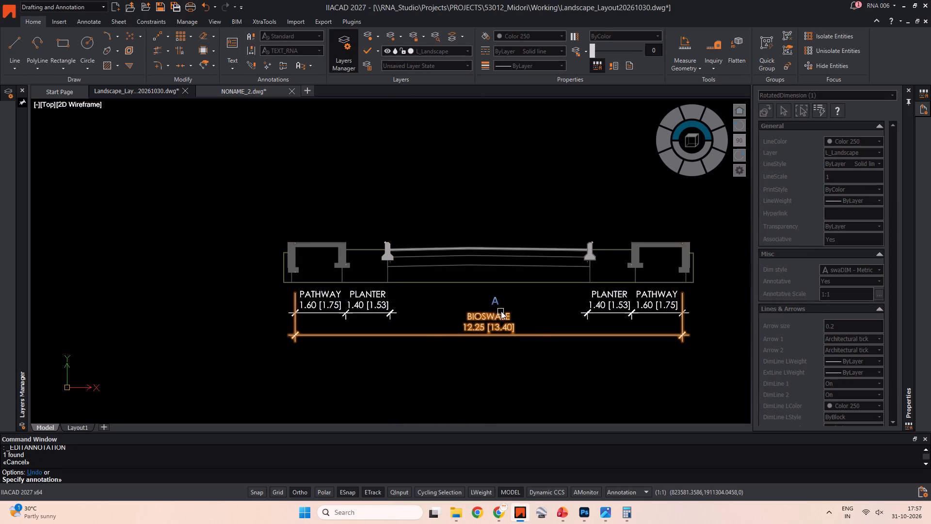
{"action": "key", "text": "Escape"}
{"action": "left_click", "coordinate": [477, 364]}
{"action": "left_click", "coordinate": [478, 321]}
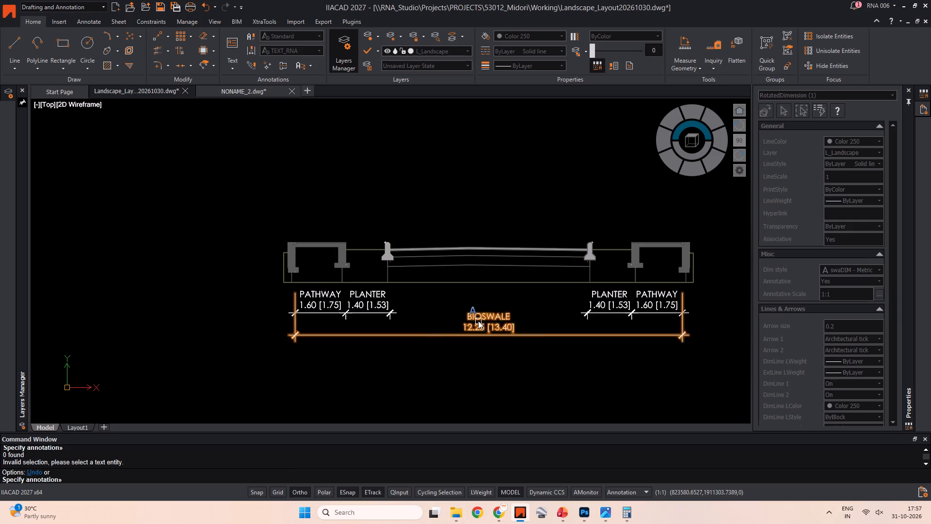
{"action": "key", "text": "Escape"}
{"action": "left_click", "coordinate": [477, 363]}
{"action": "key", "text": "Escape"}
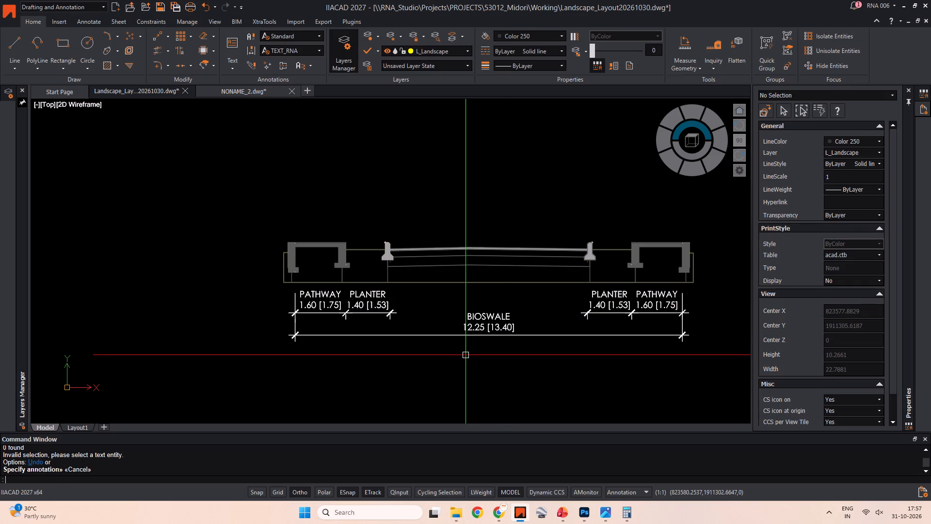
Replace the label above the overall 12.25 [13.40] dimension with DRIVEWAY in the narrower road section.
{"action": "left_click", "coordinate": [504, 326]}
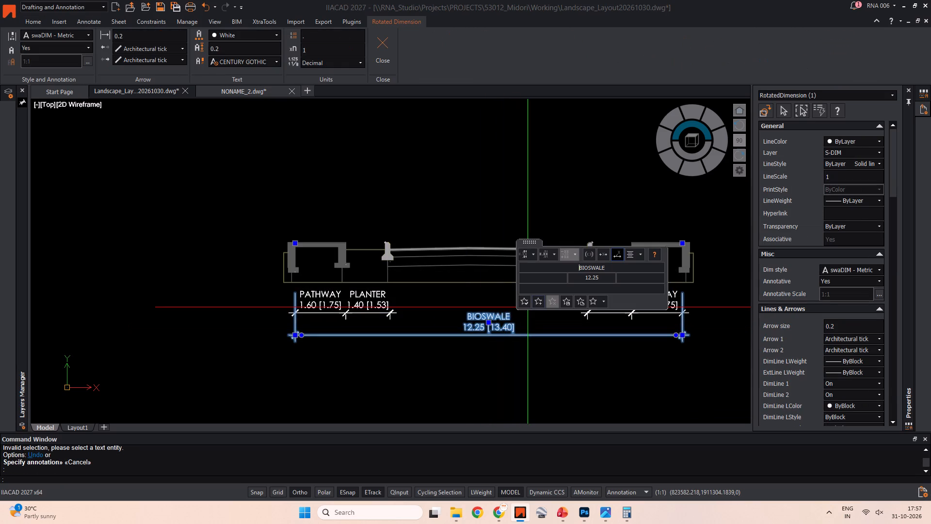
{"action": "left_click_drag", "start_coordinate": [613, 265], "coordinate": [540, 267]}
{"action": "type", "text": "drivew"}
{"action": "key", "text": "BackSpace"}
{"action": "key", "text": "BackSpace"}
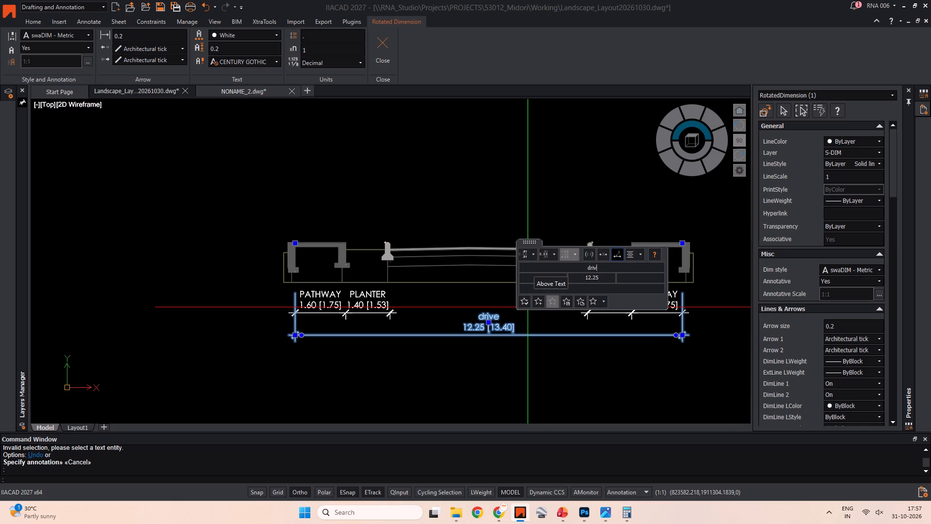
{"action": "key", "text": "BackSpace"}
{"action": "key", "text": "BackSpace"}
{"action": "key", "text": "BackSpace"}
{"action": "key", "text": "BackSpace"}
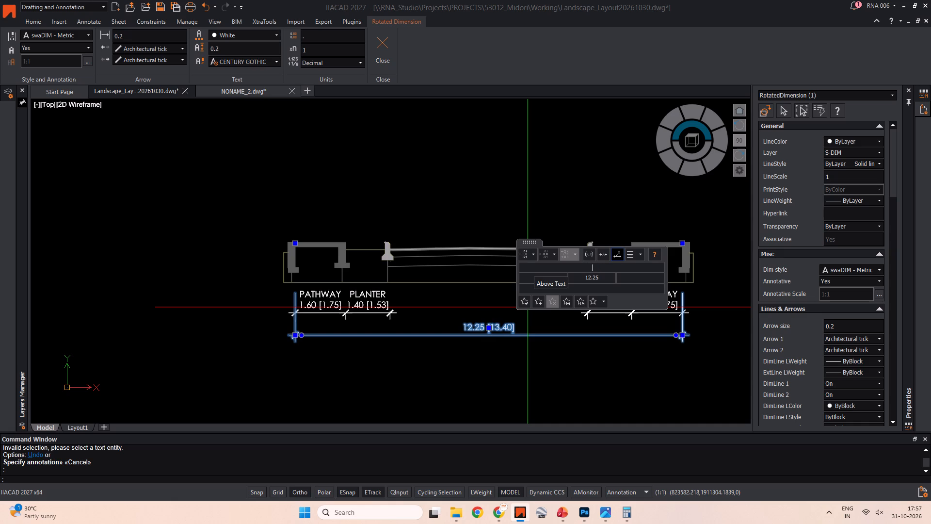
{"action": "type", "text": "DRIVEWAY"}
{"action": "left_click", "coordinate": [527, 367]}
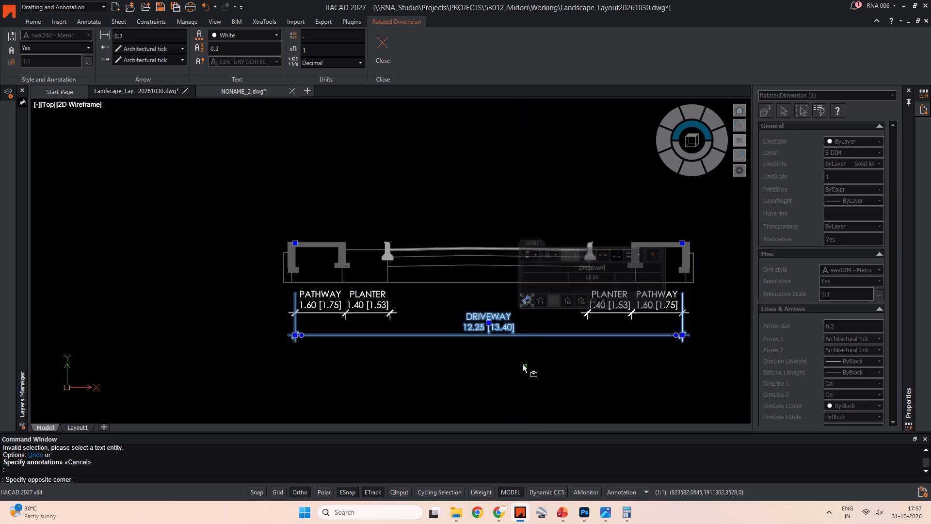
{"action": "key", "text": "Escape"}
{"action": "middle_click_drag", "start_coordinate": [498, 345], "coordinate": [431, 347]}
{"action": "key", "text": "Escape"}
{"action": "key", "text": "Escape"}
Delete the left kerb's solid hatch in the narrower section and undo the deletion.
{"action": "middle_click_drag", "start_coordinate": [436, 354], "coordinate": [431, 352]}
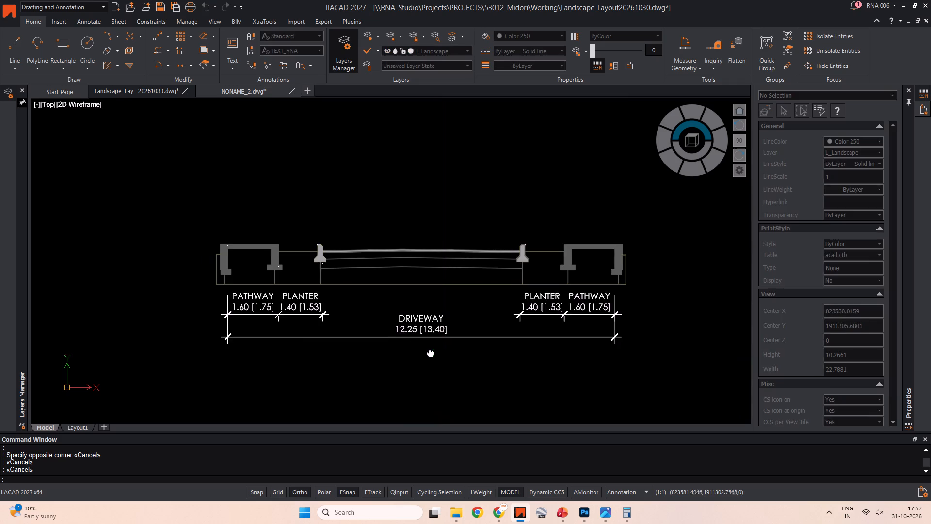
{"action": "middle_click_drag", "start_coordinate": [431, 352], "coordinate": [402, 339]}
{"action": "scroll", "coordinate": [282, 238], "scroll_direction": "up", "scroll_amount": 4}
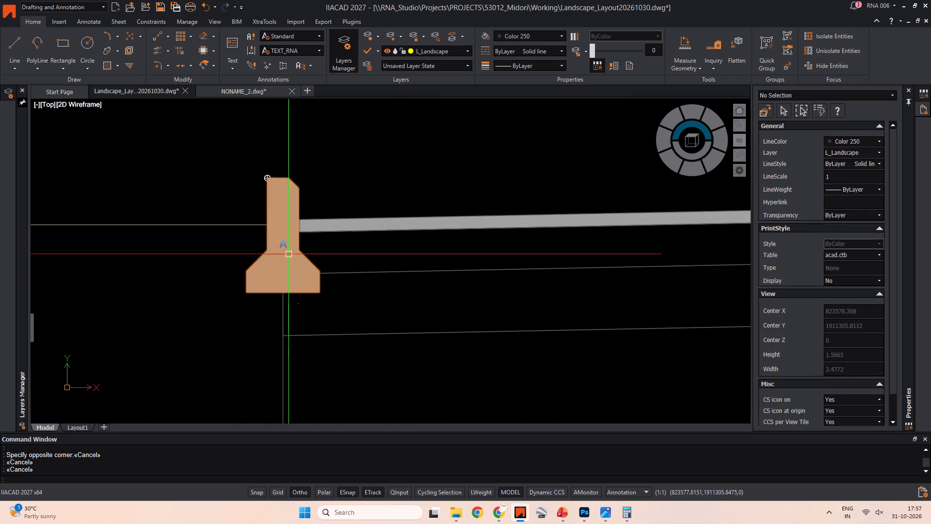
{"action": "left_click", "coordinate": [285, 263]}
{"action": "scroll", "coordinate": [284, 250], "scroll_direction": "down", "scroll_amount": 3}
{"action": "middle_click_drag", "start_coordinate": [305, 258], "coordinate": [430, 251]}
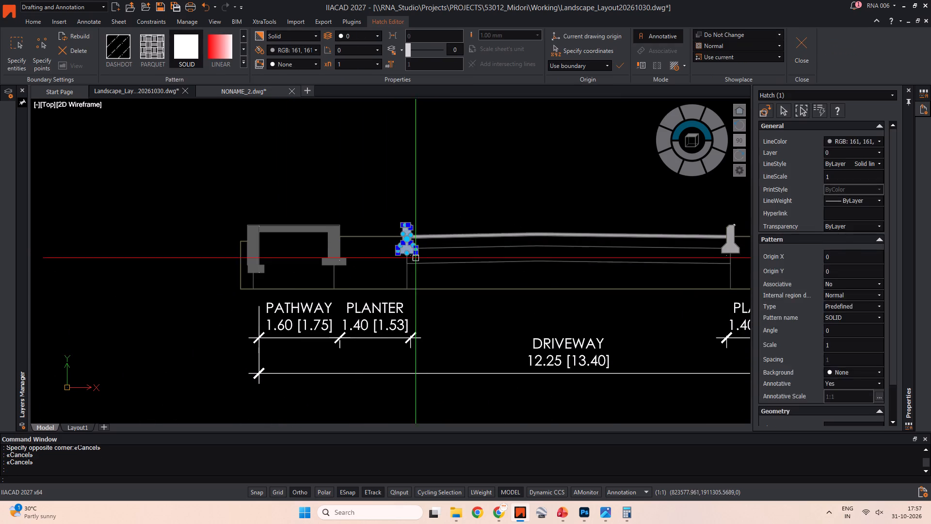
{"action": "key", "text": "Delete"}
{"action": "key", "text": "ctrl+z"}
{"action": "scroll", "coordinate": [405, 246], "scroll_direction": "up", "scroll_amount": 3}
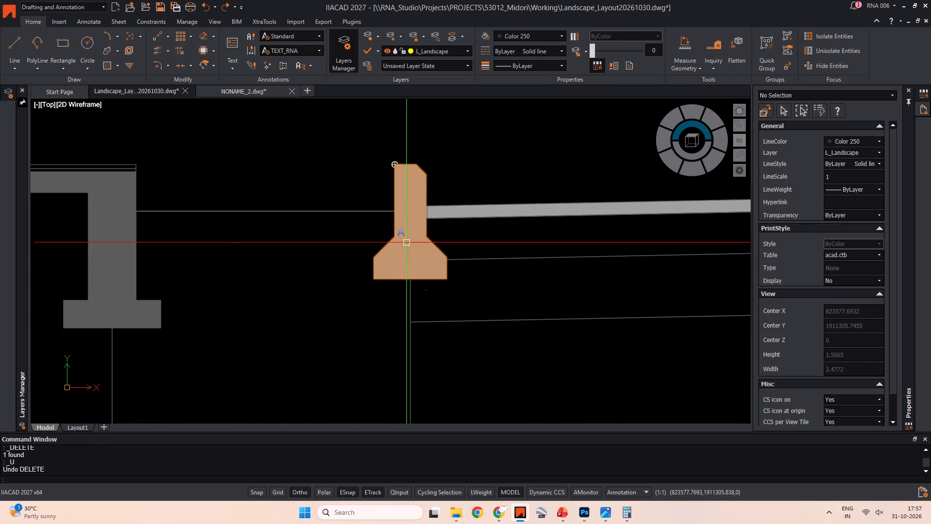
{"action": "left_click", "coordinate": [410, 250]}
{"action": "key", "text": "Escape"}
Examine the narrower section's kerbs and labels, and inspect where the driveway dimension starts at the left pathway wall.
{"action": "scroll", "coordinate": [321, 148], "scroll_direction": "down", "scroll_amount": 3}
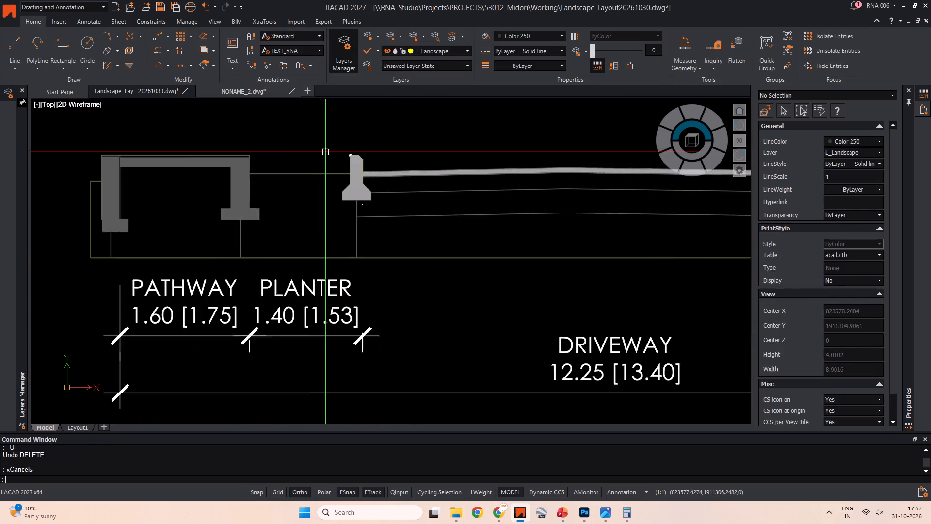
{"action": "middle_click_drag", "start_coordinate": [328, 152], "coordinate": [159, 159]}
{"action": "scroll", "coordinate": [263, 164], "scroll_direction": "down", "scroll_amount": 3}
{"action": "middle_click_drag", "start_coordinate": [263, 164], "coordinate": [355, 213]}
{"action": "scroll", "coordinate": [341, 217], "scroll_direction": "up", "scroll_amount": 3}
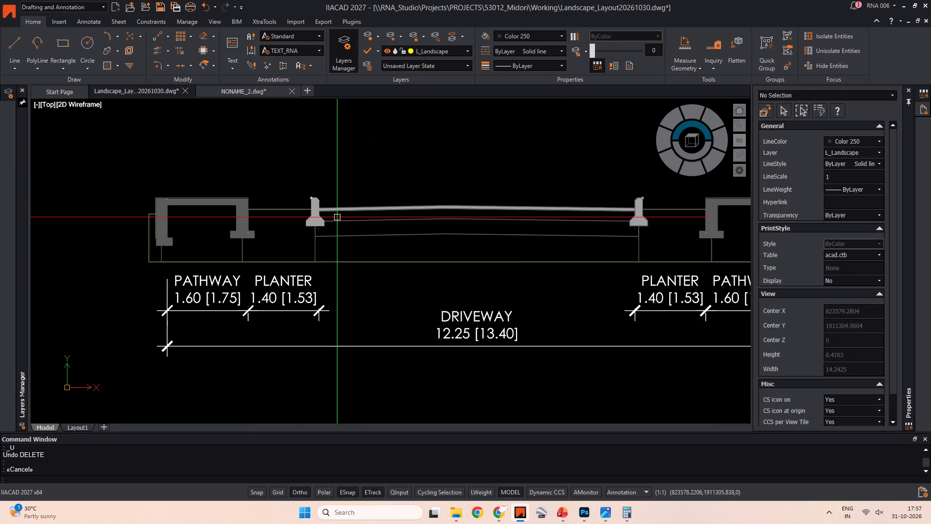
{"action": "middle_click_drag", "start_coordinate": [348, 227], "coordinate": [355, 237]}
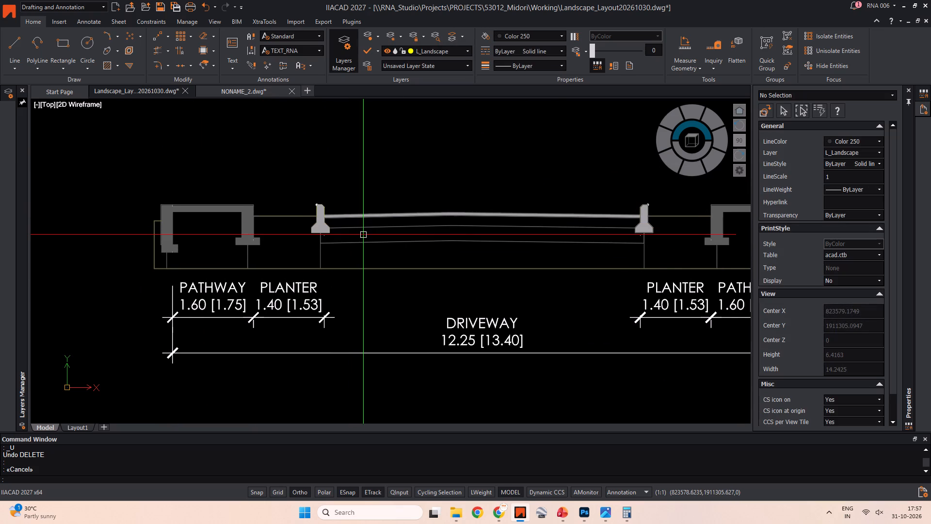
{"action": "middle_click_drag", "start_coordinate": [400, 265], "coordinate": [280, 261]}
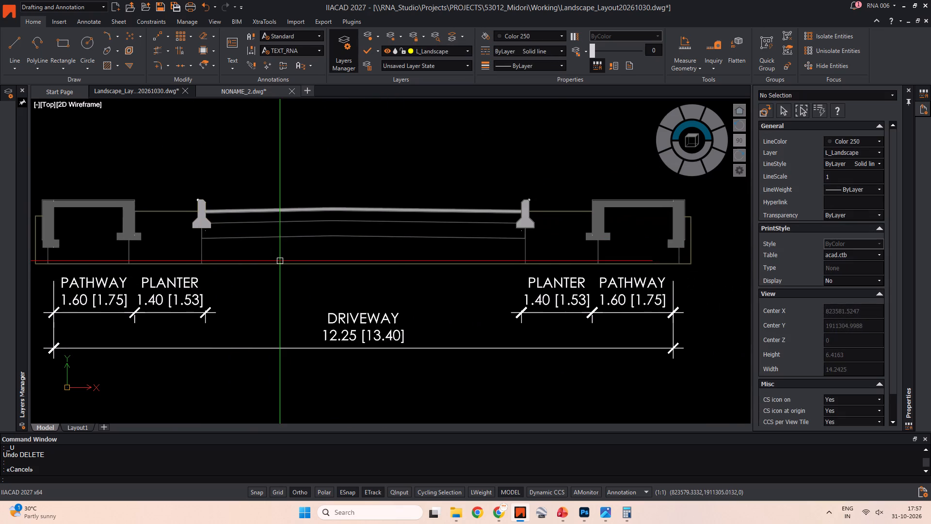
{"action": "middle_click_drag", "start_coordinate": [389, 306], "coordinate": [439, 292]}
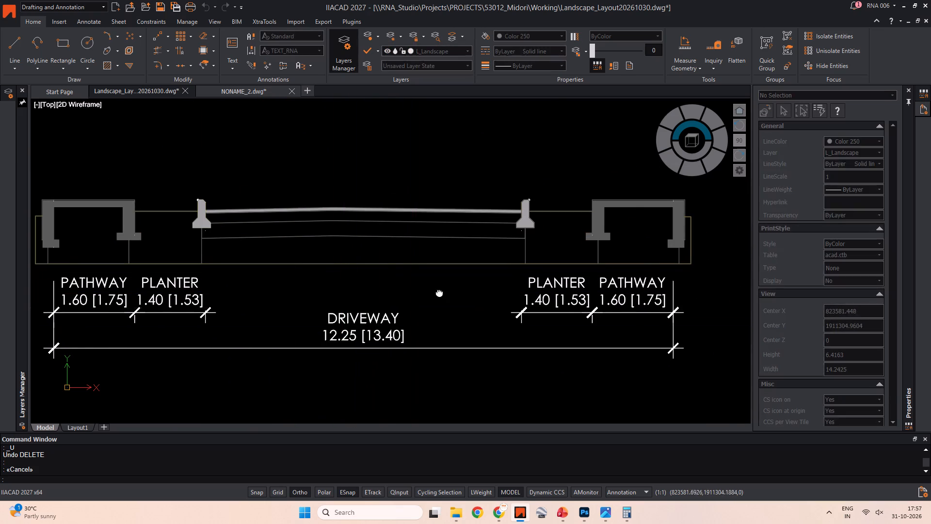
{"action": "middle_click_drag", "start_coordinate": [439, 292], "coordinate": [452, 290]}
{"action": "left_click_drag", "start_coordinate": [314, 320], "coordinate": [308, 333]}
{"action": "left_click", "coordinate": [295, 353]}
{"action": "middle_click_drag", "start_coordinate": [322, 342], "coordinate": [243, 336]}
{"action": "middle_click_drag", "start_coordinate": [283, 313], "coordinate": [249, 312]}
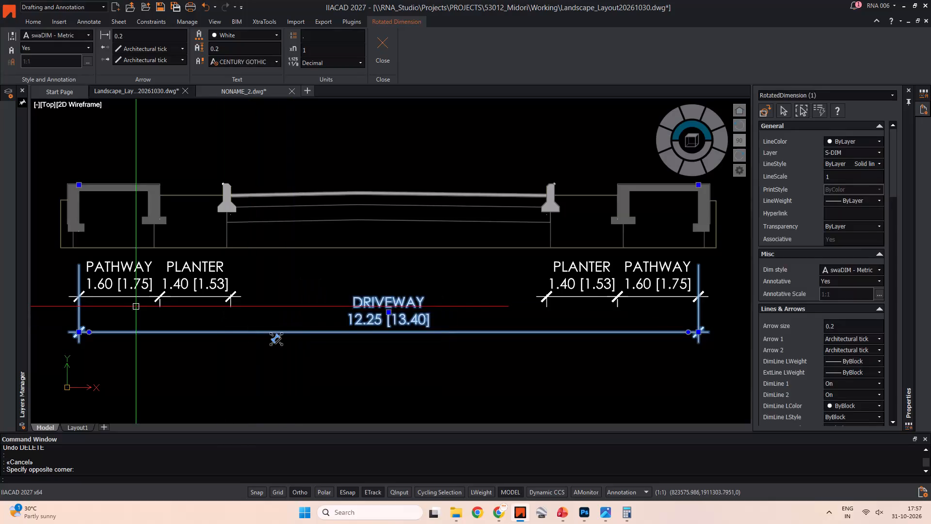
{"action": "middle_click_drag", "start_coordinate": [128, 306], "coordinate": [228, 306]}
{"action": "scroll", "coordinate": [170, 189], "scroll_direction": "up", "scroll_amount": 3}
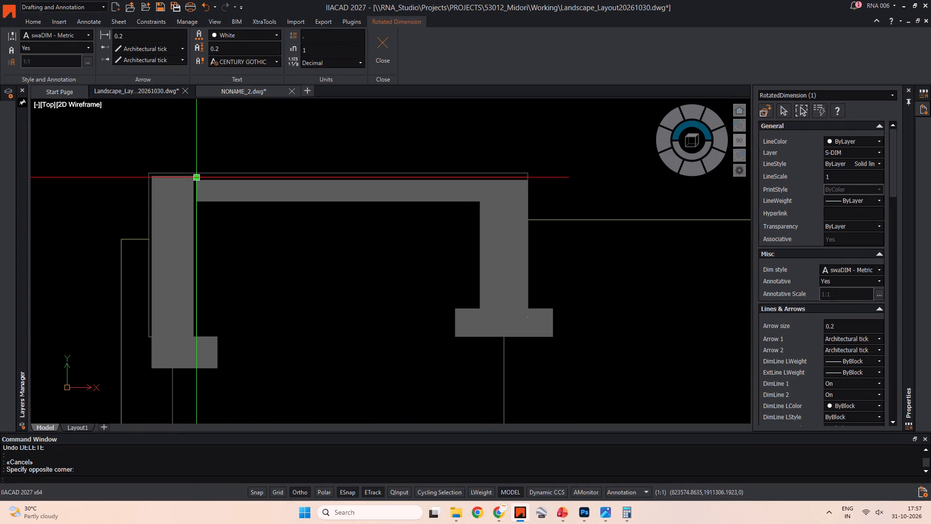
{"action": "scroll", "coordinate": [198, 176], "scroll_direction": "down", "scroll_amount": 3}
{"action": "middle_click_drag", "start_coordinate": [198, 177], "coordinate": [222, 173]}
{"action": "key", "text": "Escape"}
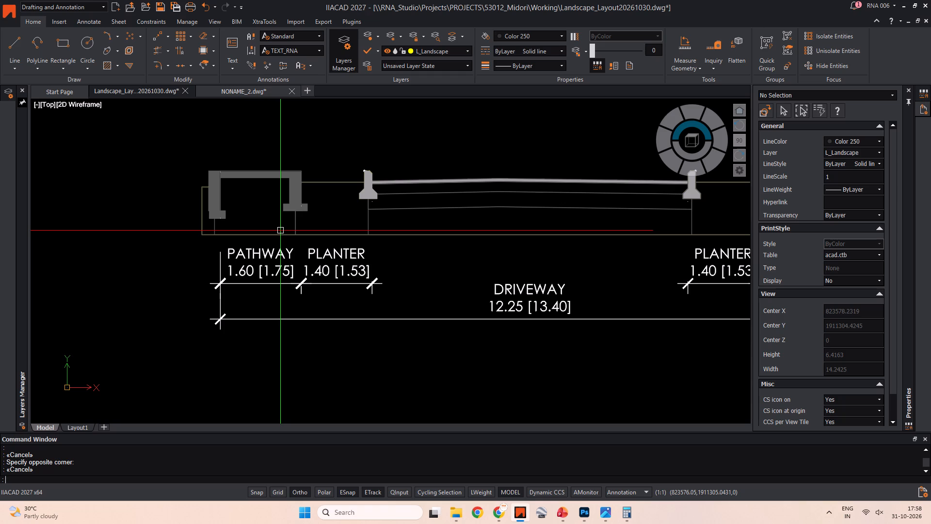
Compare the narrower section with the coloured section above it and with Road Sections-Model.psd in Photoshop, returning to IIACAD.
{"action": "scroll", "coordinate": [271, 210], "scroll_direction": "down", "scroll_amount": 4}
{"action": "middle_click_drag", "start_coordinate": [312, 221], "coordinate": [336, 247]}
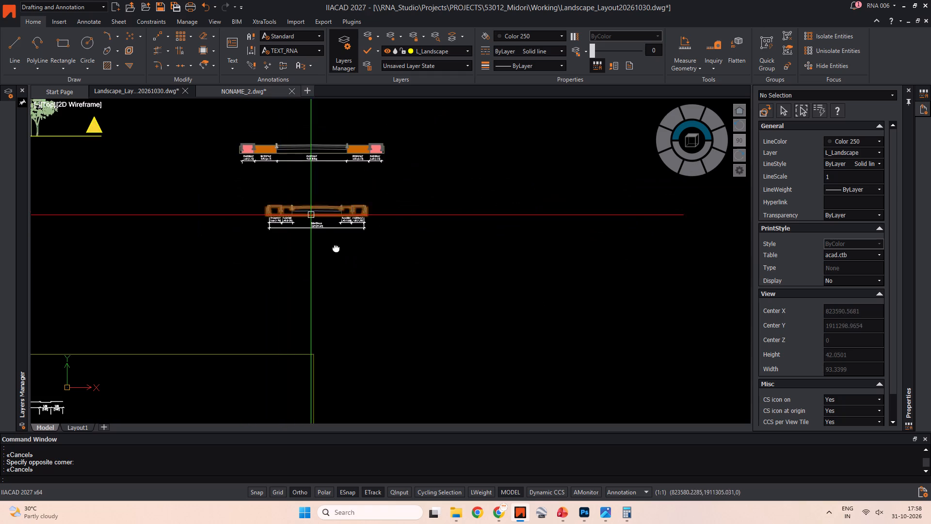
{"action": "middle_click_drag", "start_coordinate": [336, 247], "coordinate": [362, 260]}
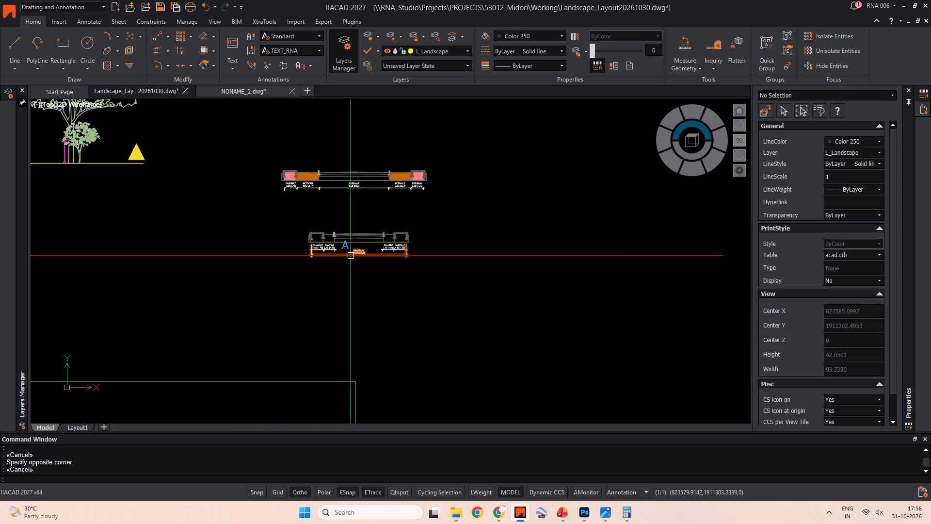
{"action": "scroll", "coordinate": [292, 230], "scroll_direction": "up", "scroll_amount": 3}
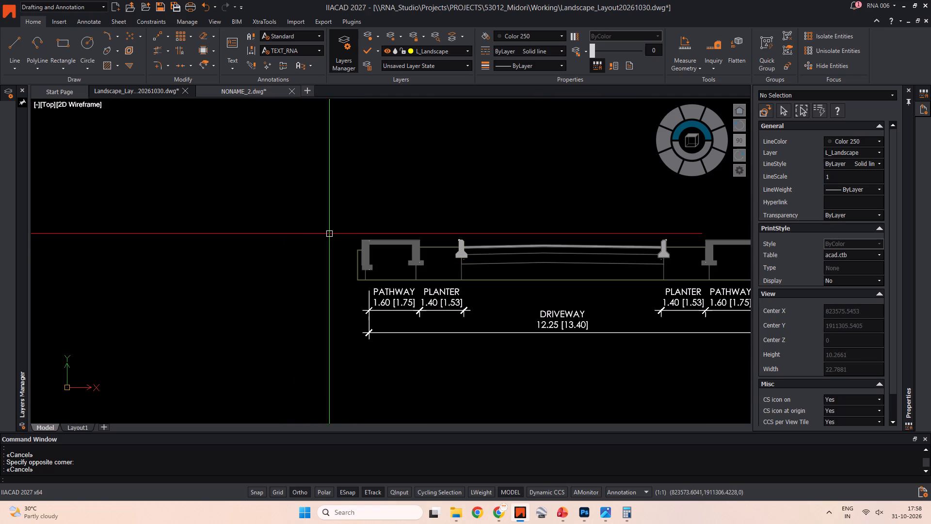
{"action": "middle_click_drag", "start_coordinate": [411, 199], "coordinate": [254, 212]}
{"action": "key", "text": "alt+Tab"}
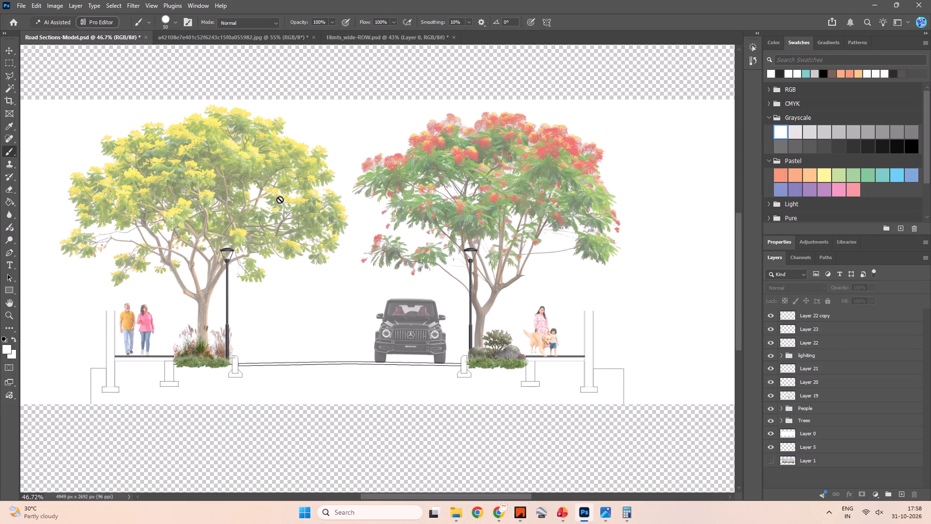
{"action": "key", "text": "alt+Tab"}
{"action": "middle_click_drag", "start_coordinate": [342, 239], "coordinate": [418, 204]}
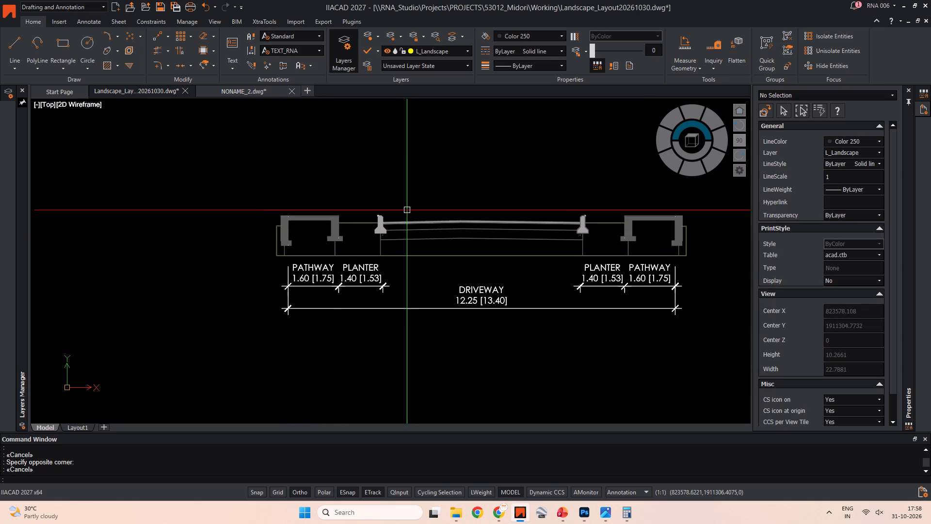
Stretch the driveway dimension's right origin point straight down to the lower outer corner of the right pathway slab.
{"action": "scroll", "coordinate": [430, 295], "scroll_direction": "up", "scroll_amount": 1}
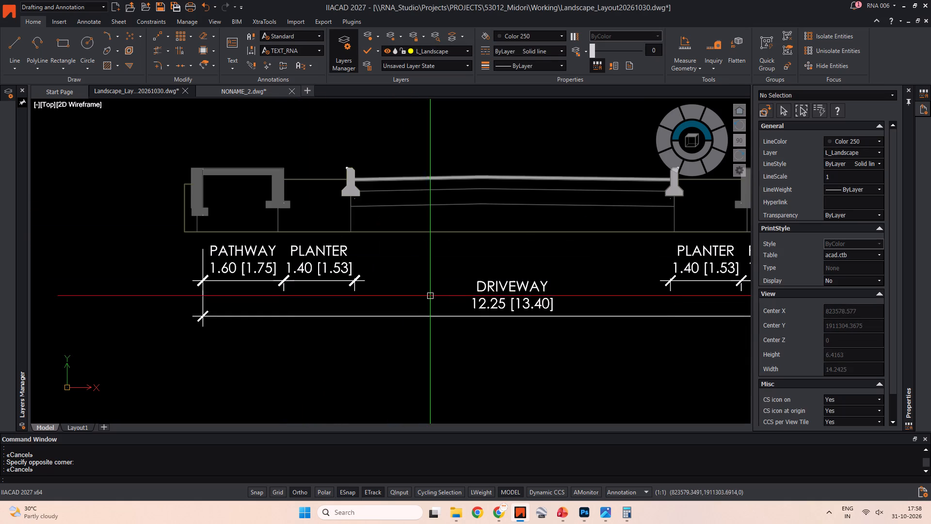
{"action": "left_click_drag", "start_coordinate": [424, 295], "coordinate": [417, 311]}
{"action": "left_click", "coordinate": [396, 351]}
{"action": "middle_click_drag", "start_coordinate": [391, 330], "coordinate": [342, 331]}
{"action": "middle_click_drag", "start_coordinate": [381, 318], "coordinate": [372, 318]}
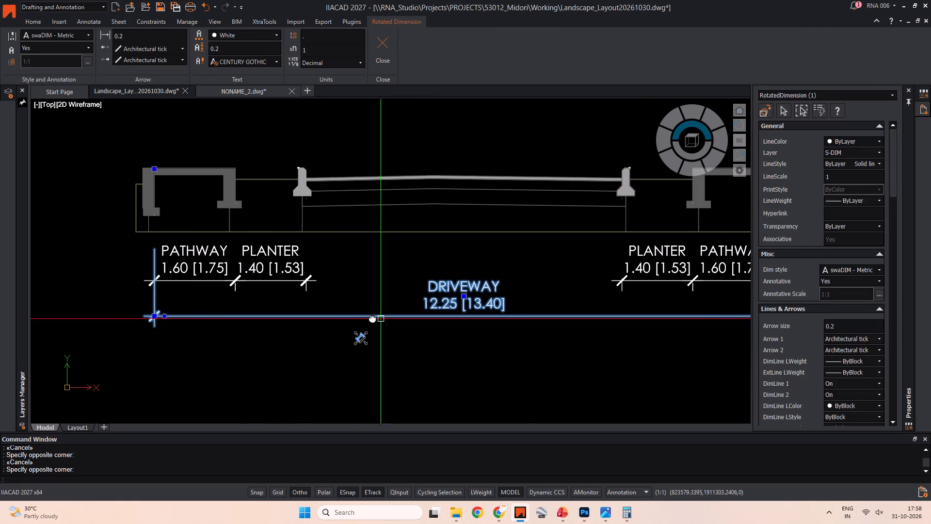
{"action": "middle_click_drag", "start_coordinate": [372, 318], "coordinate": [105, 317]}
{"action": "scroll", "coordinate": [490, 164], "scroll_direction": "up", "scroll_amount": 1}
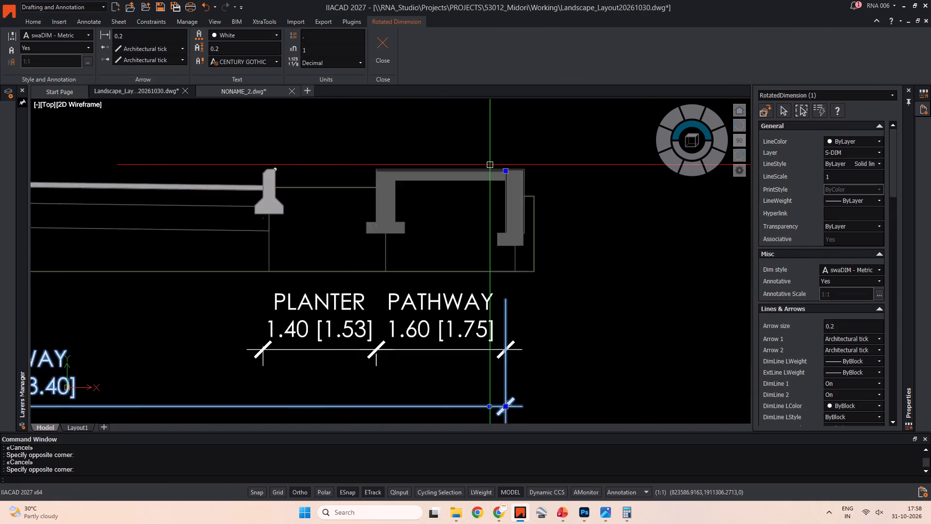
{"action": "scroll", "coordinate": [490, 164], "scroll_direction": "up", "scroll_amount": 1}
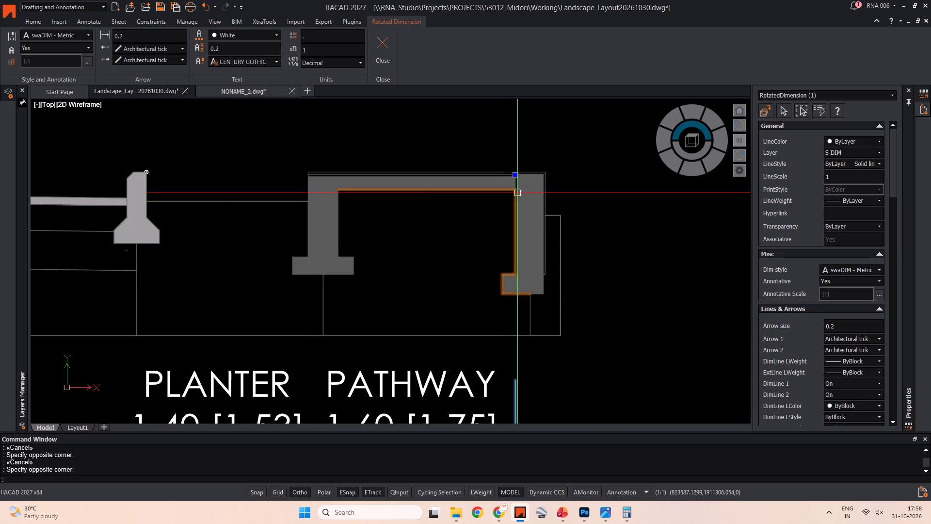
{"action": "scroll", "coordinate": [523, 183], "scroll_direction": "up", "scroll_amount": 3}
{"action": "left_click", "coordinate": [489, 149]}
{"action": "left_click", "coordinate": [489, 210]}
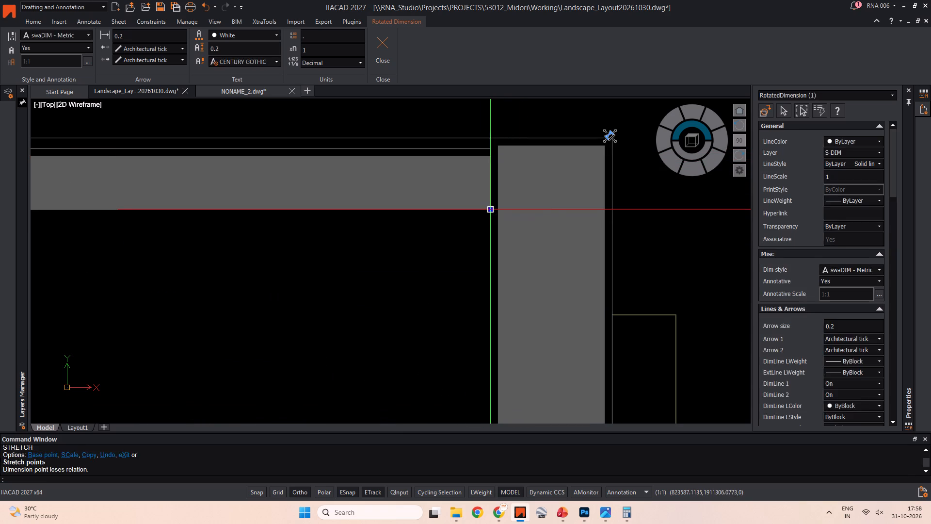
{"action": "key", "text": "Escape"}
Rebuild the drawing display with the driveway dimension deselected.
{"action": "scroll", "coordinate": [441, 230], "scroll_direction": "down", "scroll_amount": 8}
{"action": "middle_click_drag", "start_coordinate": [433, 233], "coordinate": [446, 209]}
{"action": "scroll", "coordinate": [426, 228], "scroll_direction": "up", "scroll_amount": 3}
{"action": "middle_click_drag", "start_coordinate": [411, 284], "coordinate": [498, 278]}
{"action": "key", "text": "Escape"}
{"action": "key", "text": "Escape"}
{"action": "key", "text": "Escape"}
{"action": "type", "text": "RE"}
{"action": "key", "text": "space"}
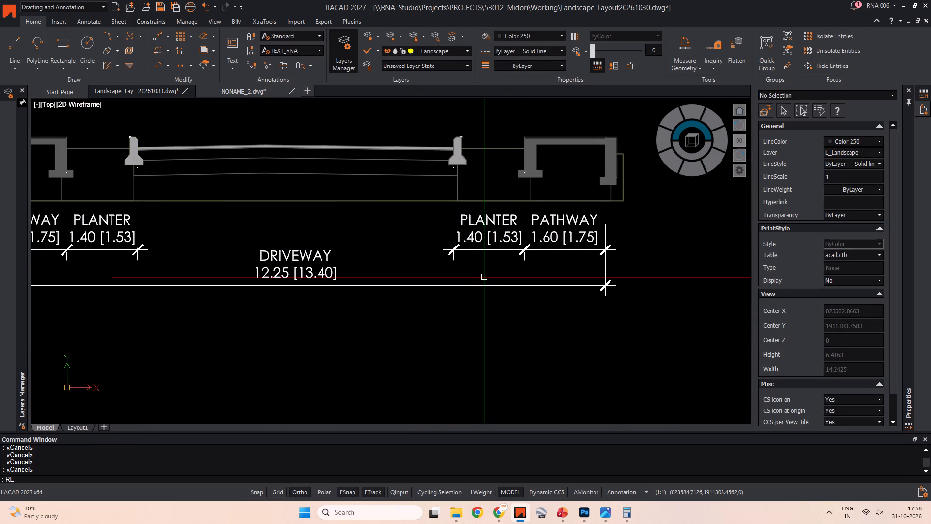
{"action": "middle_click_drag", "start_coordinate": [381, 267], "coordinate": [477, 282]}
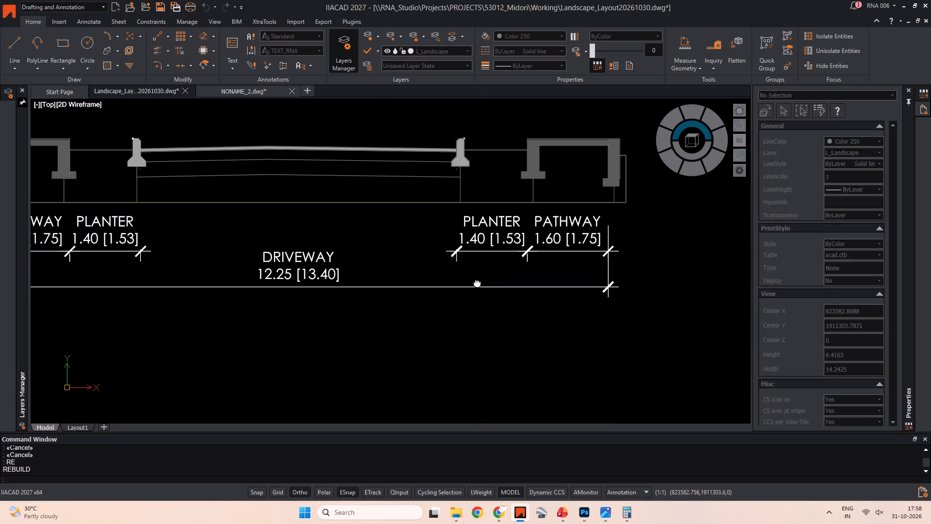
Compare the narrower section with Road Sections-Model.psd in Photoshop, returning to IIACAD.
{"action": "middle_click_drag", "start_coordinate": [477, 282], "coordinate": [546, 287]}
{"action": "key", "text": "alt+Tab"}
{"action": "key", "text": "alt+Tab"}
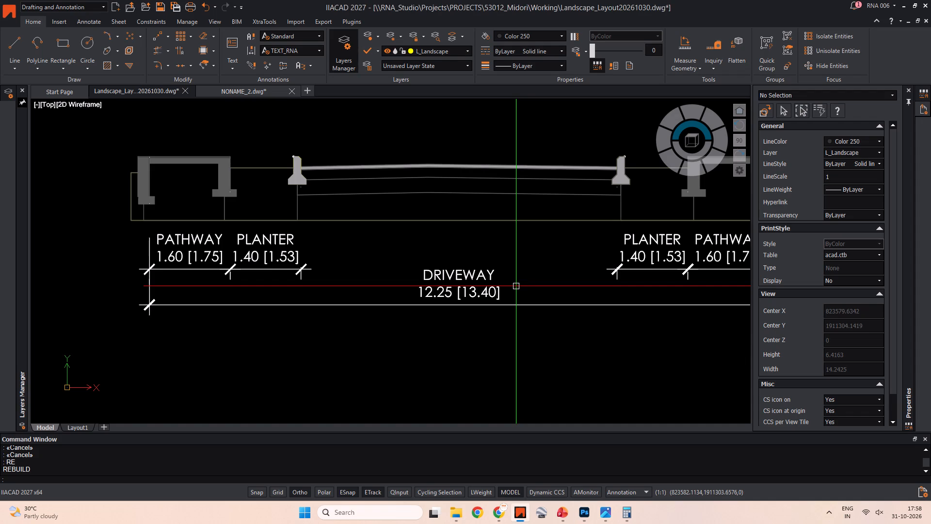
{"action": "key", "text": "alt+Tab"}
{"action": "key", "text": "alt+Tab"}
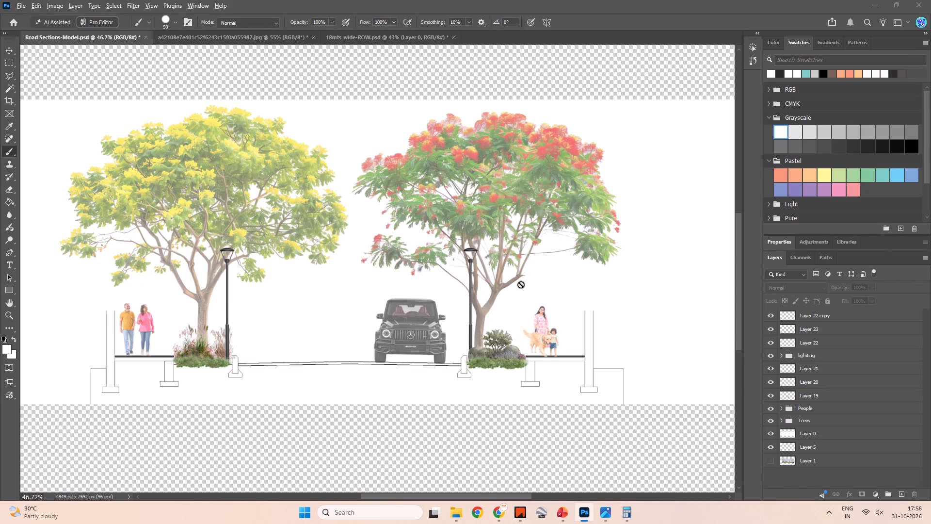
{"action": "scroll", "coordinate": [492, 283], "scroll_direction": "down", "scroll_amount": 1}
{"action": "middle_click_drag", "start_coordinate": [490, 282], "coordinate": [470, 295]}
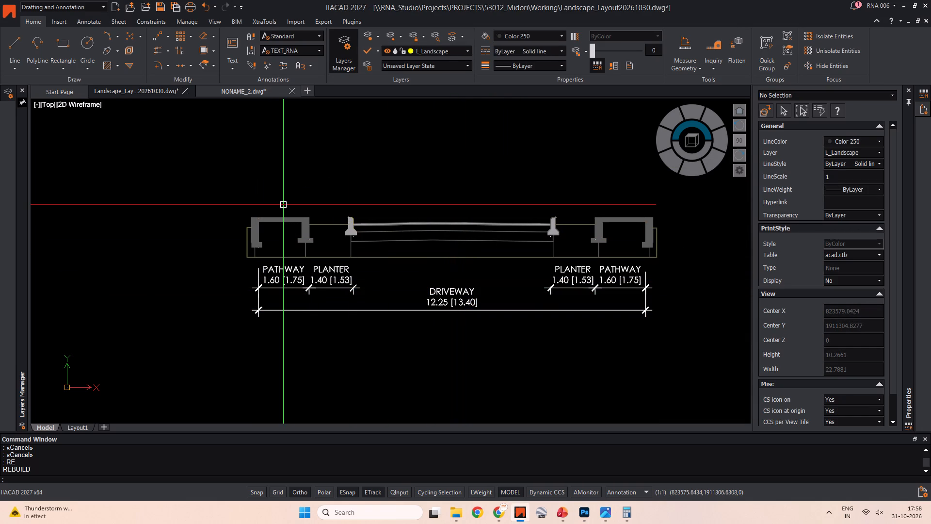
Examine the detailed road section's paving, soil, kerb and road levels, and compare it with the coloured and narrower sections below.
{"action": "scroll", "coordinate": [242, 197], "scroll_direction": "down", "scroll_amount": 3}
{"action": "middle_click_drag", "start_coordinate": [256, 195], "coordinate": [287, 256]}
{"action": "scroll", "coordinate": [382, 239], "scroll_direction": "down", "scroll_amount": 2}
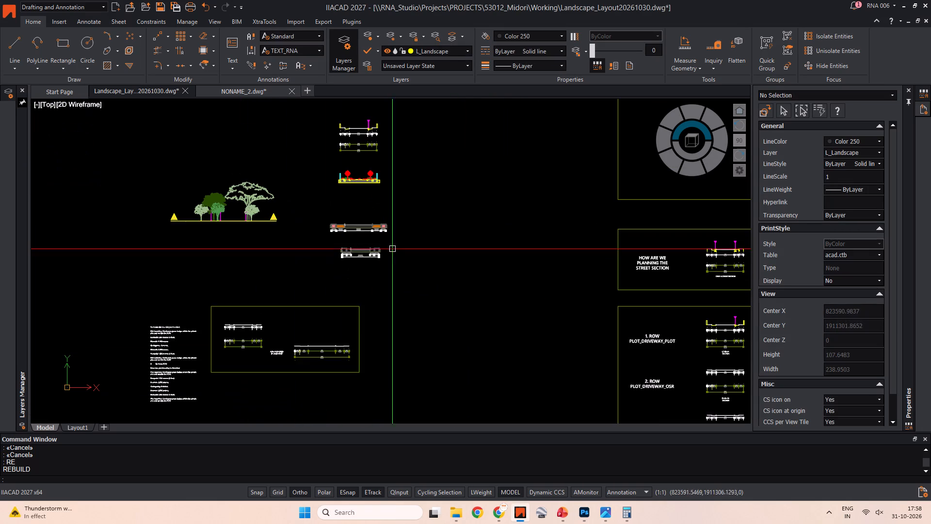
{"action": "middle_click_drag", "start_coordinate": [482, 269], "coordinate": [284, 252]}
{"action": "middle_click_drag", "start_coordinate": [459, 271], "coordinate": [458, 323]}
{"action": "scroll", "coordinate": [434, 282], "scroll_direction": "down", "scroll_amount": 2}
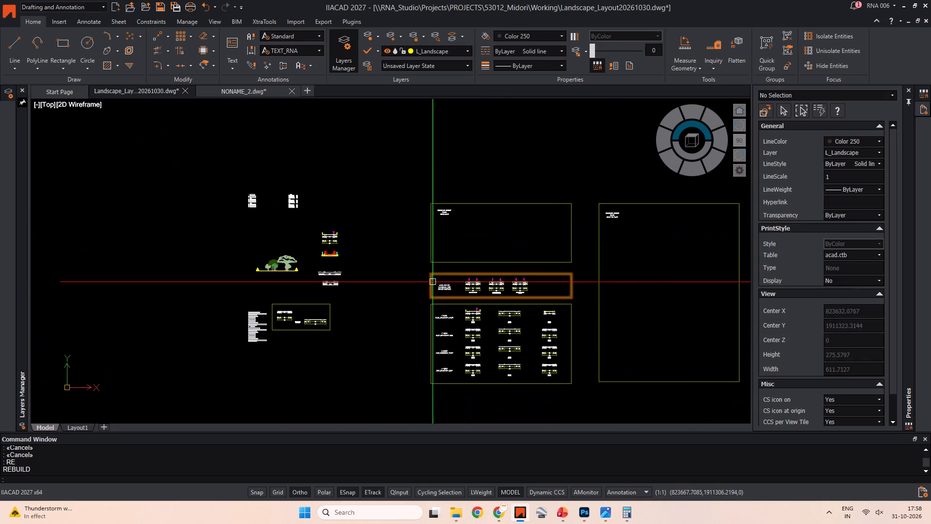
{"action": "middle_click", "coordinate": [433, 281]}
{"action": "scroll", "coordinate": [319, 274], "scroll_direction": "up", "scroll_amount": 4}
{"action": "middle_click_drag", "start_coordinate": [321, 264], "coordinate": [347, 316]}
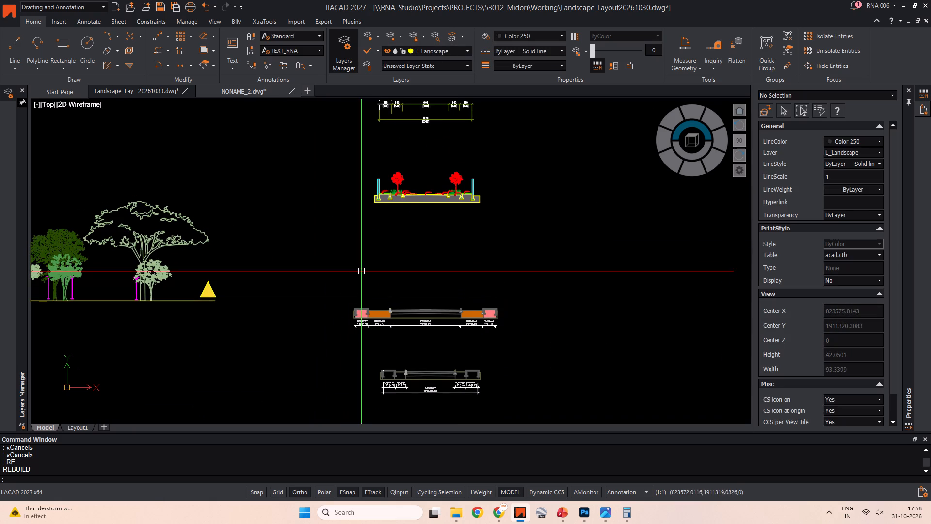
{"action": "middle_click_drag", "start_coordinate": [408, 233], "coordinate": [401, 298]}
{"action": "scroll", "coordinate": [387, 248], "scroll_direction": "up", "scroll_amount": 4}
{"action": "scroll", "coordinate": [367, 326], "scroll_direction": "up", "scroll_amount": 3}
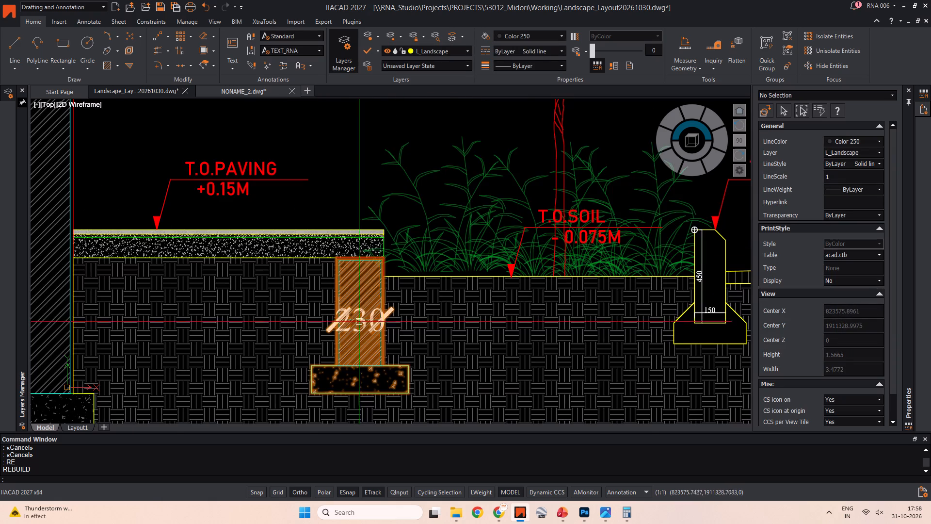
{"action": "scroll", "coordinate": [355, 283], "scroll_direction": "down", "scroll_amount": 2}
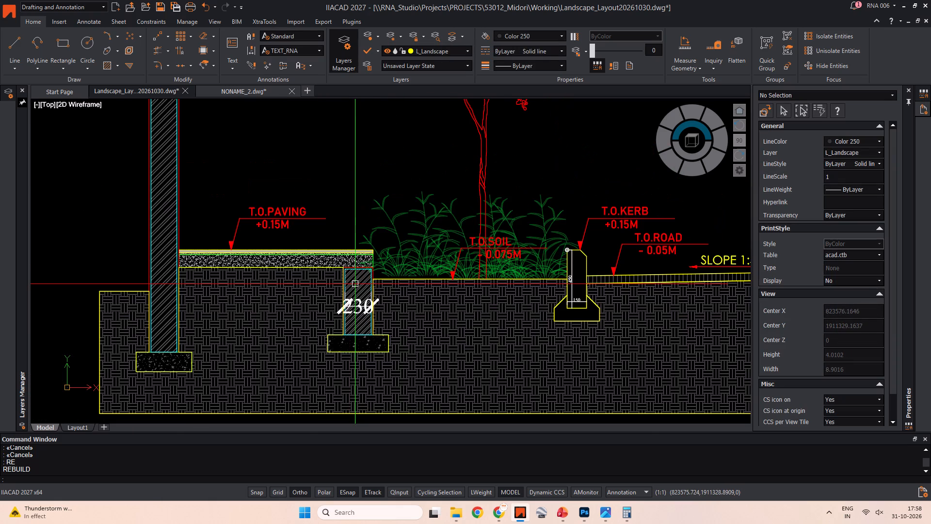
{"action": "scroll", "coordinate": [355, 283], "scroll_direction": "down", "scroll_amount": 3}
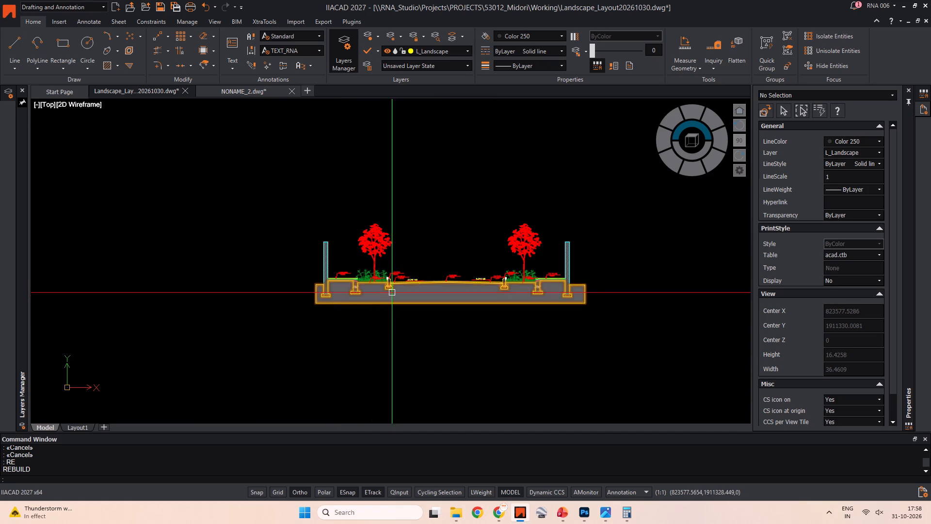
{"action": "scroll", "coordinate": [504, 357], "scroll_direction": "down", "scroll_amount": 2}
{"action": "middle_click_drag", "start_coordinate": [501, 354], "coordinate": [445, 158]}
{"action": "scroll", "coordinate": [388, 305], "scroll_direction": "up", "scroll_amount": 4}
{"action": "middle_click_drag", "start_coordinate": [381, 348], "coordinate": [349, 201]}
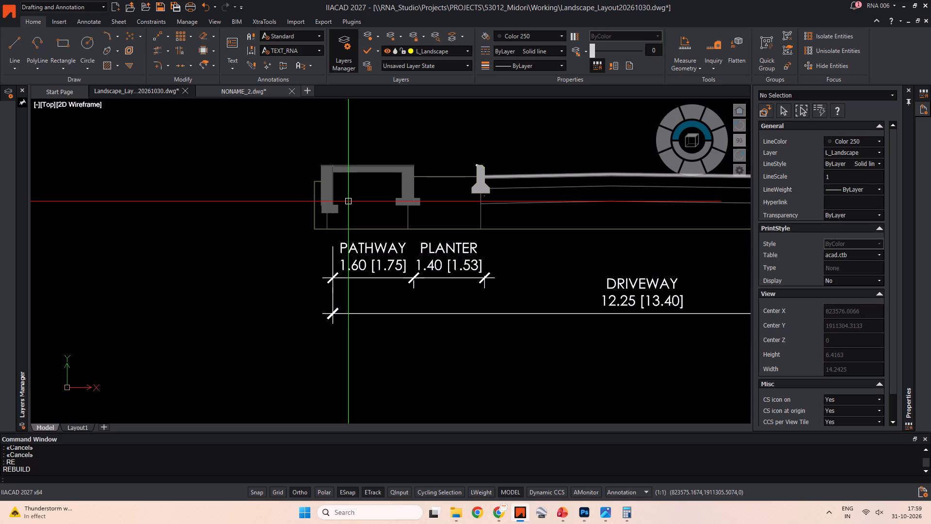
{"action": "scroll", "coordinate": [373, 214], "scroll_direction": "down", "scroll_amount": 3}
{"action": "middle_click_drag", "start_coordinate": [466, 177], "coordinate": [464, 308]}
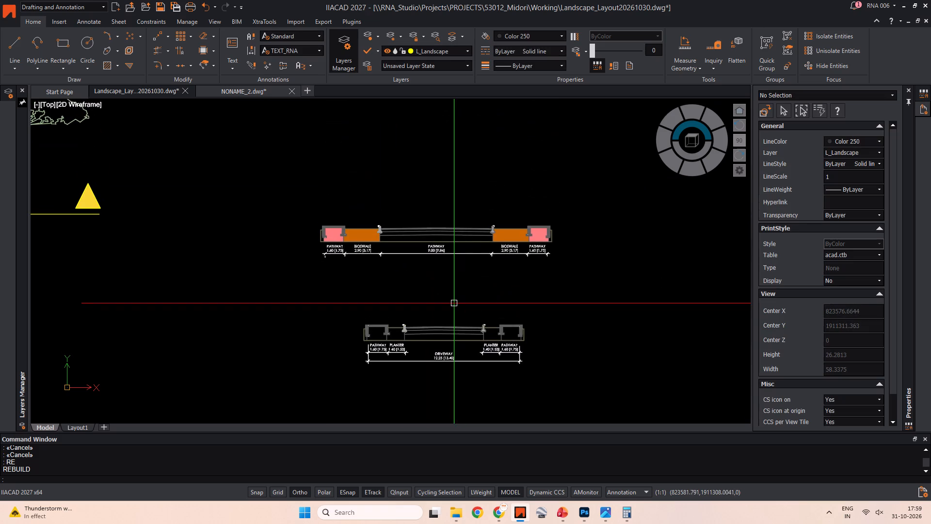
{"action": "scroll", "coordinate": [461, 359], "scroll_direction": "up", "scroll_amount": 3}
{"action": "middle_click_drag", "start_coordinate": [454, 352], "coordinate": [441, 278]}
{"action": "middle_click_drag", "start_coordinate": [336, 221], "coordinate": [371, 271]}
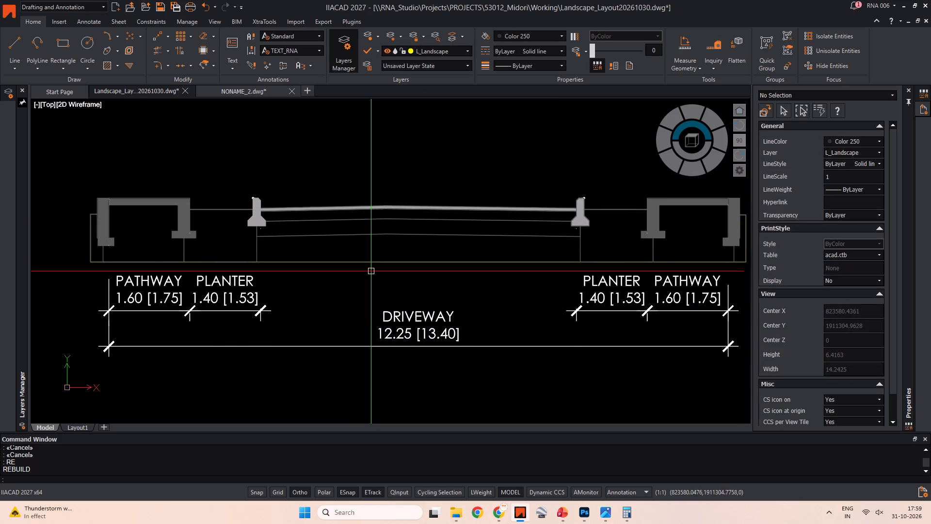
{"action": "middle_click_drag", "start_coordinate": [333, 253], "coordinate": [347, 296]}
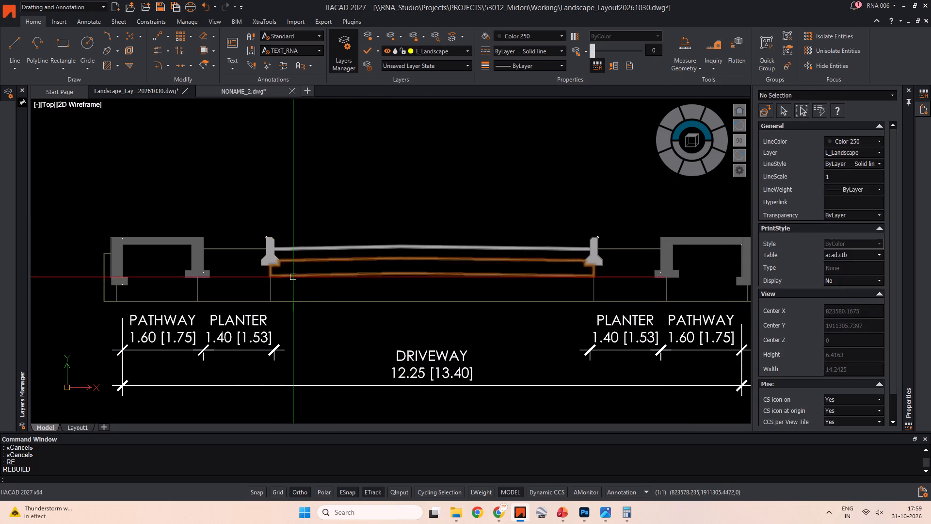
Examine the narrower section's left kerb, driveway dimension, and left planter and pathway outlines.
{"action": "scroll", "coordinate": [281, 268], "scroll_direction": "up", "scroll_amount": 4}
{"action": "left_click", "coordinate": [234, 257]}
{"action": "left_click", "coordinate": [254, 276]}
{"action": "key", "text": "Escape"}
{"action": "scroll", "coordinate": [284, 269], "scroll_direction": "down", "scroll_amount": 5}
{"action": "middle_click_drag", "start_coordinate": [292, 265], "coordinate": [349, 259]}
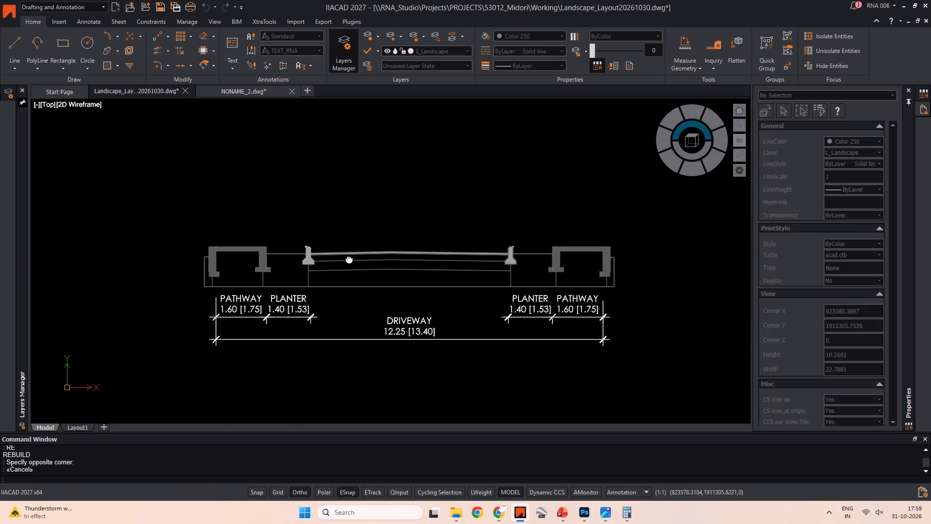
{"action": "middle_click_drag", "start_coordinate": [349, 259], "coordinate": [351, 257]}
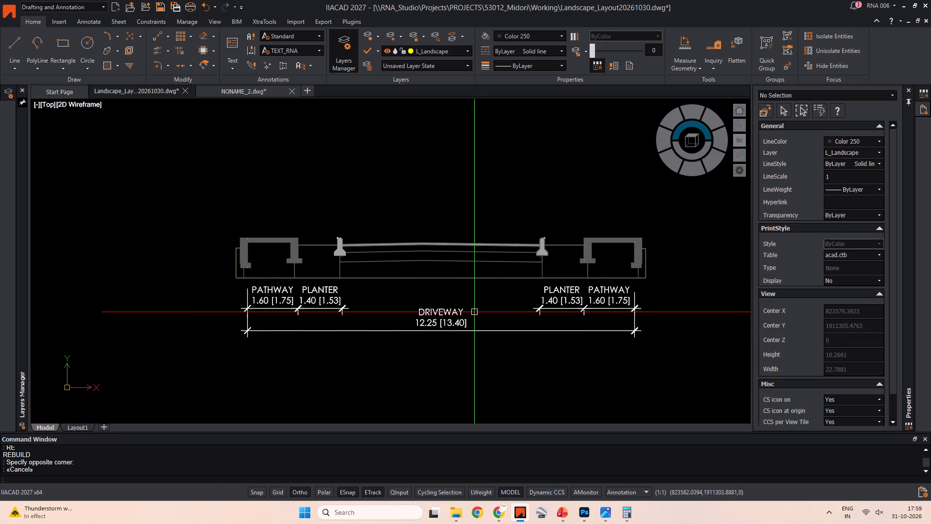
{"action": "scroll", "coordinate": [473, 311], "scroll_direction": "up", "scroll_amount": 1}
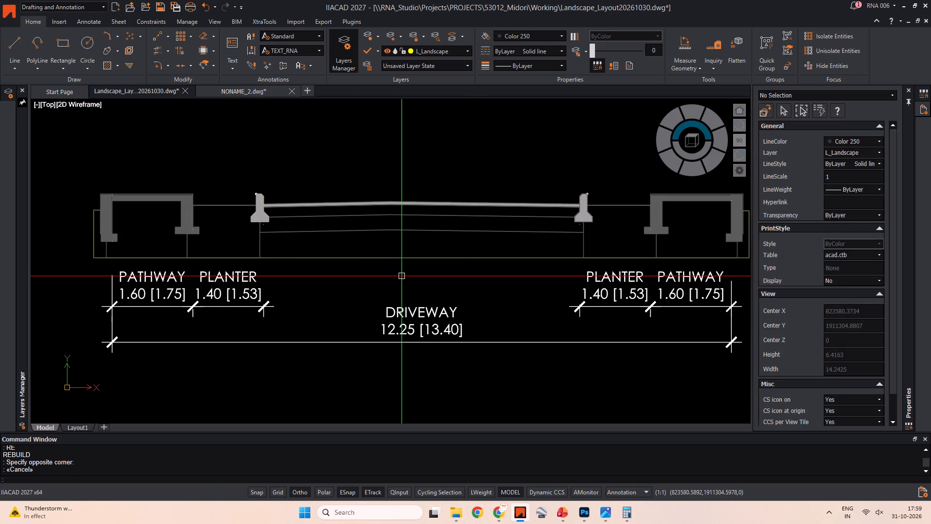
{"action": "scroll", "coordinate": [401, 274], "scroll_direction": "down", "scroll_amount": 1}
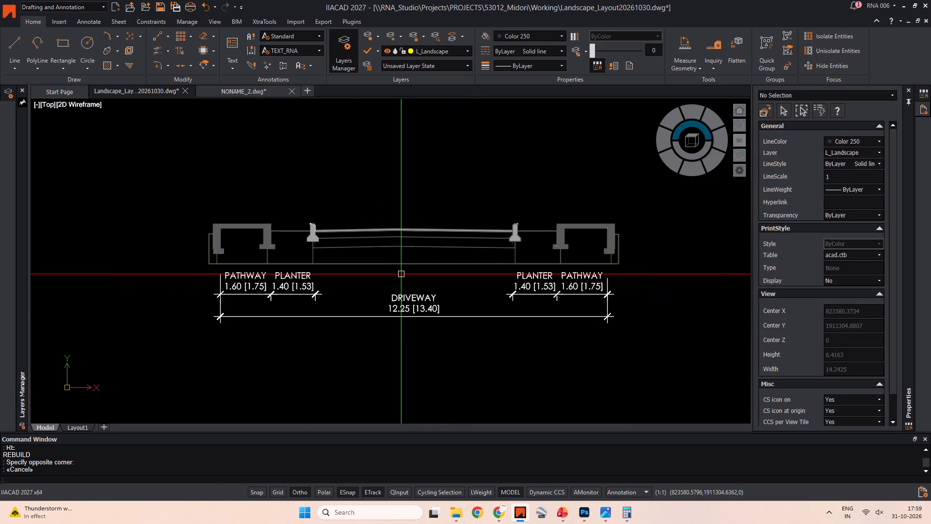
{"action": "scroll", "coordinate": [401, 307], "scroll_direction": "up", "scroll_amount": 2}
{"action": "left_click", "coordinate": [403, 315]}
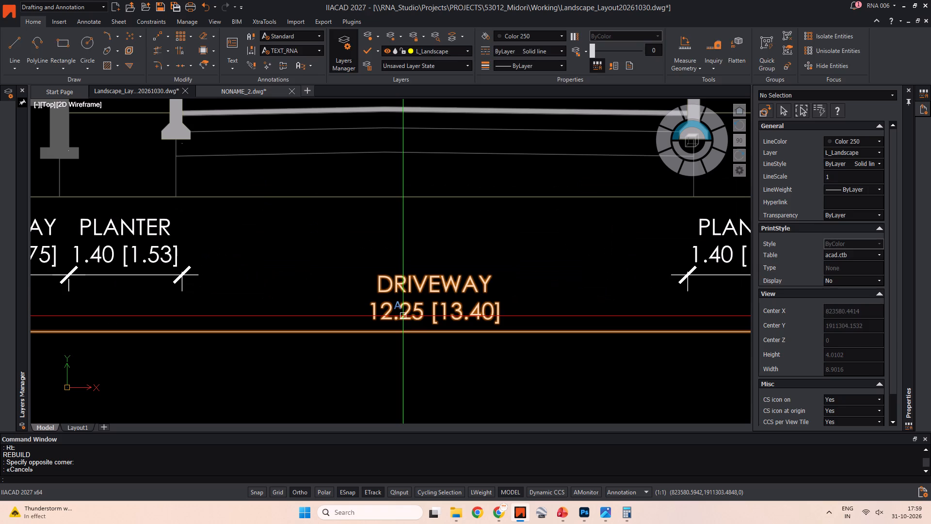
{"action": "left_click", "coordinate": [403, 315]}
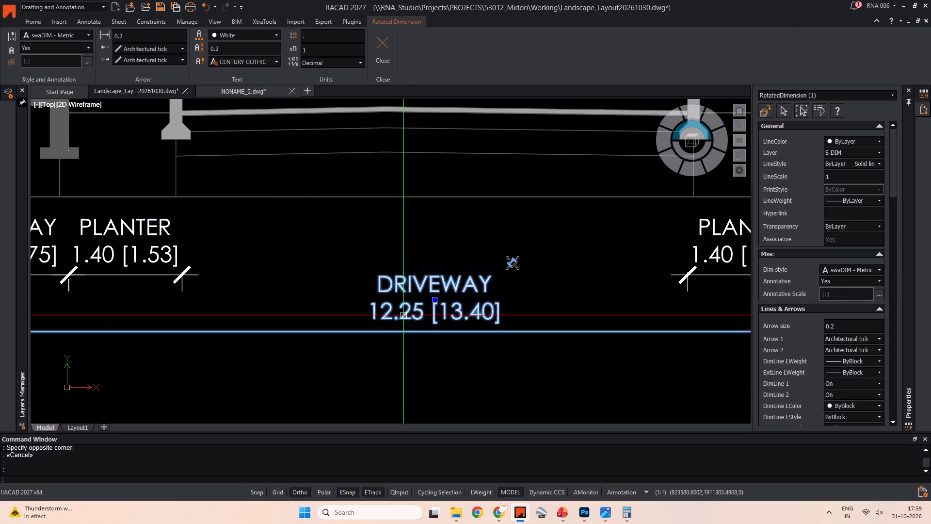
{"action": "key", "text": "Escape"}
{"action": "scroll", "coordinate": [382, 234], "scroll_direction": "down", "scroll_amount": 1}
{"action": "middle_click_drag", "start_coordinate": [383, 240], "coordinate": [392, 261]}
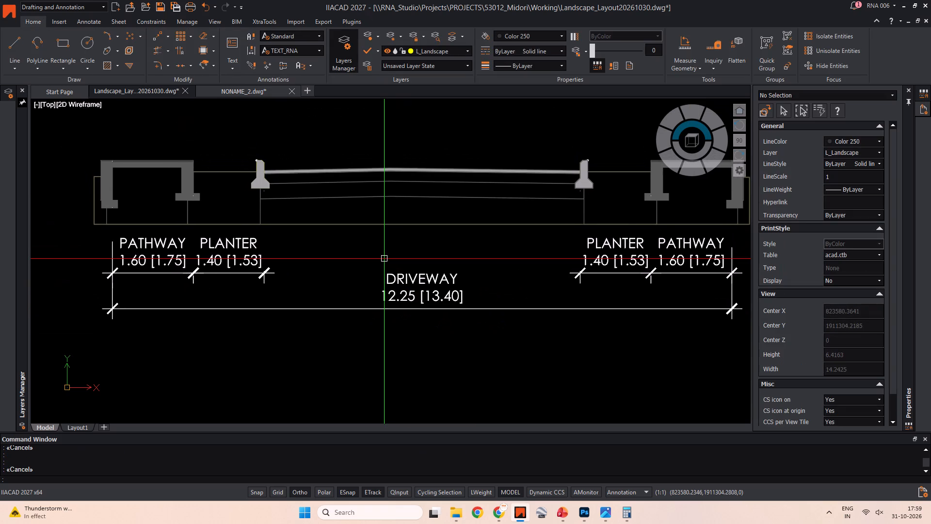
{"action": "scroll", "coordinate": [203, 214], "scroll_direction": "up", "scroll_amount": 2}
{"action": "left_click_drag", "start_coordinate": [196, 208], "coordinate": [161, 207]}
{"action": "left_click", "coordinate": [130, 208]}
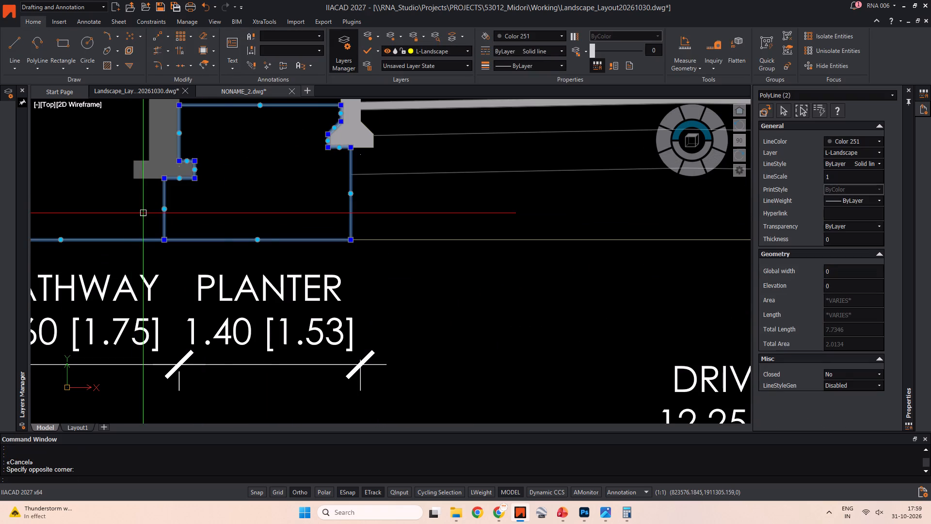
{"action": "middle_click_drag", "start_coordinate": [272, 242], "coordinate": [321, 178]}
{"action": "scroll", "coordinate": [321, 177], "scroll_direction": "down", "scroll_amount": 2}
{"action": "key", "text": "Escape"}
Delete the DRIVEWAY dimension beneath the narrower section.
{"action": "left_click_drag", "start_coordinate": [305, 311], "coordinate": [294, 299]}
{"action": "left_click", "coordinate": [260, 258]}
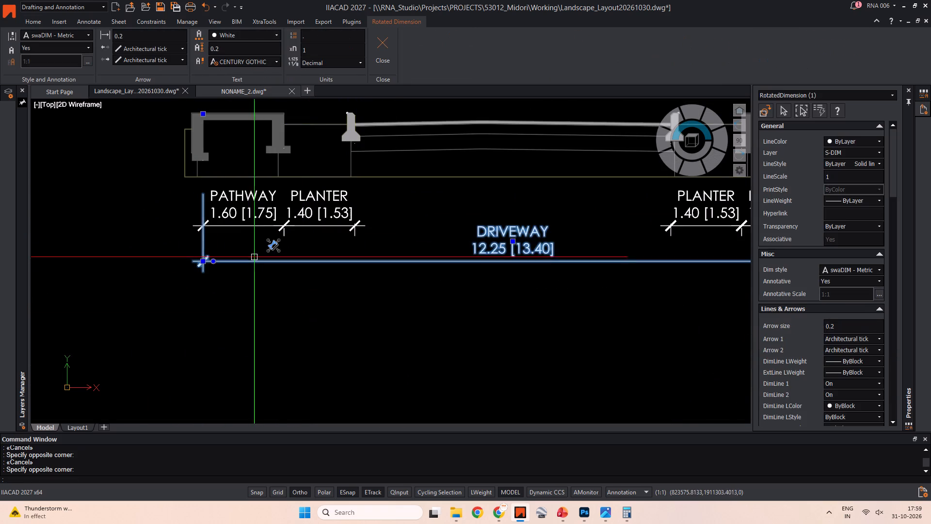
{"action": "scroll", "coordinate": [279, 262], "scroll_direction": "down", "scroll_amount": 1}
{"action": "middle_click_drag", "start_coordinate": [279, 263], "coordinate": [254, 281]}
{"action": "key", "text": "Delete"}
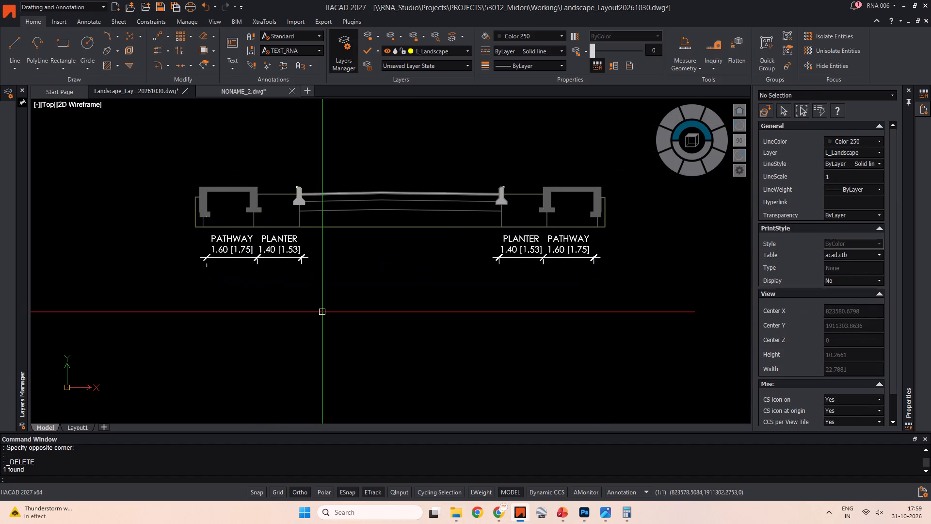
{"action": "key", "text": "Escape"}
{"action": "key", "text": "Escape"}
{"action": "key", "text": "Escape"}
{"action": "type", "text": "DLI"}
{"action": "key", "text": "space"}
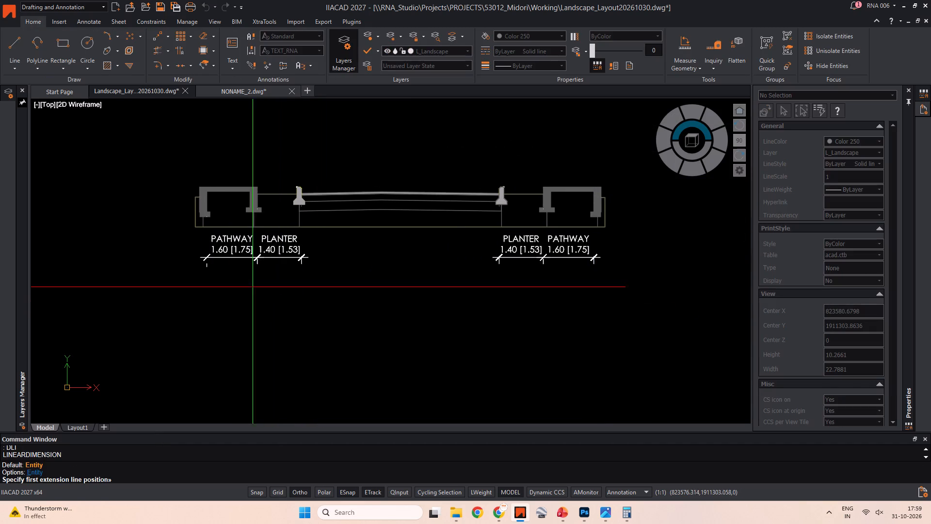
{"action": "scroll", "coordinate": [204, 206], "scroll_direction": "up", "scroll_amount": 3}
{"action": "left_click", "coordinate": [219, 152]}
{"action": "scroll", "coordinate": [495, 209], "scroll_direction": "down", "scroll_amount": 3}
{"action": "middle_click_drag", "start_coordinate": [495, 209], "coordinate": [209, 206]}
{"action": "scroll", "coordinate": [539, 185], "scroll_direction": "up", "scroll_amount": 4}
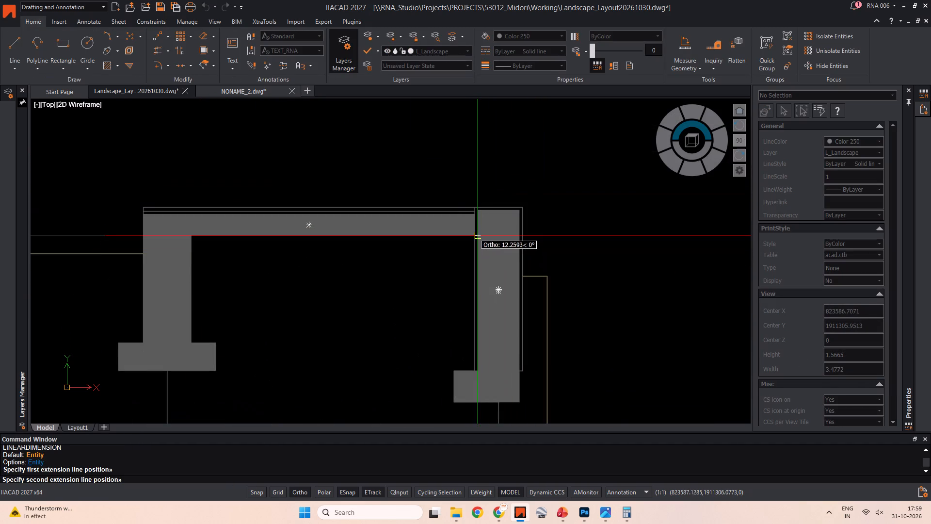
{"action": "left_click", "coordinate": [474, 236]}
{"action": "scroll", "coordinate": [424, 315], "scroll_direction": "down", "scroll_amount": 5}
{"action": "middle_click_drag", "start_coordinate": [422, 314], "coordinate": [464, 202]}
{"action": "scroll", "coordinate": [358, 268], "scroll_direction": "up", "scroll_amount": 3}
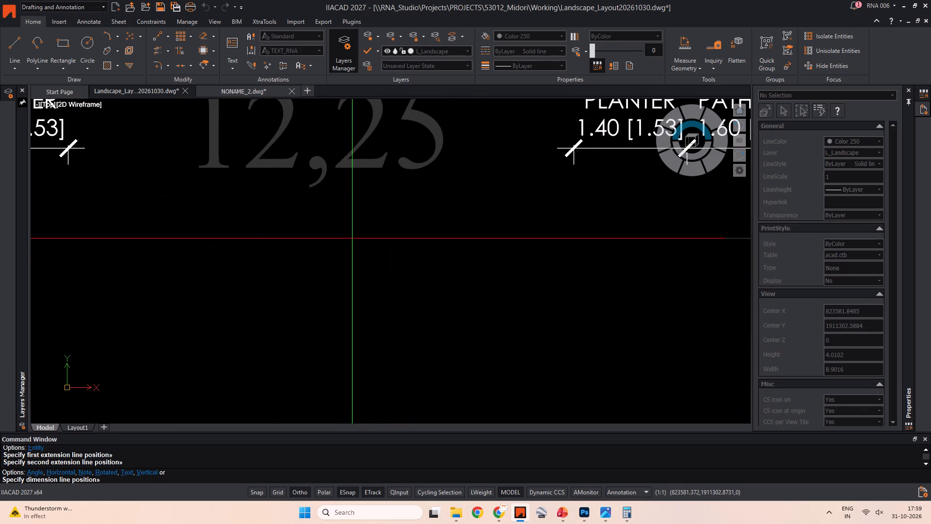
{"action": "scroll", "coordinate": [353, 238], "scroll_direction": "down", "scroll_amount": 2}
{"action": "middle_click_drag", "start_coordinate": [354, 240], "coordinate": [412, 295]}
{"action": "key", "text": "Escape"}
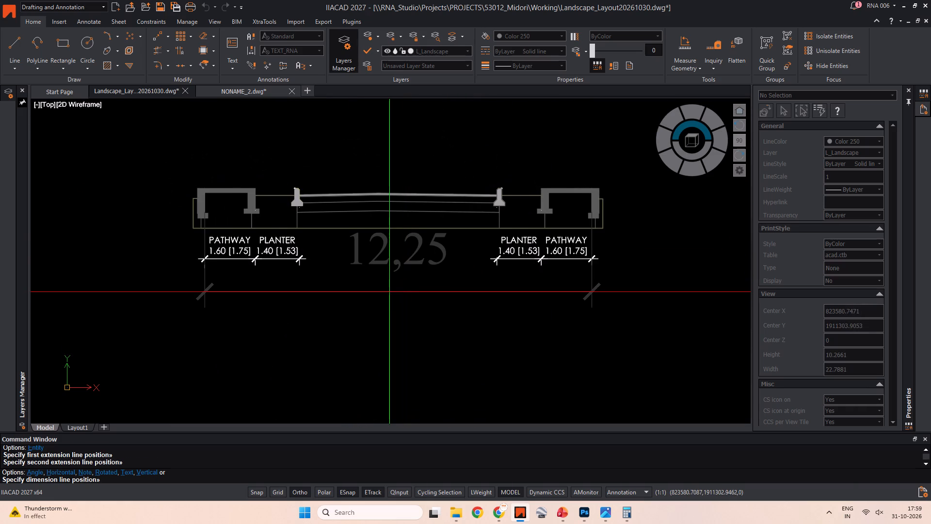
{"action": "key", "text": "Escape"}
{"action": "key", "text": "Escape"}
Add a linear dimension across the narrower section's right pathway, from the inner retaining wall's planter-side face to the outer wall's inner face.
{"action": "scroll", "coordinate": [544, 225], "scroll_direction": "up", "scroll_amount": 1}
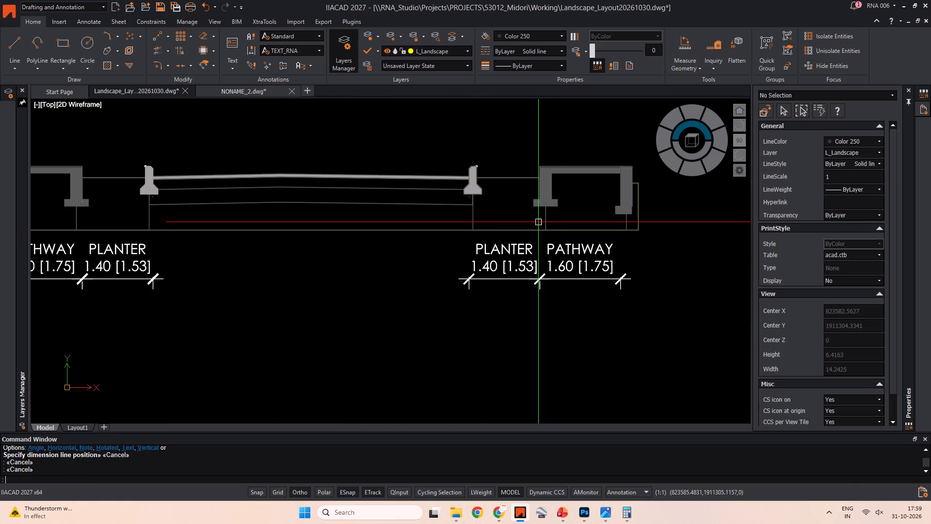
{"action": "middle_click_drag", "start_coordinate": [569, 196], "coordinate": [468, 197]}
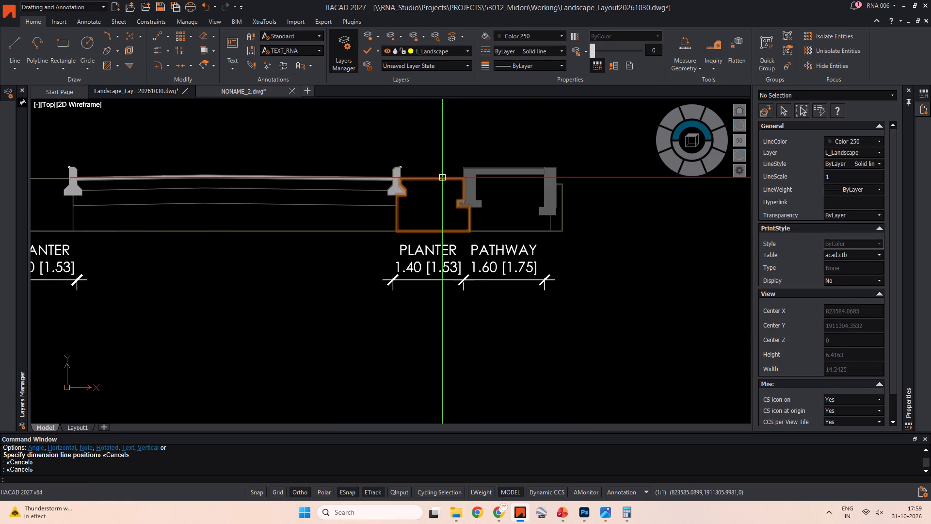
{"action": "scroll", "coordinate": [486, 195], "scroll_direction": "up", "scroll_amount": 2}
{"action": "key", "text": "d"}
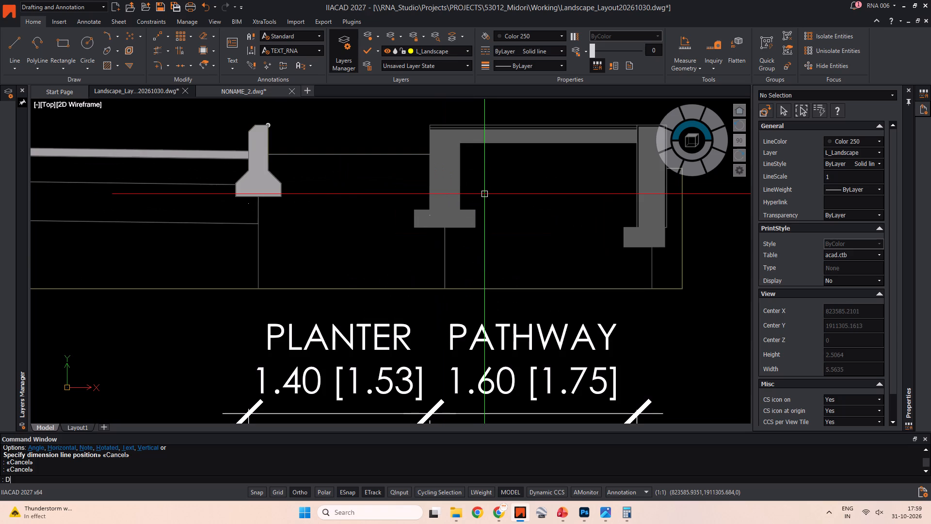
{"action": "type", "text": "LI"}
{"action": "key", "text": "space"}
{"action": "scroll", "coordinate": [461, 174], "scroll_direction": "down", "scroll_amount": 1}
{"action": "middle_click_drag", "start_coordinate": [467, 174], "coordinate": [449, 186]}
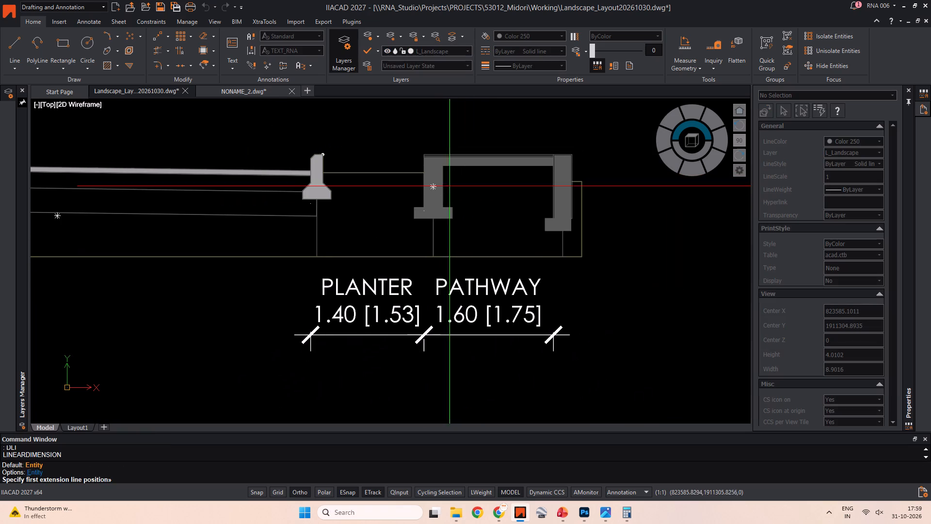
{"action": "left_click", "coordinate": [423, 176]}
{"action": "scroll", "coordinate": [553, 170], "scroll_direction": "up", "scroll_amount": 3}
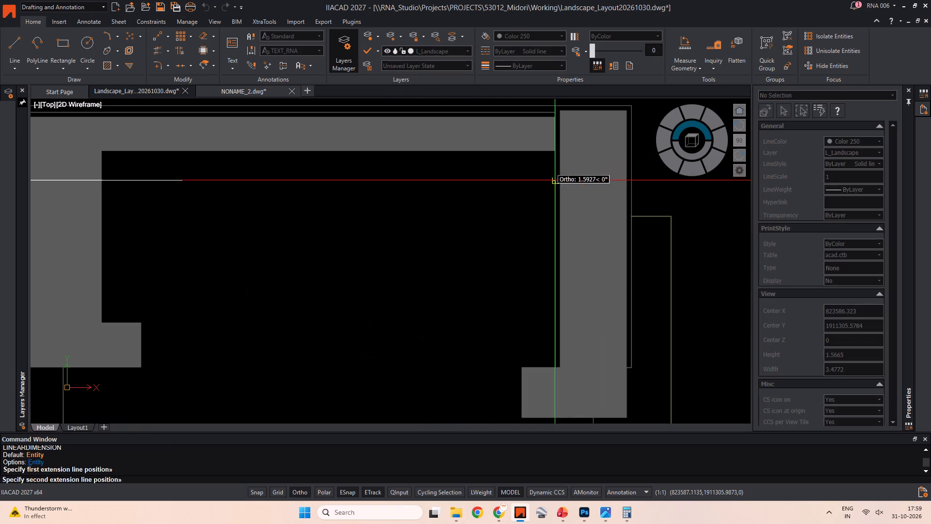
{"action": "left_click", "coordinate": [556, 181]}
{"action": "scroll", "coordinate": [473, 218], "scroll_direction": "down", "scroll_amount": 5}
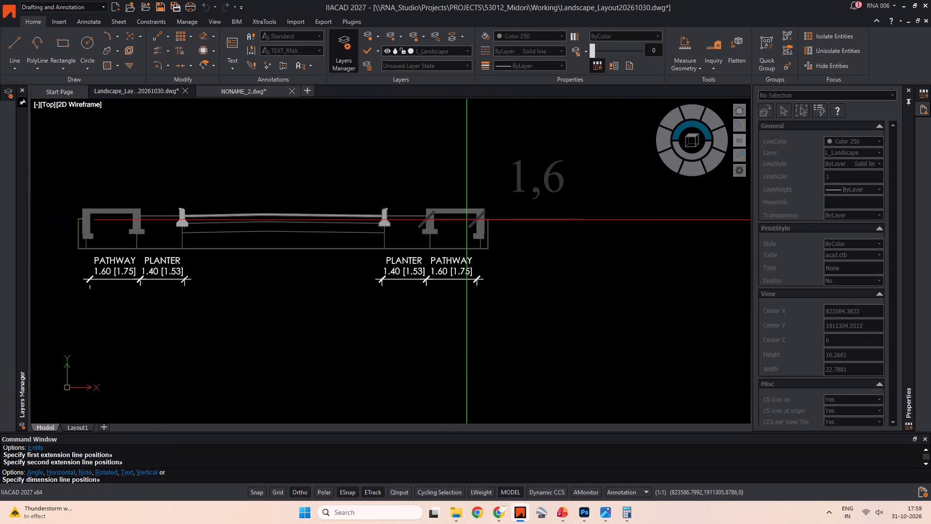
{"action": "scroll", "coordinate": [466, 219], "scroll_direction": "up", "scroll_amount": 3}
{"action": "left_click", "coordinate": [448, 239]}
{"action": "scroll", "coordinate": [422, 237], "scroll_direction": "down", "scroll_amount": 2}
{"action": "middle_click_drag", "start_coordinate": [422, 237], "coordinate": [486, 206]}
{"action": "key", "text": "Escape"}
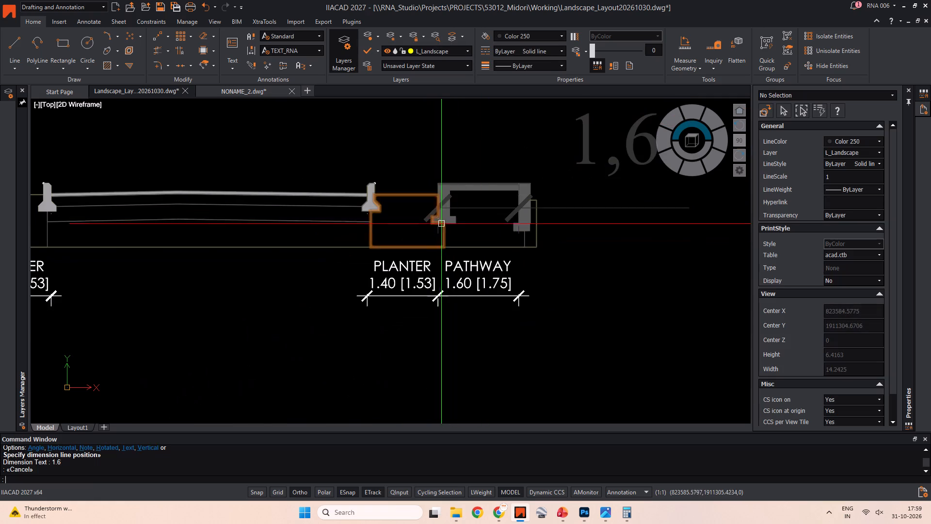
{"action": "key", "text": "Escape"}
Delete the oversized linear dimension drawn across the narrower section's right pathway.
{"action": "scroll", "coordinate": [444, 210], "scroll_direction": "up", "scroll_amount": 2}
{"action": "scroll", "coordinate": [498, 239], "scroll_direction": "down", "scroll_amount": 1}
{"action": "left_click_drag", "start_coordinate": [517, 232], "coordinate": [511, 214]}
{"action": "left_click", "coordinate": [508, 205]}
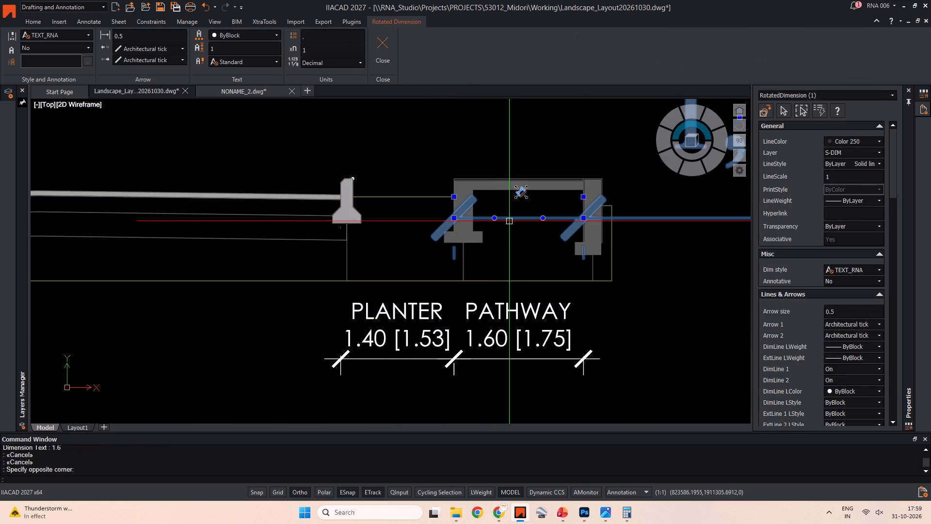
{"action": "key", "text": "Delete"}
{"action": "key", "text": "Escape"}
{"action": "key", "text": "Escape"}
{"action": "key", "text": "Escape"}
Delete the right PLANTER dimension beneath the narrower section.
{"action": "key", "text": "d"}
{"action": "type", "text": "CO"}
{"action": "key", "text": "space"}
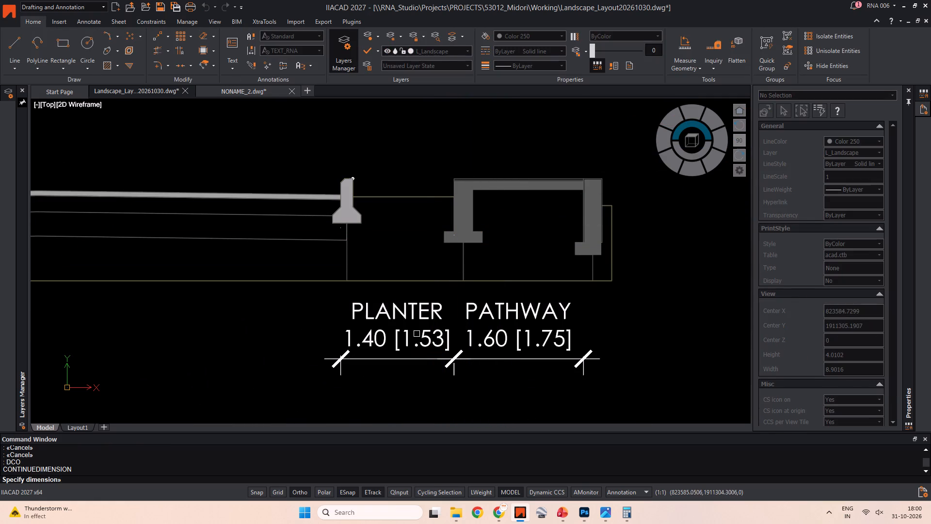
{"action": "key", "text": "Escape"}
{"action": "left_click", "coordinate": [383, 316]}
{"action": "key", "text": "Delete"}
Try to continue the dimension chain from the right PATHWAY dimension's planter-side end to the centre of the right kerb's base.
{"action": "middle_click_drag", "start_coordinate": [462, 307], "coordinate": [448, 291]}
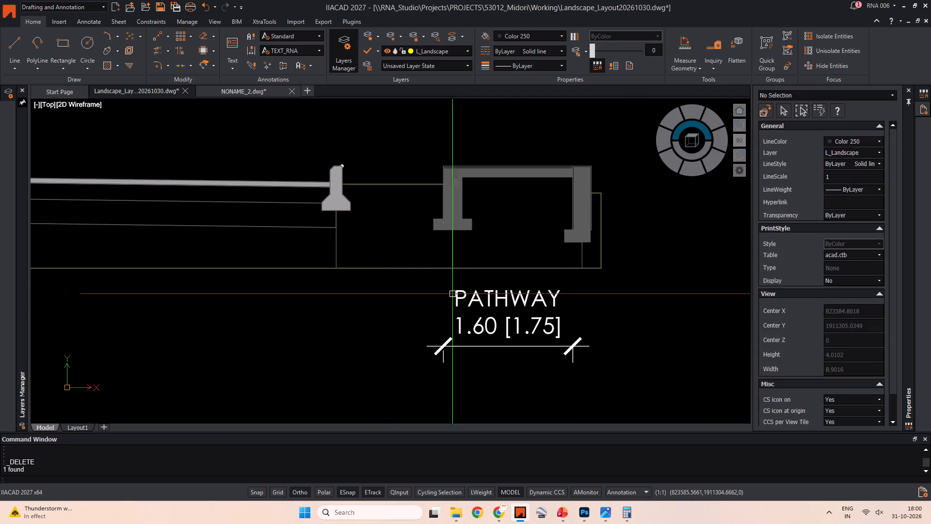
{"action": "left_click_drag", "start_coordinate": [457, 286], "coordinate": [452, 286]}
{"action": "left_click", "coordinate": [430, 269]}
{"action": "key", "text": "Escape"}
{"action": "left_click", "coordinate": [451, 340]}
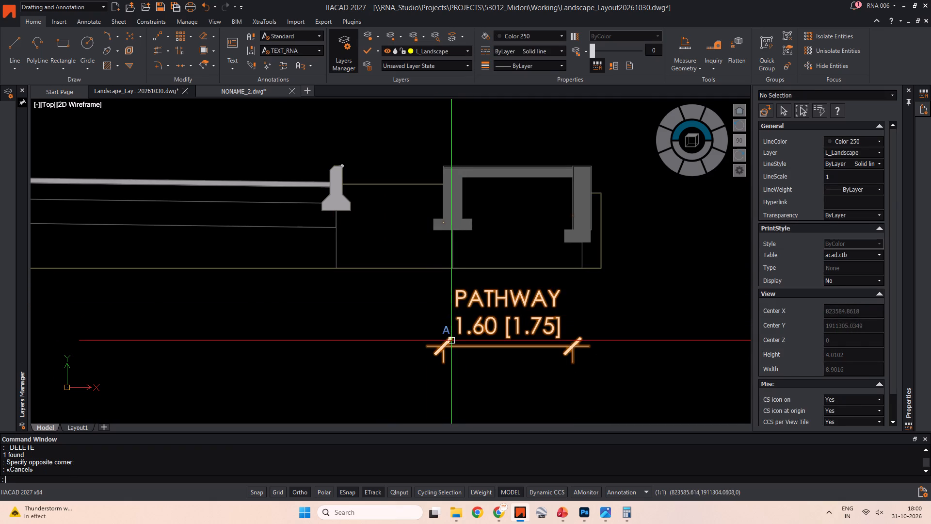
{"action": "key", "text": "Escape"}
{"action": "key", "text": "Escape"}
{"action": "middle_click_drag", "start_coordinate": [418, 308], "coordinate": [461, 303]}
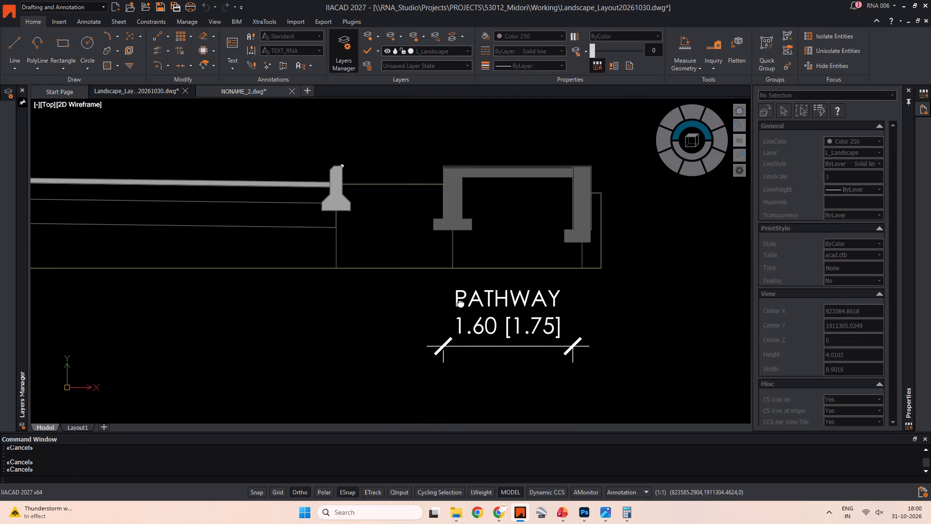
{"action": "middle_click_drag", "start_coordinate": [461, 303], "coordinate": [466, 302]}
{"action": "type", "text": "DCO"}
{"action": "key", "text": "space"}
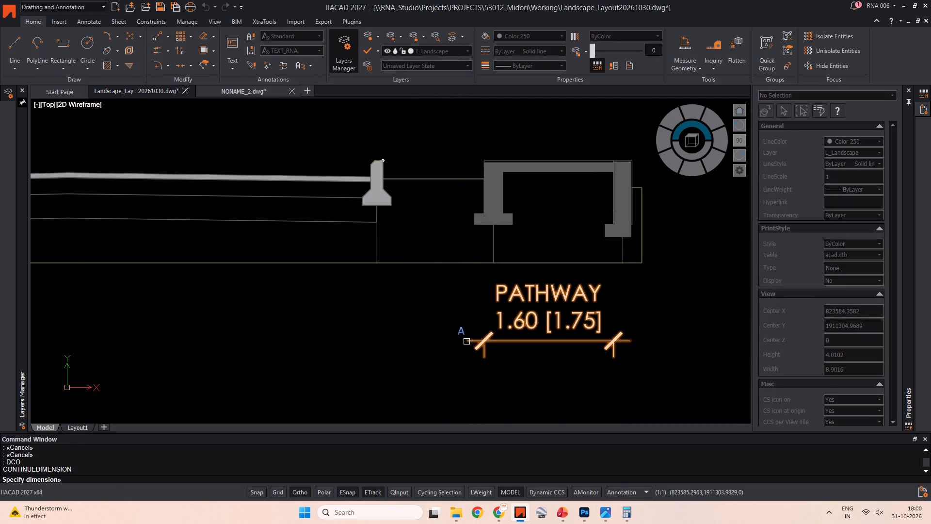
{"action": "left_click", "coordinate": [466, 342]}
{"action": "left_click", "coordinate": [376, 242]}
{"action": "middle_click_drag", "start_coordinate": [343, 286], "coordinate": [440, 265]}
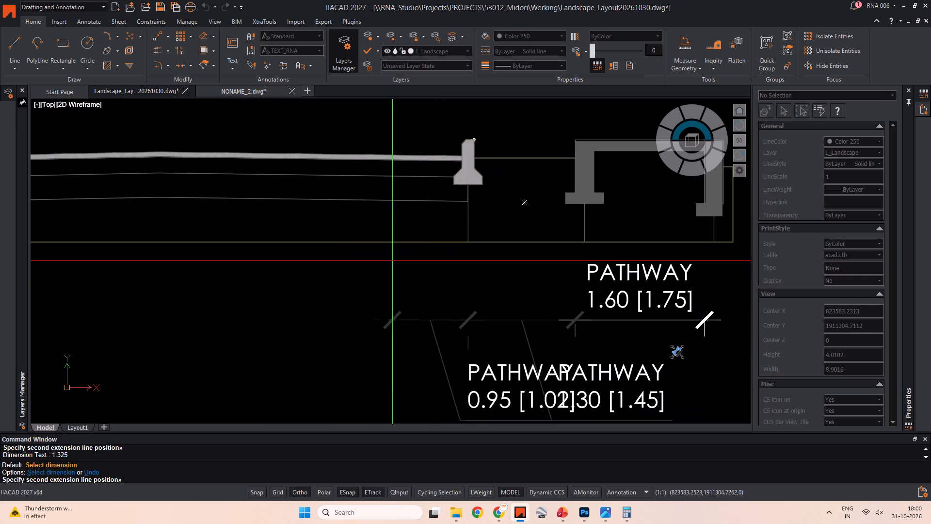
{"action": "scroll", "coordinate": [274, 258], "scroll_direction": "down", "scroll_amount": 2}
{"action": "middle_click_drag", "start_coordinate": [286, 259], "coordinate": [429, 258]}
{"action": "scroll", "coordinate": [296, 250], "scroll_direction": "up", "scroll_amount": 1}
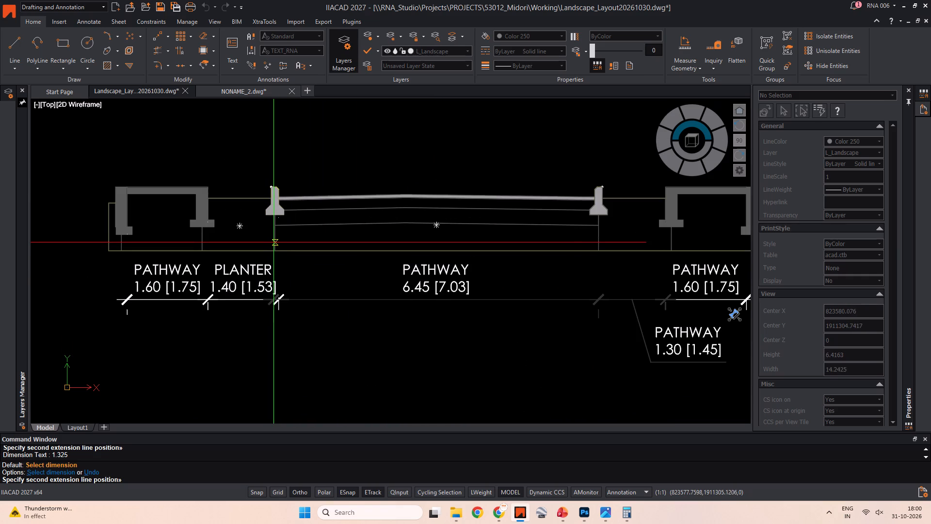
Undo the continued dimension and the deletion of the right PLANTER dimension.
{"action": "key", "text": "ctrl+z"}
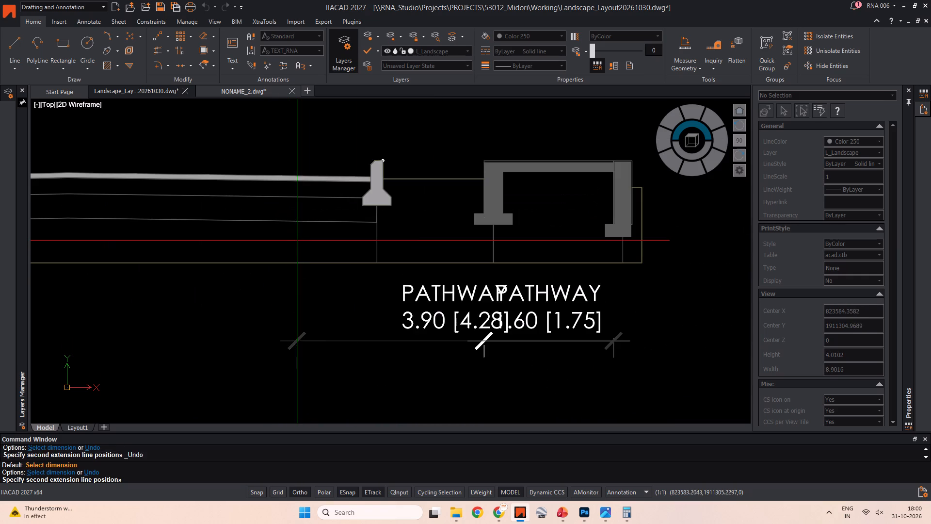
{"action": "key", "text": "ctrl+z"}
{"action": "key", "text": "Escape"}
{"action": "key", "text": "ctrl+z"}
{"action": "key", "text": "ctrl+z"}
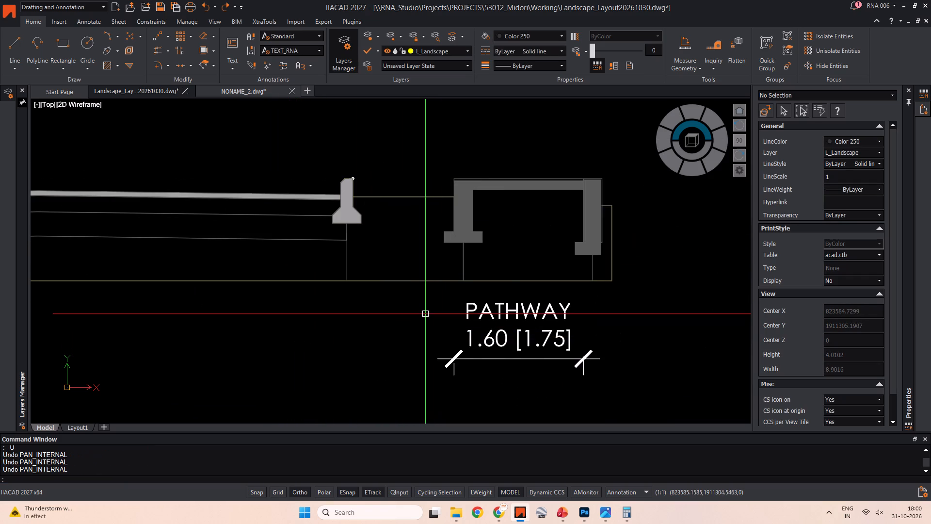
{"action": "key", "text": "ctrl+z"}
Add a continued dimension along the existing dimension row for the driveway, ending at the centre of the left kerb's base.
{"action": "scroll", "coordinate": [361, 292], "scroll_direction": "down", "scroll_amount": 2}
{"action": "middle_click_drag", "start_coordinate": [361, 291], "coordinate": [467, 251]}
{"action": "key", "text": "Escape"}
{"action": "scroll", "coordinate": [273, 285], "scroll_direction": "up", "scroll_amount": 2}
{"action": "key", "text": "Escape"}
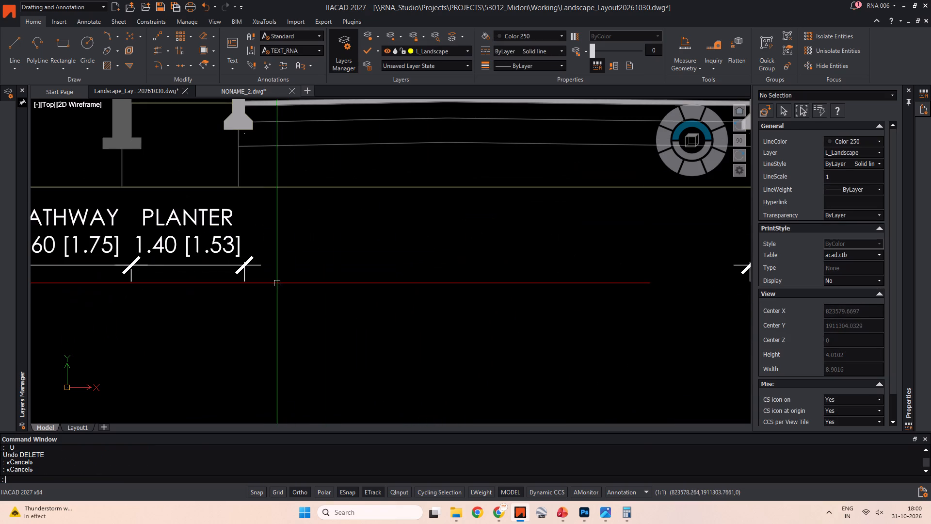
{"action": "key", "text": "Escape"}
{"action": "key", "text": "d"}
{"action": "key", "text": "c"}
{"action": "key", "text": "o"}
{"action": "key", "text": "space"}
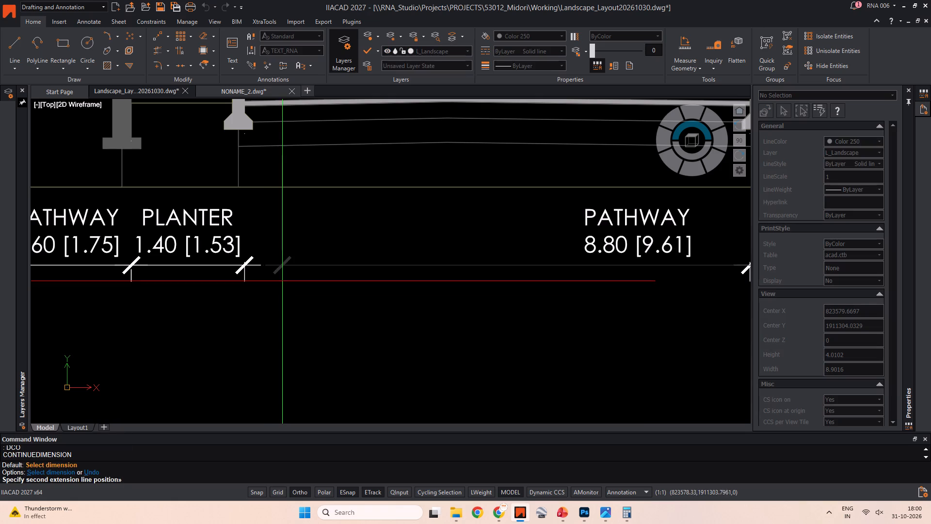
{"action": "scroll", "coordinate": [308, 243], "scroll_direction": "down", "scroll_amount": 3}
{"action": "middle_click_drag", "start_coordinate": [308, 243], "coordinate": [298, 251]}
{"action": "scroll", "coordinate": [293, 248], "scroll_direction": "up", "scroll_amount": 3}
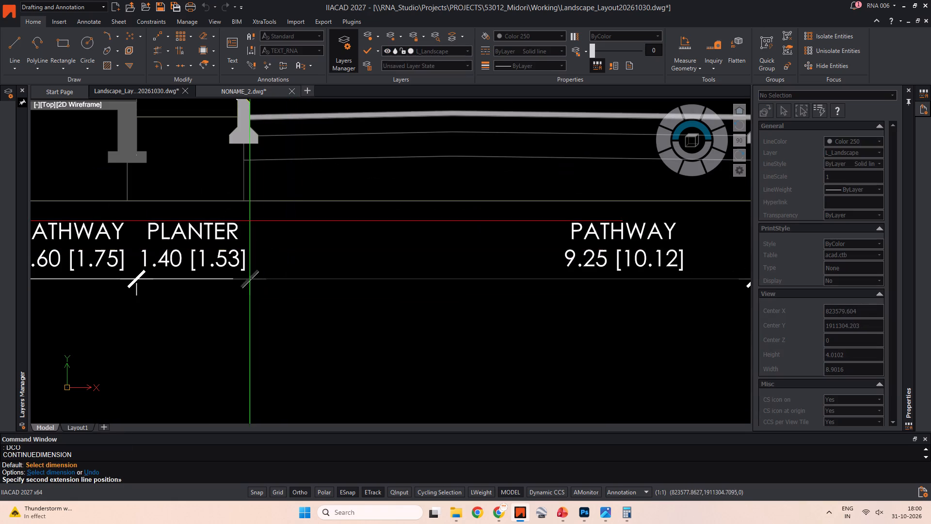
{"action": "left_click", "coordinate": [245, 144]}
{"action": "key", "text": "Escape"}
{"action": "scroll", "coordinate": [418, 256], "scroll_direction": "down", "scroll_amount": 1}
{"action": "middle_click_drag", "start_coordinate": [418, 257], "coordinate": [338, 282]}
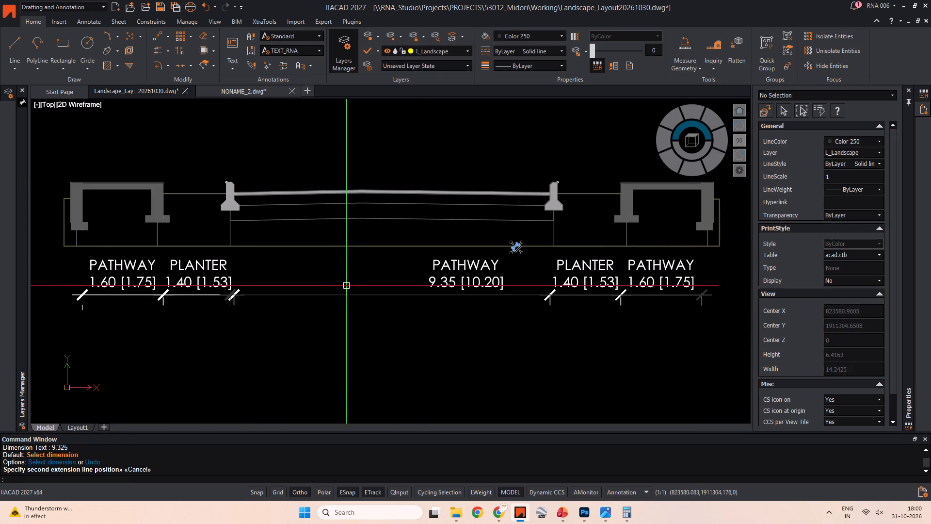
Replace the new continued dimension's PATHWAY label with DRIVEWAY.
{"action": "left_click_drag", "start_coordinate": [598, 215], "coordinate": [499, 211]}
{"action": "type", "text": "dRIVEWA"}
{"action": "key", "text": "BackSpace"}
{"action": "key", "text": "BackSpace"}
{"action": "key", "text": "BackSpace"}
{"action": "key", "text": "BackSpace"}
{"action": "key", "text": "BackSpace"}
{"action": "key", "text": "BackSpace"}
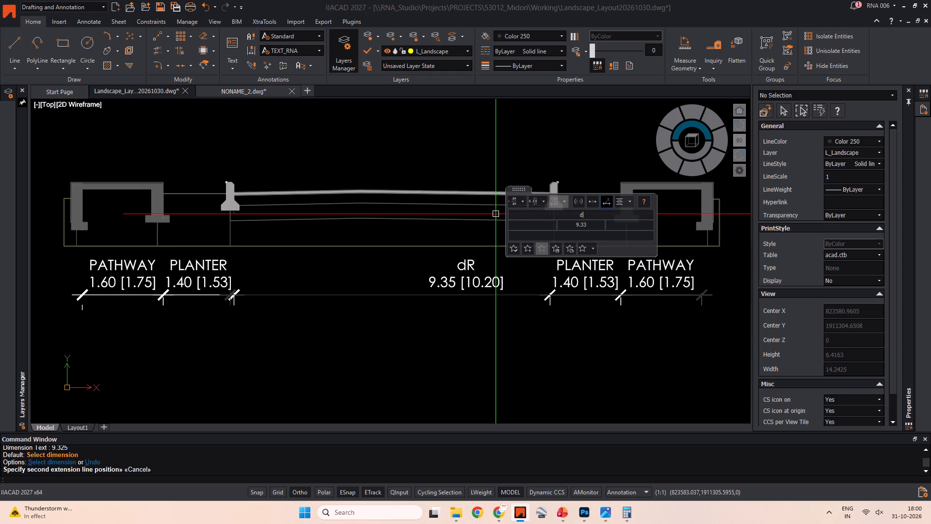
{"action": "key", "text": "BackSpace"}
{"action": "key", "text": "BackSpace"}
{"action": "type", "text": "DRIVEWAY"}
{"action": "left_click", "coordinate": [346, 127]}
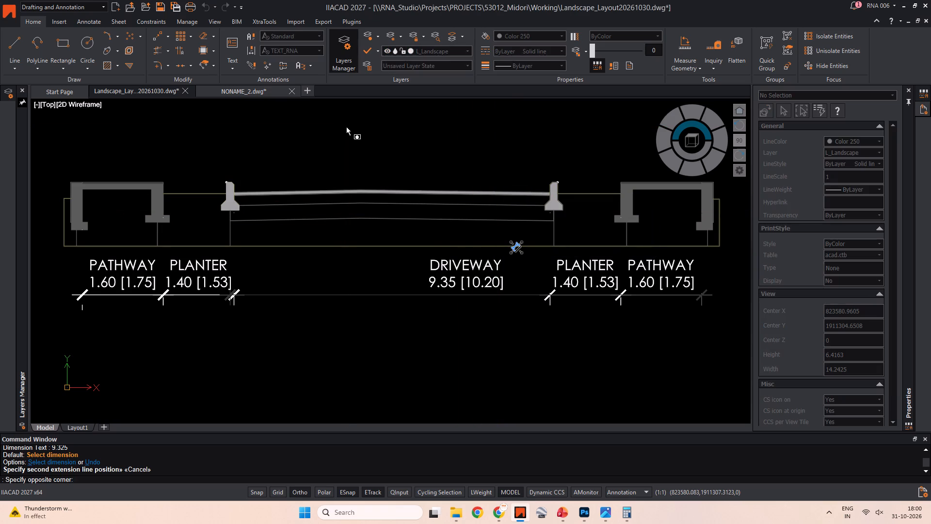
{"action": "key", "text": "Escape"}
{"action": "key", "text": "Escape"}
Shift the DRIVEWAY dimension text about 1.3 m left so it sits midway between the two PLANTER dimensions.
{"action": "left_click", "coordinate": [446, 281]}
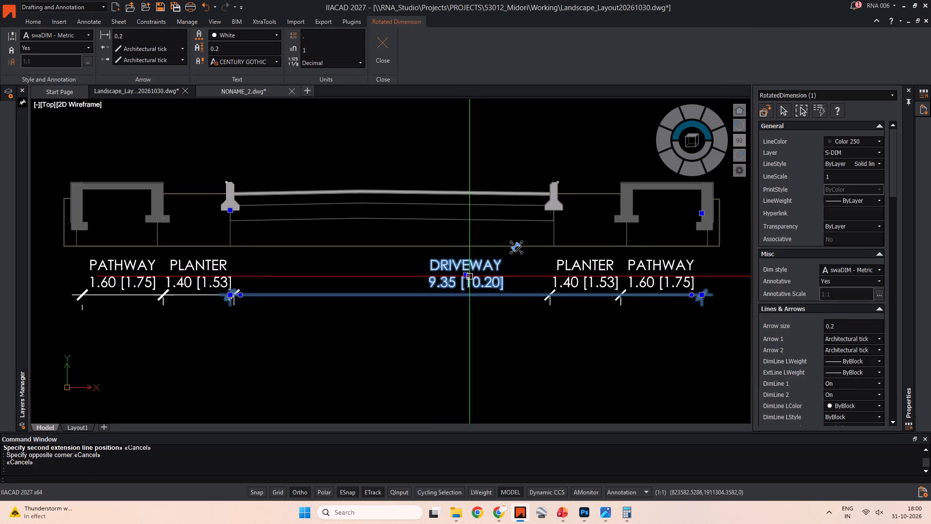
{"action": "left_click", "coordinate": [466, 275]}
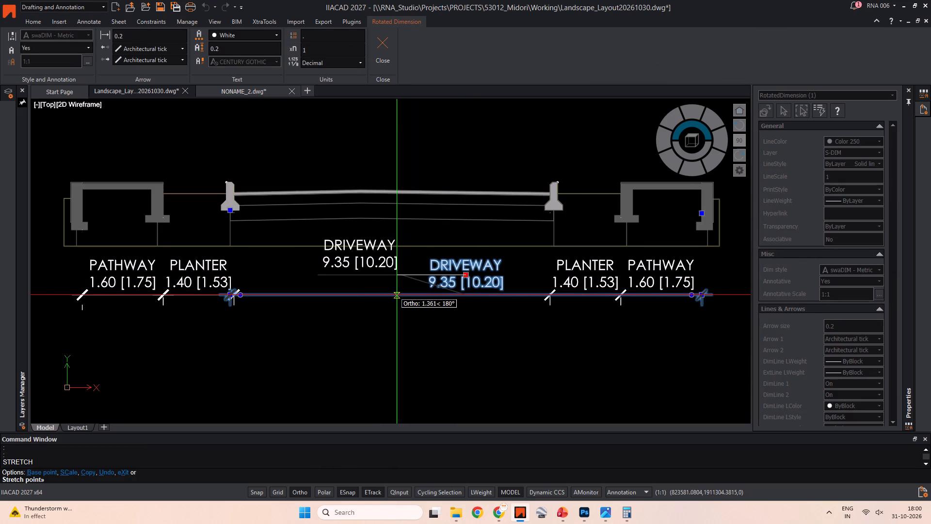
{"action": "left_click", "coordinate": [401, 296]}
{"action": "key", "text": "Escape"}
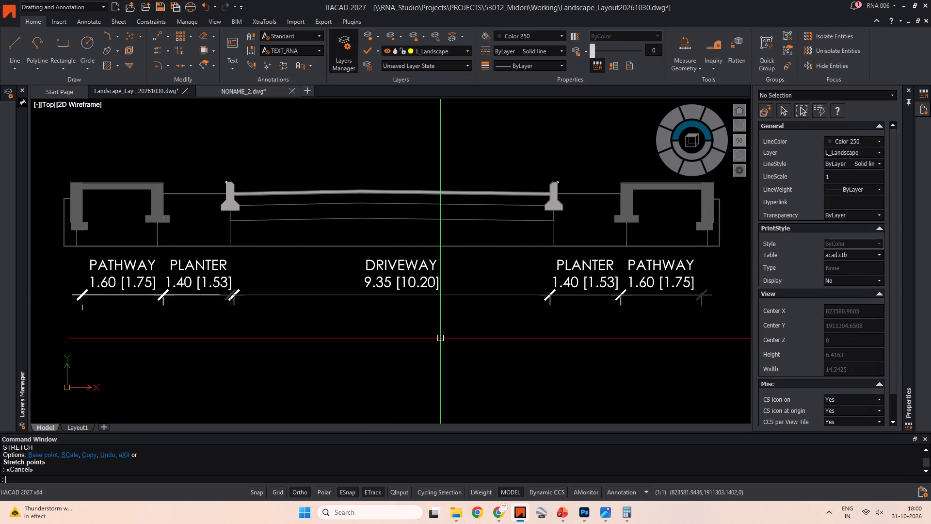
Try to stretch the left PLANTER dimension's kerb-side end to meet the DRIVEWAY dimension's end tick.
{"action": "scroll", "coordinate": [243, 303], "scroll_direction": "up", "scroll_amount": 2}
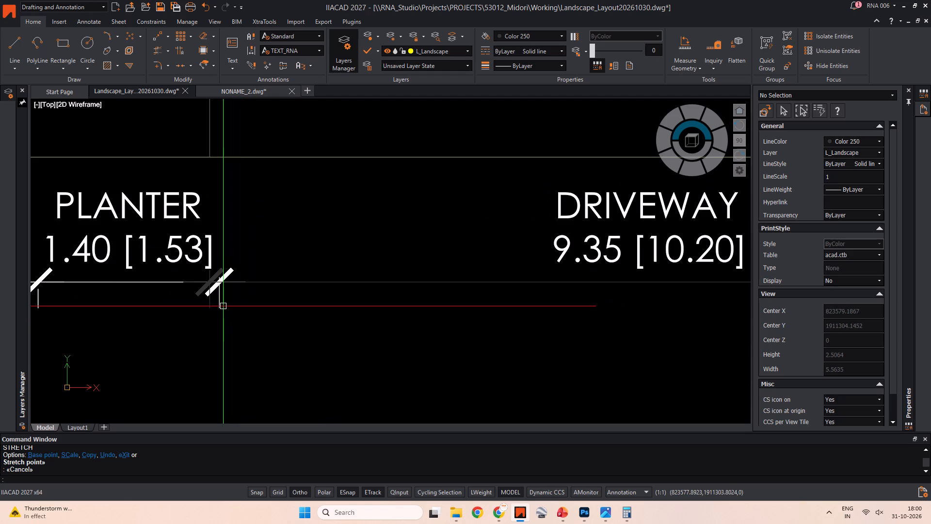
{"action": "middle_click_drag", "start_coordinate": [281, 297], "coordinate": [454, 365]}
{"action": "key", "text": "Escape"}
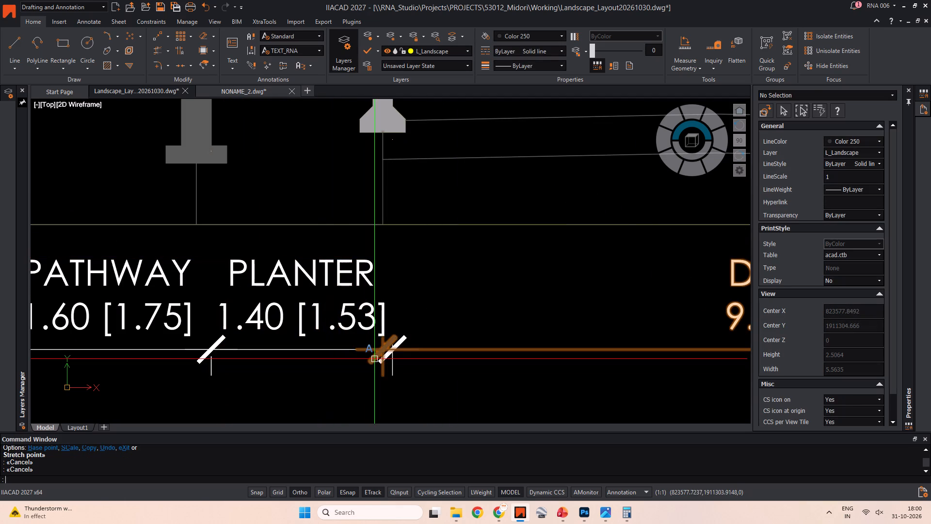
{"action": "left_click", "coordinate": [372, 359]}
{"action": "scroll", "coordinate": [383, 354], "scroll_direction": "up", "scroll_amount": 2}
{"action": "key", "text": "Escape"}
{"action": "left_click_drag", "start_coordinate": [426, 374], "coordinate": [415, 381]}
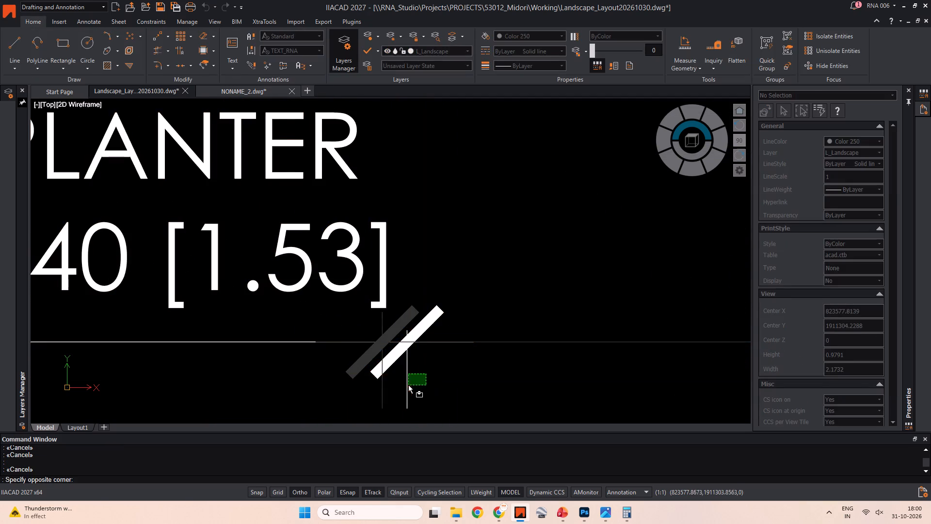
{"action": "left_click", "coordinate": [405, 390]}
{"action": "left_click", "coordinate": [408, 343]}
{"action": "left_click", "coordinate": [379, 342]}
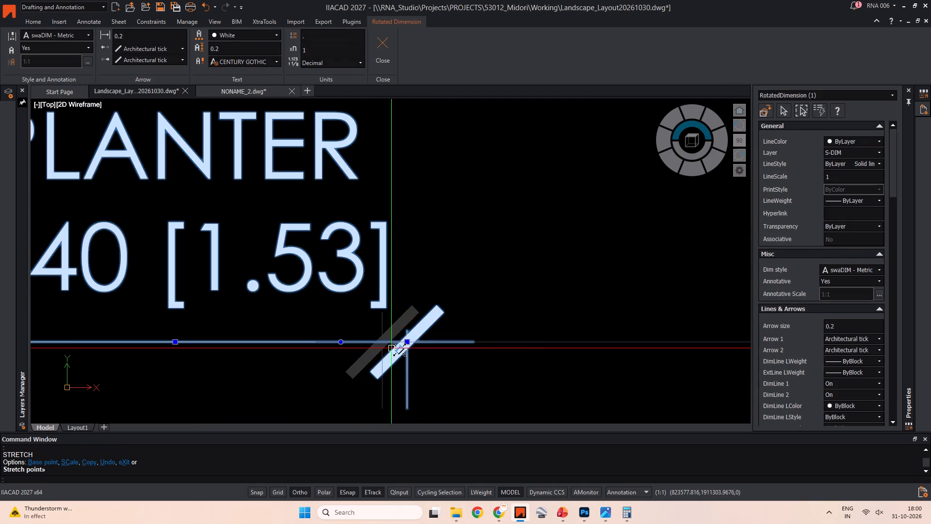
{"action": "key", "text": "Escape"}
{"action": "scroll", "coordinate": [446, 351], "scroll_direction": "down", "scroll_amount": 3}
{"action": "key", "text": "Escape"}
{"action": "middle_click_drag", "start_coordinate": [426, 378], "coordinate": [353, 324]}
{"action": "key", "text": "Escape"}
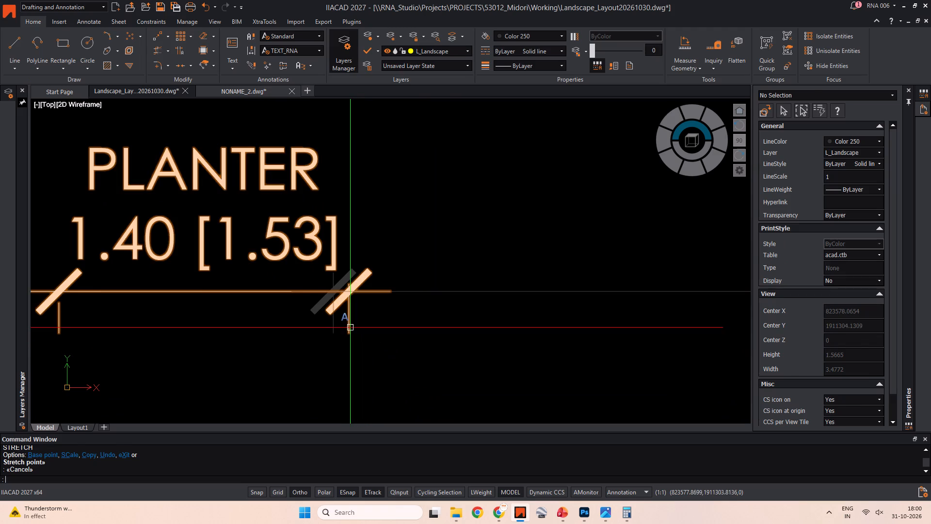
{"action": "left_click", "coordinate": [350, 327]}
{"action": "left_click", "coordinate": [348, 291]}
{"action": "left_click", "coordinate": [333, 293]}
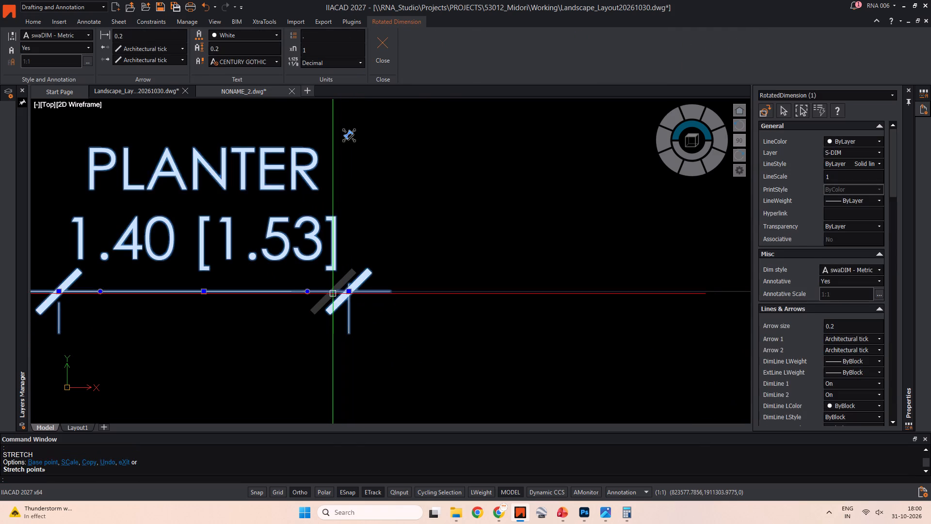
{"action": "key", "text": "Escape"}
Move the left PLANTER dimension's kerb-side extension origin up to the kerb's road-side face at the paving edge.
{"action": "left_click", "coordinate": [353, 319]}
{"action": "left_click", "coordinate": [343, 333]}
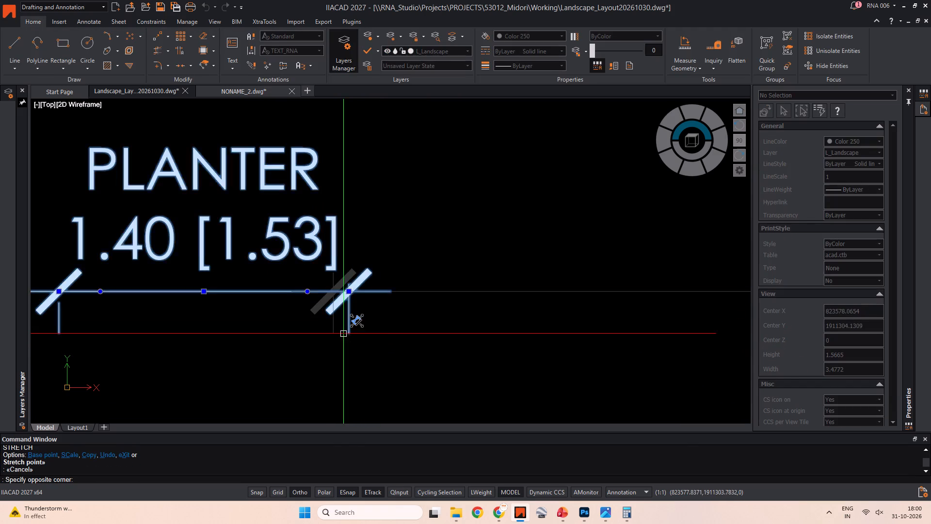
{"action": "scroll", "coordinate": [385, 326], "scroll_direction": "down", "scroll_amount": 2}
{"action": "middle_click_drag", "start_coordinate": [385, 325], "coordinate": [399, 369]}
{"action": "left_click", "coordinate": [385, 224]}
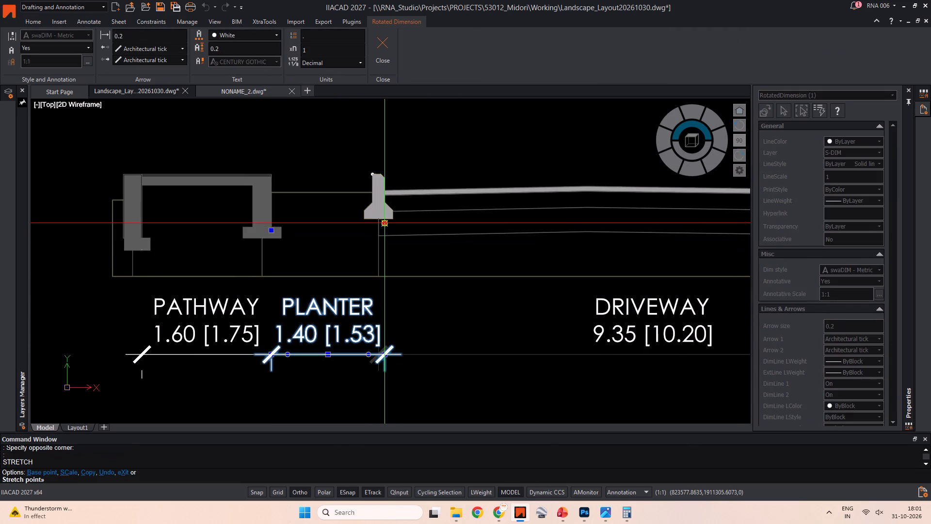
{"action": "left_click", "coordinate": [386, 195]}
{"action": "key", "text": "Escape"}
{"action": "key", "text": "Escape"}
Move the DRIVEWAY dimension's left extension origin to the left kerb's road-side face, aligned with the PLANTER dimension's end.
{"action": "left_click_drag", "start_coordinate": [456, 341], "coordinate": [448, 364]}
{"action": "left_click", "coordinate": [437, 381]}
{"action": "left_click", "coordinate": [379, 221]}
{"action": "left_click", "coordinate": [378, 219]}
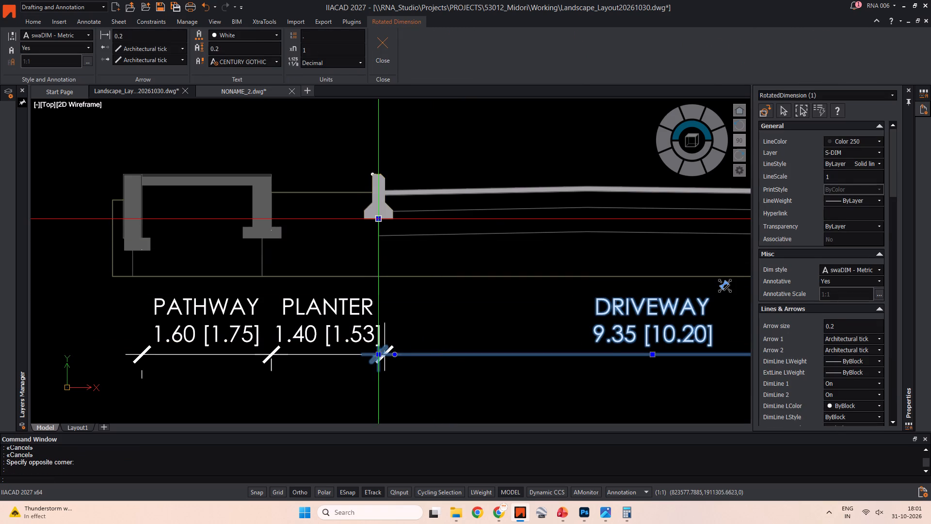
{"action": "key", "text": "Escape"}
{"action": "key", "text": "Escape"}
{"action": "left_click_drag", "start_coordinate": [467, 335], "coordinate": [450, 367]}
{"action": "left_click", "coordinate": [441, 381]}
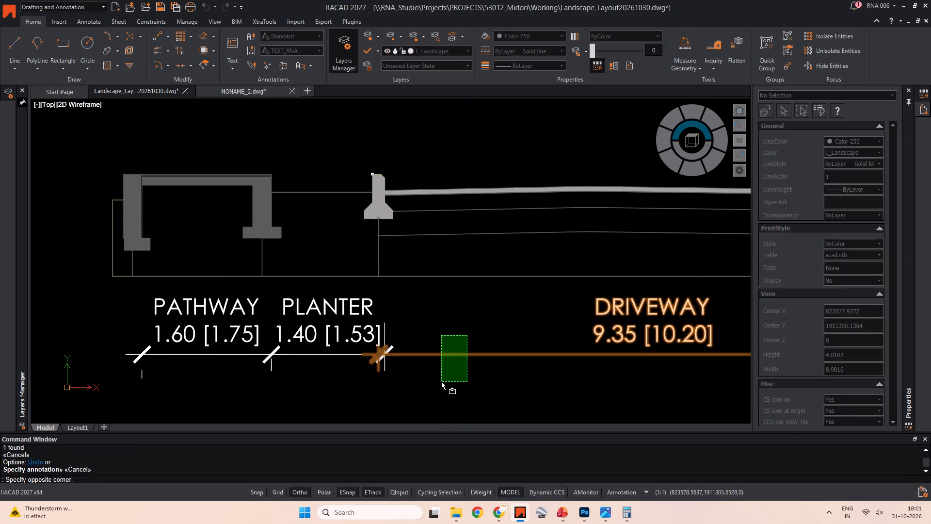
{"action": "left_click", "coordinate": [378, 216]}
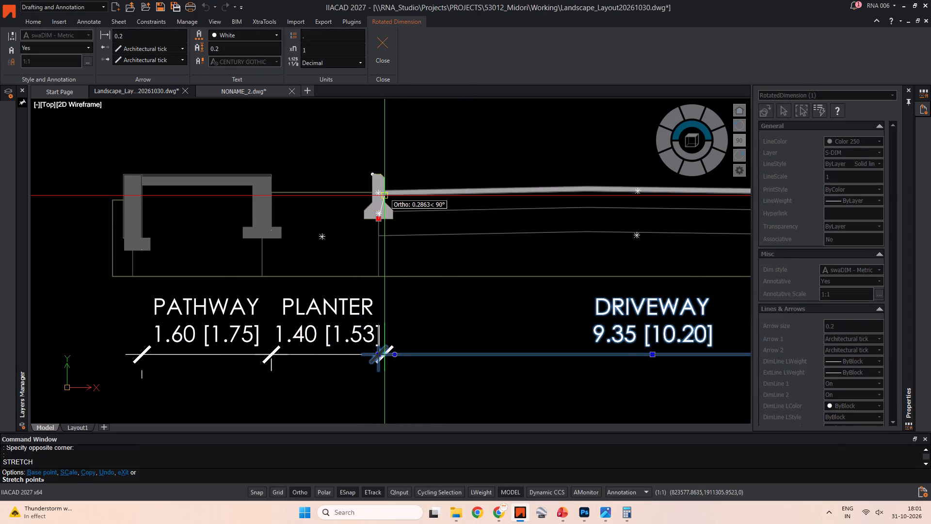
{"action": "left_click", "coordinate": [387, 196]}
{"action": "key", "text": "Escape"}
{"action": "scroll", "coordinate": [463, 326], "scroll_direction": "down", "scroll_amount": 1}
{"action": "middle_click_drag", "start_coordinate": [463, 327], "coordinate": [395, 316]}
{"action": "key", "text": "Escape"}
{"action": "key", "text": "Escape"}
{"action": "scroll", "coordinate": [386, 344], "scroll_direction": "up", "scroll_amount": 1}
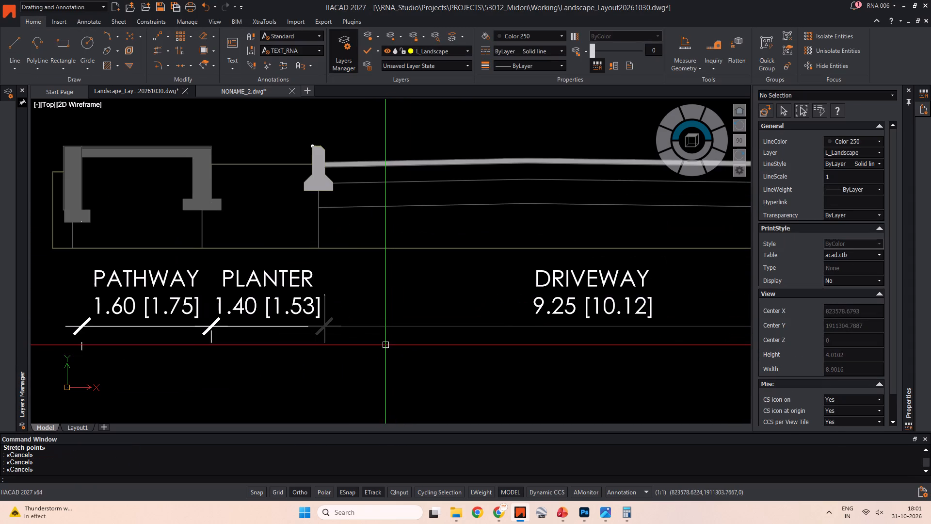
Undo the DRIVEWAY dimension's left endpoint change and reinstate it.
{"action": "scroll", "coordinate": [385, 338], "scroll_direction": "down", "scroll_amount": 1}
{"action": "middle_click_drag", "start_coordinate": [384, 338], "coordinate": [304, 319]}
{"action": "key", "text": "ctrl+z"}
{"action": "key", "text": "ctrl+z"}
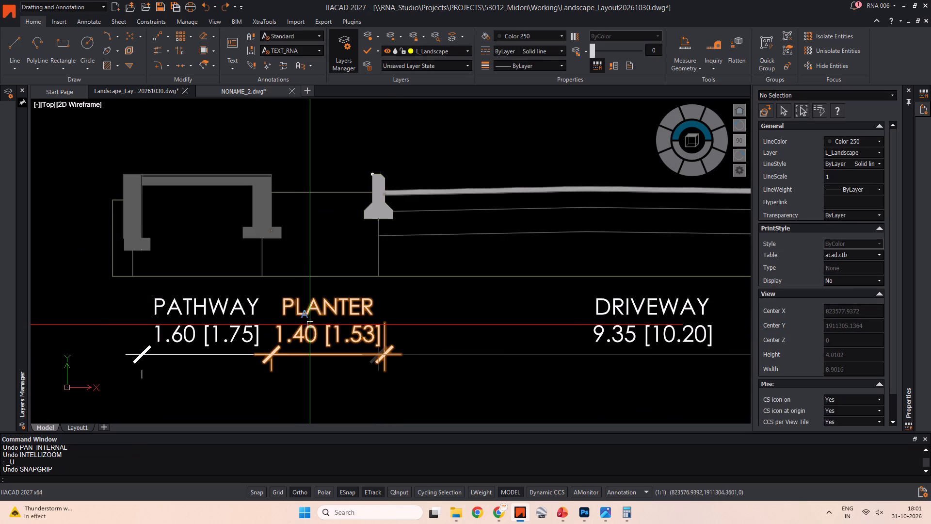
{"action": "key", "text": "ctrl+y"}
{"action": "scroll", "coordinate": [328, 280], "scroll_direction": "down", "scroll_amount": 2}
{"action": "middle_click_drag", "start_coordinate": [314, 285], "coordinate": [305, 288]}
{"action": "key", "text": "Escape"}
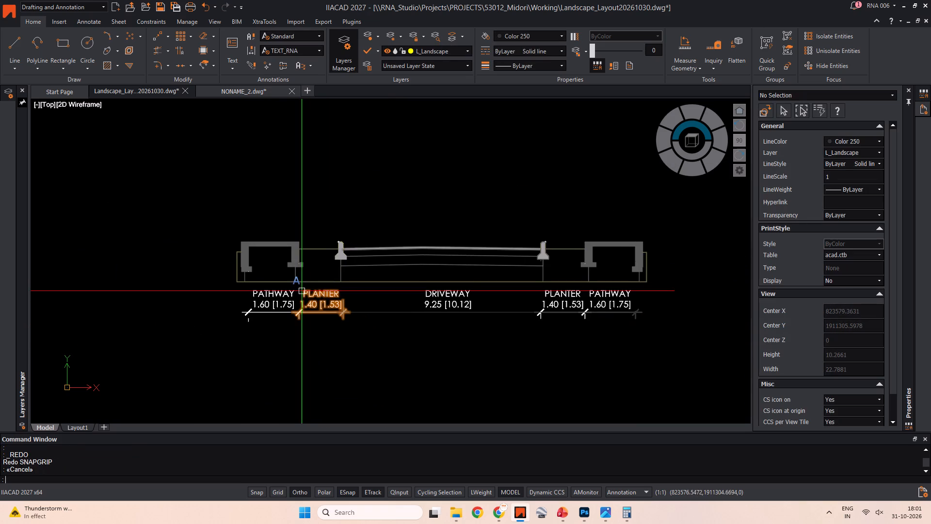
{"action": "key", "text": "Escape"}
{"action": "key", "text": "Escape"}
Stretch the left pathway, planter and kerb, together with their dimensions, 0.25 towards the driveway.
{"action": "scroll", "coordinate": [406, 233], "scroll_direction": "up", "scroll_amount": 2}
{"action": "scroll", "coordinate": [299, 225], "scroll_direction": "down", "scroll_amount": 2}
{"action": "middle_click_drag", "start_coordinate": [299, 225], "coordinate": [321, 224]}
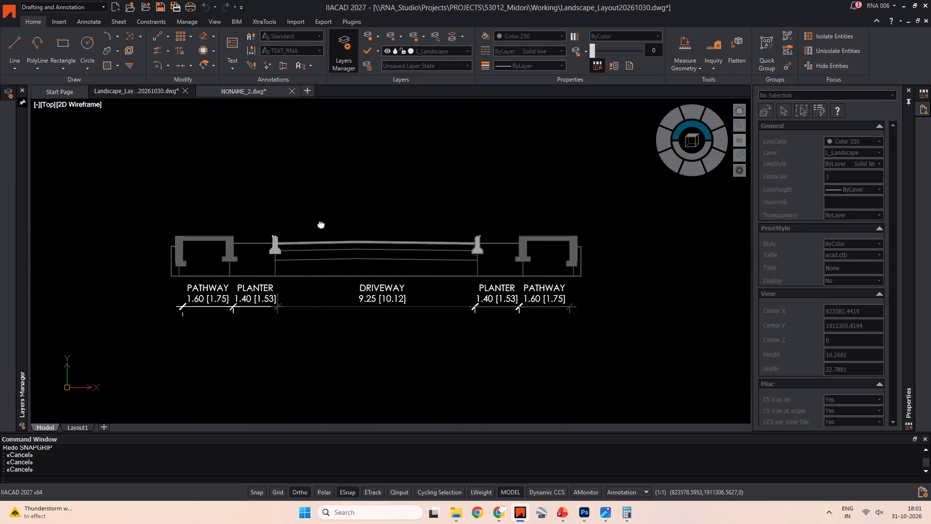
{"action": "middle_click_drag", "start_coordinate": [321, 224], "coordinate": [376, 221]}
{"action": "left_click_drag", "start_coordinate": [364, 197], "coordinate": [358, 214]}
{"action": "left_click", "coordinate": [151, 359]}
{"action": "key", "text": "s"}
{"action": "key", "text": "space"}
{"action": "left_click", "coordinate": [267, 360]}
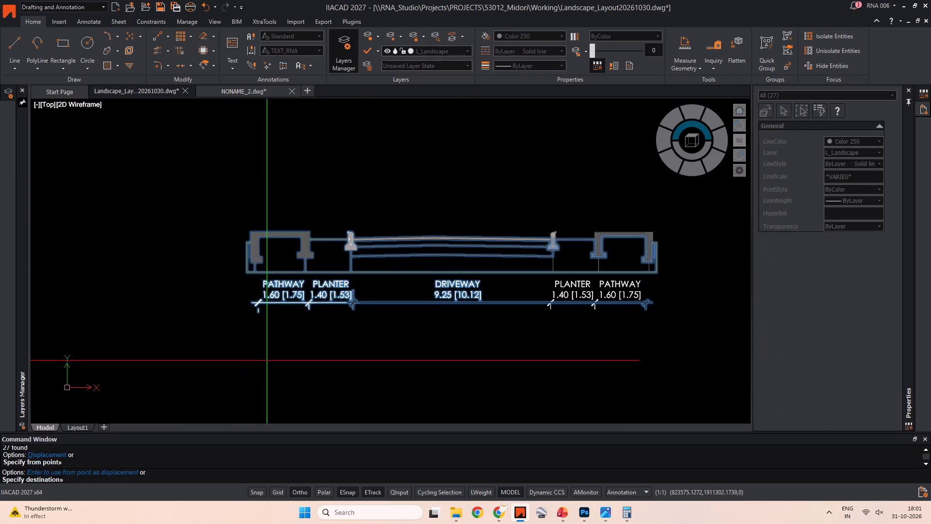
{"action": "type", "text": ".25"}
{"action": "key", "text": "Return"}
{"action": "key", "text": "Escape"}
Match the properties of the left PATHWAY dimension onto the central DRIVEWAY dimension with Property Painter.
{"action": "scroll", "coordinate": [326, 326], "scroll_direction": "up", "scroll_amount": 2}
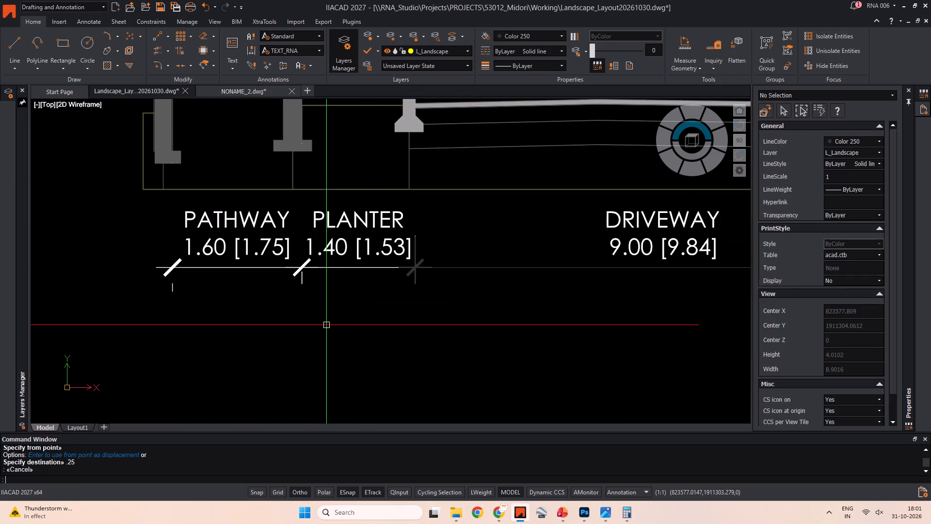
{"action": "middle_click_drag", "start_coordinate": [304, 286], "coordinate": [299, 339]}
{"action": "middle_click_drag", "start_coordinate": [187, 203], "coordinate": [192, 247]}
{"action": "scroll", "coordinate": [348, 264], "scroll_direction": "down", "scroll_amount": 1}
{"action": "middle_click_drag", "start_coordinate": [347, 263], "coordinate": [186, 262]}
{"action": "key", "text": "m"}
{"action": "type", "text": "A"}
{"action": "key", "text": "space"}
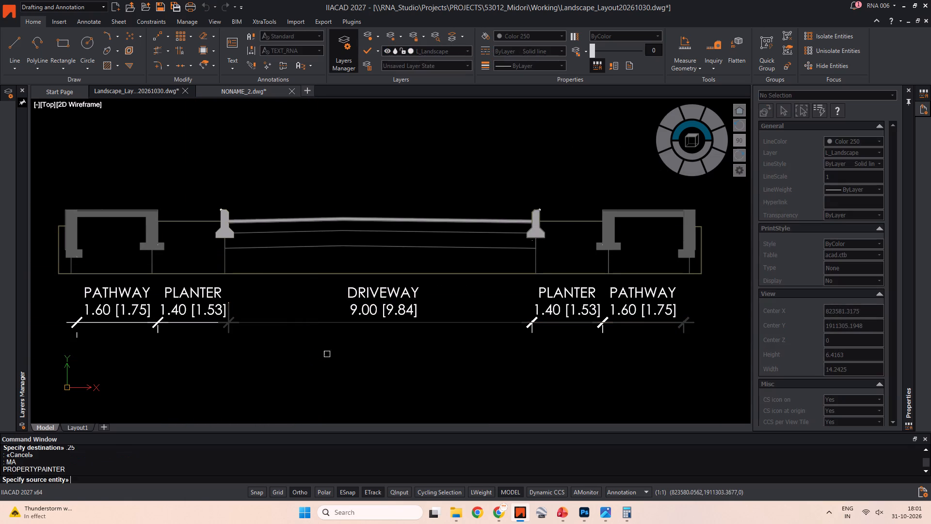
{"action": "left_click", "coordinate": [96, 320]}
{"action": "left_click", "coordinate": [337, 371]}
{"action": "left_click", "coordinate": [239, 315]}
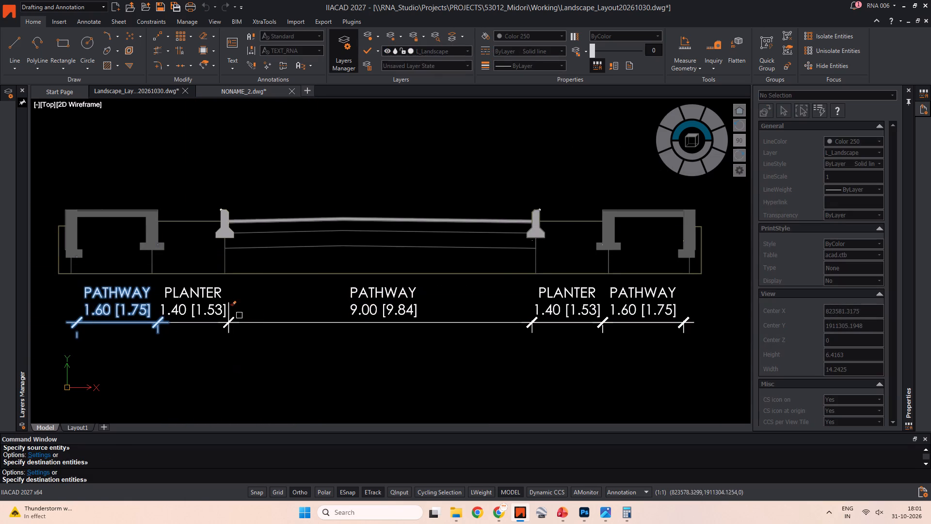
{"action": "middle_click_drag", "start_coordinate": [420, 364], "coordinate": [369, 361]}
{"action": "key", "text": "Escape"}
{"action": "key", "text": "Escape"}
Set the vertical text position of the planter section's five dimensions to Centered.
{"action": "middle_click_drag", "start_coordinate": [347, 340], "coordinate": [381, 336]}
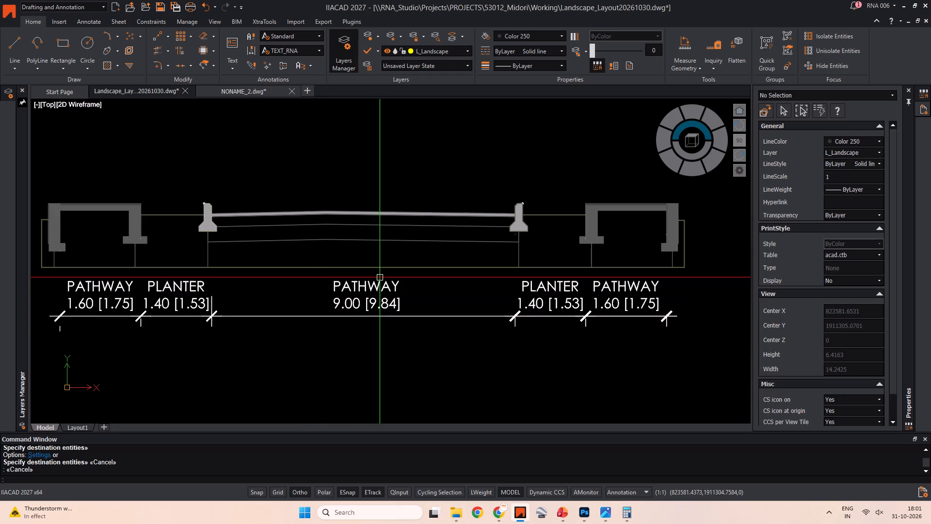
{"action": "left_click_drag", "start_coordinate": [690, 292], "coordinate": [656, 294]}
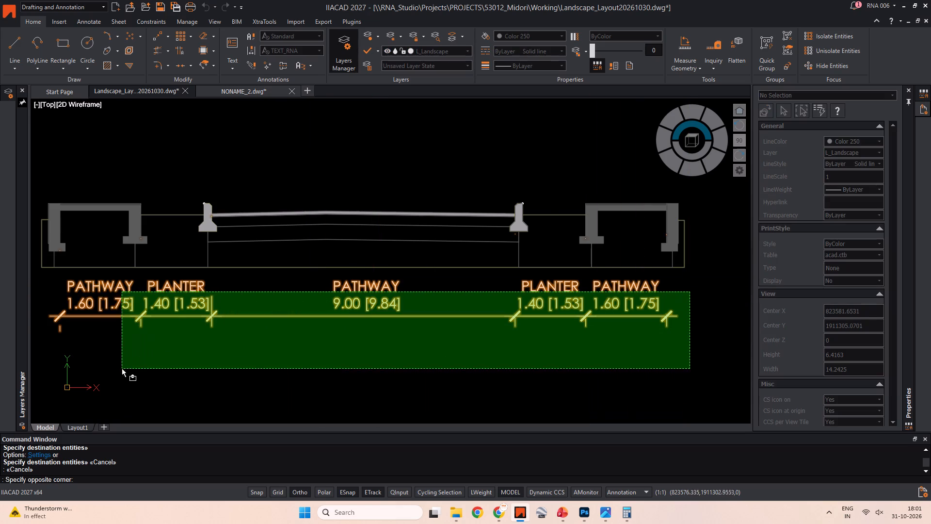
{"action": "left_click", "coordinate": [125, 355]}
{"action": "scroll", "coordinate": [514, 350], "scroll_direction": "down", "scroll_amount": 1}
{"action": "middle_click_drag", "start_coordinate": [514, 350], "coordinate": [452, 321]}
{"action": "scroll", "coordinate": [829, 327], "scroll_direction": "down", "scroll_amount": 7}
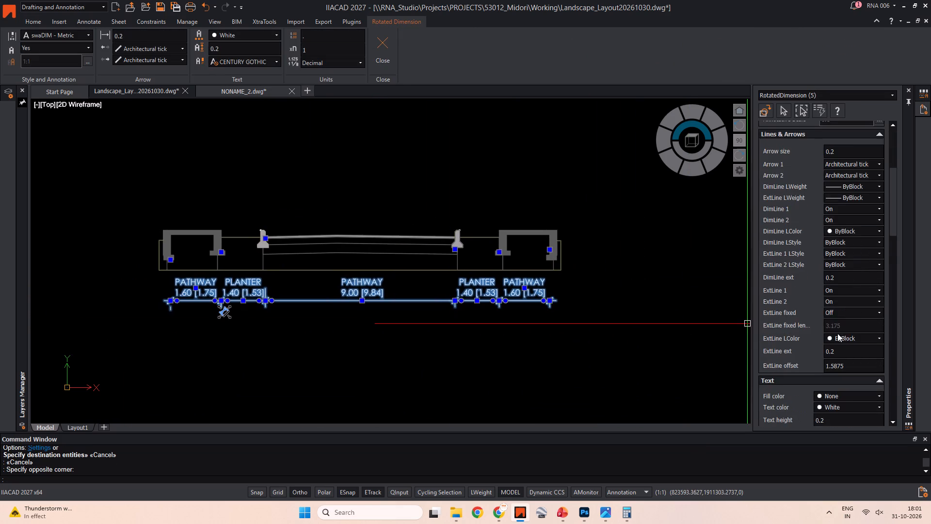
{"action": "scroll", "coordinate": [837, 333], "scroll_direction": "down", "scroll_amount": 7}
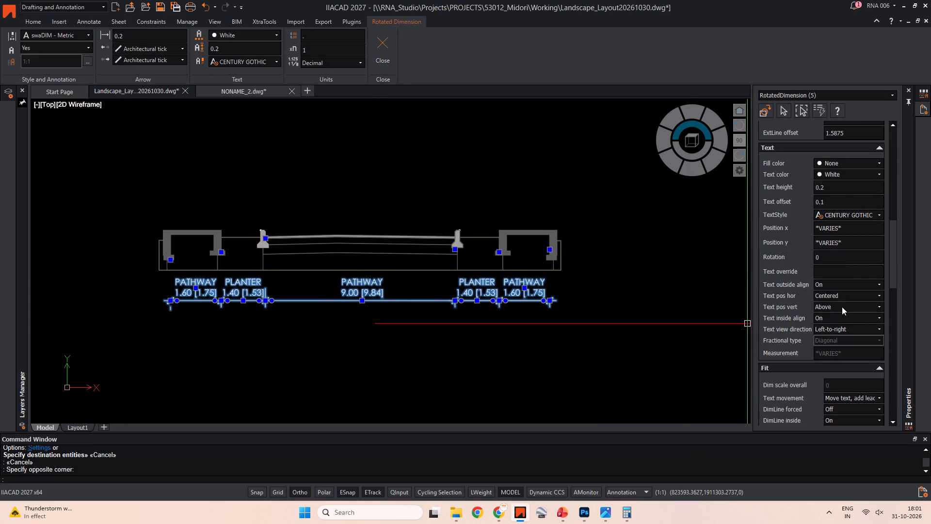
{"action": "left_click", "coordinate": [842, 307]}
{"action": "left_click", "coordinate": [832, 313]}
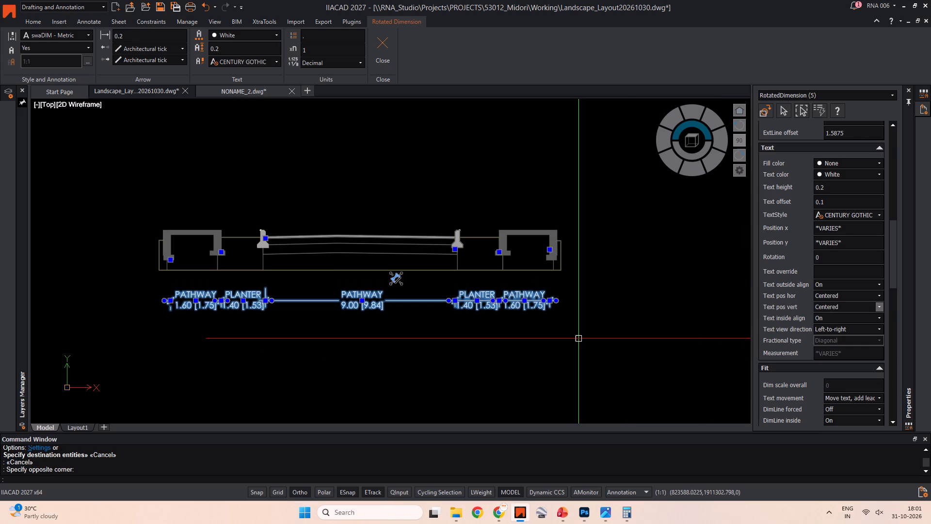
{"action": "key", "text": "Escape"}
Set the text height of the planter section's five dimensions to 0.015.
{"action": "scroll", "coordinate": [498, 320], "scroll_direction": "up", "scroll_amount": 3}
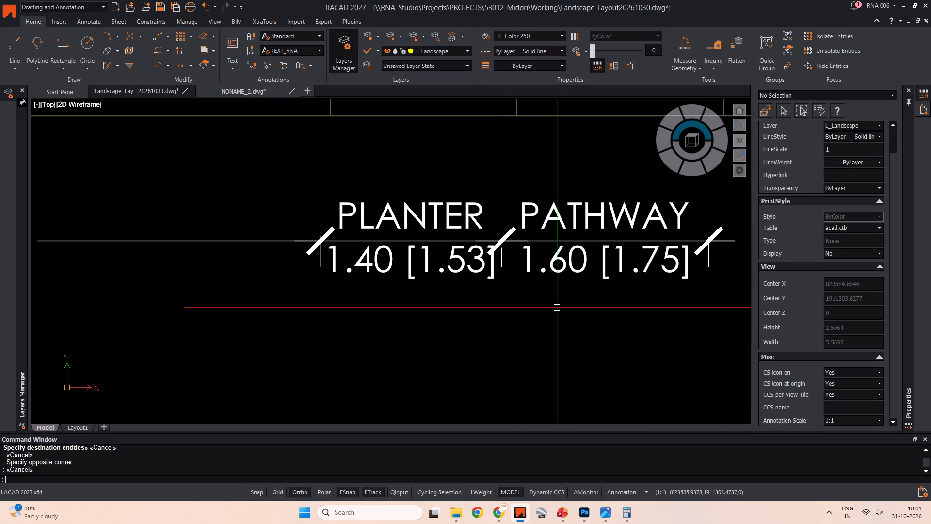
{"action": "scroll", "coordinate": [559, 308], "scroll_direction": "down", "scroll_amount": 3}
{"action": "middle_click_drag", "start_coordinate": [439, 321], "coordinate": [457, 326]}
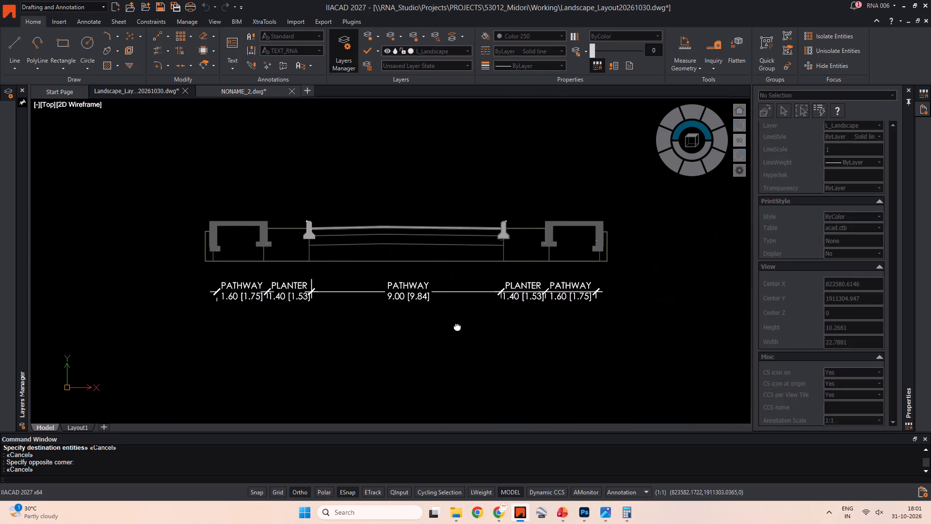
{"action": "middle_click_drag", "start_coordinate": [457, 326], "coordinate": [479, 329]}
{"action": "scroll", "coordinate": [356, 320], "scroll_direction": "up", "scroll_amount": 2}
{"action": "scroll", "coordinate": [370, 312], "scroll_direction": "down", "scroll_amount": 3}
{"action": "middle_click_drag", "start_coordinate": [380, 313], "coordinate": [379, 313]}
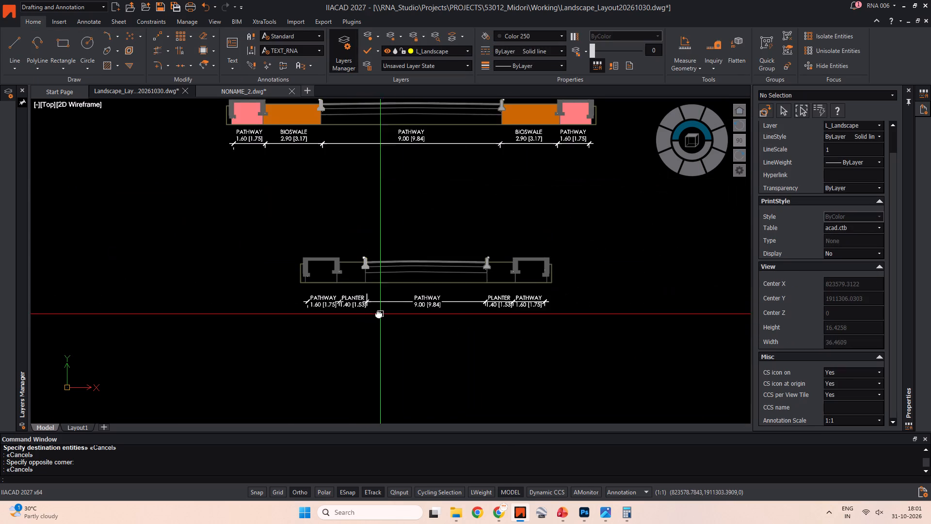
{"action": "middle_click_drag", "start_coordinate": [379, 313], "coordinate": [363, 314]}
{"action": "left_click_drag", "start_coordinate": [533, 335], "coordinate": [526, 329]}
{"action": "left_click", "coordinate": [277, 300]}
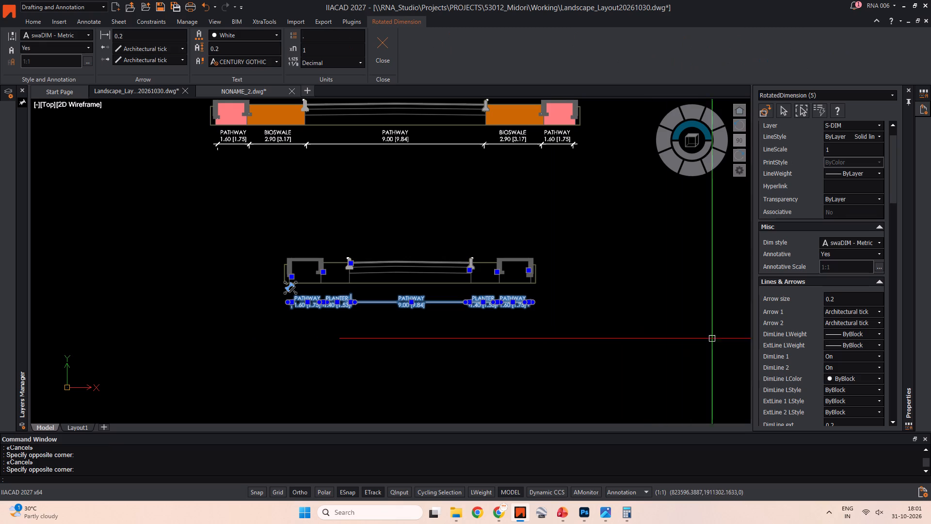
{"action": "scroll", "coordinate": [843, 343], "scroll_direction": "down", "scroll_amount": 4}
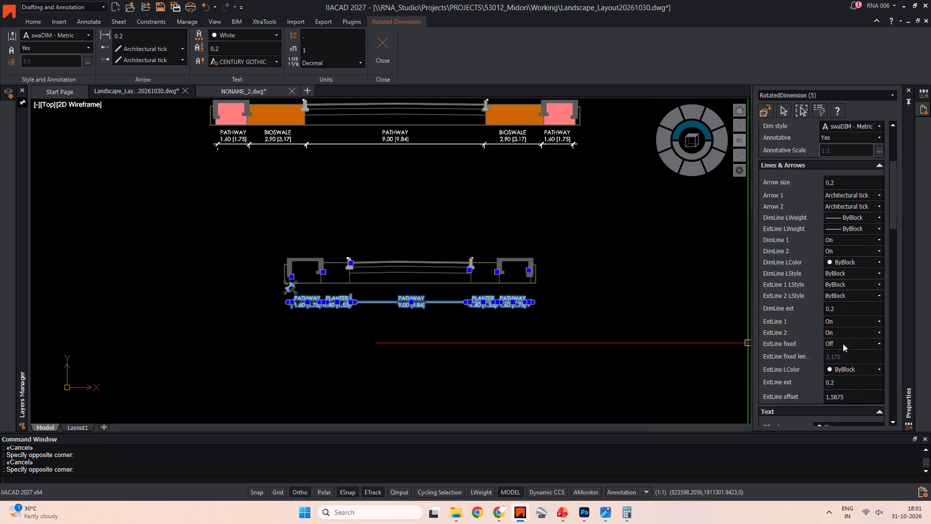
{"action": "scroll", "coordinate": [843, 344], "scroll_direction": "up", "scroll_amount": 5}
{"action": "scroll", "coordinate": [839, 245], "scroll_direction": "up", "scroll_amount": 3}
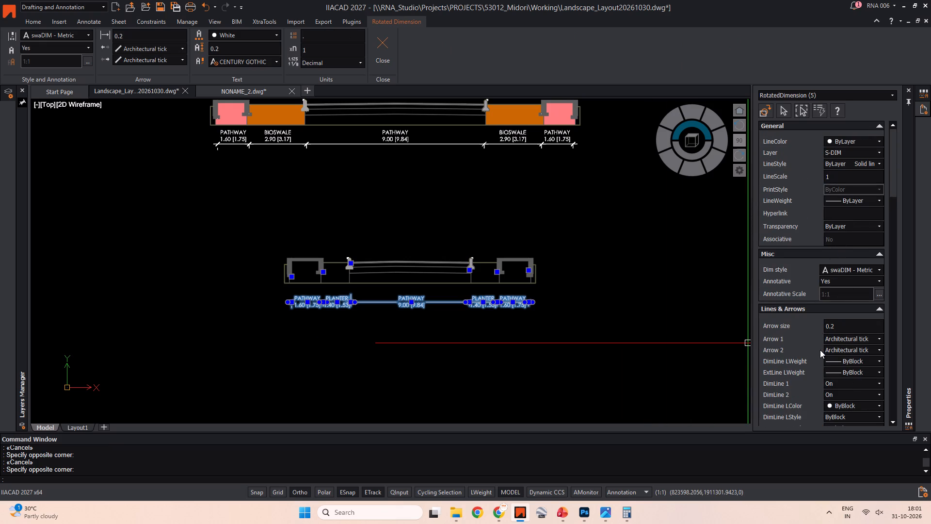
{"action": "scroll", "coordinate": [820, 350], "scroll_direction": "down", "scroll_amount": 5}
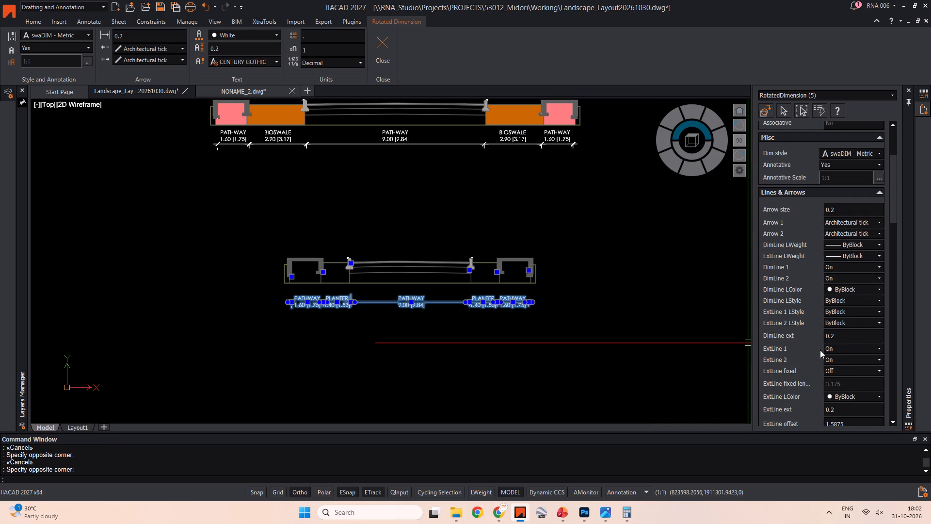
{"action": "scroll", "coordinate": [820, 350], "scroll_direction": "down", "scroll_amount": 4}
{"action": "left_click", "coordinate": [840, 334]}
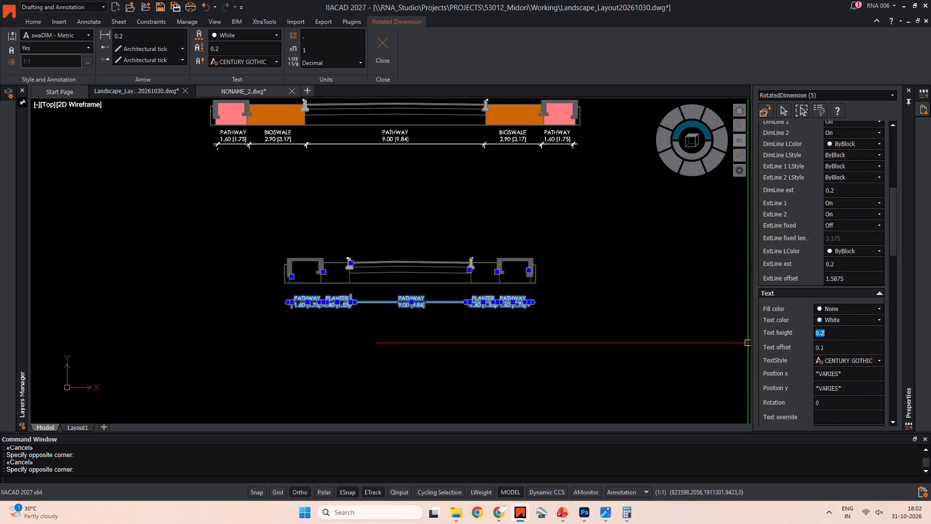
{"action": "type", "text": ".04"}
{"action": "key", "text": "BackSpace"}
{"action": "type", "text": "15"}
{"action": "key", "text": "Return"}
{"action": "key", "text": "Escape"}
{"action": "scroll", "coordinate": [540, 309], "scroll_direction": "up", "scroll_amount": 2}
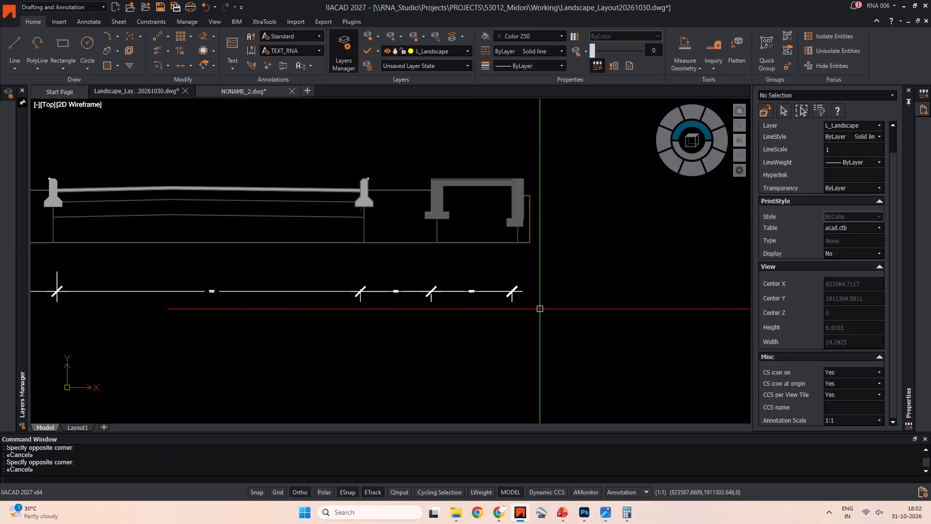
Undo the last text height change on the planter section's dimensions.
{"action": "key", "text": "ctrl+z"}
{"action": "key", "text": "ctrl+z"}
Set the text height of the planter section's five dimensions to 0.15.
{"action": "left_click_drag", "start_coordinate": [561, 333], "coordinate": [520, 319]}
{"action": "left_click", "coordinate": [264, 293]}
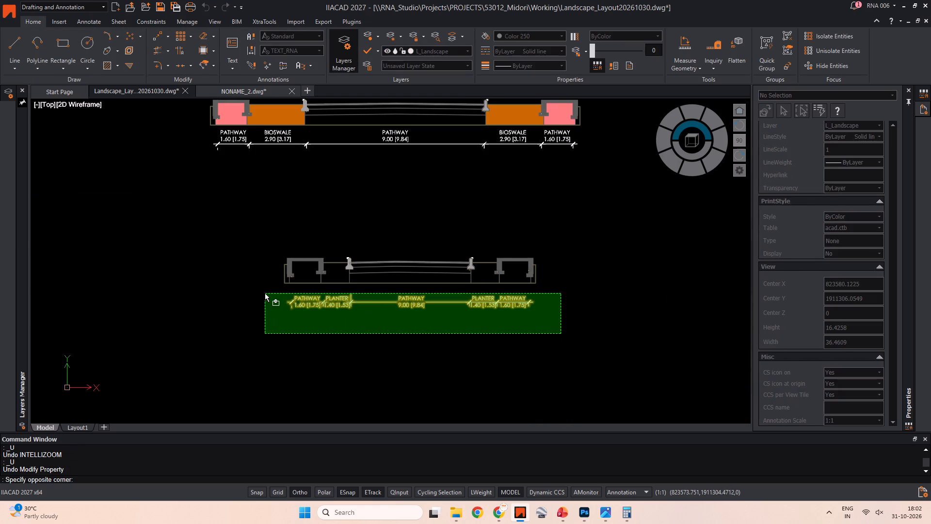
{"action": "left_click", "coordinate": [843, 301]}
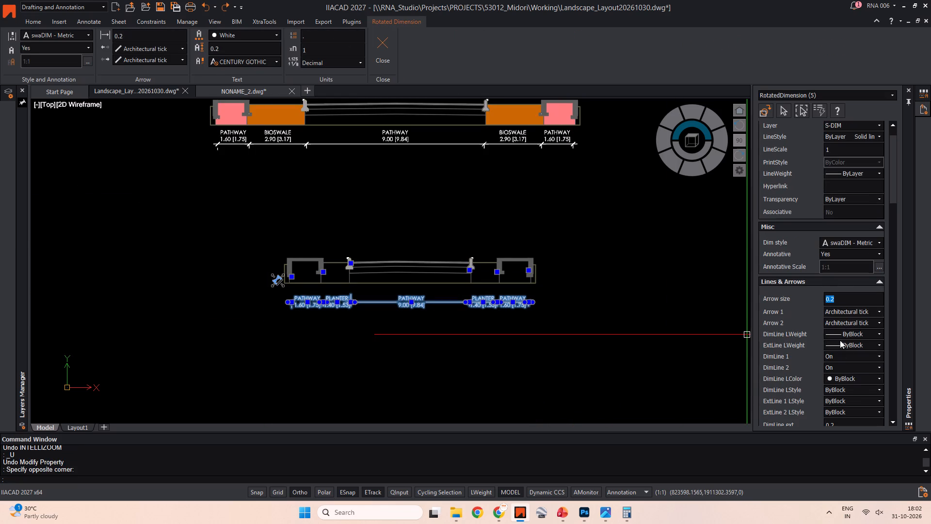
{"action": "scroll", "coordinate": [837, 387], "scroll_direction": "down", "scroll_amount": 10}
{"action": "left_click", "coordinate": [842, 278]}
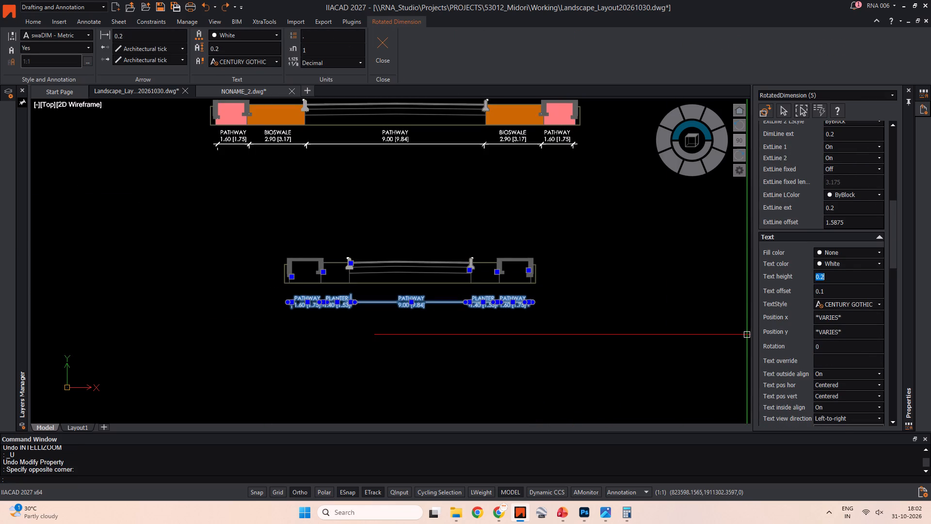
{"action": "key", "text": "period"}
{"action": "type", "text": "15"}
{"action": "key", "text": "Return"}
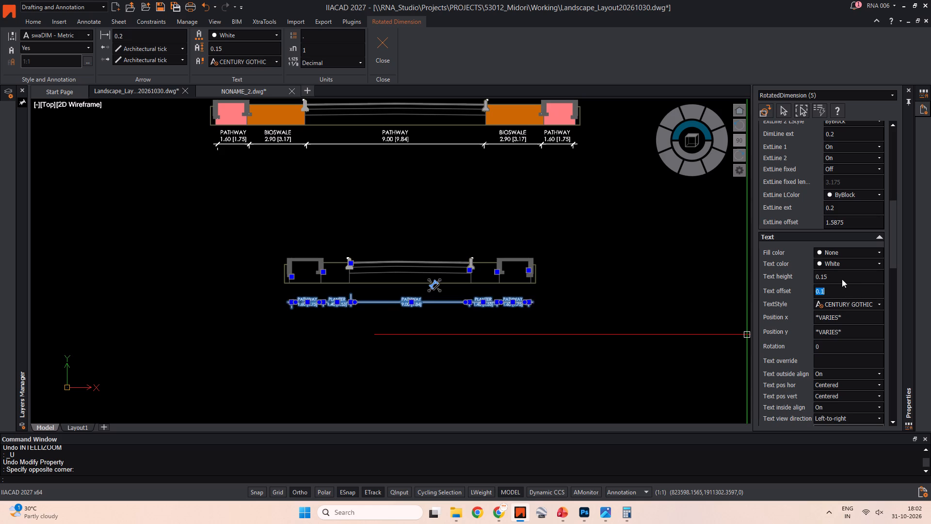
{"action": "key", "text": "Escape"}
{"action": "key", "text": "Escape"}
{"action": "scroll", "coordinate": [434, 302], "scroll_direction": "up", "scroll_amount": 3}
{"action": "key", "text": "Escape"}
{"action": "key", "text": "Escape"}
{"action": "scroll", "coordinate": [445, 271], "scroll_direction": "down", "scroll_amount": 1}
{"action": "middle_click_drag", "start_coordinate": [444, 268], "coordinate": [484, 267]}
{"action": "scroll", "coordinate": [485, 268], "scroll_direction": "down", "scroll_amount": 2}
{"action": "middle_click_drag", "start_coordinate": [488, 265], "coordinate": [498, 307]}
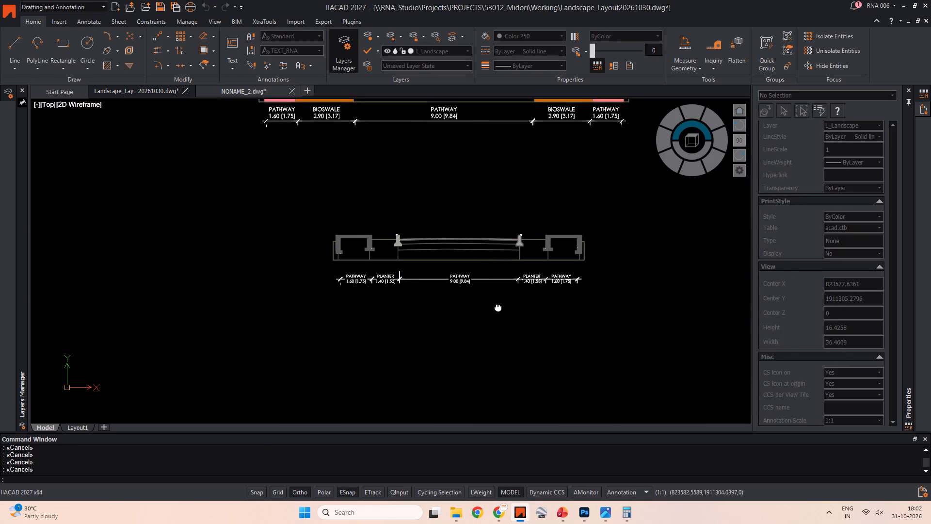
{"action": "middle_click_drag", "start_coordinate": [498, 307], "coordinate": [499, 309]}
{"action": "key", "text": "Escape"}
{"action": "key", "text": "Escape"}
{"action": "scroll", "coordinate": [604, 278], "scroll_direction": "up", "scroll_amount": 2}
{"action": "key", "text": "Escape"}
{"action": "key", "text": "Escape"}
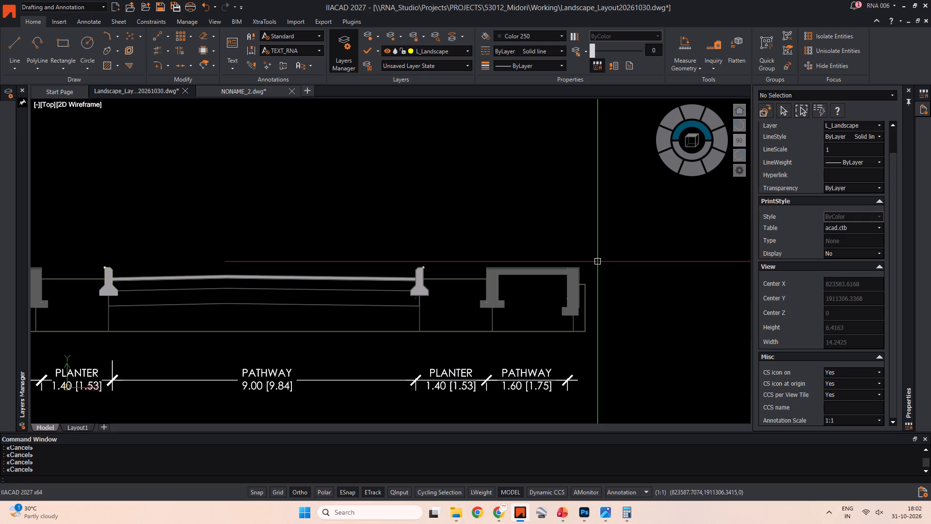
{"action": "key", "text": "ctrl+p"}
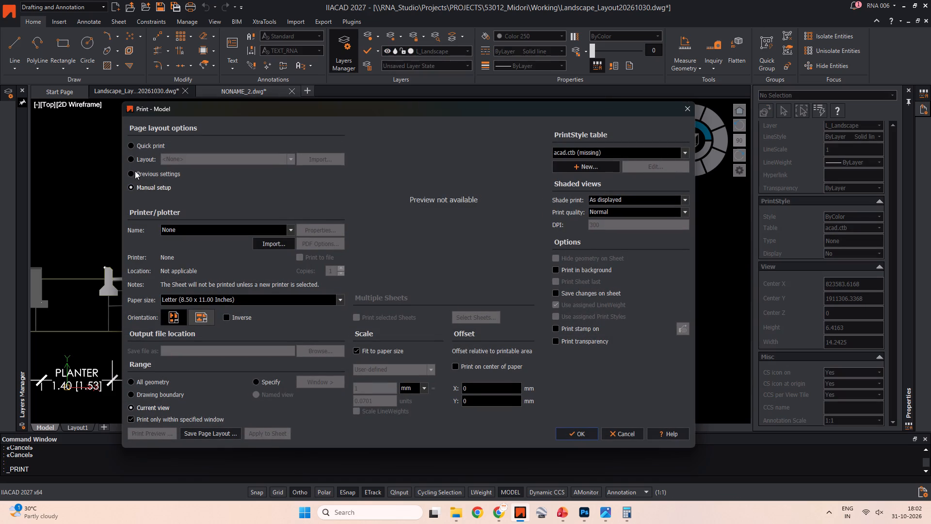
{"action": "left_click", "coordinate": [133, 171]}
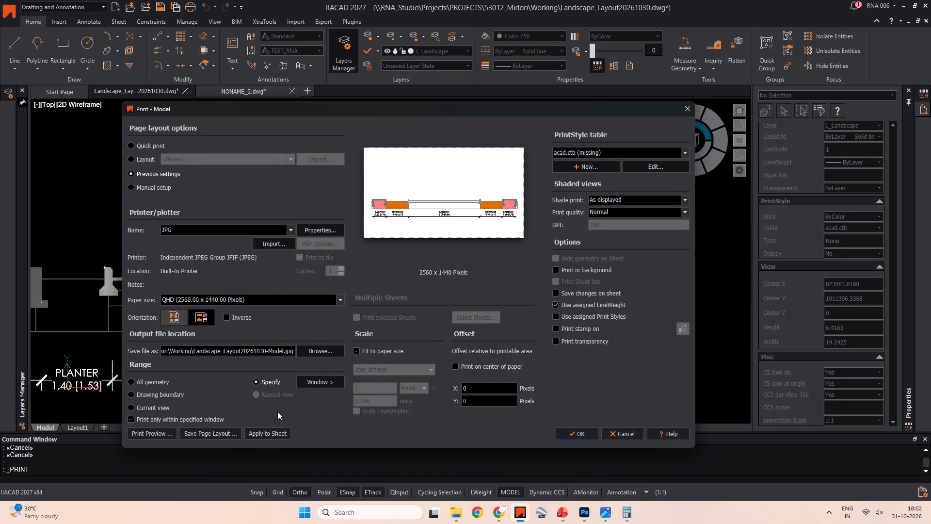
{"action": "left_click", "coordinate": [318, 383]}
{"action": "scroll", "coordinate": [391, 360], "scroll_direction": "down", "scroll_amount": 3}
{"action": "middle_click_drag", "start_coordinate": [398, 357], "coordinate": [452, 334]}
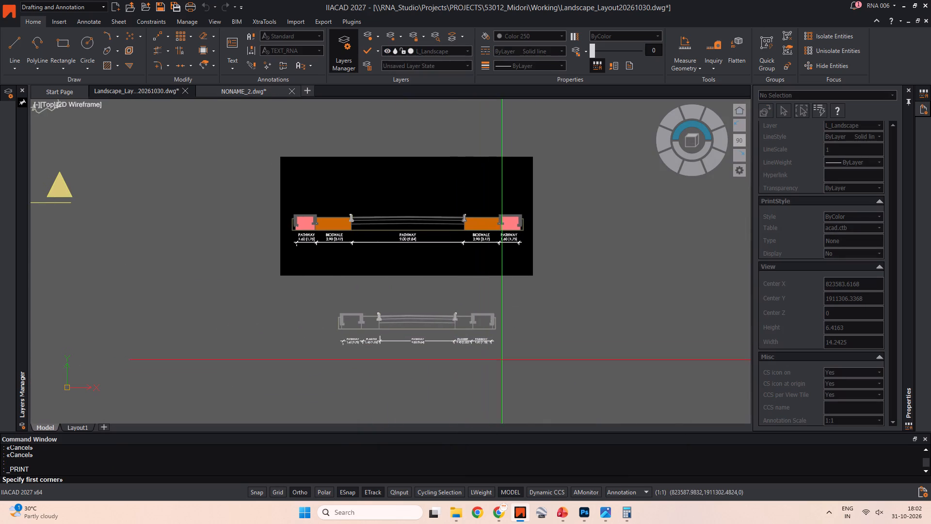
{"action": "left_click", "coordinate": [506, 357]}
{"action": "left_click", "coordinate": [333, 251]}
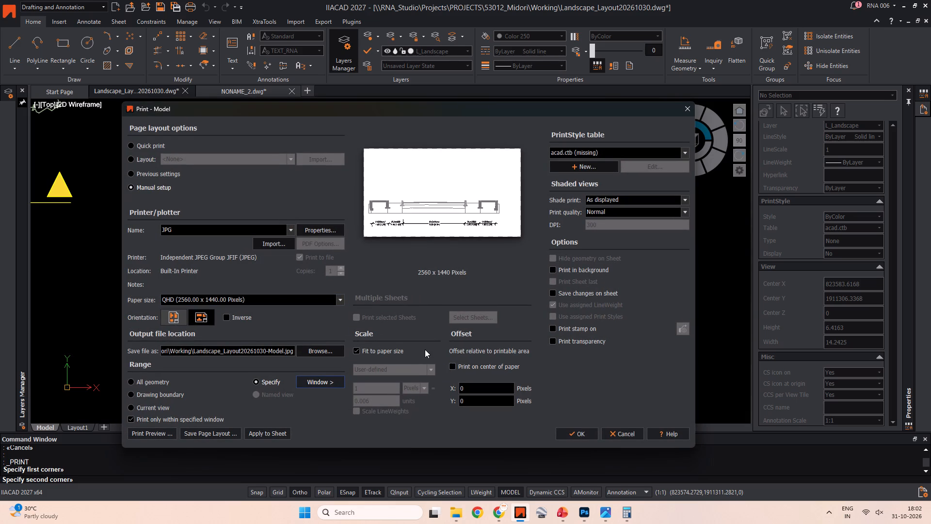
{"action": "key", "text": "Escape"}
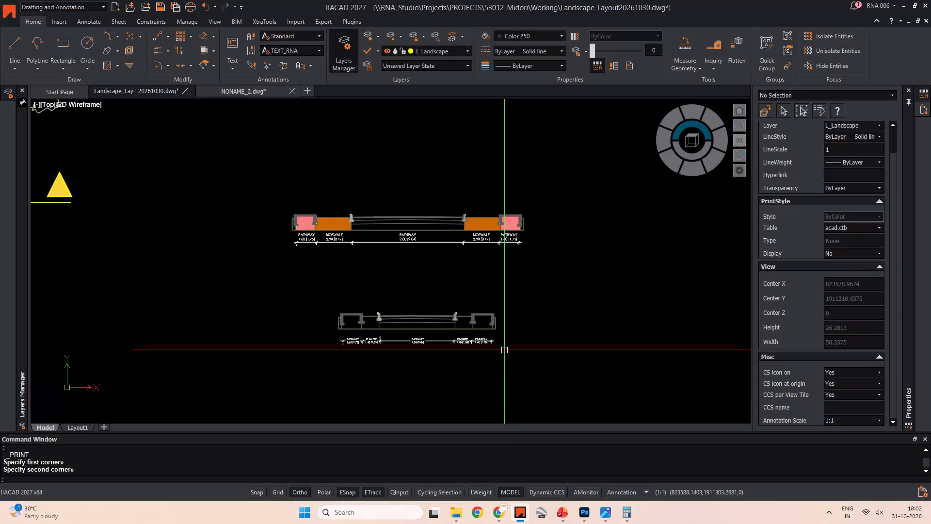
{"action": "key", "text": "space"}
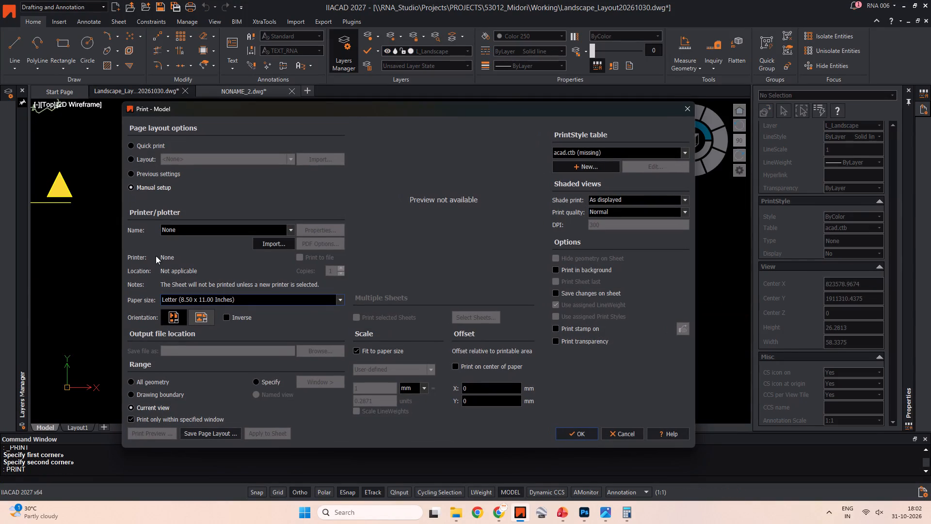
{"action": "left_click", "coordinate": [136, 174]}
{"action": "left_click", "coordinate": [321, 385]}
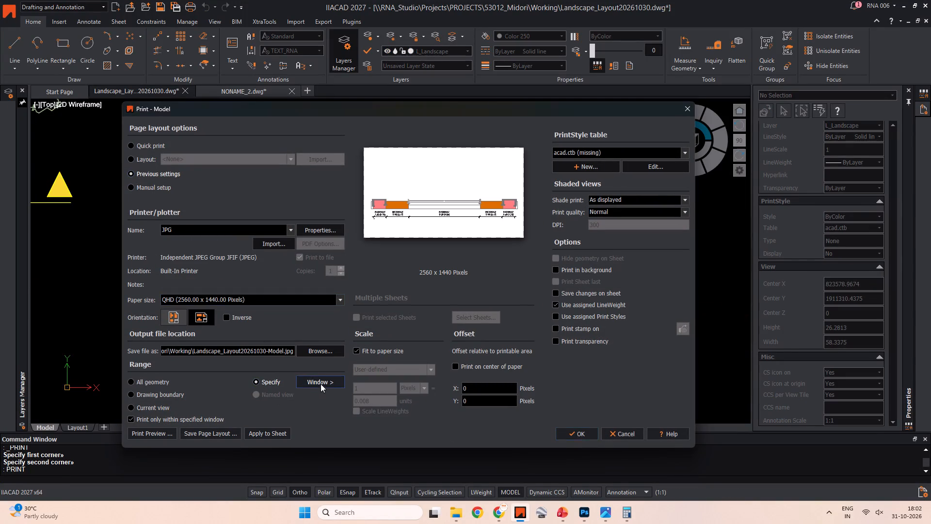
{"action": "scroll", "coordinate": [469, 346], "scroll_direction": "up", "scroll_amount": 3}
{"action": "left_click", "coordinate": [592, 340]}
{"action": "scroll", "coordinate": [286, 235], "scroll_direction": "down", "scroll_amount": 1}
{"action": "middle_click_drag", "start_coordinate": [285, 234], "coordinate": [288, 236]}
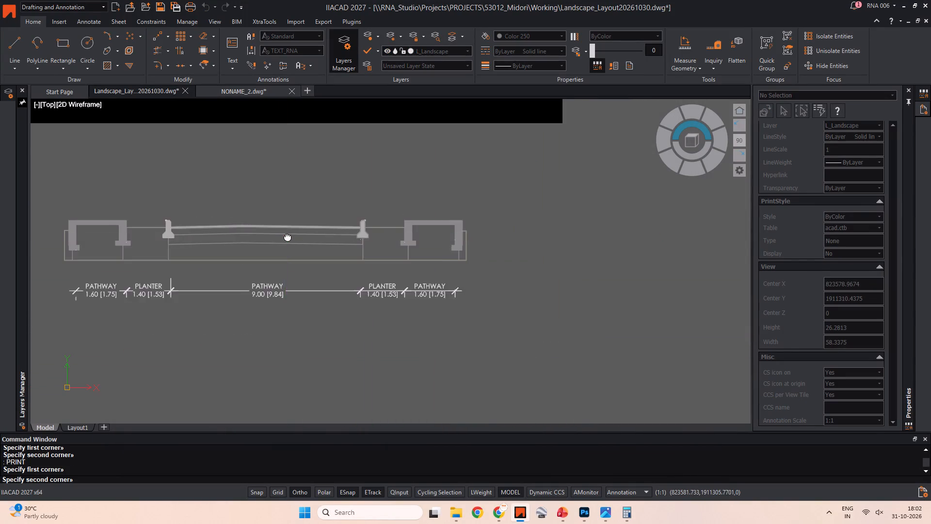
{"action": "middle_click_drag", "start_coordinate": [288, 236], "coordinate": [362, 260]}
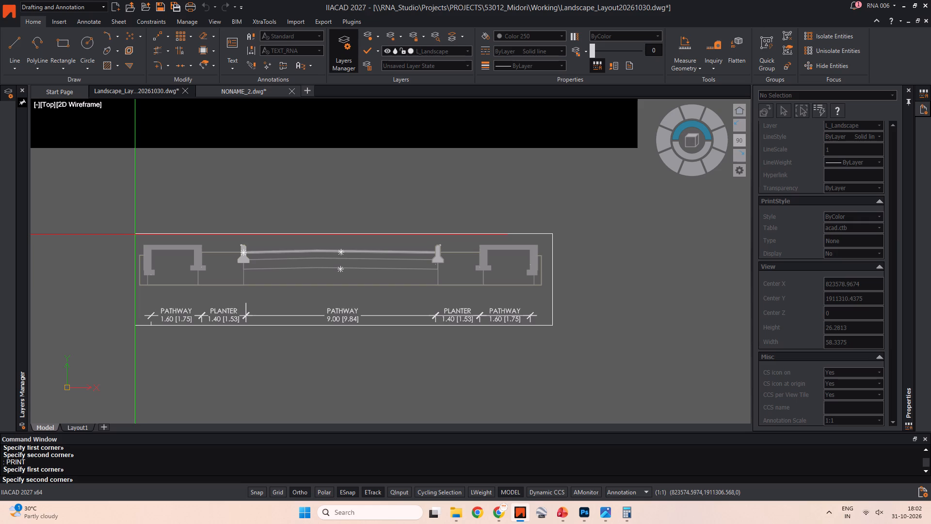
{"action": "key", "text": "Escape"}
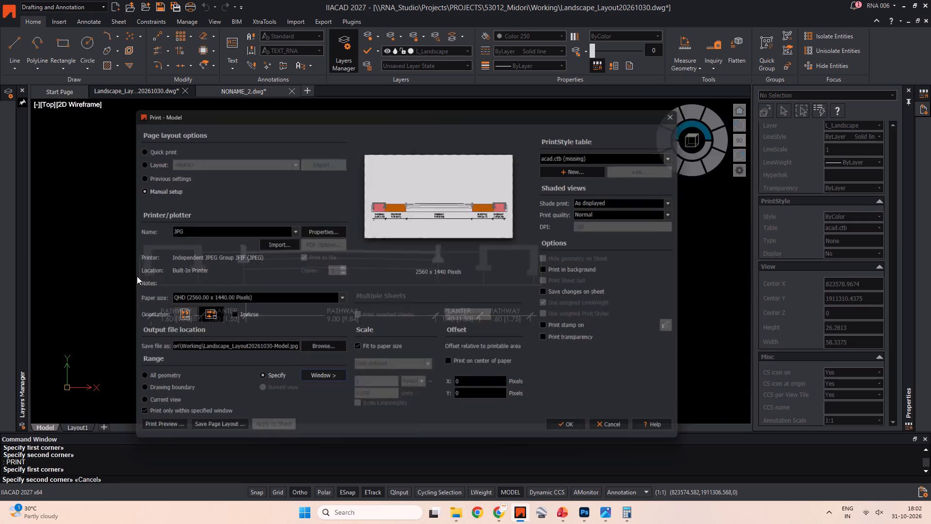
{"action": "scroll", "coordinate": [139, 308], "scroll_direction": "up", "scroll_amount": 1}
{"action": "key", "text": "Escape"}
Examine the outer pathway dimension beside the planter section's first planter, checking its tick and extension line.
{"action": "scroll", "coordinate": [144, 313], "scroll_direction": "up", "scroll_amount": 3}
{"action": "left_click_drag", "start_coordinate": [186, 368], "coordinate": [178, 366]}
{"action": "left_click_drag", "start_coordinate": [146, 354], "coordinate": [145, 350]}
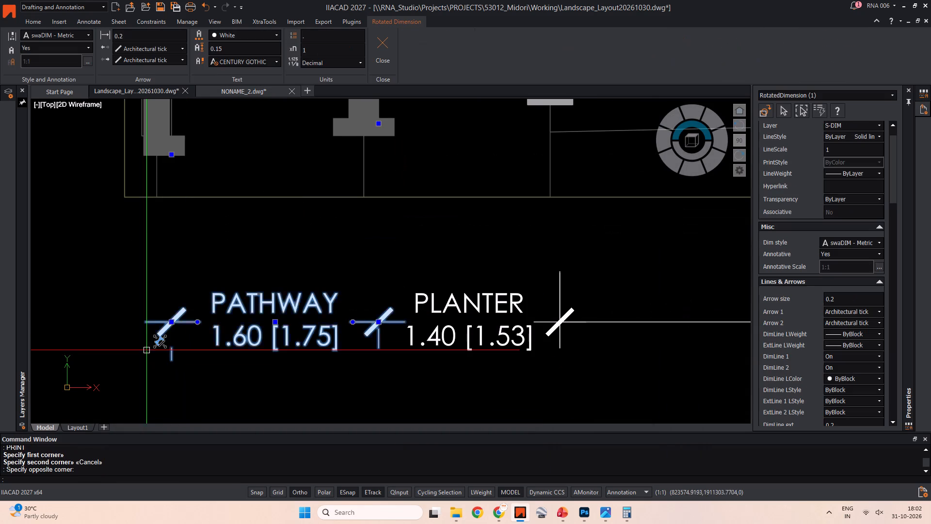
{"action": "scroll", "coordinate": [166, 288], "scroll_direction": "down", "scroll_amount": 2}
{"action": "key", "text": "Escape"}
{"action": "scroll", "coordinate": [302, 277], "scroll_direction": "down", "scroll_amount": 3}
{"action": "middle_click_drag", "start_coordinate": [303, 274], "coordinate": [299, 276]}
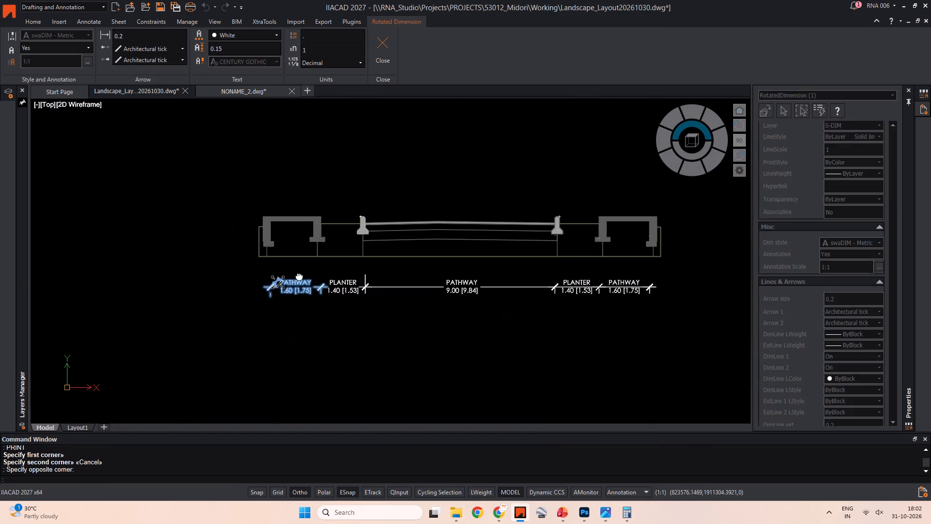
{"action": "middle_click_drag", "start_coordinate": [299, 276], "coordinate": [296, 277]}
{"action": "key", "text": "Escape"}
{"action": "middle_click_drag", "start_coordinate": [310, 315], "coordinate": [299, 322]}
{"action": "key", "text": "ctrl+bracketleft"}
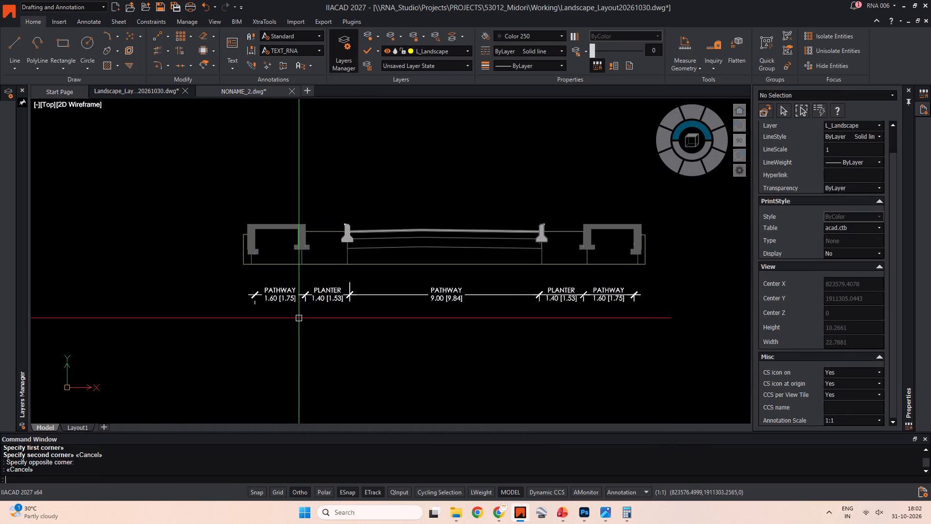
{"action": "key", "text": "Escape"}
{"action": "key", "text": "Escape"}
Set up a JPG print from the previous settings with a print window enclosing the planter road section, and preview it.
{"action": "key", "text": "ctrl+p"}
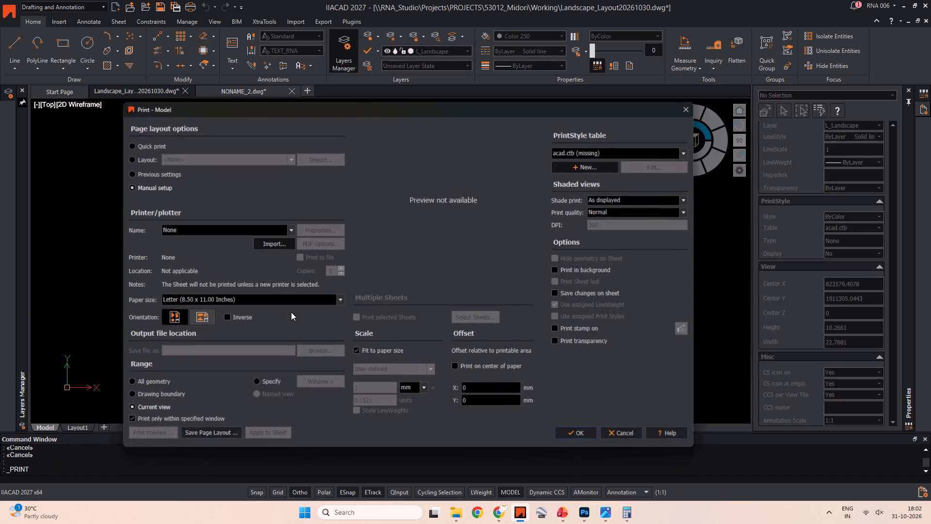
{"action": "left_click", "coordinate": [130, 174]}
{"action": "left_click", "coordinate": [322, 381]}
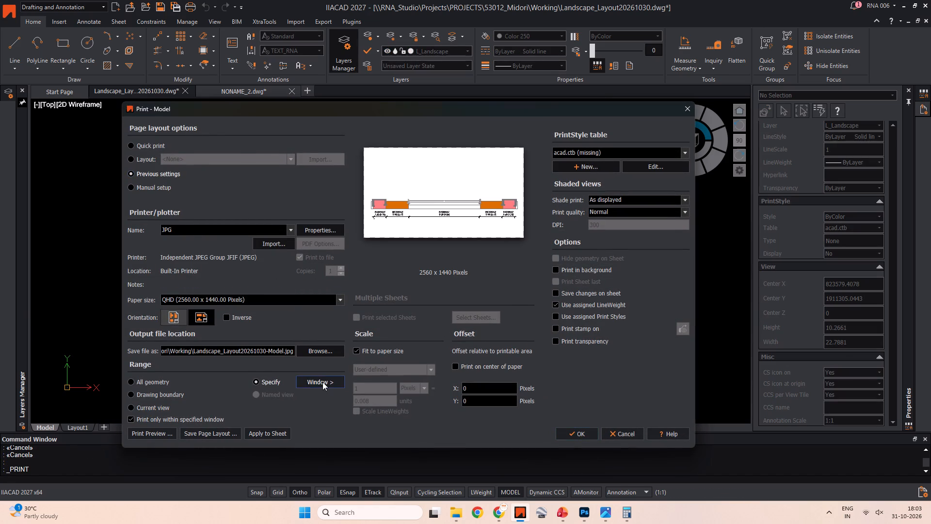
{"action": "left_click", "coordinate": [668, 327]}
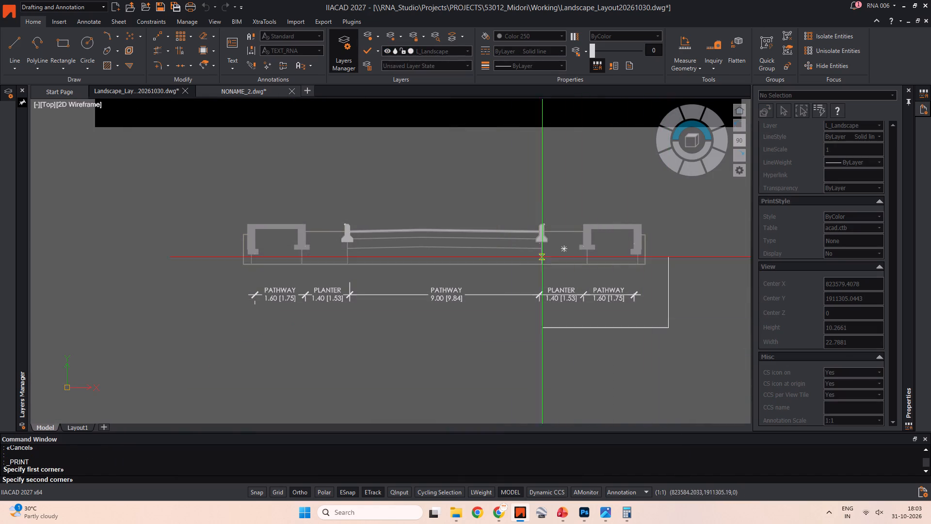
{"action": "middle_click_drag", "start_coordinate": [333, 179], "coordinate": [324, 279]}
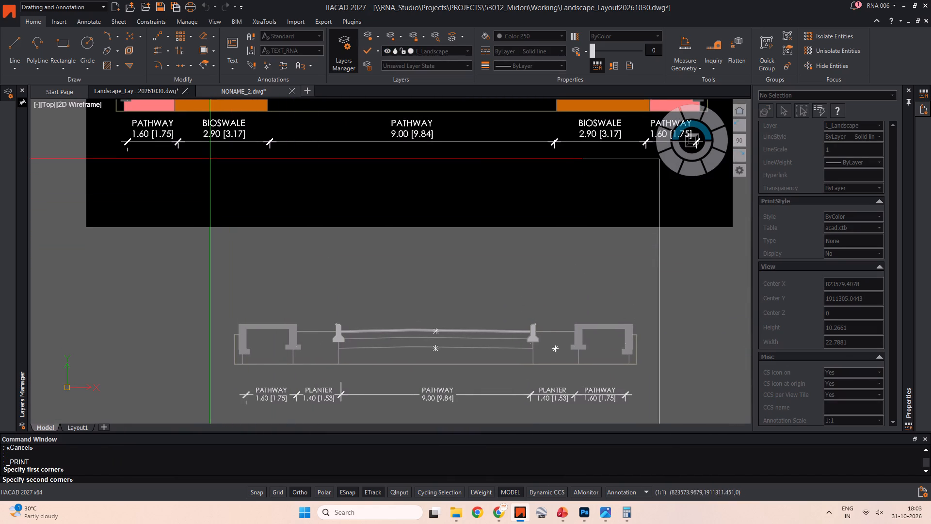
{"action": "left_click", "coordinate": [207, 153]}
{"action": "scroll", "coordinate": [242, 224], "scroll_direction": "down", "scroll_amount": 1}
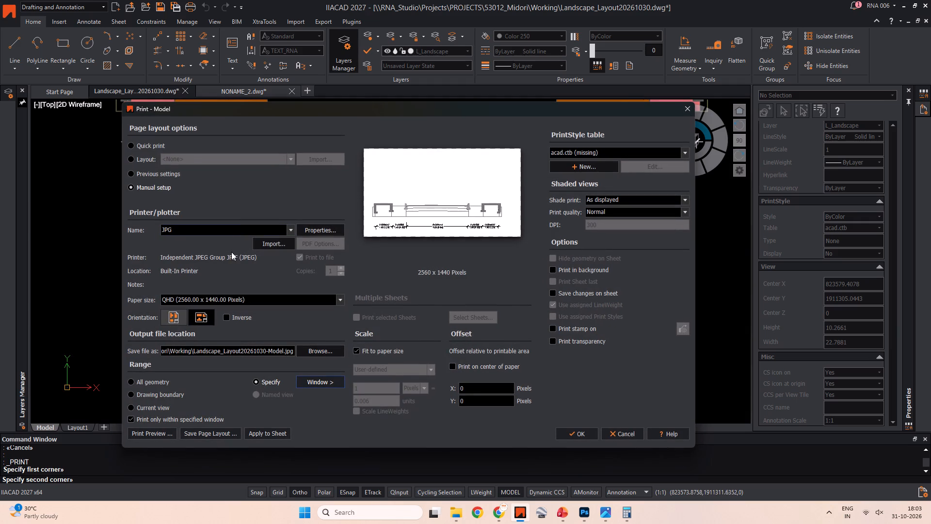
{"action": "left_click", "coordinate": [145, 431]}
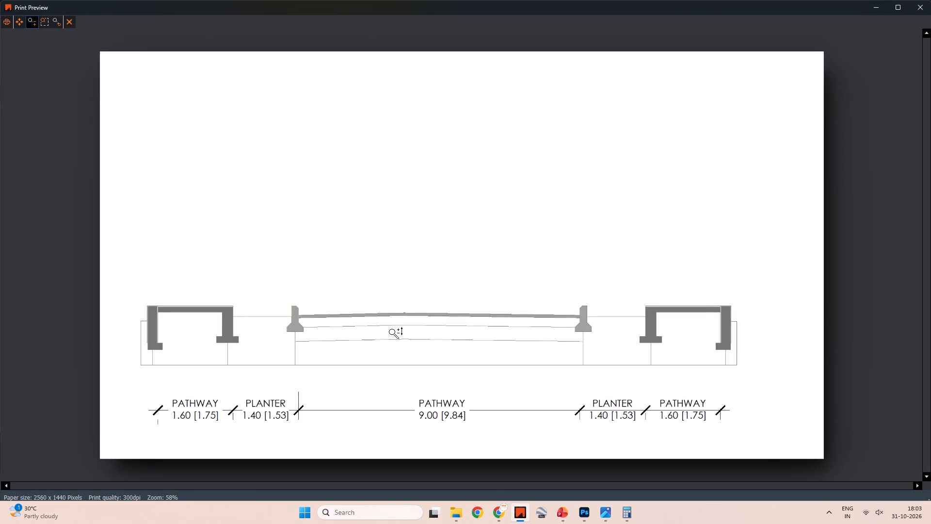
{"action": "key", "text": "Escape"}
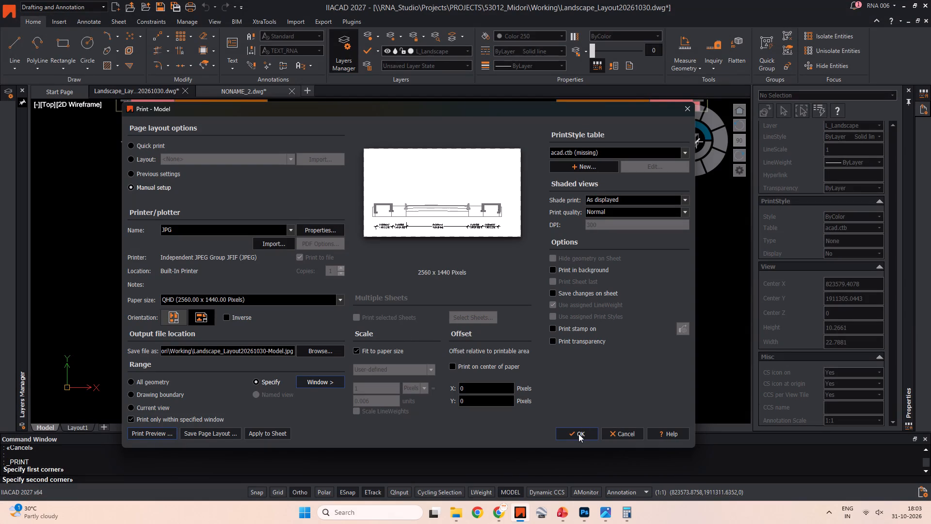
Set the print's output file to a JPEG named 12MTS_ROW in the 53012_Midori Working folder.
{"action": "left_click", "coordinate": [578, 434]}
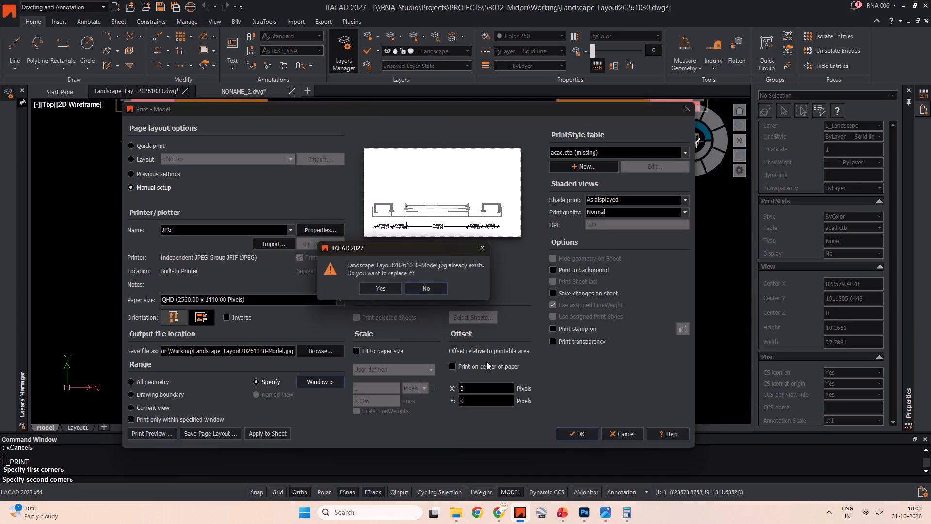
{"action": "key", "text": "Escape"}
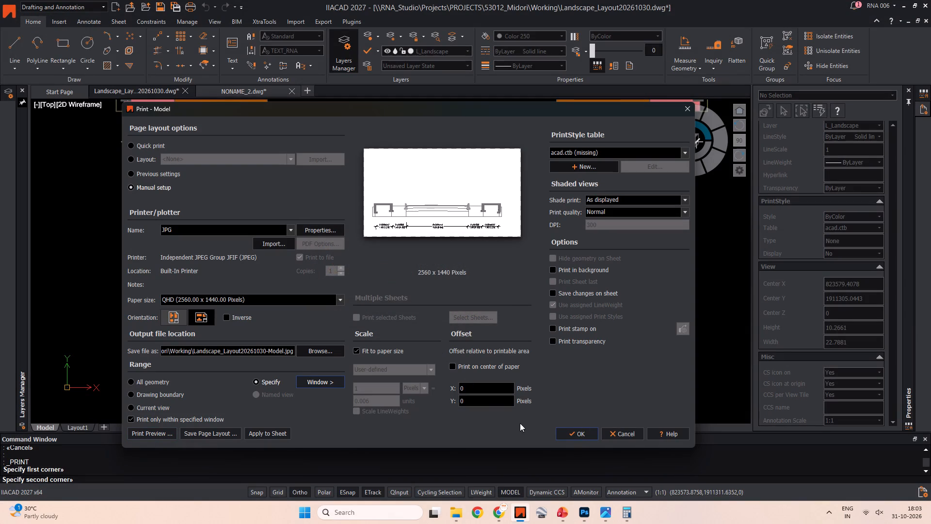
{"action": "left_click", "coordinate": [315, 349]}
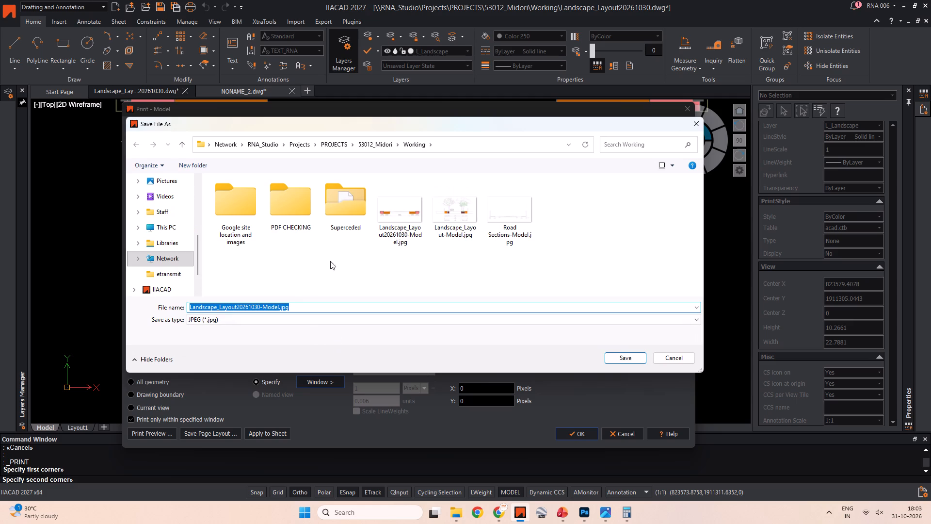
{"action": "left_click", "coordinate": [308, 308]}
{"action": "left_click_drag", "start_coordinate": [308, 308], "coordinate": [112, 307]}
{"action": "type", "text": "12"}
{"action": "type", "text": "MTS"}
{"action": "key", "text": "space"}
{"action": "key", "text": "BackSpace"}
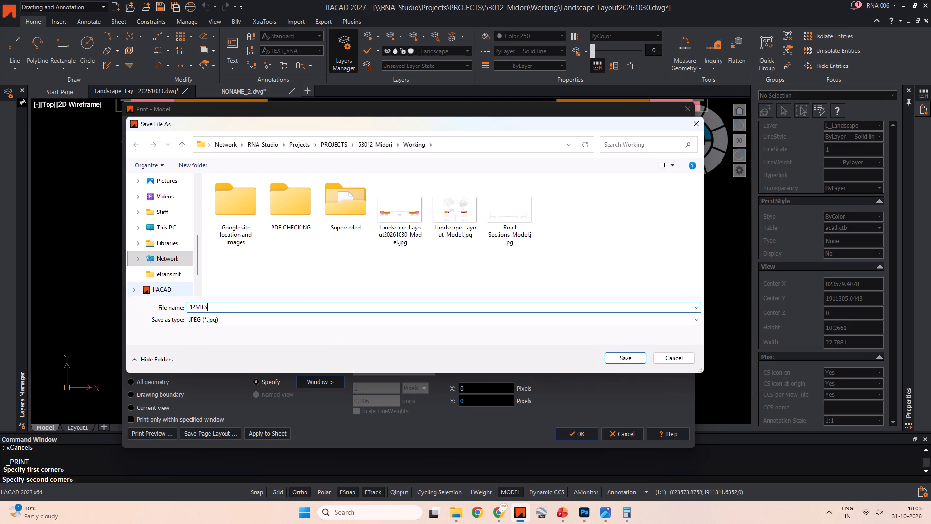
{"action": "type", "text": "_ROW"}
{"action": "key", "text": "Return"}
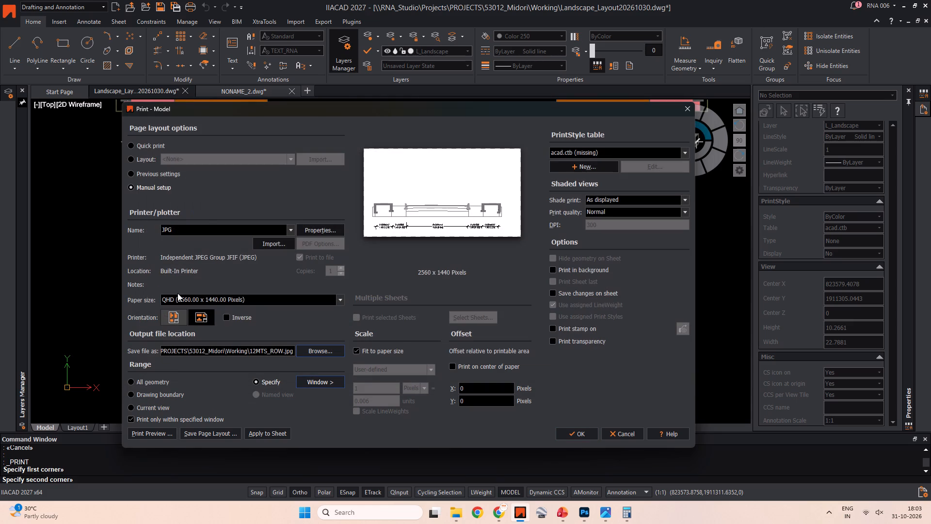
Switch to the Working folder in File Explorer and examine the existing Landscape_Layout JPG exports.
{"action": "key", "text": "alt+Tab"}
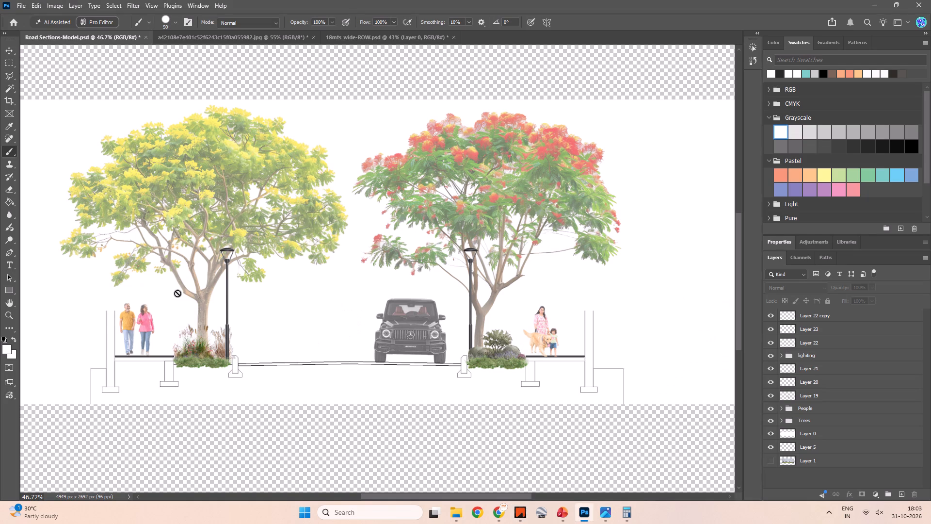
{"action": "key", "text": "alt+Tab"}
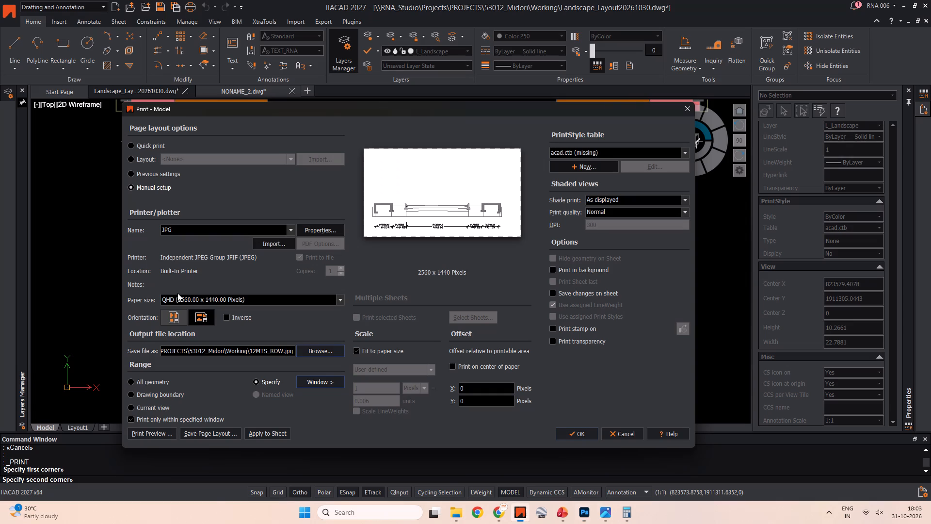
{"action": "key", "text": "alt+Tab"}
{"action": "key", "text": "alt+Tab"}
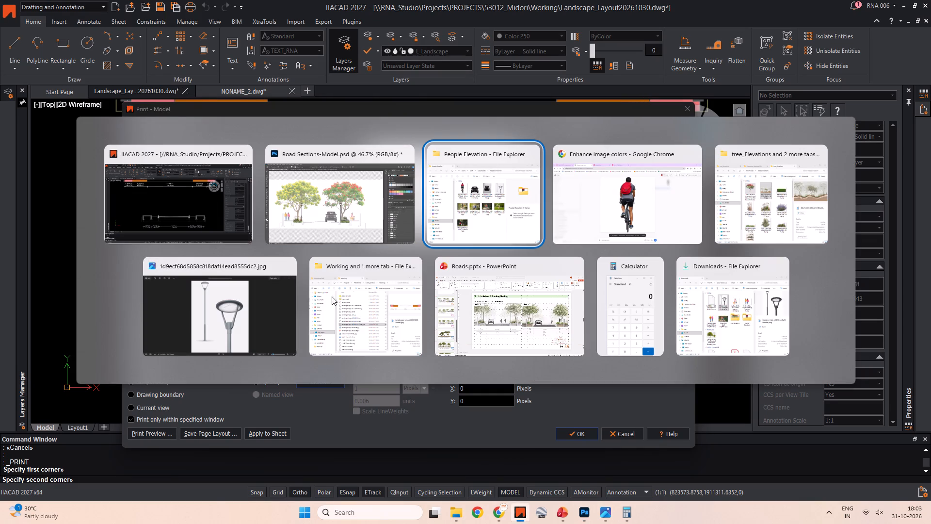
{"action": "key", "text": "alt+Tab"}
{"action": "key", "text": "alt+Tab"}
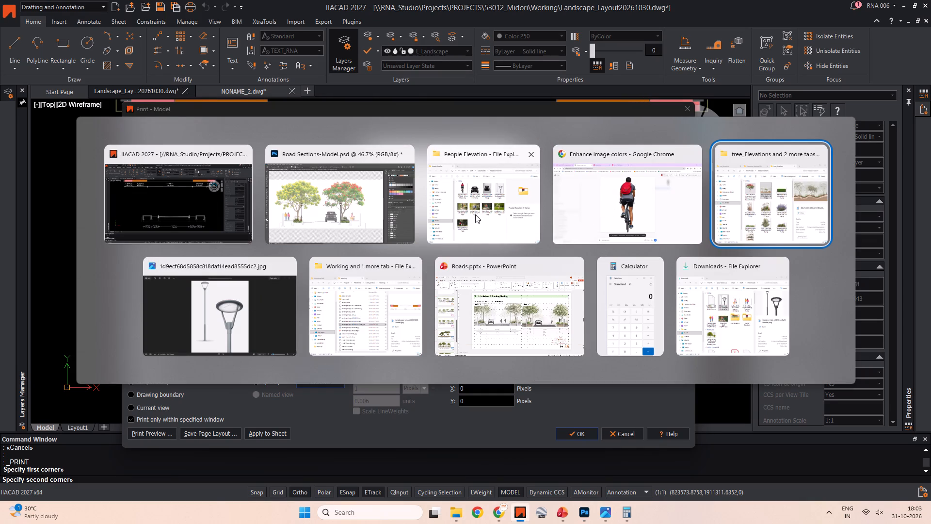
{"action": "left_click", "coordinate": [342, 303], "text": "alt"}
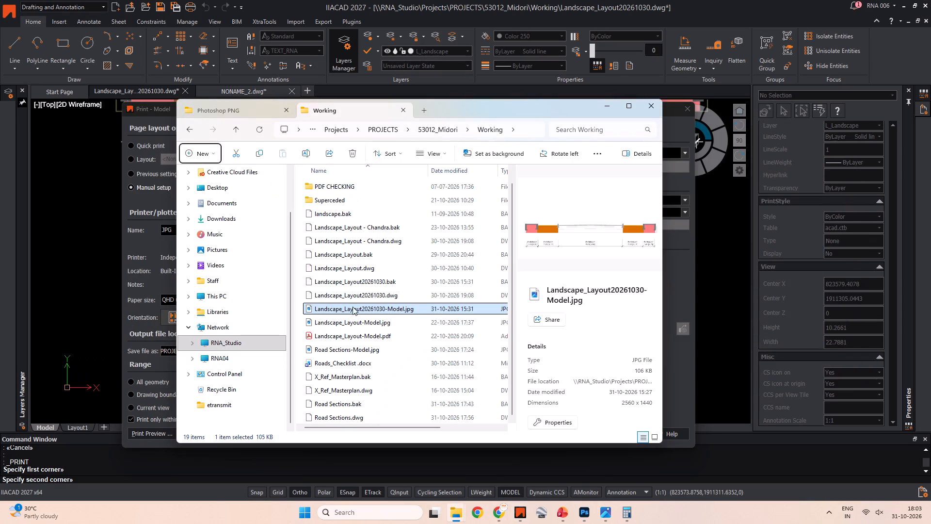
{"action": "scroll", "coordinate": [356, 326], "scroll_direction": "down", "scroll_amount": 6}
{"action": "scroll", "coordinate": [356, 327], "scroll_direction": "up", "scroll_amount": 4}
{"action": "scroll", "coordinate": [356, 327], "scroll_direction": "down", "scroll_amount": 5}
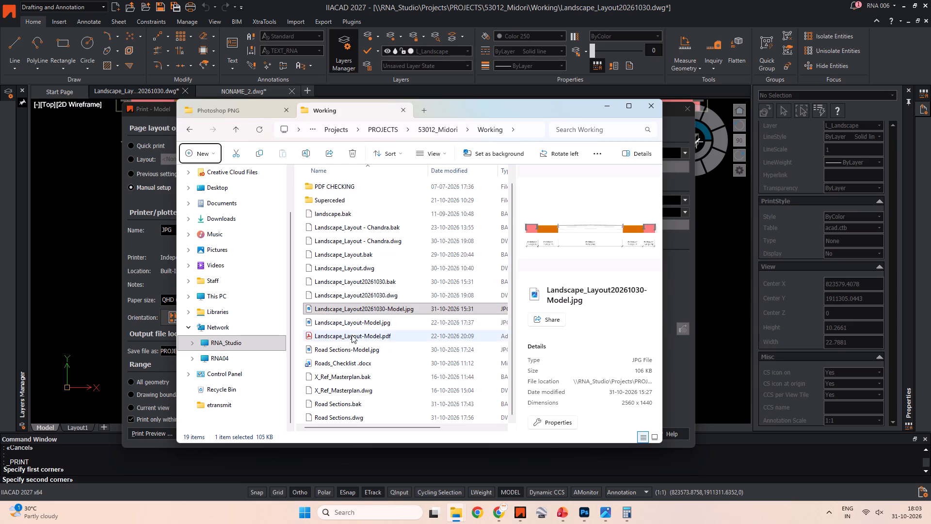
{"action": "left_click", "coordinate": [357, 312]}
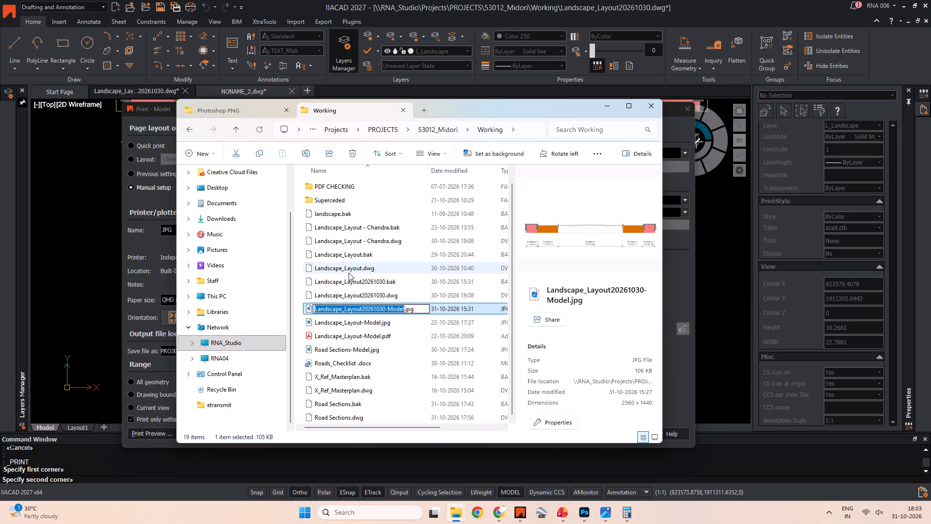
{"action": "key", "text": "F5"}
{"action": "key", "text": "Escape"}
{"action": "key", "text": "Escape"}
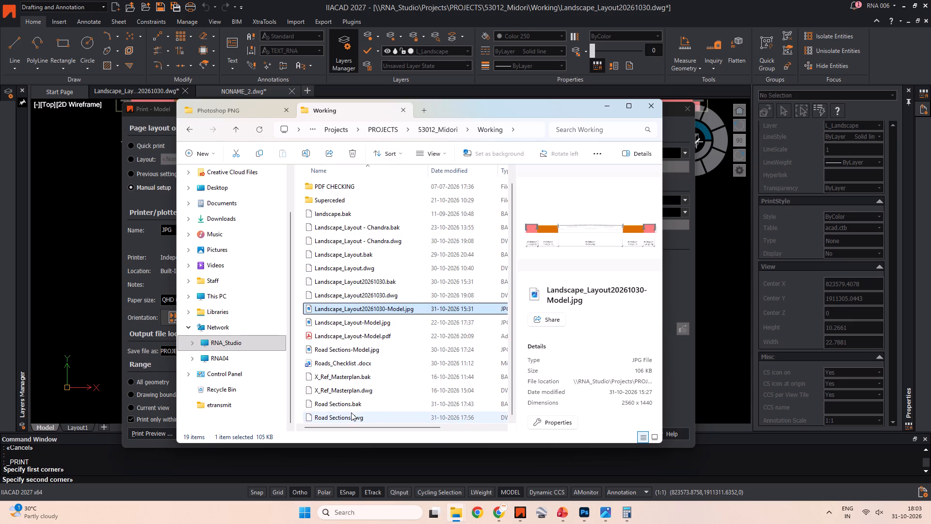
{"action": "scroll", "coordinate": [389, 362], "scroll_direction": "down", "scroll_amount": 7}
{"action": "scroll", "coordinate": [420, 349], "scroll_direction": "up", "scroll_amount": 5}
{"action": "left_click", "coordinate": [389, 274]}
{"action": "scroll", "coordinate": [388, 304], "scroll_direction": "down", "scroll_amount": 5}
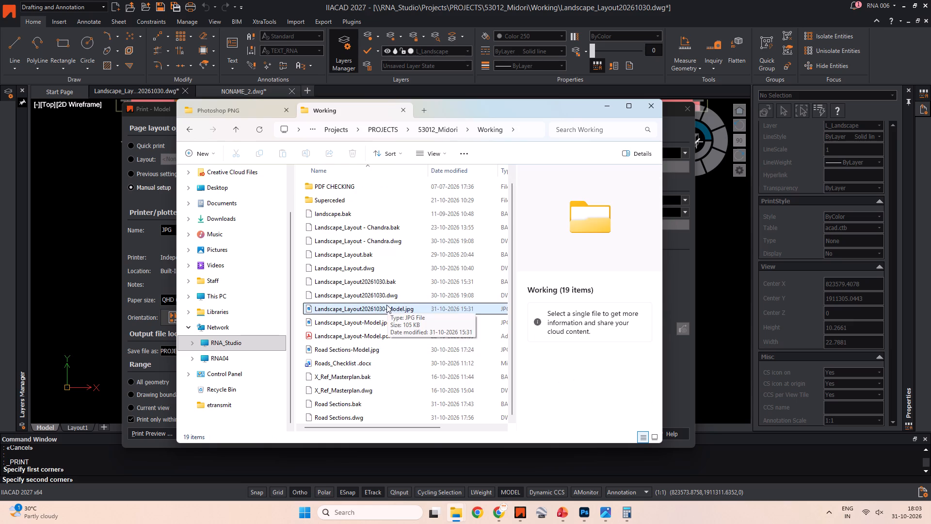
{"action": "left_click", "coordinate": [362, 310]}
{"action": "left_click", "coordinate": [356, 326]}
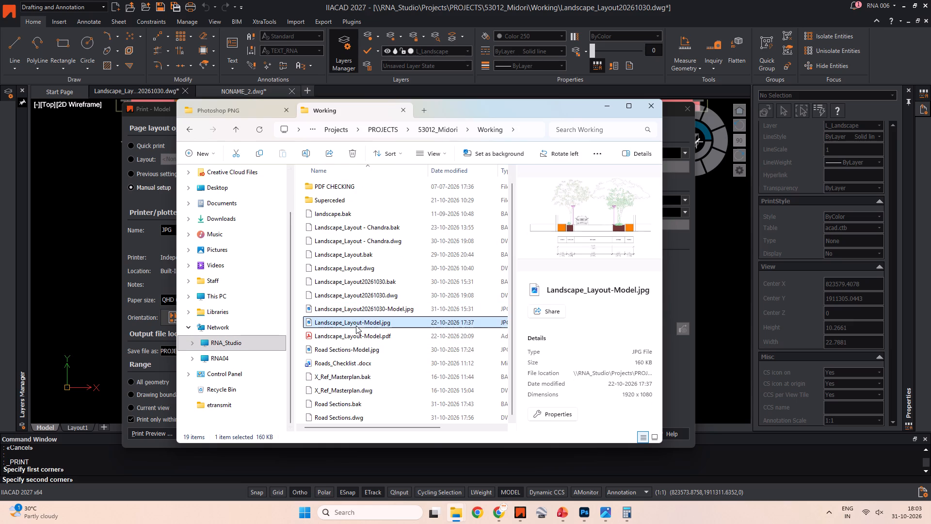
{"action": "left_click", "coordinate": [363, 316]}
{"action": "left_click", "coordinate": [364, 307]}
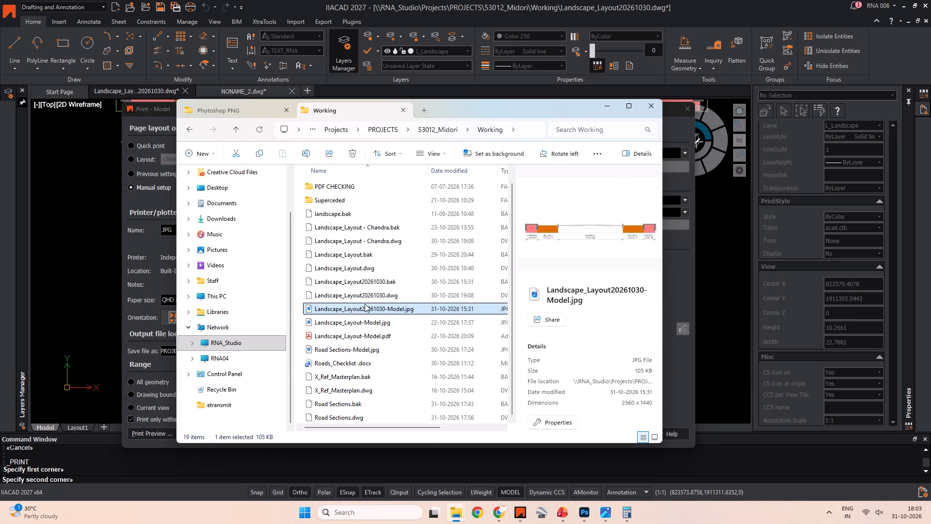
{"action": "scroll", "coordinate": [367, 303], "scroll_direction": "up", "scroll_amount": 4}
{"action": "scroll", "coordinate": [367, 303], "scroll_direction": "down", "scroll_amount": 5}
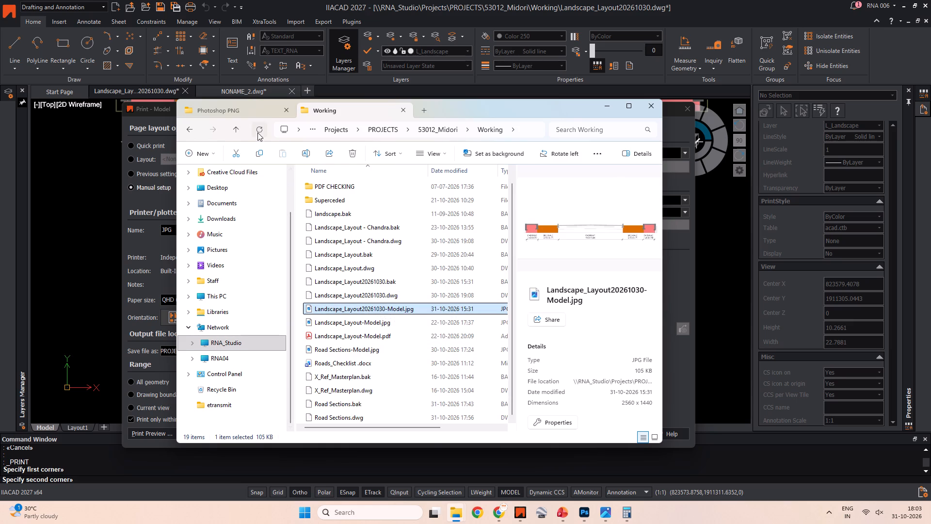
Refresh the Working folder and view the Road Sections-Model.jpg image.
{"action": "left_click", "coordinate": [257, 132]}
{"action": "scroll", "coordinate": [389, 274], "scroll_direction": "down", "scroll_amount": 5}
{"action": "left_click", "coordinate": [354, 378]}
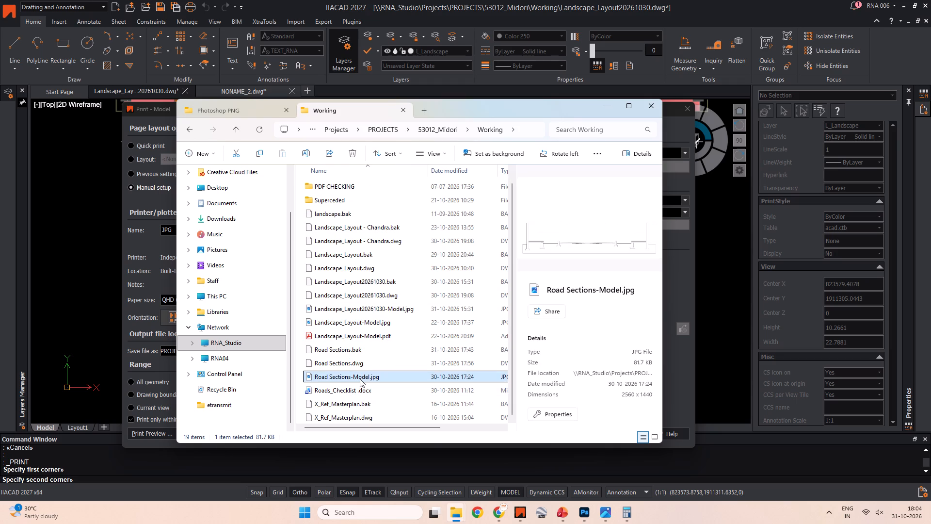
{"action": "double_click", "coordinate": [360, 379]}
{"action": "key", "text": "Escape"}
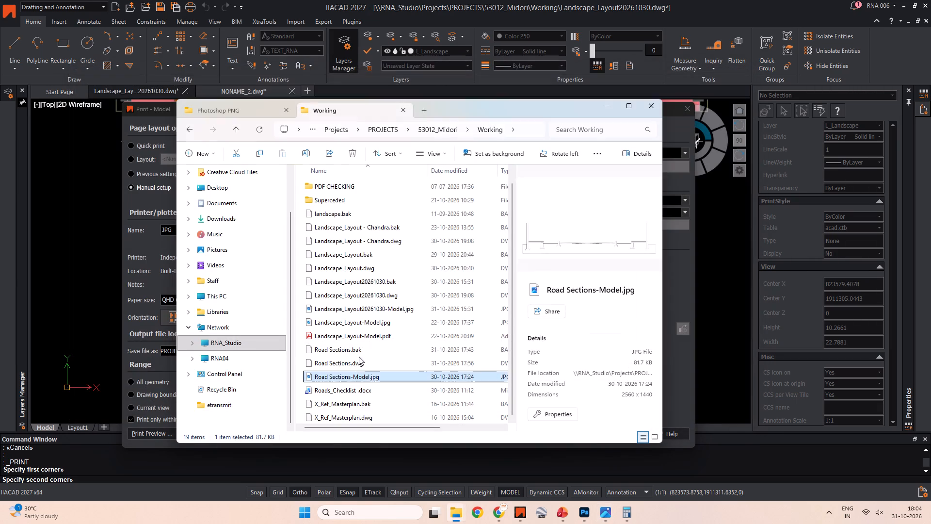
Delete Road Sections-Model.jpg, Landscape_Layout20261030-Model.jpg and Landscape_Layout-Model.jpg from the Working folder.
{"action": "key", "text": "Delete"}
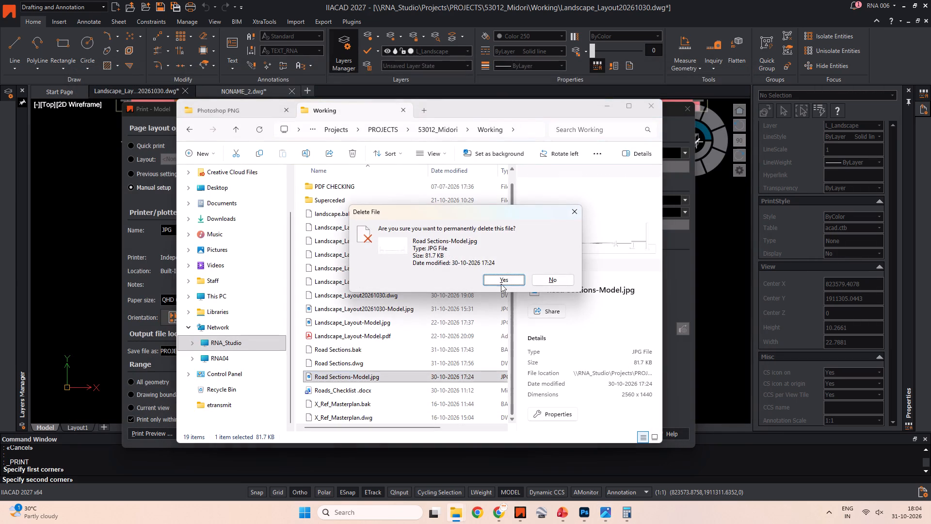
{"action": "left_click", "coordinate": [501, 284]}
{"action": "scroll", "coordinate": [416, 362], "scroll_direction": "down", "scroll_amount": 3}
{"action": "scroll", "coordinate": [379, 342], "scroll_direction": "up", "scroll_amount": 5}
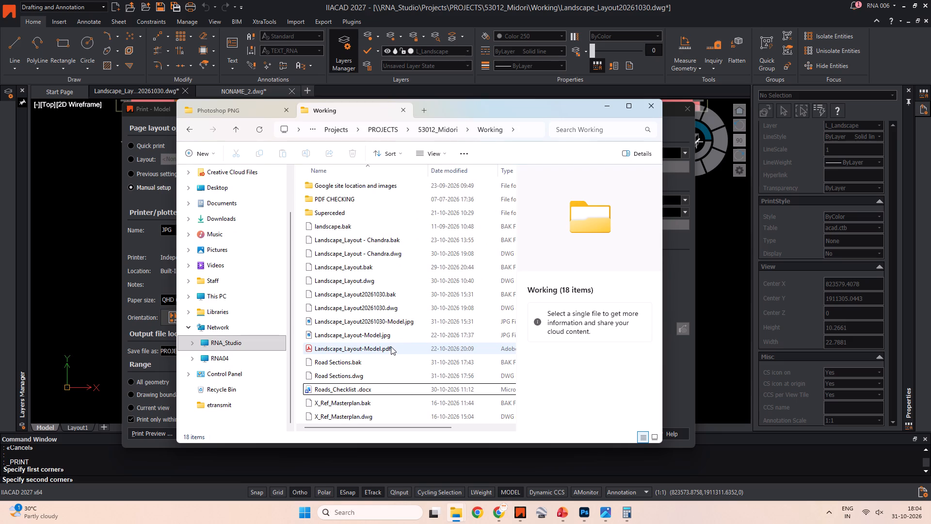
{"action": "left_click", "coordinate": [355, 337]}
{"action": "left_click", "coordinate": [360, 326]}
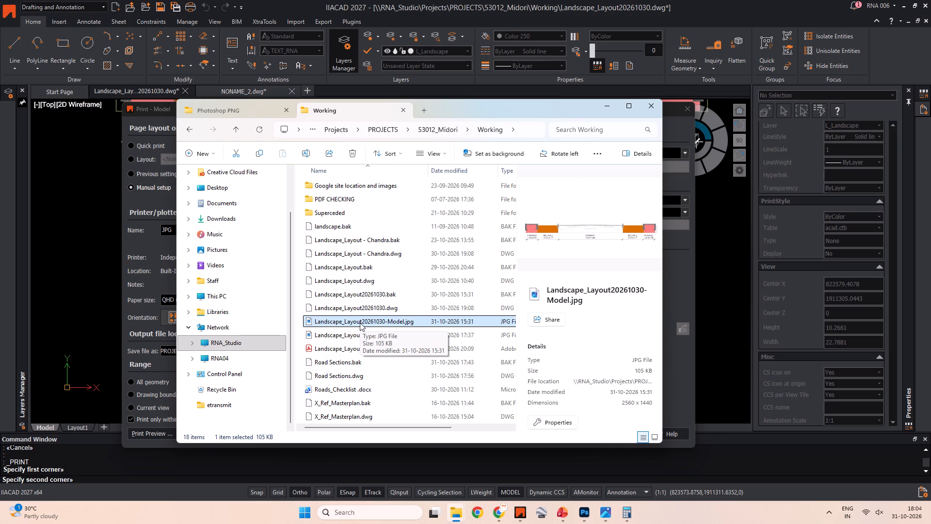
{"action": "key", "text": "Delete"}
{"action": "key", "text": "Return"}
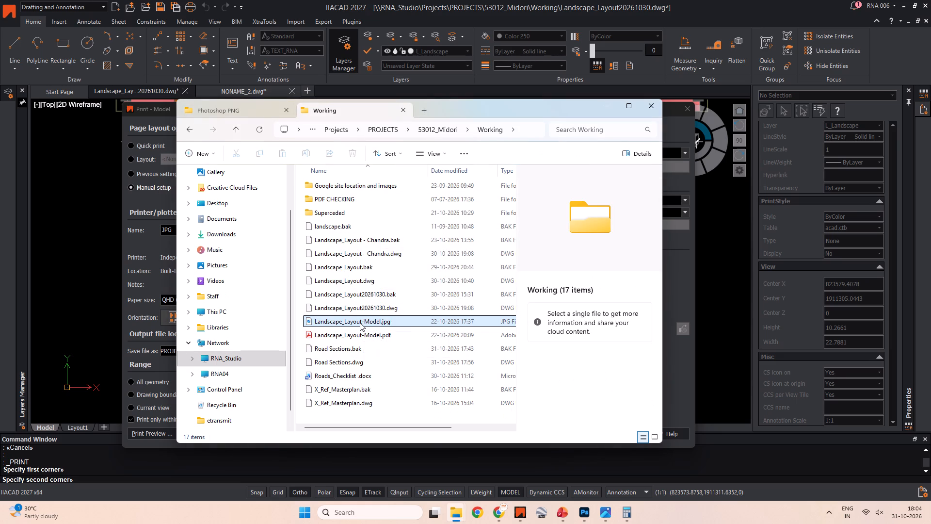
{"action": "left_click", "coordinate": [360, 323]}
{"action": "key", "text": "Delete"}
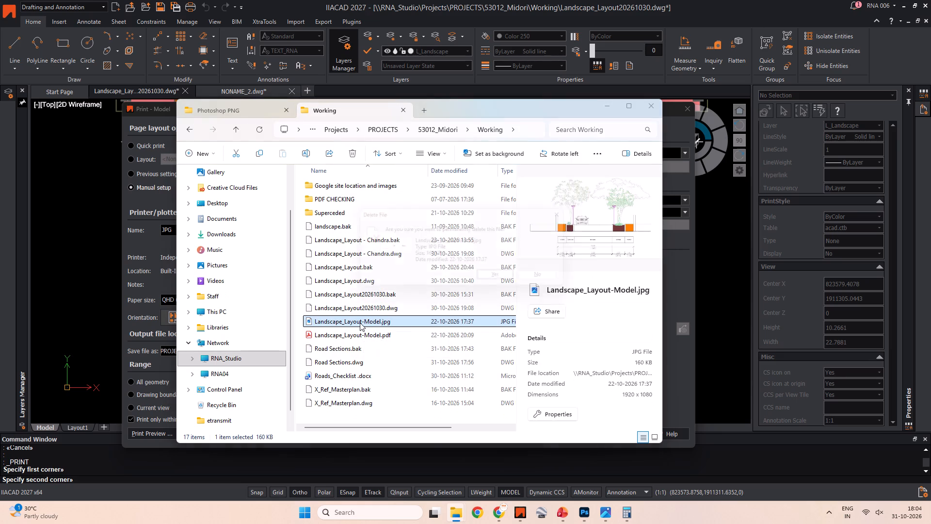
{"action": "key", "text": "Return"}
{"action": "key", "text": "Escape"}
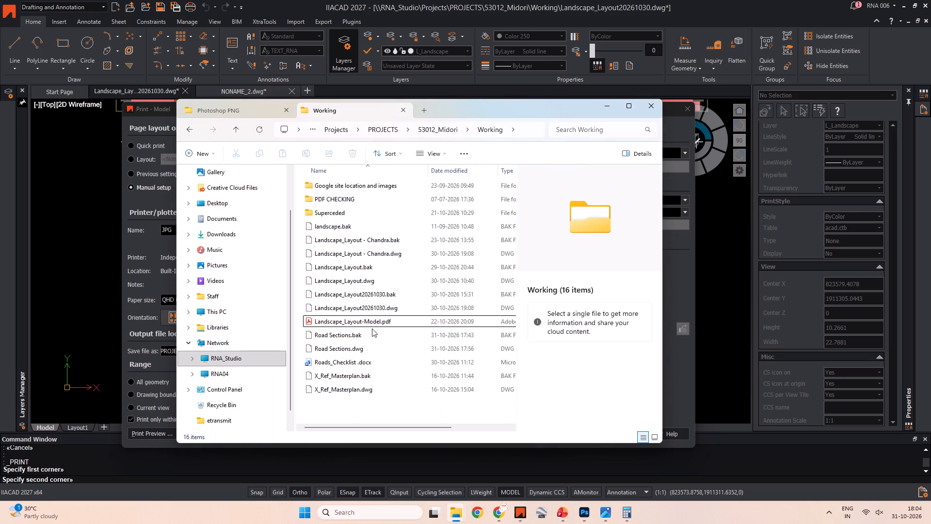
Return to the pending IIACAD print and run it to export the 12MTS_ROW JPG.
{"action": "left_click", "coordinate": [599, 107]}
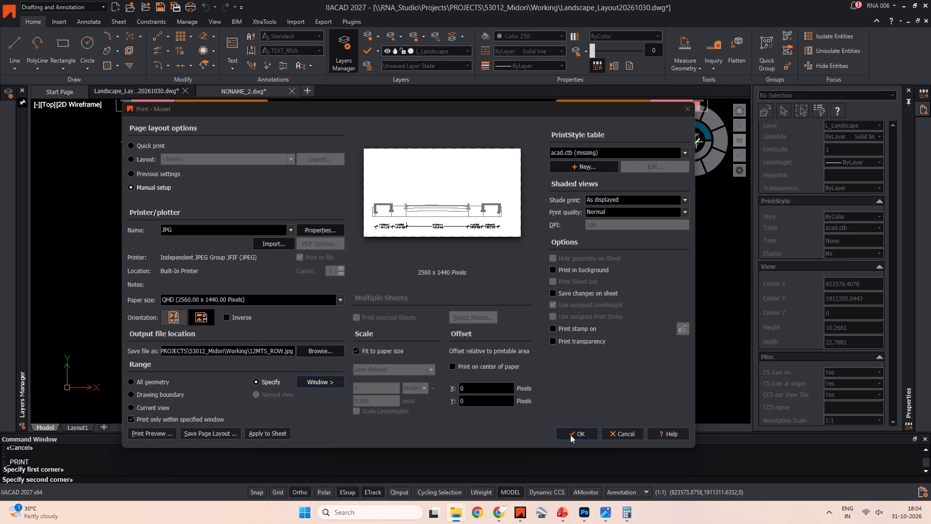
{"action": "left_click", "coordinate": [578, 434]}
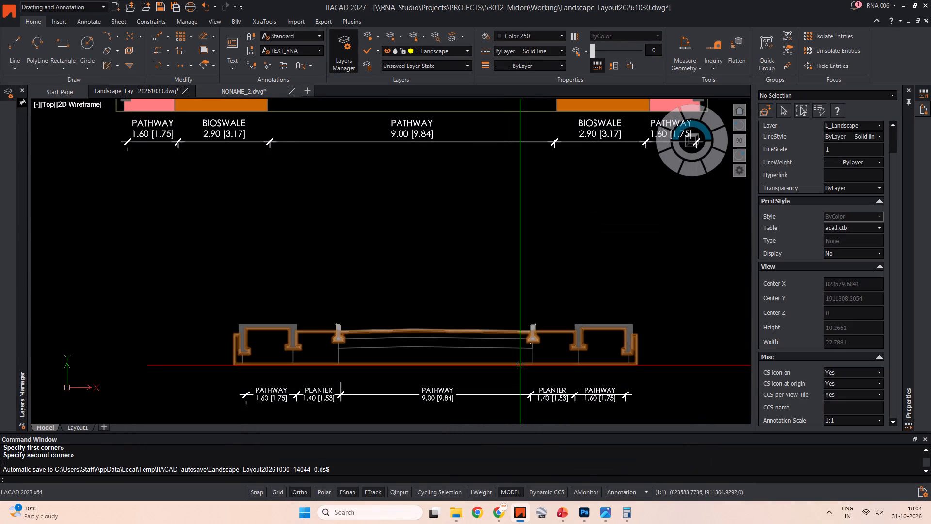
Switch to the Working folder in File Explorer and open 12MTS_ROW.jpg in Photoshop.
{"action": "key", "text": "alt+Tab"}
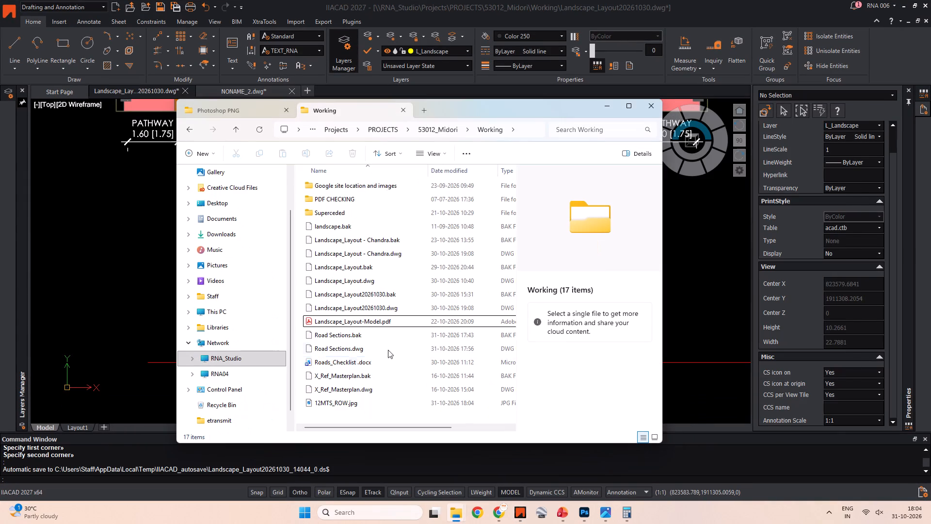
{"action": "right_click", "coordinate": [359, 401]}
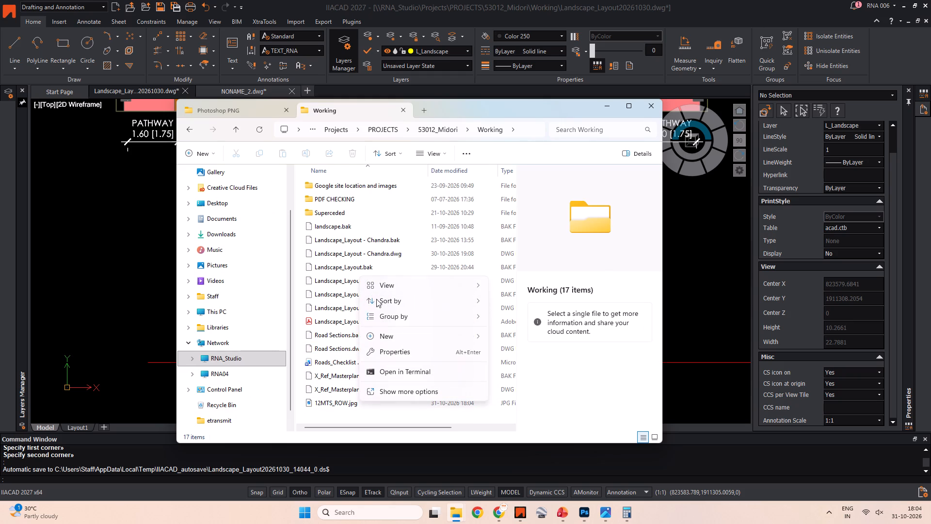
{"action": "left_click", "coordinate": [327, 410]}
{"action": "left_click", "coordinate": [328, 403]}
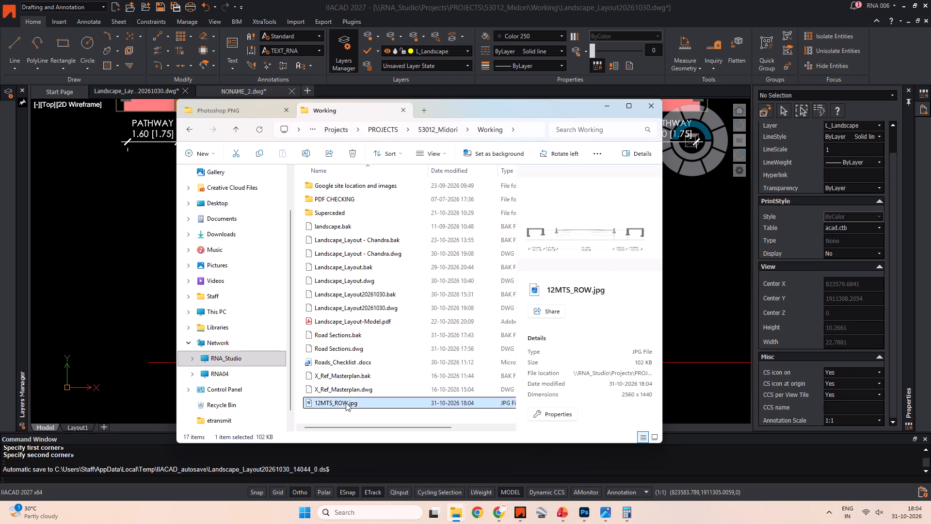
{"action": "right_click", "coordinate": [346, 403]}
{"action": "left_click", "coordinate": [405, 114]}
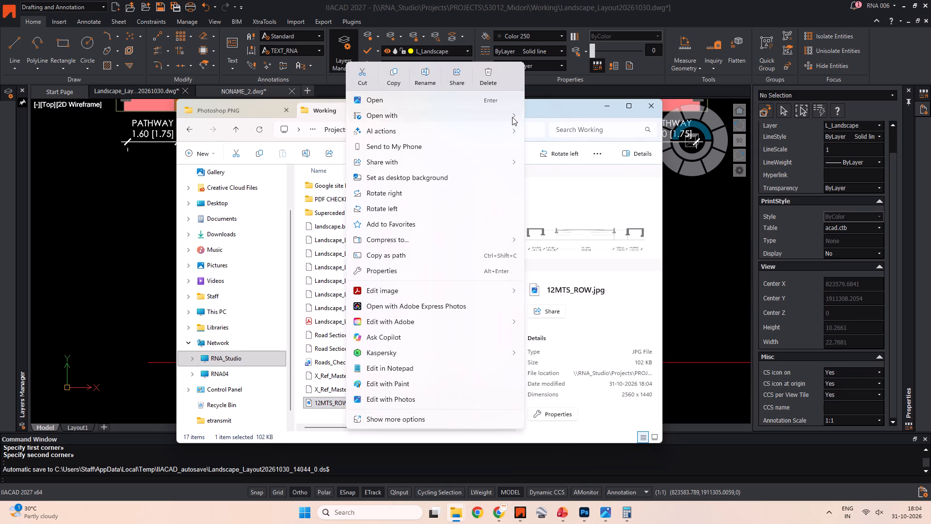
{"action": "left_click", "coordinate": [512, 117]}
{"action": "left_click", "coordinate": [546, 132]}
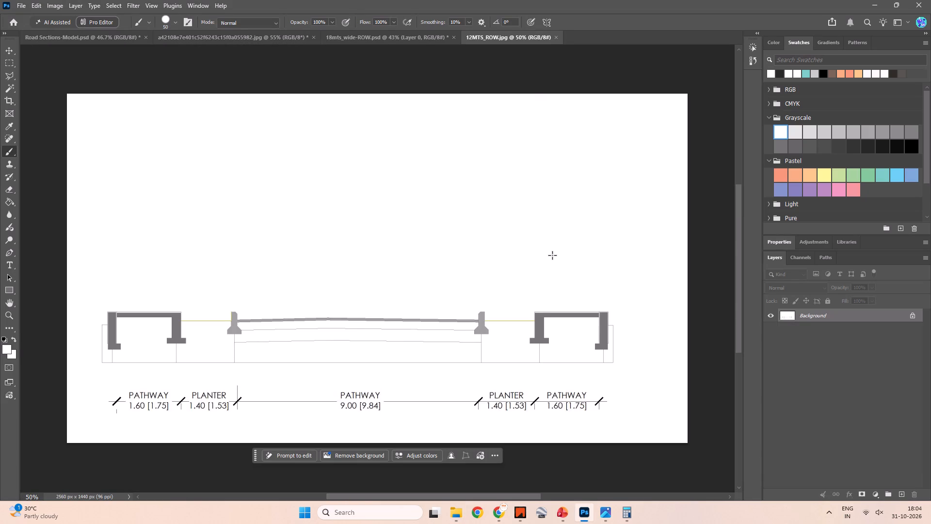
Crop the 12MTS_ROW image at both sides and the bottom to about 2280 x 1352 px around the road section.
{"action": "key", "text": "space"}
{"action": "key", "text": "space"}
{"action": "key", "text": "space"}
{"action": "key", "text": "space"}
{"action": "key", "text": "space"}
{"action": "key", "text": "space"}
{"action": "key", "text": "space"}
{"action": "key", "text": "space"}
{"action": "key", "text": "space"}
{"action": "key", "text": "space"}
{"action": "key", "text": "space"}
{"action": "key", "text": "space"}
{"action": "key", "text": "space"}
{"action": "key", "text": "space"}
{"action": "key", "text": "space"}
{"action": "left_click_drag", "start_coordinate": [352, 261], "coordinate": [347, 270]}
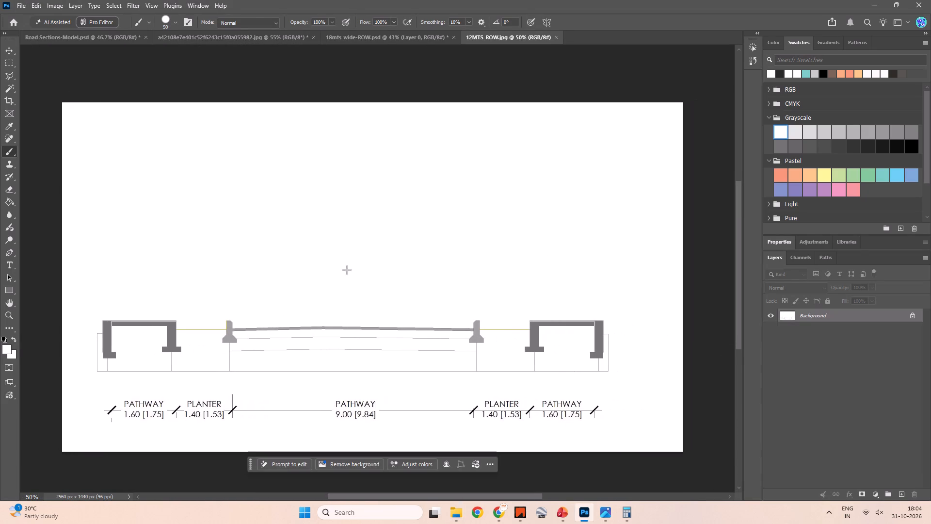
{"action": "key", "text": "c"}
{"action": "left_click_drag", "start_coordinate": [682, 273], "coordinate": [654, 273]}
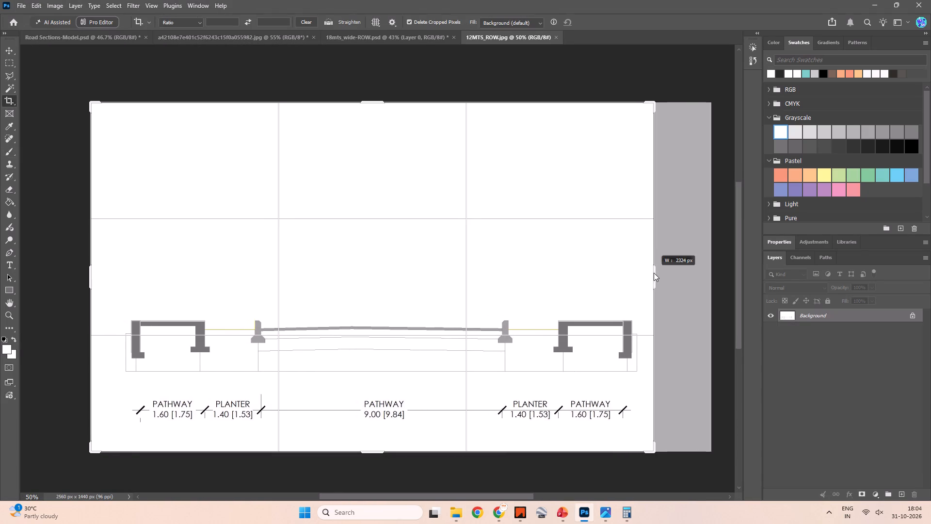
{"action": "left_click_drag", "start_coordinate": [654, 273], "coordinate": [657, 273]}
{"action": "left_click_drag", "start_coordinate": [89, 278], "coordinate": [96, 278]}
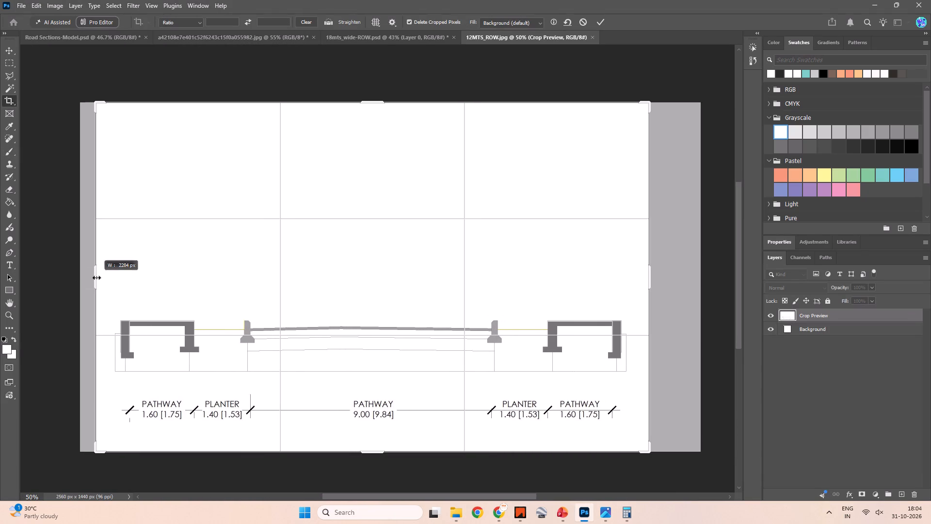
{"action": "left_click_drag", "start_coordinate": [96, 278], "coordinate": [97, 278]}
{"action": "left_click_drag", "start_coordinate": [372, 450], "coordinate": [371, 437]}
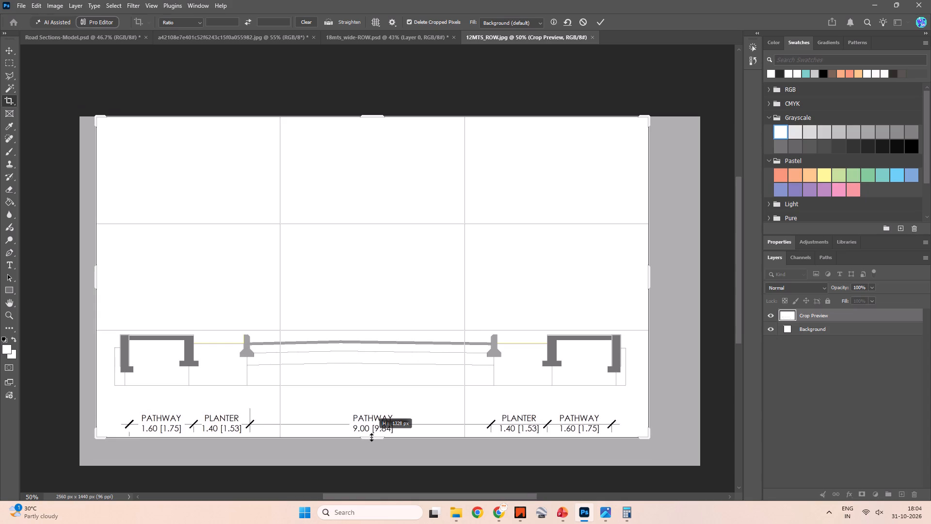
{"action": "left_click_drag", "start_coordinate": [371, 437], "coordinate": [371, 439]}
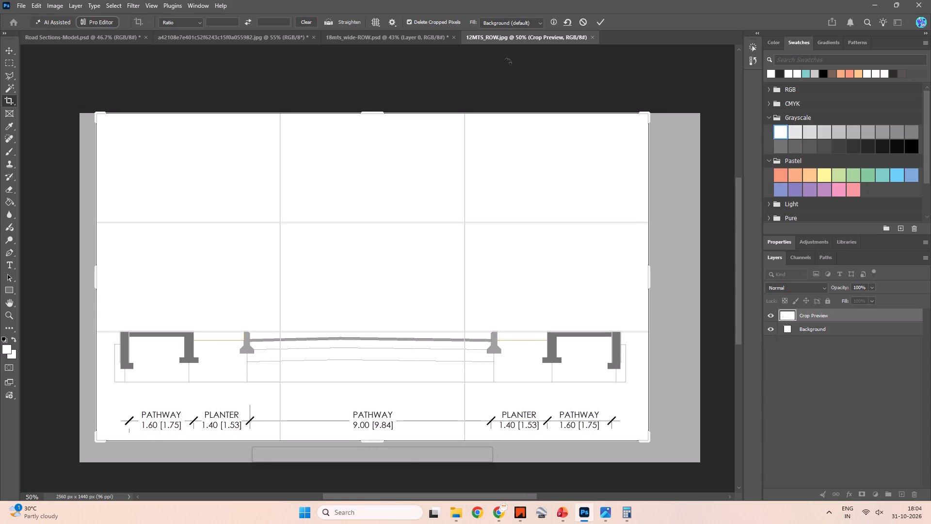
{"action": "left_click", "coordinate": [599, 22]}
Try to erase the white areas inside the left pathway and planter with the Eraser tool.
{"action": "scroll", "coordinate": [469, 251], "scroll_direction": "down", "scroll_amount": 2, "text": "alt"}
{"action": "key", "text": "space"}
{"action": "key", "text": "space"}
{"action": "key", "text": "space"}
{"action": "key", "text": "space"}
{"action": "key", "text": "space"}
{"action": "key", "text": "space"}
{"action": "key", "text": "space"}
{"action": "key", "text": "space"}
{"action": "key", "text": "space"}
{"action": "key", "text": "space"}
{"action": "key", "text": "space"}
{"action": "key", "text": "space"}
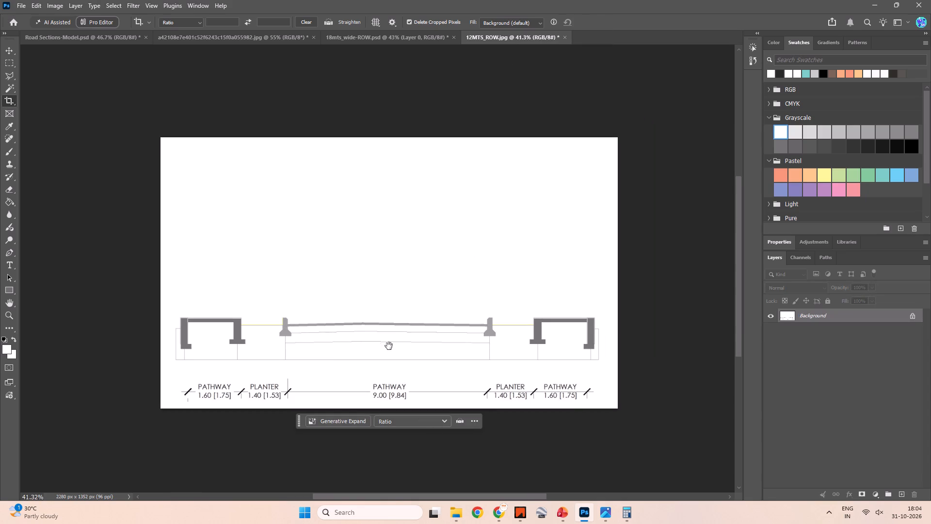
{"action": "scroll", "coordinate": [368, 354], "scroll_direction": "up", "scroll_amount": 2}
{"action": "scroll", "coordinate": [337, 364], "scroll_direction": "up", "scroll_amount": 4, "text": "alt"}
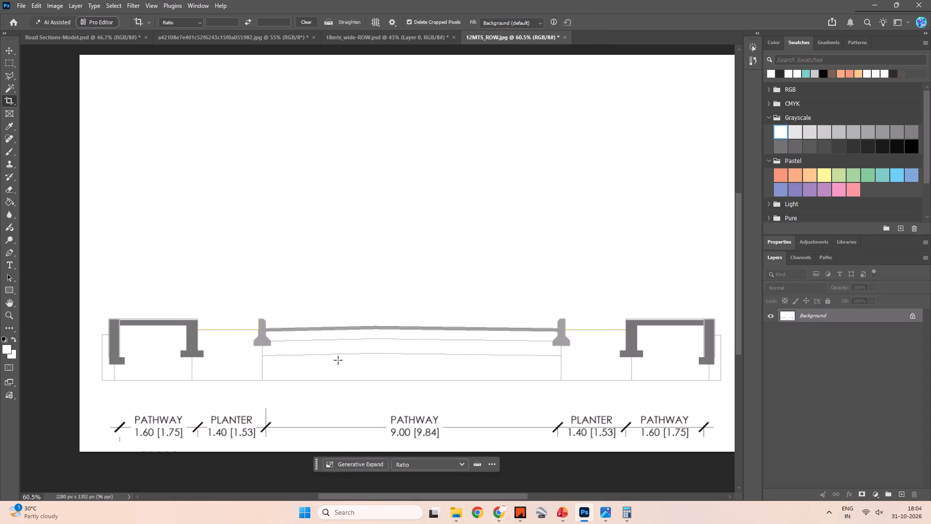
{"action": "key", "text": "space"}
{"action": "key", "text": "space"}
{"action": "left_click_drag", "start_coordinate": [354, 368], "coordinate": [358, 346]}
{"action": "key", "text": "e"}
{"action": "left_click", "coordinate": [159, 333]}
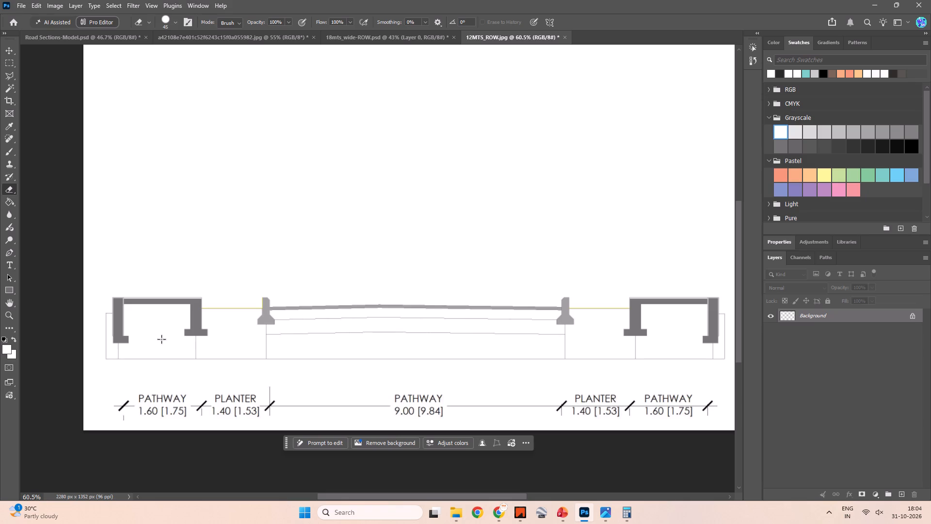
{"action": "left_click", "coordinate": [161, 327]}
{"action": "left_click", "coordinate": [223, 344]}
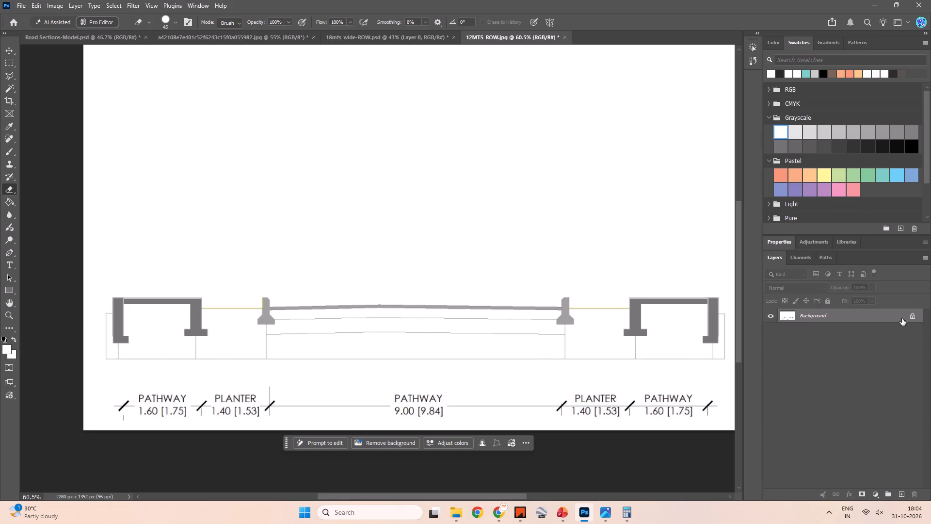
Unlock the Background layer and delete the white areas inside both planters using Magic Wand selections.
{"action": "left_click", "coordinate": [912, 314]}
{"action": "key", "text": "w"}
{"action": "left_click", "coordinate": [223, 332]}
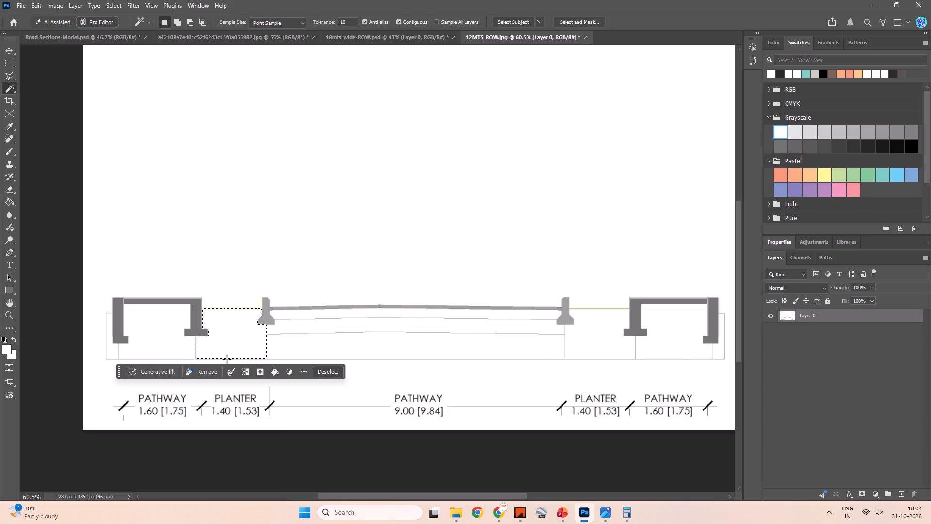
{"action": "key", "text": "Delete"}
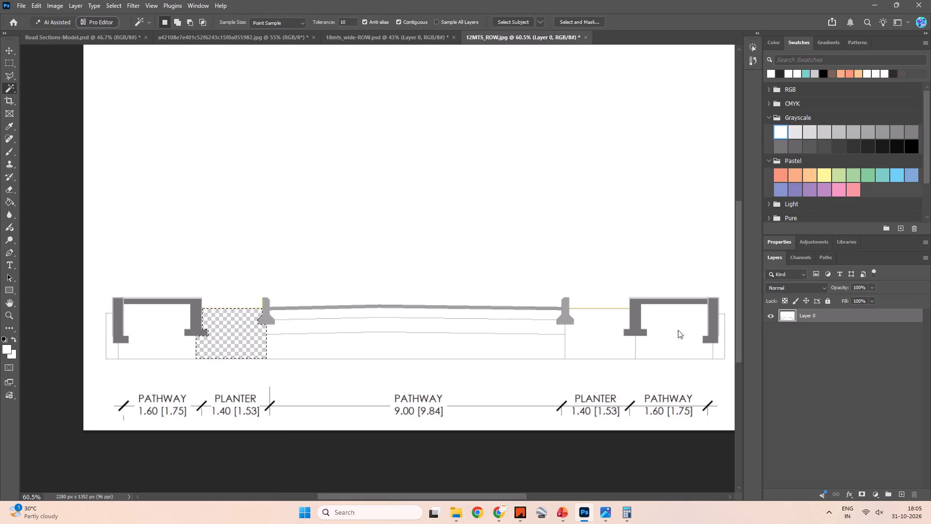
{"action": "left_click", "coordinate": [678, 330]}
{"action": "left_click", "coordinate": [605, 331]}
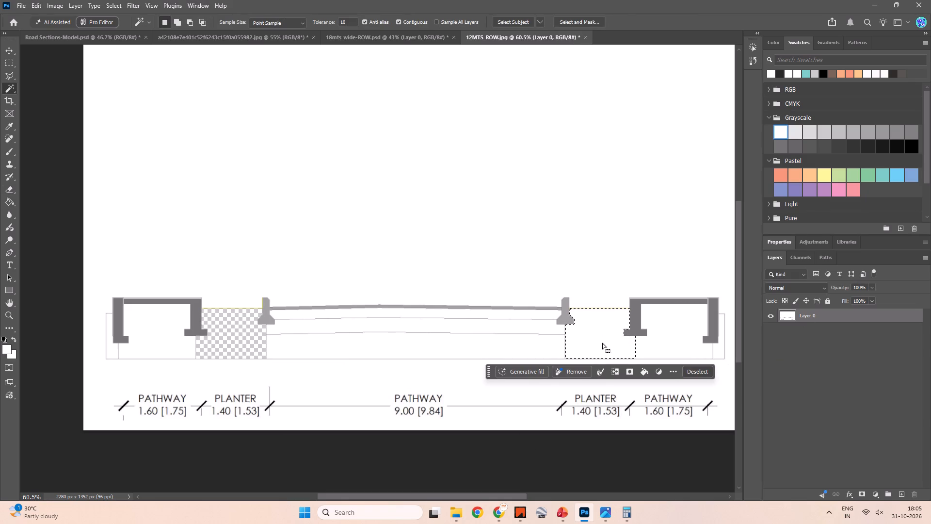
{"action": "key", "text": "Delete"}
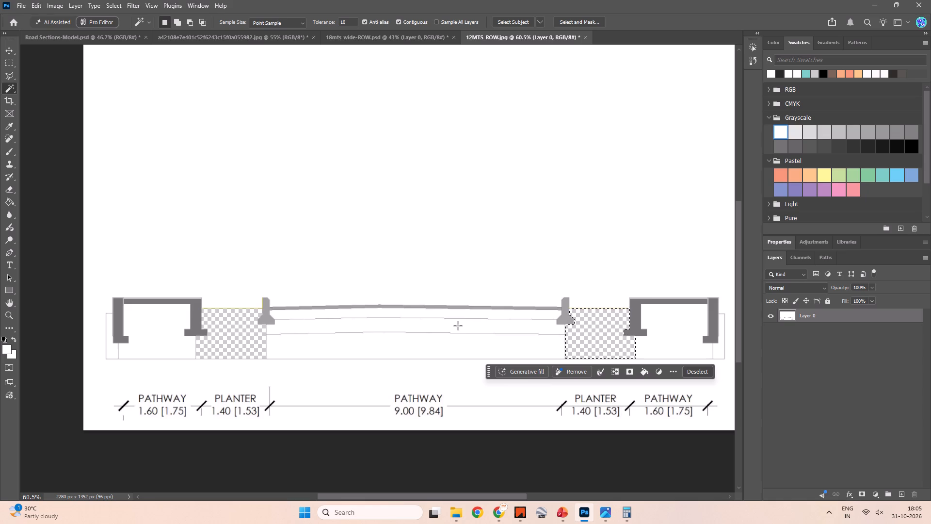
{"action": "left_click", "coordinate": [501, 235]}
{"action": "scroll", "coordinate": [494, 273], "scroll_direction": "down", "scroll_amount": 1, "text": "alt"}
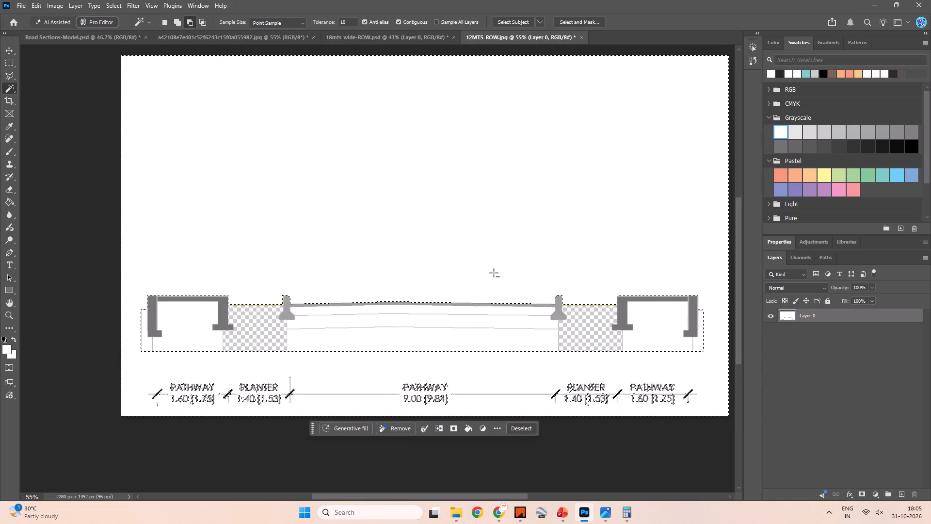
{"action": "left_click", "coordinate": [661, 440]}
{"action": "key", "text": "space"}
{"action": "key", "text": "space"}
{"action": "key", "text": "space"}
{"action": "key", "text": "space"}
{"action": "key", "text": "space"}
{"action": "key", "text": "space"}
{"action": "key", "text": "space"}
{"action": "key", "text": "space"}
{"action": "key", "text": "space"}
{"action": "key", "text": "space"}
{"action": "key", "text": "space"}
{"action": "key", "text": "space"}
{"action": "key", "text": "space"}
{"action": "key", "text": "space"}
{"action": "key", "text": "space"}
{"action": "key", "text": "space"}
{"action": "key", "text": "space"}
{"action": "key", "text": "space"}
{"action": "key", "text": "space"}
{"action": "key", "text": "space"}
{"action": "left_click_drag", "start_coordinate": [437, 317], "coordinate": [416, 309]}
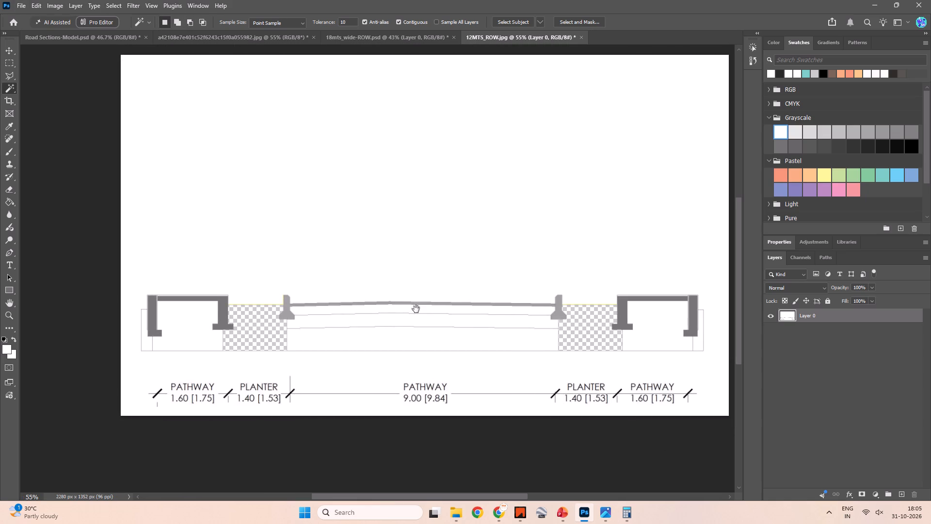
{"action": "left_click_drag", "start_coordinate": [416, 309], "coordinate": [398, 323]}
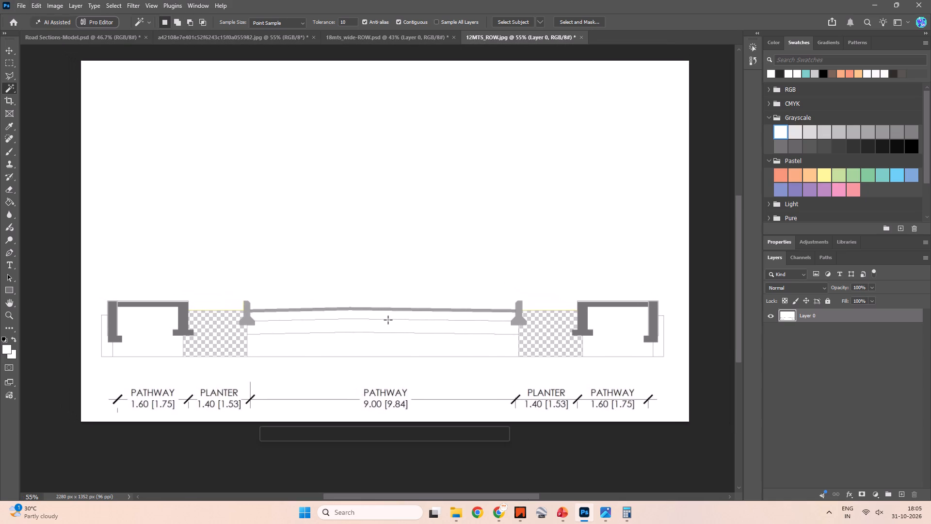
Switch to the 18mts_wide-ROW.psd document and collapse its lighting, People and Trees layer groups.
{"action": "left_click", "coordinate": [362, 44]}
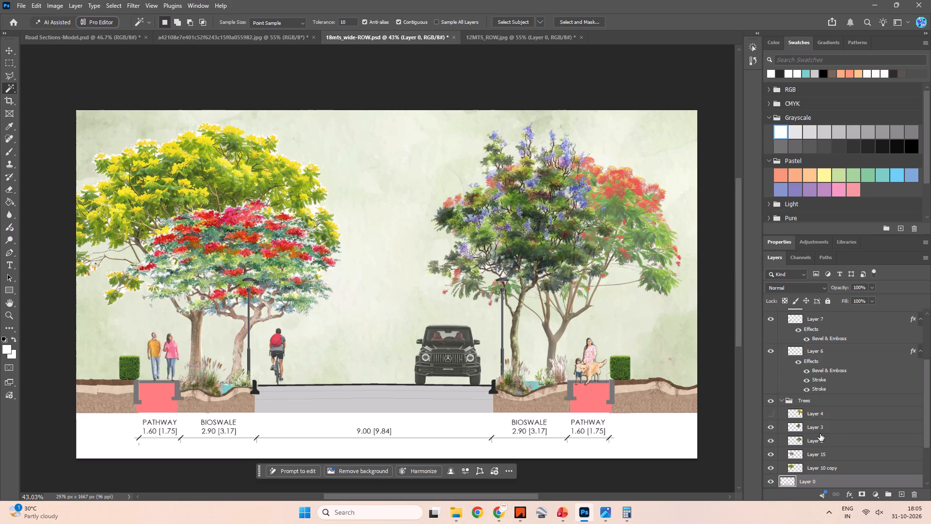
{"action": "scroll", "coordinate": [784, 409], "scroll_direction": "up", "scroll_amount": 15}
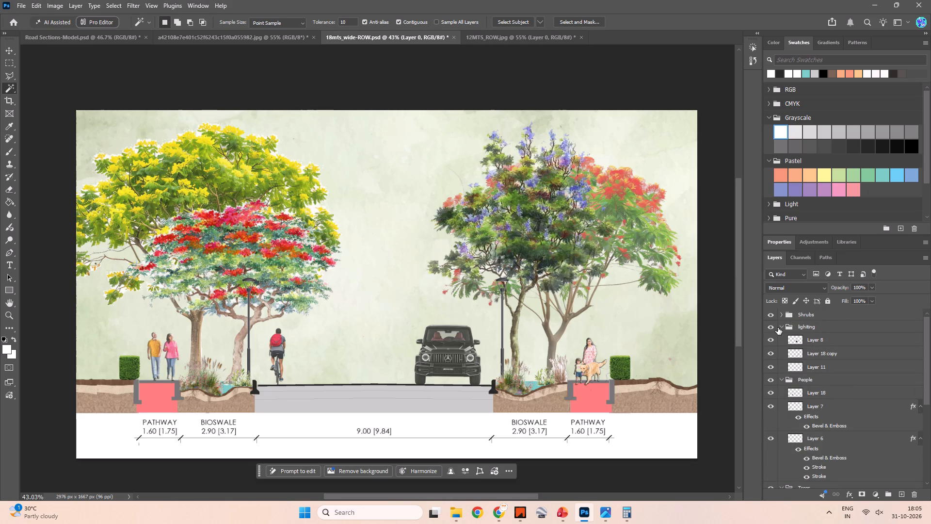
{"action": "left_click", "coordinate": [780, 327]}
{"action": "left_click", "coordinate": [781, 338]}
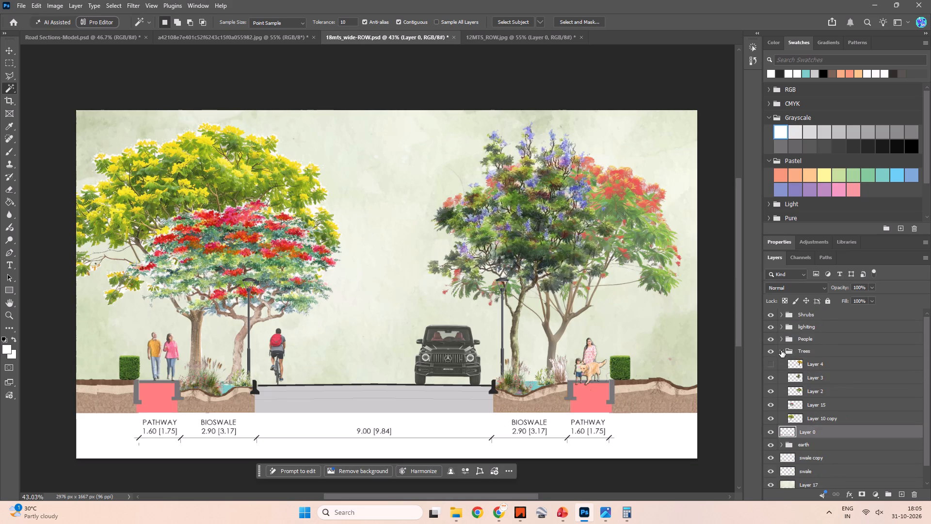
{"action": "left_click", "coordinate": [782, 351]}
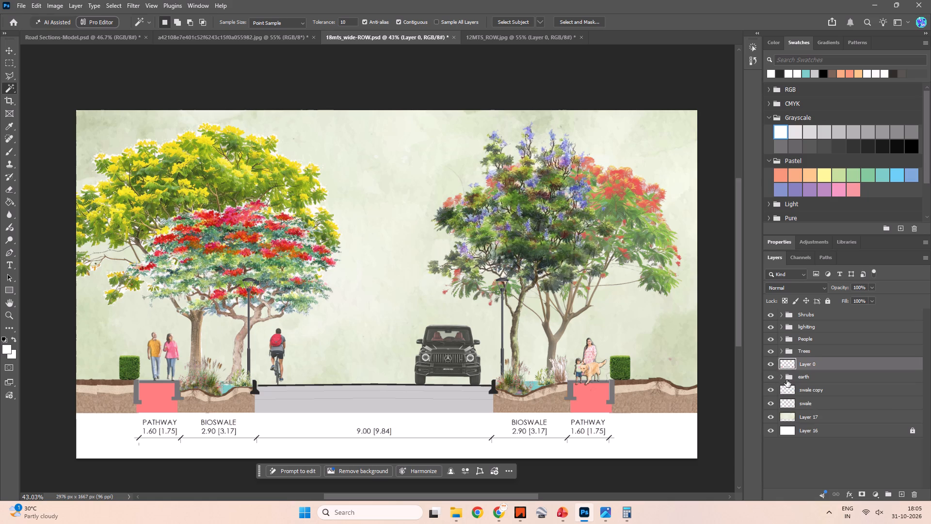
Select the layers from the earth group down to Layer 16 and unlock Layer 16.
{"action": "left_click", "coordinate": [843, 379]}
{"action": "left_click", "coordinate": [830, 390], "text": "shift"}
{"action": "left_click", "coordinate": [827, 406], "text": "shift"}
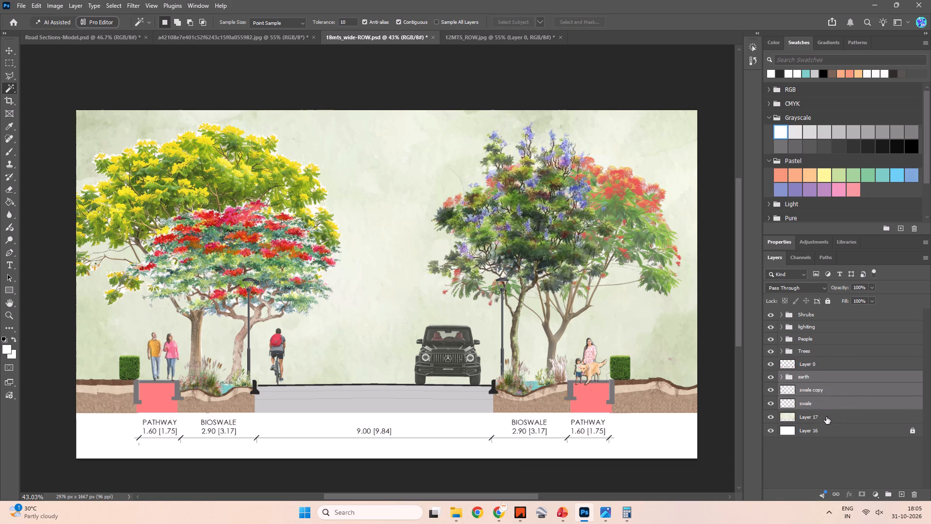
{"action": "left_click", "coordinate": [827, 421], "text": "shift"}
{"action": "left_click", "coordinate": [826, 431], "text": "shift"}
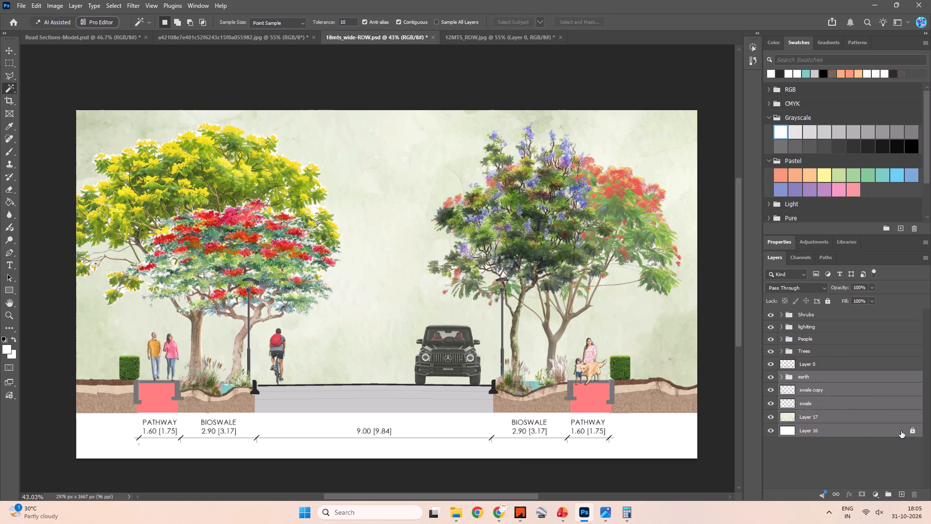
{"action": "left_click", "coordinate": [909, 429], "text": "shift"}
Duplicate the earth group and the swale copy, swale and Layer 17 layers into 12MTS_ROW.jpg and switch to that document.
{"action": "left_click", "coordinate": [834, 420]}
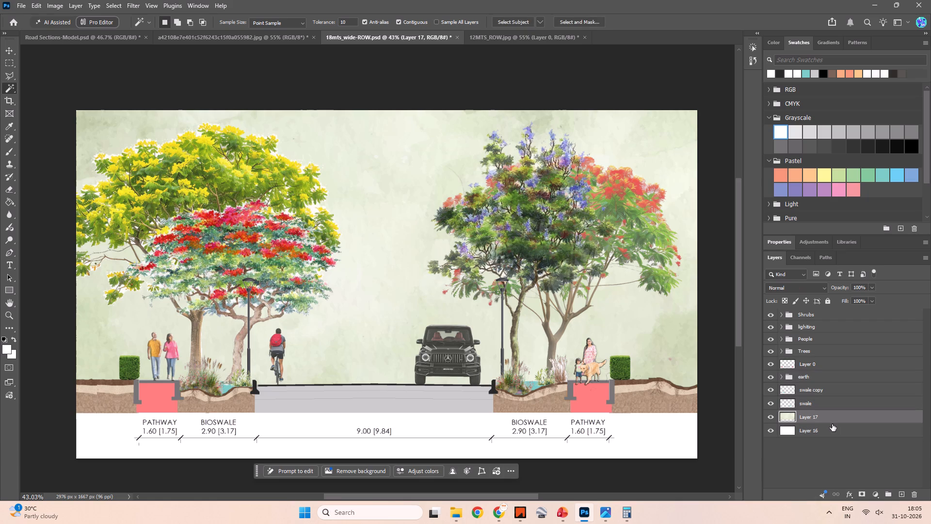
{"action": "left_click", "coordinate": [810, 405], "text": "shift"}
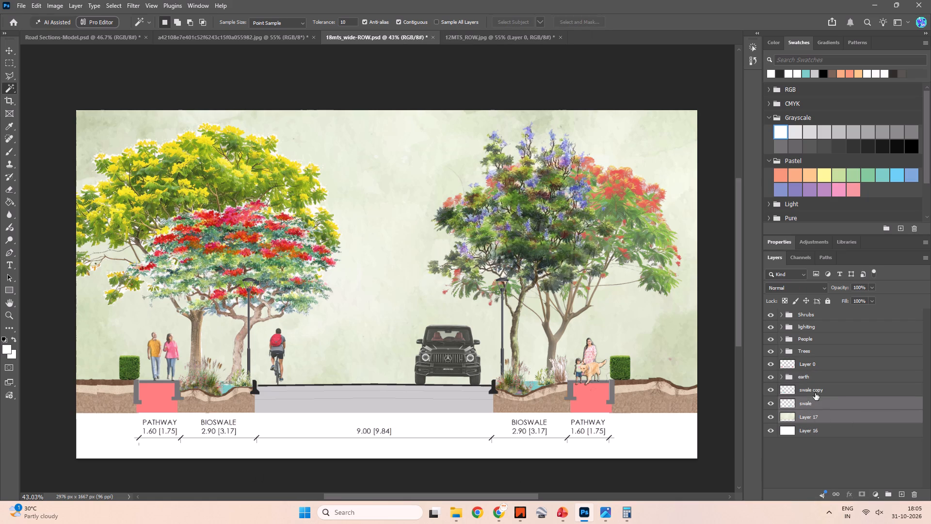
{"action": "left_click", "coordinate": [815, 393], "text": "shift"}
{"action": "left_click", "coordinate": [810, 376], "text": "shift"}
{"action": "right_click", "coordinate": [809, 377]}
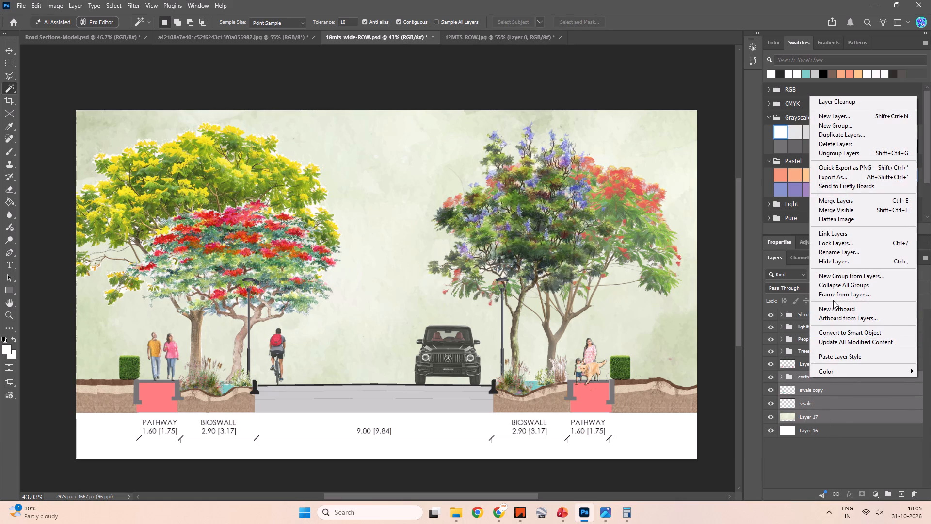
{"action": "left_click", "coordinate": [839, 135]}
{"action": "left_click", "coordinate": [466, 182]}
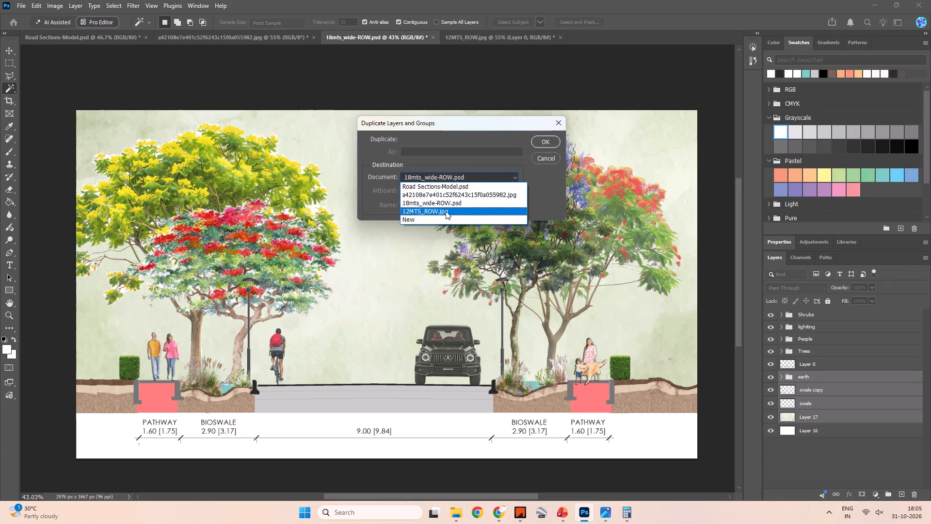
{"action": "left_click", "coordinate": [446, 211]}
{"action": "left_click", "coordinate": [557, 140]}
{"action": "left_click", "coordinate": [486, 42]}
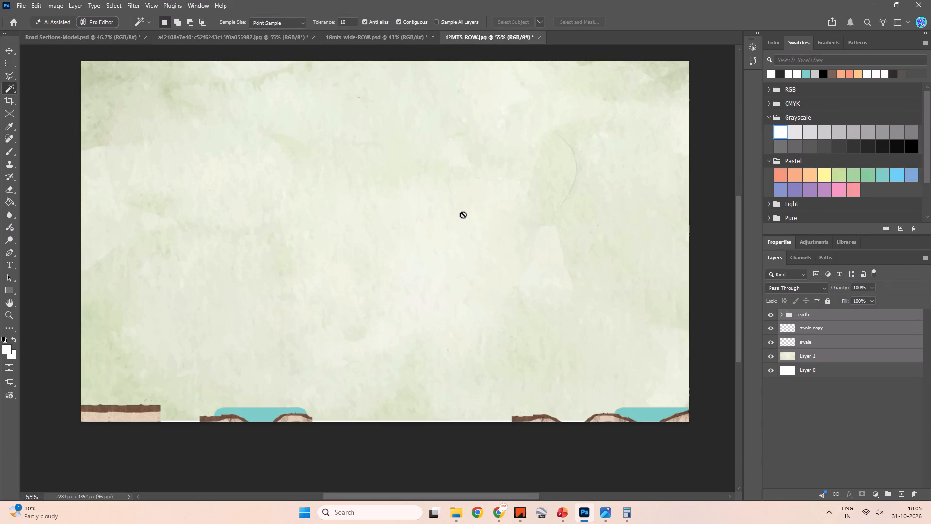
Delete the duplicated green background texture, Layer 1, from the 12MTS_ROW document.
{"action": "scroll", "coordinate": [418, 213], "scroll_direction": "down", "scroll_amount": 12, "text": "alt"}
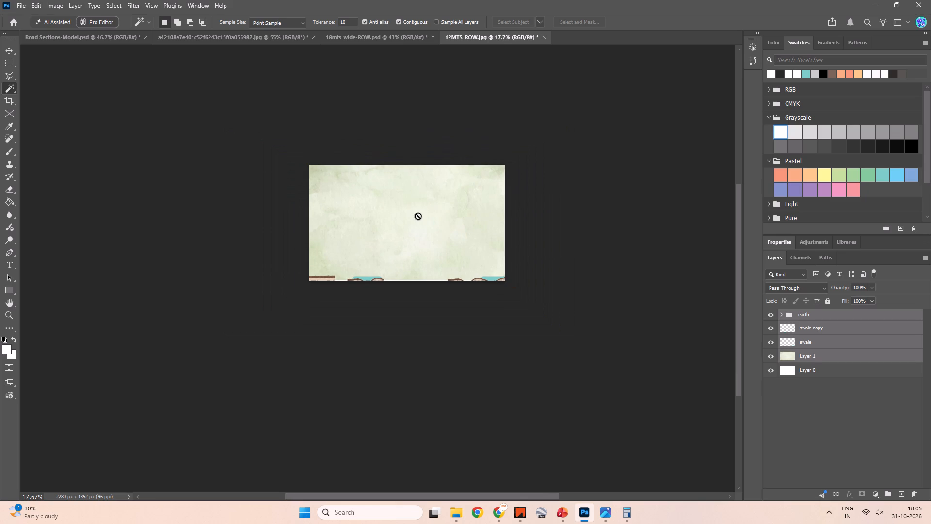
{"action": "left_click", "coordinate": [829, 352]}
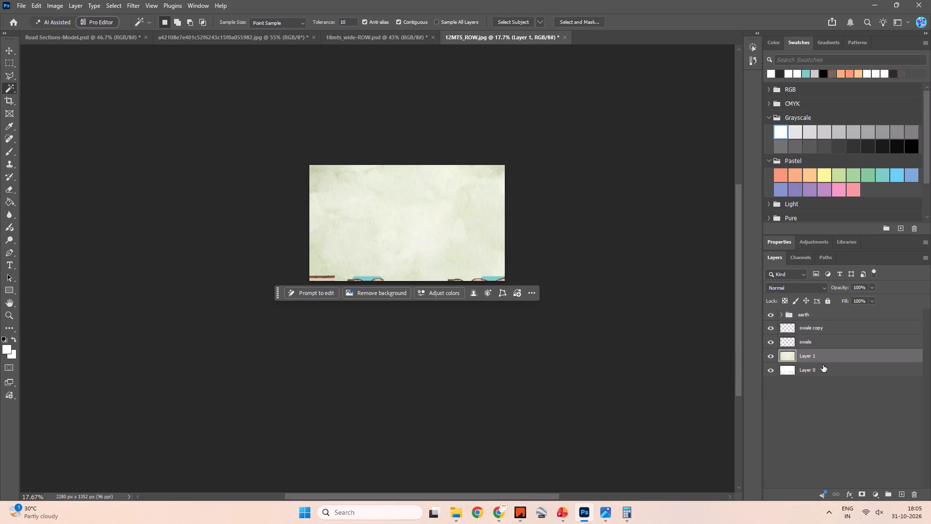
{"action": "key", "text": "Delete"}
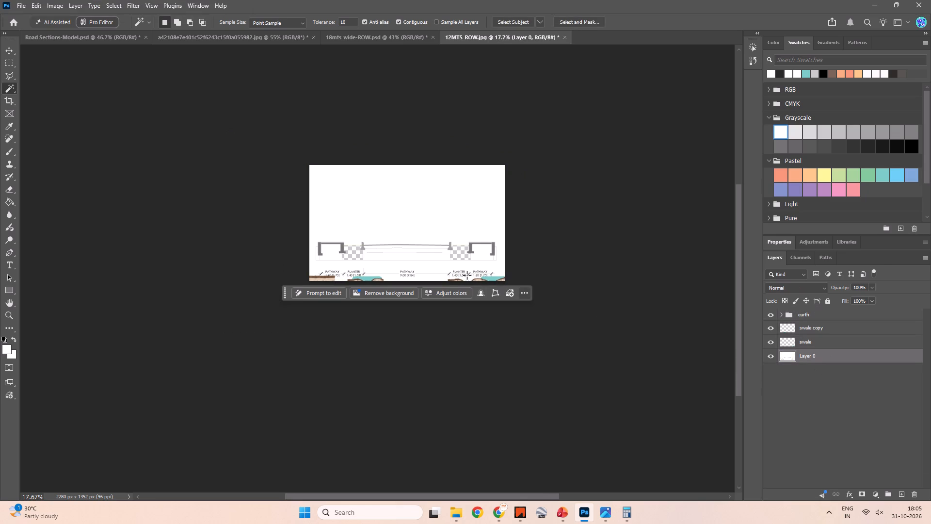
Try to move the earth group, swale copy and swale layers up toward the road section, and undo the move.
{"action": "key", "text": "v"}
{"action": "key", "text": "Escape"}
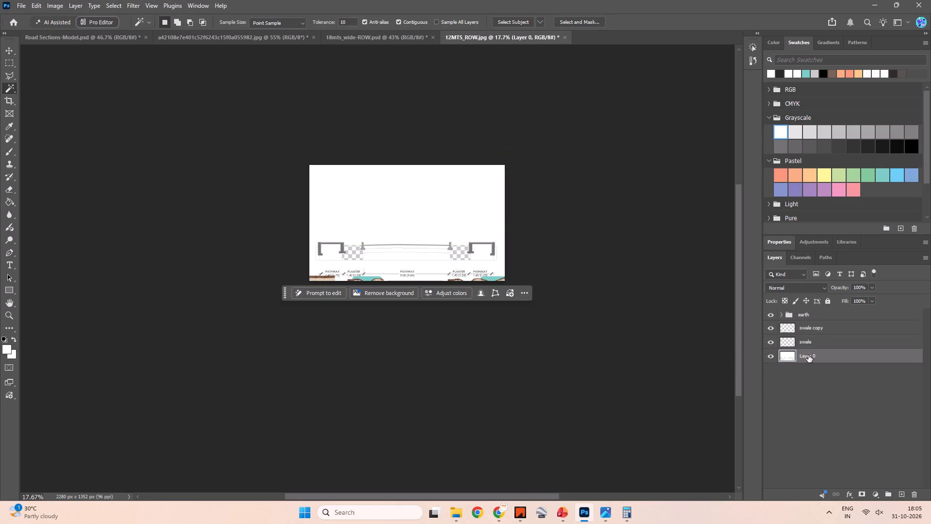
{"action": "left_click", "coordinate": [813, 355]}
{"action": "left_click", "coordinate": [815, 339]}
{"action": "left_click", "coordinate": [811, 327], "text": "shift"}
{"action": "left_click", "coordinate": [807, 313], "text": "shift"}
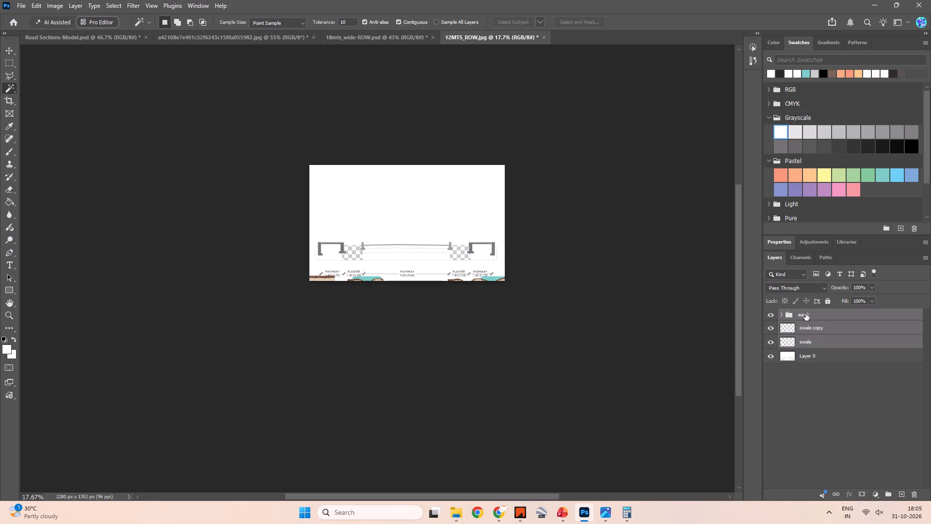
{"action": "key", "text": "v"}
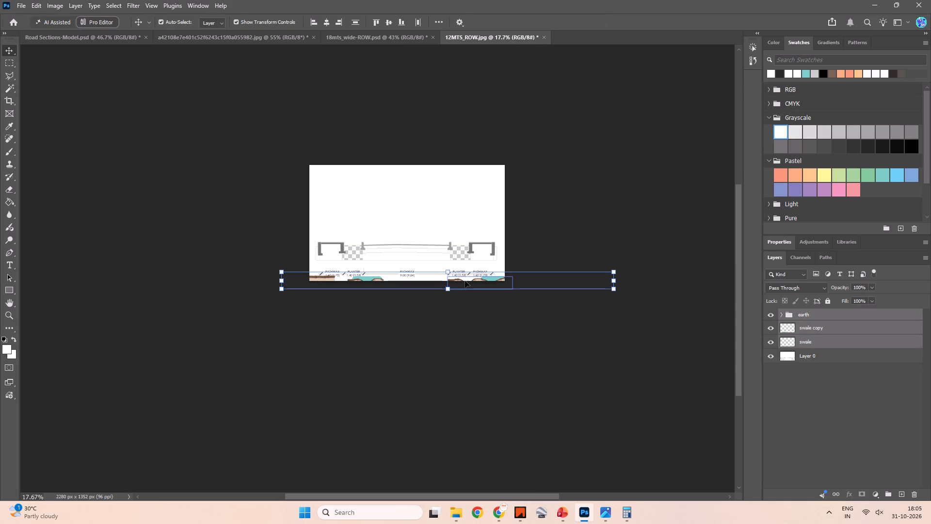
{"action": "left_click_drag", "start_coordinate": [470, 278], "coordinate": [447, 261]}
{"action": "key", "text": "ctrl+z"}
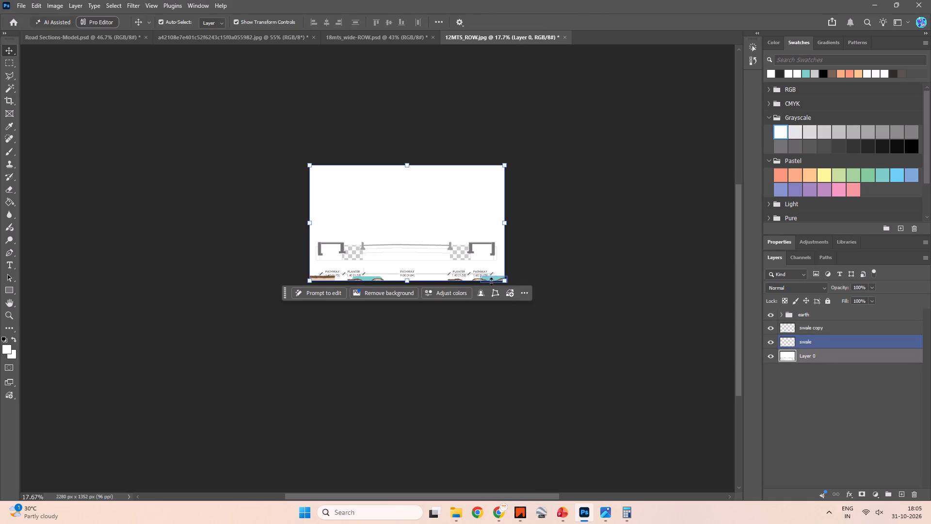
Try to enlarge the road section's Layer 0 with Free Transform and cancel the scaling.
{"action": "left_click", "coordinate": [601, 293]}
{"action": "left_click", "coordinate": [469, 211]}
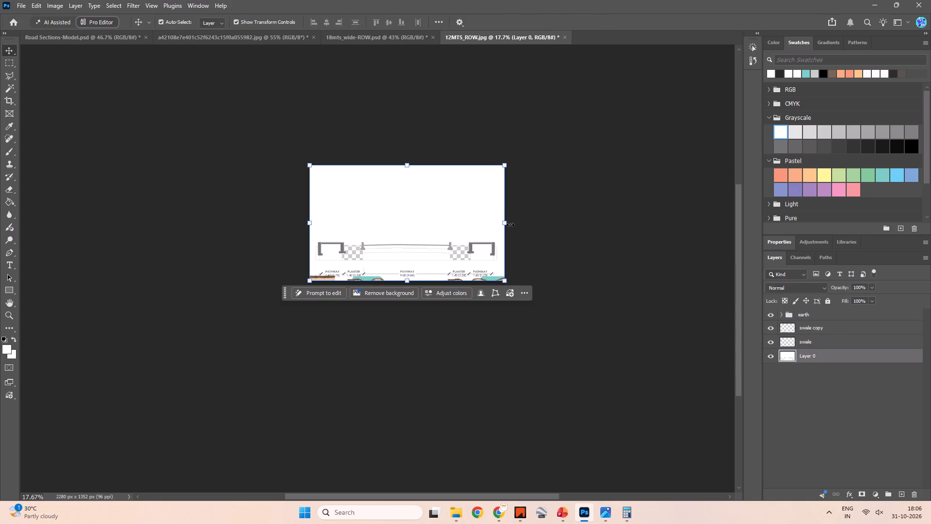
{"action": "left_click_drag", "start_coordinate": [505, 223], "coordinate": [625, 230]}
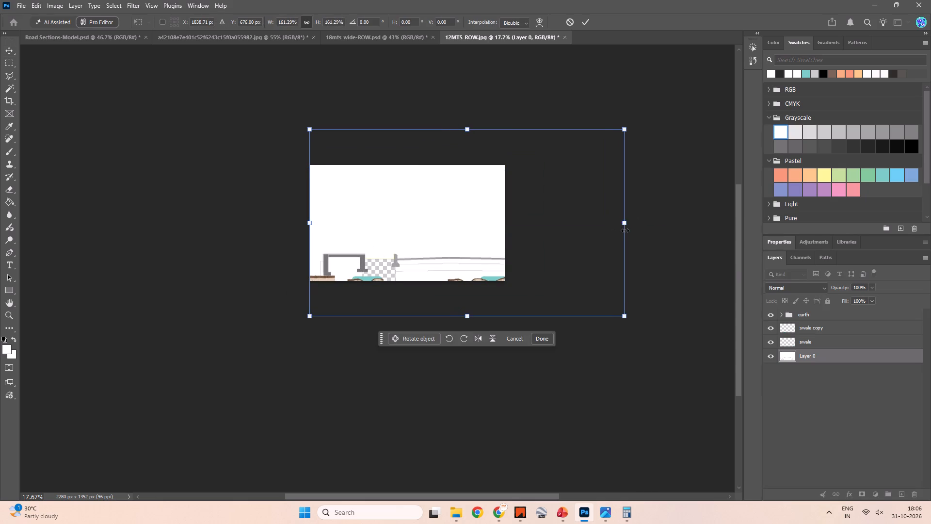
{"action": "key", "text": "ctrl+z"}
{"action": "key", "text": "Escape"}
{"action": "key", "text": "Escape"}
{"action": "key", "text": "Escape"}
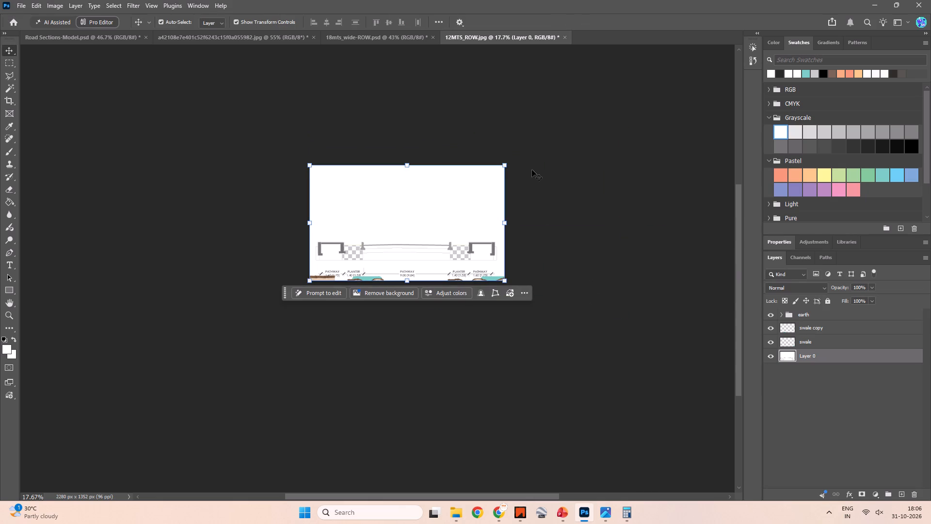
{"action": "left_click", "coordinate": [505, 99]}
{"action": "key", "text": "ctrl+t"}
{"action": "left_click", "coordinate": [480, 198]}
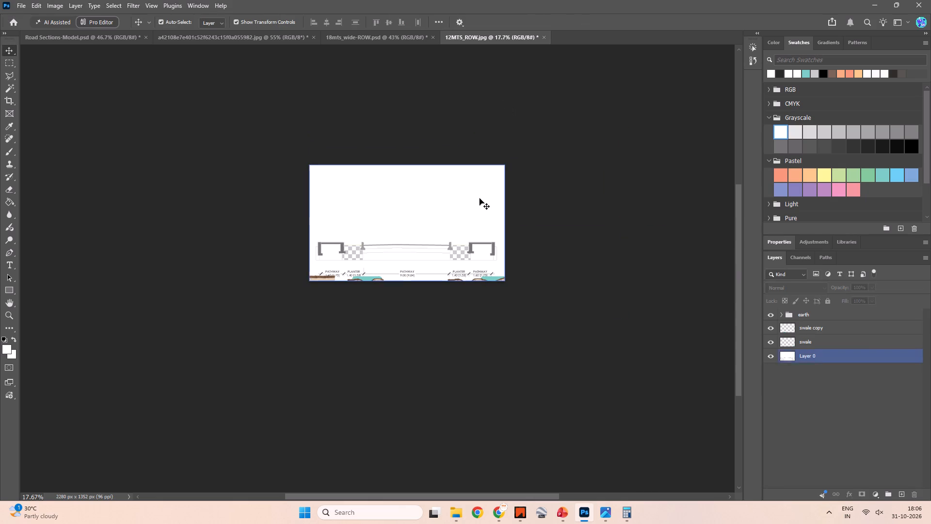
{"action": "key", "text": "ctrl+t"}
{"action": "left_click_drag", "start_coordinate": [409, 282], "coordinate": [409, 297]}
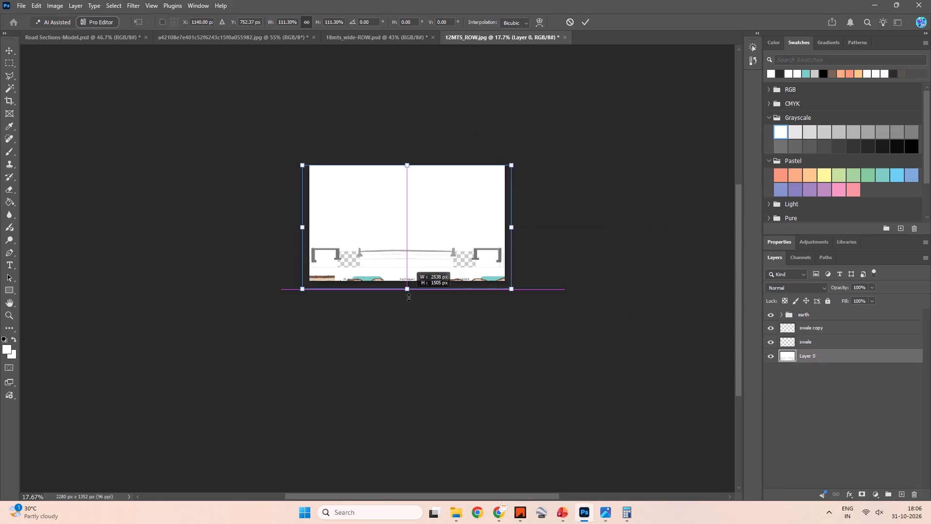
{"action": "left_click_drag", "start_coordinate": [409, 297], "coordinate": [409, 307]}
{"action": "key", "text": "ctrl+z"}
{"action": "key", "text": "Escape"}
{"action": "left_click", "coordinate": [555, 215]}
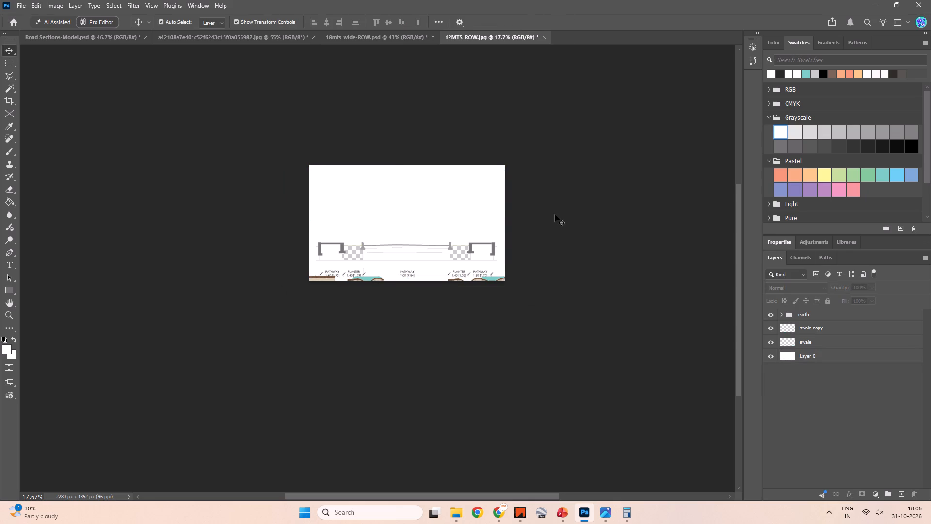
Extend the 12MTS_ROW canvas beyond its bottom and right edges with the Crop tool to about 4328 x 3296 px.
{"action": "key", "text": "c"}
{"action": "left_click_drag", "start_coordinate": [403, 283], "coordinate": [401, 367]}
{"action": "left_click_drag", "start_coordinate": [505, 220], "coordinate": [593, 218]}
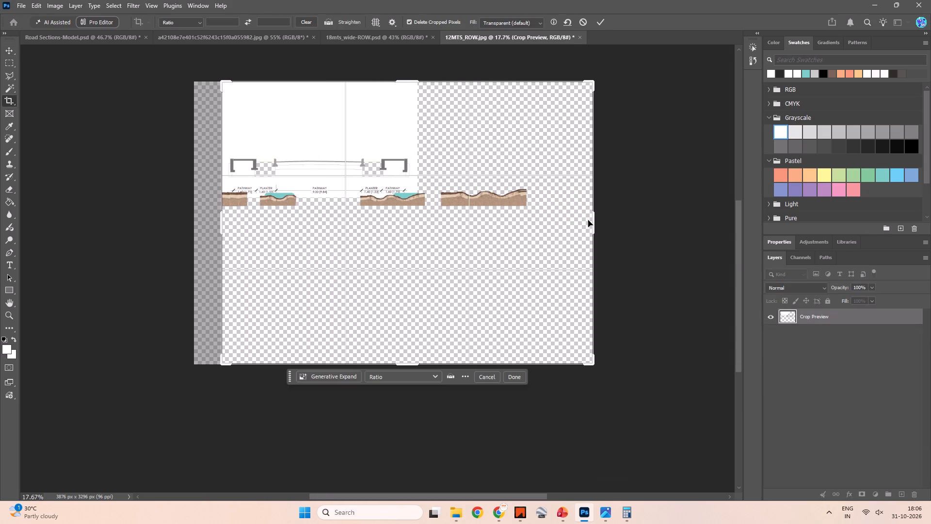
{"action": "scroll", "coordinate": [380, 199], "scroll_direction": "up", "scroll_amount": 6, "text": "alt"}
{"action": "key", "text": "space"}
{"action": "key", "text": "space"}
{"action": "key", "text": "space"}
{"action": "key", "text": "space"}
{"action": "key", "text": "space"}
{"action": "key", "text": "space"}
{"action": "key", "text": "space"}
{"action": "key", "text": "space"}
{"action": "key", "text": "space"}
{"action": "key", "text": "space"}
{"action": "key", "text": "space"}
{"action": "key", "text": "space"}
{"action": "key", "text": "space"}
{"action": "key", "text": "space"}
{"action": "left_click_drag", "start_coordinate": [351, 228], "coordinate": [411, 350]}
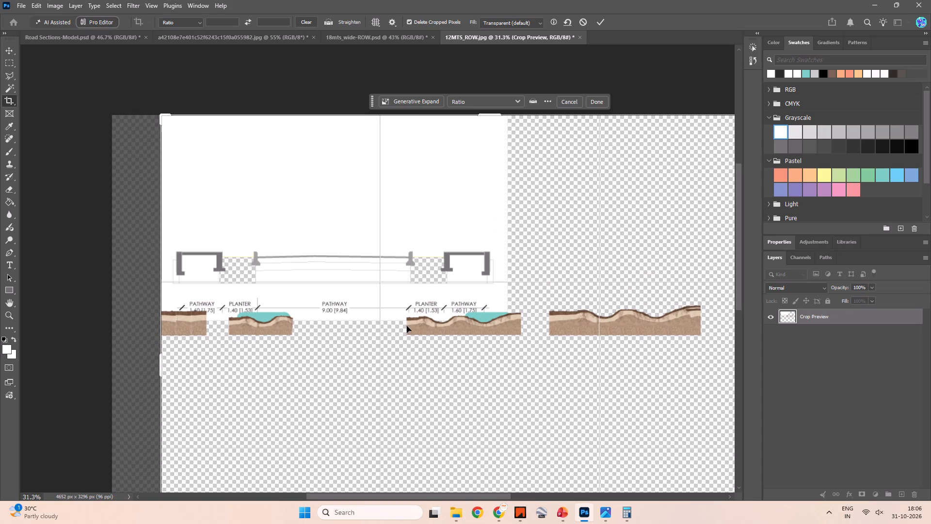
{"action": "scroll", "coordinate": [493, 257], "scroll_direction": "up", "scroll_amount": 5, "text": "alt"}
{"action": "scroll", "coordinate": [494, 267], "scroll_direction": "down", "scroll_amount": 2, "text": "alt"}
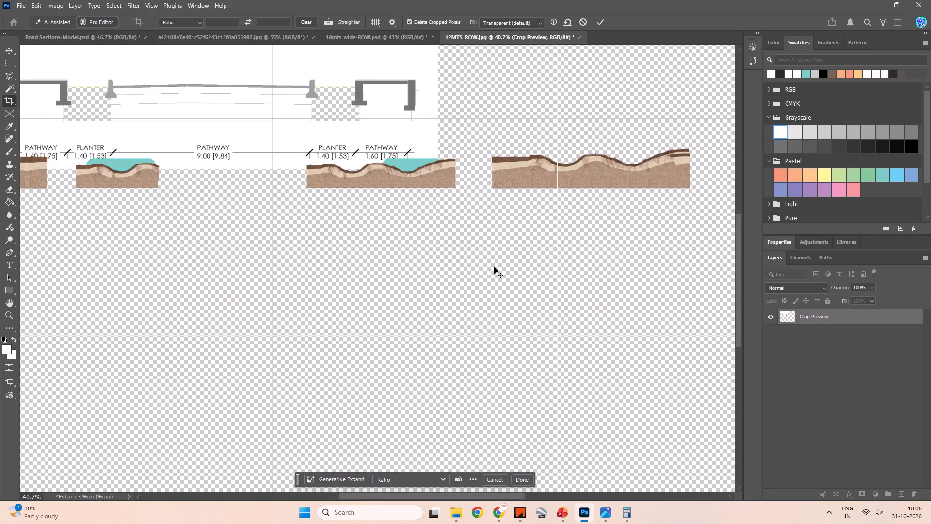
{"action": "scroll", "coordinate": [494, 267], "scroll_direction": "down", "scroll_amount": 1, "text": "alt"}
{"action": "key", "text": "space"}
{"action": "key", "text": "space"}
{"action": "key", "text": "space"}
{"action": "key", "text": "space"}
{"action": "key", "text": "space"}
{"action": "key", "text": "space"}
{"action": "key", "text": "space"}
{"action": "key", "text": "space"}
{"action": "key", "text": "space"}
{"action": "key", "text": "space"}
{"action": "key", "text": "space"}
{"action": "key", "text": "space"}
{"action": "key", "text": "space"}
{"action": "key", "text": "space"}
{"action": "left_click_drag", "start_coordinate": [317, 228], "coordinate": [471, 402]}
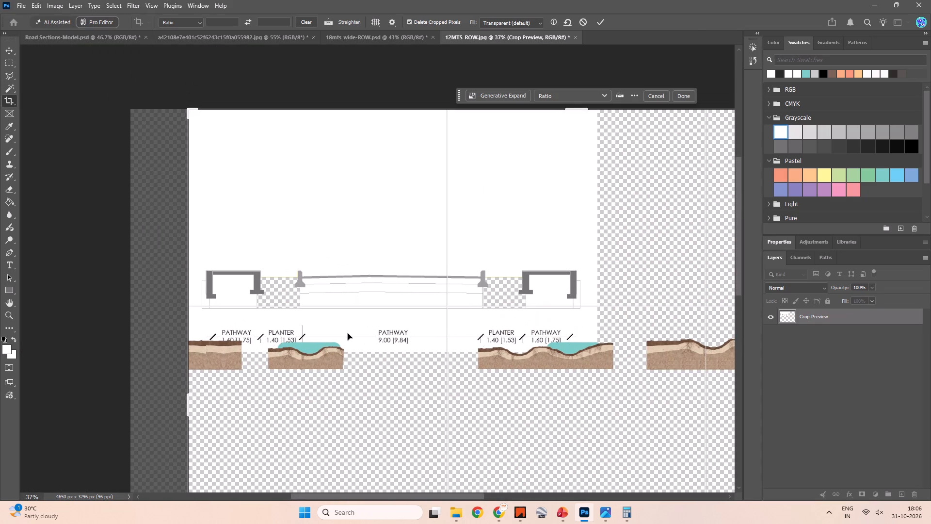
{"action": "left_click_drag", "start_coordinate": [569, 355], "coordinate": [556, 355]}
{"action": "key", "text": "ctrl+z"}
{"action": "left_click", "coordinate": [858, 380]}
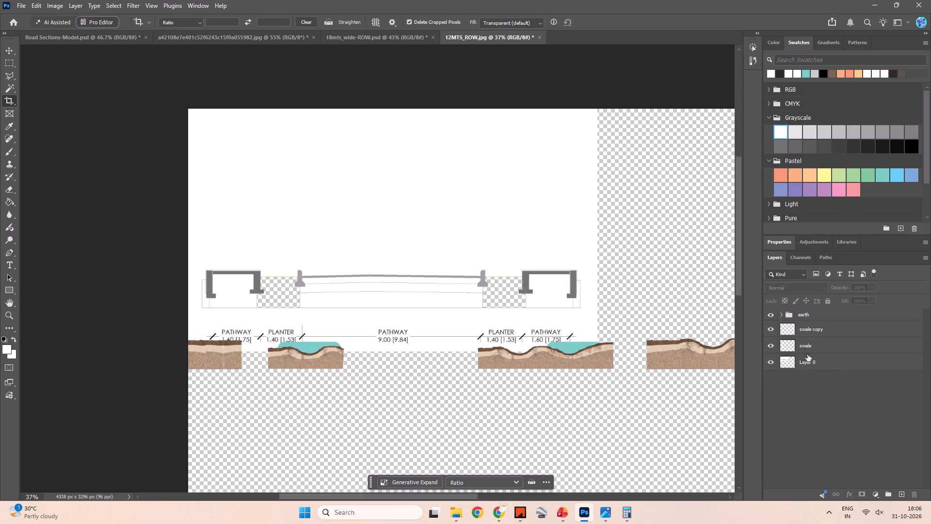
Move the earth group, swale copy and swale layers together up and left so the earth profile overlaps the road section's right planter.
{"action": "left_click", "coordinate": [806, 382]}
{"action": "left_click", "coordinate": [804, 358]}
{"action": "left_click", "coordinate": [808, 347]}
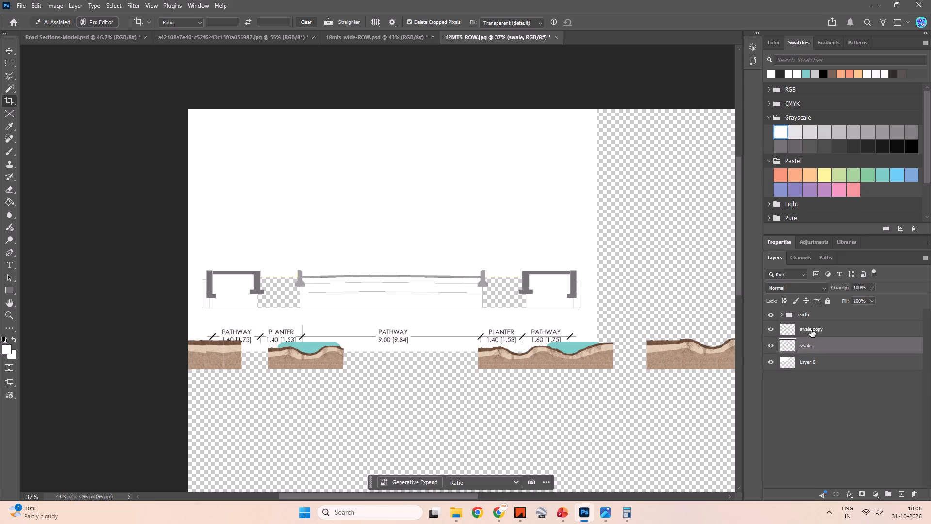
{"action": "left_click", "coordinate": [811, 330], "text": "shift"}
{"action": "left_click", "coordinate": [810, 359], "text": "shift"}
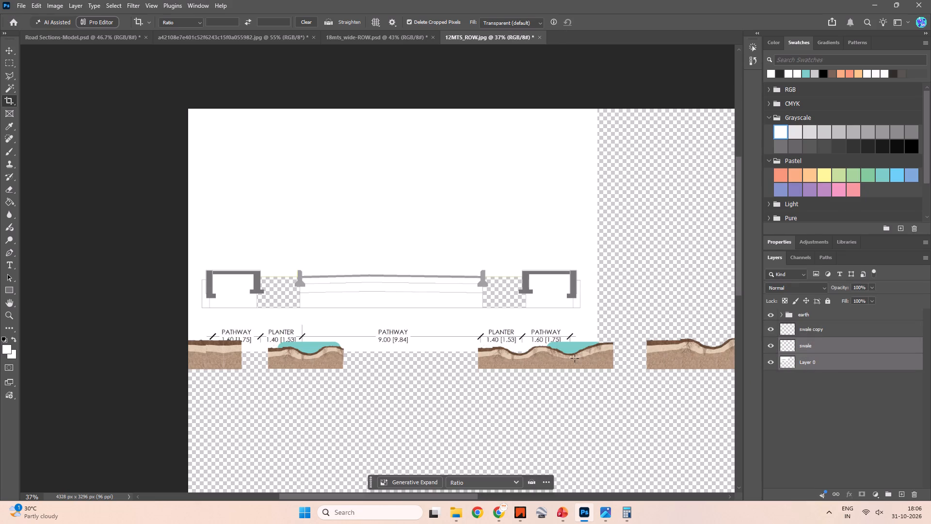
{"action": "left_click", "coordinate": [819, 364], "text": "shift"}
{"action": "left_click", "coordinate": [808, 343]}
{"action": "left_click", "coordinate": [824, 334], "text": "shift"}
{"action": "left_click", "coordinate": [812, 316], "text": "shift"}
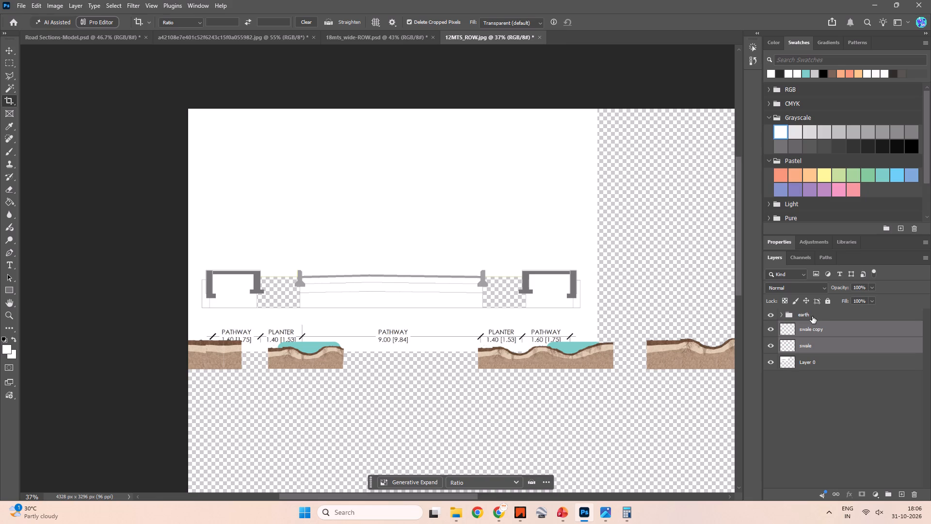
{"action": "key", "text": "v"}
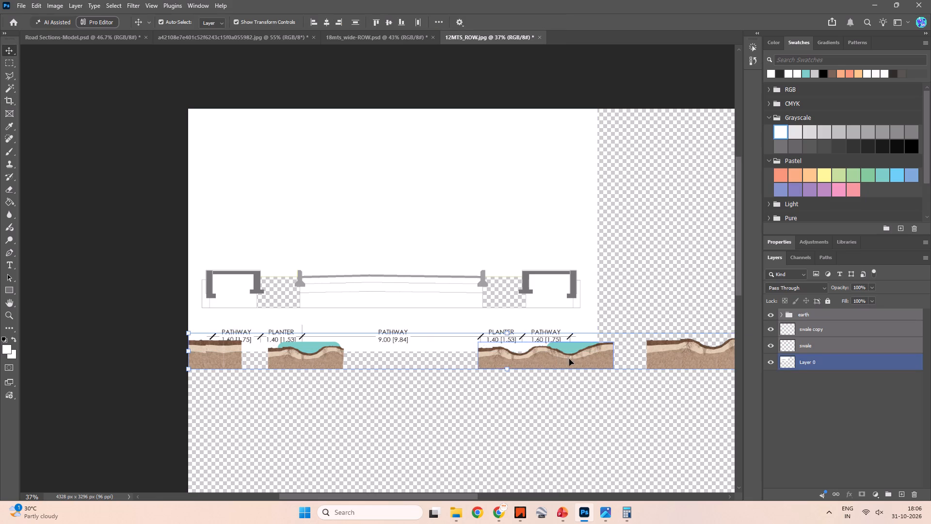
{"action": "left_click_drag", "start_coordinate": [570, 362], "coordinate": [502, 300]}
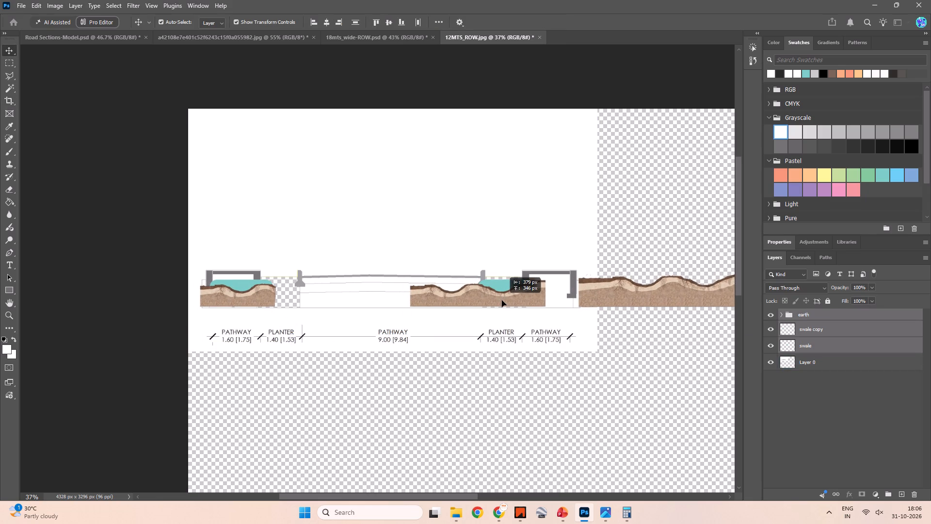
{"action": "left_click_drag", "start_coordinate": [502, 300], "coordinate": [504, 301]}
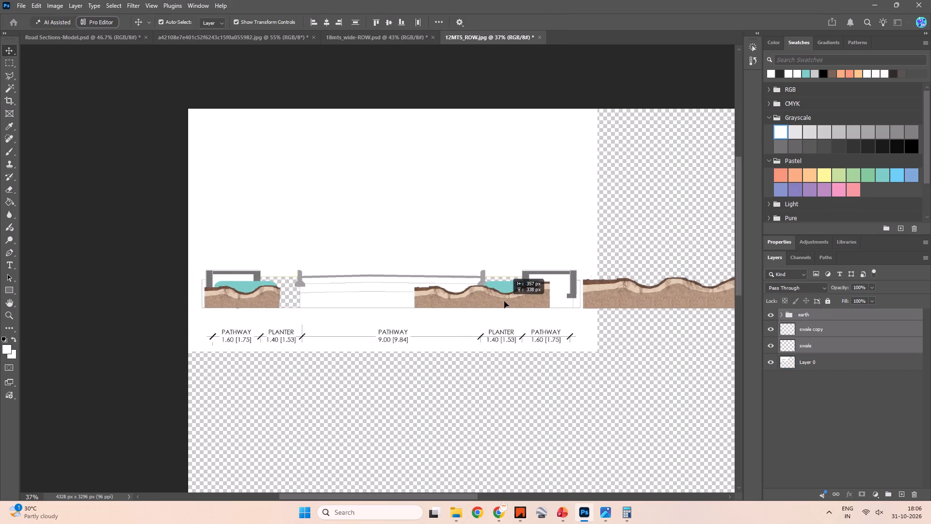
{"action": "left_click_drag", "start_coordinate": [504, 301], "coordinate": [501, 297]}
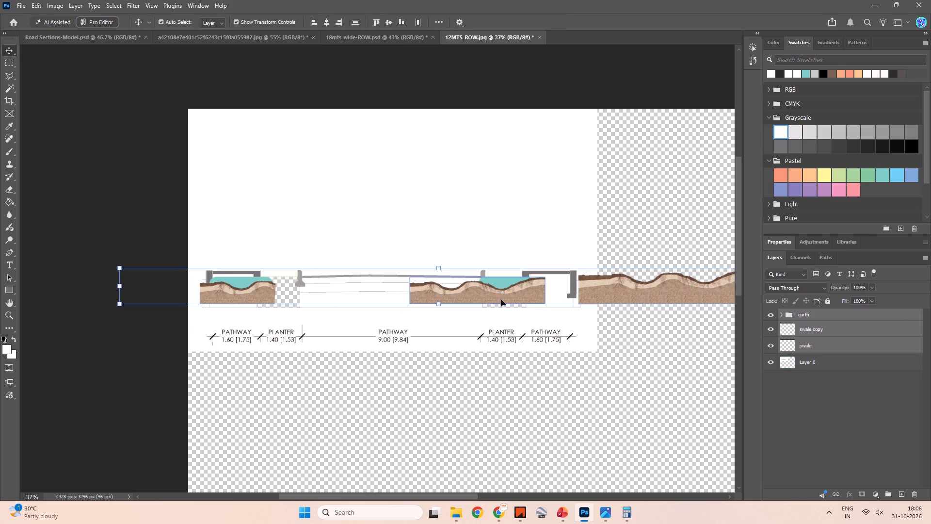
{"action": "left_click_drag", "start_coordinate": [517, 294], "coordinate": [393, 297]}
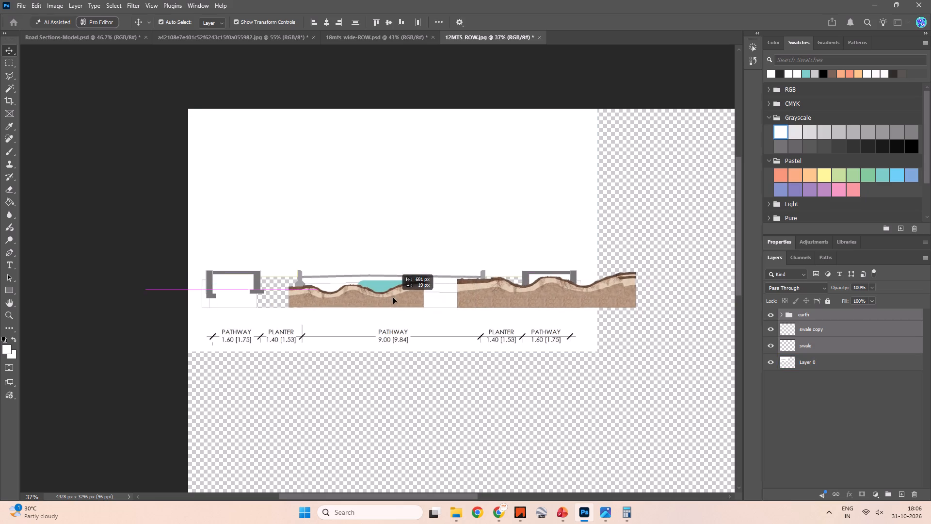
{"action": "left_click_drag", "start_coordinate": [393, 297], "coordinate": [376, 297]}
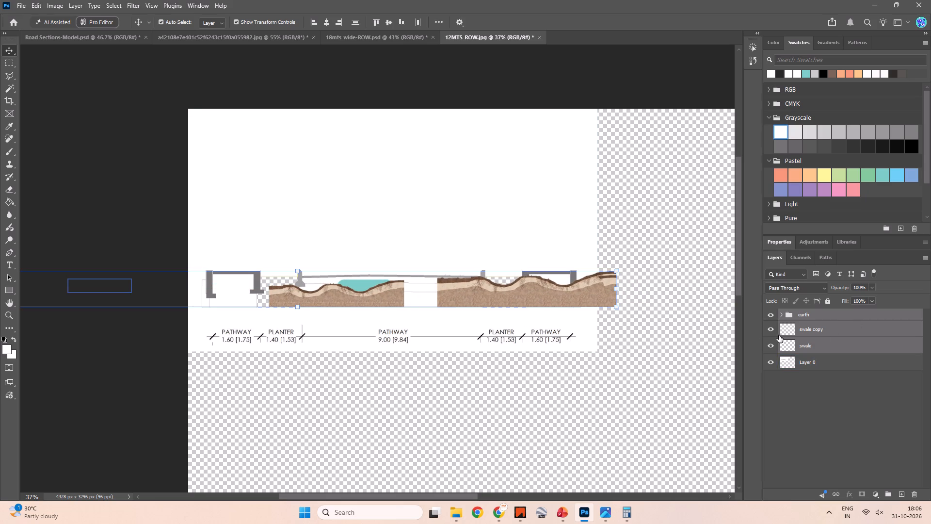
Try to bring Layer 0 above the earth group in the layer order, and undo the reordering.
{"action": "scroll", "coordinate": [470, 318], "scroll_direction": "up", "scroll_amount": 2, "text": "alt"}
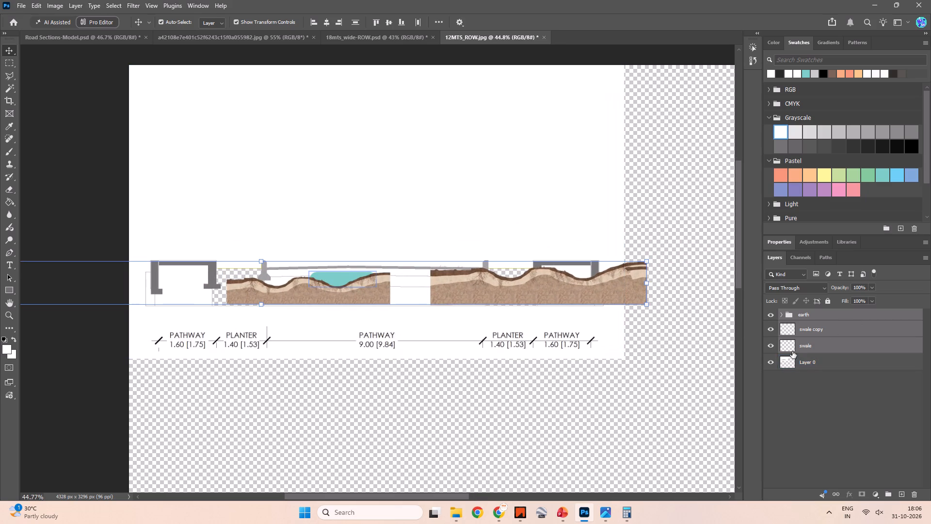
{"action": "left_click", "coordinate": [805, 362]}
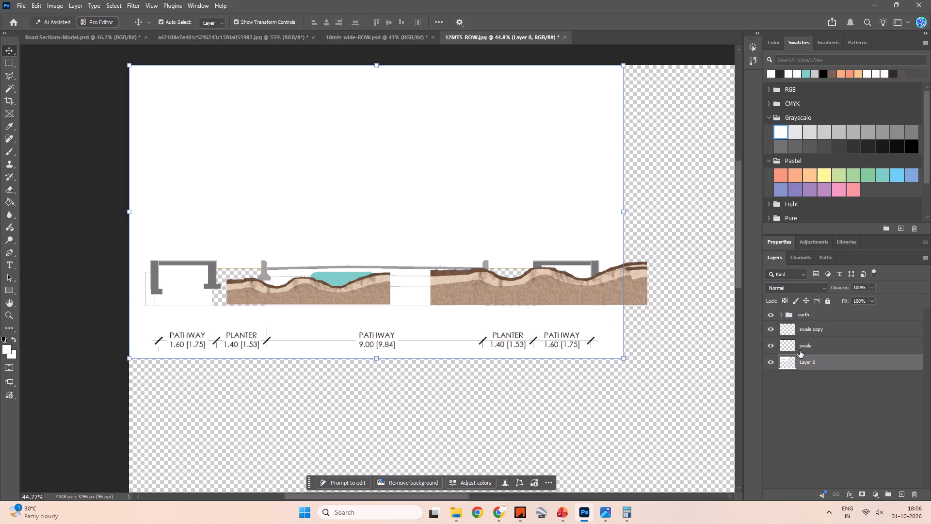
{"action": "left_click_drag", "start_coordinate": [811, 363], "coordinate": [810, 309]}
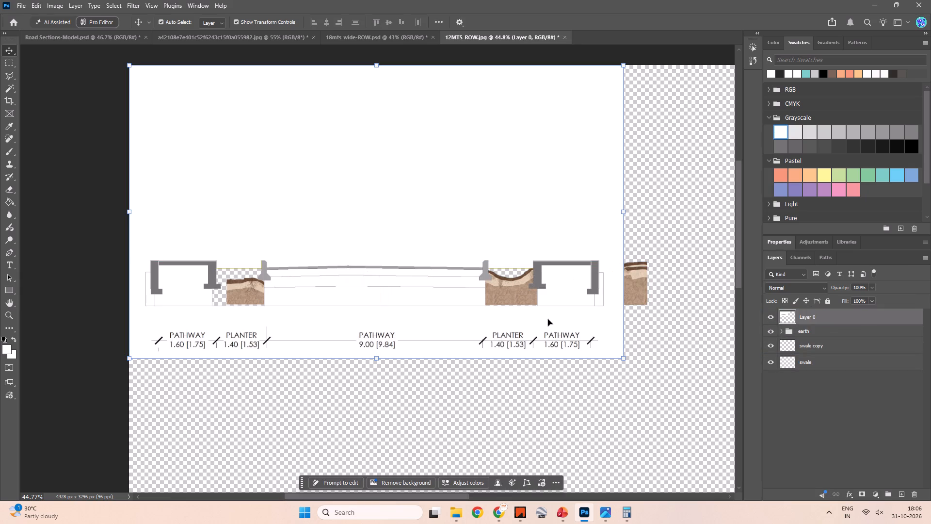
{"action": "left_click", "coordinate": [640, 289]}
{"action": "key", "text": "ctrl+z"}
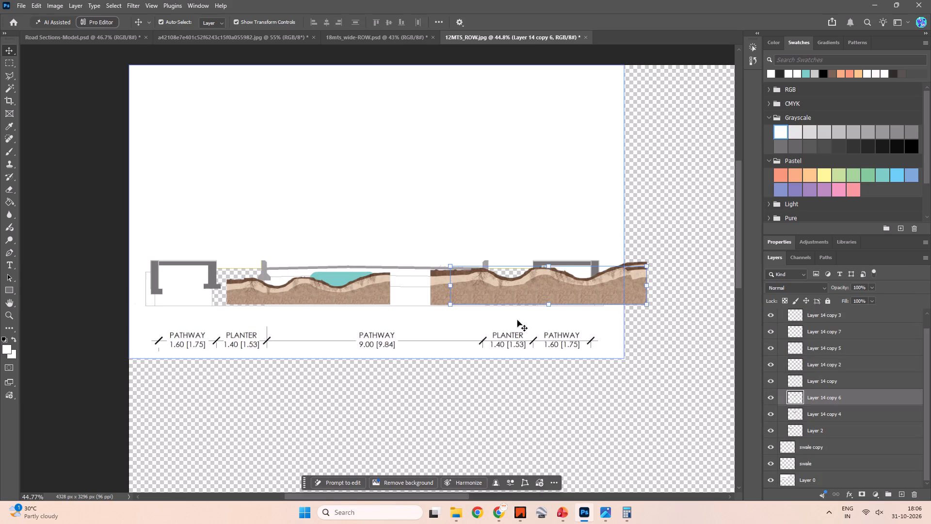
Delete Layer 2, the shorter earth piece lying over the left planter and the 9.00 carriageway.
{"action": "left_click", "coordinate": [353, 286]}
{"action": "left_click", "coordinate": [369, 294]}
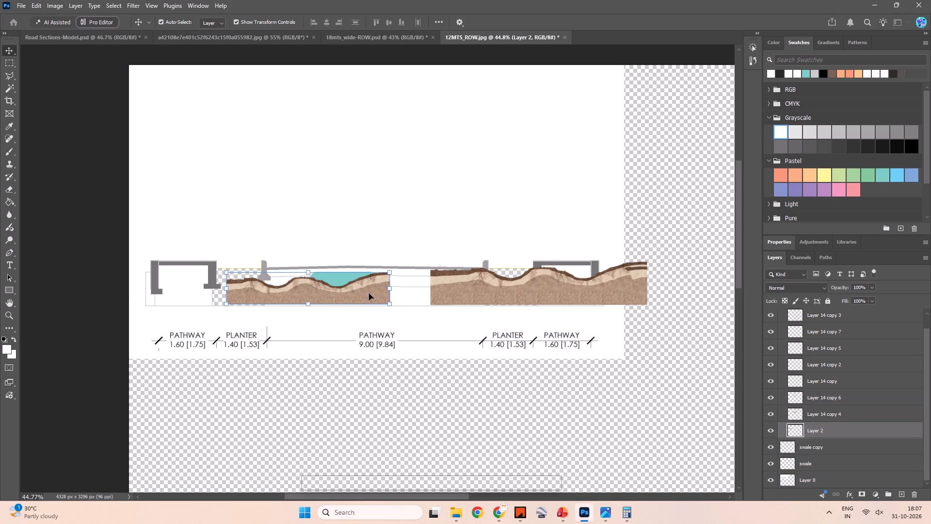
{"action": "key", "text": "Delete"}
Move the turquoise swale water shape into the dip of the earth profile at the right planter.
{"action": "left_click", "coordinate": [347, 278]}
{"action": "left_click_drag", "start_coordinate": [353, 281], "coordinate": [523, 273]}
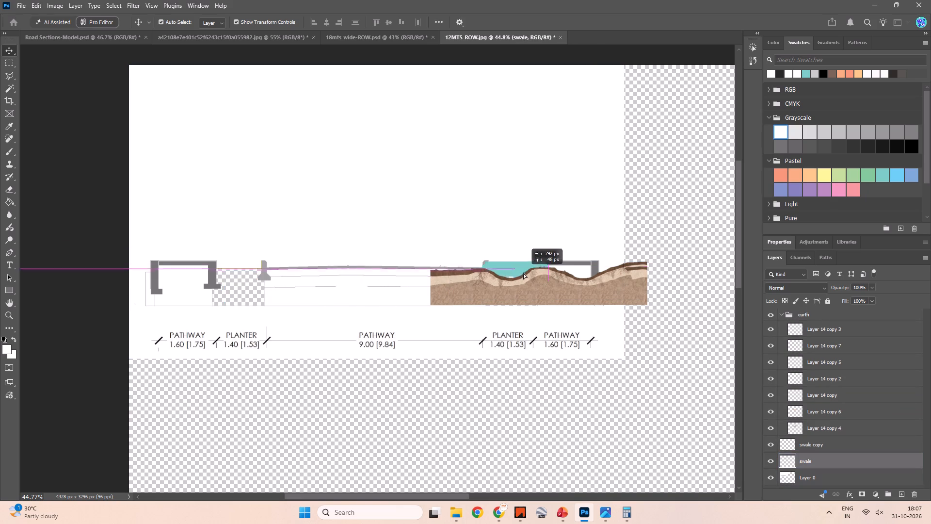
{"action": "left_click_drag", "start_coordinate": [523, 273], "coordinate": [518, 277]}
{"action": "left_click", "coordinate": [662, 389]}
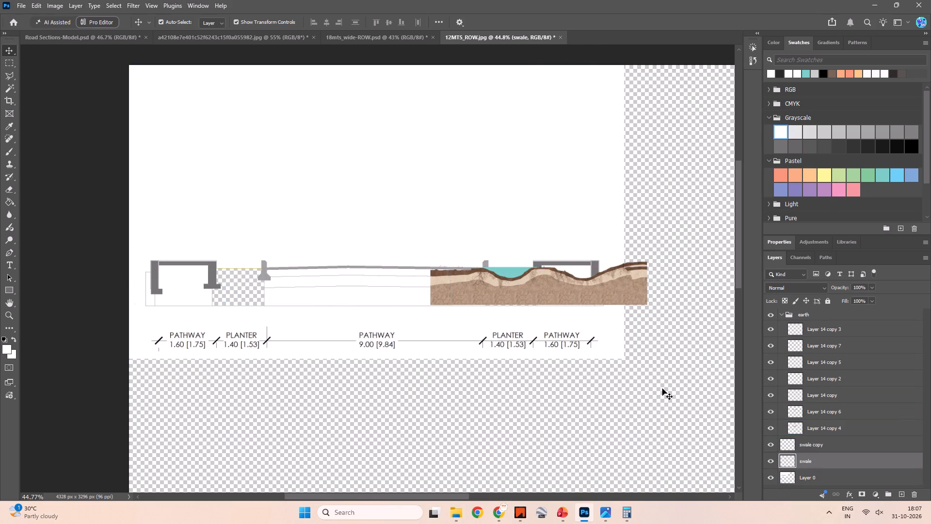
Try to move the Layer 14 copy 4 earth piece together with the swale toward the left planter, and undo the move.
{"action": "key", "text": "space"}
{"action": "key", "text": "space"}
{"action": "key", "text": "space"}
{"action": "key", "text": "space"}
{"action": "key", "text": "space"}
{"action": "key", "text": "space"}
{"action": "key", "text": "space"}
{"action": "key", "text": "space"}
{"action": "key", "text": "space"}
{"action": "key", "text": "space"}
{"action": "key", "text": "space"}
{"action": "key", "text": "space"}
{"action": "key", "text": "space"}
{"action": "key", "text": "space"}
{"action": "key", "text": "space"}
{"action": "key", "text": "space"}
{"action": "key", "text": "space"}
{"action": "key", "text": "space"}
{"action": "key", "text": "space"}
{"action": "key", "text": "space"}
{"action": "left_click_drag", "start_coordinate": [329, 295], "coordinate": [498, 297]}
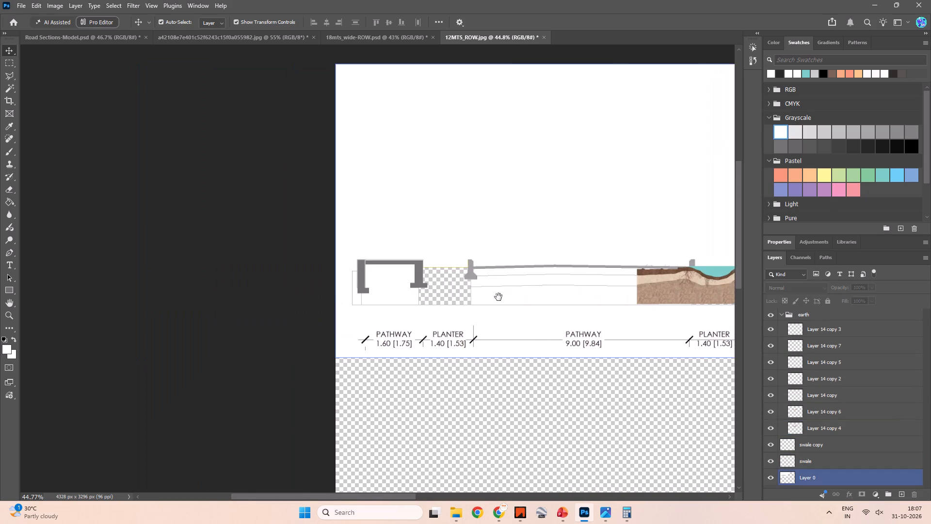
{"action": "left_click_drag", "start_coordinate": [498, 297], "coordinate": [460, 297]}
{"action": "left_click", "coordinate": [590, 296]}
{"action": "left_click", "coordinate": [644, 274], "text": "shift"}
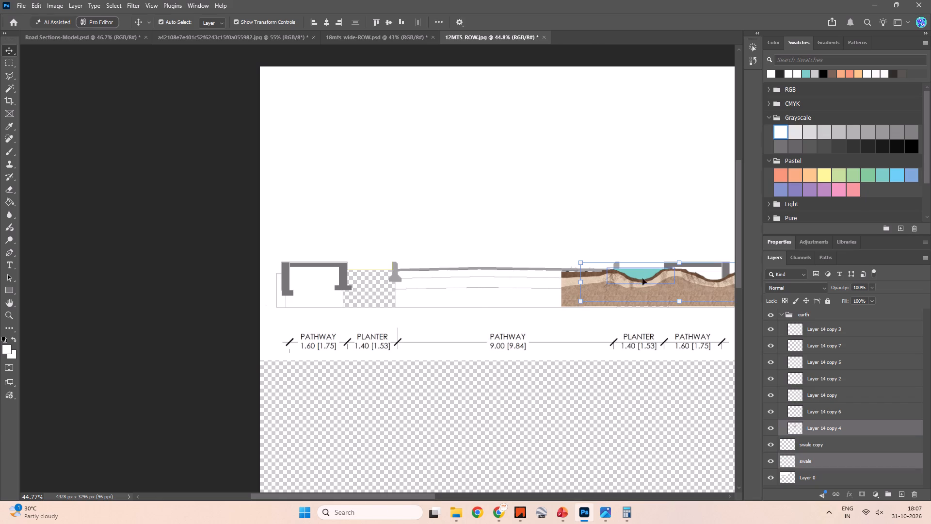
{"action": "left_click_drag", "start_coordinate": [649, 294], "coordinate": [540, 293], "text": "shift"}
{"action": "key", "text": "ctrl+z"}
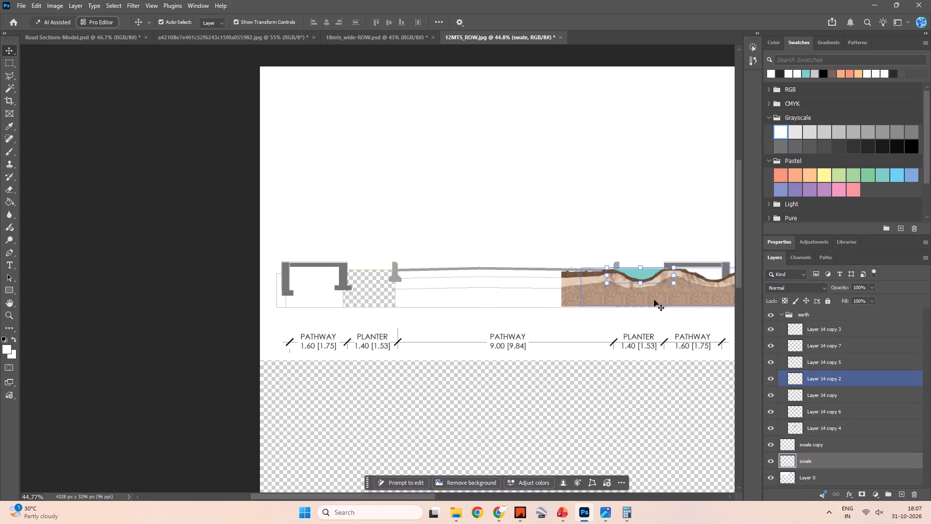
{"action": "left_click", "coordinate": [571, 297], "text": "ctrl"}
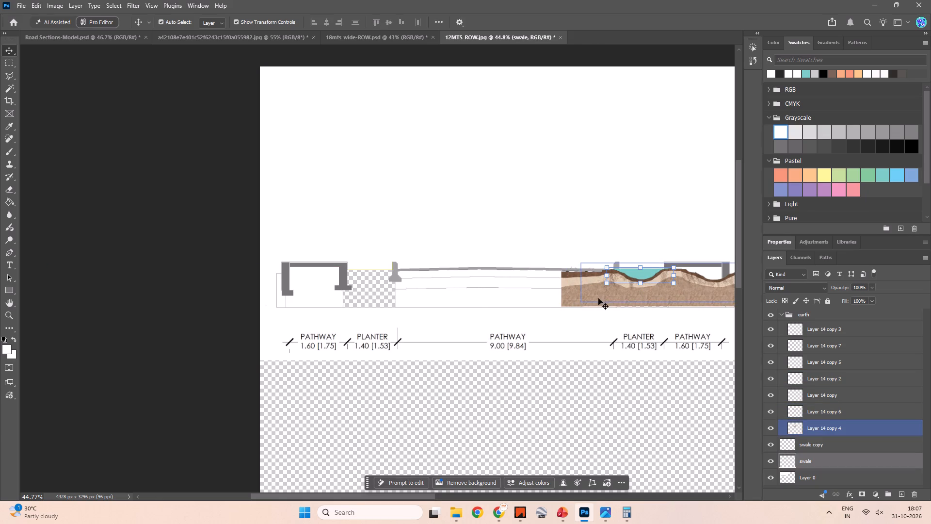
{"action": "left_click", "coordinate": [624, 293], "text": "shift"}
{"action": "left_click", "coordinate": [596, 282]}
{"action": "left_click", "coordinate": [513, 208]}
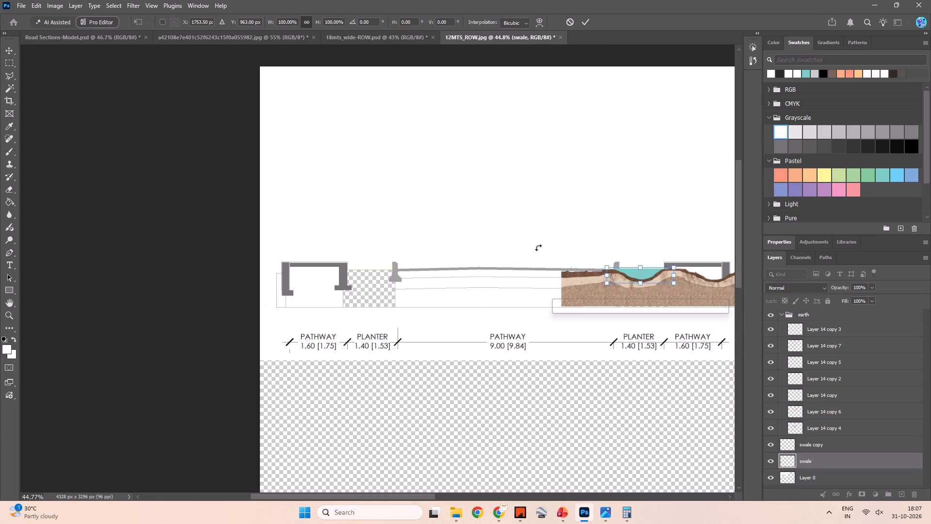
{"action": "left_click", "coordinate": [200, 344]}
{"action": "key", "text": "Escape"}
Move the swale water shape from the right planter to the left planter and raise it slightly.
{"action": "key", "text": "space"}
{"action": "key", "text": "space"}
{"action": "key", "text": "space"}
{"action": "key", "text": "space"}
{"action": "key", "text": "space"}
{"action": "left_click_drag", "start_coordinate": [239, 315], "coordinate": [140, 320]}
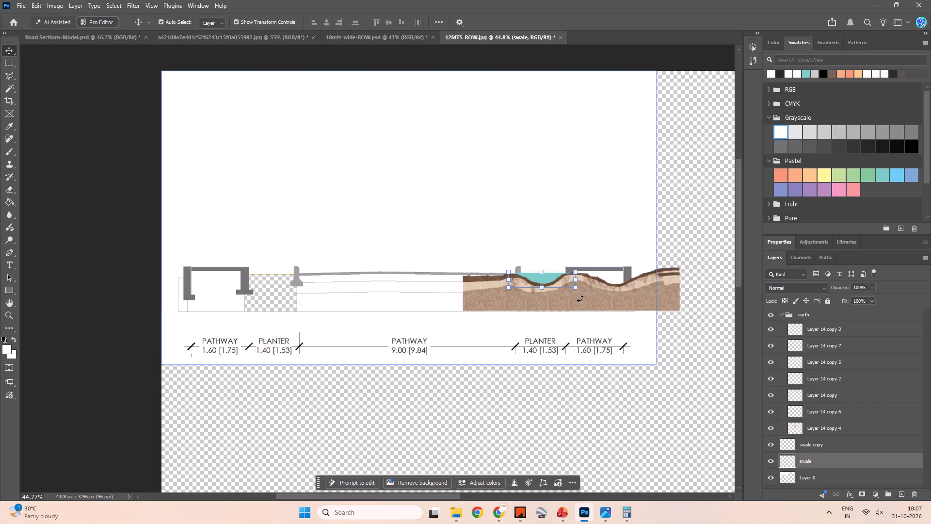
{"action": "left_click", "coordinate": [676, 295], "text": "shift"}
{"action": "left_click_drag", "start_coordinate": [666, 301], "coordinate": [522, 307], "text": "shift"}
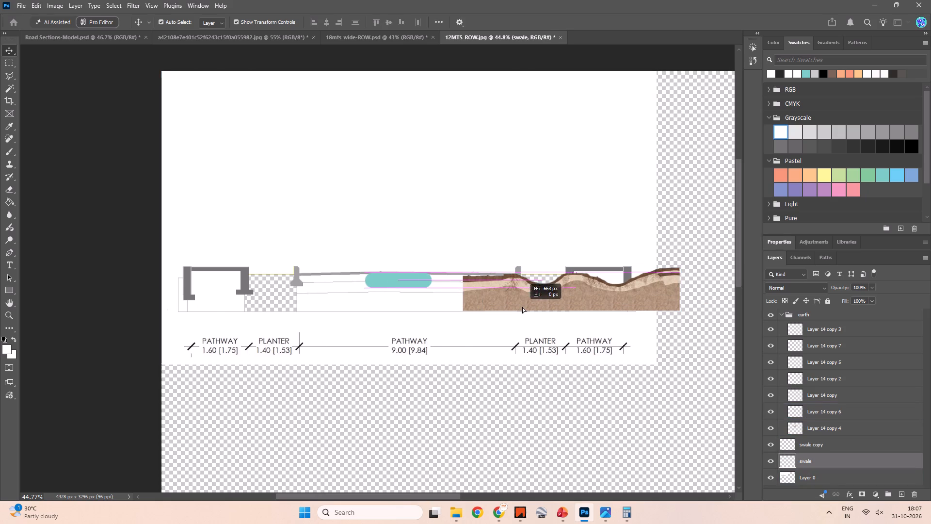
{"action": "left_click_drag", "start_coordinate": [522, 307], "coordinate": [396, 306], "text": "shift"}
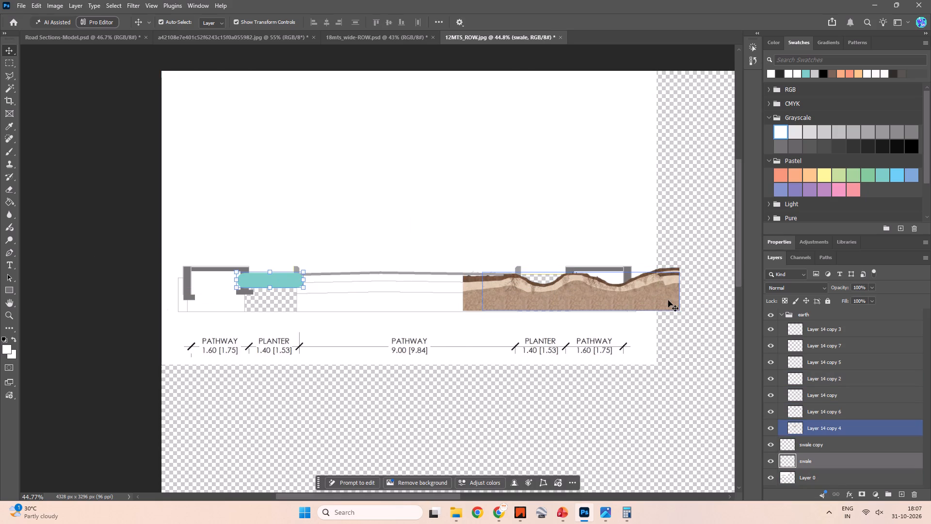
{"action": "left_click", "coordinate": [669, 300], "text": "ctrl"}
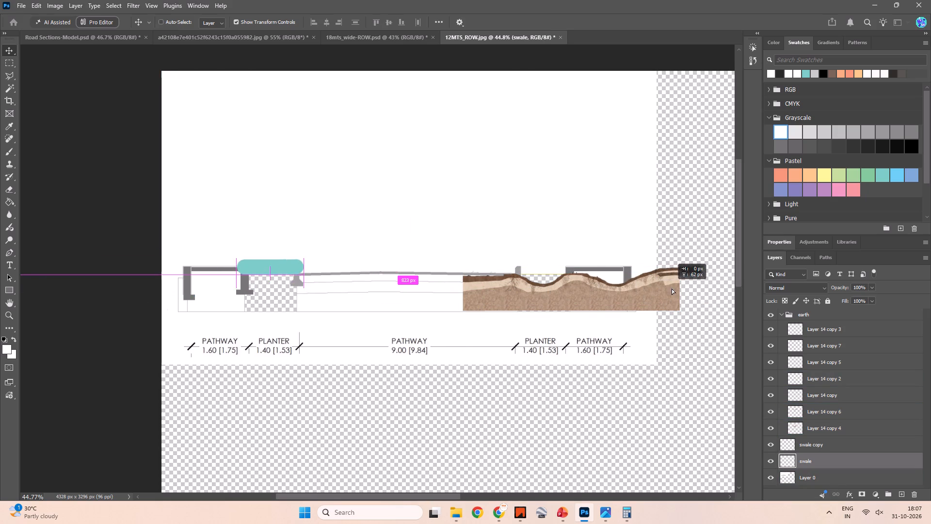
{"action": "left_click", "coordinate": [697, 324]}
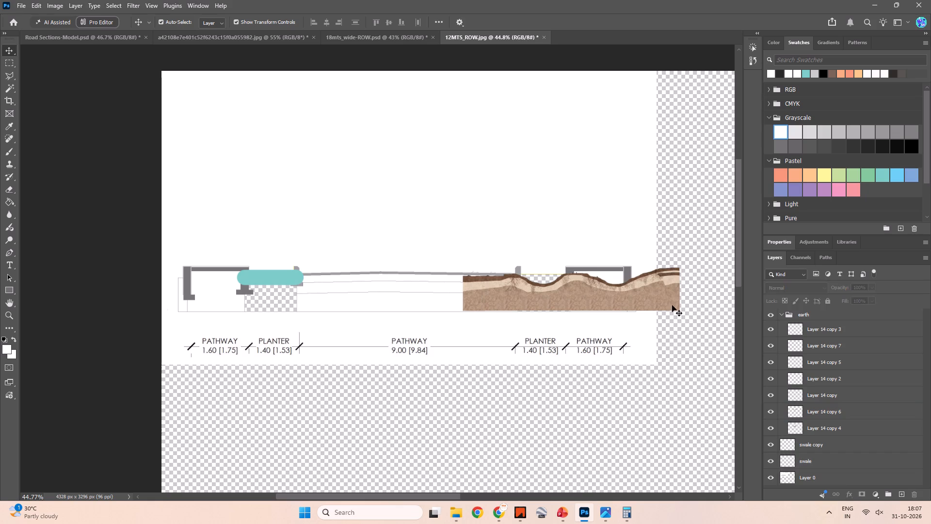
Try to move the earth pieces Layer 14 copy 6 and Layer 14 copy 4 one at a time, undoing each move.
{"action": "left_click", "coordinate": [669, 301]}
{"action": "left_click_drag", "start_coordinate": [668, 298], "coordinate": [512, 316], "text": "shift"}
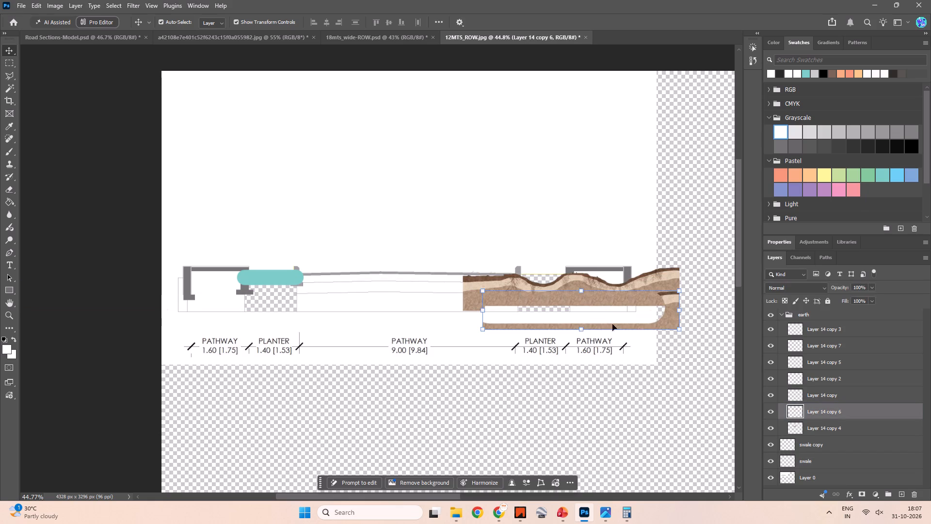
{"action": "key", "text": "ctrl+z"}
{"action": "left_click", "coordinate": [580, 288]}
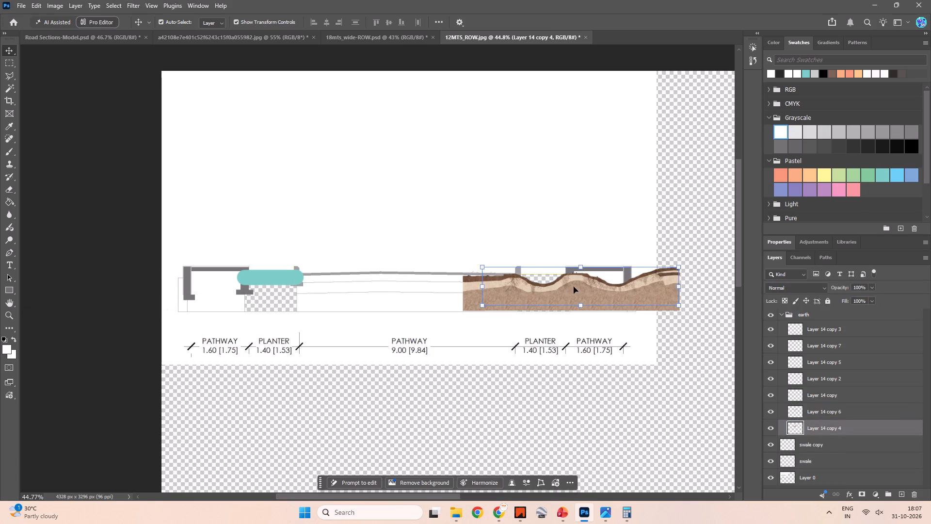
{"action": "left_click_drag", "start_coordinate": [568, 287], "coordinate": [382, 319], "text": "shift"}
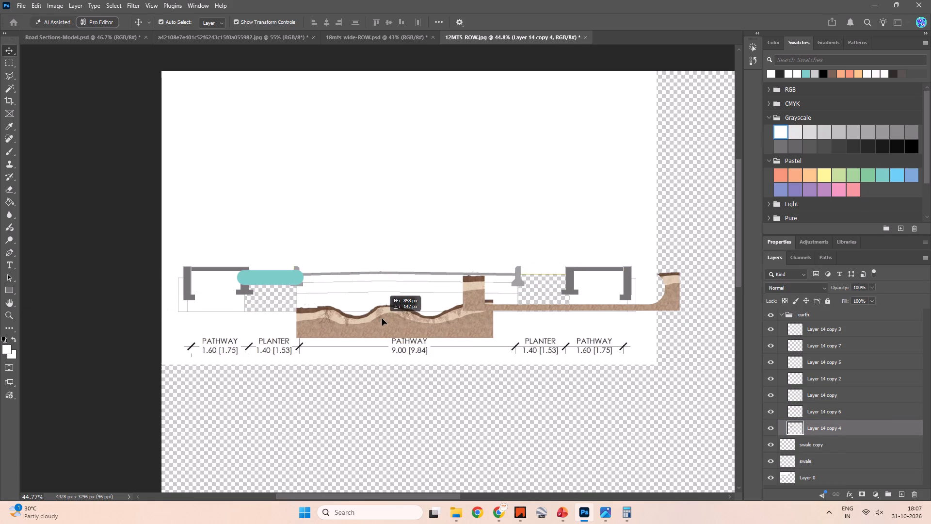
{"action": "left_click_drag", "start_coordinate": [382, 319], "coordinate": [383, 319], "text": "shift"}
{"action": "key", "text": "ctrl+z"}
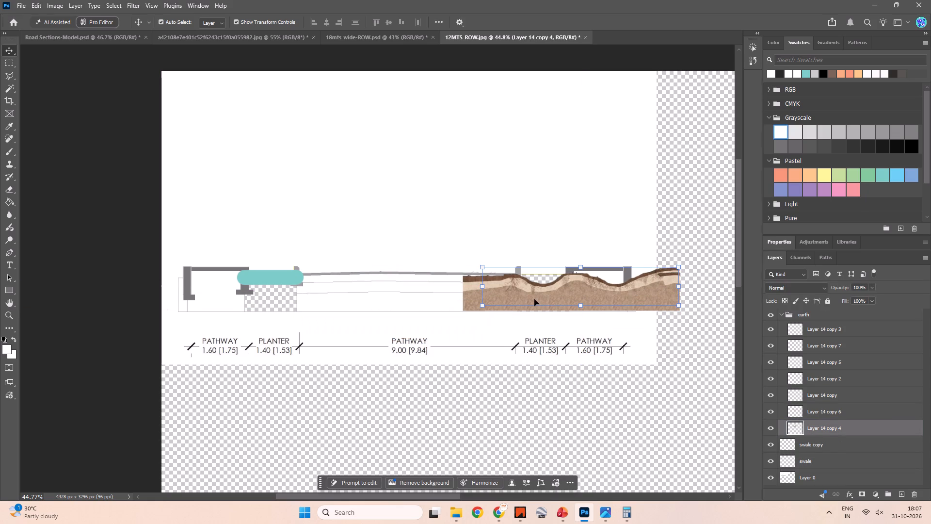
Duplicate the Layer 14 copy 4 earth piece and place the copy over the left planter with its dip under the swale water.
{"action": "key", "text": "v"}
{"action": "left_click_drag", "start_coordinate": [562, 283], "coordinate": [320, 317], "text": "alt"}
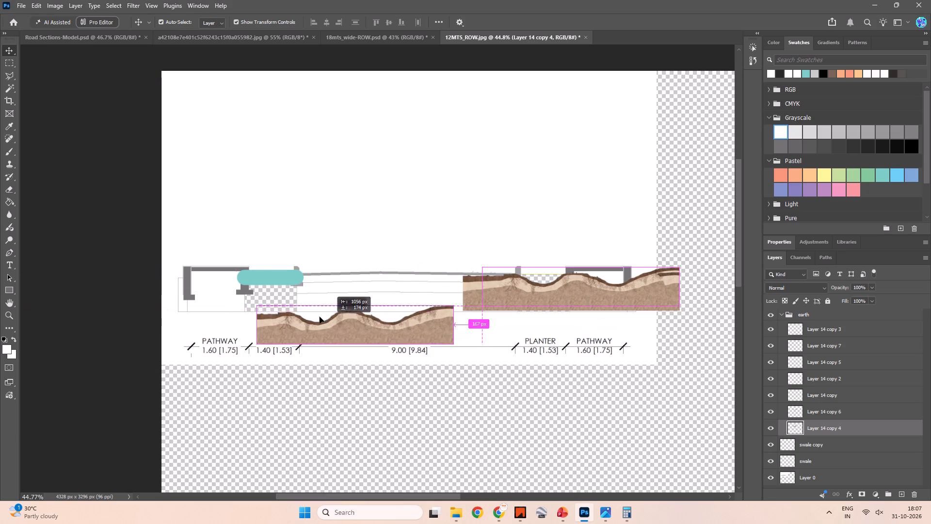
{"action": "left_click_drag", "start_coordinate": [320, 317], "coordinate": [290, 297], "text": "alt"}
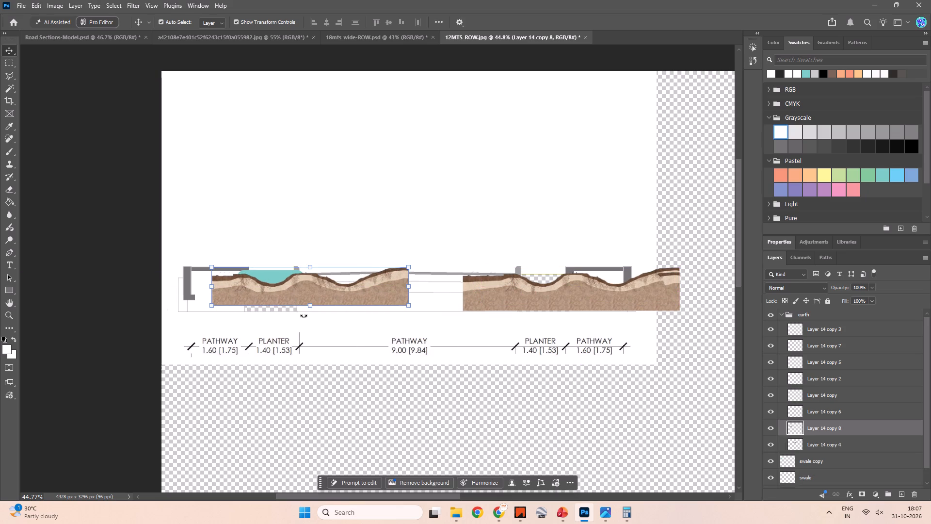
{"action": "left_click", "coordinate": [700, 334]}
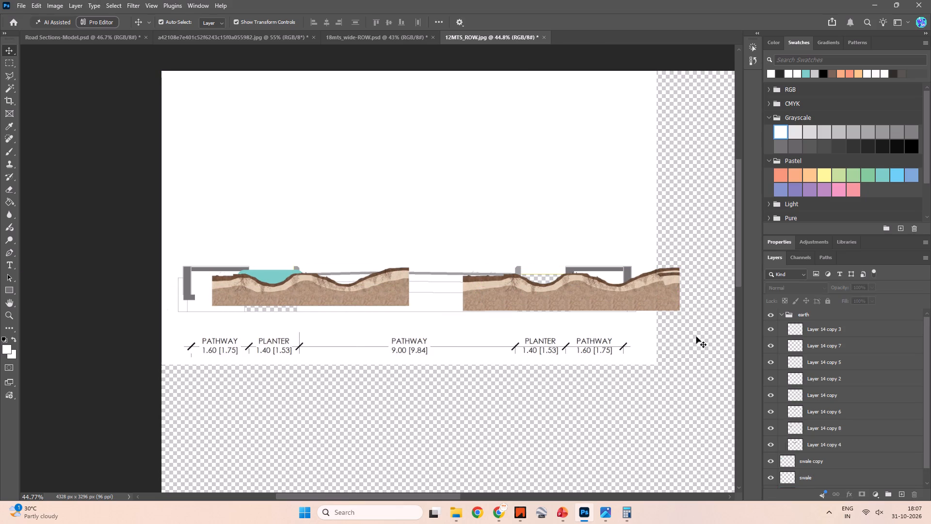
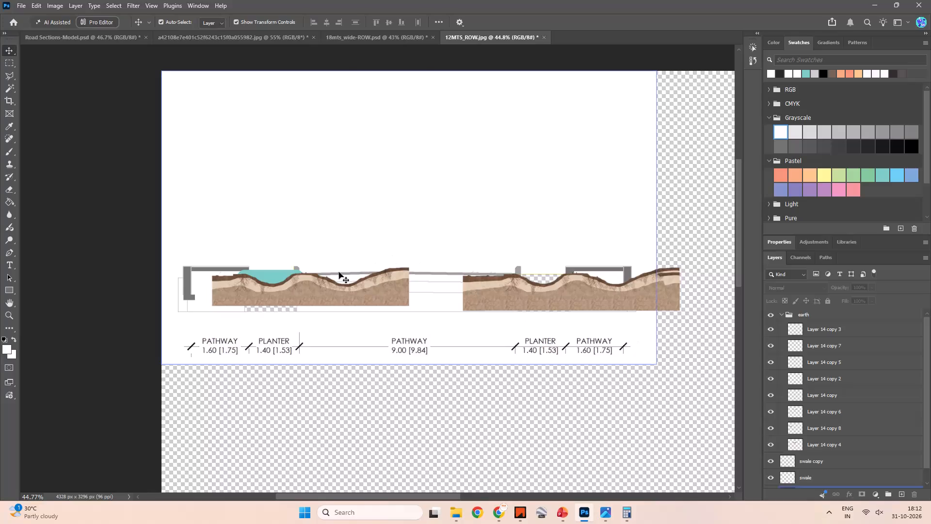
Duplicate the teal swale shape from the first planter and place the copy in the second planter, beneath the earth profile.
{"action": "left_click_drag", "start_coordinate": [276, 272], "coordinate": [415, 268], "text": "alt"}
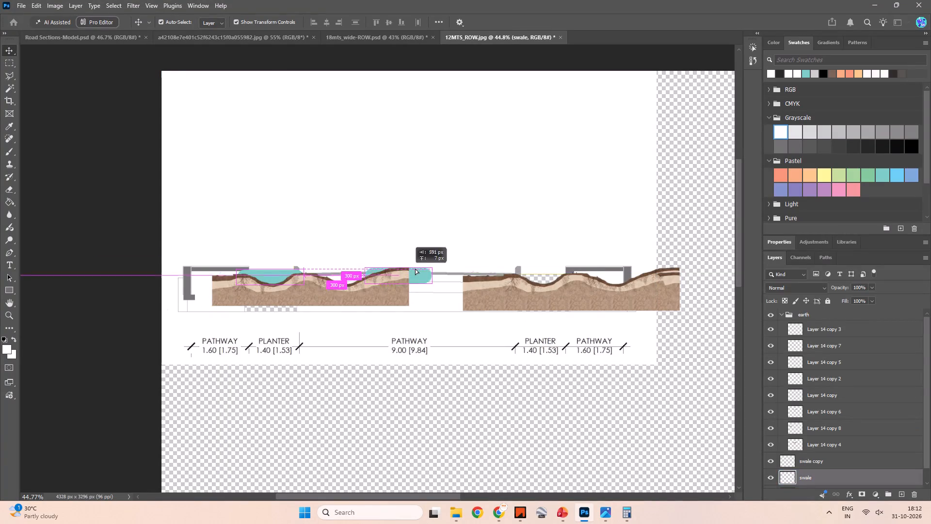
{"action": "left_click_drag", "start_coordinate": [415, 268], "coordinate": [549, 273], "text": "alt"}
{"action": "left_click", "coordinate": [541, 277]}
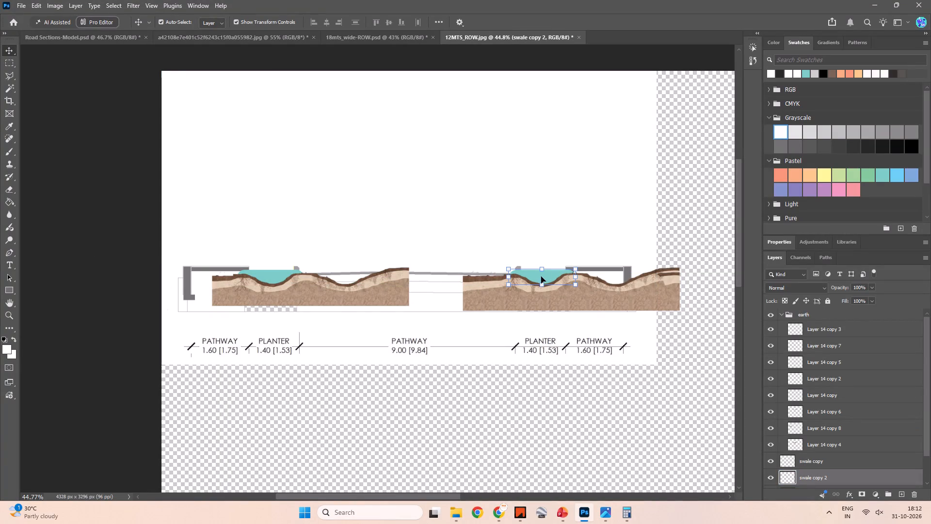
{"action": "left_click", "coordinate": [561, 387]}
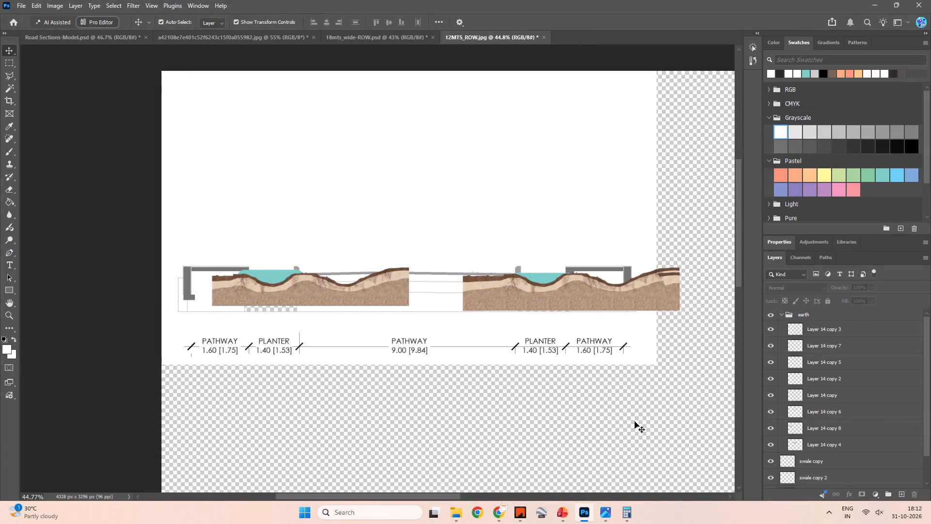
Check Layer 14 copy 3 in the earth group by toggling its visibility, and delete that layer.
{"action": "left_click", "coordinate": [821, 331]}
{"action": "left_click", "coordinate": [768, 328]}
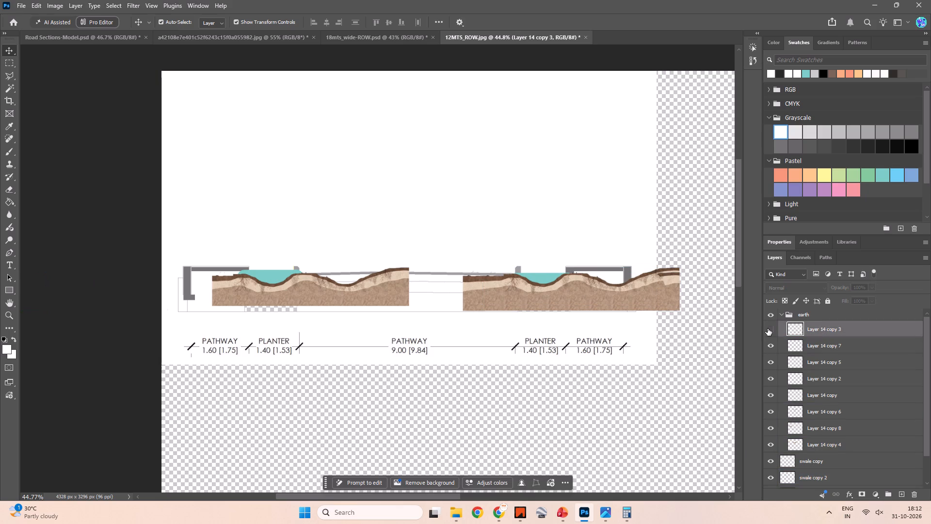
{"action": "left_click", "coordinate": [768, 328]}
{"action": "left_click", "coordinate": [833, 331]}
{"action": "right_click", "coordinate": [835, 331]}
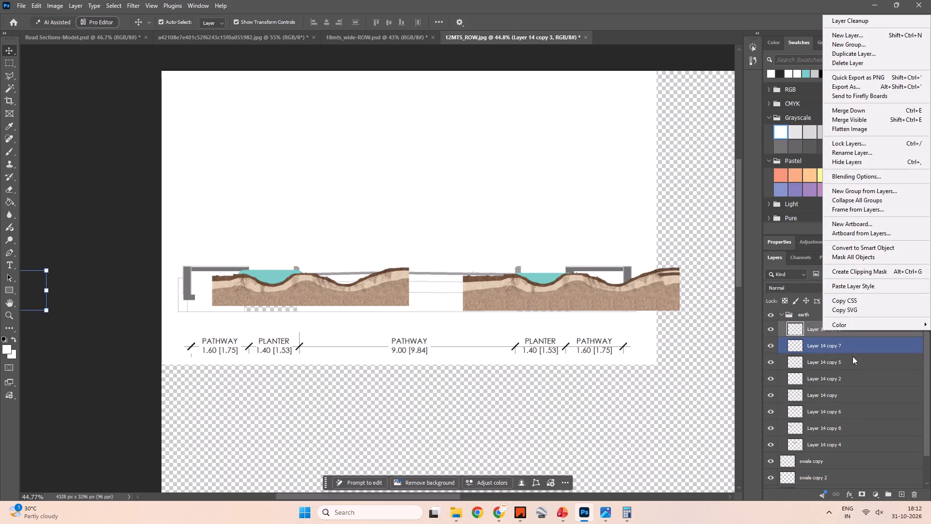
{"action": "key", "text": "Escape"}
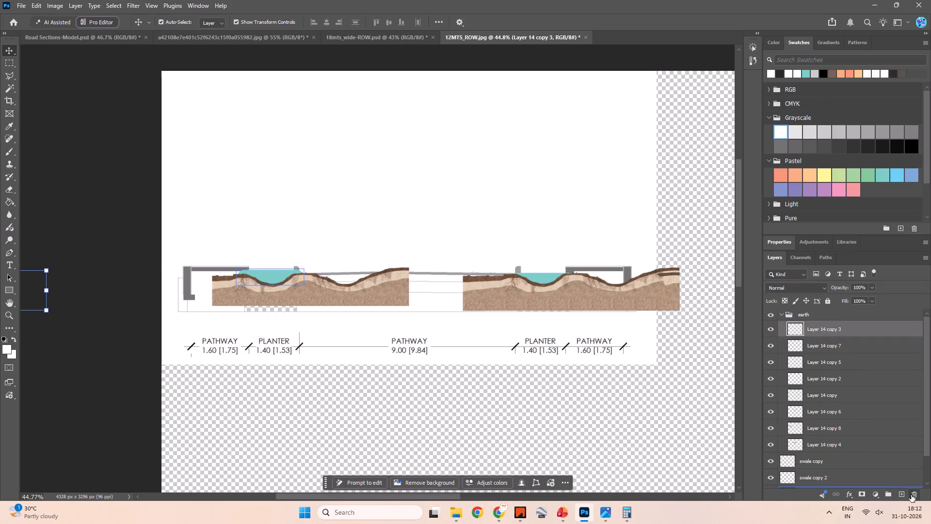
{"action": "left_click", "coordinate": [910, 495]}
{"action": "left_click", "coordinate": [417, 190]}
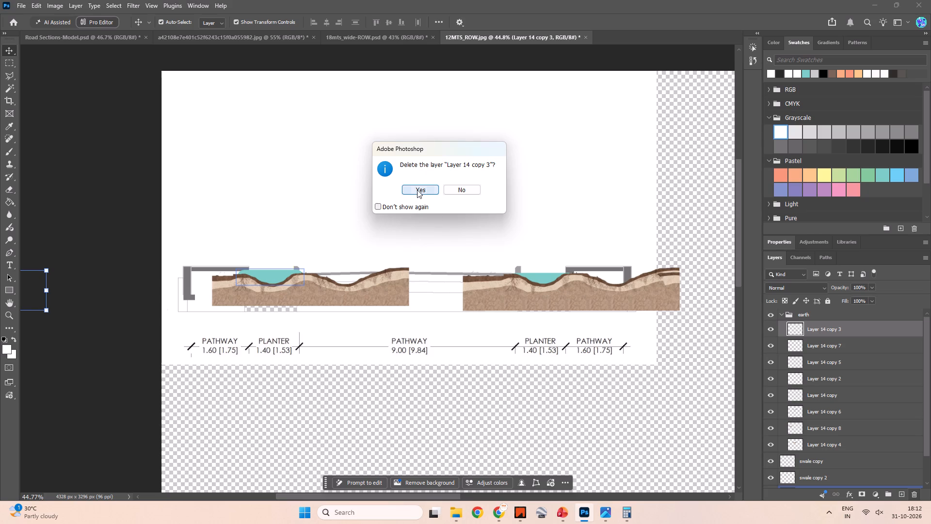
Check Layer 14 copy 7 and Layer 14 copy 5 by toggling their visibility, and delete both layers.
{"action": "left_click", "coordinate": [826, 349]}
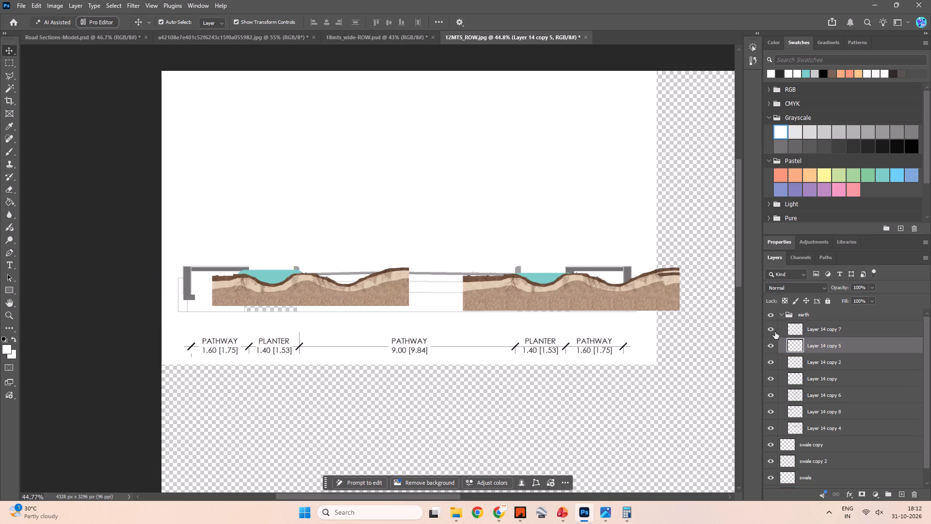
{"action": "left_click", "coordinate": [775, 332]}
{"action": "left_click", "coordinate": [770, 332]}
{"action": "left_click", "coordinate": [770, 348]}
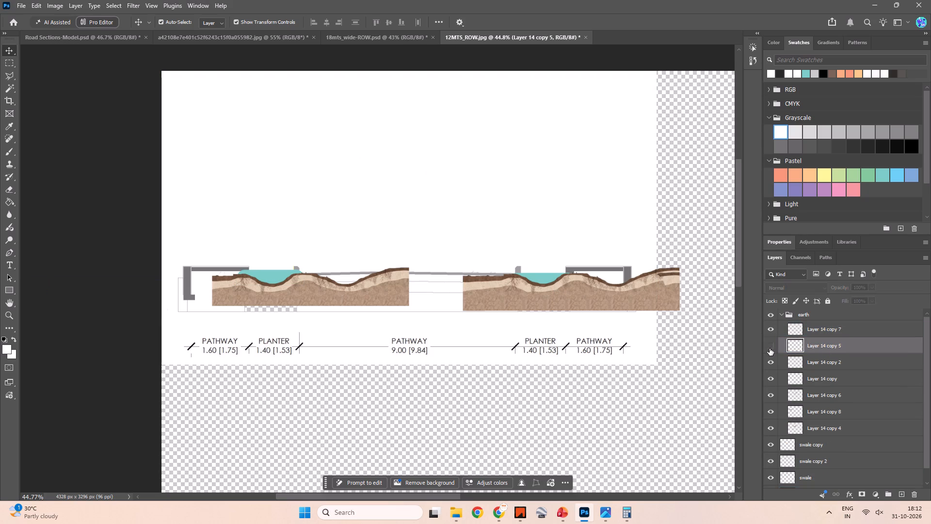
{"action": "left_click", "coordinate": [770, 348]}
{"action": "left_click", "coordinate": [834, 329], "text": "shift"}
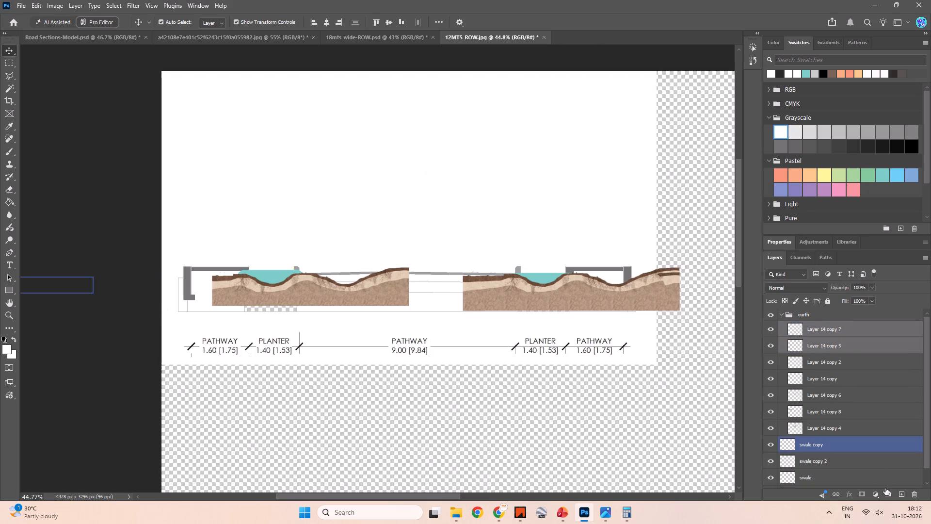
{"action": "left_click", "coordinate": [915, 495]}
{"action": "left_click", "coordinate": [421, 193]}
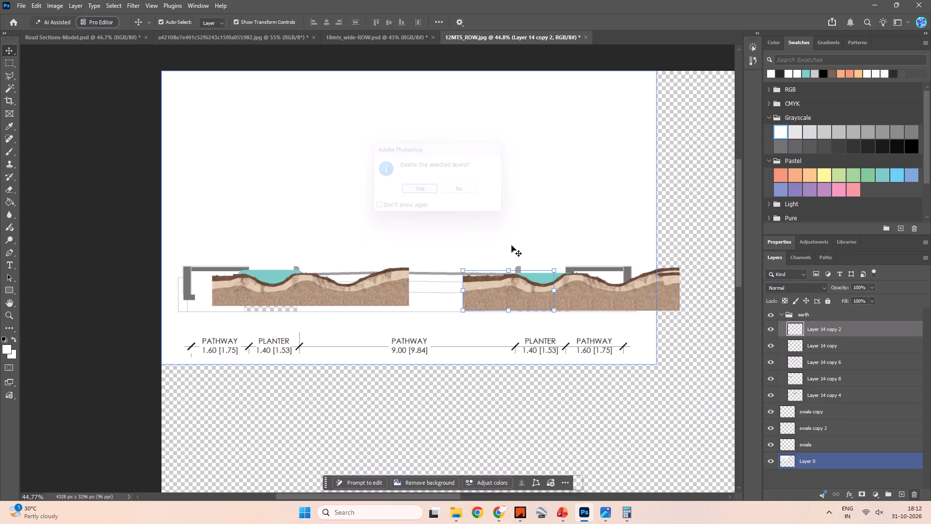
Check Layer 14 copy 2 by toggling its visibility, and delete that earth layer.
{"action": "left_click", "coordinate": [816, 344]}
{"action": "left_click", "coordinate": [772, 329]}
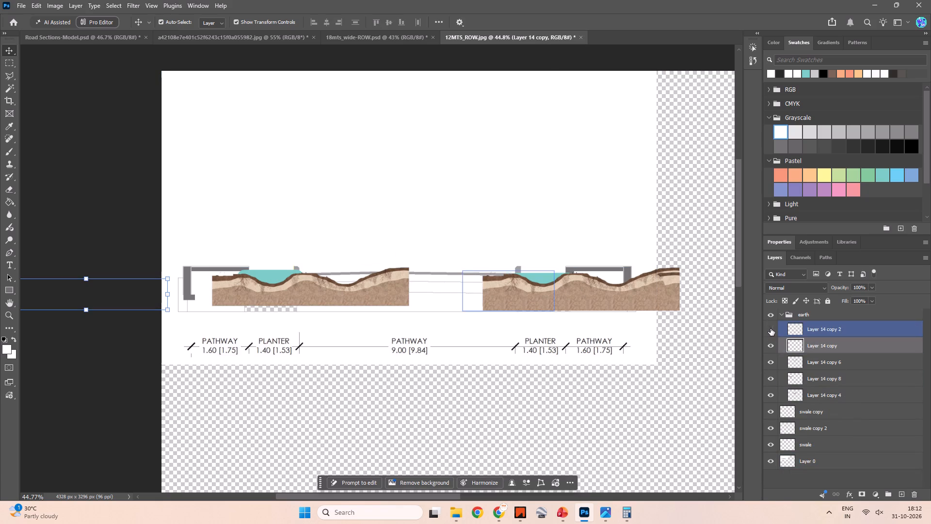
{"action": "left_click", "coordinate": [770, 329]}
{"action": "left_click", "coordinate": [770, 329]}
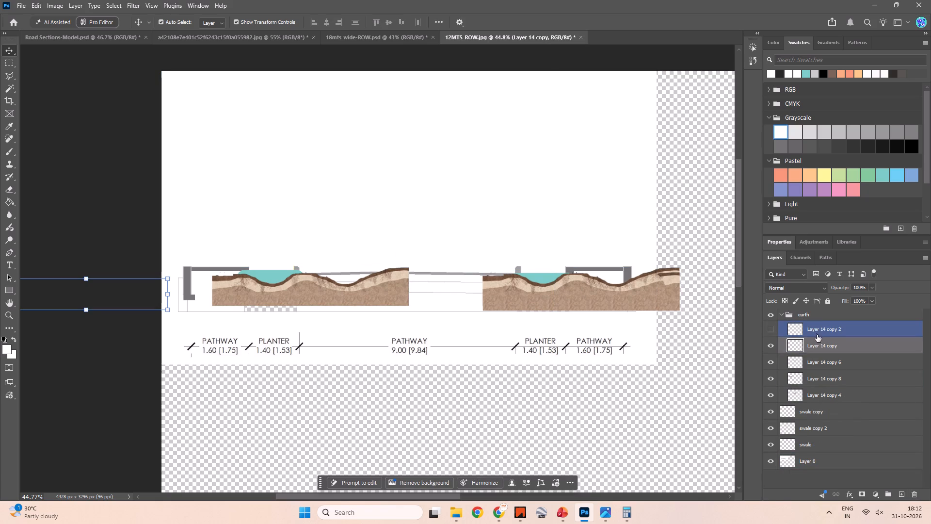
{"action": "left_click", "coordinate": [841, 327]}
{"action": "key", "text": "Delete"}
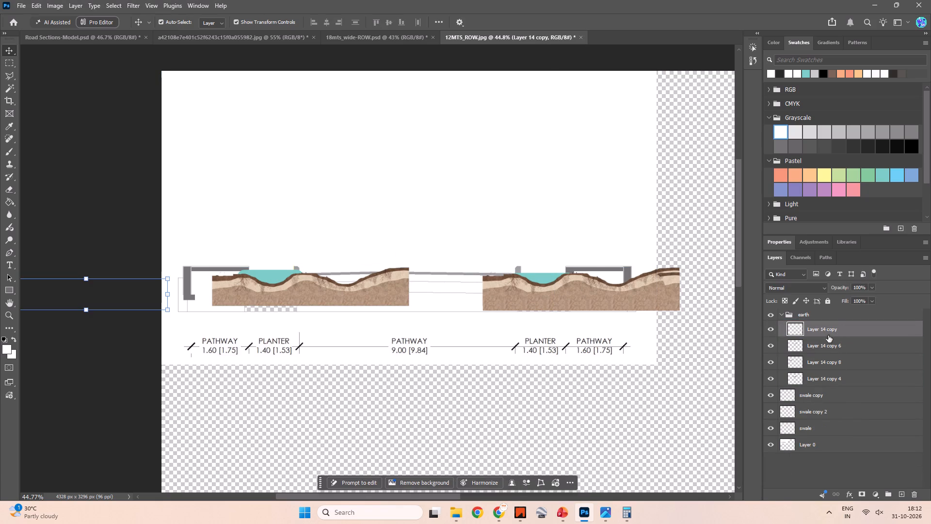
Check Layer 14 copy by toggling its visibility, and delete that earth layer.
{"action": "left_click", "coordinate": [770, 328]}
{"action": "left_click", "coordinate": [770, 328]}
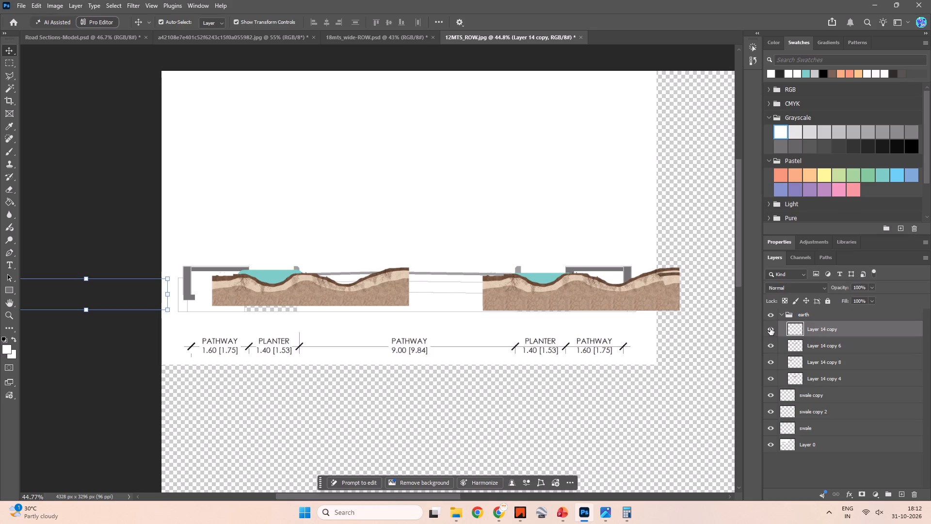
{"action": "left_click", "coordinate": [770, 328]}
{"action": "left_click", "coordinate": [770, 328]}
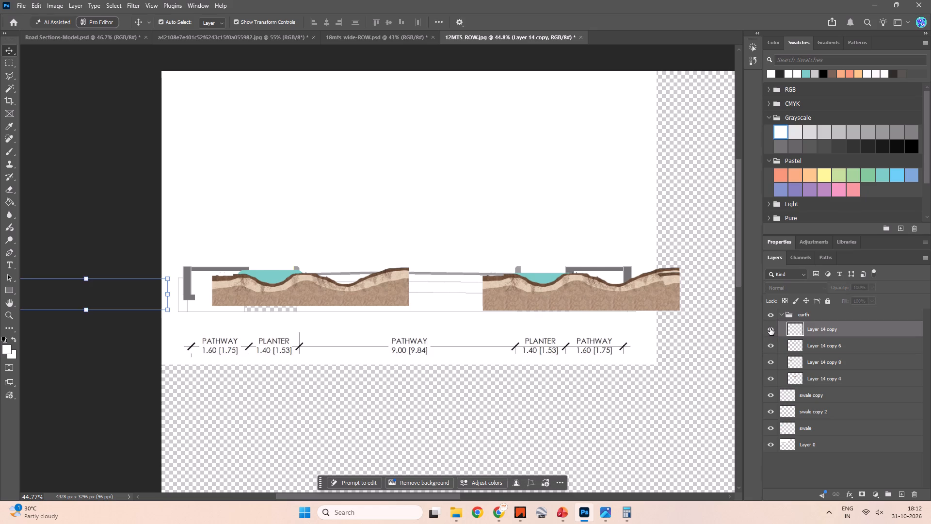
{"action": "key", "text": "Delete"}
Toggle the visibility of Layer 14 copy 6, copy 8 and copy 4 to check which earth section each one holds.
{"action": "left_click", "coordinate": [767, 331]}
{"action": "left_click", "coordinate": [767, 331]}
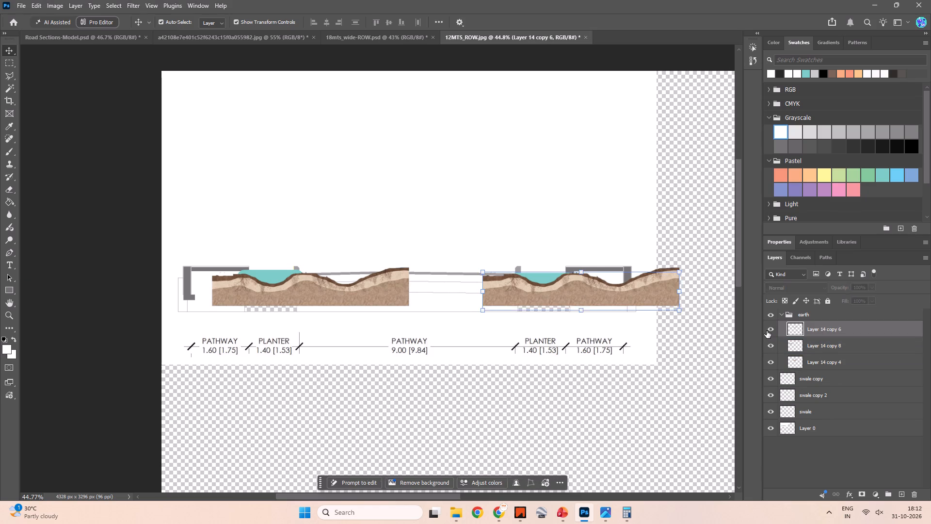
{"action": "left_click", "coordinate": [829, 343]}
{"action": "left_click", "coordinate": [768, 344]}
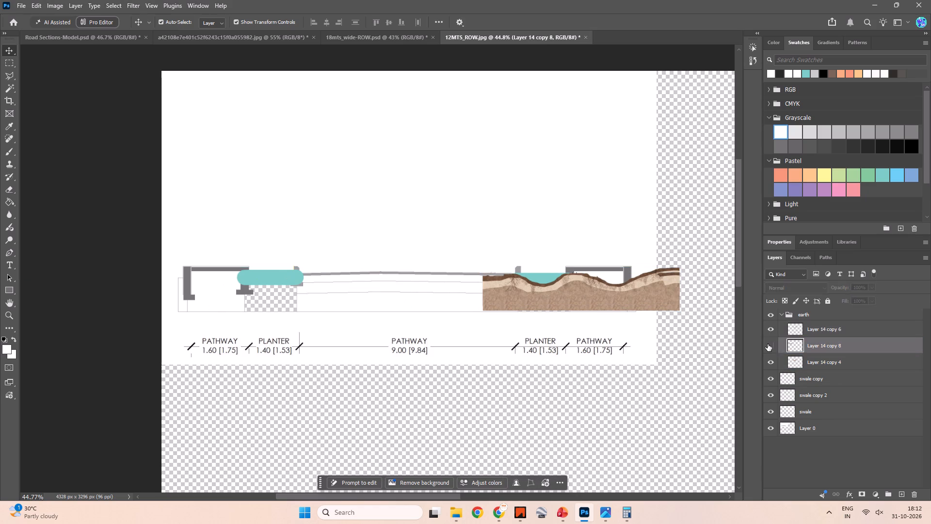
{"action": "left_click", "coordinate": [768, 344]}
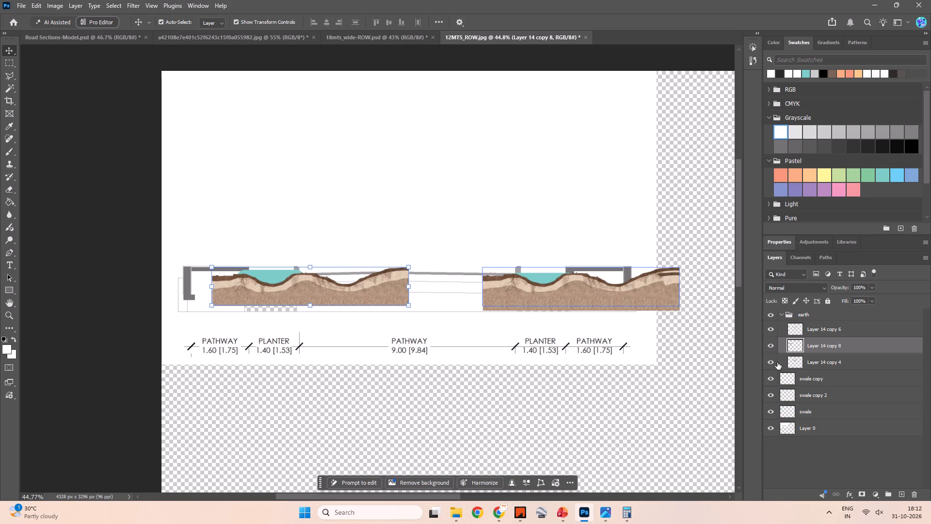
{"action": "left_click", "coordinate": [771, 361]}
{"action": "left_click", "coordinate": [770, 361]}
{"action": "left_click", "coordinate": [696, 368]}
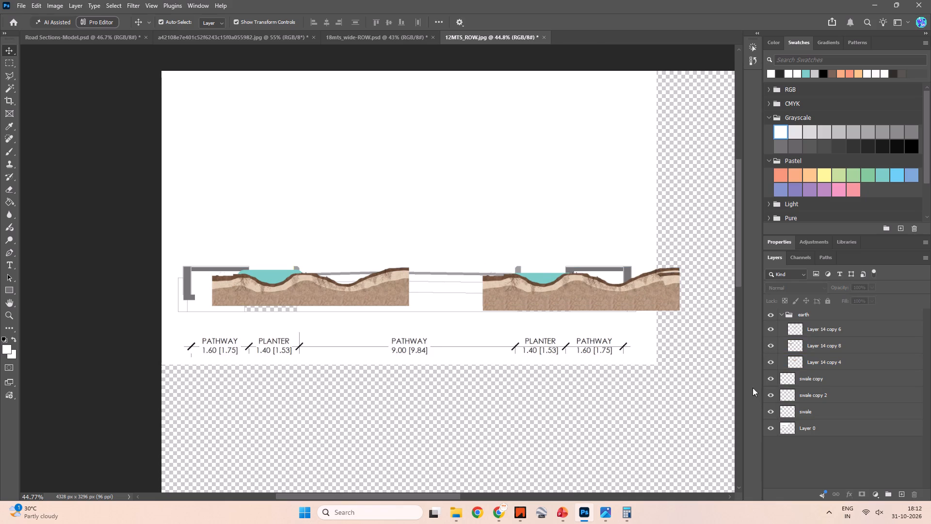
Erase the earth texture extending past the white background's edge beyond the second planter on Layer 14 copy 4 and copy 6.
{"action": "left_click", "coordinate": [821, 366]}
{"action": "key", "text": "e"}
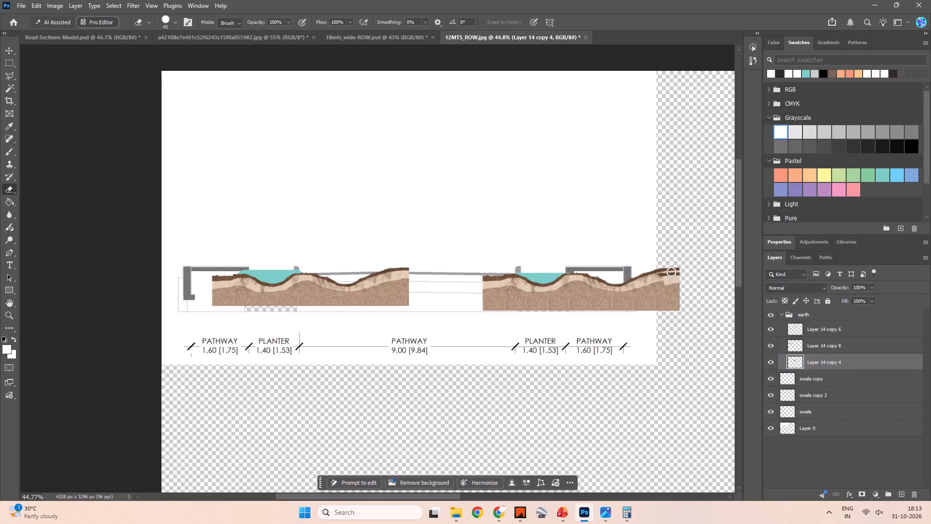
{"action": "left_click_drag", "start_coordinate": [664, 261], "coordinate": [669, 323]}
{"action": "left_click_drag", "start_coordinate": [663, 272], "coordinate": [662, 312]}
{"action": "left_click_drag", "start_coordinate": [659, 261], "coordinate": [686, 341]}
{"action": "left_click", "coordinate": [816, 345]}
{"action": "left_click_drag", "start_coordinate": [675, 266], "coordinate": [674, 324]}
{"action": "left_click", "coordinate": [818, 327]}
{"action": "left_click_drag", "start_coordinate": [658, 262], "coordinate": [661, 297]}
{"action": "left_click_drag", "start_coordinate": [666, 269], "coordinate": [677, 323]}
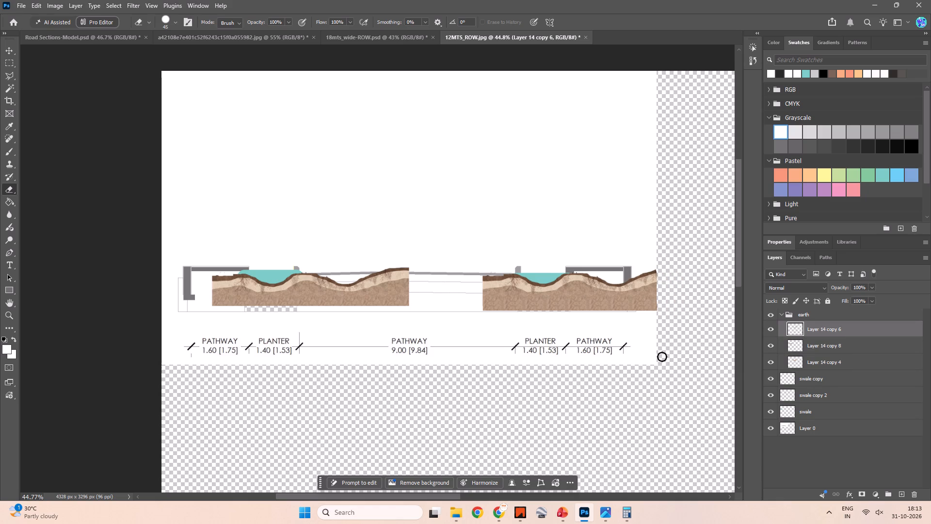
Move the swale copy and swale copy 2 layers into the earth group, directly beneath Layer 14 copy 4.
{"action": "key", "text": "space"}
{"action": "key", "text": "space"}
{"action": "key", "text": "space"}
{"action": "key", "text": "space"}
{"action": "key", "text": "space"}
{"action": "key", "text": "space"}
{"action": "key", "text": "space"}
{"action": "key", "text": "space"}
{"action": "key", "text": "space"}
{"action": "key", "text": "space"}
{"action": "key", "text": "space"}
{"action": "key", "text": "space"}
{"action": "key", "text": "space"}
{"action": "key", "text": "space"}
{"action": "key", "text": "space"}
{"action": "key", "text": "space"}
{"action": "left_click_drag", "start_coordinate": [666, 356], "coordinate": [665, 363]}
{"action": "left_click", "coordinate": [818, 360]}
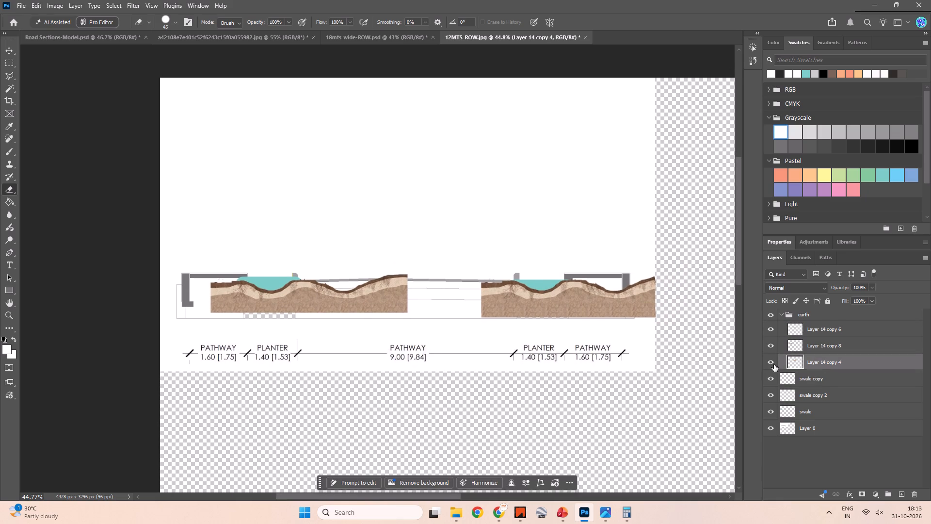
{"action": "left_click", "coordinate": [774, 364]}
{"action": "left_click", "coordinate": [773, 362]}
{"action": "left_click", "coordinate": [820, 377]}
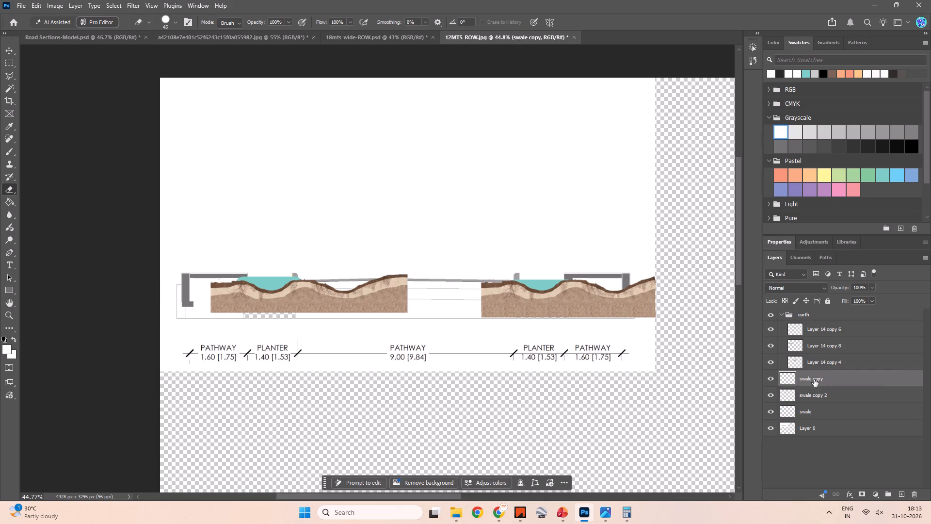
{"action": "left_click", "coordinate": [770, 378]}
{"action": "left_click", "coordinate": [770, 378]}
{"action": "left_click", "coordinate": [816, 394], "text": "shift"}
{"action": "left_click_drag", "start_coordinate": [824, 393], "coordinate": [826, 380]}
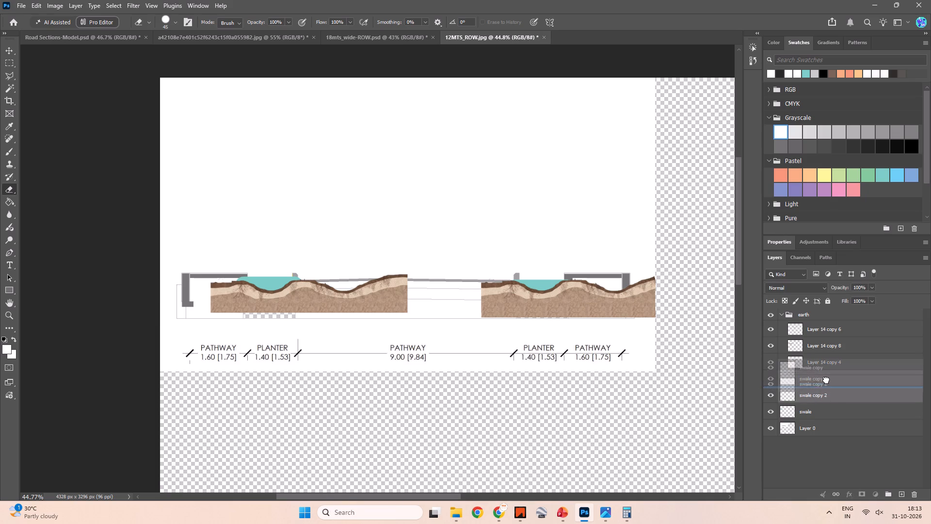
{"action": "left_click_drag", "start_coordinate": [826, 380], "coordinate": [830, 357]}
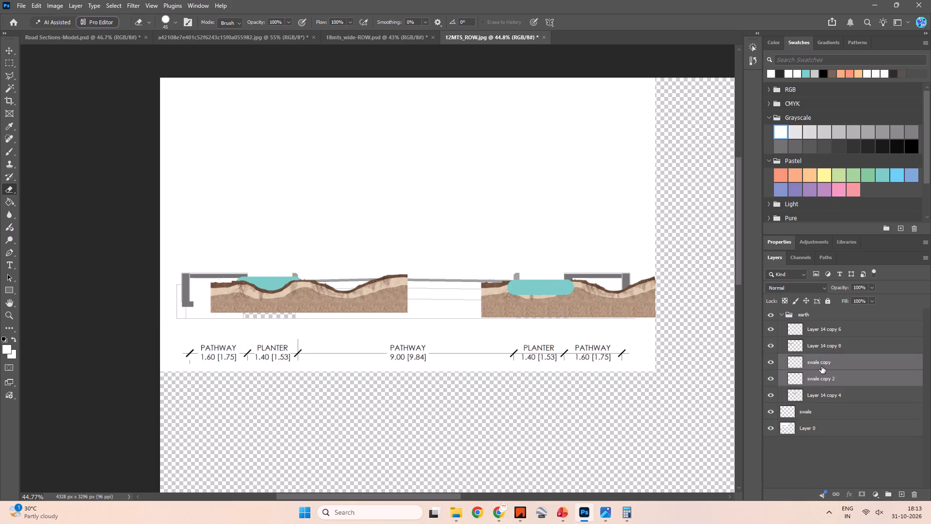
{"action": "left_click_drag", "start_coordinate": [827, 361], "coordinate": [829, 399]}
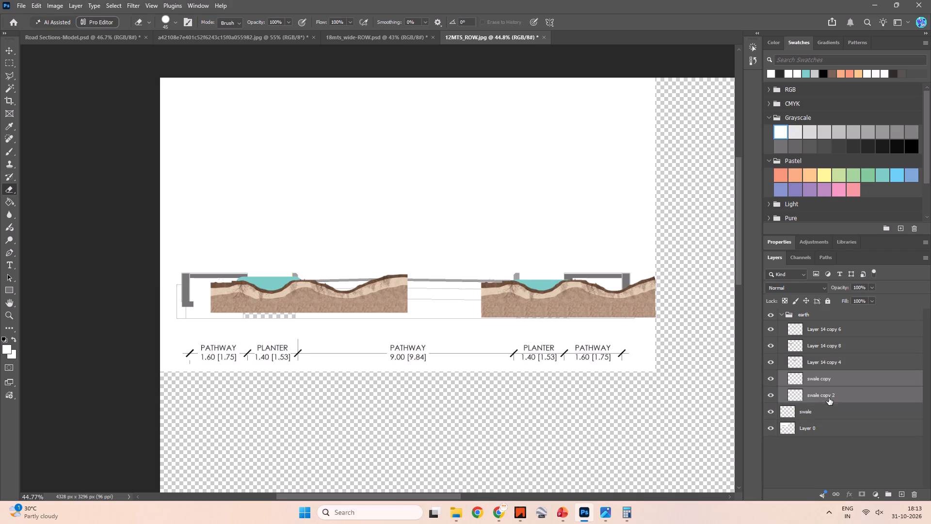
Check the three swale layers by toggling their visibility, and delete the redundant swale copy layer.
{"action": "left_click", "coordinate": [828, 413]}
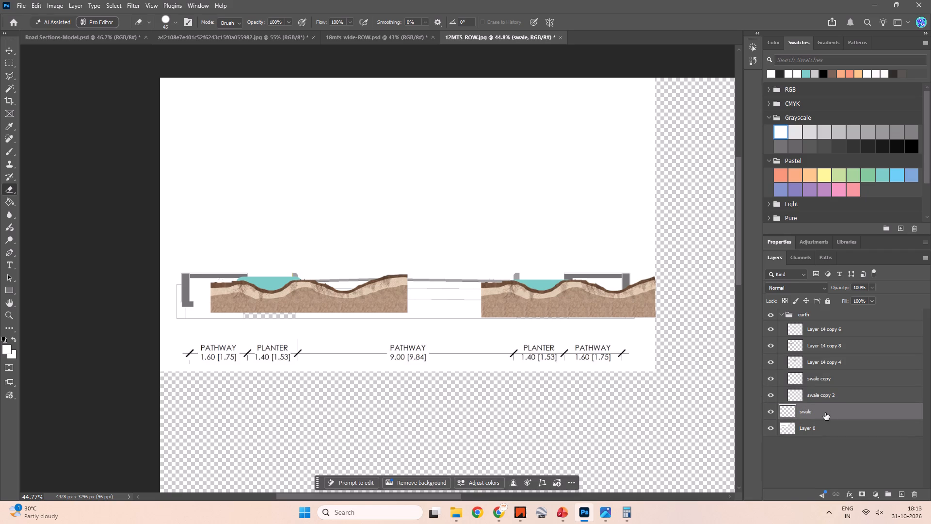
{"action": "left_click", "coordinate": [825, 413]}
{"action": "left_click", "coordinate": [769, 415]}
{"action": "left_click", "coordinate": [772, 413]}
{"action": "left_click", "coordinate": [774, 393]}
{"action": "left_click", "coordinate": [774, 393]}
{"action": "left_click", "coordinate": [772, 374]}
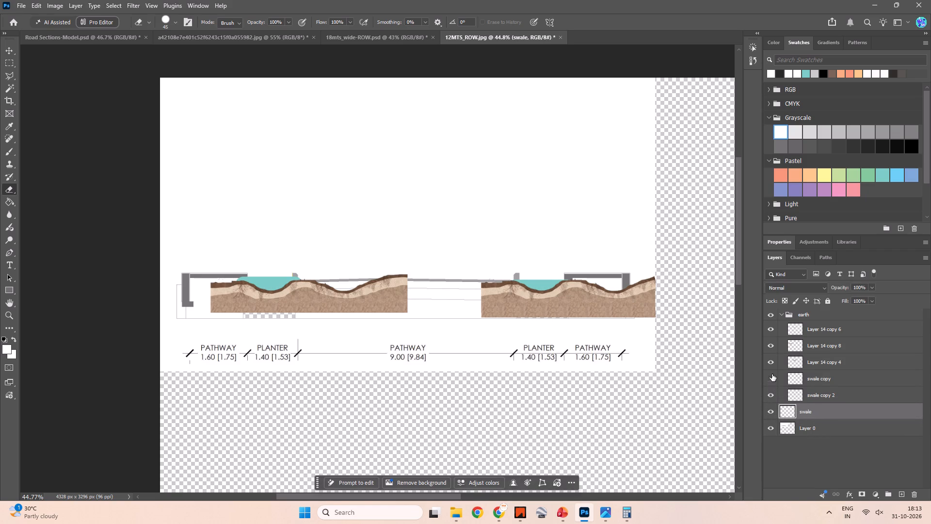
{"action": "left_click", "coordinate": [770, 376]}
{"action": "left_click", "coordinate": [831, 377]}
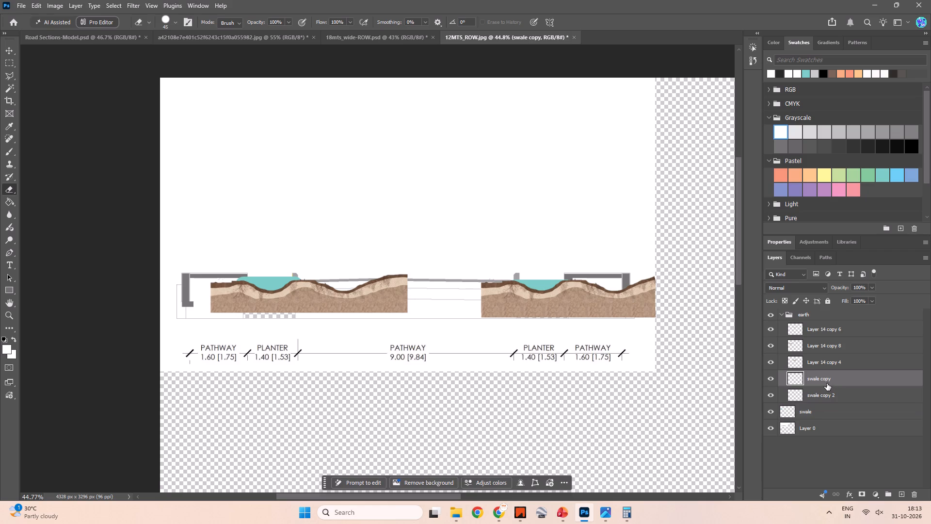
{"action": "key", "text": "Delete"}
Move the swale layer into the earth group, directly beneath swale copy 2.
{"action": "left_click", "coordinate": [825, 395]}
{"action": "left_click_drag", "start_coordinate": [827, 395], "coordinate": [835, 379]}
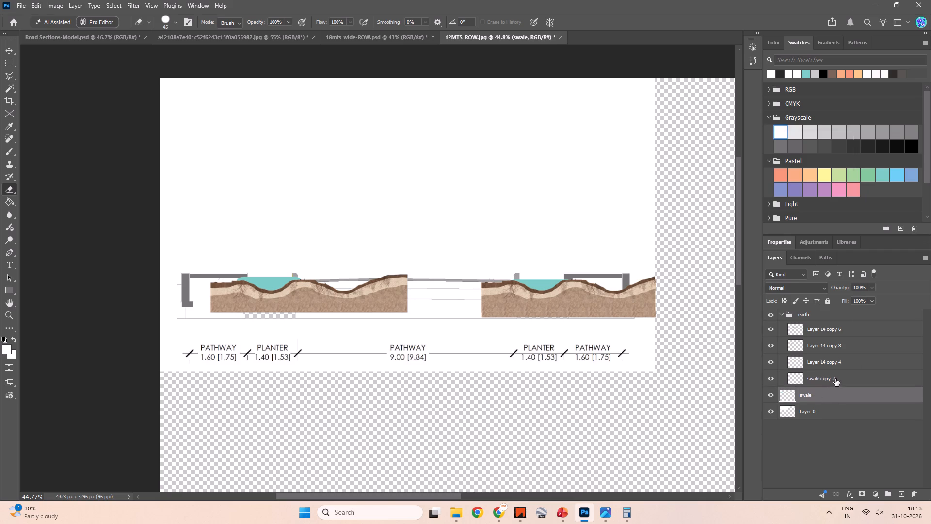
{"action": "left_click_drag", "start_coordinate": [835, 379], "coordinate": [835, 377]}
{"action": "key", "text": "Escape"}
{"action": "left_click_drag", "start_coordinate": [819, 396], "coordinate": [836, 382]}
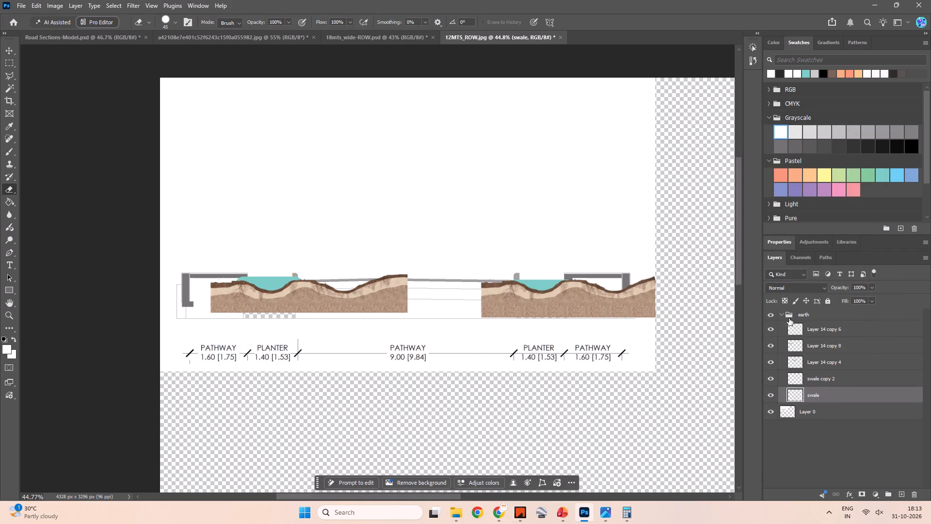
Collapse the earth group and move it below Layer 0 in the layer stack.
{"action": "left_click", "coordinate": [783, 313]}
{"action": "left_click_drag", "start_coordinate": [803, 312], "coordinate": [811, 341]}
{"action": "left_click", "coordinate": [796, 409]}
{"action": "left_click", "coordinate": [695, 388]}
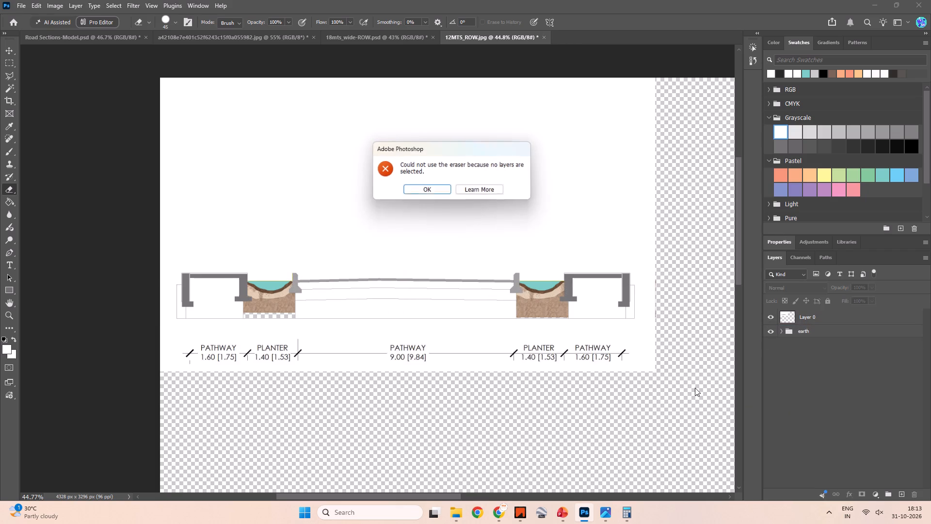
{"action": "key", "text": "Escape"}
{"action": "key", "text": "Escape"}
{"action": "left_click", "coordinate": [416, 189]}
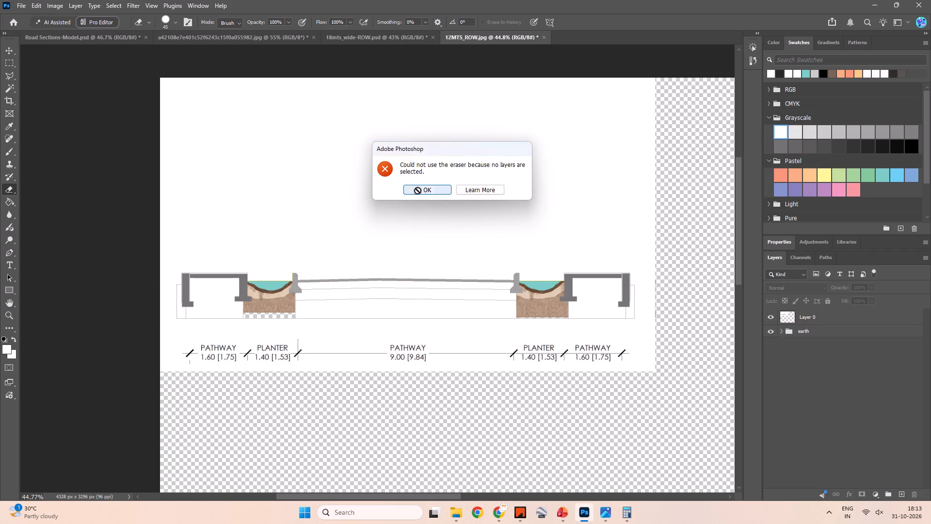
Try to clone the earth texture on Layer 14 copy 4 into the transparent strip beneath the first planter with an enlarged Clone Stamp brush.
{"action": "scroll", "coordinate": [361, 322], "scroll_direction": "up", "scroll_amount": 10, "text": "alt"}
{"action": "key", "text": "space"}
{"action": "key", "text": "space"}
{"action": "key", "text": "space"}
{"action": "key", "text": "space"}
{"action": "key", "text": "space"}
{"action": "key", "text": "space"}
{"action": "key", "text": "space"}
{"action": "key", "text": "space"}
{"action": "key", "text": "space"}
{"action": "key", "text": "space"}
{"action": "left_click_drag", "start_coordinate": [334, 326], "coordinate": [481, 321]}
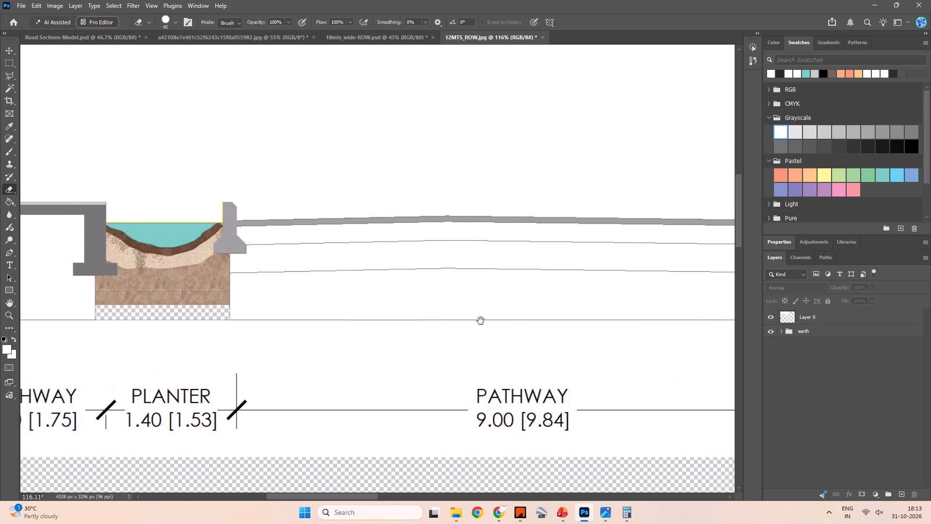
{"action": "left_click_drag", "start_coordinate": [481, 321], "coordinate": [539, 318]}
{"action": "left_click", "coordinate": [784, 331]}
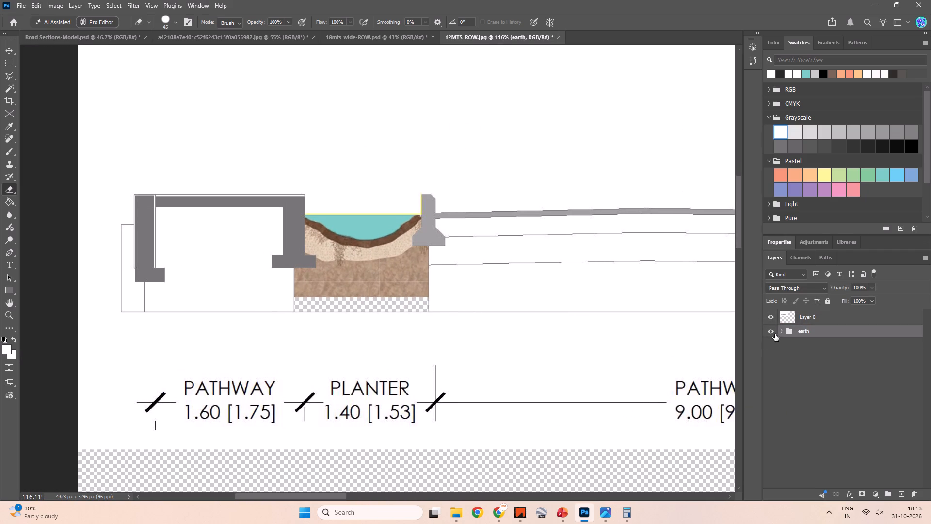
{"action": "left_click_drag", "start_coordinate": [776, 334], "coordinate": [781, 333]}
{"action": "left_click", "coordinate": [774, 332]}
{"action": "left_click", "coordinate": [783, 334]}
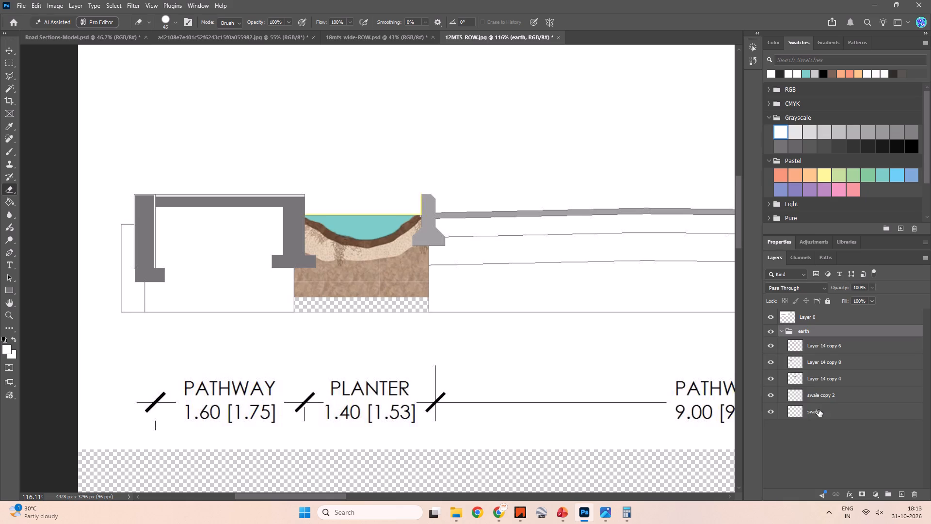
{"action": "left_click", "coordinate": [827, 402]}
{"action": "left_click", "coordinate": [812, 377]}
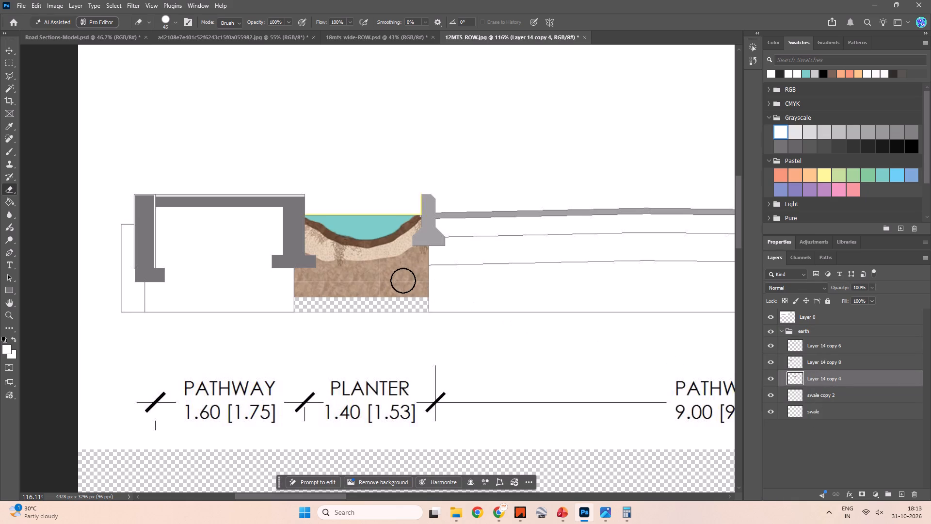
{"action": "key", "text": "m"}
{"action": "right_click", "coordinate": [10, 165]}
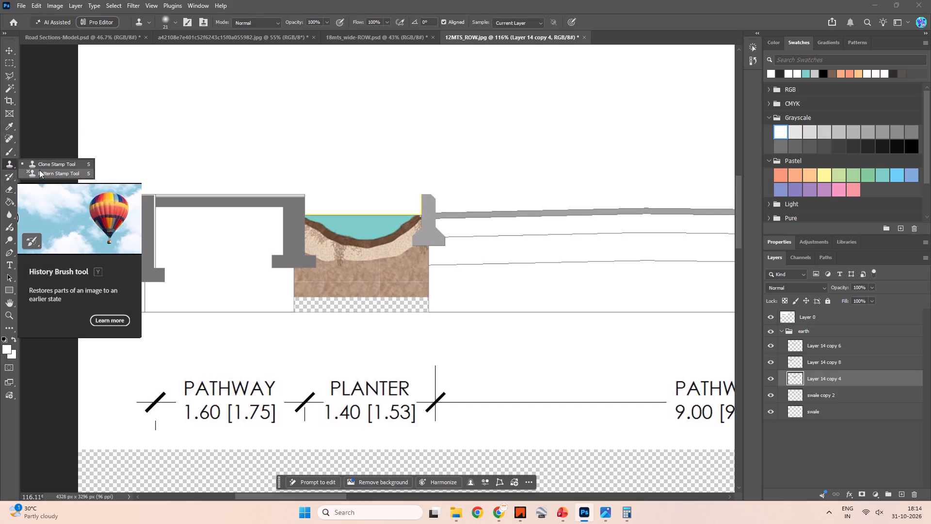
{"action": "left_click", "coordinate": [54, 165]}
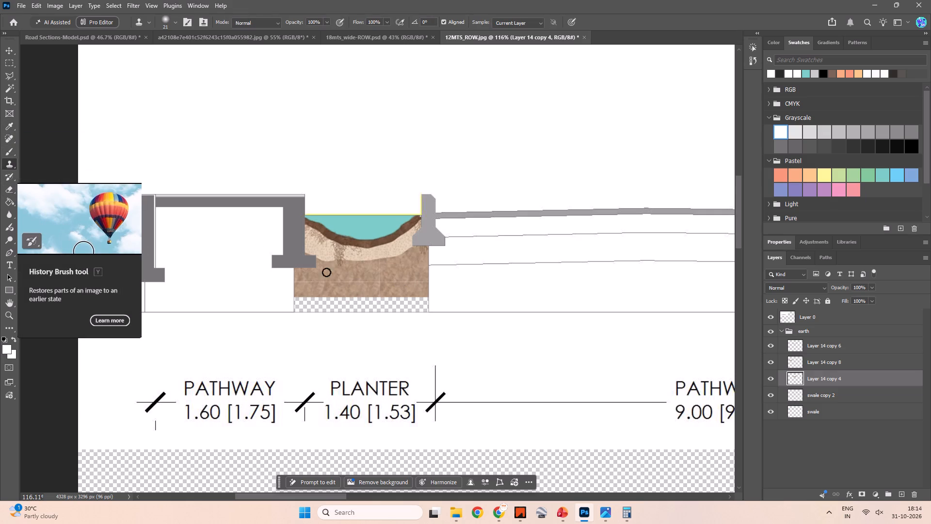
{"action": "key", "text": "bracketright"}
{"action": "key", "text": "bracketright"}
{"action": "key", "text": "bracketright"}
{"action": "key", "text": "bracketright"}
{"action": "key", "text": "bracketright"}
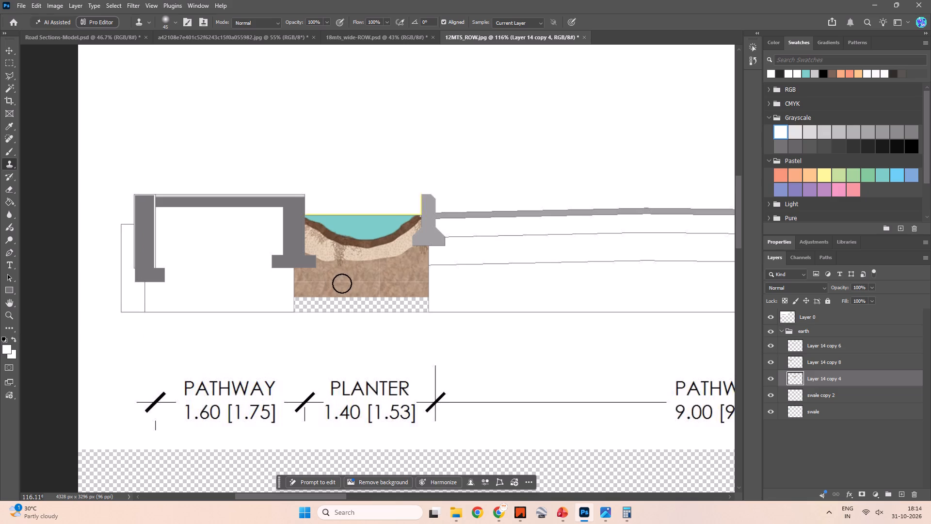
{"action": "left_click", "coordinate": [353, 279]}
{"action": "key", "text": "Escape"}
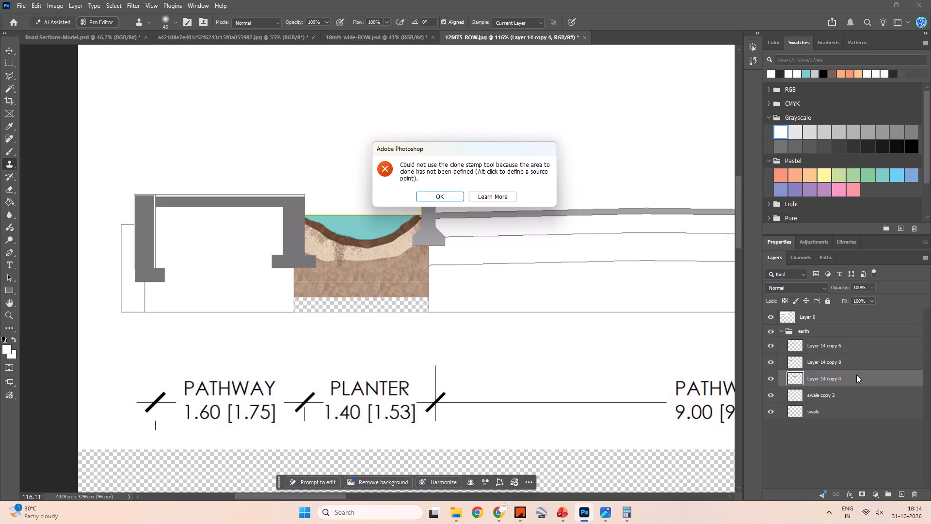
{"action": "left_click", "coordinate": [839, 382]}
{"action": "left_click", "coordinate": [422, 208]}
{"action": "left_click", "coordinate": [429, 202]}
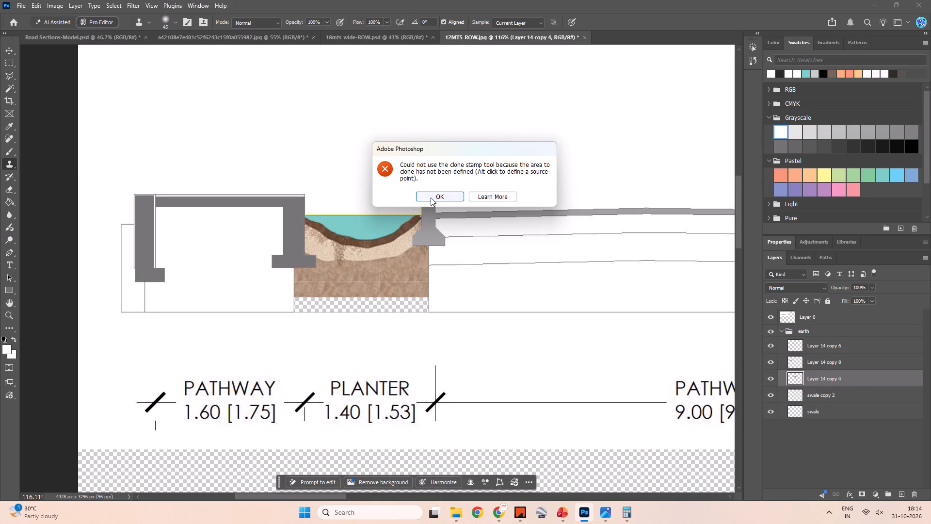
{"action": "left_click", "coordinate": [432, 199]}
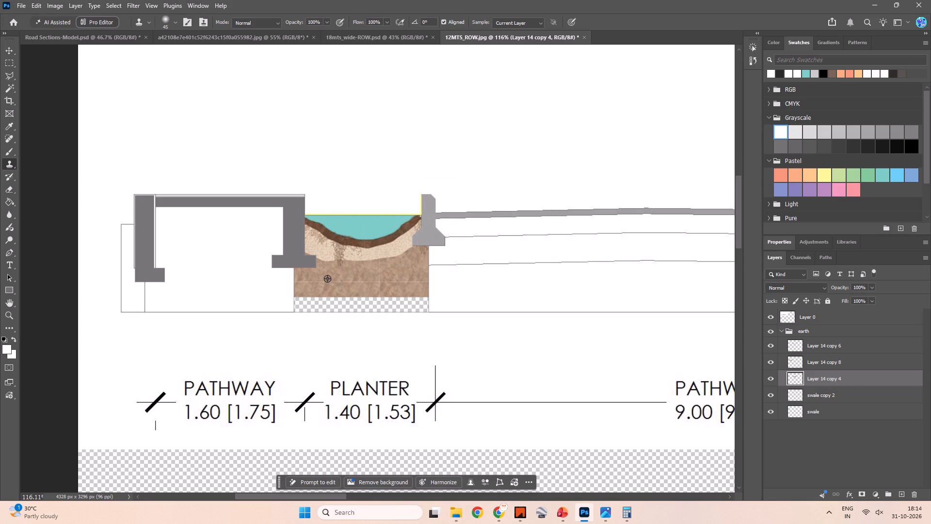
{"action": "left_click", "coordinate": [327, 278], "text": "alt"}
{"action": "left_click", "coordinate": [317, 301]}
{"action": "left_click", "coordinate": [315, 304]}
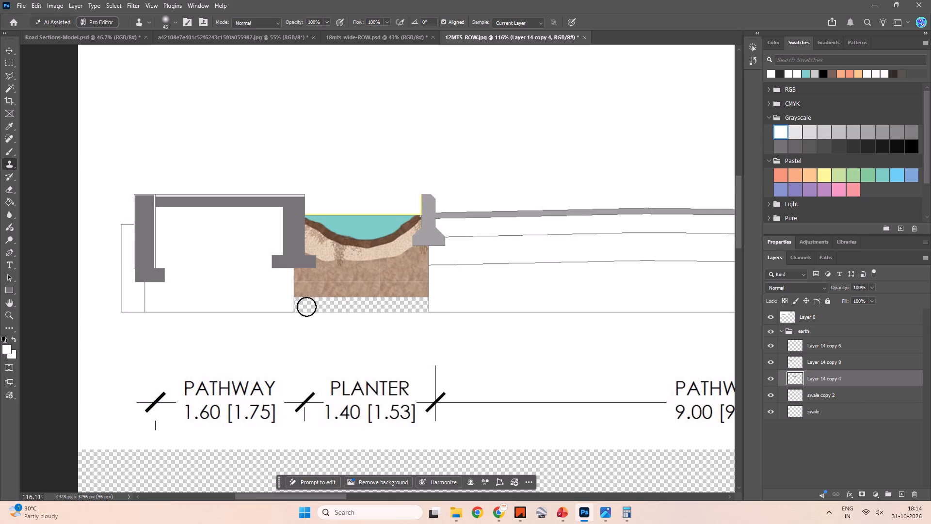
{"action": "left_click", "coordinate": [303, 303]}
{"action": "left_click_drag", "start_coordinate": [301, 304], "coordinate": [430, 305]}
Select the lower strip of earth beneath the first planter and copy it downward on Layer 14 copy 8 to cover the transparent gap.
{"action": "key", "text": "m"}
{"action": "left_click_drag", "start_coordinate": [295, 271], "coordinate": [444, 300]}
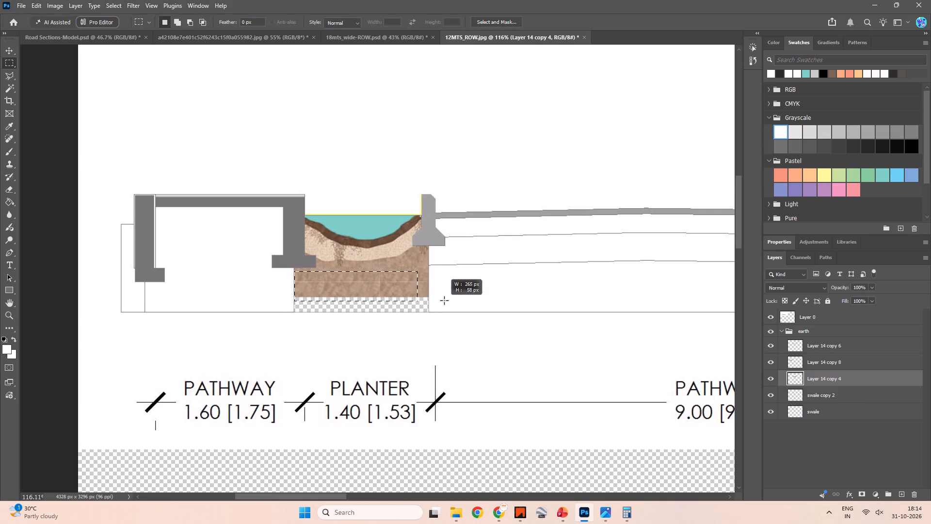
{"action": "left_click_drag", "start_coordinate": [444, 300], "coordinate": [428, 296]}
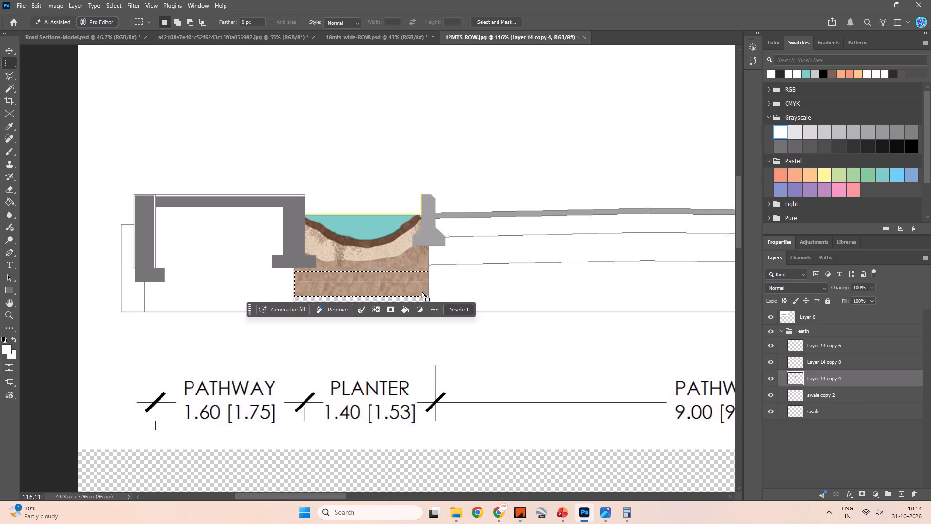
{"action": "key", "text": "v"}
{"action": "left_click_drag", "start_coordinate": [405, 280], "coordinate": [405, 291], "text": "alt"}
{"action": "key", "text": "Escape"}
{"action": "left_click", "coordinate": [820, 364]}
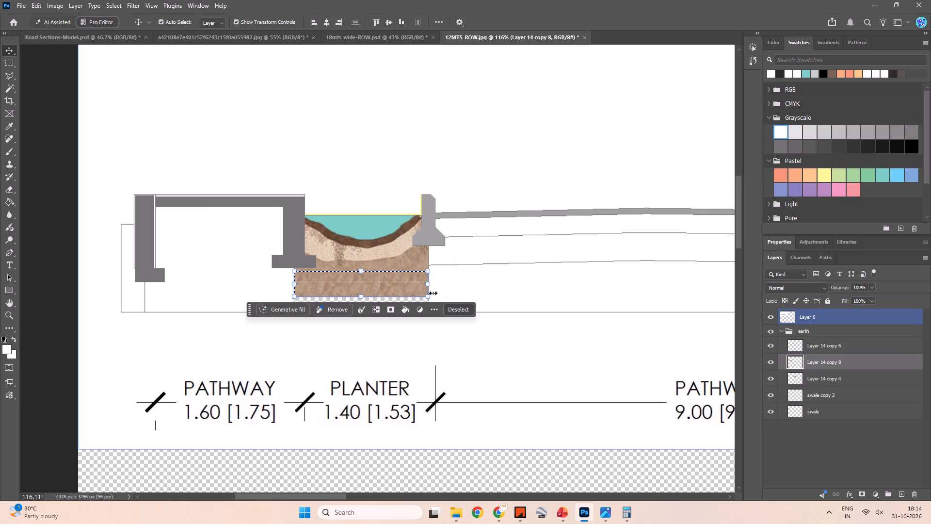
{"action": "left_click", "coordinate": [770, 360]}
{"action": "left_click", "coordinate": [770, 360]}
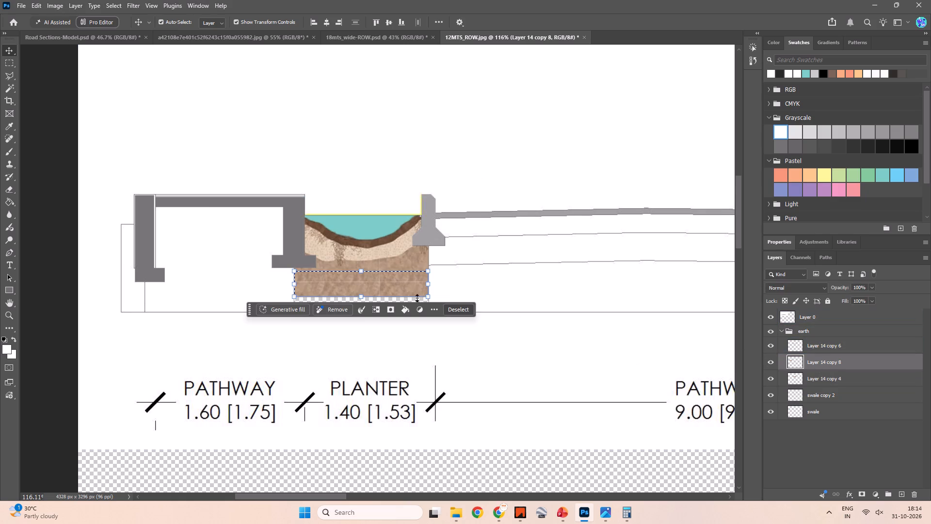
{"action": "left_click_drag", "start_coordinate": [408, 282], "coordinate": [406, 297], "text": "alt+shift"}
{"action": "left_click", "coordinate": [461, 125]}
{"action": "key", "text": "m"}
{"action": "left_click", "coordinate": [465, 127]}
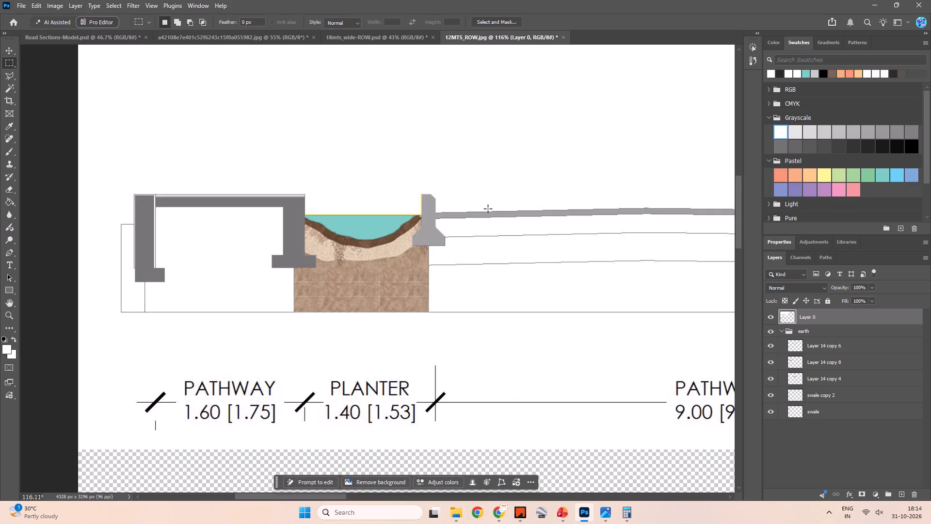
Inspect the earth beneath the second planter by toggling the visibility of Layer 14 copy 4 and swale copy 2.
{"action": "scroll", "coordinate": [462, 228], "scroll_direction": "down", "scroll_amount": 8, "text": "alt"}
{"action": "key", "text": "space"}
{"action": "key", "text": "space"}
{"action": "key", "text": "space"}
{"action": "key", "text": "space"}
{"action": "key", "text": "space"}
{"action": "key", "text": "space"}
{"action": "key", "text": "space"}
{"action": "left_click_drag", "start_coordinate": [532, 198], "coordinate": [295, 205]}
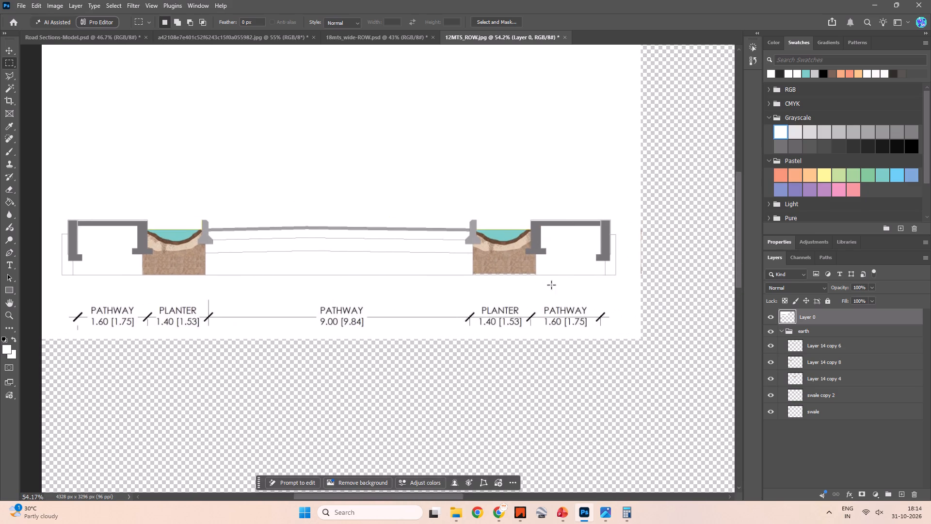
{"action": "scroll", "coordinate": [564, 290], "scroll_direction": "up", "scroll_amount": 6, "text": "alt"}
{"action": "scroll", "coordinate": [485, 262], "scroll_direction": "up", "scroll_amount": 6, "text": "alt"}
{"action": "key", "text": "space"}
{"action": "key", "text": "space"}
{"action": "key", "text": "space"}
{"action": "key", "text": "space"}
{"action": "left_click_drag", "start_coordinate": [507, 239], "coordinate": [461, 266]}
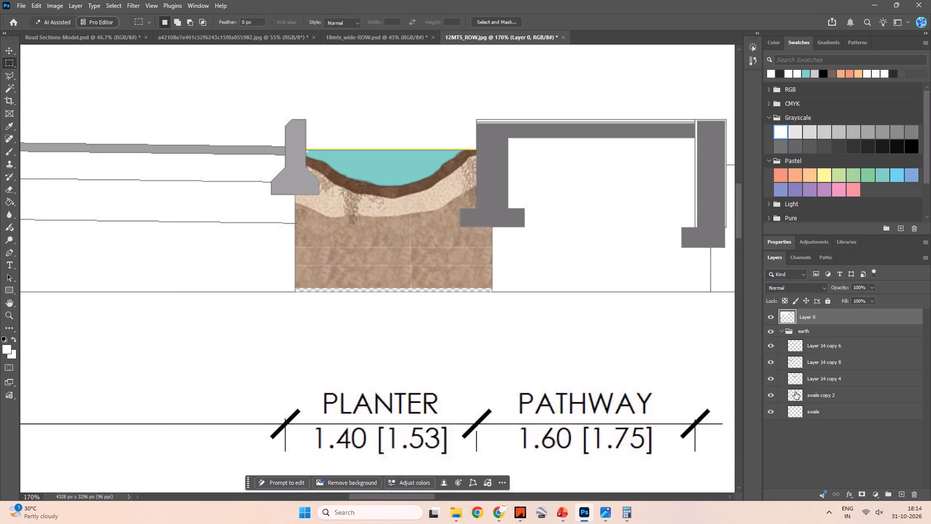
{"action": "left_click", "coordinate": [771, 378]}
{"action": "left_click", "coordinate": [771, 378]}
{"action": "left_click", "coordinate": [767, 395]}
{"action": "left_click", "coordinate": [768, 395]}
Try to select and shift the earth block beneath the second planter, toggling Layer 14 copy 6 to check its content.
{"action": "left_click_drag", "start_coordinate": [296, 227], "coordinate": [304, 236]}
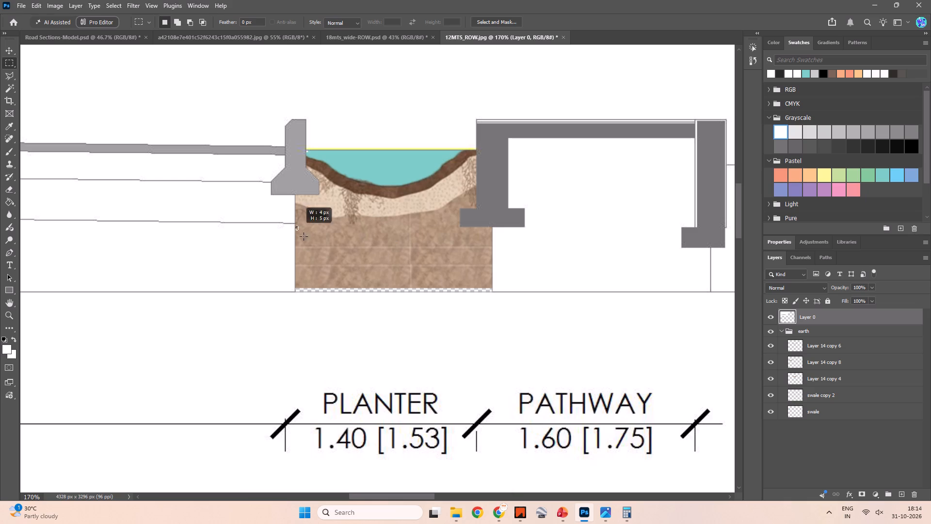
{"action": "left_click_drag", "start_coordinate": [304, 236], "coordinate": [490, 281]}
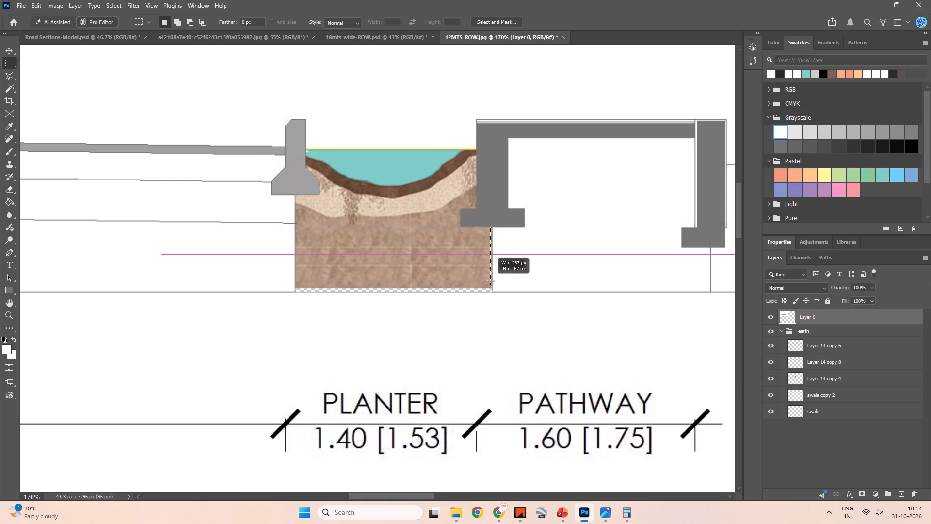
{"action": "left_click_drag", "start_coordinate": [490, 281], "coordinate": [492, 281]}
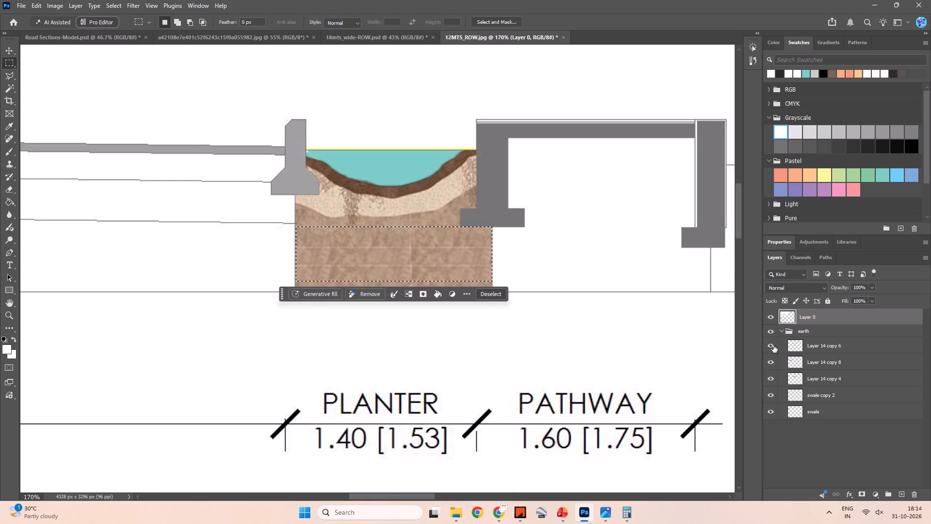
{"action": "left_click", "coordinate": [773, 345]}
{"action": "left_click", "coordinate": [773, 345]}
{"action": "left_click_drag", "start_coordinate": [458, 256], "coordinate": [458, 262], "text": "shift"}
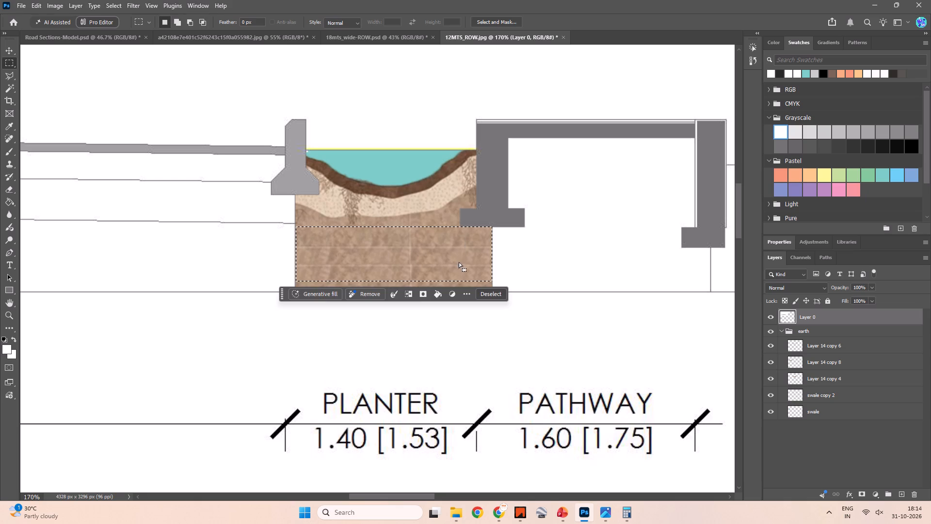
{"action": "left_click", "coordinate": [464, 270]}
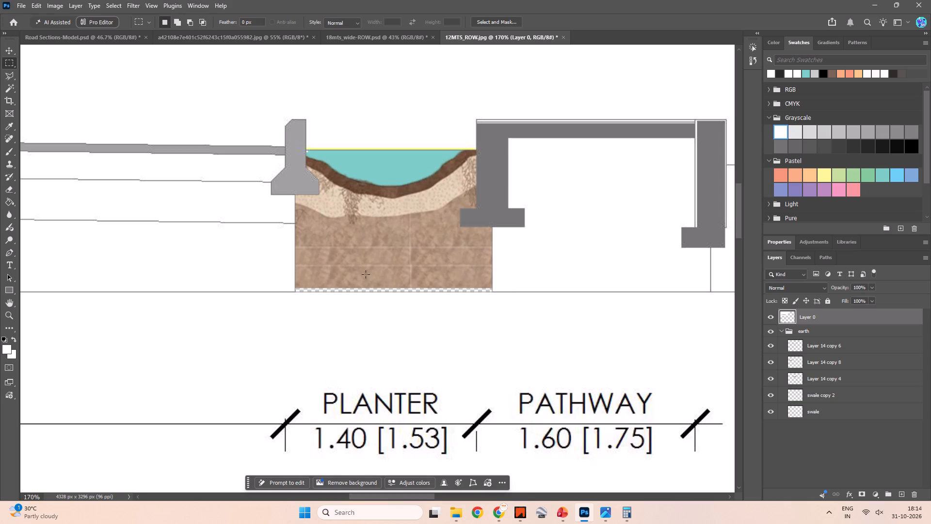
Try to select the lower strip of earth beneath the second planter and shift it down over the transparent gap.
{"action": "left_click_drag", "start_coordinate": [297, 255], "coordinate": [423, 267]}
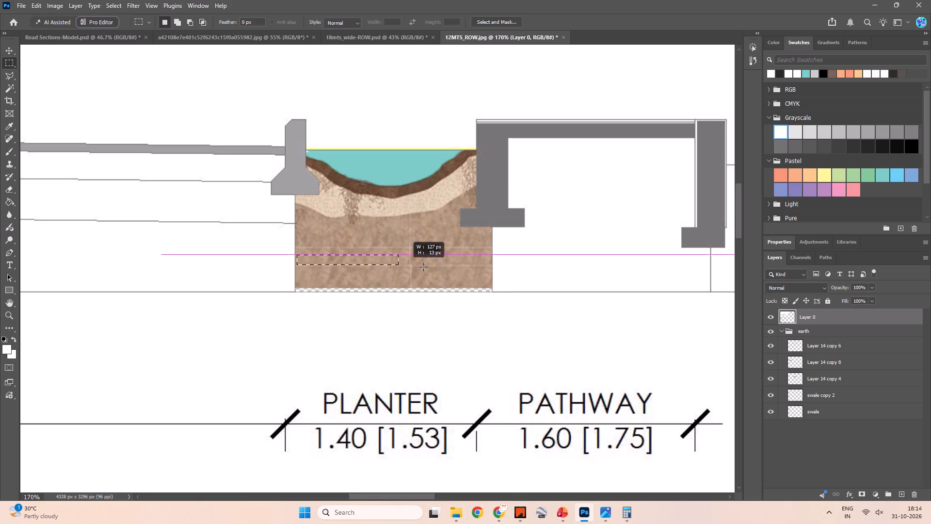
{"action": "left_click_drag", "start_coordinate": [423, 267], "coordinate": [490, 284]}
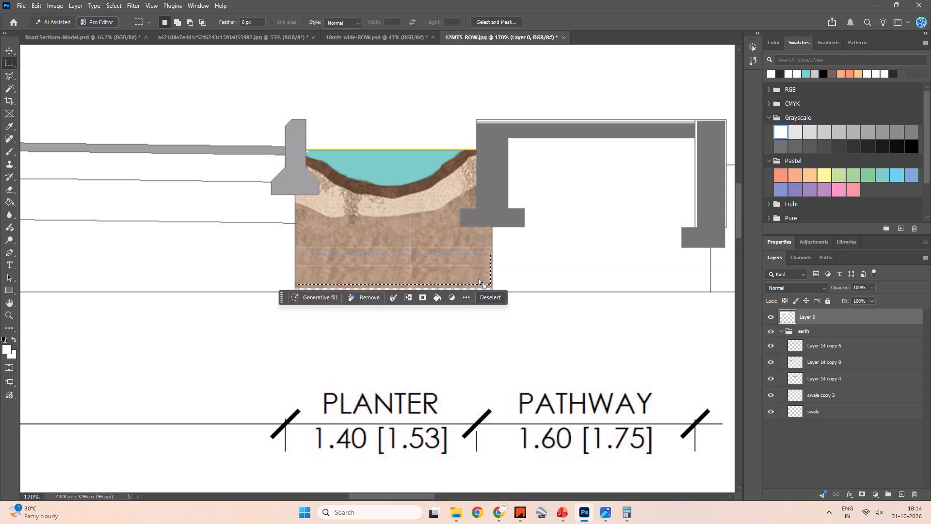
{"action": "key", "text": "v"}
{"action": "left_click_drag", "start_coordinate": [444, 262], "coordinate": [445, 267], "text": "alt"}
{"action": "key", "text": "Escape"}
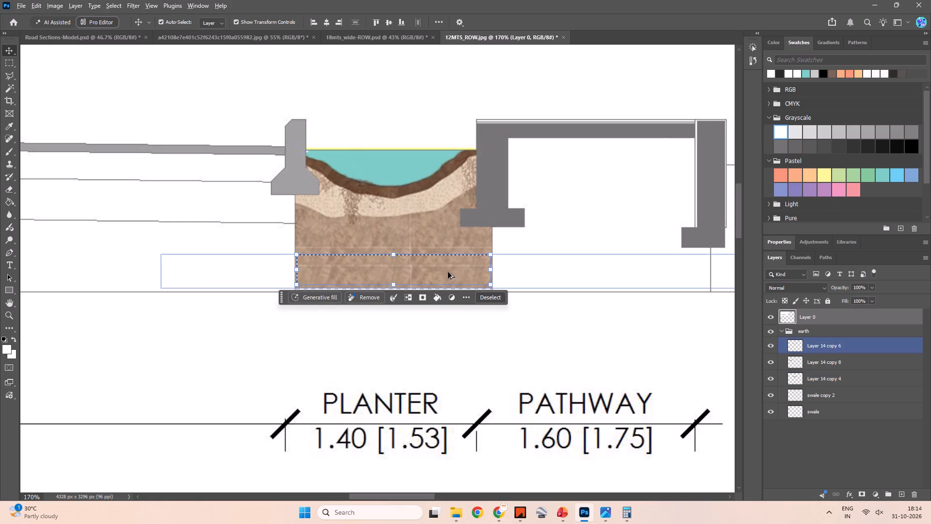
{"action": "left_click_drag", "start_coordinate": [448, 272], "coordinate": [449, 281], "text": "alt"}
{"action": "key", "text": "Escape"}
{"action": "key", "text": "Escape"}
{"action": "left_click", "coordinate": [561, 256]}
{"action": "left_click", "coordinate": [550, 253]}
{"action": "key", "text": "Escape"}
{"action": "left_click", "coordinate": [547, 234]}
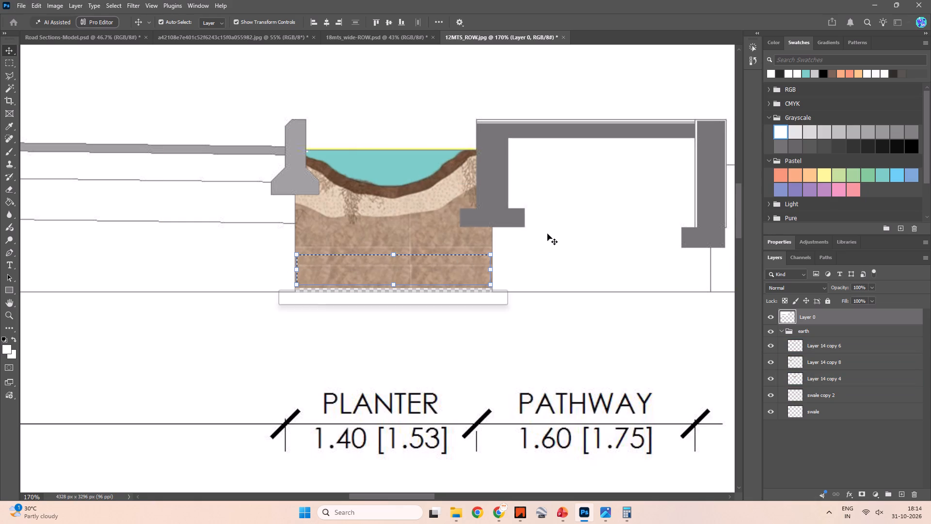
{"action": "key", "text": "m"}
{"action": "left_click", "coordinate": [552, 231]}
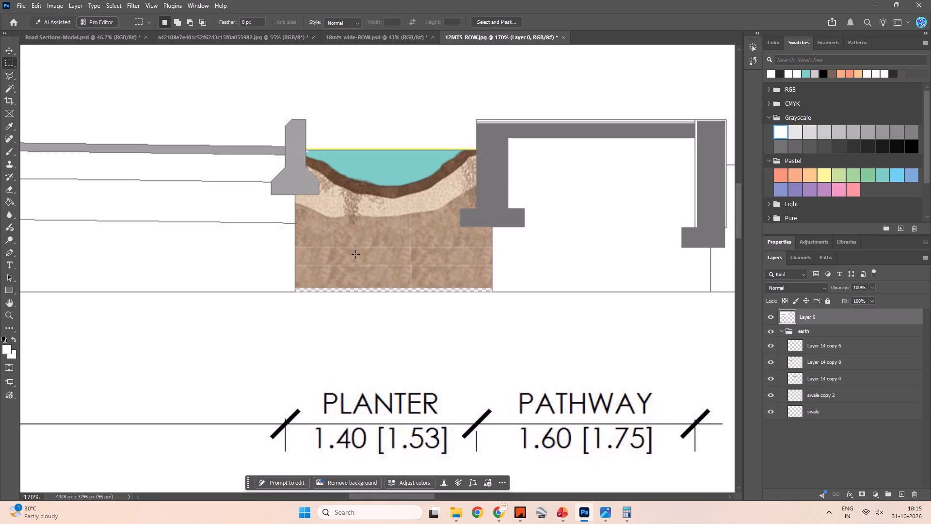
Rename the line drawing layer, Layer 0, as BASE.
{"action": "left_click", "coordinate": [810, 318]}
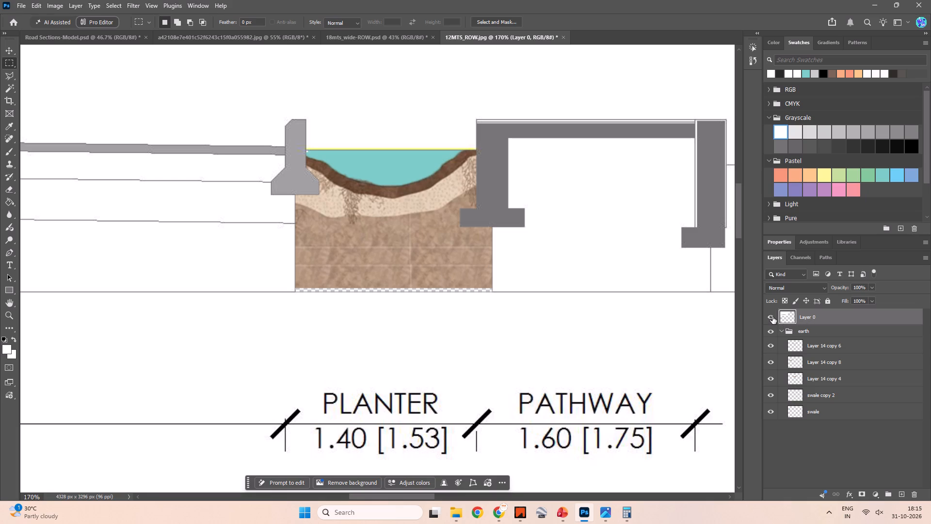
{"action": "left_click", "coordinate": [772, 317]}
{"action": "left_click", "coordinate": [772, 317]}
{"action": "double_click", "coordinate": [811, 318]}
{"action": "type", "text": "BASE"}
{"action": "left_click", "coordinate": [881, 464]}
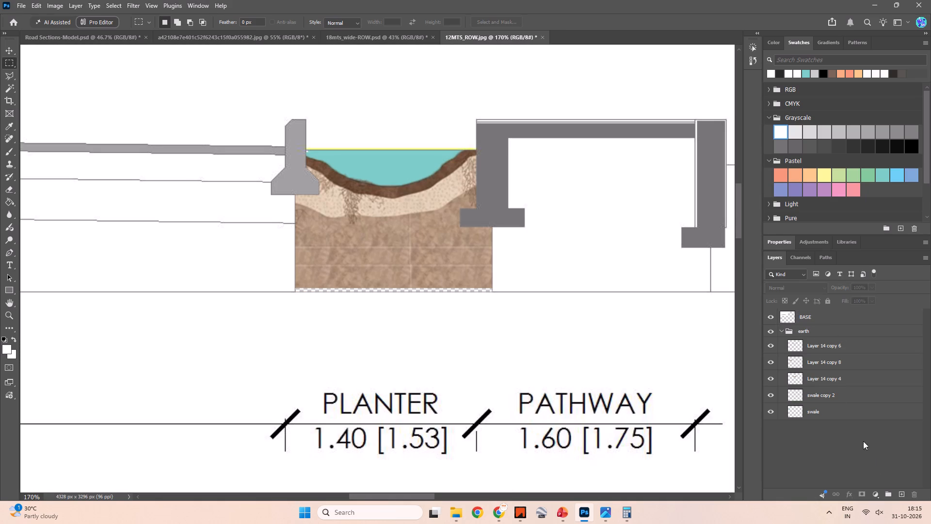
Fully lock the BASE layer.
{"action": "left_click", "coordinate": [831, 299]}
{"action": "key", "text": "Escape"}
{"action": "left_click", "coordinate": [821, 318]}
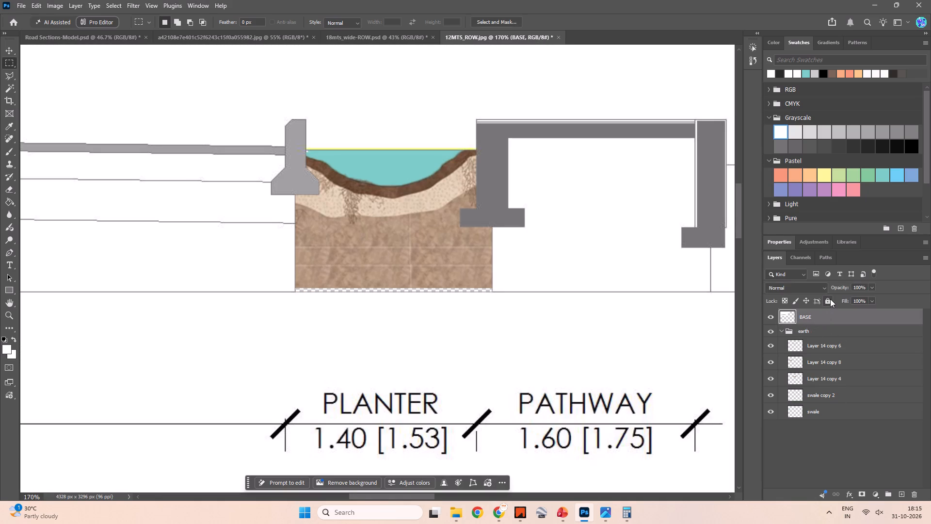
{"action": "left_click", "coordinate": [830, 299]}
{"action": "left_click", "coordinate": [831, 429]}
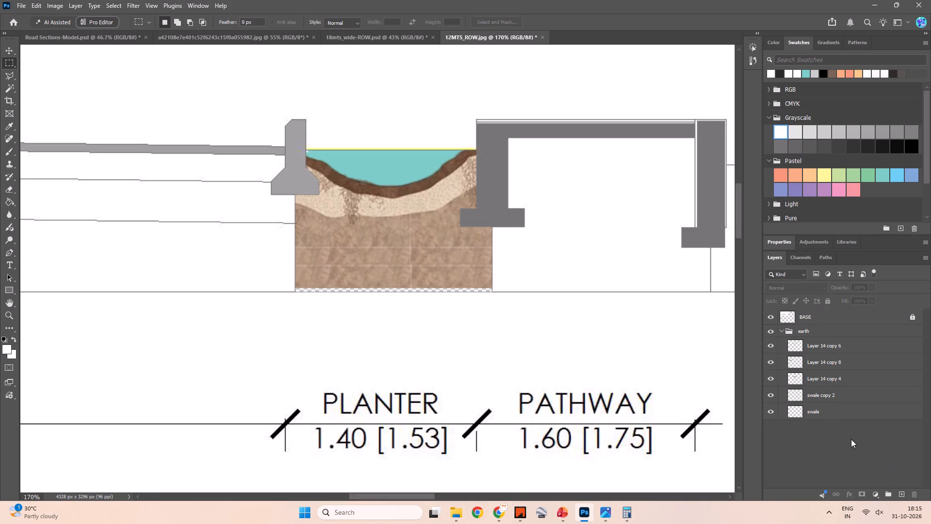
Nudge the earth strip on Layer 14 copy 6 down about 5 px to cover the transparent gap beneath the second planter.
{"action": "scroll", "coordinate": [689, 345], "scroll_direction": "down", "scroll_amount": 4, "text": "alt"}
{"action": "scroll", "coordinate": [572, 315], "scroll_direction": "down", "scroll_amount": 9, "text": "alt"}
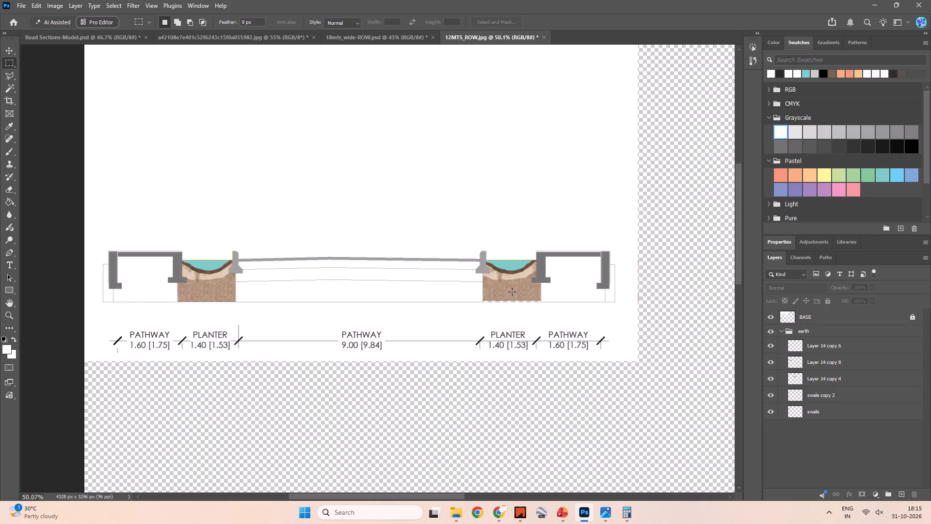
{"action": "key", "text": "space"}
{"action": "key", "text": "space"}
{"action": "key", "text": "space"}
{"action": "key", "text": "space"}
{"action": "key", "text": "space"}
{"action": "key", "text": "space"}
{"action": "key", "text": "space"}
{"action": "key", "text": "space"}
{"action": "key", "text": "space"}
{"action": "key", "text": "space"}
{"action": "key", "text": "space"}
{"action": "key", "text": "space"}
{"action": "key", "text": "space"}
{"action": "key", "text": "space"}
{"action": "key", "text": "space"}
{"action": "key", "text": "space"}
{"action": "key", "text": "space"}
{"action": "key", "text": "space"}
{"action": "key", "text": "space"}
{"action": "key", "text": "space"}
{"action": "left_click_drag", "start_coordinate": [325, 280], "coordinate": [384, 277]}
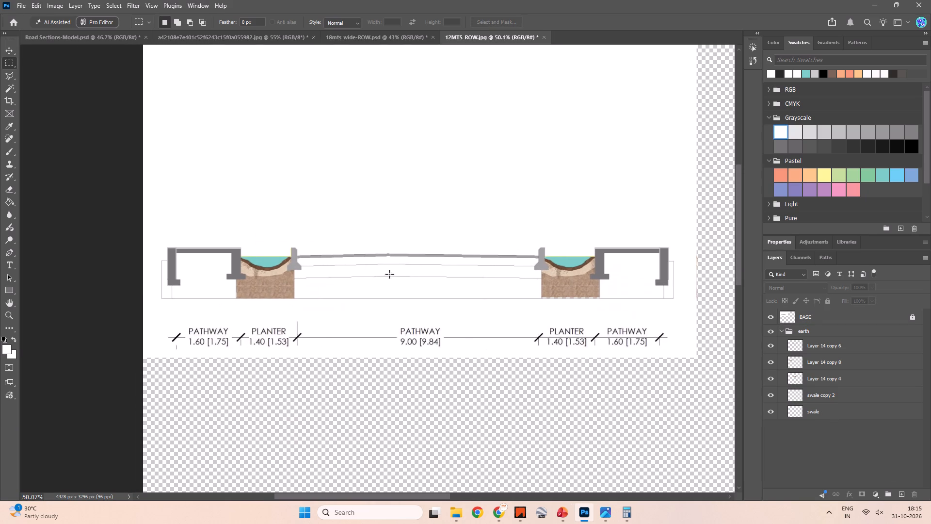
{"action": "key", "text": "space"}
{"action": "scroll", "coordinate": [580, 308], "scroll_direction": "up", "scroll_amount": 6, "text": "alt"}
{"action": "scroll", "coordinate": [594, 317], "scroll_direction": "up", "scroll_amount": 2}
{"action": "scroll", "coordinate": [575, 293], "scroll_direction": "up", "scroll_amount": 2, "text": "alt"}
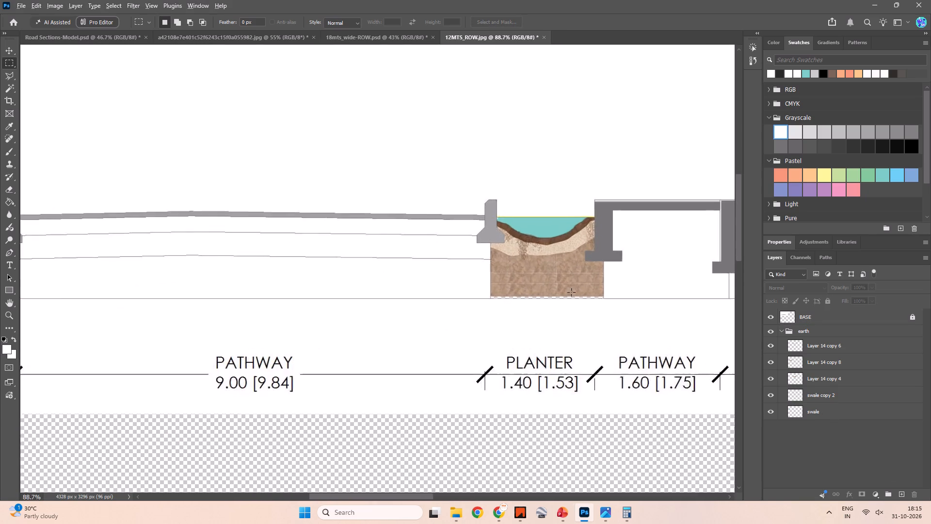
{"action": "scroll", "coordinate": [571, 292], "scroll_direction": "up", "scroll_amount": 2, "text": "alt"}
{"action": "middle_click", "coordinate": [567, 291], "text": "alt"}
{"action": "scroll", "coordinate": [570, 294], "scroll_direction": "up", "scroll_amount": 5, "text": "alt"}
{"action": "key", "text": "space"}
{"action": "key", "text": "space"}
{"action": "key", "text": "space"}
{"action": "key", "text": "space"}
{"action": "key", "text": "space"}
{"action": "left_click_drag", "start_coordinate": [590, 294], "coordinate": [487, 307]}
{"action": "left_click", "coordinate": [835, 347]}
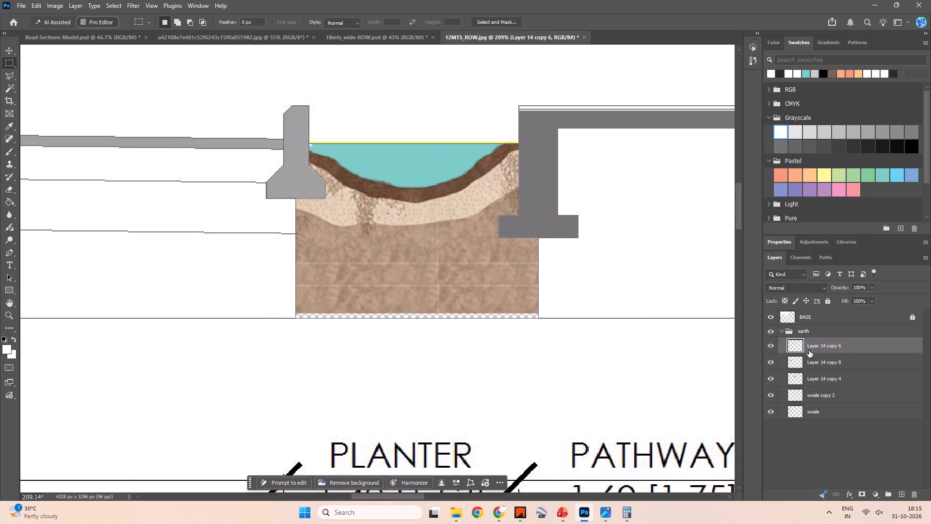
{"action": "left_click", "coordinate": [774, 348]}
{"action": "left_click", "coordinate": [771, 346]}
{"action": "left_click", "coordinate": [832, 344]}
{"action": "key", "text": "v"}
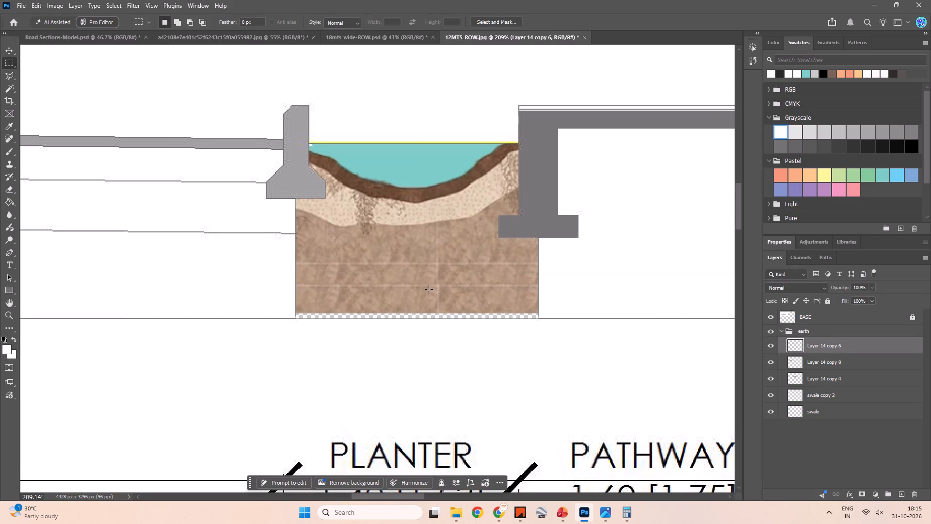
{"action": "left_click", "coordinate": [429, 289]}
{"action": "key", "text": "v"}
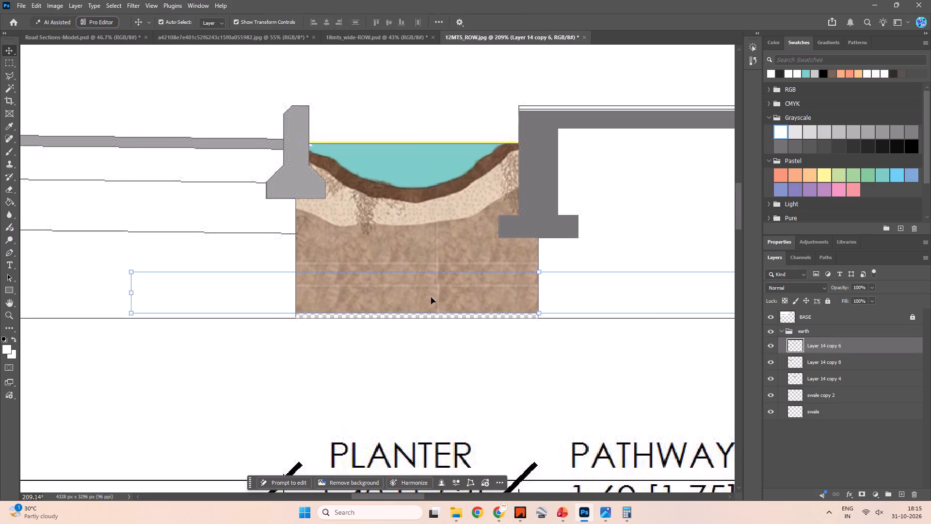
{"action": "key", "text": "Down"}
{"action": "key", "text": "Down"}
{"action": "key", "text": "Down"}
{"action": "key", "text": "Down"}
{"action": "key", "text": "Down"}
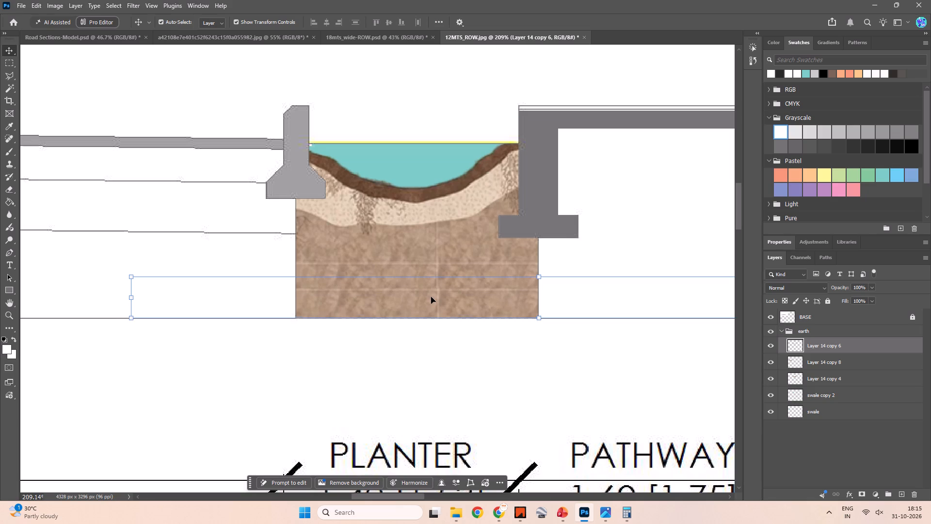
Check the earth group by toggling its visibility, and collapse it.
{"action": "left_click", "coordinate": [860, 442]}
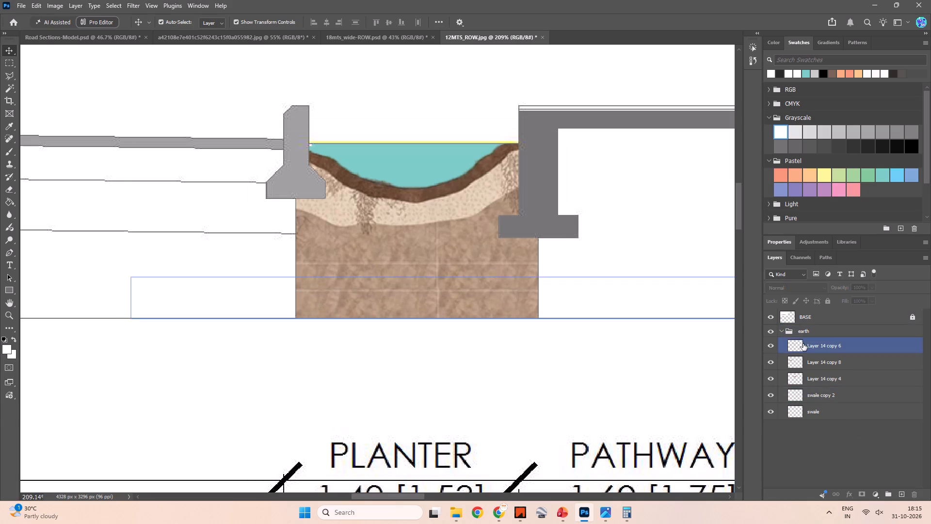
{"action": "left_click", "coordinate": [776, 331]}
{"action": "left_click", "coordinate": [771, 331]}
{"action": "left_click", "coordinate": [781, 331]}
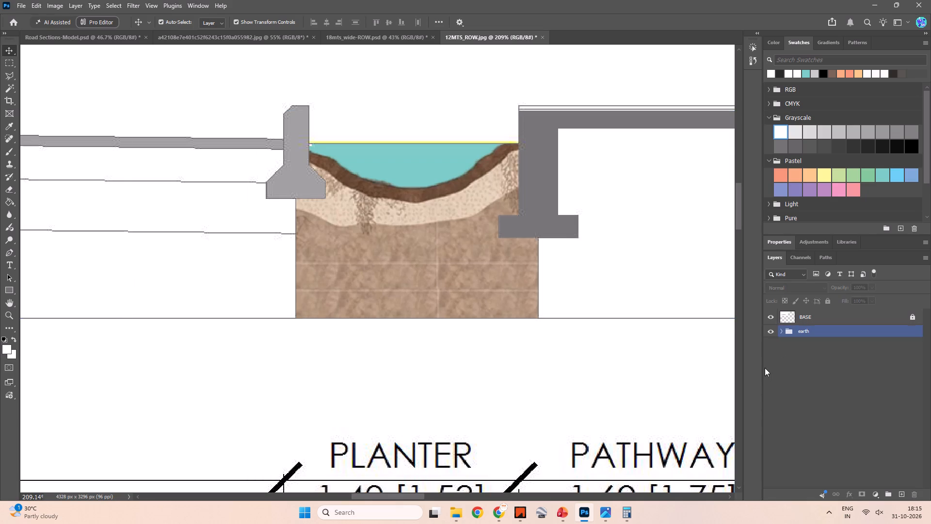
Examine the whole road section with the earth fills beneath both planters.
{"action": "scroll", "coordinate": [564, 341], "scroll_direction": "down", "scroll_amount": 13, "text": "alt"}
{"action": "scroll", "coordinate": [562, 334], "scroll_direction": "down", "scroll_amount": 1}
{"action": "key", "text": "space"}
{"action": "key", "text": "space"}
{"action": "key", "text": "space"}
{"action": "key", "text": "space"}
{"action": "key", "text": "space"}
{"action": "key", "text": "space"}
{"action": "key", "text": "space"}
{"action": "key", "text": "space"}
{"action": "left_click_drag", "start_coordinate": [348, 257], "coordinate": [389, 304]}
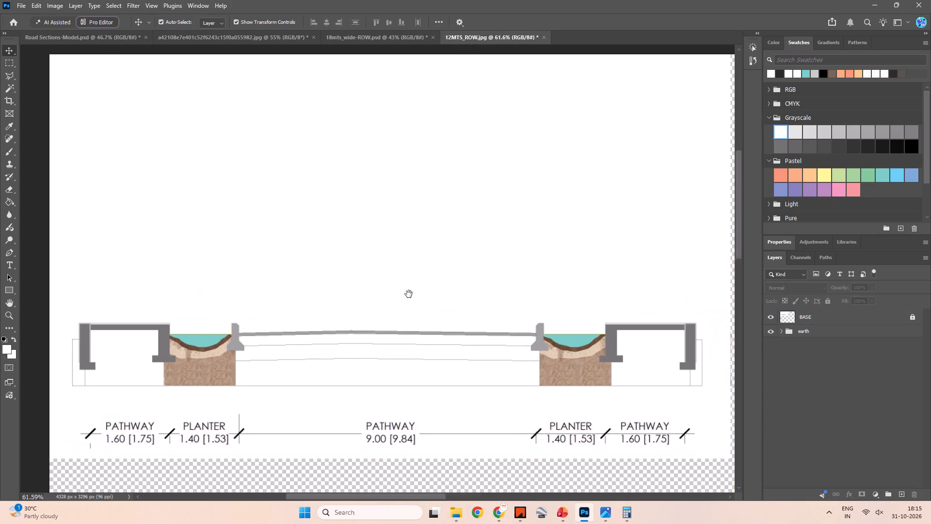
{"action": "left_click_drag", "start_coordinate": [359, 200], "coordinate": [342, 173]}
{"action": "key", "text": "space"}
{"action": "key", "text": "space"}
{"action": "left_click", "coordinate": [457, 237]}
{"action": "key", "text": "space"}
{"action": "key", "text": "space"}
{"action": "key", "text": "space"}
{"action": "key", "text": "space"}
{"action": "key", "text": "space"}
{"action": "key", "text": "space"}
{"action": "key", "text": "space"}
{"action": "left_click_drag", "start_coordinate": [472, 253], "coordinate": [449, 232]}
While saving the document, browse to the 53012_Midori Presentation folder and move 18mts_wide-ROW.psd into its Photoshop subfolder.
{"action": "key", "text": "ctrl+s"}
{"action": "left_click", "coordinate": [455, 185]}
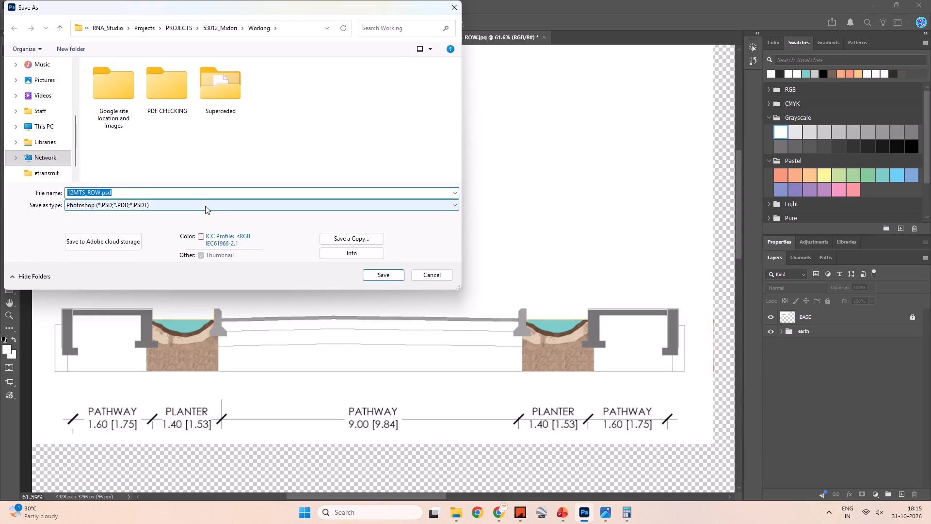
{"action": "left_click", "coordinate": [56, 25]}
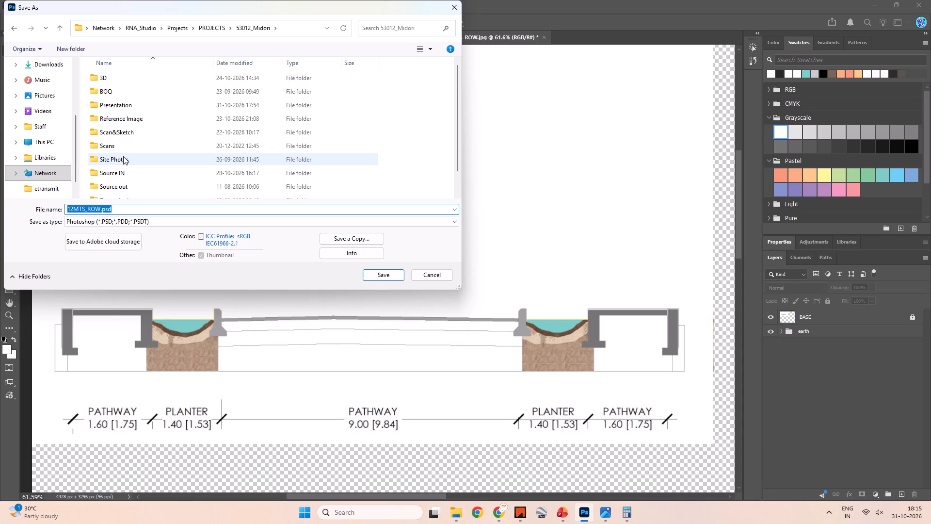
{"action": "double_click", "coordinate": [121, 107]}
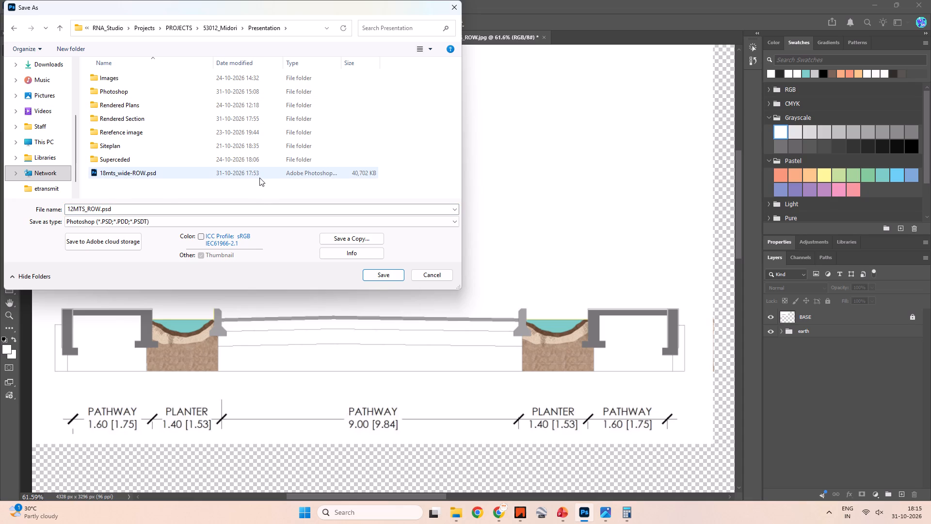
{"action": "left_click_drag", "start_coordinate": [136, 175], "coordinate": [150, 90]}
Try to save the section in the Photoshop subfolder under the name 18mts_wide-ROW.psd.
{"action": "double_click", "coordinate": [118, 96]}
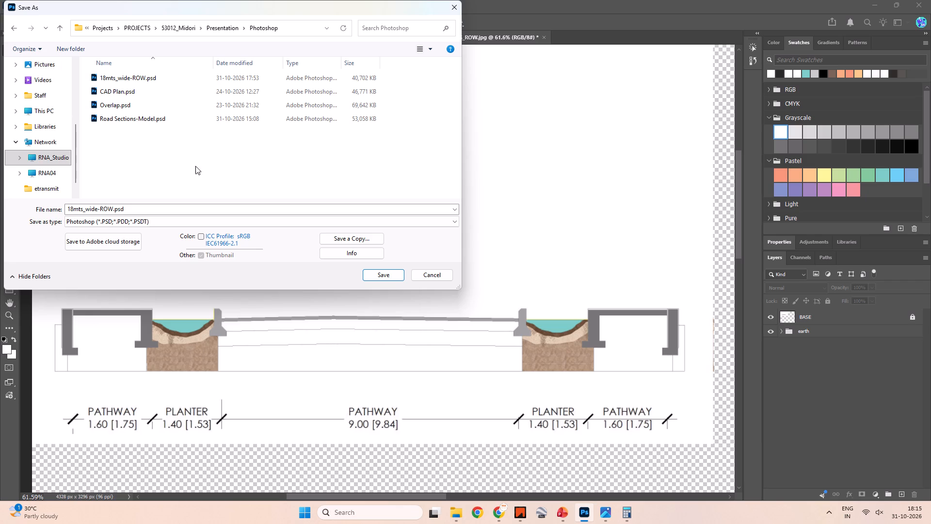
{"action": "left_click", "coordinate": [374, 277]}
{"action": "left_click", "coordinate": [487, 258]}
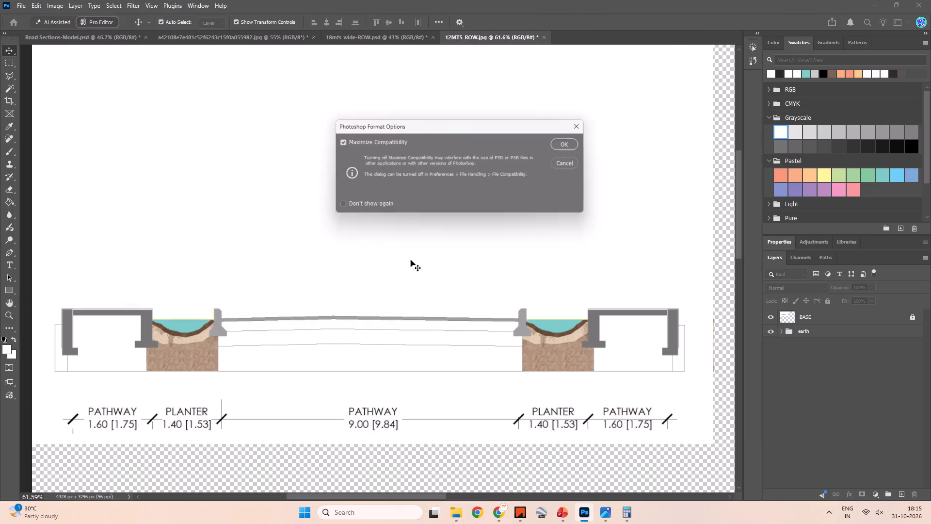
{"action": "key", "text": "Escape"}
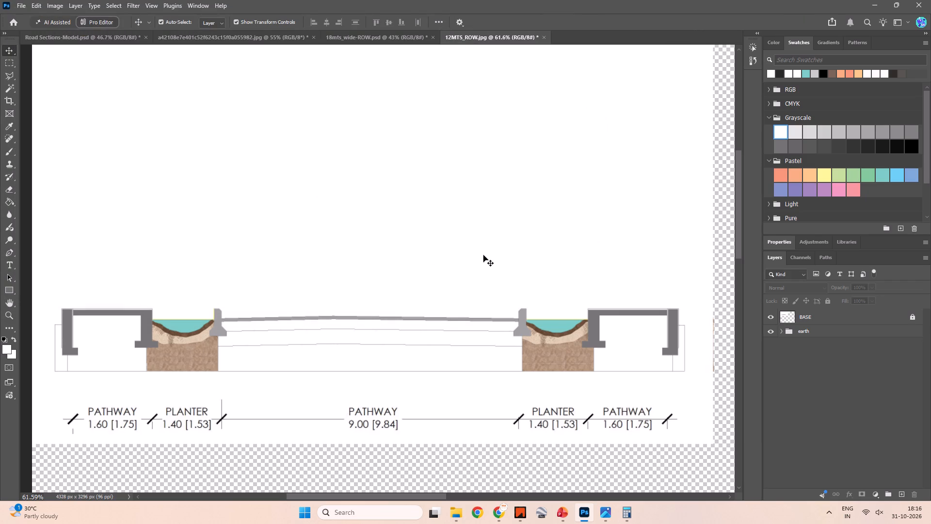
Save the section as 12MTS_ROW.psd in the Photoshop subfolder of the 53012_Midori Presentation folder.
{"action": "left_click", "coordinate": [19, 9]}
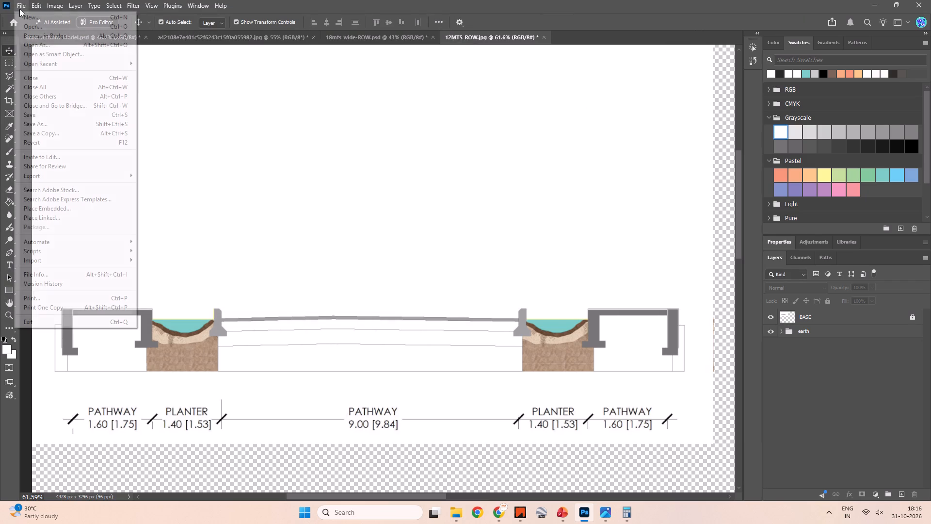
{"action": "left_click", "coordinate": [50, 123]}
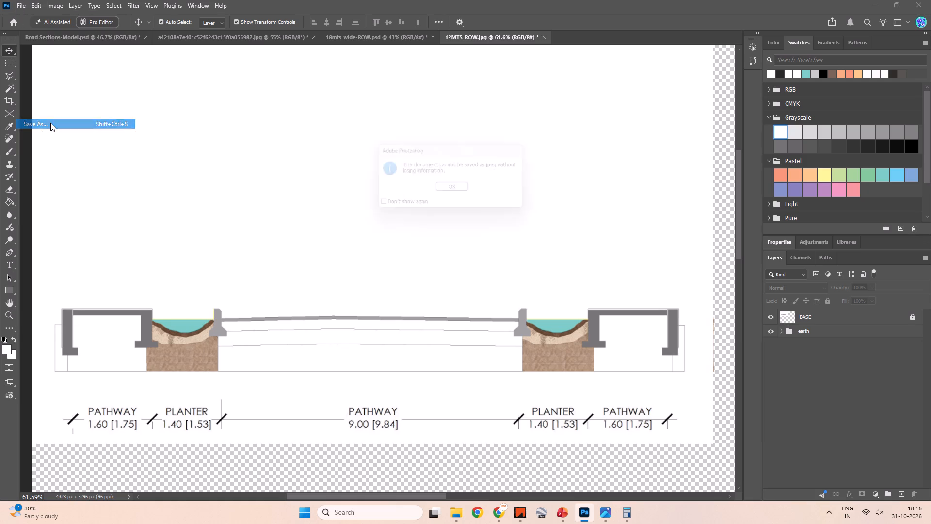
{"action": "left_click", "coordinate": [447, 186]}
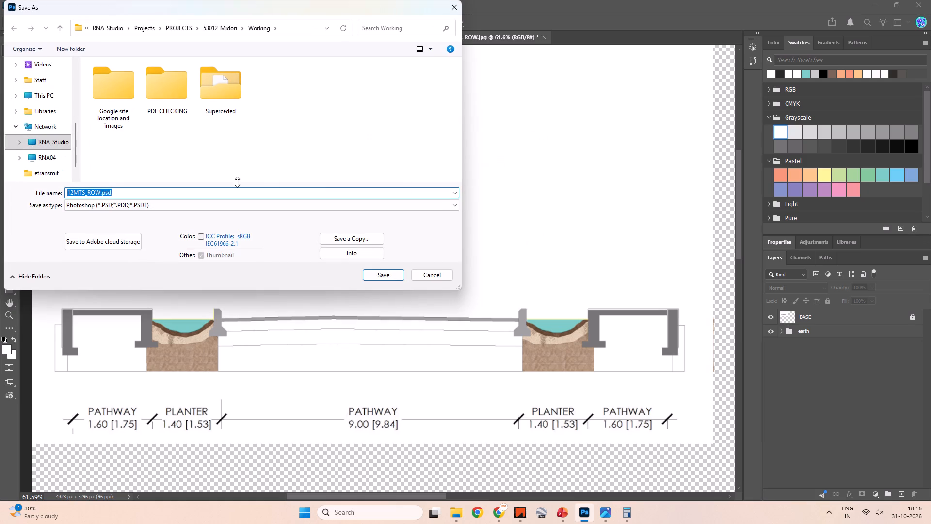
{"action": "left_click", "coordinate": [217, 30]}
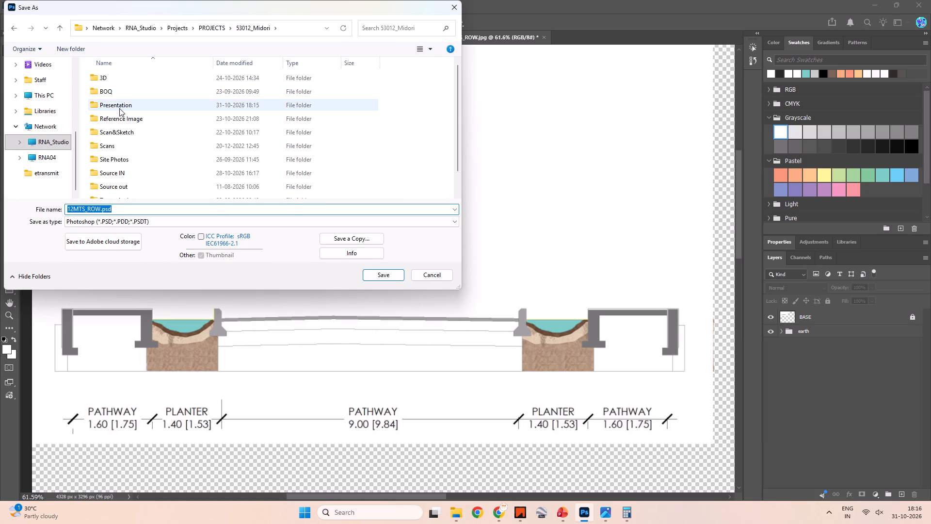
{"action": "double_click", "coordinate": [119, 108]}
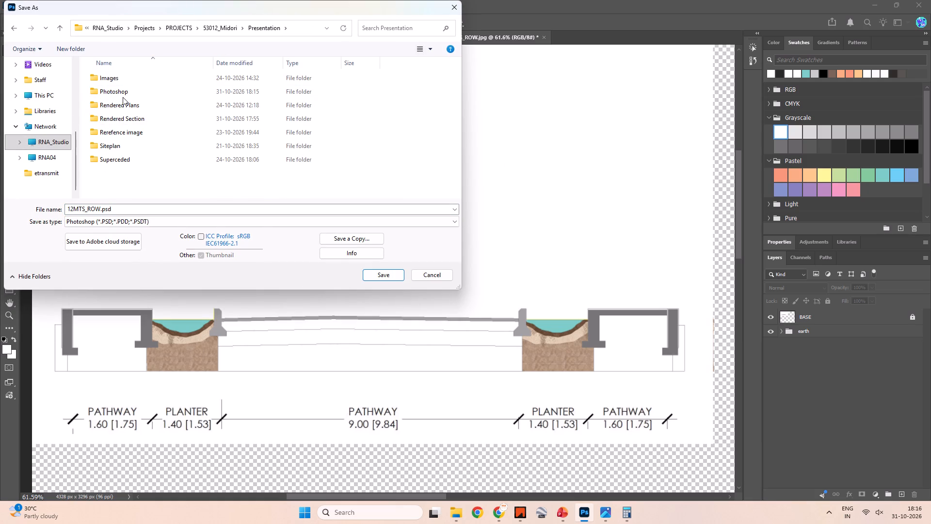
{"action": "double_click", "coordinate": [125, 91]}
{"action": "left_click", "coordinate": [135, 145]}
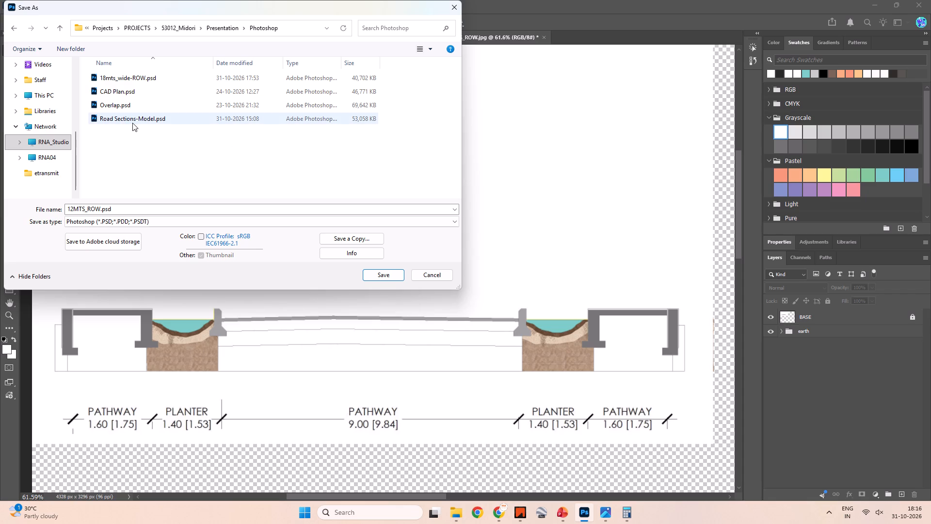
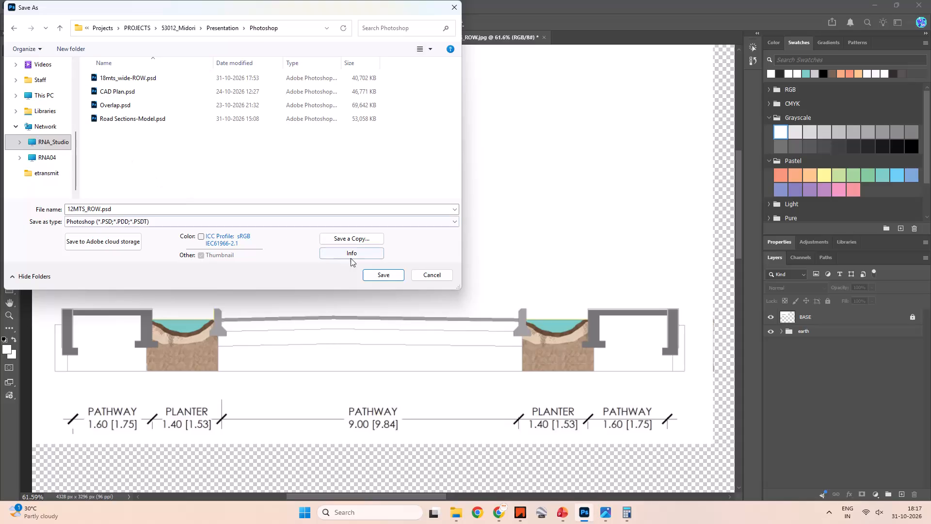
Save 12MTS_ROW.psd in the Photoshop subfolder with Maximize Compatibility enabled.
{"action": "left_click", "coordinate": [375, 276]}
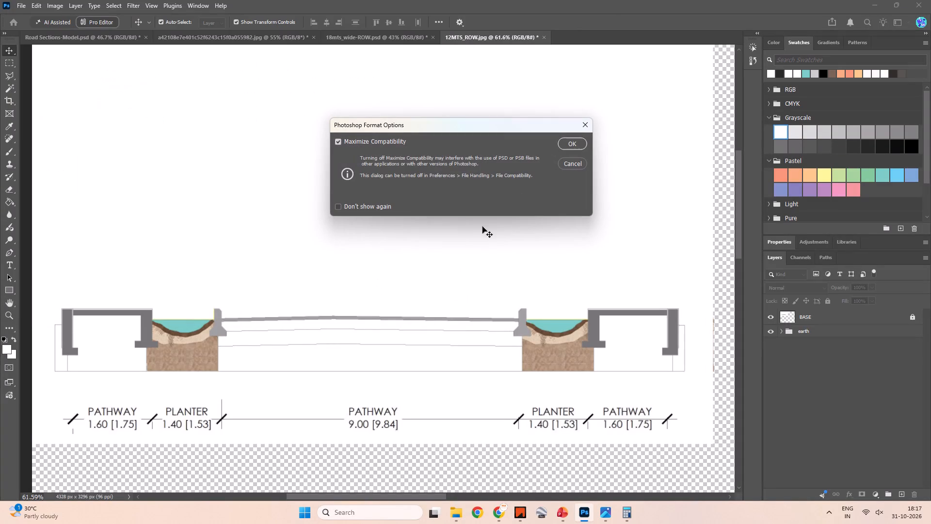
{"action": "left_click", "coordinate": [574, 138]}
Duplicate the Trees group from 18mts_wide-ROW.psd into the 12MTS_ROW.psd document and go to that document.
{"action": "left_click", "coordinate": [363, 35]}
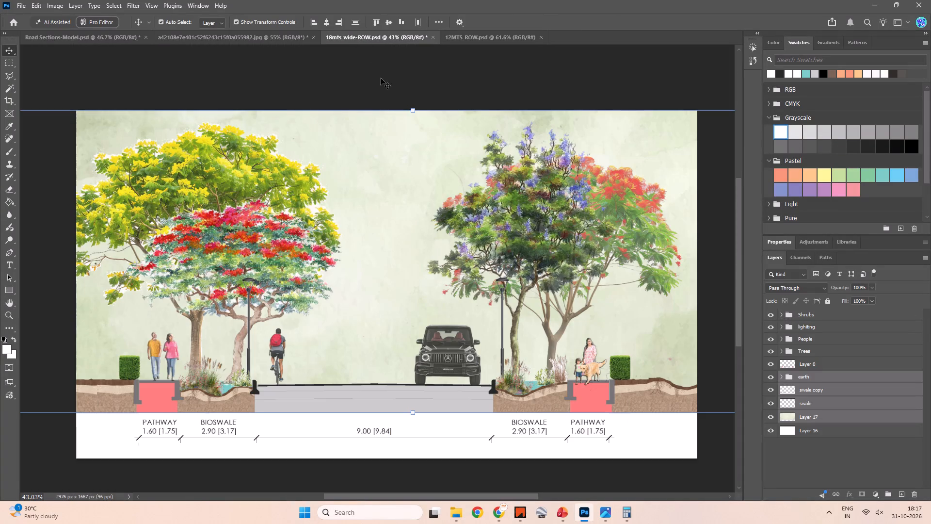
{"action": "scroll", "coordinate": [407, 150], "scroll_direction": "down", "scroll_amount": 2, "text": "alt"}
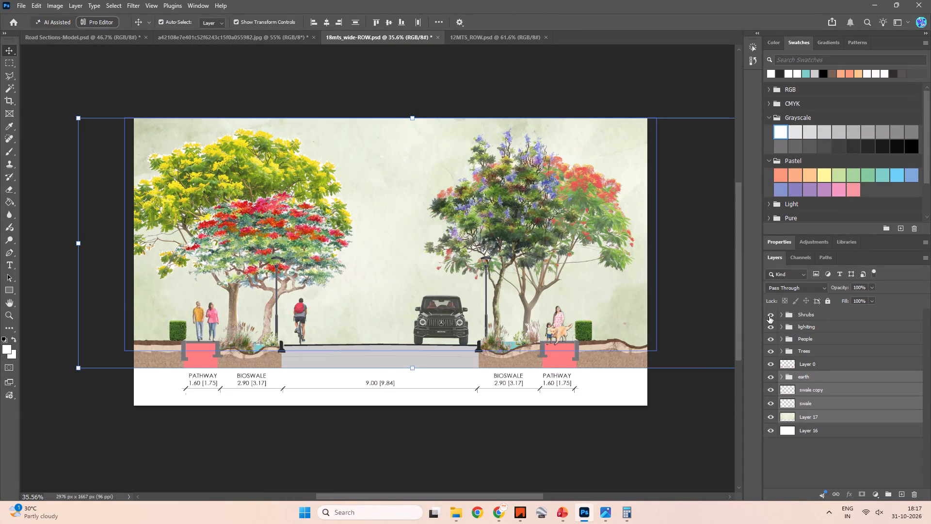
{"action": "left_click", "coordinate": [804, 353]}
{"action": "right_click", "coordinate": [804, 353]}
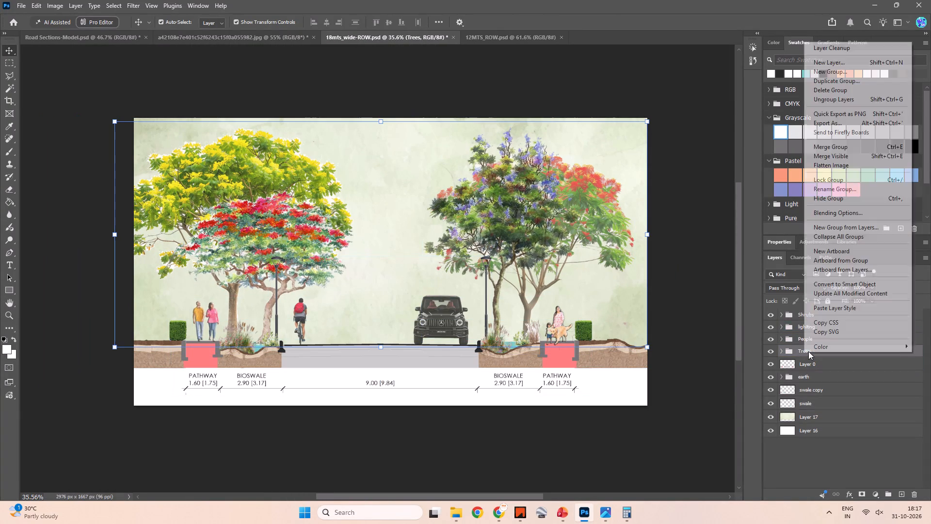
{"action": "left_click", "coordinate": [821, 82]}
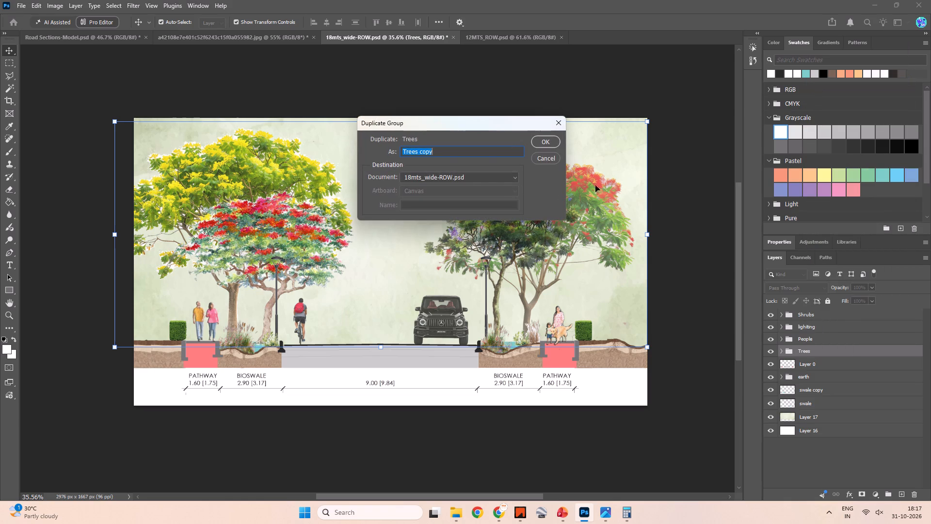
{"action": "left_click", "coordinate": [501, 178]}
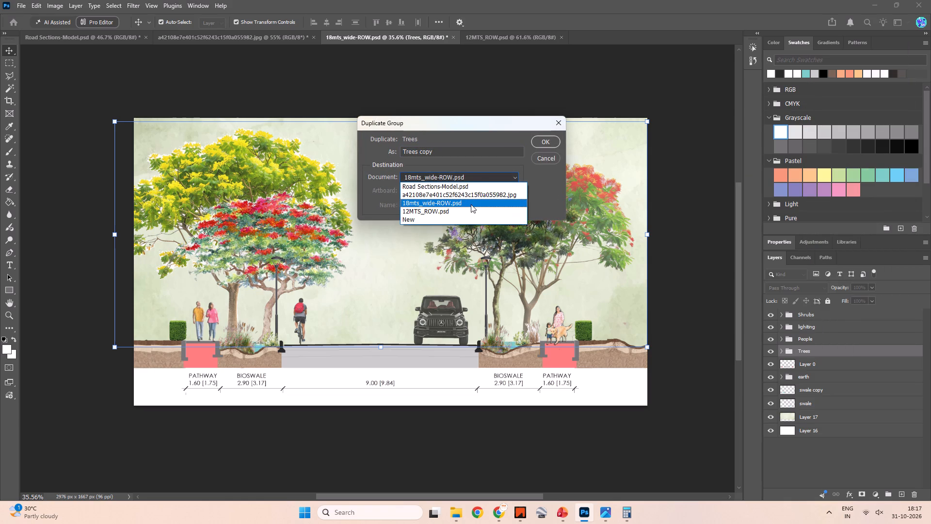
{"action": "left_click", "coordinate": [476, 205]}
{"action": "left_click", "coordinate": [464, 182]}
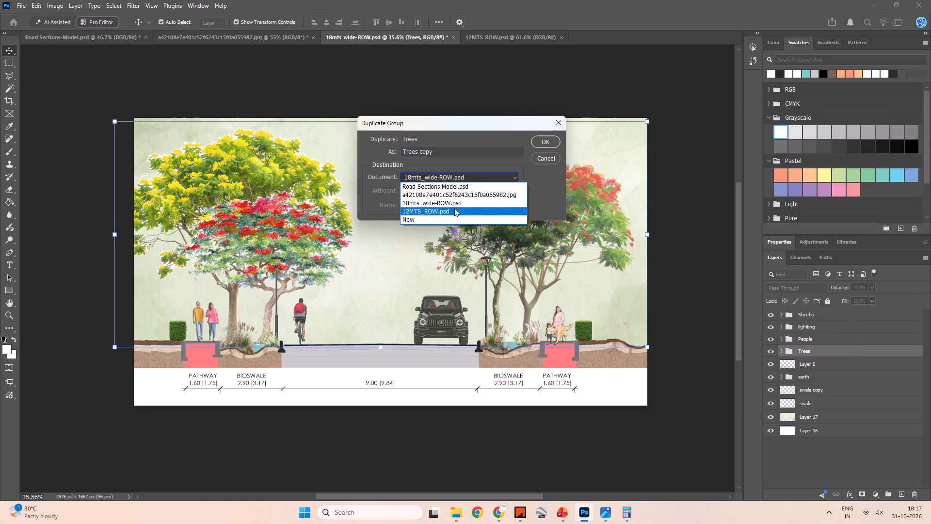
{"action": "left_click", "coordinate": [454, 208]}
{"action": "left_click", "coordinate": [534, 145]}
{"action": "left_click", "coordinate": [505, 43]}
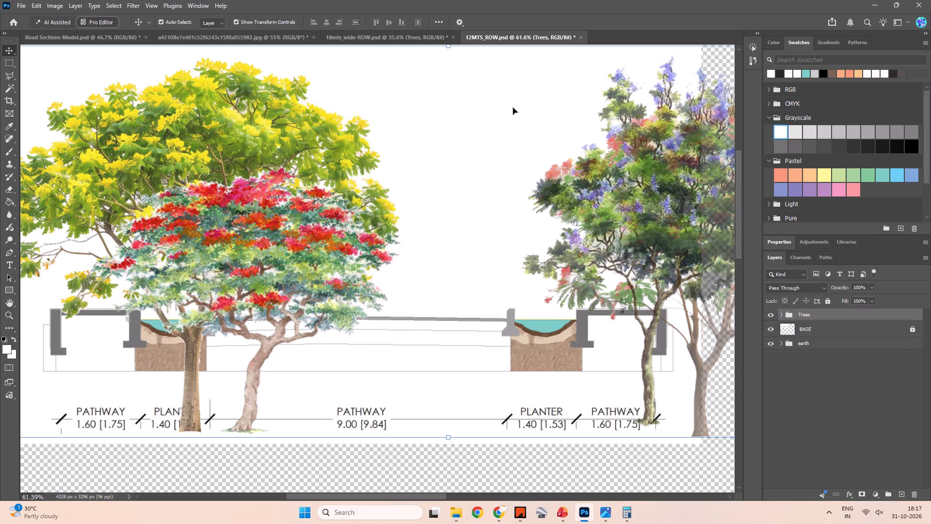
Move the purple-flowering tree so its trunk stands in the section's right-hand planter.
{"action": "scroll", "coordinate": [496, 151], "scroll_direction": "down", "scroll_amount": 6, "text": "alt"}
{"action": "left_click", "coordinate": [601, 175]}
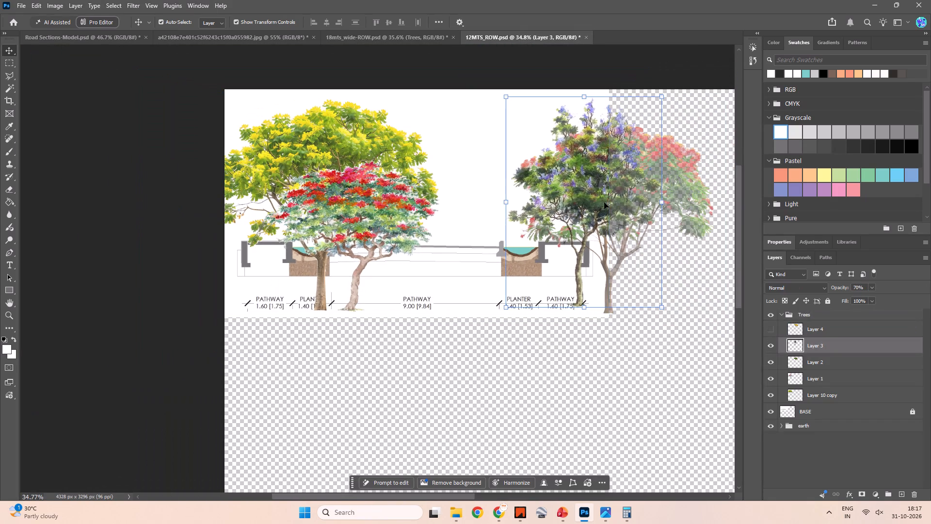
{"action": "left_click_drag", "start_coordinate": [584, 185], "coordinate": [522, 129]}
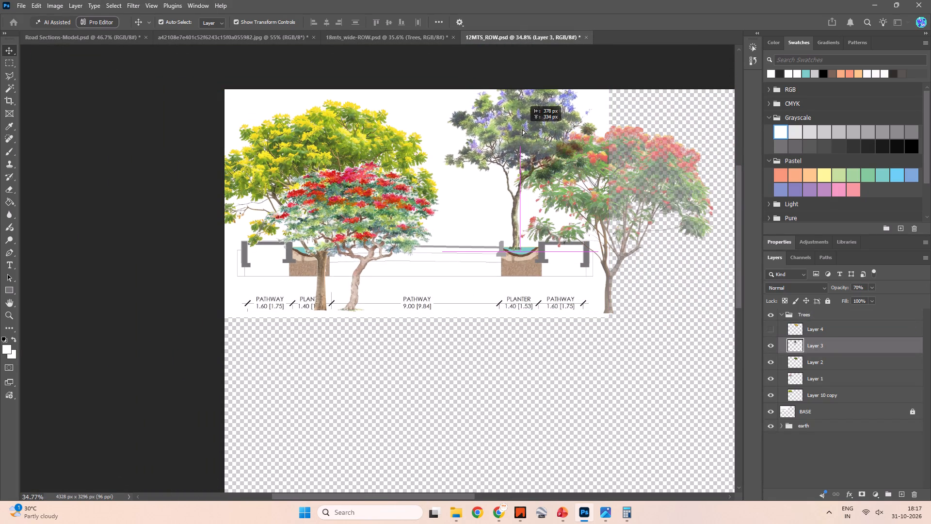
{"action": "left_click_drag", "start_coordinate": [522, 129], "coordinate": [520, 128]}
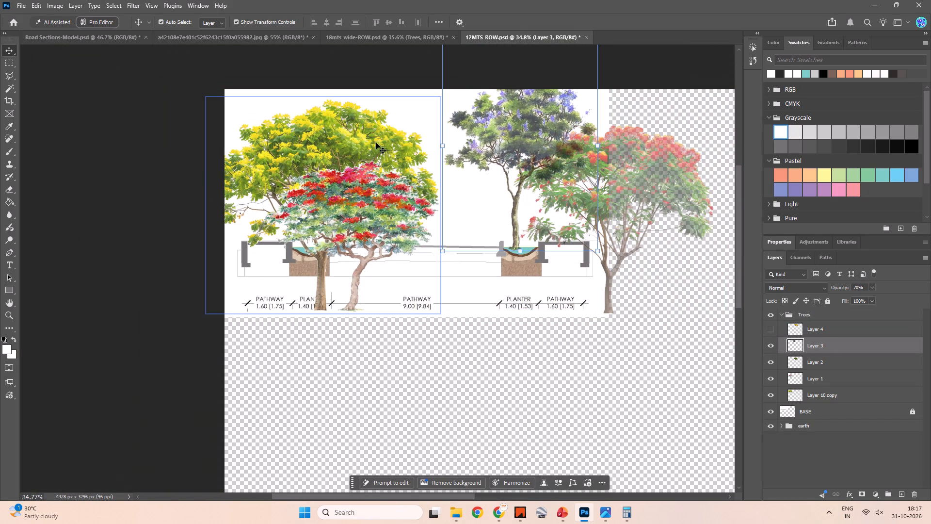
Move the yellow-flowering tree so its trunk stands in the section's left-hand planter.
{"action": "left_click_drag", "start_coordinate": [344, 142], "coordinate": [326, 82]}
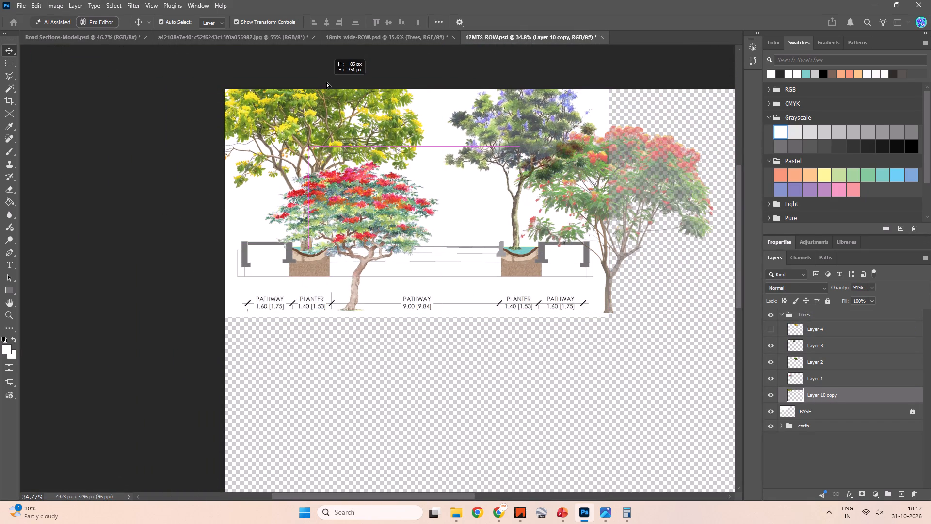
{"action": "left_click_drag", "start_coordinate": [326, 82], "coordinate": [328, 81]}
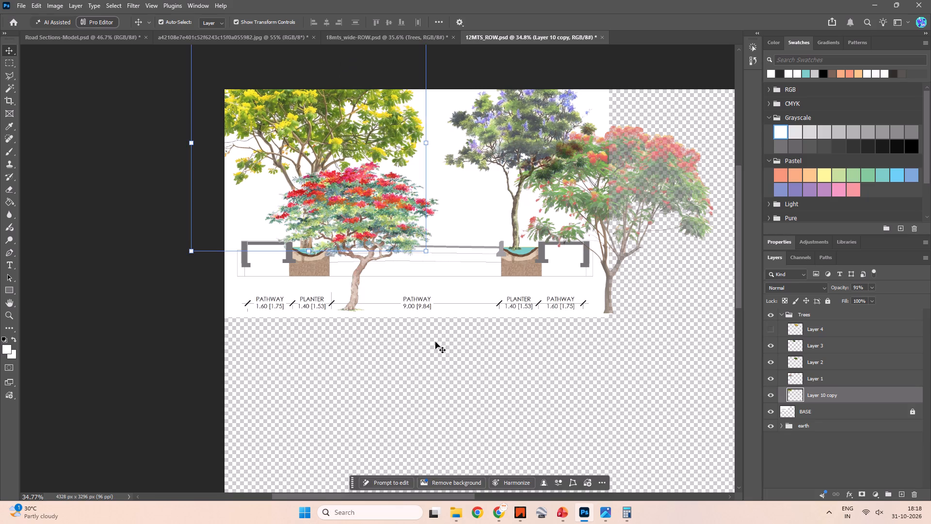
{"action": "left_click", "coordinate": [440, 354]}
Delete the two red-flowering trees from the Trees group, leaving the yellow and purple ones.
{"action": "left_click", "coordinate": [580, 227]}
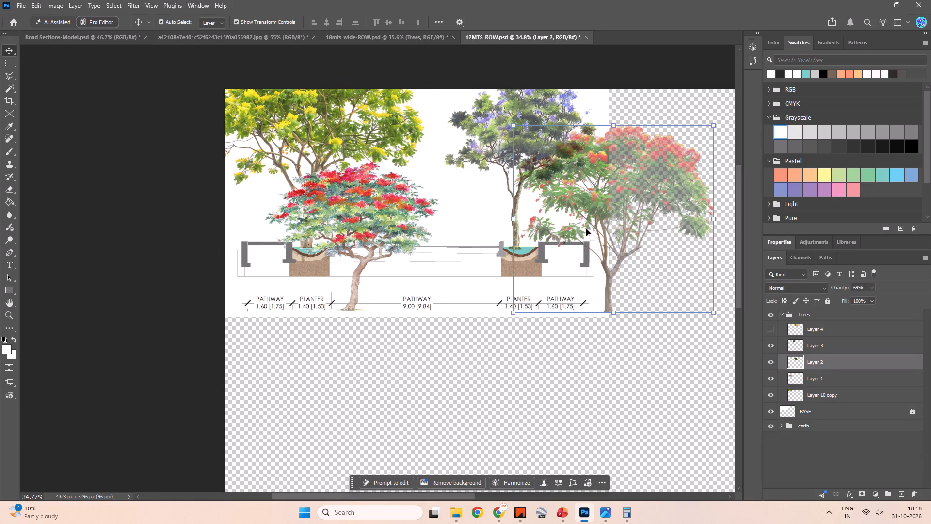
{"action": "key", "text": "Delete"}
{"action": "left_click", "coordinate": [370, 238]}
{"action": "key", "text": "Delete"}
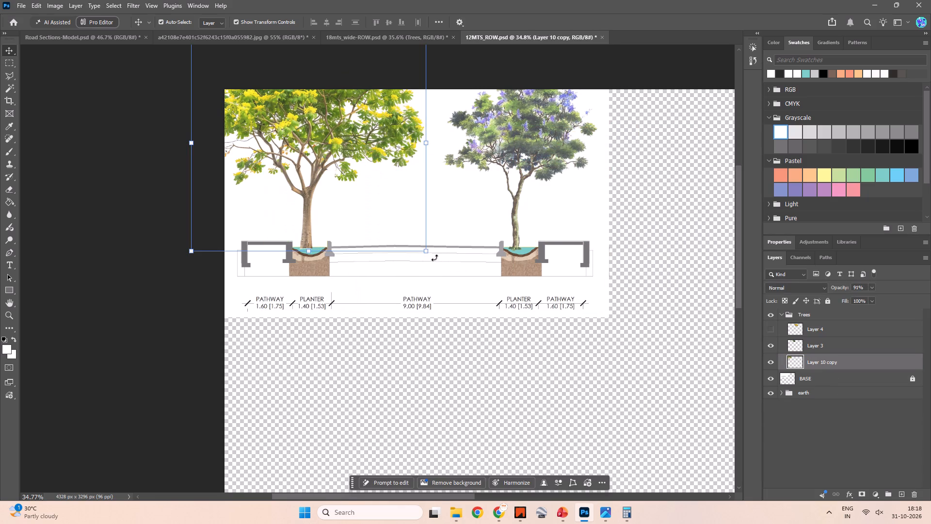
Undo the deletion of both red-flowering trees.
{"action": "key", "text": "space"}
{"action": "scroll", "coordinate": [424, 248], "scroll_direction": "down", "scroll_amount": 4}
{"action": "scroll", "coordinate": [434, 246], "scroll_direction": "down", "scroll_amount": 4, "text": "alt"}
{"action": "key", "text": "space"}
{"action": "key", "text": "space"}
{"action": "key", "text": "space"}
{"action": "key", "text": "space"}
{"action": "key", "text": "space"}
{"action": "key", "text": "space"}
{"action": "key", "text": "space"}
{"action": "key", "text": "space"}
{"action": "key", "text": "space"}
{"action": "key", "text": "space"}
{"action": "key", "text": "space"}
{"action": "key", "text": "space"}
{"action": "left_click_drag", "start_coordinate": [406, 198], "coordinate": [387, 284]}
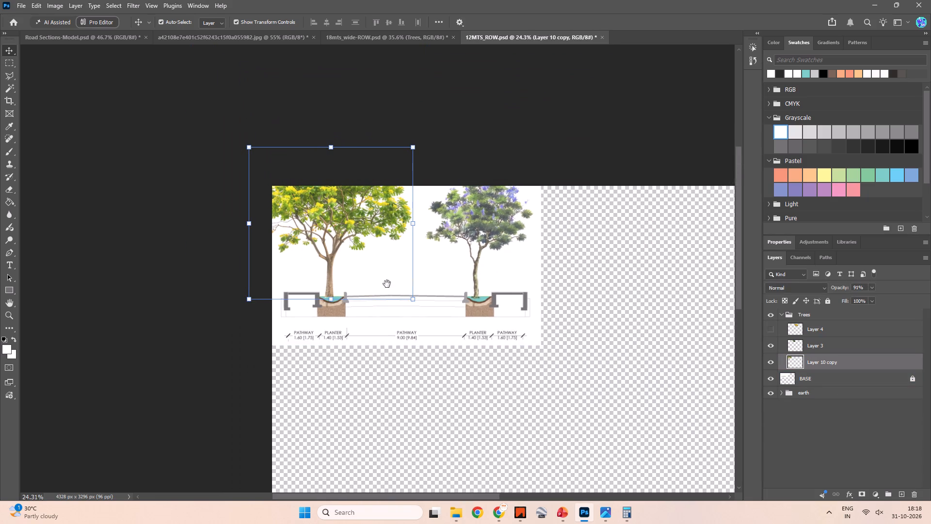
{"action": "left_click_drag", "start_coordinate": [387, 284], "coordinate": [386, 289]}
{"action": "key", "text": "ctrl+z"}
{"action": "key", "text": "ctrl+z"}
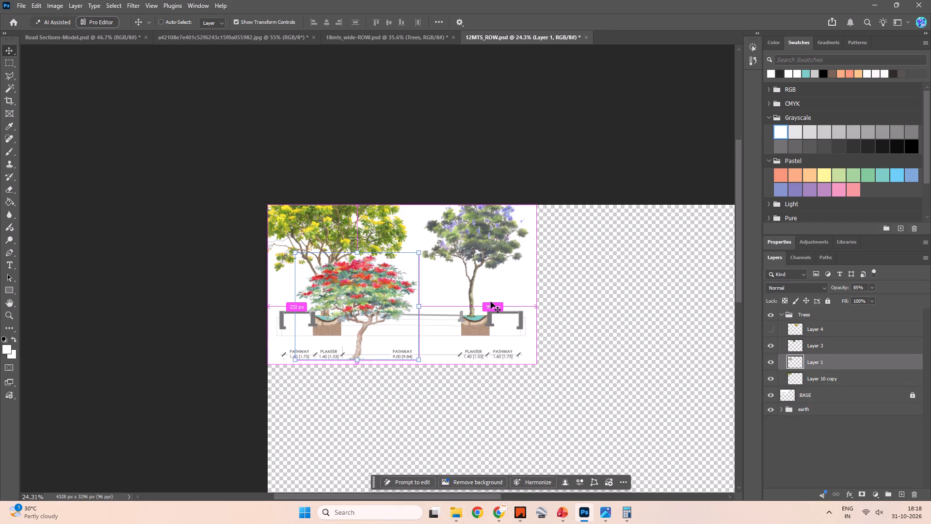
Delete the red-flowering tree beside the left-hand planter and the purple-flowering tree over the right-hand planter.
{"action": "left_click", "coordinate": [372, 289]}
{"action": "key", "text": "Delete"}
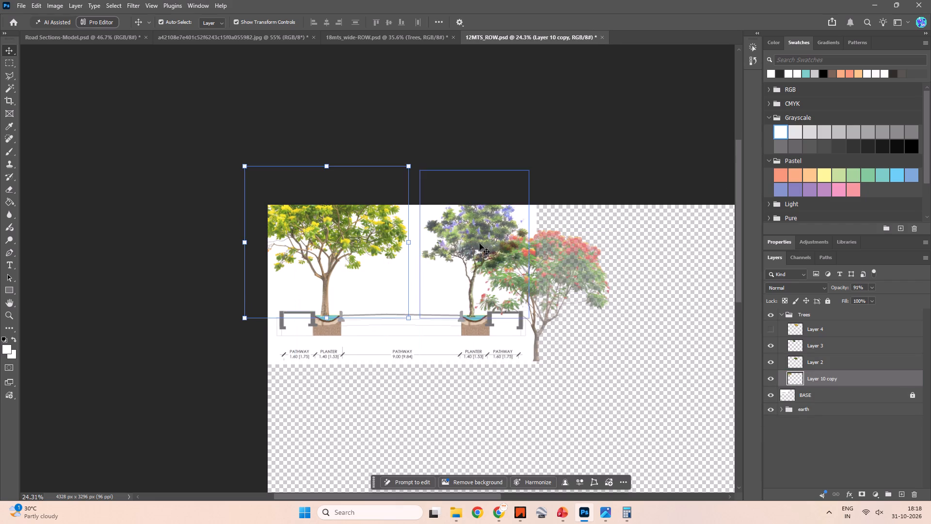
{"action": "left_click", "coordinate": [480, 242]}
{"action": "key", "text": "Delete"}
Move the remaining red-flowering tree so its trunk stands in the section's right-hand planter.
{"action": "left_click_drag", "start_coordinate": [552, 291], "coordinate": [489, 247]}
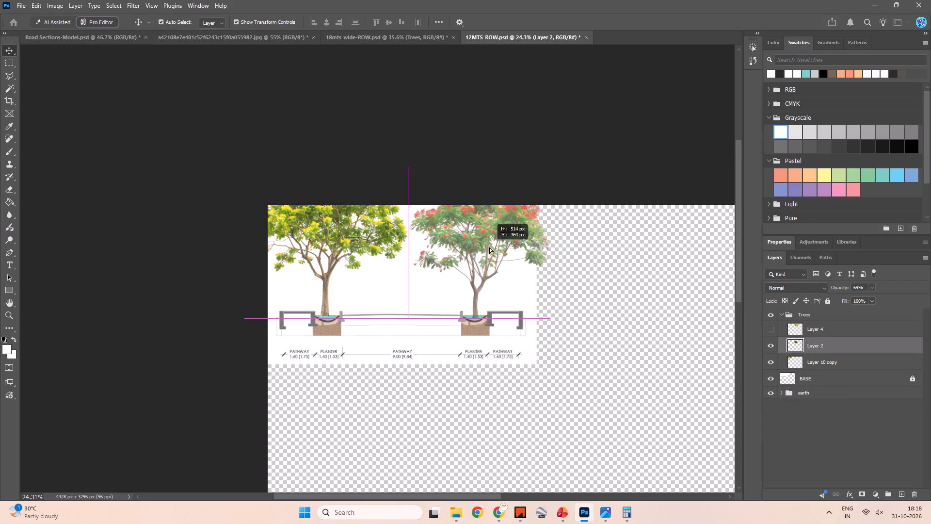
{"action": "left_click_drag", "start_coordinate": [489, 247], "coordinate": [485, 244]}
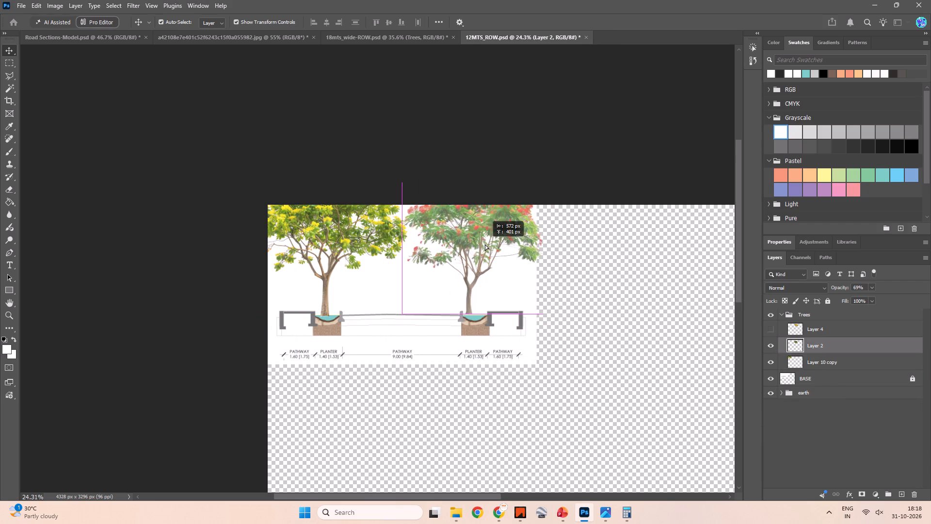
{"action": "left_click_drag", "start_coordinate": [485, 244], "coordinate": [485, 245]}
{"action": "left_click", "coordinate": [485, 245]}
{"action": "left_click", "coordinate": [593, 271]}
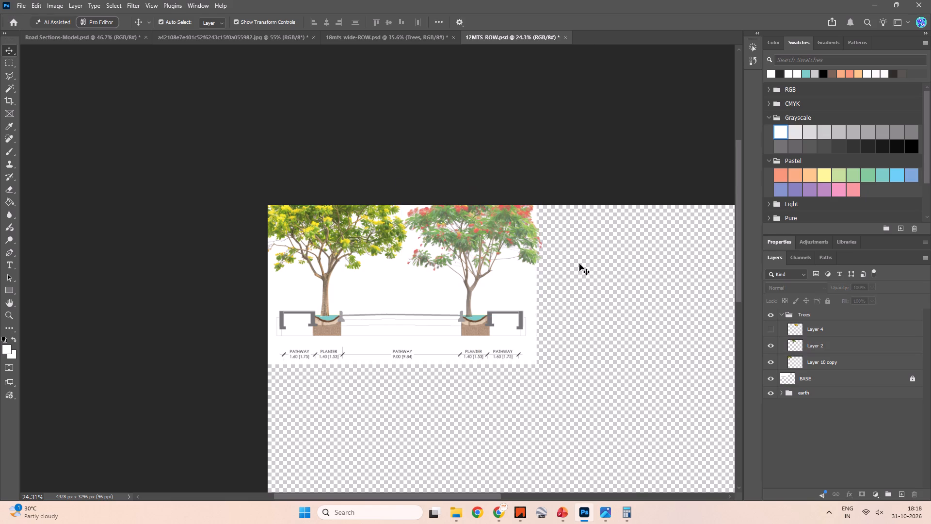
Extend the canvas above and to the left of the section with the Crop tool, to 5500 × 4392 px, to fit the tree crowns.
{"action": "scroll", "coordinate": [479, 309], "scroll_direction": "up", "scroll_amount": 6, "text": "alt"}
{"action": "scroll", "coordinate": [479, 308], "scroll_direction": "down", "scroll_amount": 4, "text": "alt"}
{"action": "key", "text": "space"}
{"action": "key", "text": "space"}
{"action": "key", "text": "space"}
{"action": "key", "text": "space"}
{"action": "left_click_drag", "start_coordinate": [425, 254], "coordinate": [428, 280]}
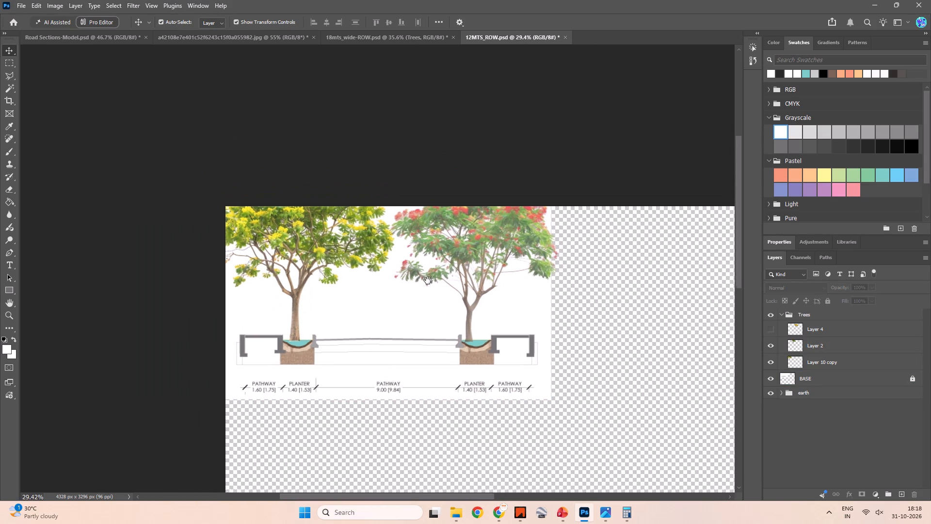
{"action": "left_click_drag", "start_coordinate": [428, 280], "coordinate": [428, 281]}
{"action": "left_click", "coordinate": [573, 154]}
{"action": "key", "text": "Escape"}
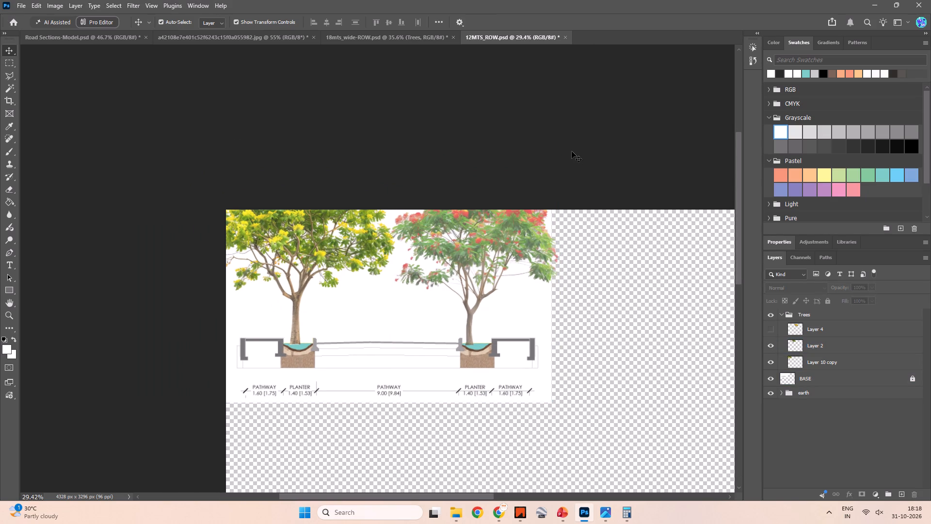
{"action": "scroll", "coordinate": [551, 161], "scroll_direction": "down", "scroll_amount": 5, "text": "alt"}
{"action": "key", "text": "c"}
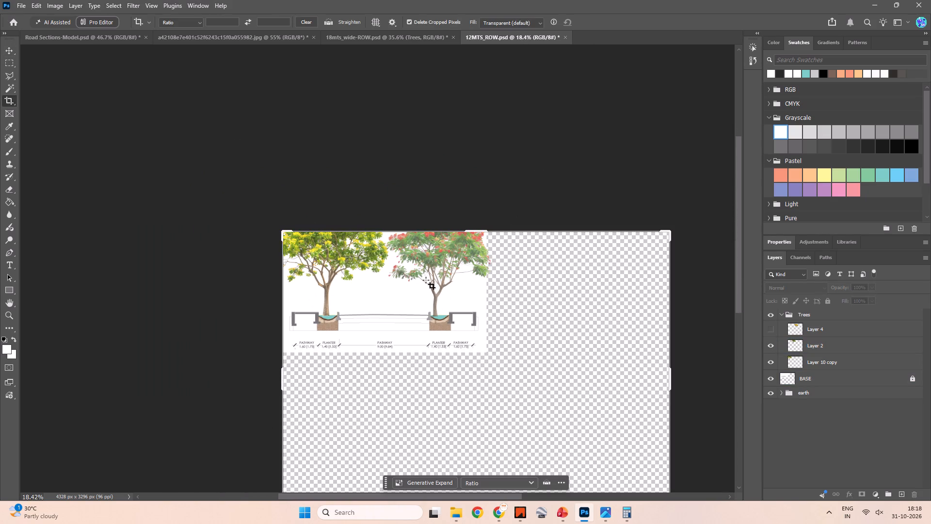
{"action": "left_click_drag", "start_coordinate": [470, 230], "coordinate": [469, 181]}
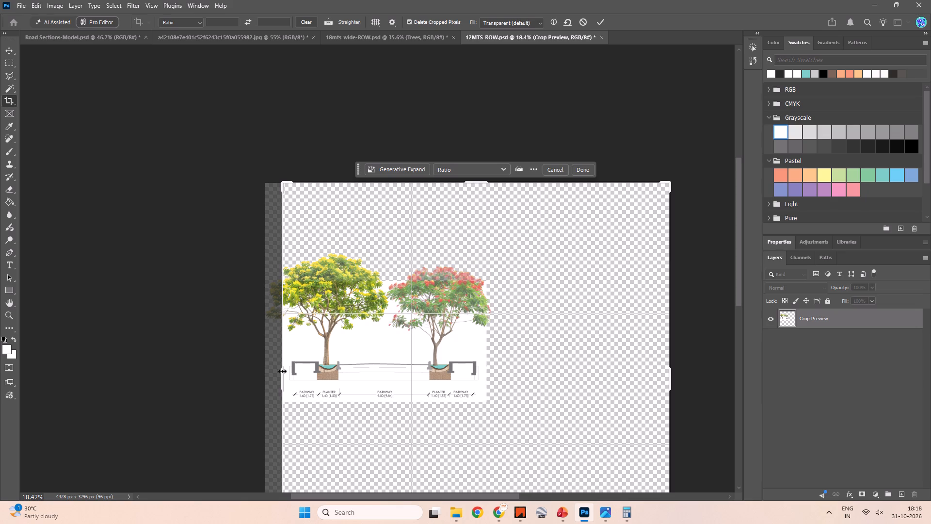
{"action": "left_click_drag", "start_coordinate": [282, 374], "coordinate": [230, 374]}
{"action": "key", "text": "space"}
{"action": "key", "text": "space"}
{"action": "key", "text": "space"}
{"action": "key", "text": "space"}
{"action": "key", "text": "space"}
{"action": "key", "text": "space"}
{"action": "key", "text": "space"}
{"action": "key", "text": "space"}
{"action": "key", "text": "space"}
{"action": "key", "text": "space"}
{"action": "key", "text": "space"}
{"action": "key", "text": "space"}
{"action": "key", "text": "space"}
{"action": "key", "text": "space"}
{"action": "left_click_drag", "start_coordinate": [469, 428], "coordinate": [405, 385]}
{"action": "scroll", "coordinate": [327, 341], "scroll_direction": "up", "scroll_amount": 6, "text": "alt"}
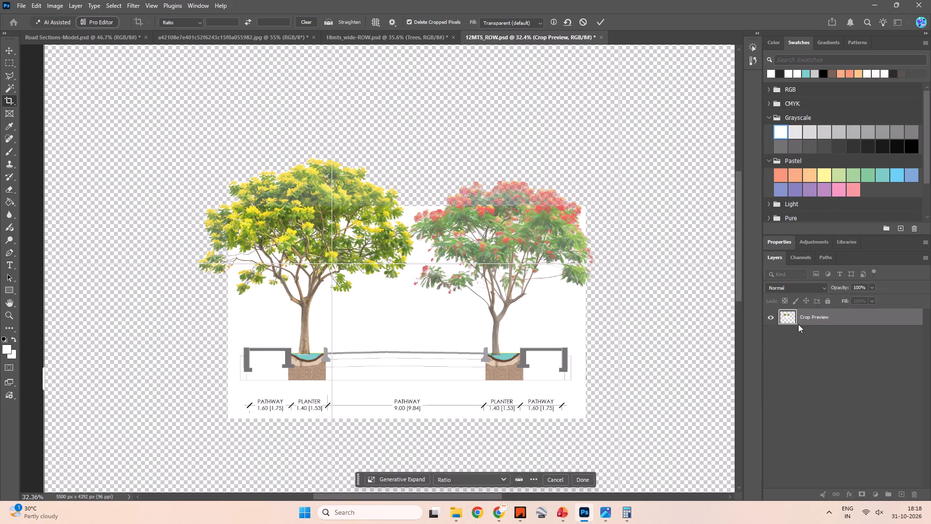
{"action": "left_click", "coordinate": [601, 22]}
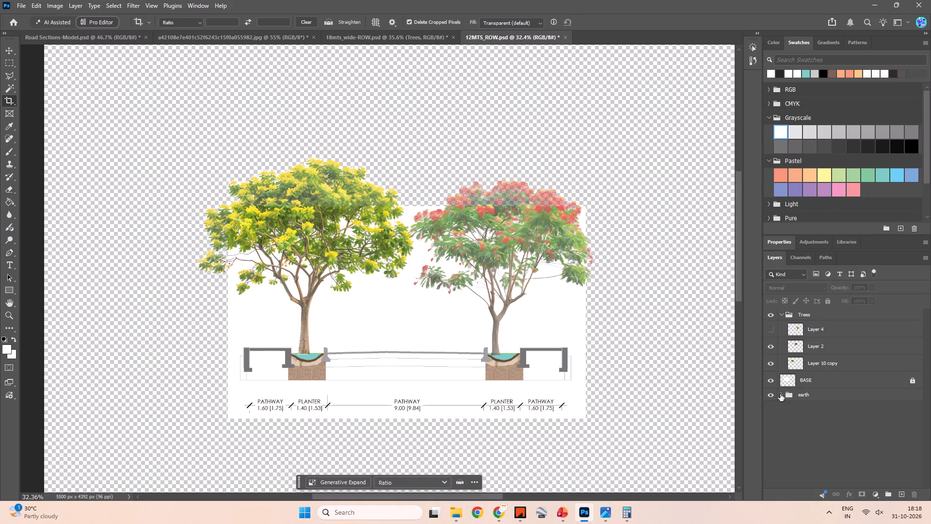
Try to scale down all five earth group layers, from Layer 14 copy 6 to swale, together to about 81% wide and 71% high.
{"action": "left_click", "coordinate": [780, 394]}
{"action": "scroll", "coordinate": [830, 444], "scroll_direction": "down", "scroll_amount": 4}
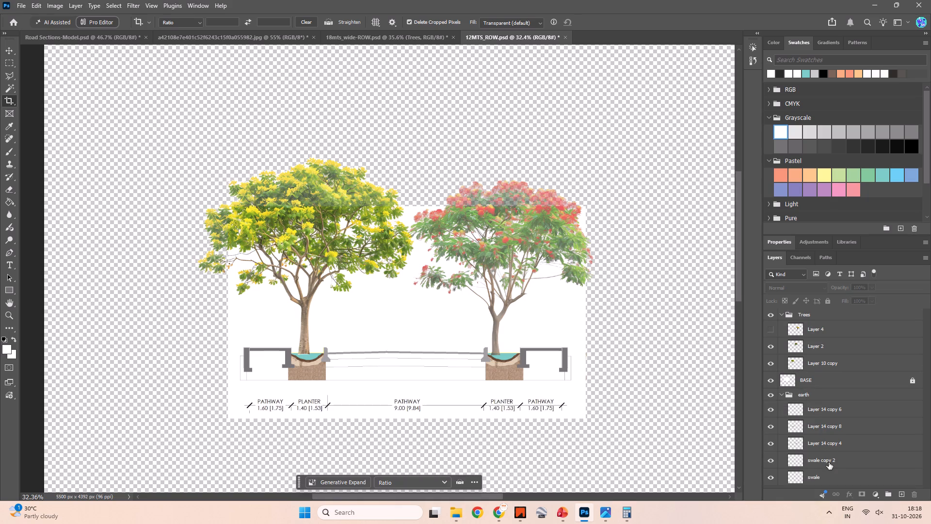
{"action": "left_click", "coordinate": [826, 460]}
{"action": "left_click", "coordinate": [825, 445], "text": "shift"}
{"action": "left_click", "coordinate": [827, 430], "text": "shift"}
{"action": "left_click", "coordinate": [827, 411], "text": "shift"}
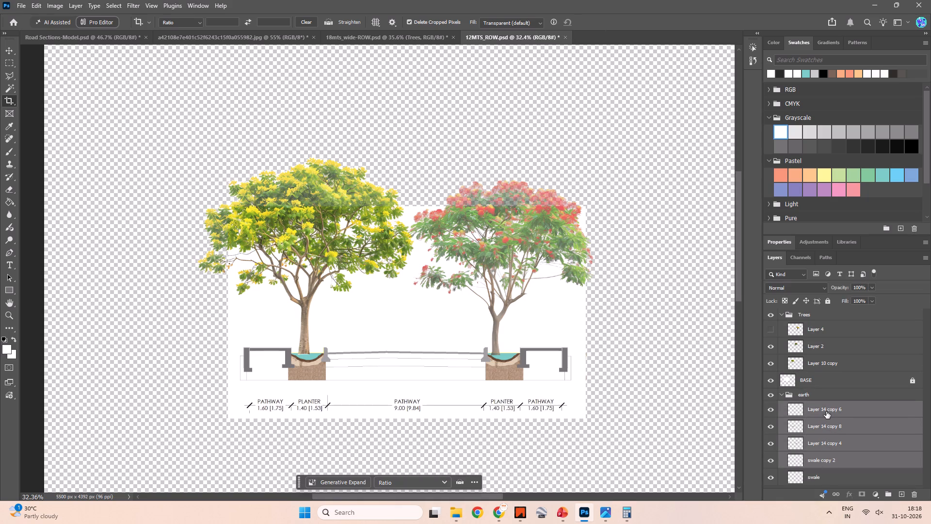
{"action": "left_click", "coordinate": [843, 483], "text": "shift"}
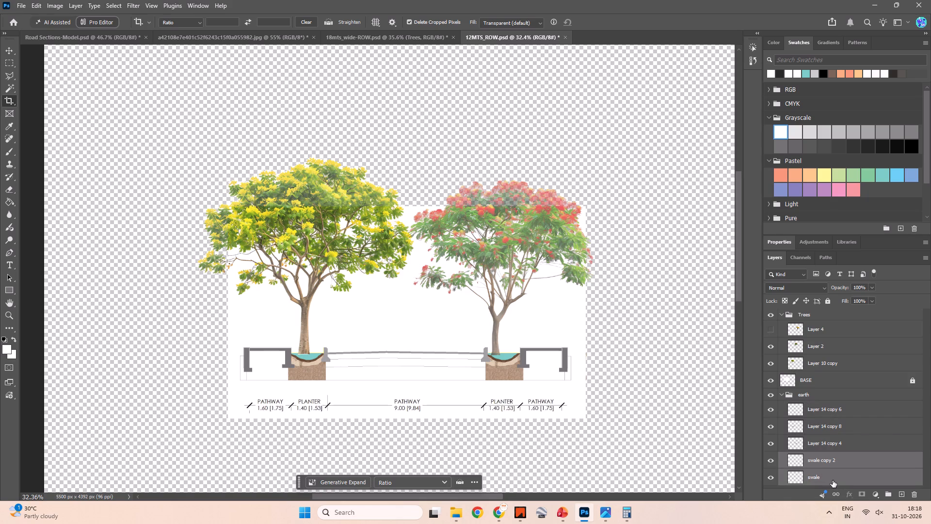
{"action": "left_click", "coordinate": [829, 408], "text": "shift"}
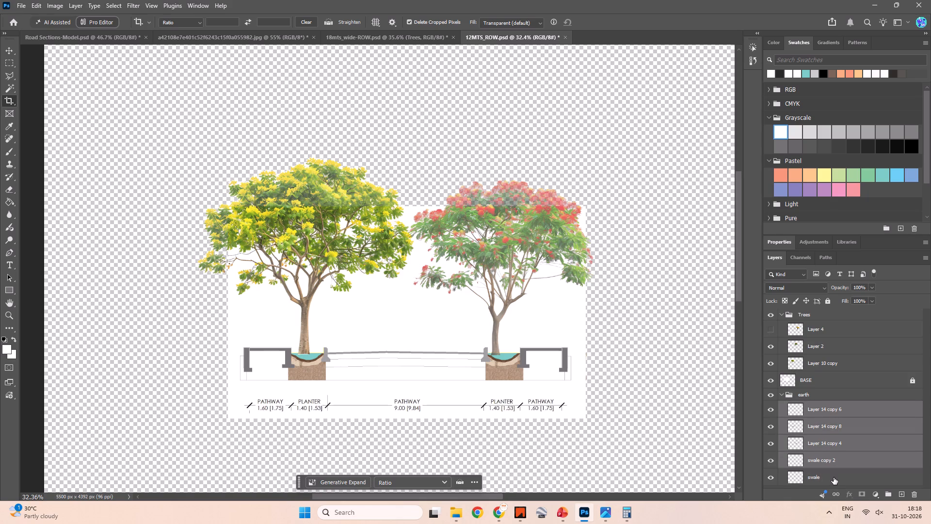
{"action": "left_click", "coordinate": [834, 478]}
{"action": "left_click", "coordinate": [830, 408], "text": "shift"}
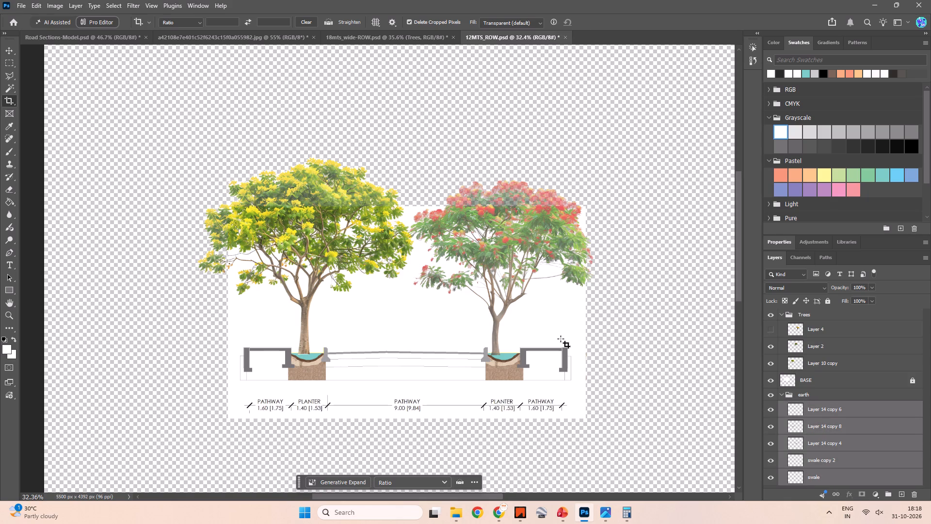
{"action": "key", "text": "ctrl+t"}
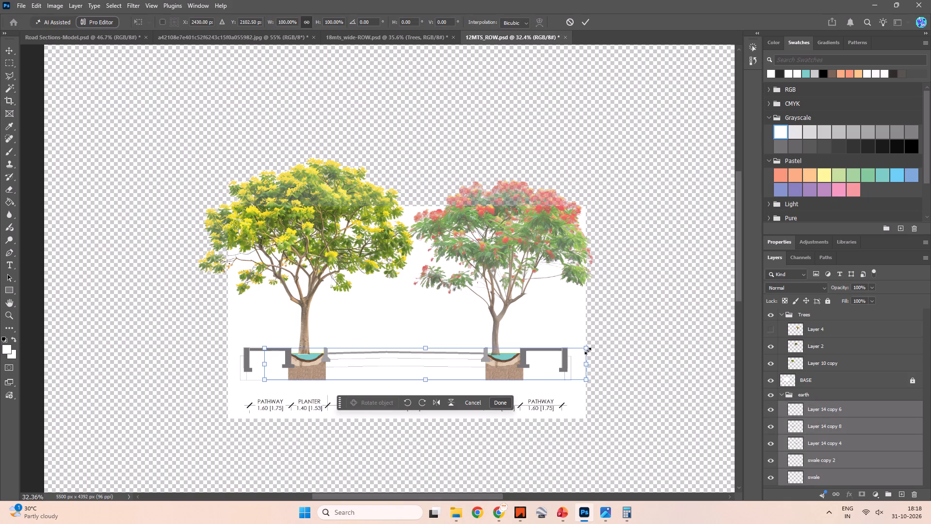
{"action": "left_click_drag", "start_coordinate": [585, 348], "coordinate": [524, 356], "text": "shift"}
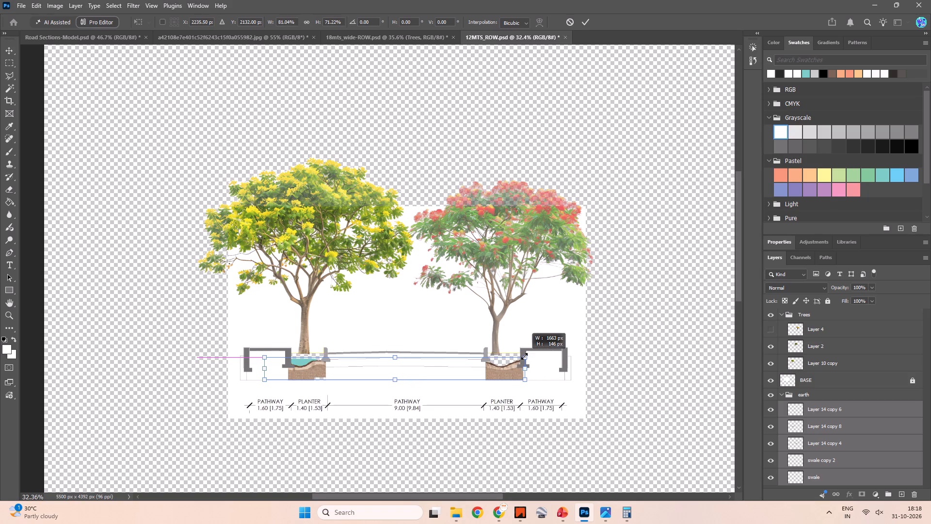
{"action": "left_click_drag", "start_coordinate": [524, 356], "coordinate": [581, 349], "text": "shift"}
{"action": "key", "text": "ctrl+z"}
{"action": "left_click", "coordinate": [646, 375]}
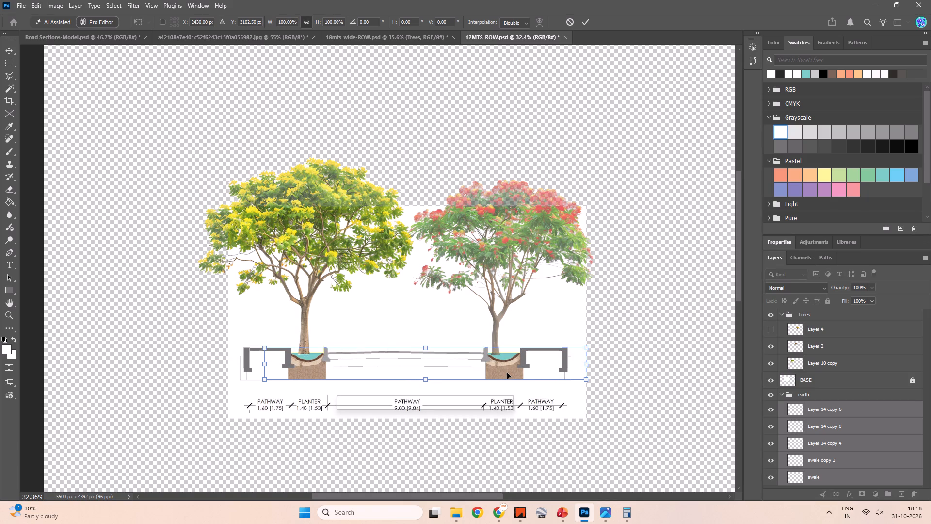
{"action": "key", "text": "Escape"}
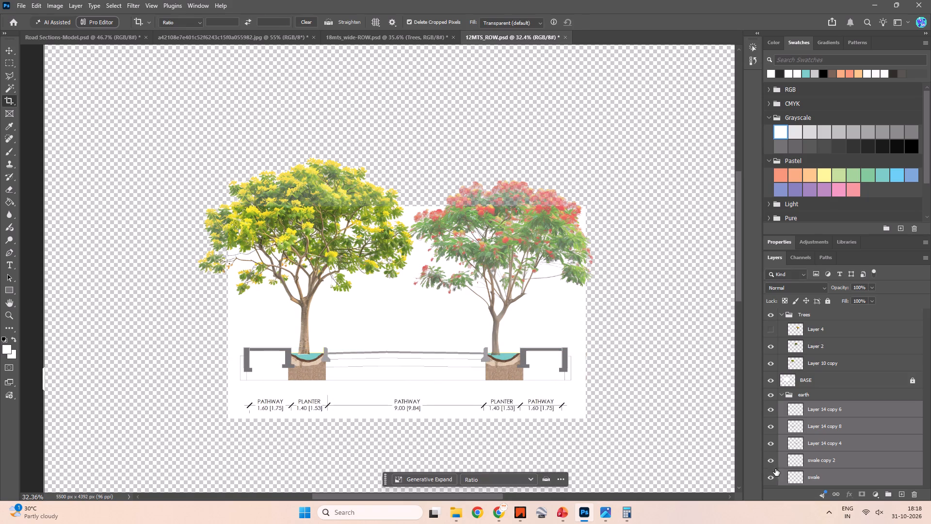
Hide the BASE layer.
{"action": "left_click", "coordinate": [768, 382]}
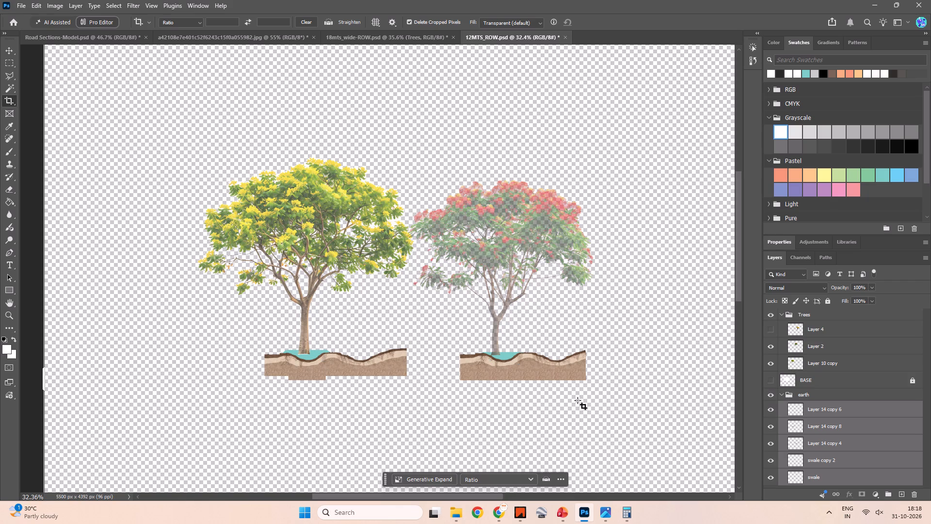
{"action": "left_click", "coordinate": [578, 400]}
{"action": "key", "text": "Escape"}
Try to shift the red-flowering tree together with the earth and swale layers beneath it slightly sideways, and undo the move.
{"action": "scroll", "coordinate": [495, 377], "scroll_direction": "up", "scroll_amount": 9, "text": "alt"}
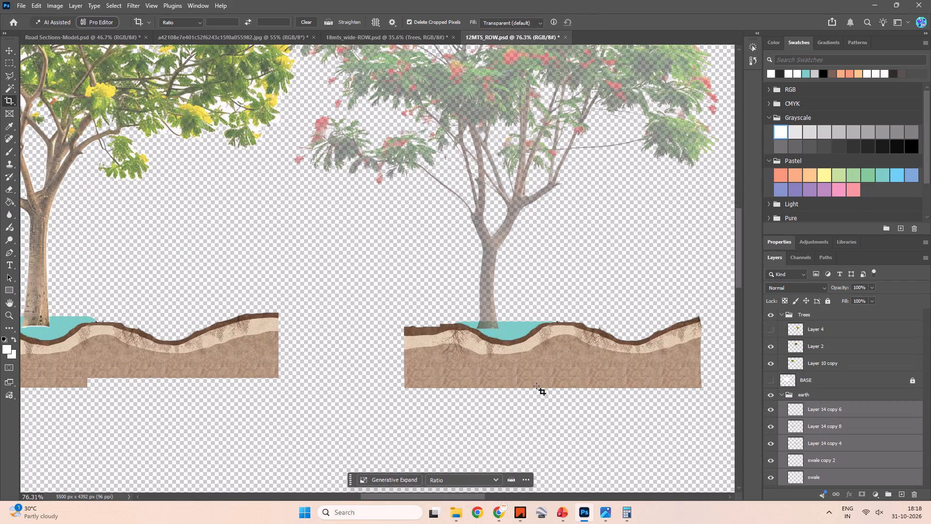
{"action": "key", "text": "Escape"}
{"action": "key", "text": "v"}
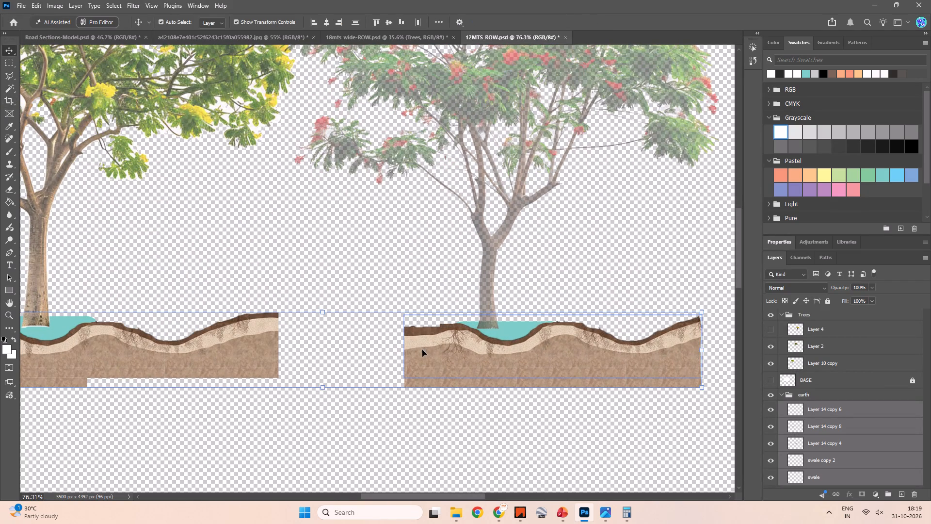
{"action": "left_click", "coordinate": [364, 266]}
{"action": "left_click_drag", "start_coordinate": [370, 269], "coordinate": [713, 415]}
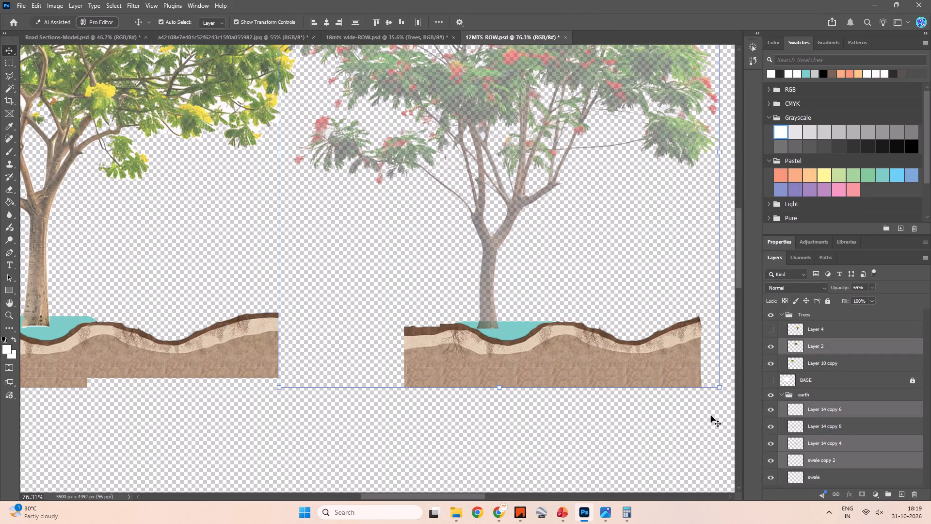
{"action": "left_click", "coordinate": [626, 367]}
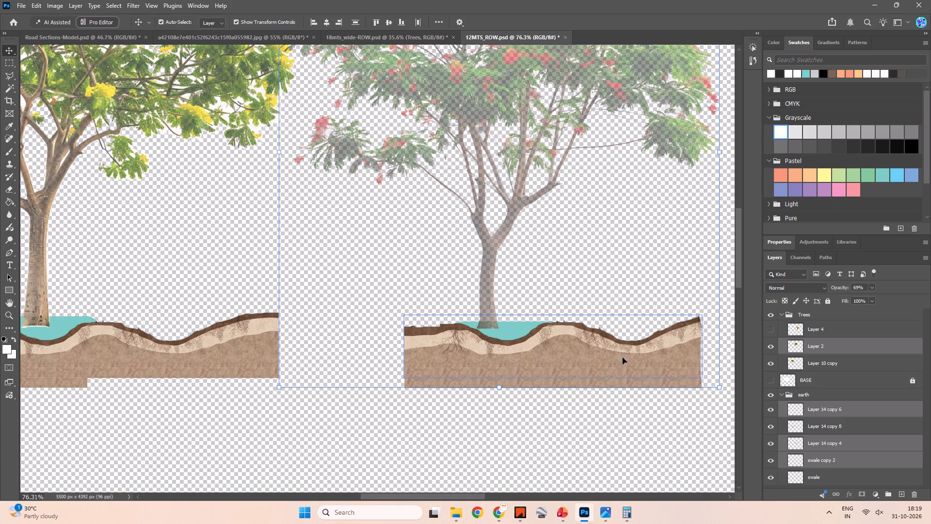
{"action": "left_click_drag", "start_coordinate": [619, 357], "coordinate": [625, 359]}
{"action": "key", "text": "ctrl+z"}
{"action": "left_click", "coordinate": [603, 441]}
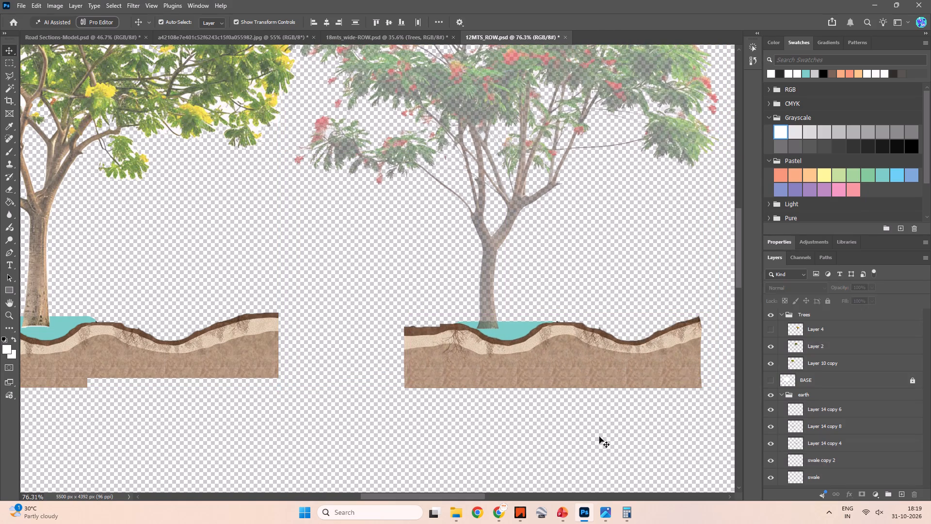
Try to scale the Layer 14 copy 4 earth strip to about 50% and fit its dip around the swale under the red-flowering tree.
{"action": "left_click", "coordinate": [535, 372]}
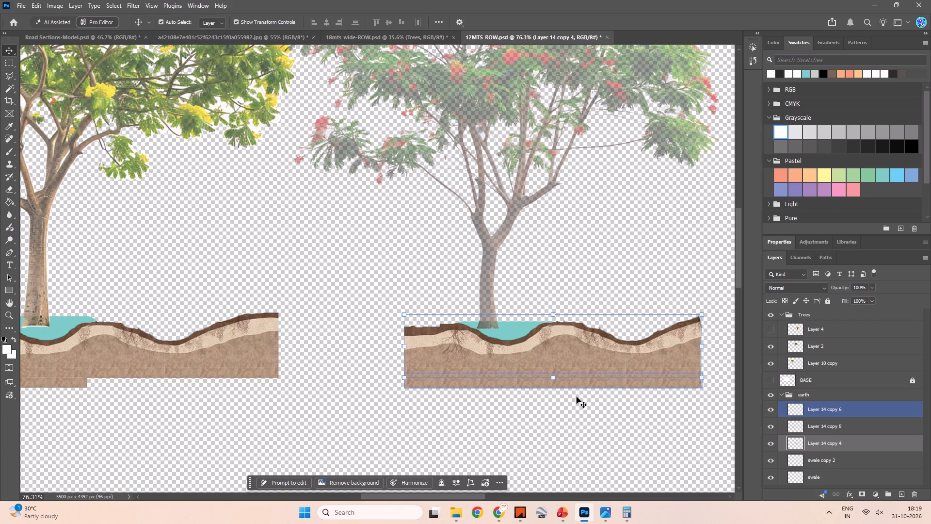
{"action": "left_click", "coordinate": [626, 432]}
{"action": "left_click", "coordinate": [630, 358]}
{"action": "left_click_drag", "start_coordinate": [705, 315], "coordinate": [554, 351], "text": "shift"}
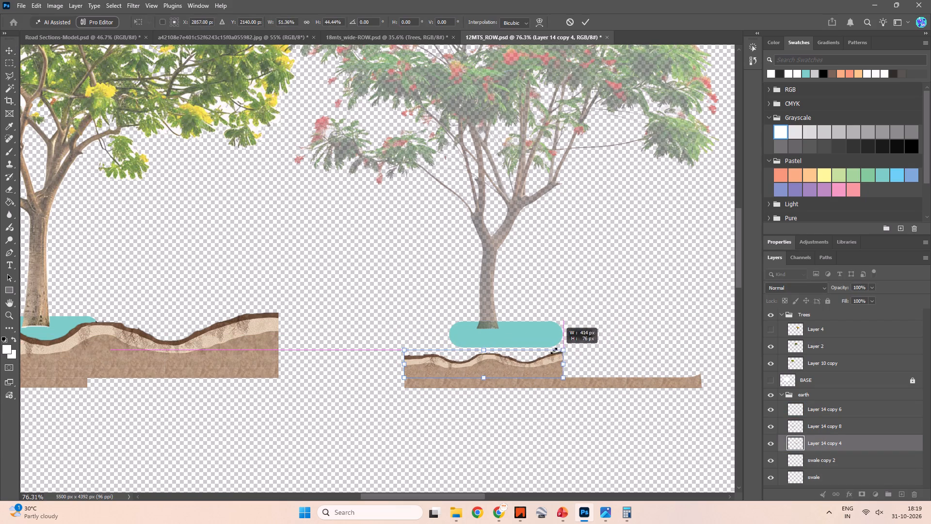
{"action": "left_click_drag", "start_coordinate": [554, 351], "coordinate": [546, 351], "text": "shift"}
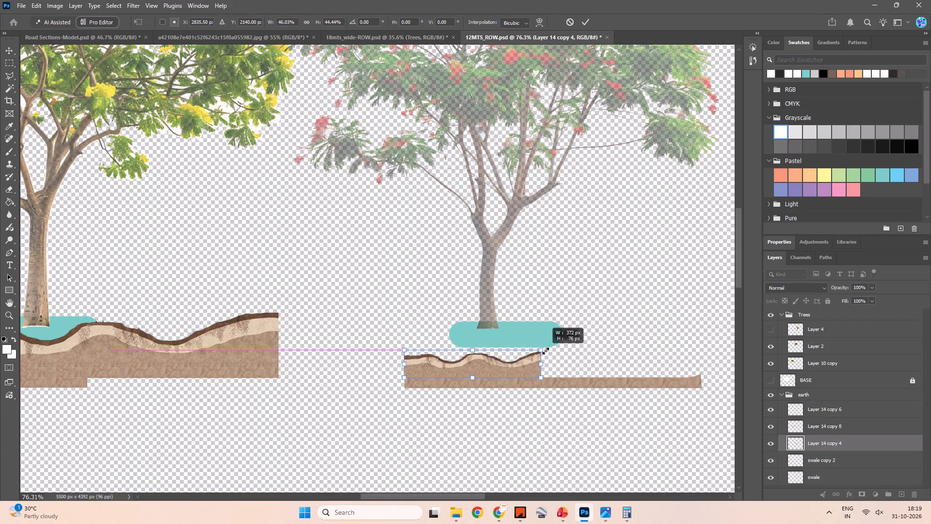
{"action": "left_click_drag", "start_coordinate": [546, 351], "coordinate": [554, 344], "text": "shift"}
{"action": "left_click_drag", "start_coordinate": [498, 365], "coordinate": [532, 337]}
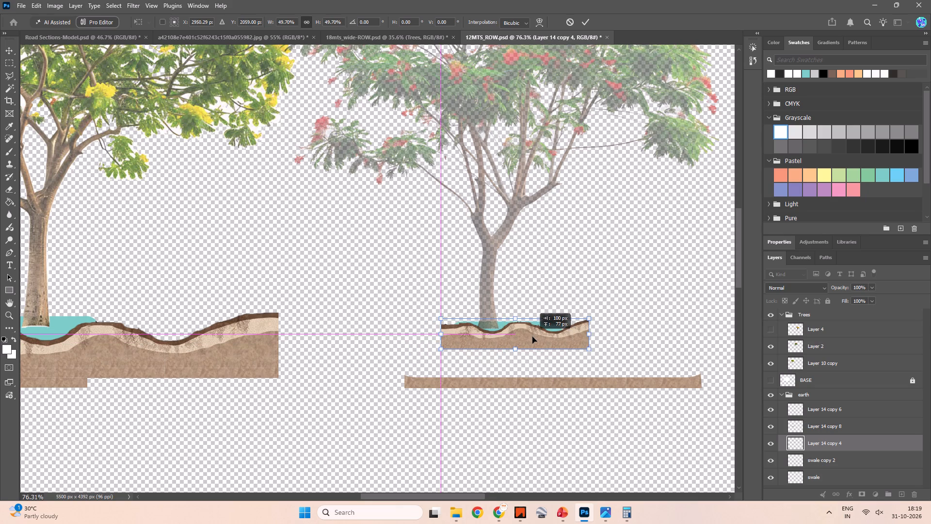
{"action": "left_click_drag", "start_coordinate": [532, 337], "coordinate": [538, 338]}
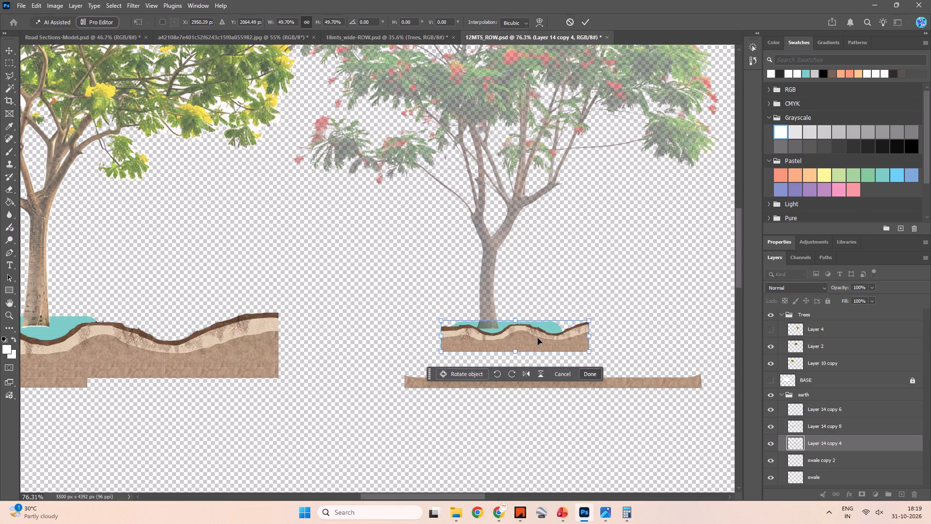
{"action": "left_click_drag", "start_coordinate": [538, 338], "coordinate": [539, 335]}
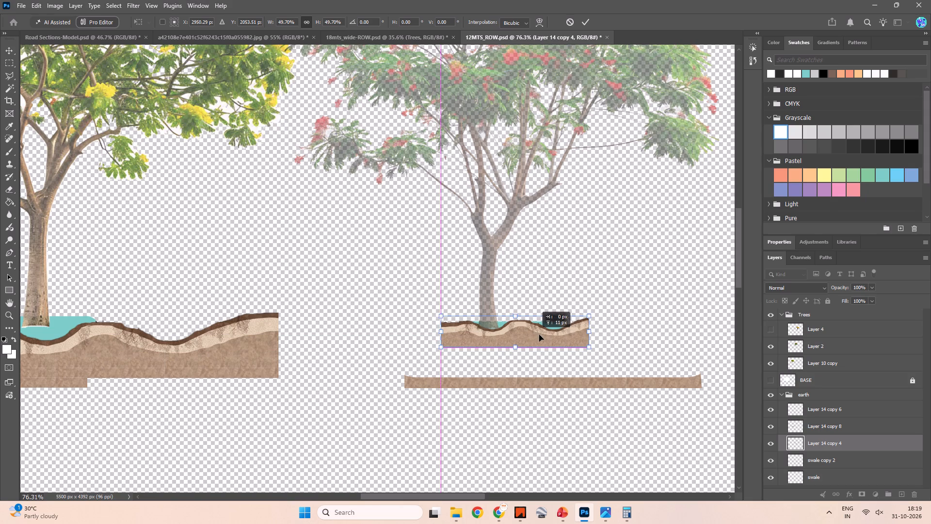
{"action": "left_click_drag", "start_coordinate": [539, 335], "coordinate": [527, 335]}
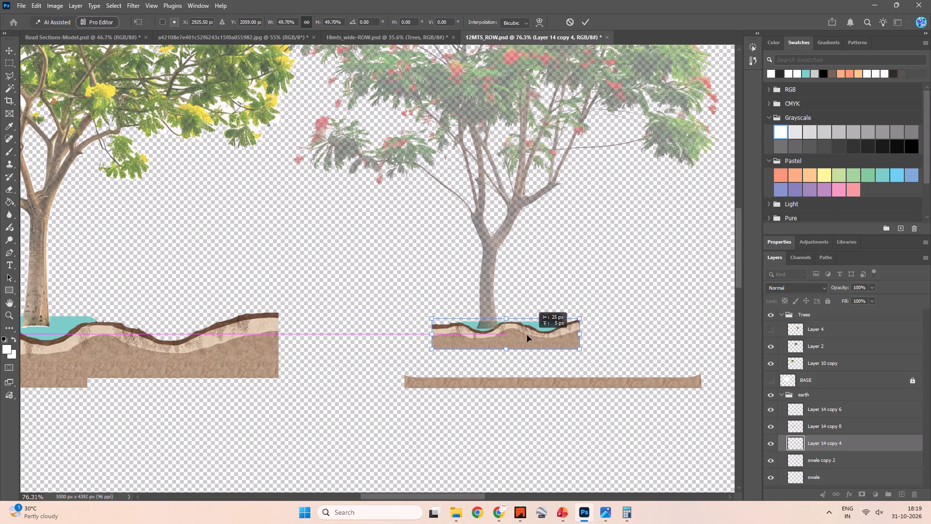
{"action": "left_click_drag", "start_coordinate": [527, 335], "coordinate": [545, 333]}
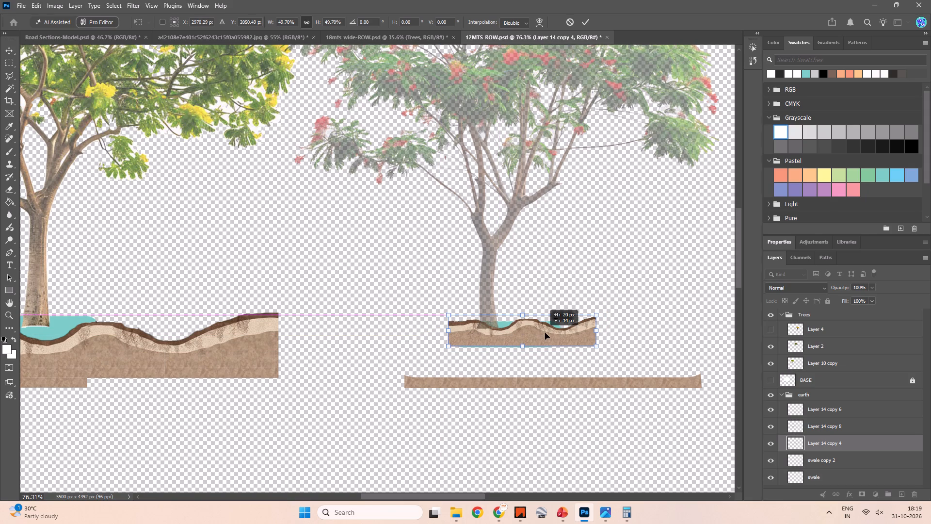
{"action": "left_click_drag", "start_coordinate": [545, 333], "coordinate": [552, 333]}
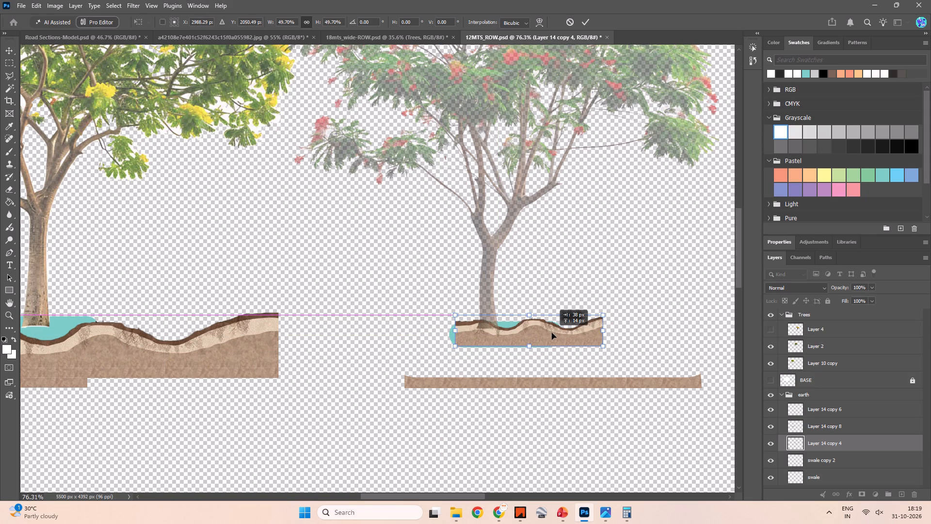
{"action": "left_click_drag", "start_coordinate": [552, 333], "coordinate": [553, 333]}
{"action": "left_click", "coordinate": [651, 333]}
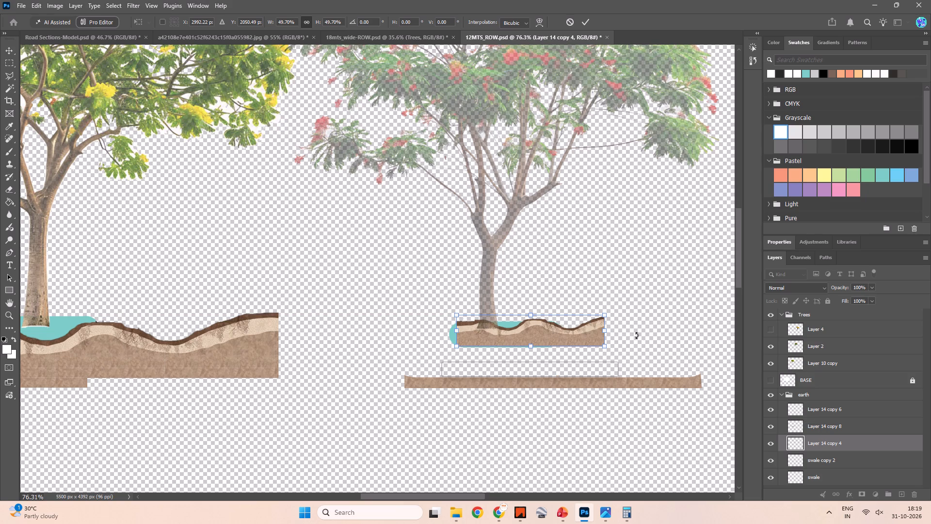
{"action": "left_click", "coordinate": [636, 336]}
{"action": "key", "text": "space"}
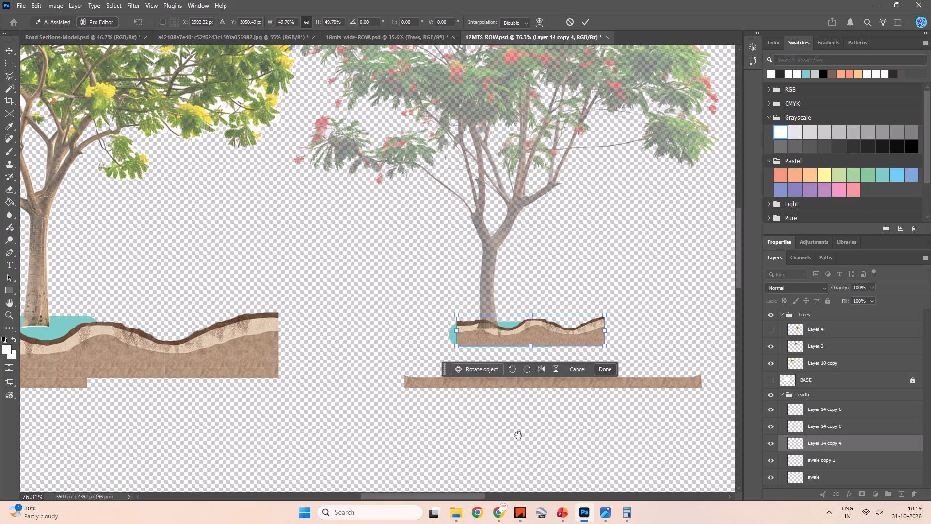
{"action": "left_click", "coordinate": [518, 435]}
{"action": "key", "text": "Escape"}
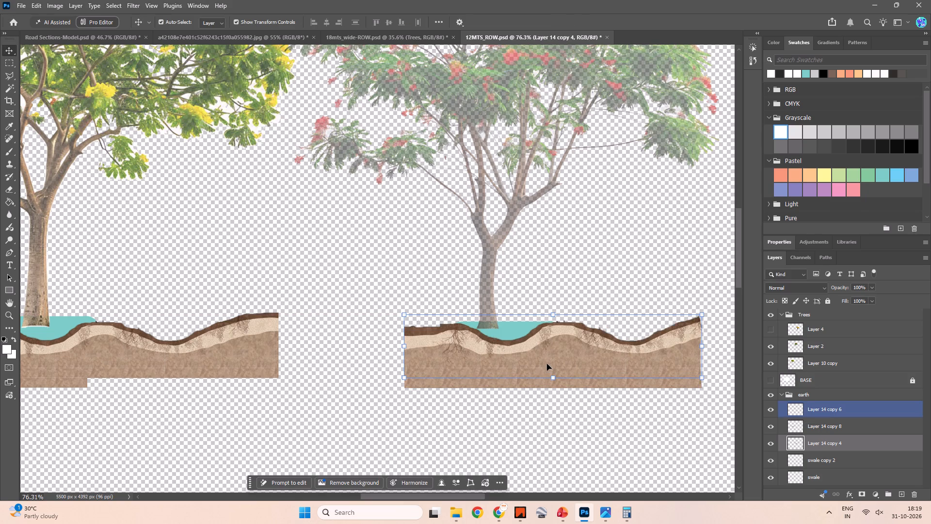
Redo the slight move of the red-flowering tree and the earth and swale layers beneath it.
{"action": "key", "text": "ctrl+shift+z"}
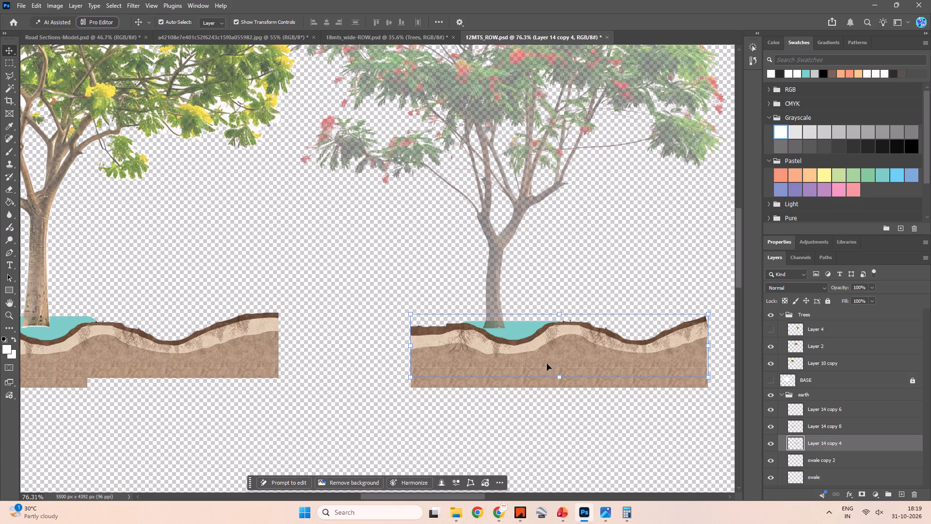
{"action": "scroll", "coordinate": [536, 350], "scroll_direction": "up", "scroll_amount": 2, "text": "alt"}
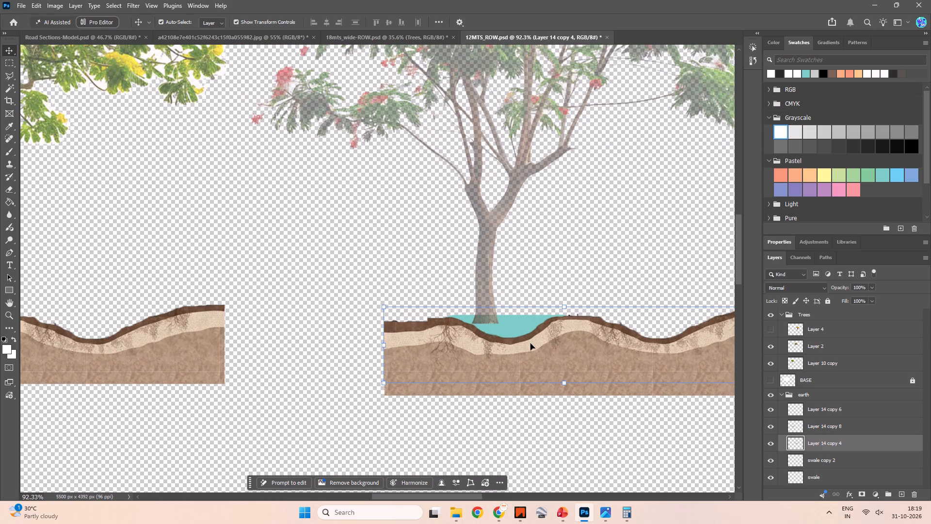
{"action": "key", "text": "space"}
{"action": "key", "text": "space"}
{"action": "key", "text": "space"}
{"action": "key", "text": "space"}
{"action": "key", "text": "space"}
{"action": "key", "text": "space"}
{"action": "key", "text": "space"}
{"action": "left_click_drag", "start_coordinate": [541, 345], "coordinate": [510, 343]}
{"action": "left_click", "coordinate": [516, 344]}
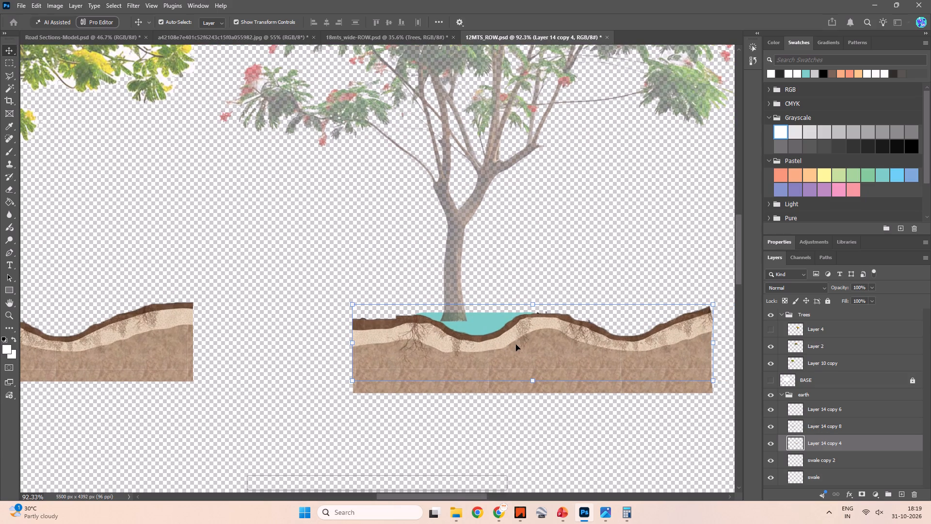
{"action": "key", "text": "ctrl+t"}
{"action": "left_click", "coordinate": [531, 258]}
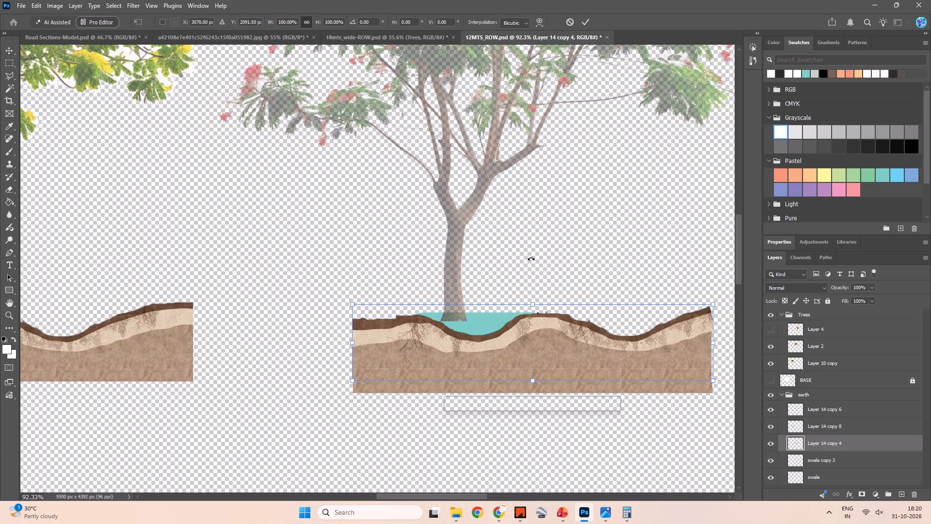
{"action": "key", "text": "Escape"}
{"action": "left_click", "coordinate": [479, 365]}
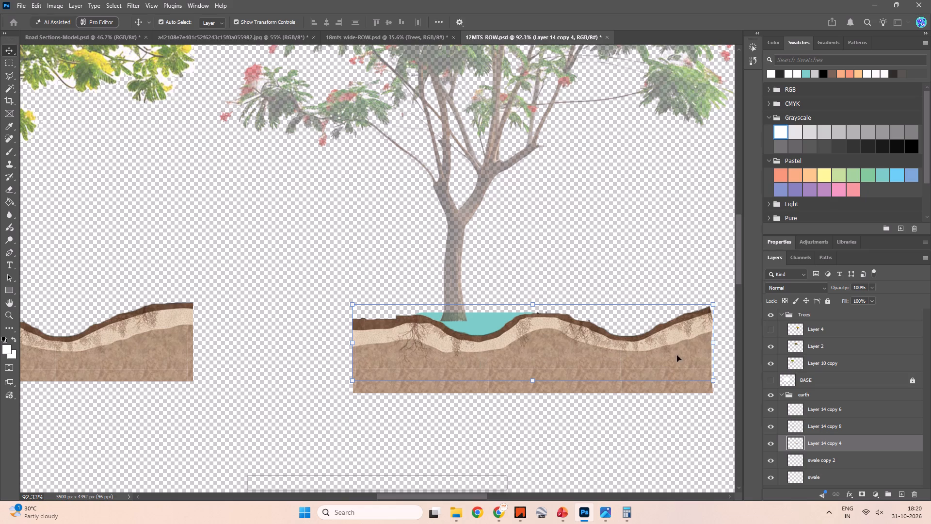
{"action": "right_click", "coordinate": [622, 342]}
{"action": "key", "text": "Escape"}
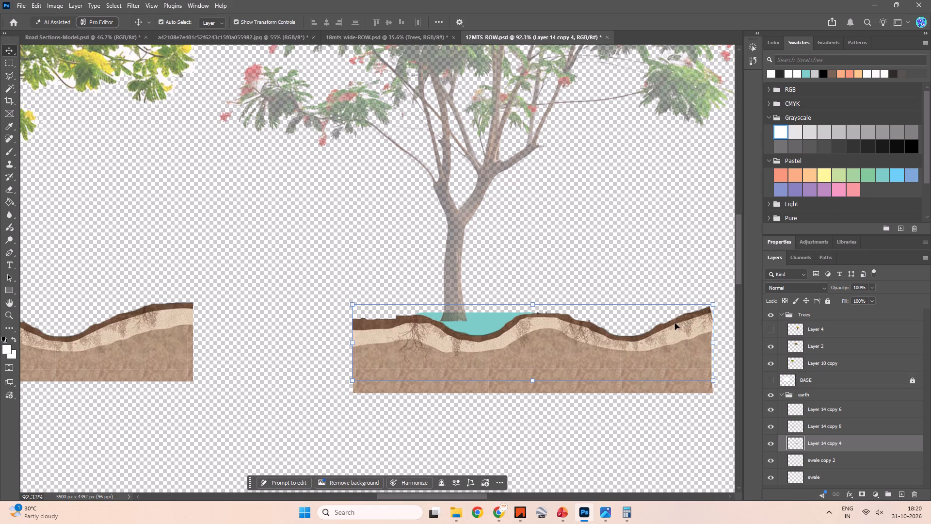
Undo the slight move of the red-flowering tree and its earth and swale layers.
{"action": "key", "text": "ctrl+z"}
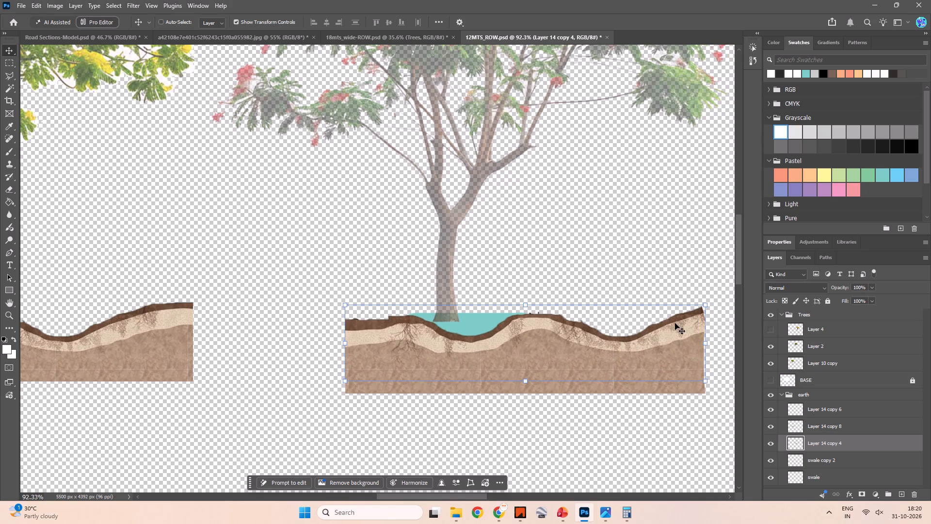
Redo the slight sideways move of the red-flowering tree and the earth and swale layers beneath it.
{"action": "key", "text": "ctrl+y"}
{"action": "key", "text": "ctrl+y"}
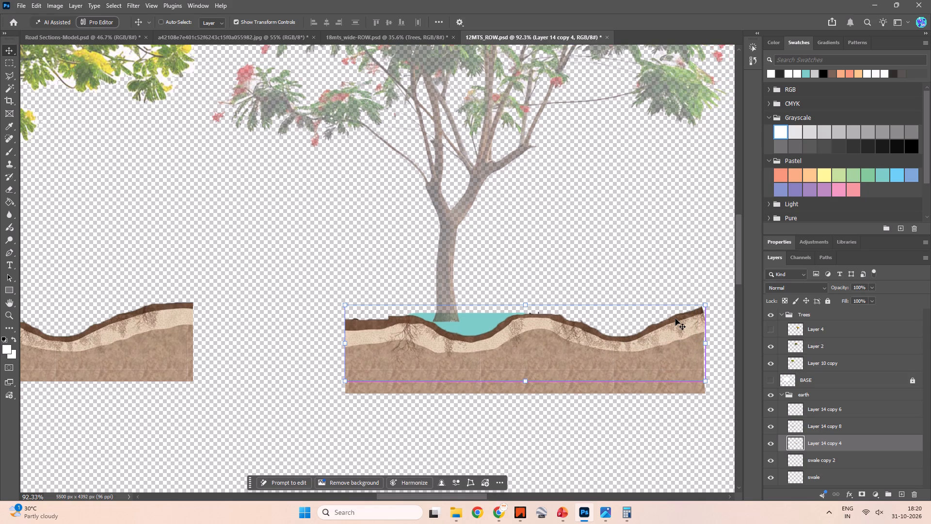
{"action": "key", "text": "ctrl+shift+z"}
{"action": "key", "text": "ctrl+shift+z"}
{"action": "key", "text": "ctrl+shift+z"}
{"action": "key", "text": "ctrl+shift+z"}
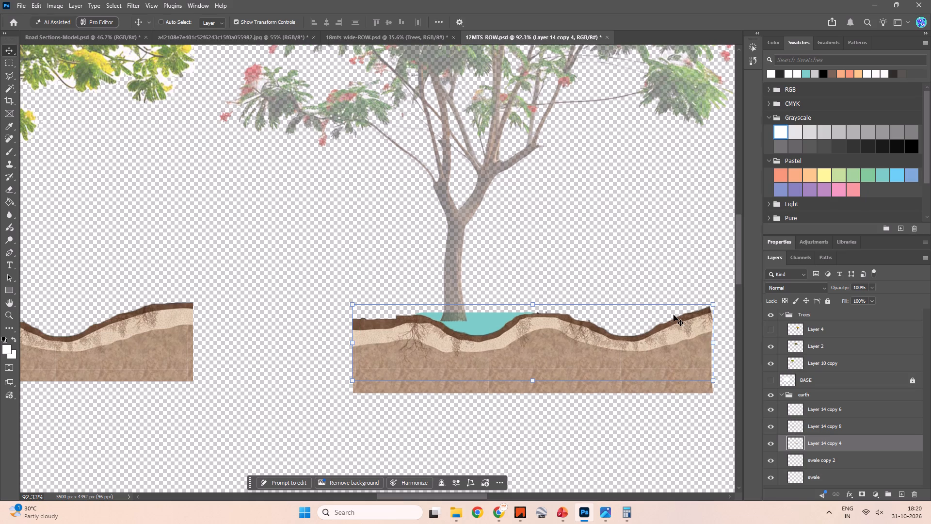
{"action": "key", "text": "ctrl+shift+z"}
{"action": "key", "text": "ctrl+shift+z"}
{"action": "key", "text": "ctrl+shift+z"}
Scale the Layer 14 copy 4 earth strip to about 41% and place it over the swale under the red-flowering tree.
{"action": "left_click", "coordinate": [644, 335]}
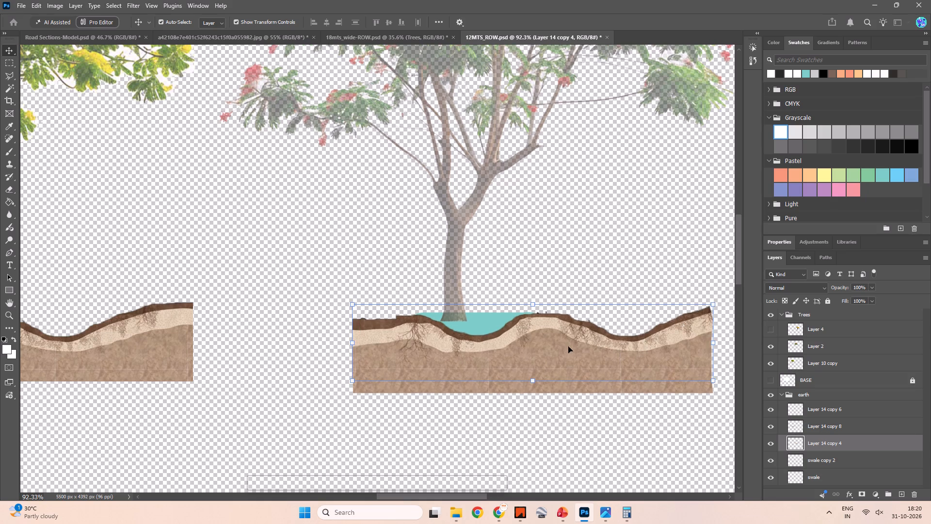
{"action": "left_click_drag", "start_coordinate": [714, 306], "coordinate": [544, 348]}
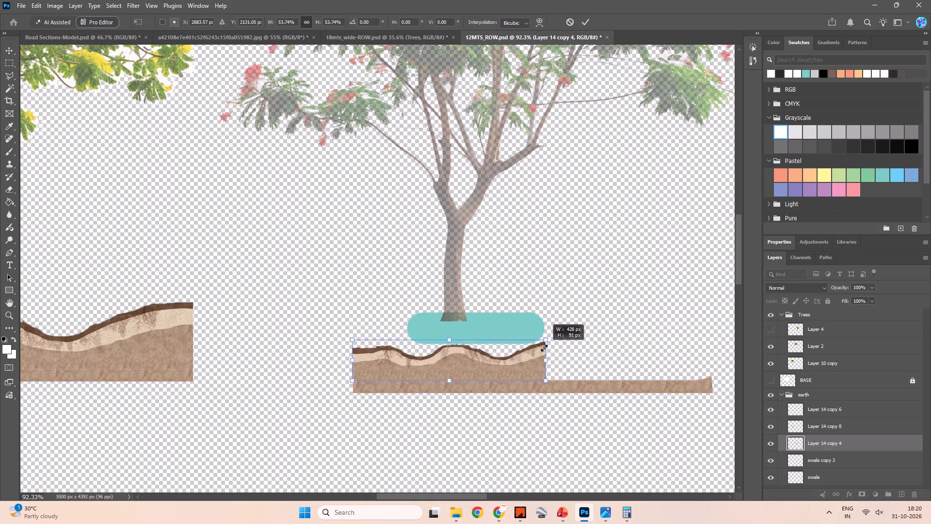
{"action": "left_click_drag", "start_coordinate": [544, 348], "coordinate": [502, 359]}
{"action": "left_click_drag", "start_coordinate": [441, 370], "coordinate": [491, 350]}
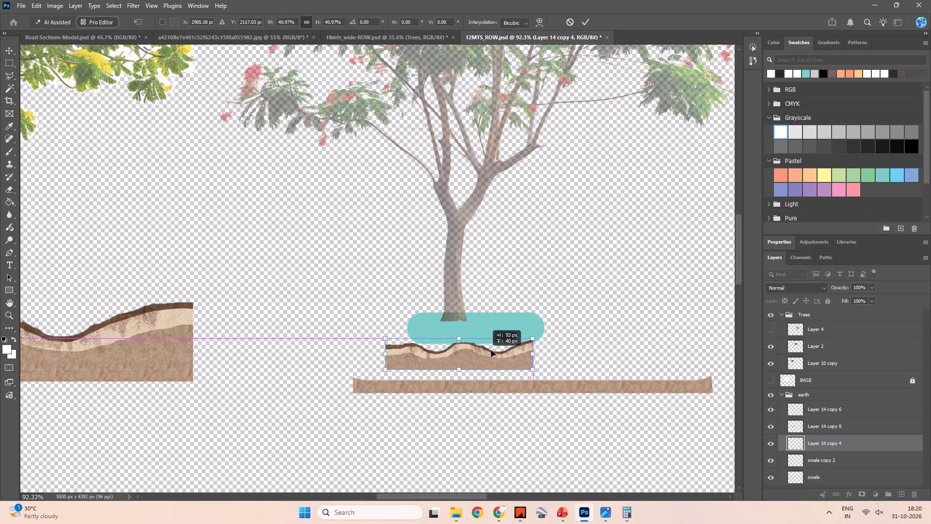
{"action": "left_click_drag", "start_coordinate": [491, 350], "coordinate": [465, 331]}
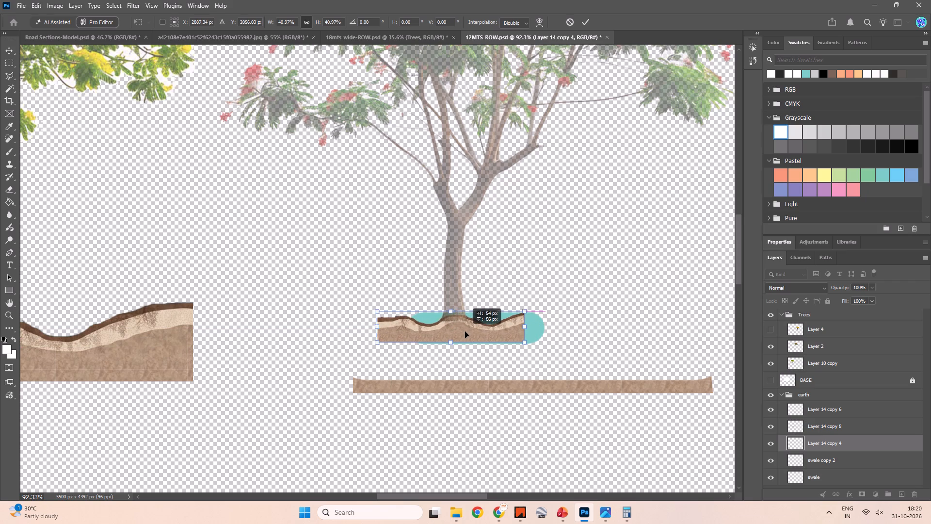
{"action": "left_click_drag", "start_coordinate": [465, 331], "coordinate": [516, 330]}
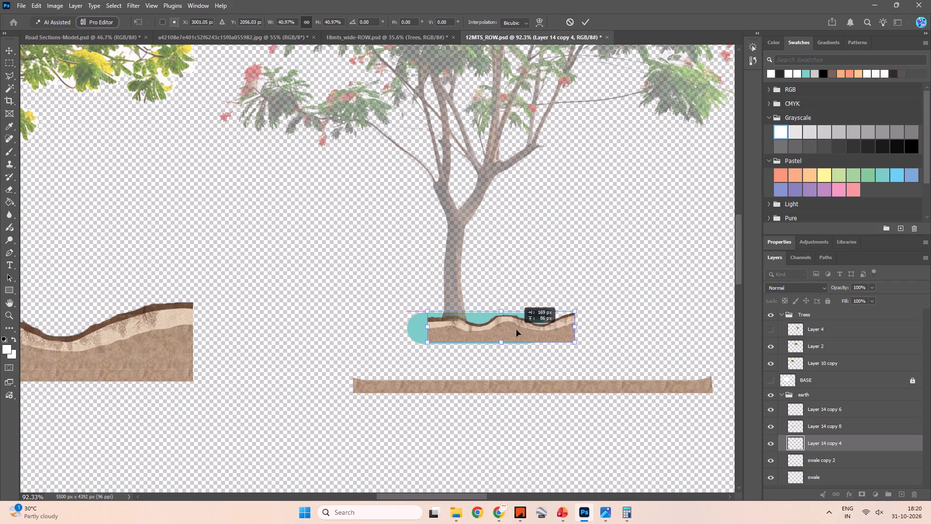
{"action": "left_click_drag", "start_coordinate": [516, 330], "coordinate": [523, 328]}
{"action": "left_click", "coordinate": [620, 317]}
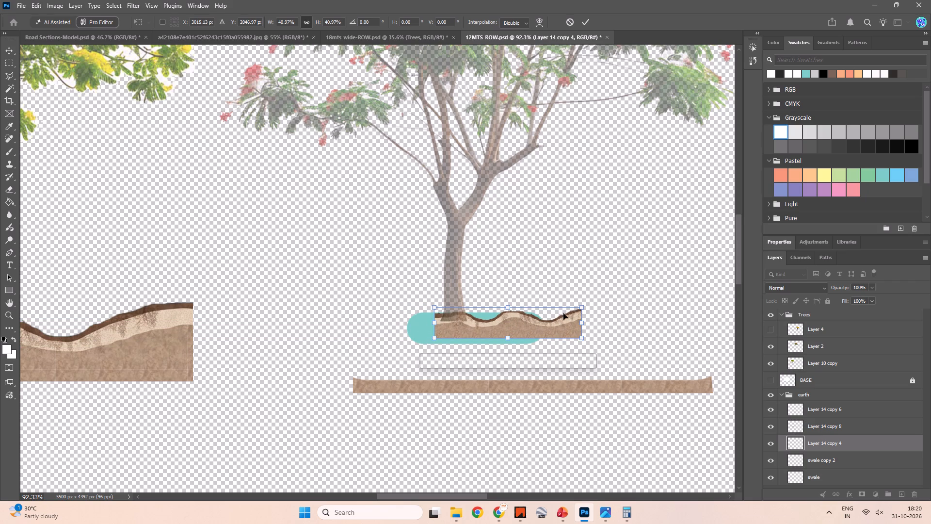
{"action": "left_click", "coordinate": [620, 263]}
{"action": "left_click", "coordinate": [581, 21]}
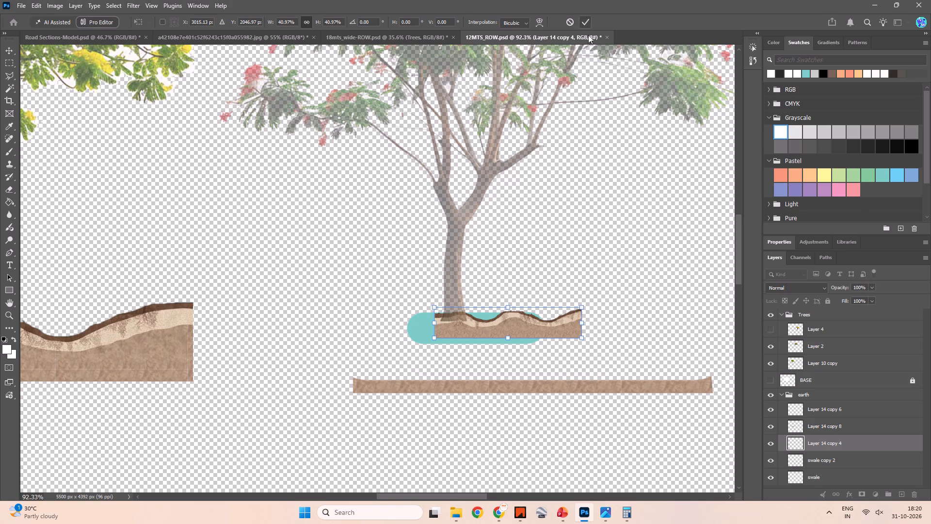
Move the plain brown Layer 14 copy 6 strip up against the underside of the scaled earth strip, lining up their left ends.
{"action": "left_click", "coordinate": [547, 386]}
{"action": "left_click_drag", "start_coordinate": [552, 387], "coordinate": [556, 344]}
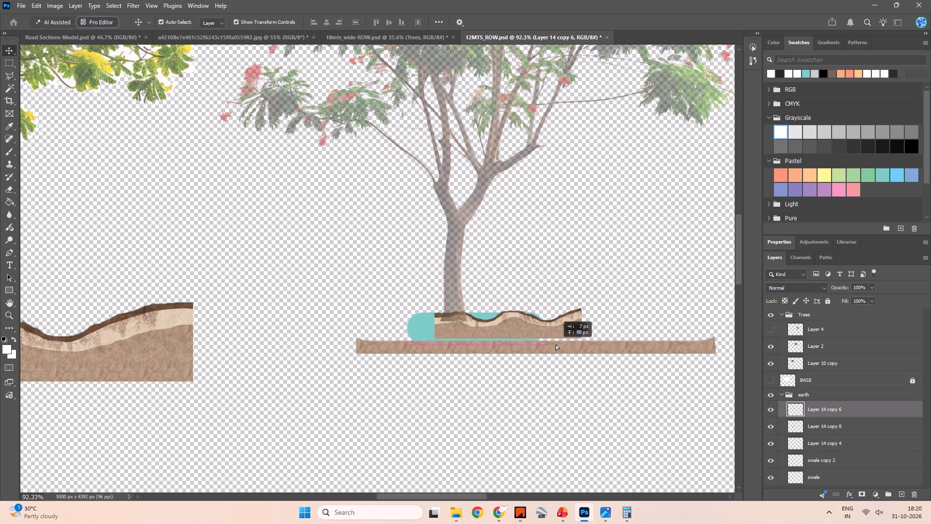
{"action": "left_click_drag", "start_coordinate": [556, 344], "coordinate": [630, 344]}
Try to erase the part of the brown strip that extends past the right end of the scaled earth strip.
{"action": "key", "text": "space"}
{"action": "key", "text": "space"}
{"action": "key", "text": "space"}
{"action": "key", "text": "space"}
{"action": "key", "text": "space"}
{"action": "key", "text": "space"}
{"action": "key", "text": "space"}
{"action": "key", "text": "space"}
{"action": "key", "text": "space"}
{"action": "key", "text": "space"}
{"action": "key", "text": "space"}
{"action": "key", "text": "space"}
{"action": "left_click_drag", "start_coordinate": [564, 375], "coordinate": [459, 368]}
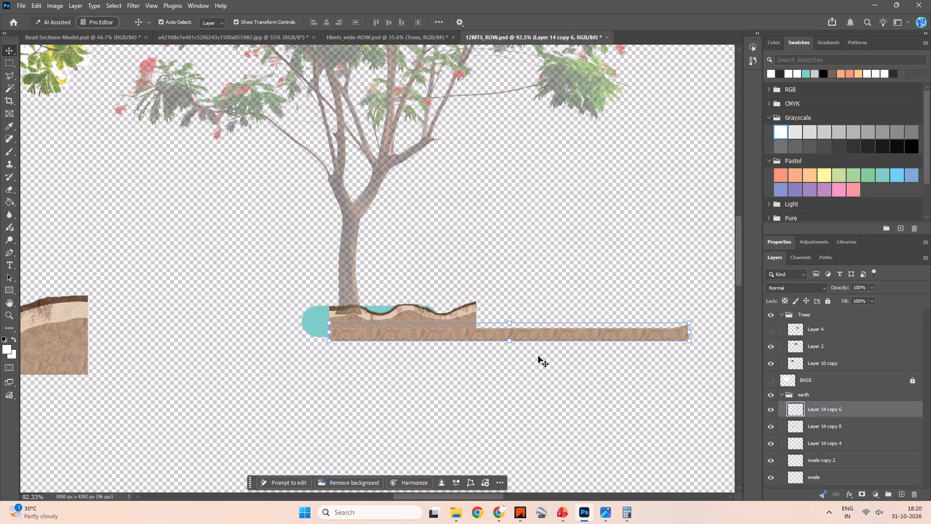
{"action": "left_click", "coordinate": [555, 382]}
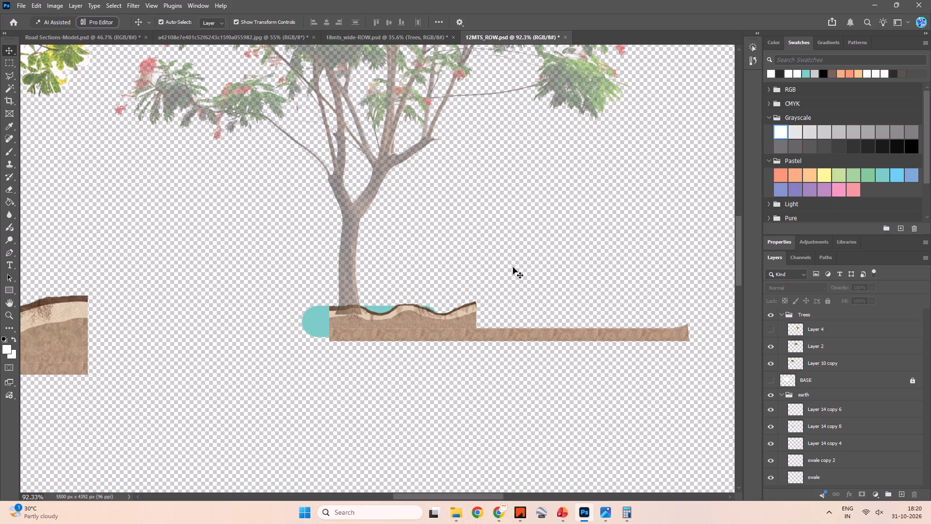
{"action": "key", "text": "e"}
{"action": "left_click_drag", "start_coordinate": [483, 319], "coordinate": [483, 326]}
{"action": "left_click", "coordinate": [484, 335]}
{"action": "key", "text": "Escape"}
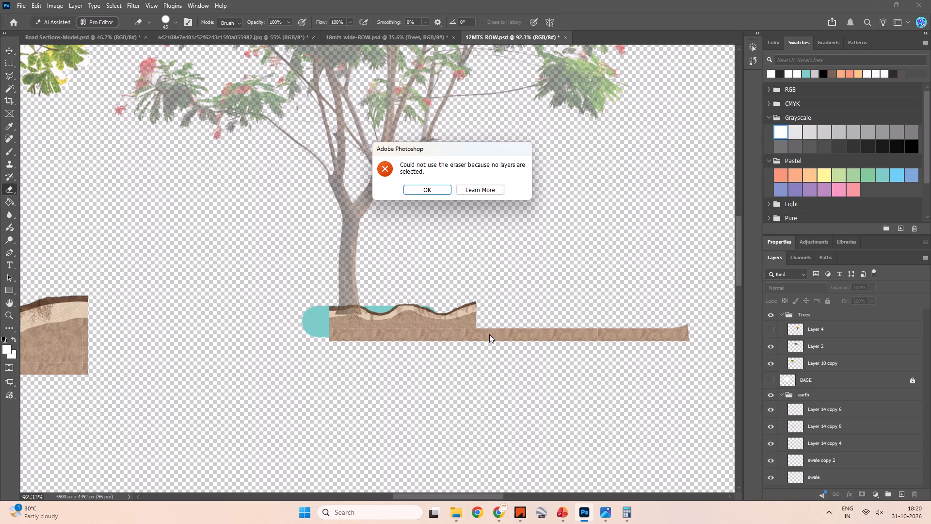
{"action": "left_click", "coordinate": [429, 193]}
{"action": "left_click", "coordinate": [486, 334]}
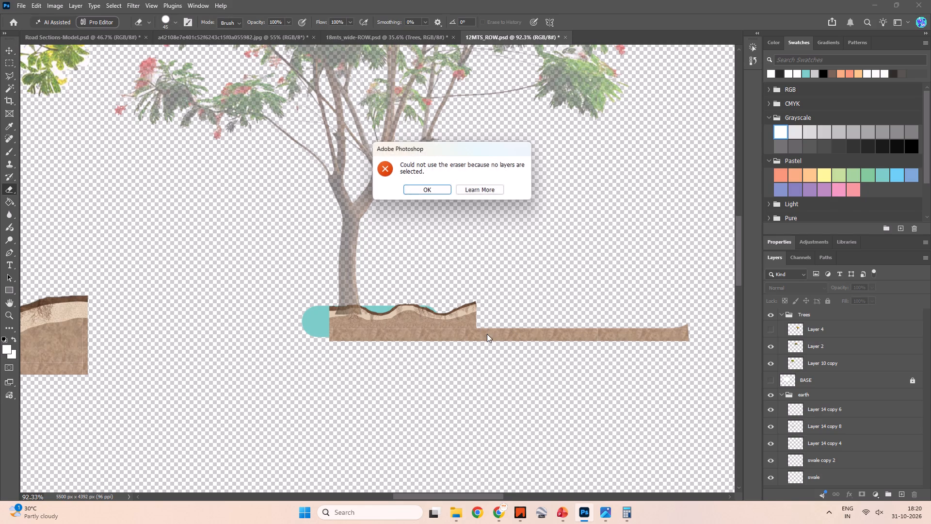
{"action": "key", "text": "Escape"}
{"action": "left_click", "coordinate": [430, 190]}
Erase the part of Layer 14 copy 6 that extends past the right end of the scaled earth strip.
{"action": "key", "text": "v"}
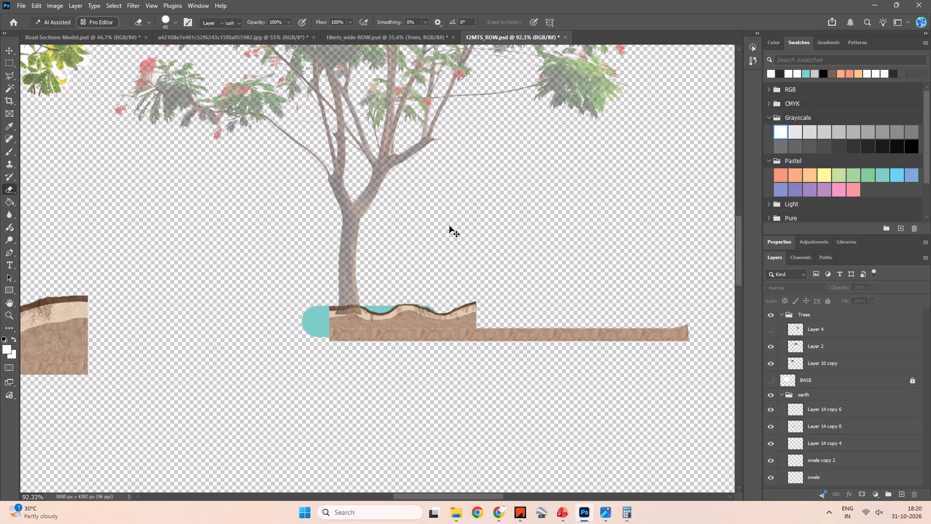
{"action": "left_click", "coordinate": [495, 341]}
{"action": "key", "text": "e"}
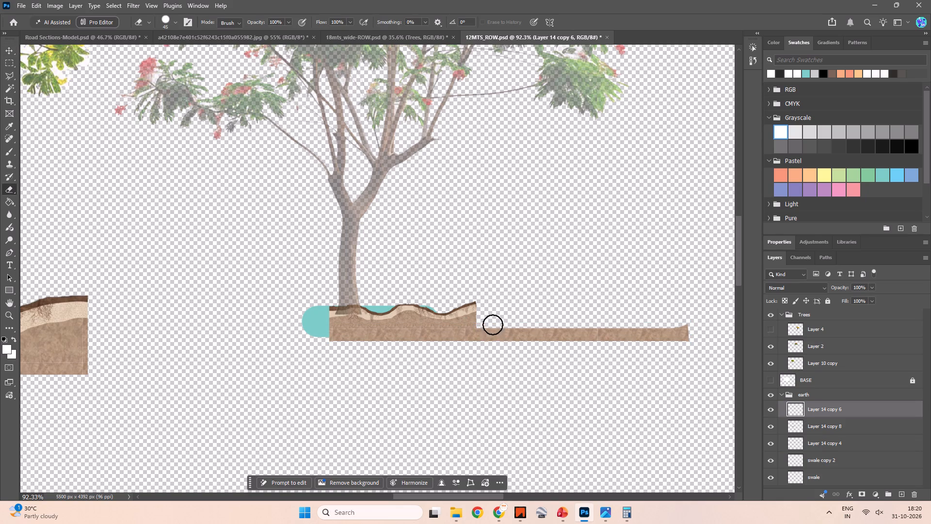
{"action": "left_click_drag", "start_coordinate": [488, 323], "coordinate": [487, 327]}
{"action": "left_click_drag", "start_coordinate": [499, 330], "coordinate": [615, 328]}
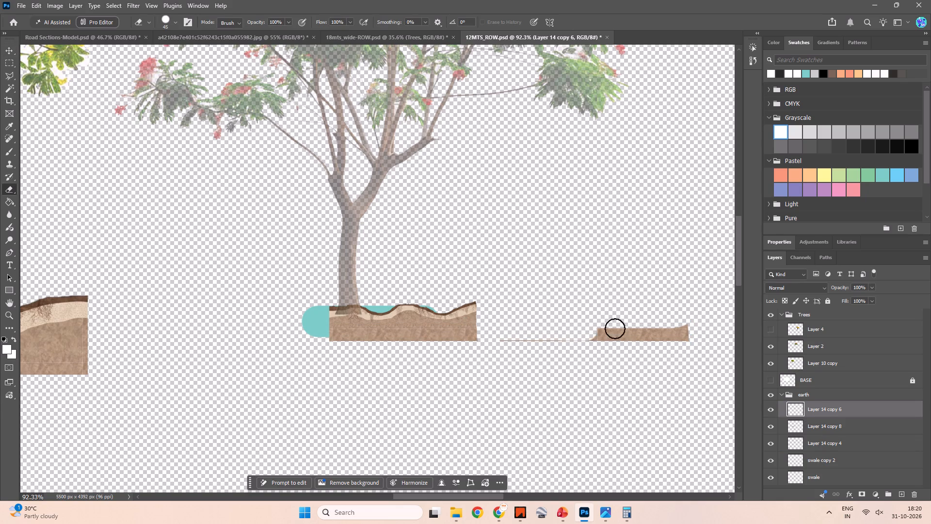
{"action": "left_click_drag", "start_coordinate": [615, 328], "coordinate": [631, 328]}
{"action": "key", "text": "ctrl+z"}
{"action": "left_click_drag", "start_coordinate": [507, 330], "coordinate": [507, 342]}
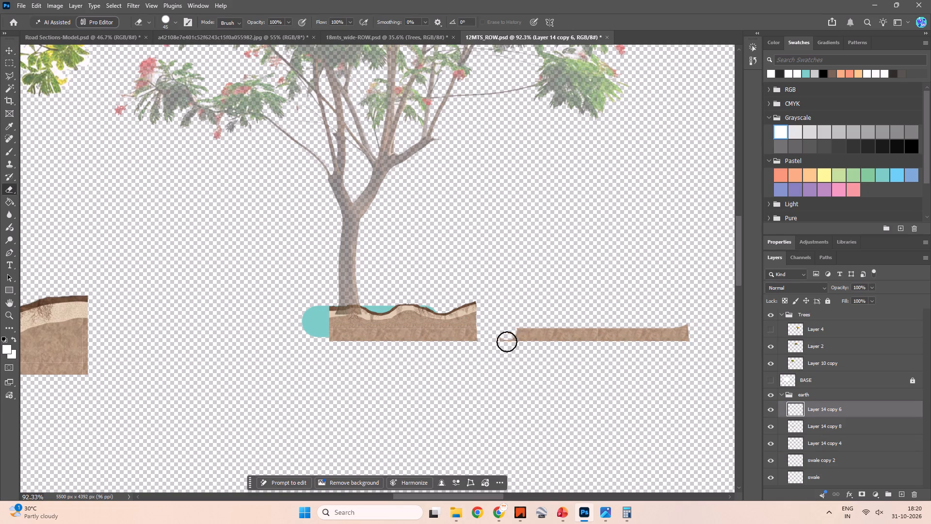
{"action": "left_click_drag", "start_coordinate": [507, 342], "coordinate": [513, 347]}
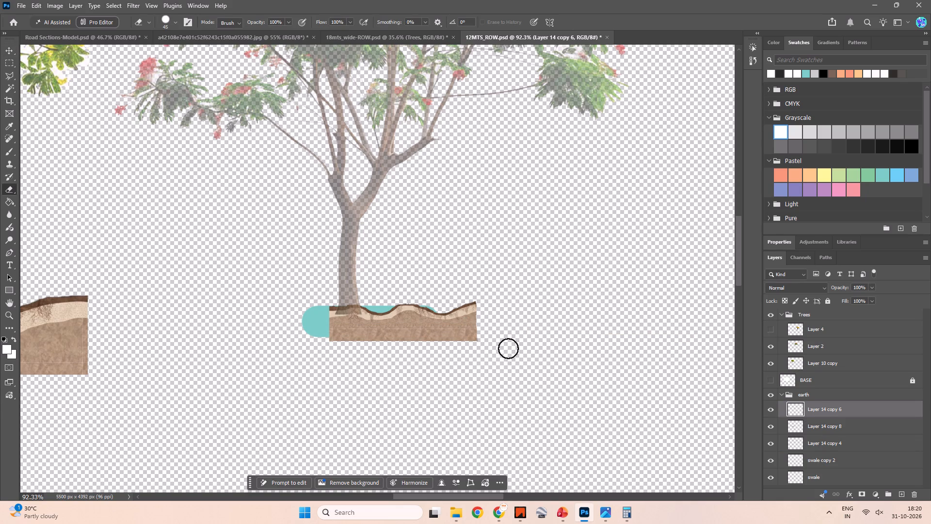
Duplicate the trimmed brown strip twice, stacking each copy about 29 px below the previous one to deepen the earth.
{"action": "key", "text": "v"}
{"action": "left_click_drag", "start_coordinate": [433, 334], "coordinate": [430, 346], "text": "alt"}
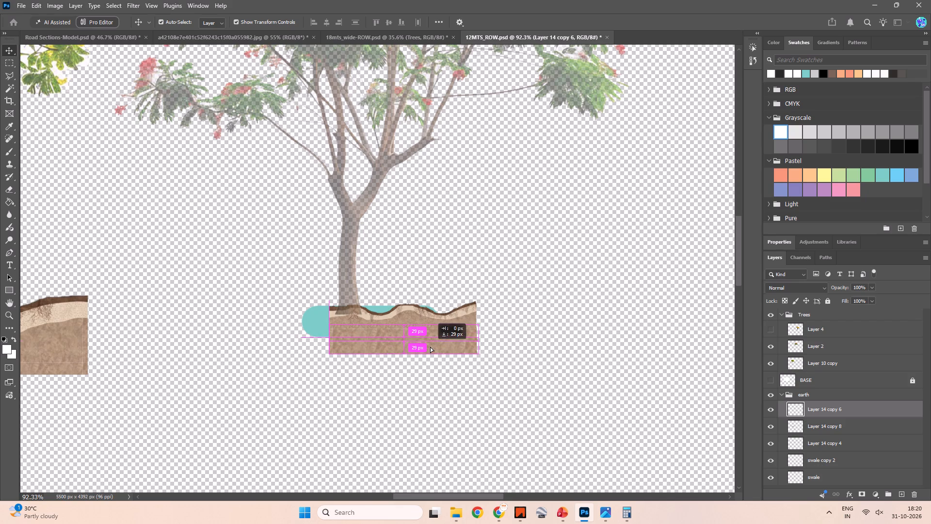
{"action": "left_click_drag", "start_coordinate": [430, 346], "coordinate": [430, 348], "text": "alt"}
{"action": "left_click_drag", "start_coordinate": [433, 346], "coordinate": [433, 360], "text": "alt+shift"}
{"action": "left_click", "coordinate": [549, 379]}
Show the BASE drawing briefly to check the earth fill against the planter outline, and hide it again.
{"action": "scroll", "coordinate": [798, 391], "scroll_direction": "down", "scroll_amount": 5}
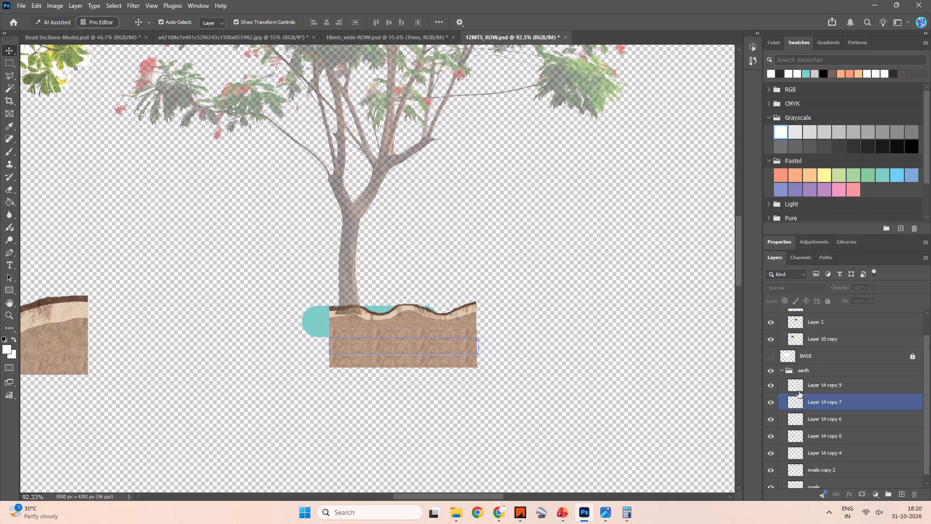
{"action": "left_click", "coordinate": [773, 346]}
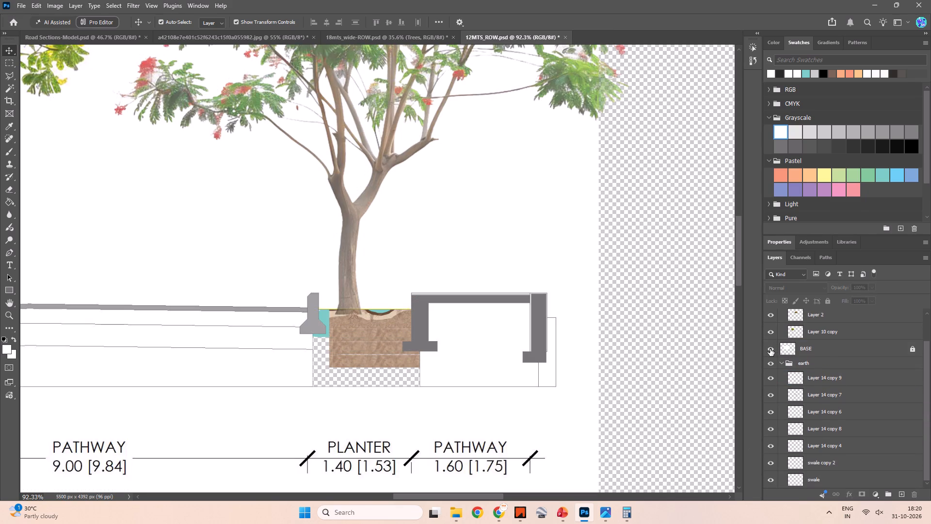
{"action": "left_click", "coordinate": [770, 349]}
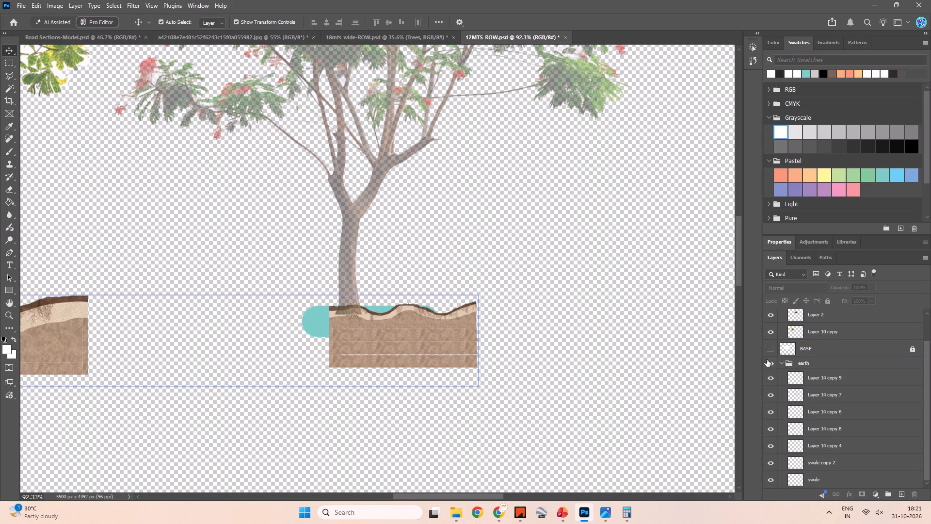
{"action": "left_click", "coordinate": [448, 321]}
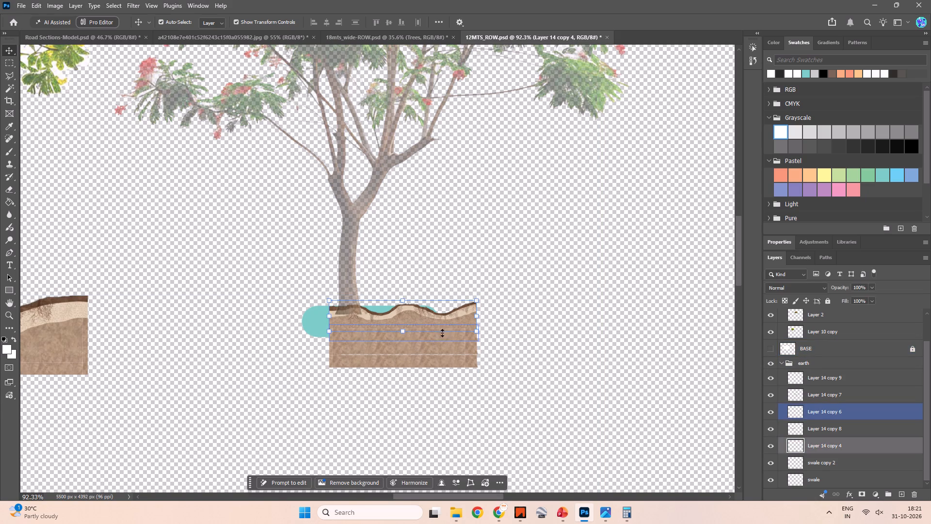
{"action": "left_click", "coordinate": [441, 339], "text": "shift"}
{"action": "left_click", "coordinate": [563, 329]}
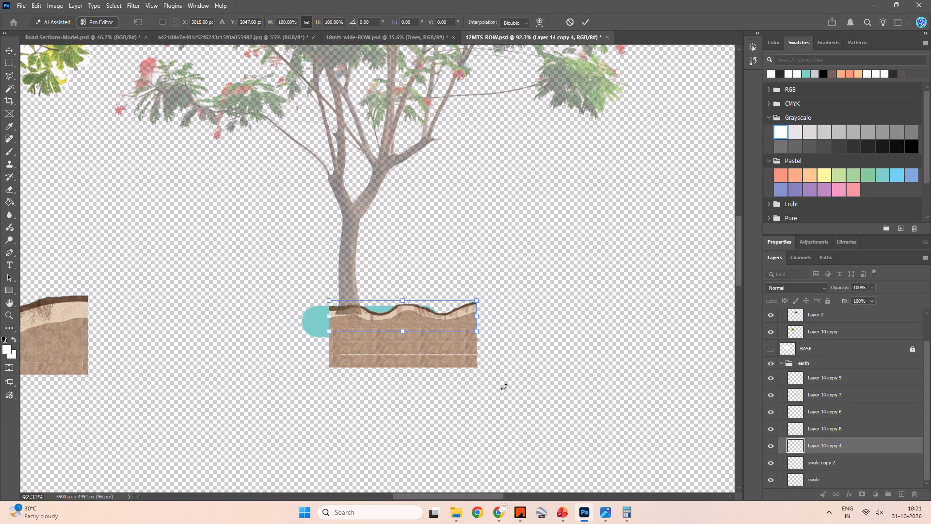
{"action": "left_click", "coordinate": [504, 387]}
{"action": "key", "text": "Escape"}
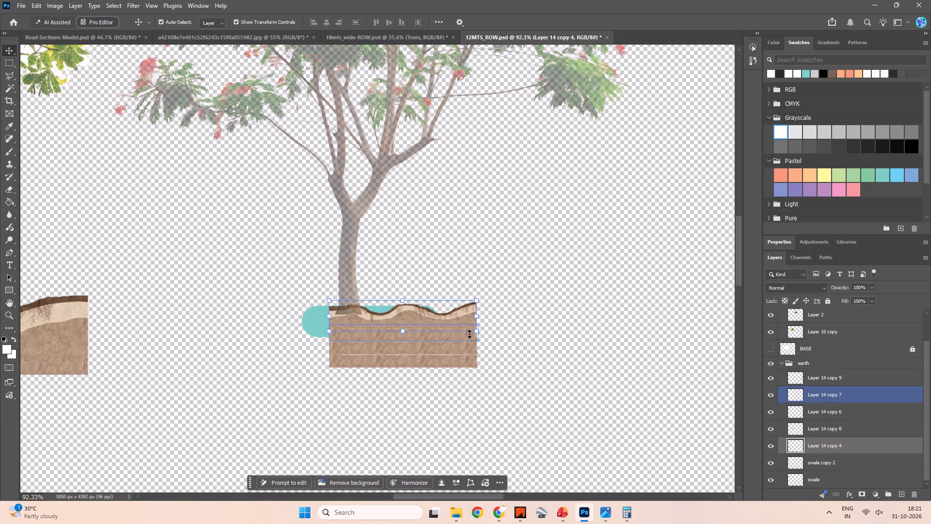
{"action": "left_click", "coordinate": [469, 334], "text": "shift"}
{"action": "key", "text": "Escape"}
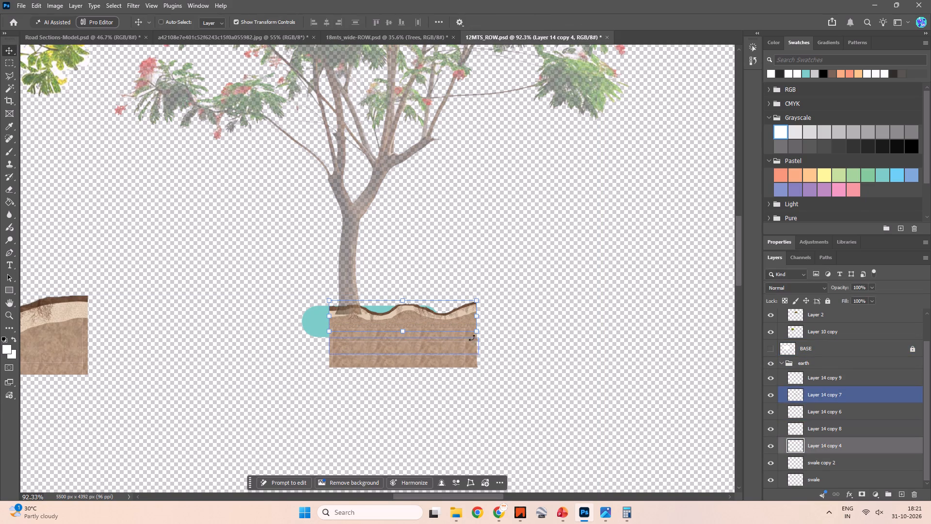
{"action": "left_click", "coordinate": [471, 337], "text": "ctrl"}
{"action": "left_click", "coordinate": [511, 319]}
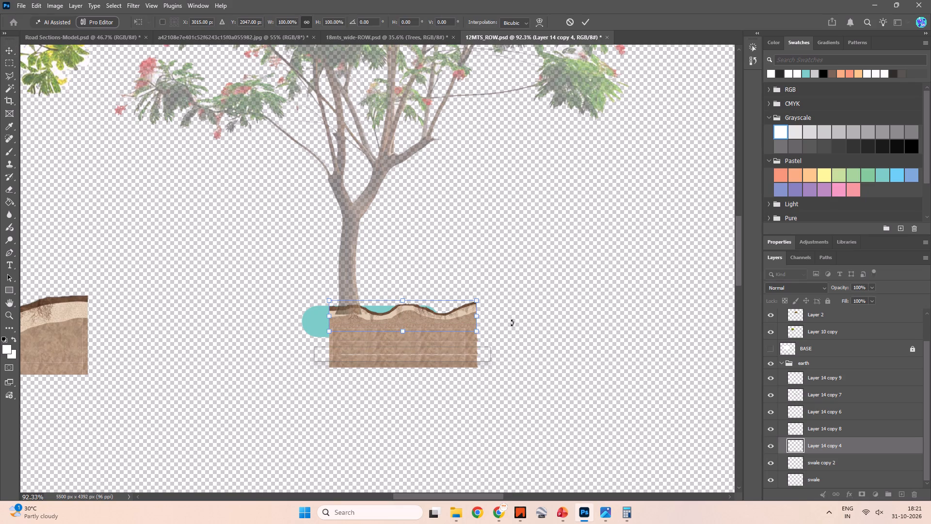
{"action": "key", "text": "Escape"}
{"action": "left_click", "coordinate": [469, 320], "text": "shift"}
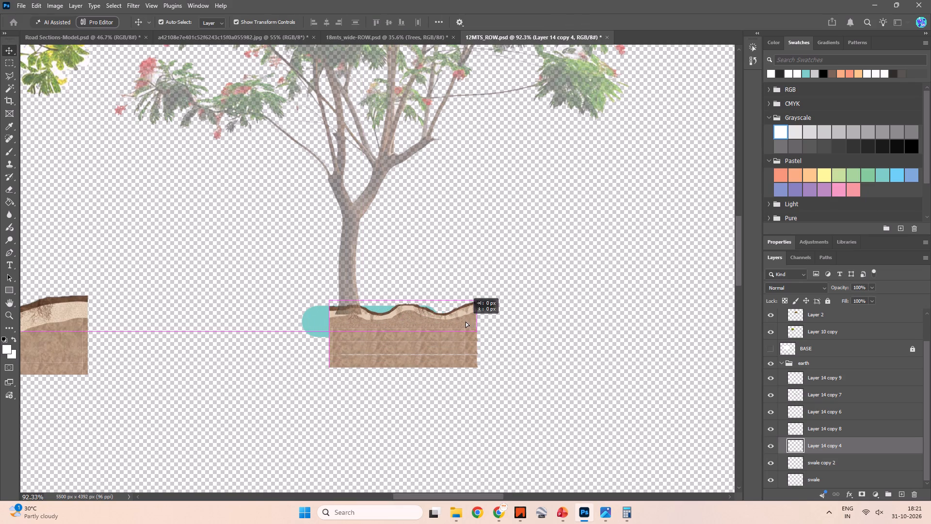
Nudge the red-flowering tree on Layer 2 left until its trunk stands near the left end of the swale.
{"action": "left_click", "coordinate": [349, 263]}
{"action": "key", "text": "Escape"}
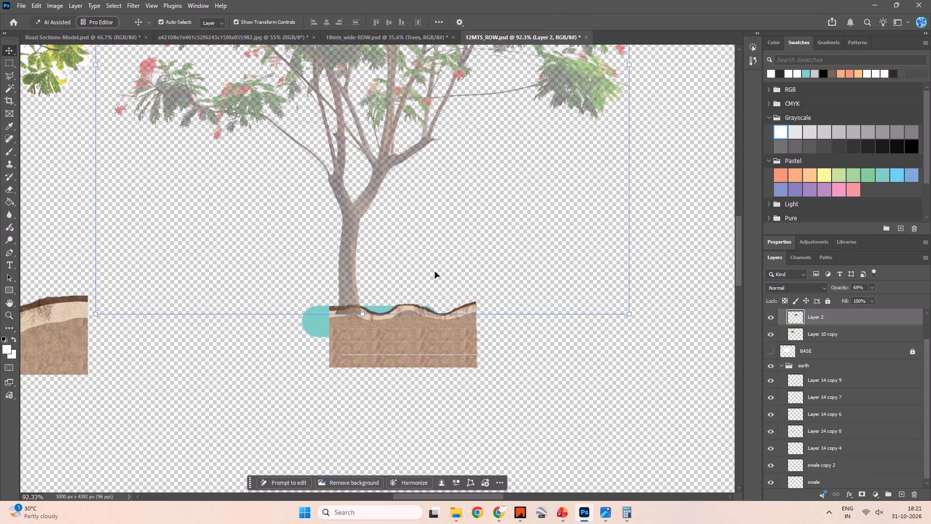
{"action": "left_click", "coordinate": [348, 231]}
{"action": "key", "text": "Left"}
{"action": "key", "text": "Left"}
{"action": "key", "text": "Left"}
{"action": "key", "text": "Left"}
{"action": "key", "text": "Left"}
{"action": "key", "text": "Left"}
{"action": "key", "text": "Left"}
{"action": "key", "text": "Left"}
{"action": "key", "text": "Left"}
{"action": "key", "text": "Left"}
{"action": "key", "text": "Left"}
{"action": "key", "text": "Left"}
{"action": "key", "text": "Left"}
{"action": "key", "text": "Left"}
{"action": "key", "text": "Left"}
{"action": "key", "text": "Left"}
{"action": "key", "text": "Left"}
{"action": "key", "text": "Left"}
{"action": "key", "text": "Left"}
{"action": "key", "text": "Left"}
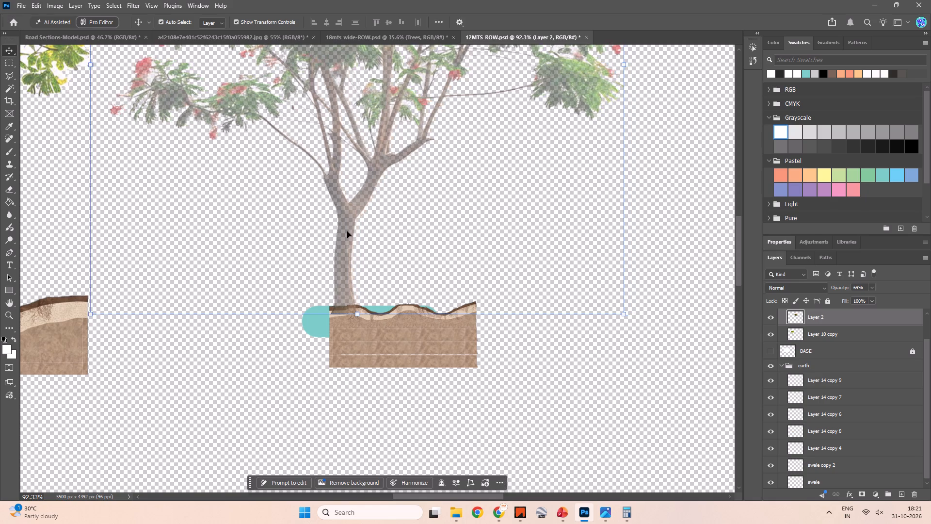
{"action": "key", "text": "Left"}
{"action": "key", "text": "Left"}
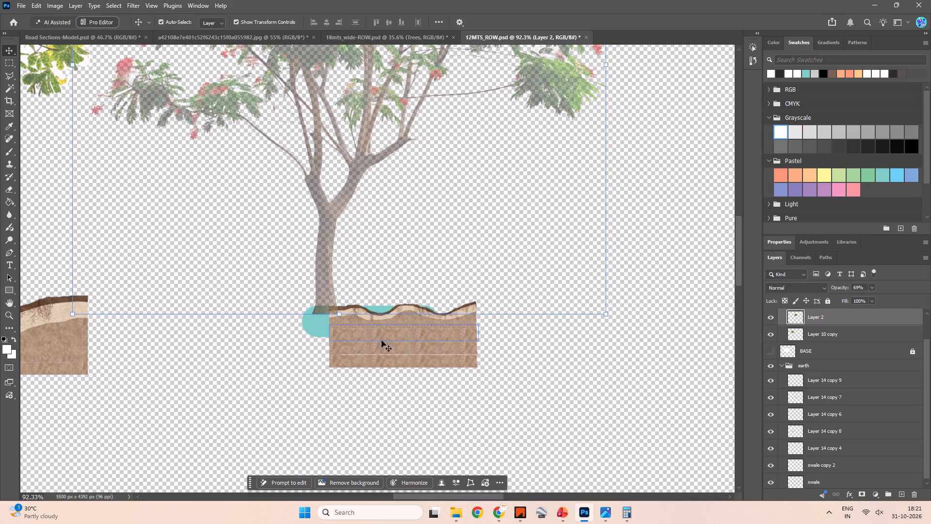
{"action": "left_click", "coordinate": [440, 388]}
Delete the four stacked earth strip layers beneath the red-flowering tree, leaving its swale shape in place.
{"action": "left_click_drag", "start_coordinate": [479, 377], "coordinate": [468, 296]}
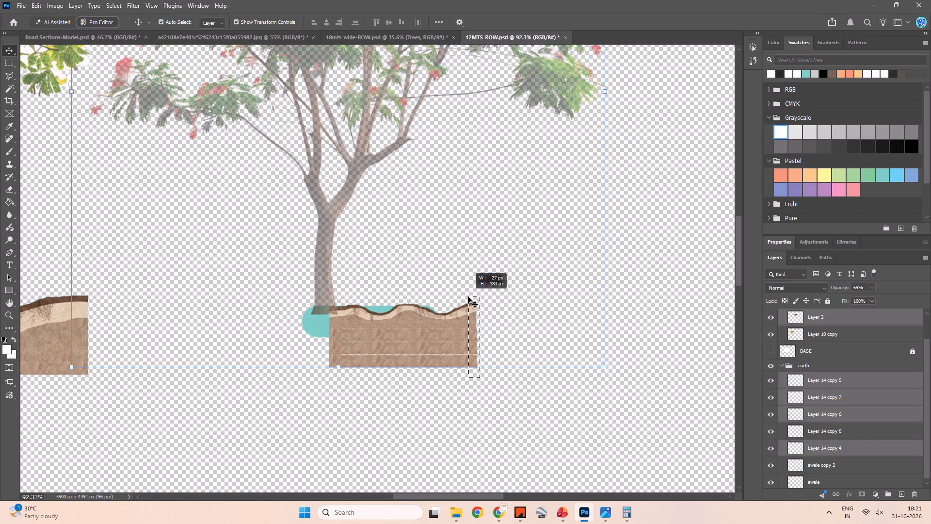
{"action": "left_click", "coordinate": [472, 397]}
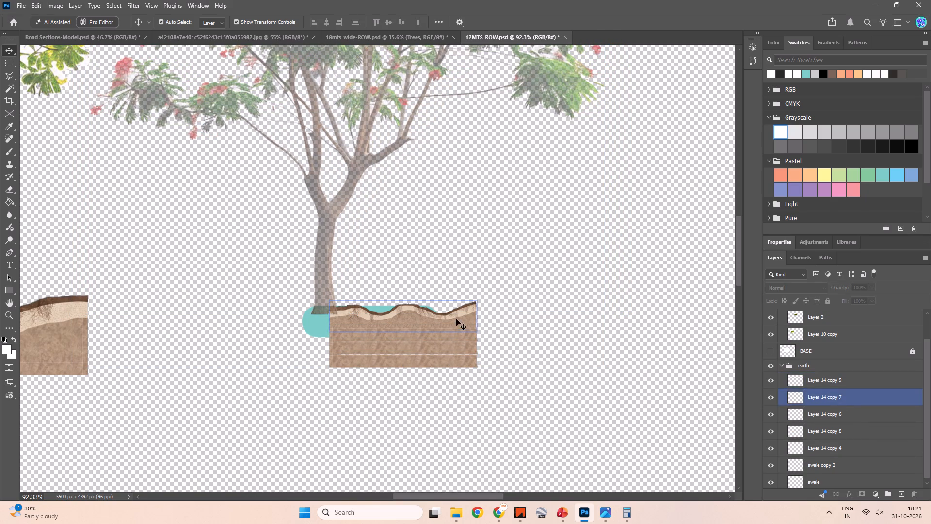
{"action": "left_click", "coordinate": [458, 316]}
{"action": "key", "text": "Delete"}
{"action": "left_click", "coordinate": [459, 334]}
{"action": "key", "text": "Delete"}
{"action": "left_click", "coordinate": [463, 348]}
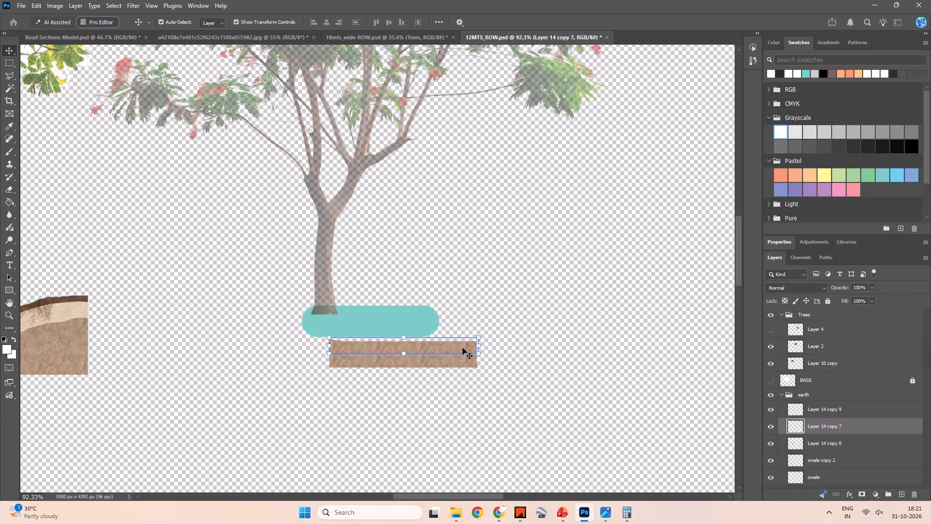
{"action": "key", "text": "Delete"}
{"action": "left_click", "coordinate": [464, 360]}
{"action": "key", "text": "Delete"}
Move the Layer 14 copy 8 earth strip from under the yellow-flowering tree to the red-flowering tree's swale.
{"action": "key", "text": "space"}
{"action": "key", "text": "space"}
{"action": "key", "text": "space"}
{"action": "key", "text": "space"}
{"action": "key", "text": "space"}
{"action": "key", "text": "space"}
{"action": "key", "text": "space"}
{"action": "key", "text": "space"}
{"action": "key", "text": "space"}
{"action": "key", "text": "space"}
{"action": "key", "text": "space"}
{"action": "key", "text": "space"}
{"action": "left_click_drag", "start_coordinate": [176, 281], "coordinate": [415, 258]}
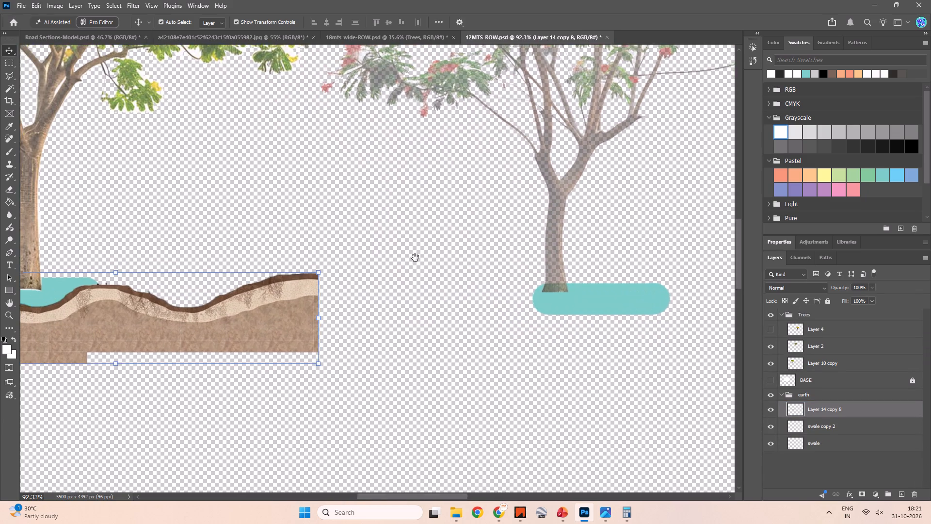
{"action": "left_click_drag", "start_coordinate": [415, 258], "coordinate": [415, 258]}
{"action": "scroll", "coordinate": [253, 315], "scroll_direction": "down", "scroll_amount": 4, "text": "alt"}
{"action": "key", "text": "space"}
{"action": "key", "text": "space"}
{"action": "key", "text": "space"}
{"action": "key", "text": "space"}
{"action": "left_click", "coordinate": [194, 320]}
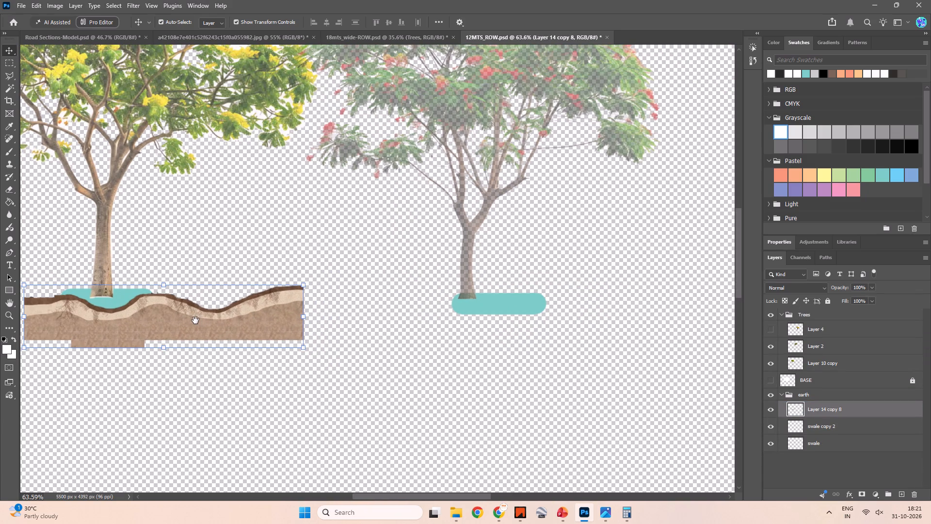
{"action": "left_click_drag", "start_coordinate": [197, 314], "coordinate": [602, 321]}
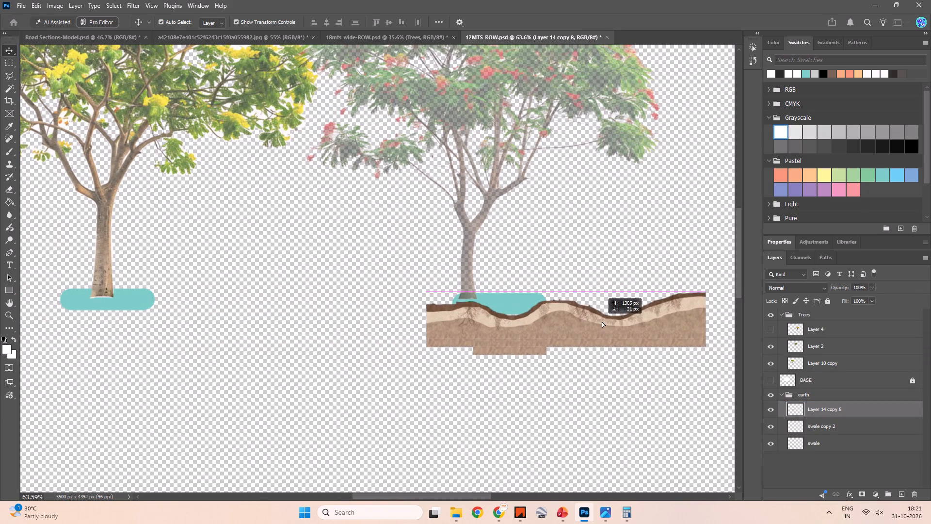
{"action": "left_click_drag", "start_coordinate": [602, 321], "coordinate": [626, 311]}
Scale Layer 14 copy 8 down to 41.30% and position it over the swale at the red-flowering tree's base.
{"action": "key", "text": "space"}
{"action": "key", "text": "space"}
{"action": "key", "text": "space"}
{"action": "key", "text": "space"}
{"action": "key", "text": "space"}
{"action": "key", "text": "space"}
{"action": "key", "text": "space"}
{"action": "left_click_drag", "start_coordinate": [516, 350], "coordinate": [375, 364]}
{"action": "left_click_drag", "start_coordinate": [591, 297], "coordinate": [585, 299]}
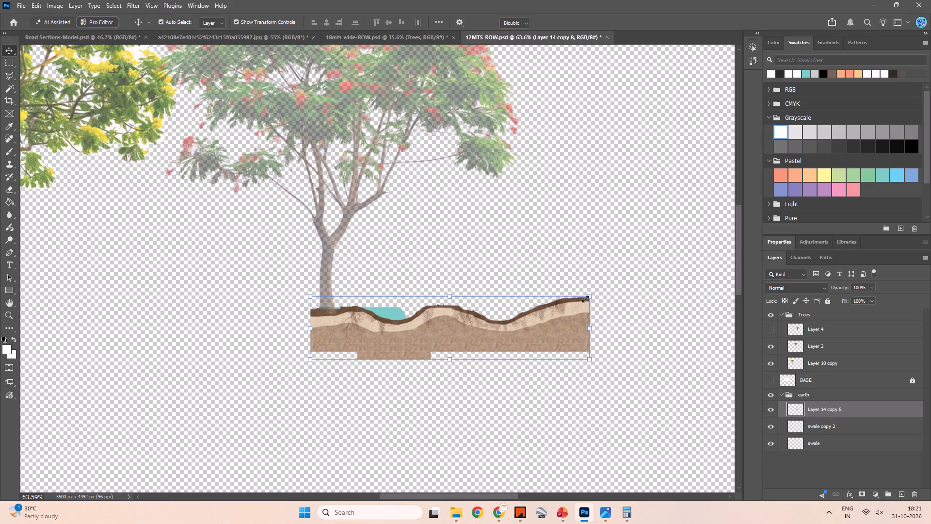
{"action": "left_click_drag", "start_coordinate": [585, 299], "coordinate": [425, 327]}
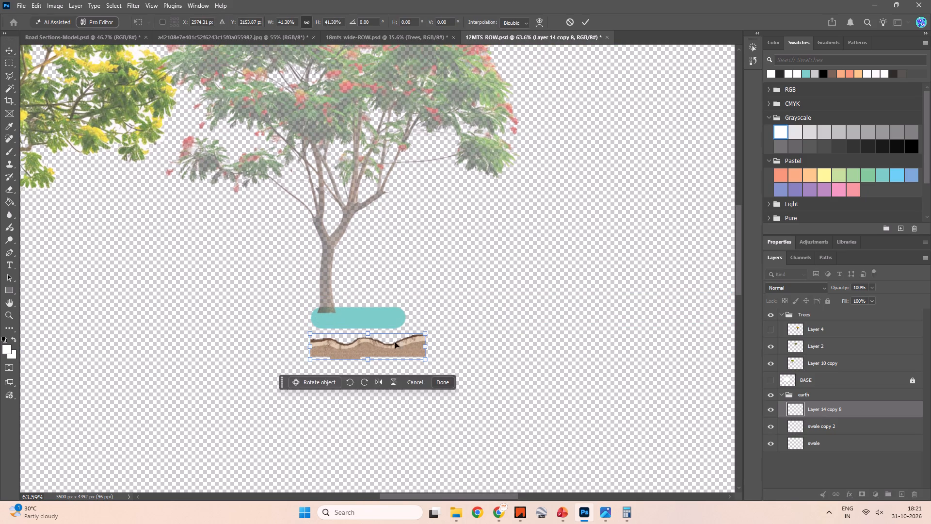
{"action": "left_click_drag", "start_coordinate": [388, 342], "coordinate": [394, 311]}
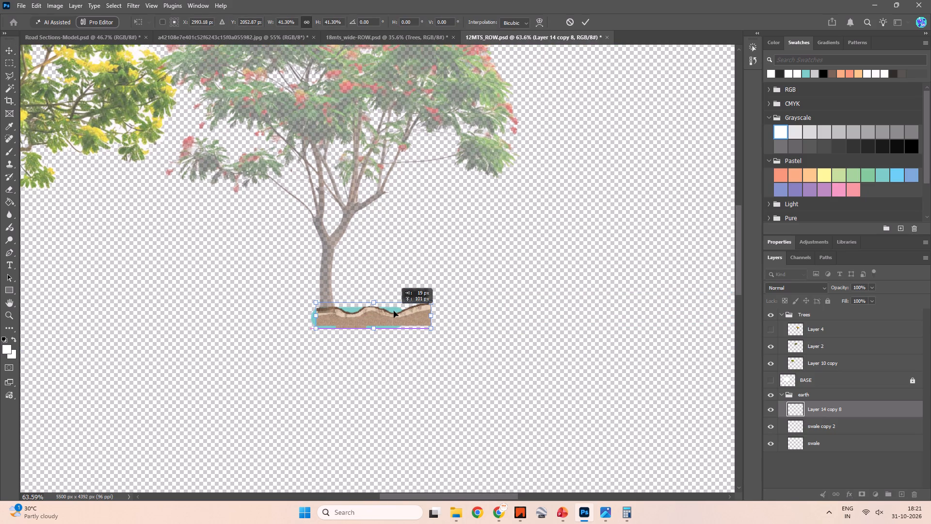
{"action": "left_click_drag", "start_coordinate": [394, 311], "coordinate": [391, 316]}
Show the BASE drawing, align the scaled earth strip with the 1.40 planter beside its retaining wall, and hide BASE again.
{"action": "left_click", "coordinate": [772, 427]}
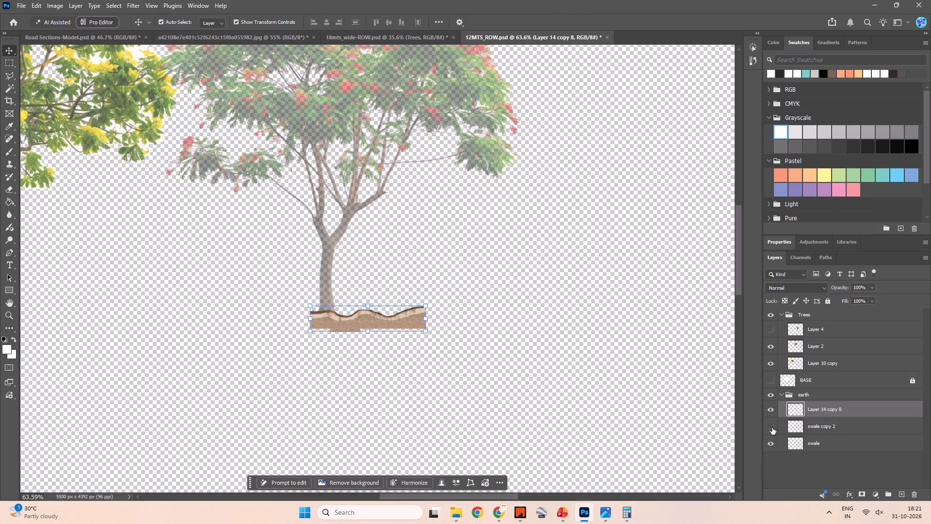
{"action": "left_click", "coordinate": [772, 427]}
{"action": "left_click", "coordinate": [771, 380]}
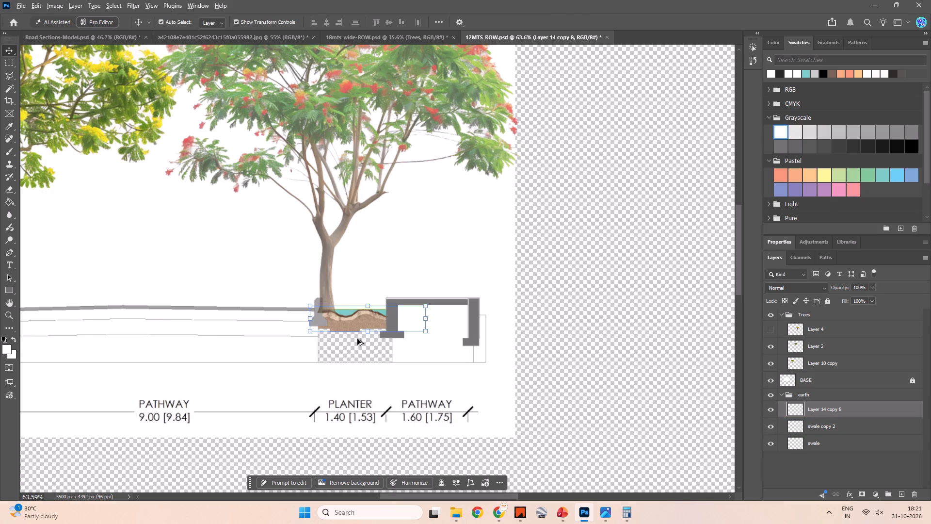
{"action": "scroll", "coordinate": [312, 335], "scroll_direction": "up", "scroll_amount": 7, "text": "alt"}
{"action": "scroll", "coordinate": [361, 323], "scroll_direction": "up", "scroll_amount": 4, "text": "alt"}
{"action": "left_click_drag", "start_coordinate": [387, 315], "coordinate": [409, 327]}
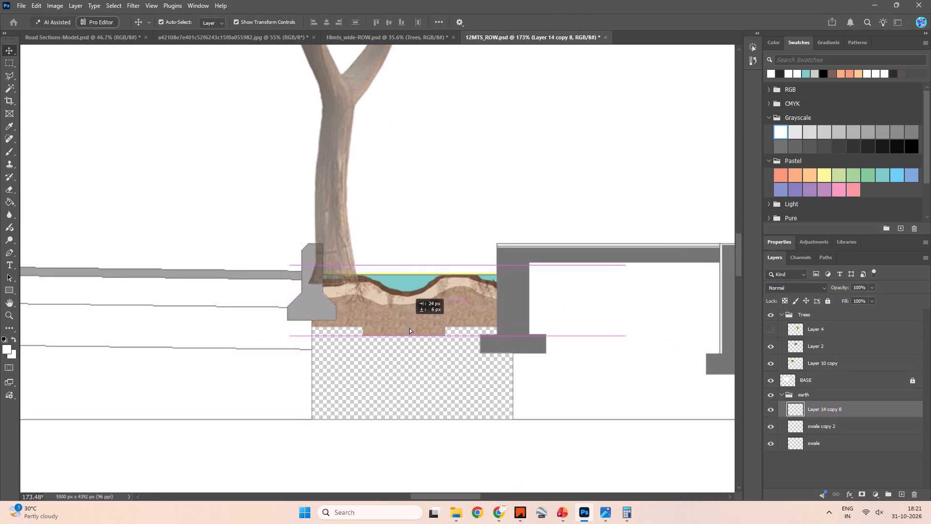
{"action": "left_click_drag", "start_coordinate": [409, 327], "coordinate": [406, 319]}
{"action": "scroll", "coordinate": [402, 327], "scroll_direction": "down", "scroll_amount": 6, "text": "alt"}
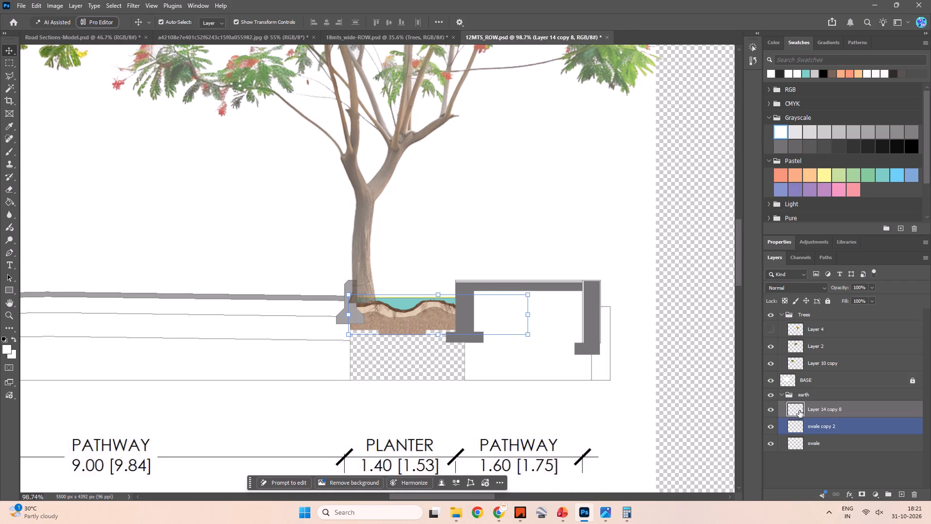
{"action": "left_click", "coordinate": [773, 409]}
{"action": "left_click", "coordinate": [773, 409]}
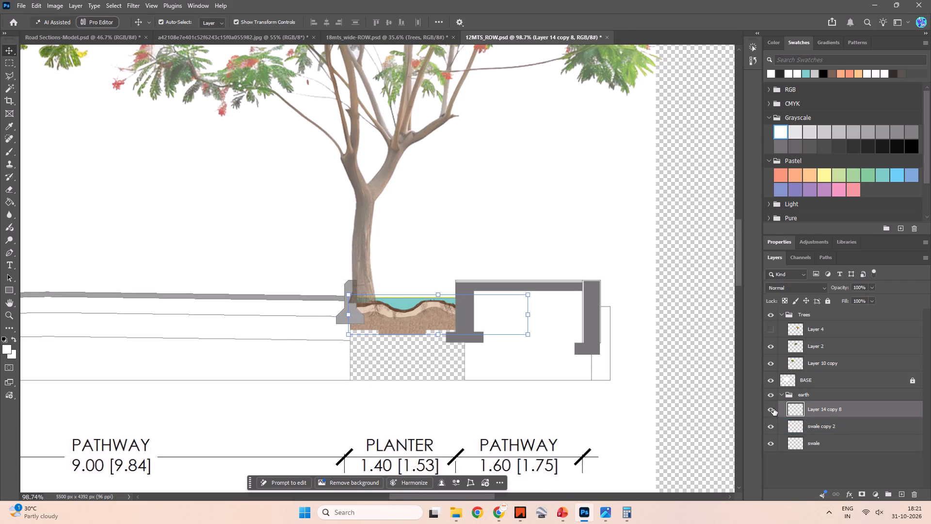
{"action": "left_click_drag", "start_coordinate": [420, 323], "coordinate": [419, 319]}
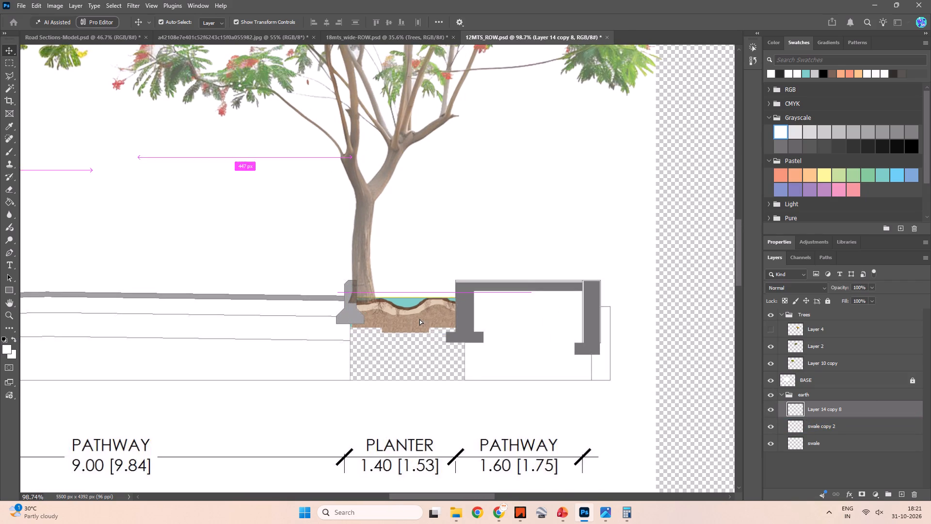
{"action": "left_click_drag", "start_coordinate": [419, 319], "coordinate": [419, 317]}
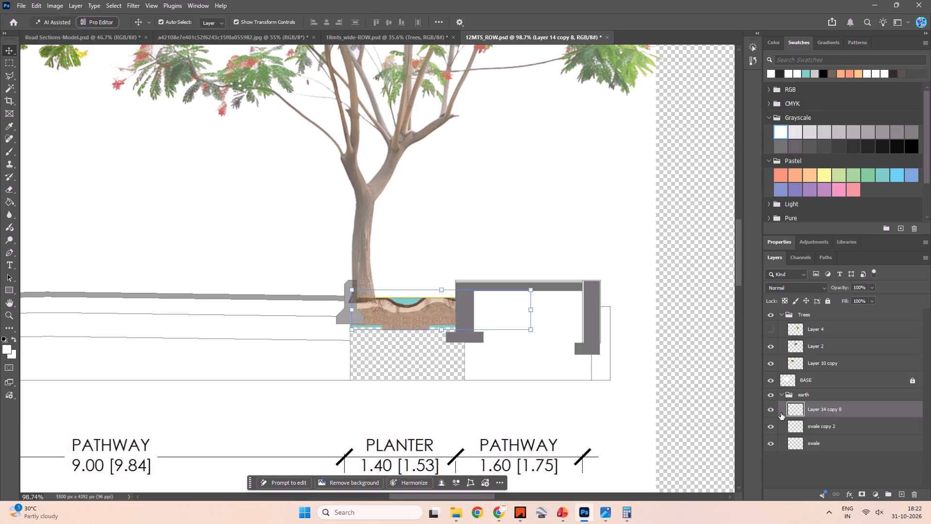
{"action": "left_click", "coordinate": [770, 380]}
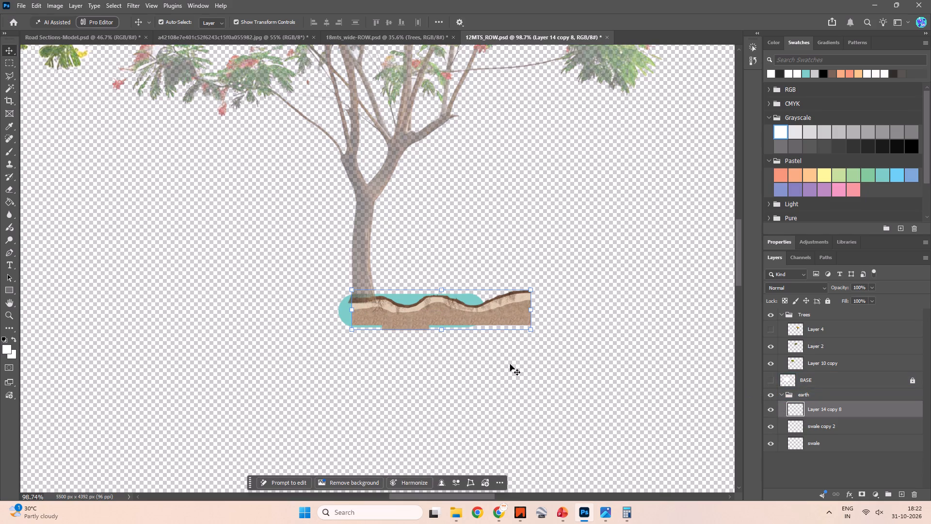
Duplicate the scaled earth strip into the empty area below the original.
{"action": "left_click", "coordinate": [516, 366]}
{"action": "scroll", "coordinate": [476, 344], "scroll_direction": "down", "scroll_amount": 10, "text": "alt"}
{"action": "scroll", "coordinate": [474, 340], "scroll_direction": "up", "scroll_amount": 13, "text": "alt"}
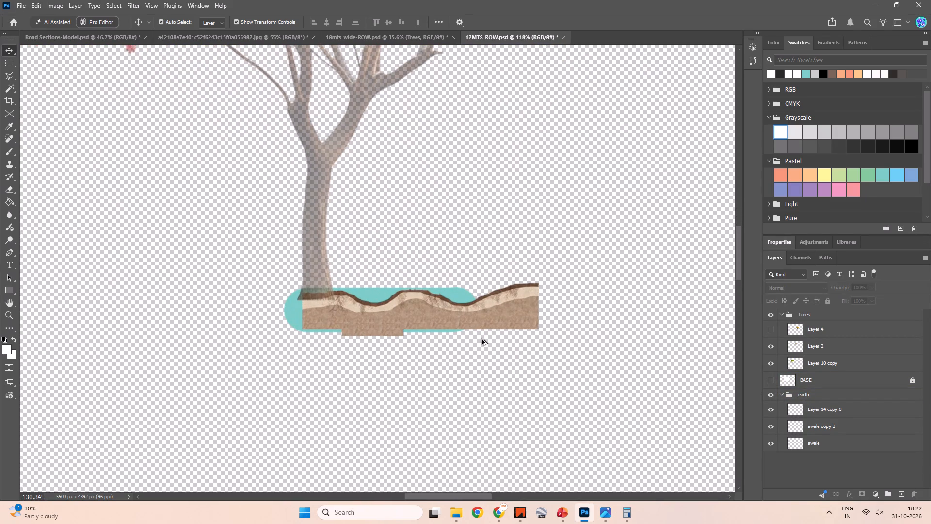
{"action": "left_click_drag", "start_coordinate": [497, 325], "coordinate": [419, 412], "text": "alt"}
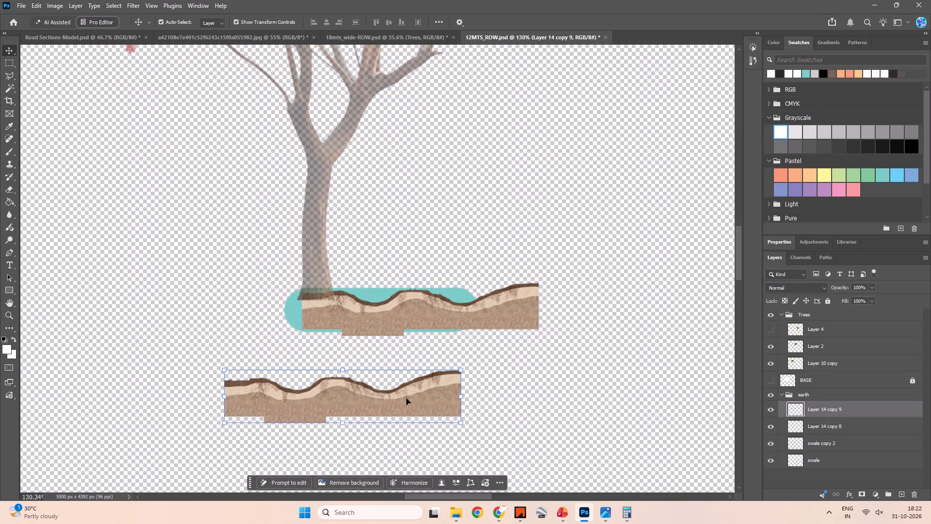
Erase the dark and cream upper bands of Layer 14 copy 9 with a 30 px eraser, keeping only its brown soil.
{"action": "key", "text": "e"}
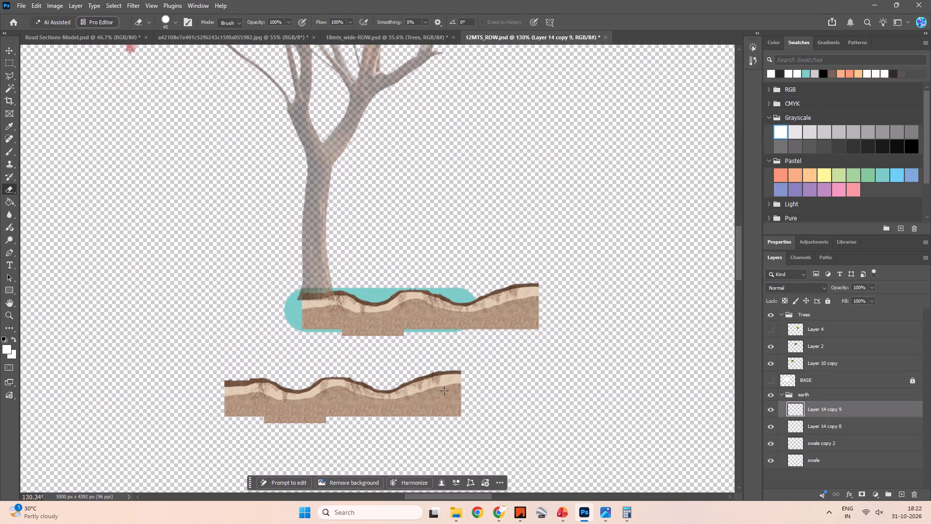
{"action": "left_click", "coordinate": [444, 391]}
{"action": "key", "text": "ctrl+z"}
{"action": "key", "text": "bracketleft"}
{"action": "key", "text": "bracketleft"}
{"action": "key", "text": "bracketleft"}
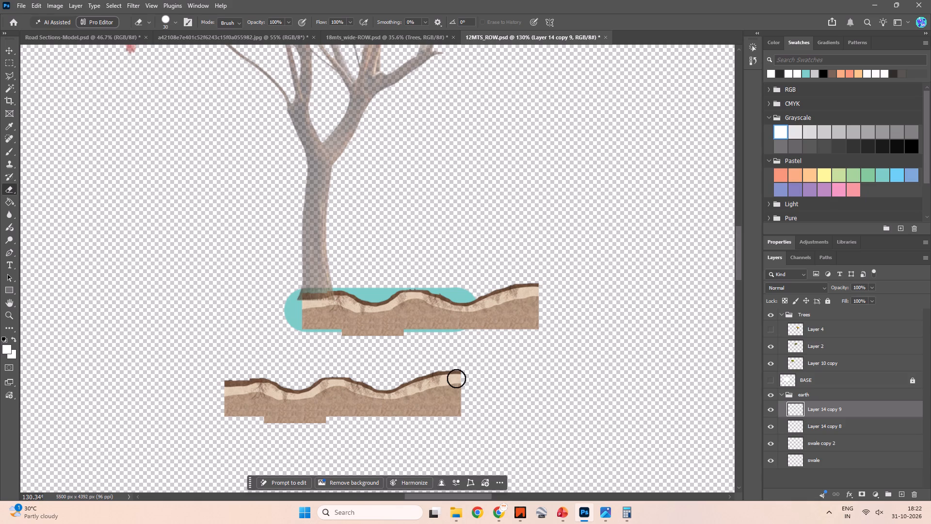
{"action": "left_click", "coordinate": [460, 384], "text": "shift"}
{"action": "left_click", "coordinate": [231, 377], "text": "shift"}
{"action": "left_click", "coordinate": [231, 392], "text": "shift"}
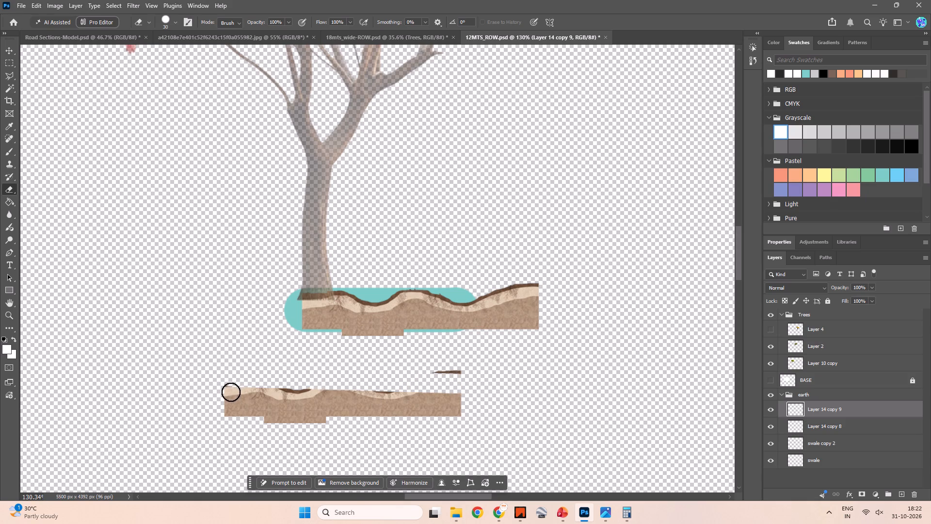
{"action": "left_click", "coordinate": [461, 388], "text": "shift"}
{"action": "left_click_drag", "start_coordinate": [464, 373], "coordinate": [449, 373], "text": "shift"}
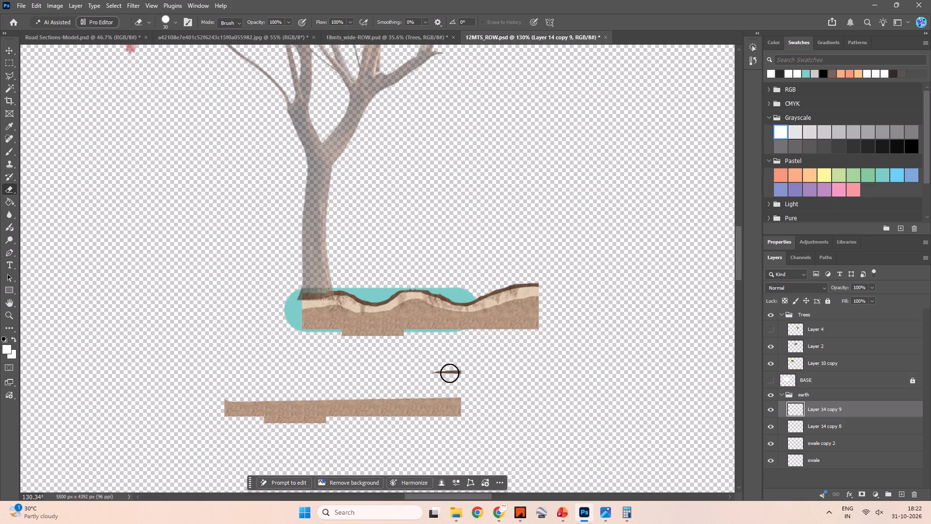
{"action": "left_click_drag", "start_coordinate": [449, 373], "coordinate": [369, 373], "text": "shift"}
Erase the thinner brown parts on both sides of the copied strip, keeping only its short, thicker block.
{"action": "left_click_drag", "start_coordinate": [227, 391], "coordinate": [228, 428]}
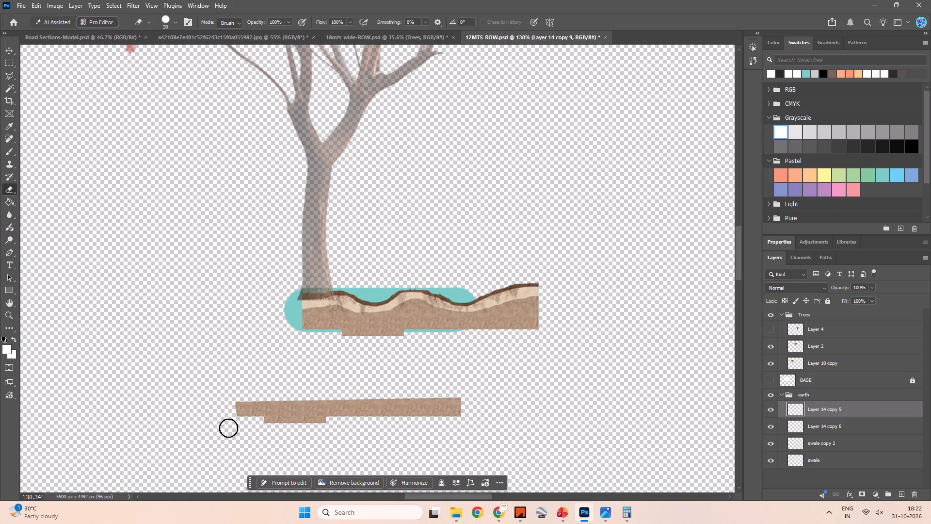
{"action": "left_click_drag", "start_coordinate": [228, 428], "coordinate": [253, 425]}
{"action": "key", "text": "ctrl+z"}
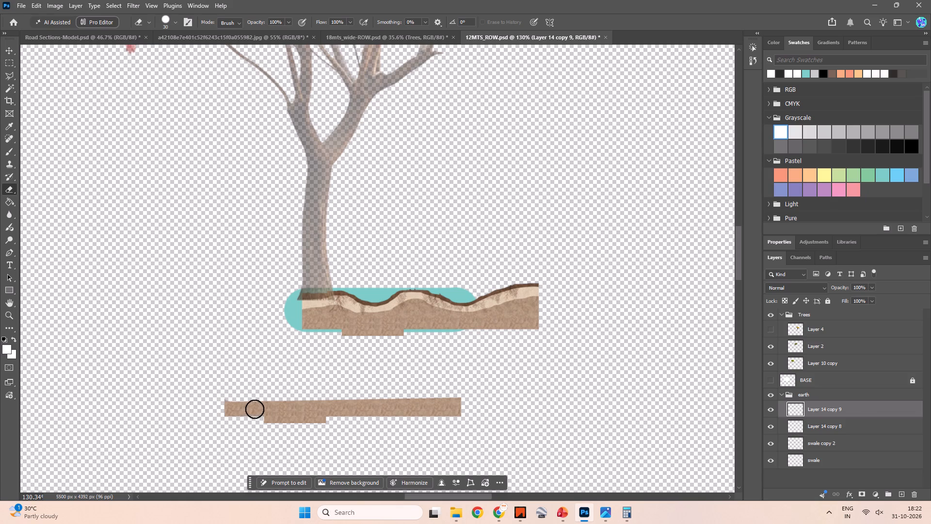
{"action": "left_click_drag", "start_coordinate": [254, 406], "coordinate": [224, 408]}
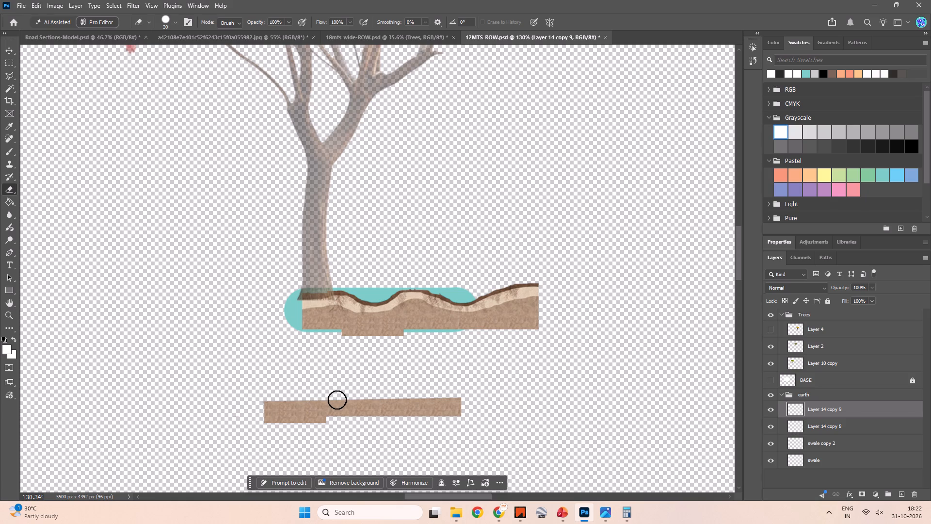
{"action": "left_click_drag", "start_coordinate": [336, 400], "coordinate": [434, 405]}
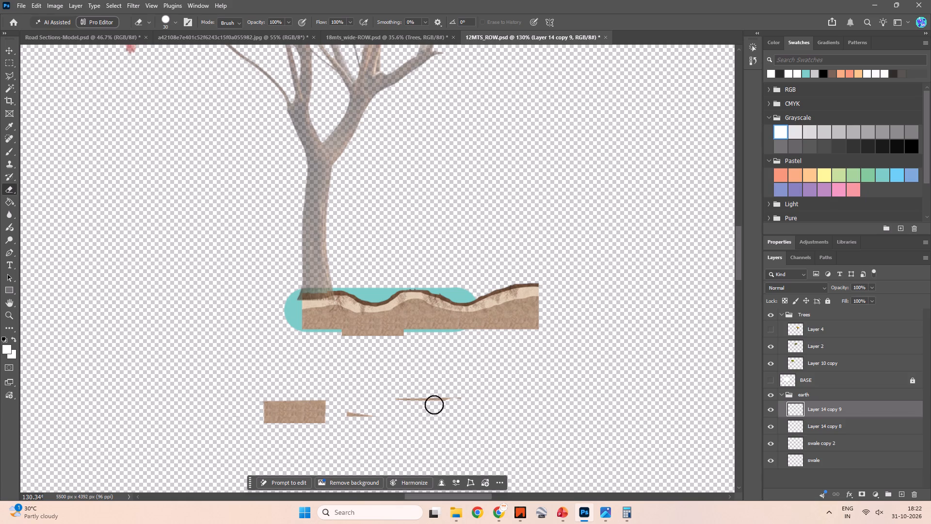
{"action": "left_click_drag", "start_coordinate": [434, 405], "coordinate": [415, 396]}
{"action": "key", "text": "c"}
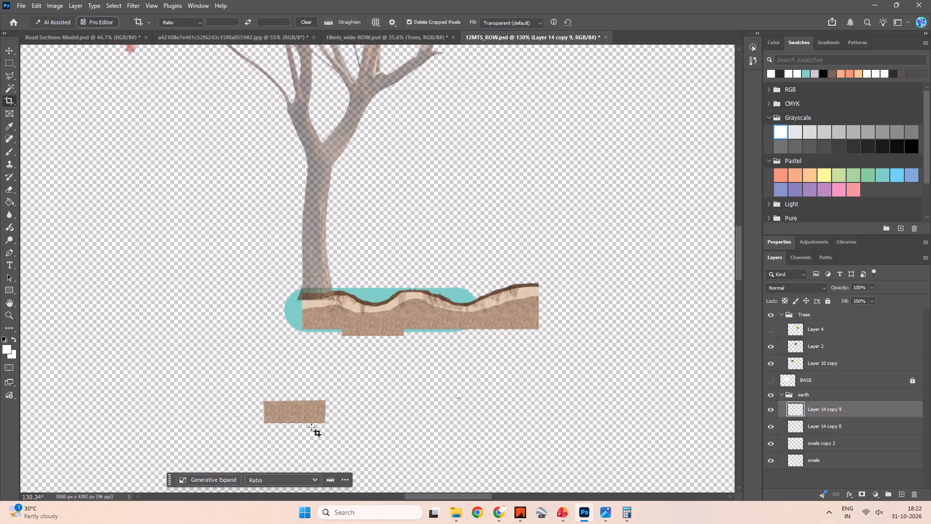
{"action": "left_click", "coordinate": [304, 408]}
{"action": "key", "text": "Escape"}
Move the trimmed brown block up against the underside of the earth strip, flush with the strip's left end.
{"action": "key", "text": "v"}
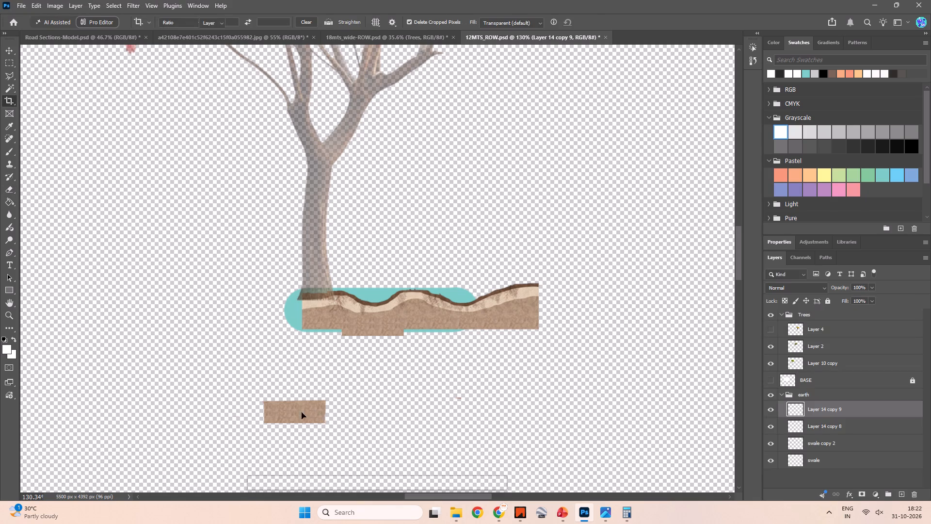
{"action": "left_click_drag", "start_coordinate": [299, 413], "coordinate": [341, 345]}
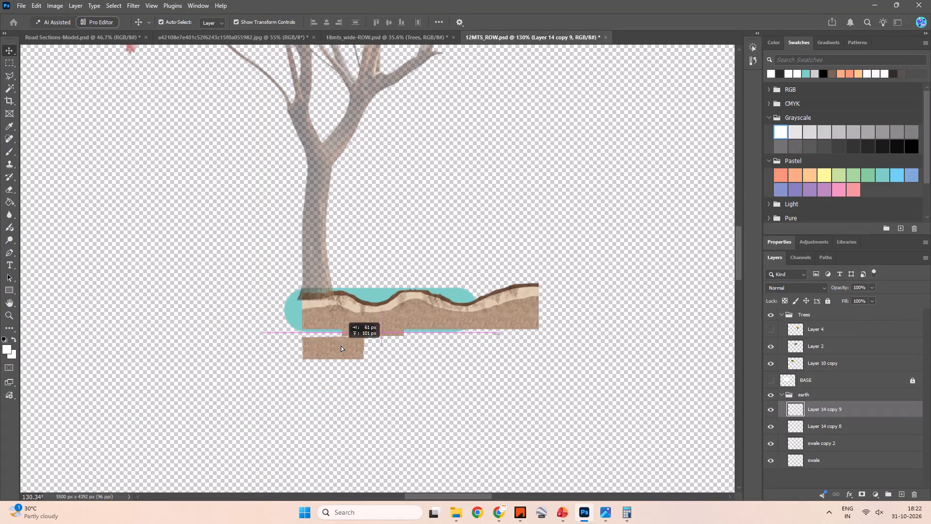
{"action": "left_click_drag", "start_coordinate": [341, 345], "coordinate": [338, 343]}
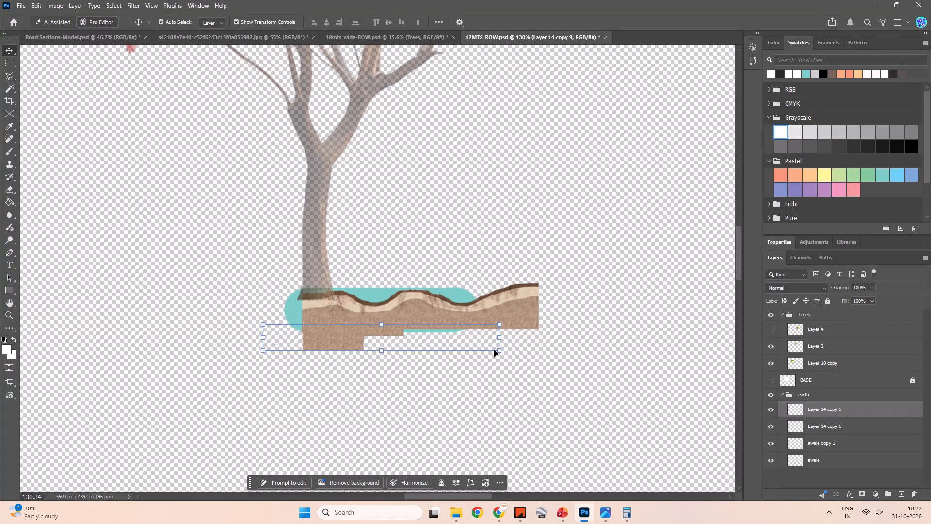
Scale the brown soil block to about 275% and move it against the earth strip's underside, flush with the strip's left end.
{"action": "left_click_drag", "start_coordinate": [500, 350], "coordinate": [693, 469], "text": "shift"}
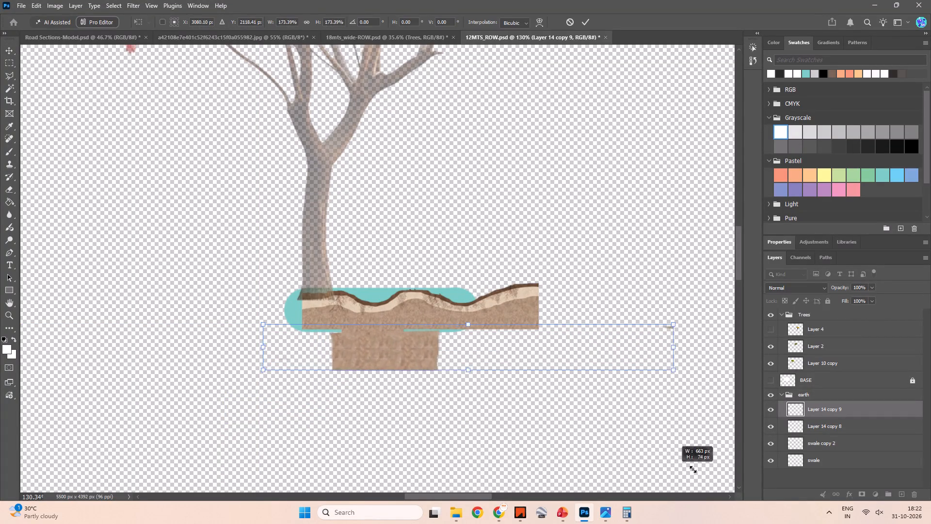
{"action": "left_click_drag", "start_coordinate": [693, 469], "coordinate": [693, 434], "text": "shift"}
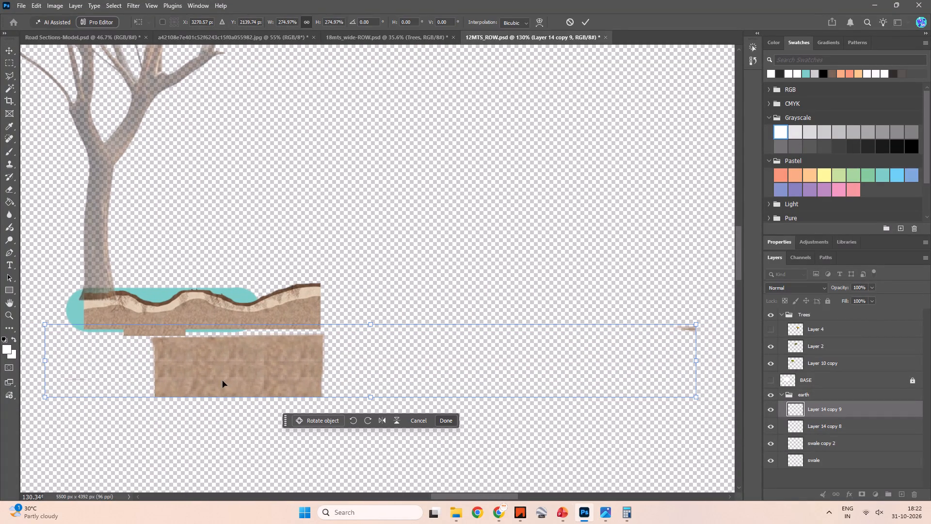
{"action": "left_click_drag", "start_coordinate": [248, 366], "coordinate": [180, 357]}
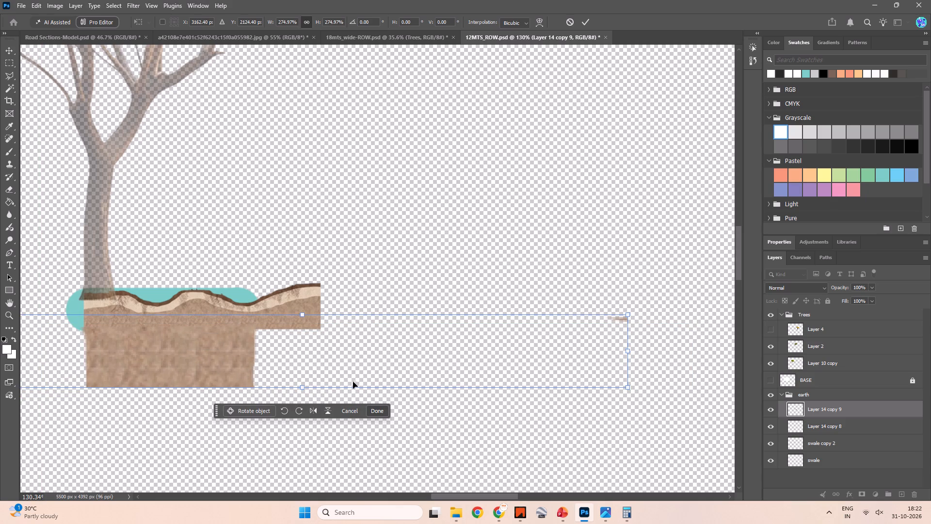
{"action": "scroll", "coordinate": [302, 361], "scroll_direction": "down", "scroll_amount": 5, "text": "alt"}
{"action": "key", "text": "space"}
{"action": "key", "text": "space"}
{"action": "key", "text": "space"}
{"action": "key", "text": "space"}
{"action": "key", "text": "space"}
{"action": "key", "text": "space"}
{"action": "key", "text": "space"}
{"action": "left_click_drag", "start_coordinate": [243, 345], "coordinate": [364, 327]}
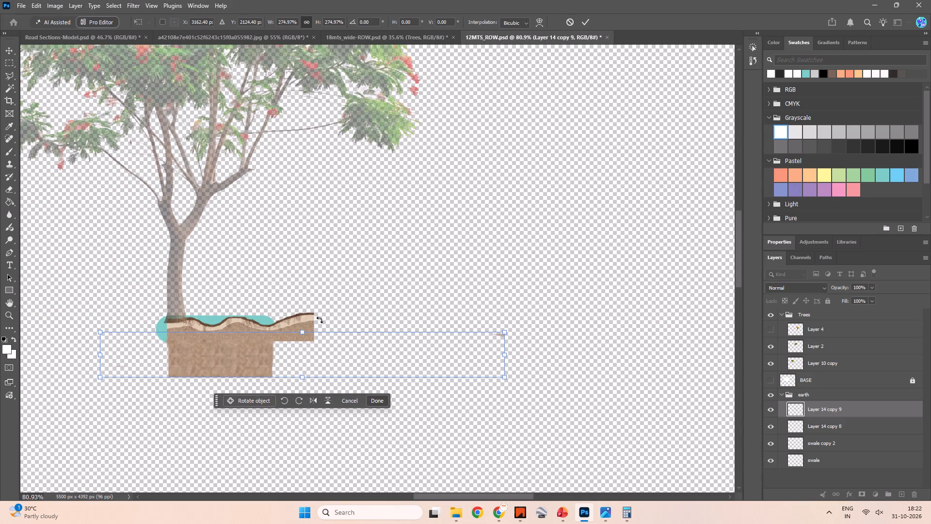
{"action": "key", "text": "space"}
{"action": "key", "text": "space"}
{"action": "key", "text": "space"}
{"action": "key", "text": "space"}
{"action": "key", "text": "space"}
{"action": "key", "text": "space"}
{"action": "key", "text": "space"}
{"action": "left_click_drag", "start_coordinate": [314, 304], "coordinate": [459, 239]}
{"action": "scroll", "coordinate": [421, 295], "scroll_direction": "up", "scroll_amount": 2, "text": "alt"}
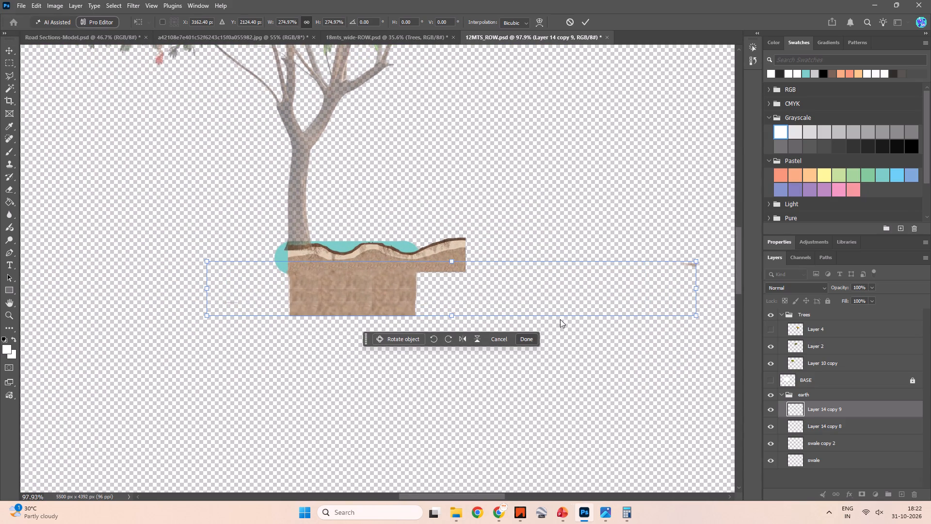
{"action": "key", "text": "e"}
{"action": "left_click", "coordinate": [583, 25]}
Erase the stray soil remnants floating on both sides of the enlarged brown block.
{"action": "key", "text": "e"}
{"action": "left_click_drag", "start_coordinate": [678, 263], "coordinate": [706, 265]}
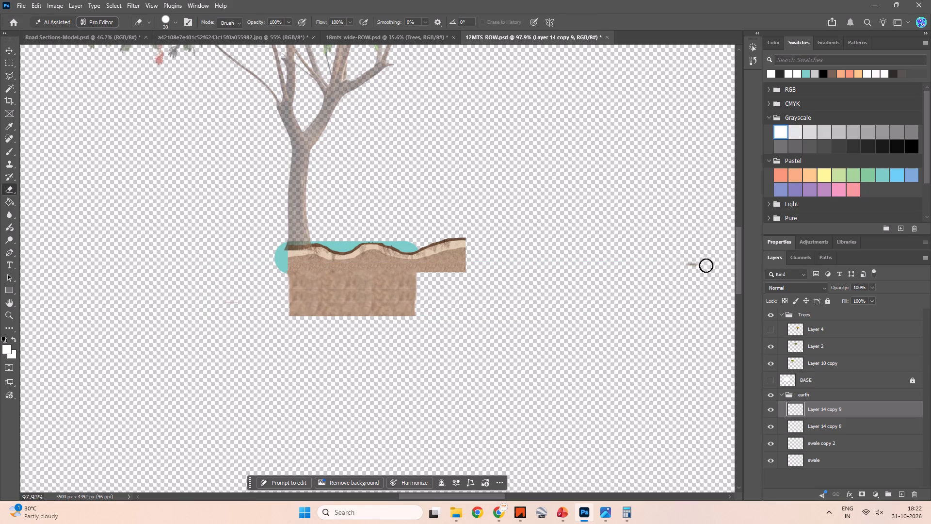
{"action": "left_click_drag", "start_coordinate": [706, 265], "coordinate": [713, 265]}
{"action": "key", "text": "v"}
{"action": "left_click", "coordinate": [367, 290]}
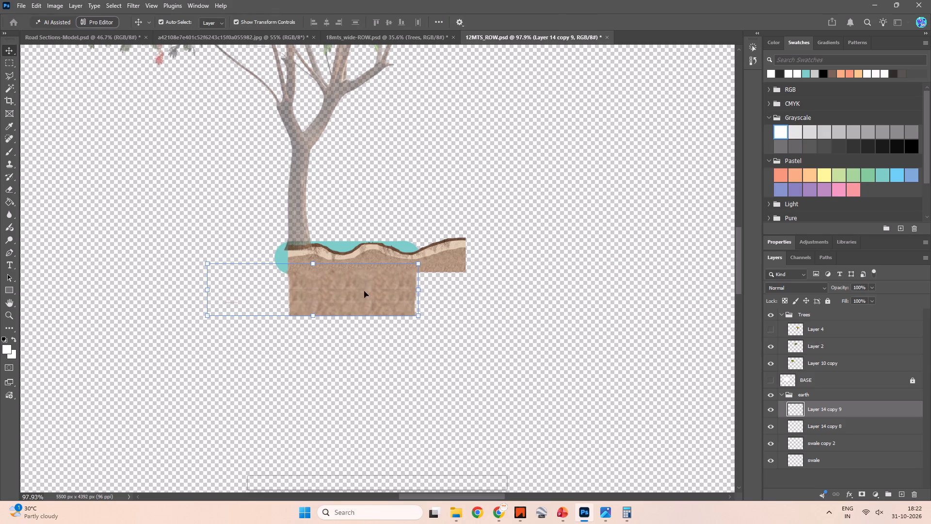
{"action": "key", "text": "e"}
{"action": "key", "text": "e"}
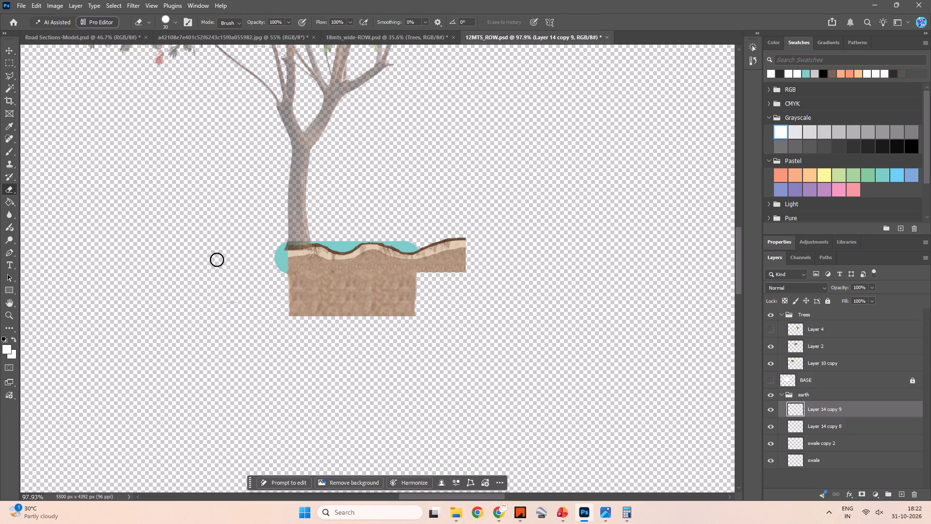
{"action": "left_click_drag", "start_coordinate": [213, 253], "coordinate": [270, 254]}
Enlarge the brown block to about 141% width and 145% height, repositioning it to span the earth strip's full length.
{"action": "key", "text": "v"}
{"action": "left_click", "coordinate": [346, 289]}
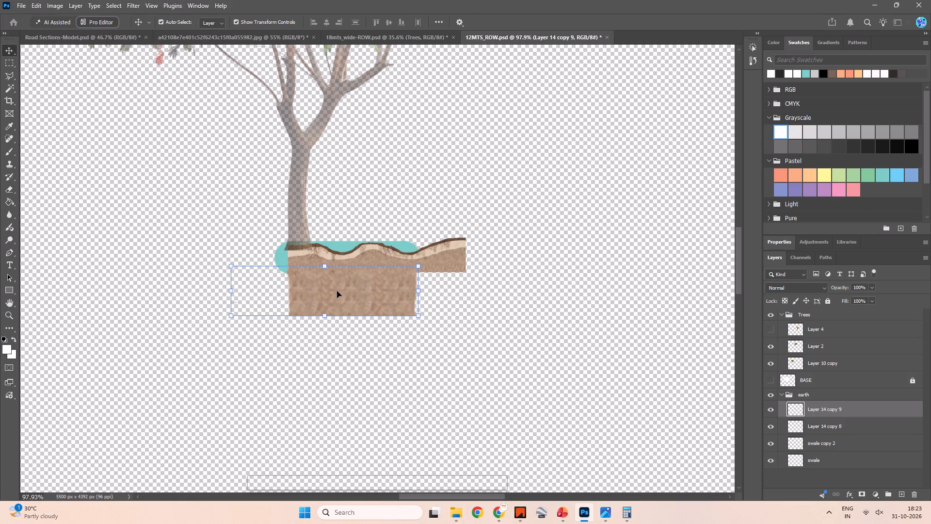
{"action": "left_click_drag", "start_coordinate": [418, 318], "coordinate": [475, 328], "text": "shift"}
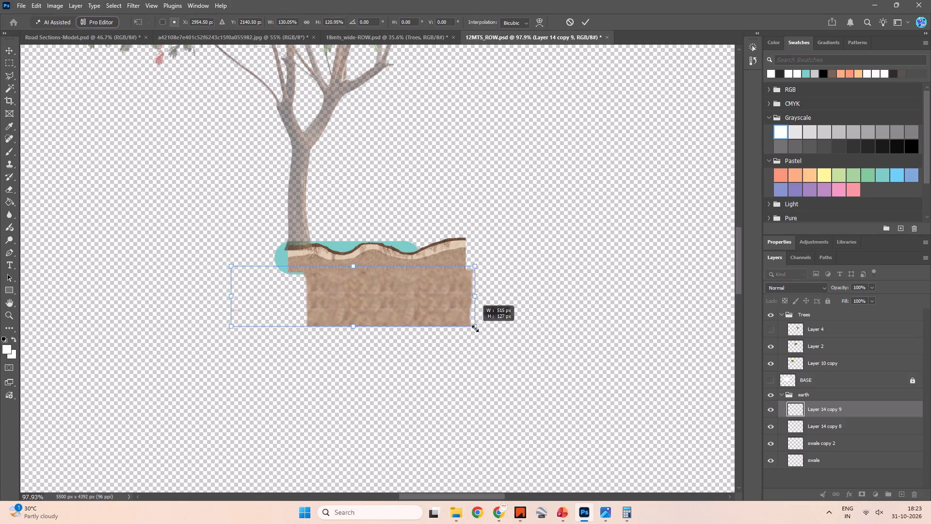
{"action": "left_click_drag", "start_coordinate": [475, 328], "coordinate": [470, 349], "text": "shift"}
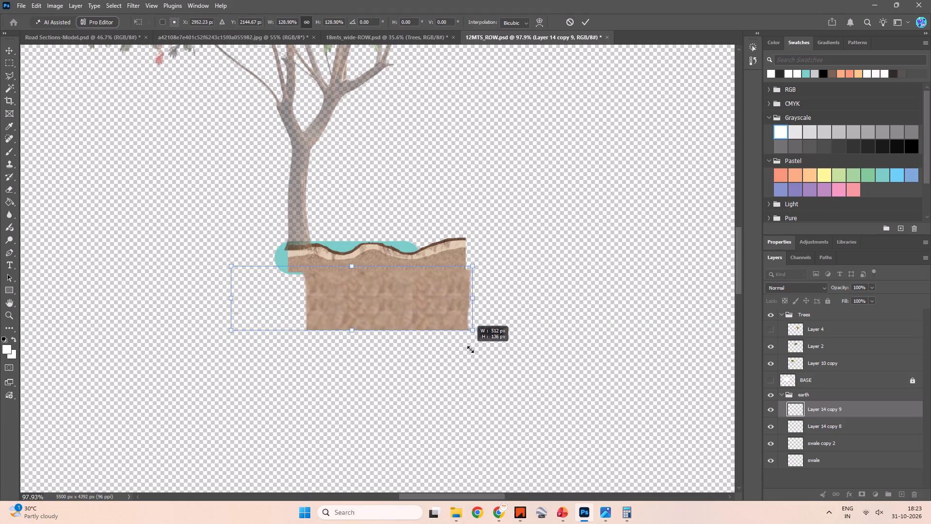
{"action": "left_click_drag", "start_coordinate": [470, 349], "coordinate": [471, 349], "text": "shift"}
{"action": "left_click_drag", "start_coordinate": [419, 312], "coordinate": [400, 308]}
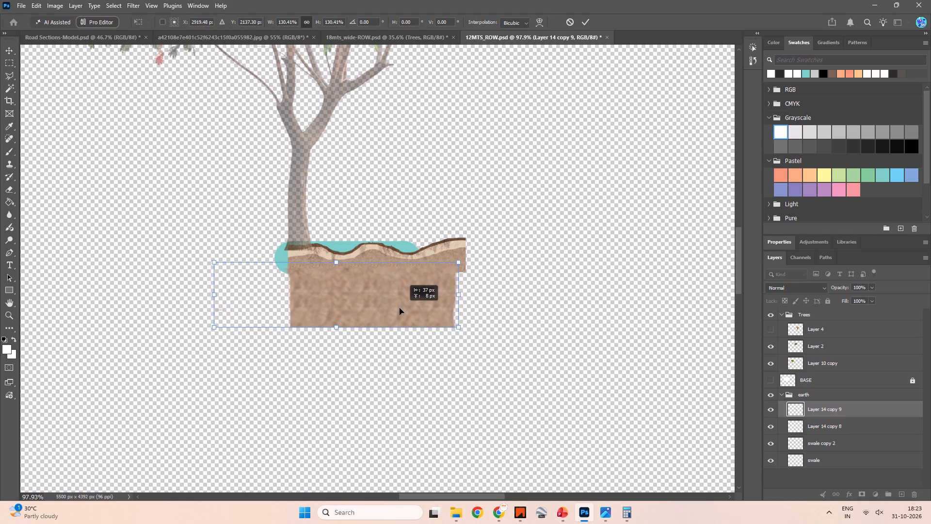
{"action": "left_click_drag", "start_coordinate": [400, 308], "coordinate": [395, 308]}
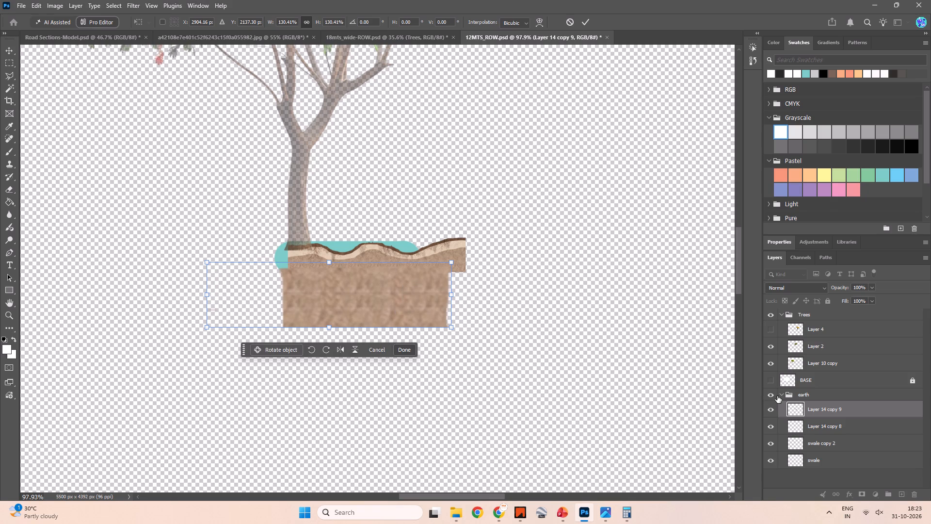
{"action": "left_click_drag", "start_coordinate": [450, 327], "coordinate": [470, 334], "text": "shift"}
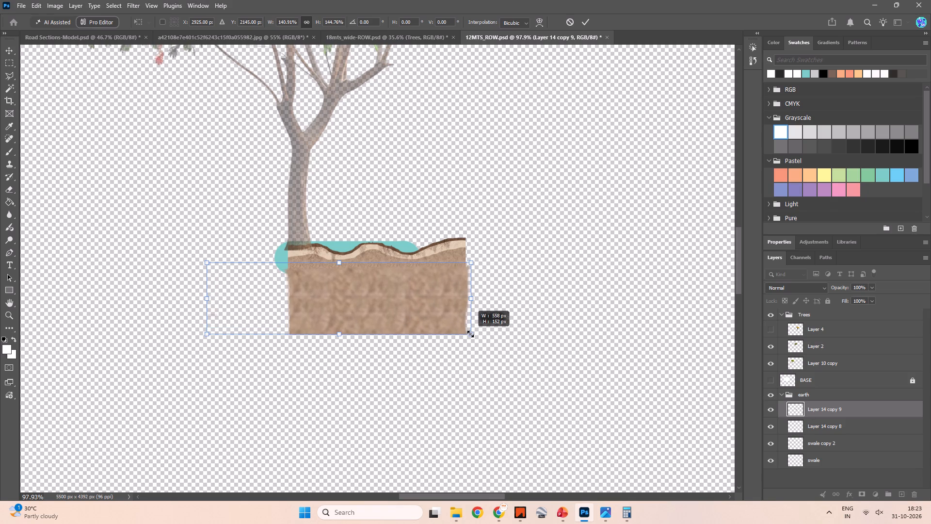
{"action": "left_click_drag", "start_coordinate": [470, 334], "coordinate": [469, 332], "text": "shift"}
{"action": "left_click", "coordinate": [514, 335]}
{"action": "left_click", "coordinate": [589, 22]}
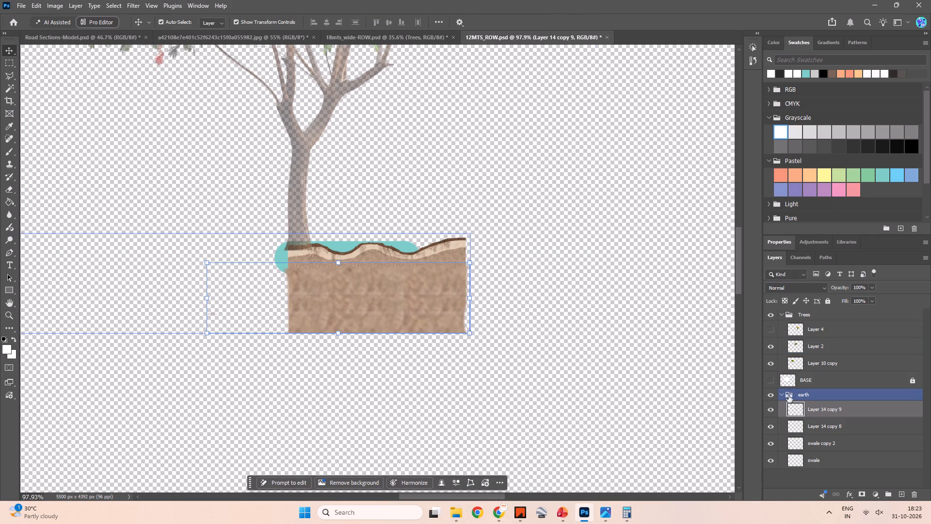
Show the BASE layer and shift the brown block slightly left to fill the planter's soil outline.
{"action": "left_click", "coordinate": [770, 381]}
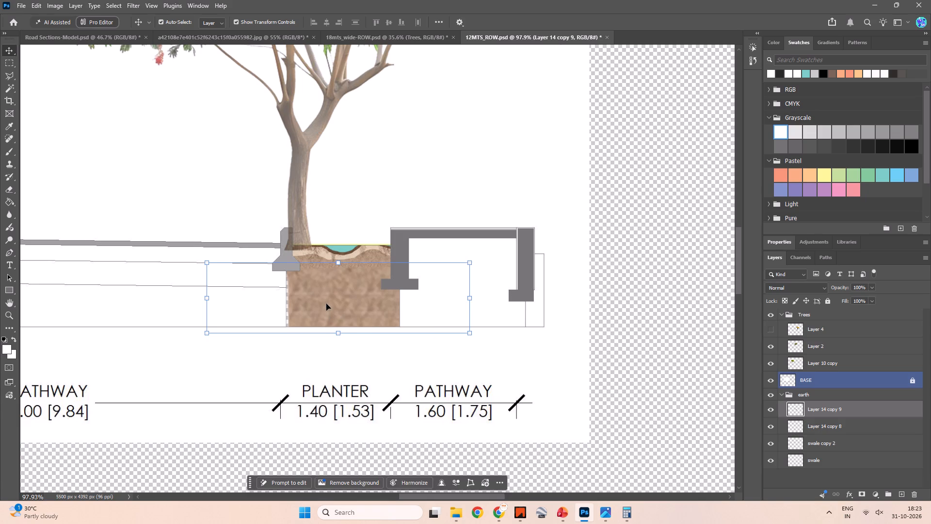
{"action": "left_click_drag", "start_coordinate": [326, 304], "coordinate": [310, 304]}
{"action": "left_click", "coordinate": [638, 311]}
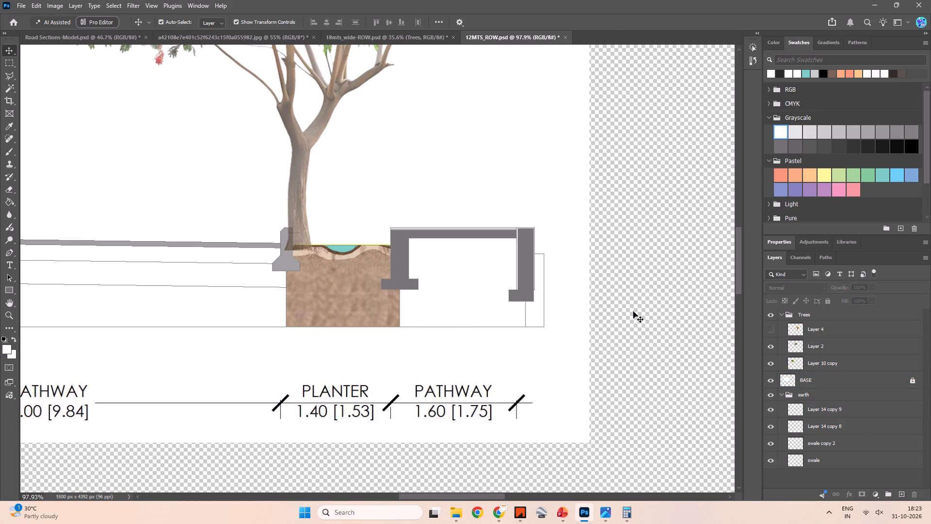
Delete the teal swale layer from the planter beneath the yellow-flowering tree.
{"action": "scroll", "coordinate": [428, 308], "scroll_direction": "down", "scroll_amount": 4, "text": "alt"}
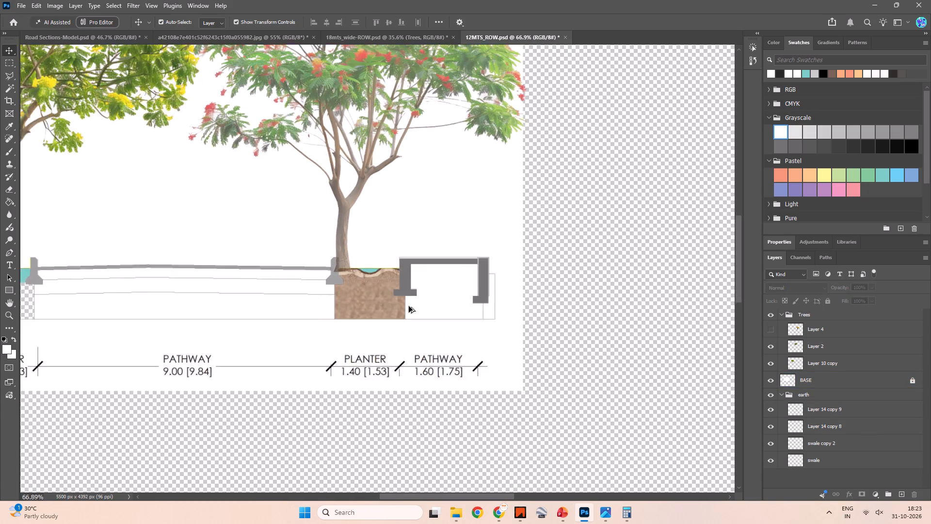
{"action": "scroll", "coordinate": [409, 306], "scroll_direction": "down", "scroll_amount": 4, "text": "alt"}
{"action": "left_click", "coordinate": [586, 307]}
{"action": "key", "text": "space"}
{"action": "key", "text": "space"}
{"action": "key", "text": "space"}
{"action": "key", "text": "space"}
{"action": "key", "text": "space"}
{"action": "key", "text": "space"}
{"action": "key", "text": "space"}
{"action": "key", "text": "space"}
{"action": "key", "text": "space"}
{"action": "left_click_drag", "start_coordinate": [527, 344], "coordinate": [630, 334]}
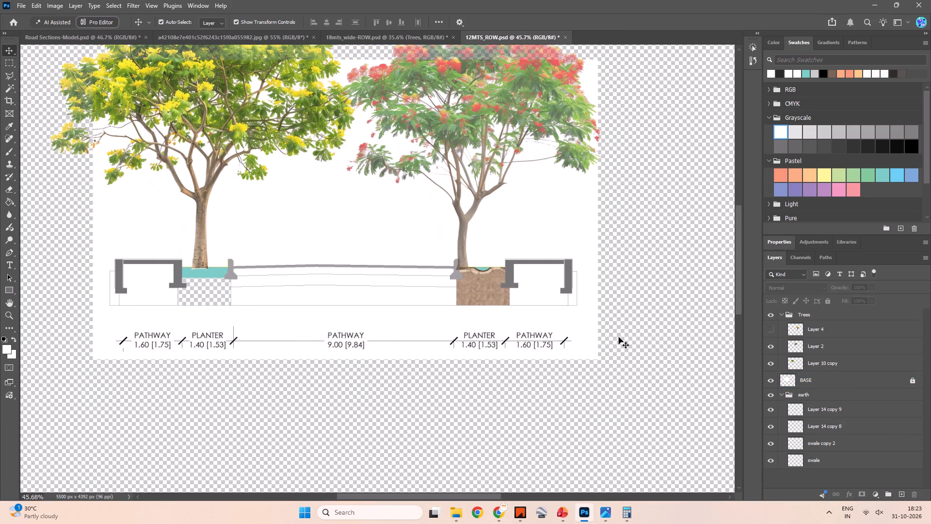
{"action": "key", "text": "alt+Tab"}
{"action": "key", "text": "alt+Tab"}
{"action": "left_click", "coordinate": [206, 273]}
{"action": "key", "text": "Delete"}
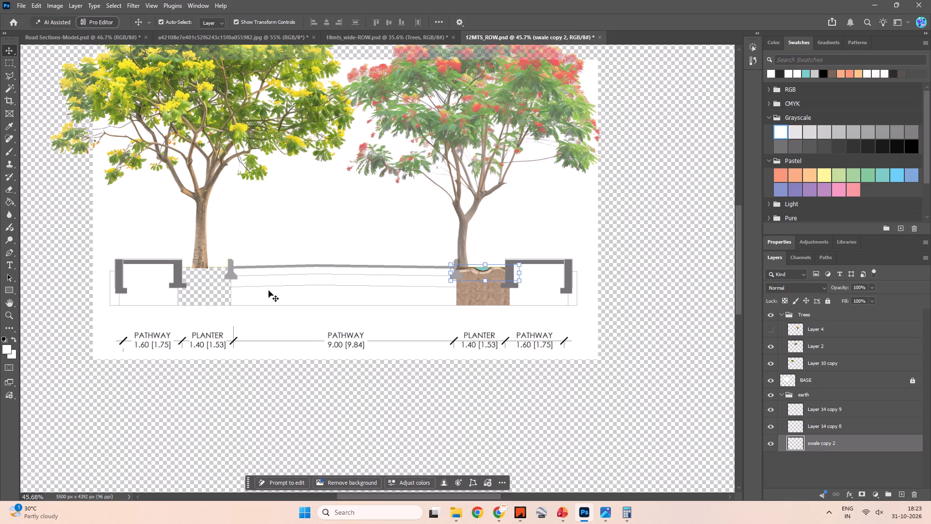
Duplicate Layer 14 copy 9, Layer 14 copy 8 and swale copy 2 into the planter beneath the yellow-flowering tree.
{"action": "left_click", "coordinate": [832, 424], "text": "shift"}
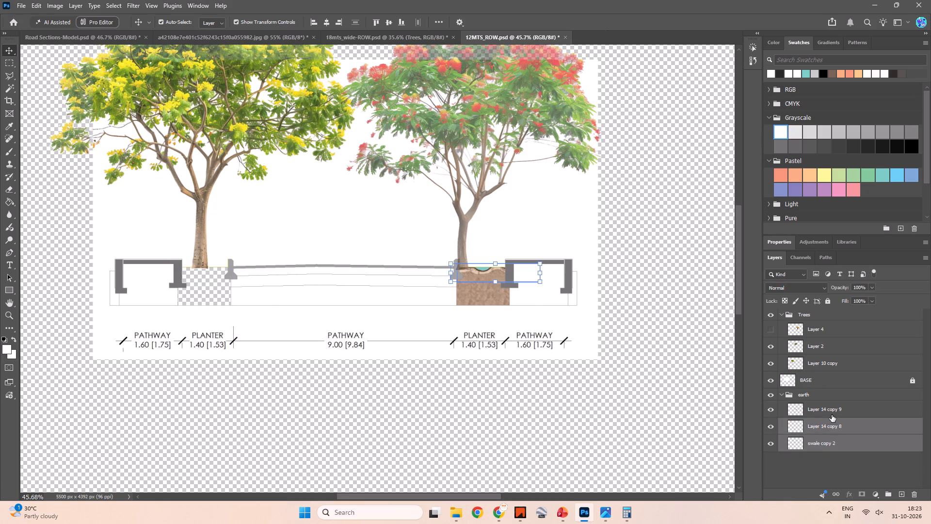
{"action": "left_click", "coordinate": [832, 415], "text": "shift"}
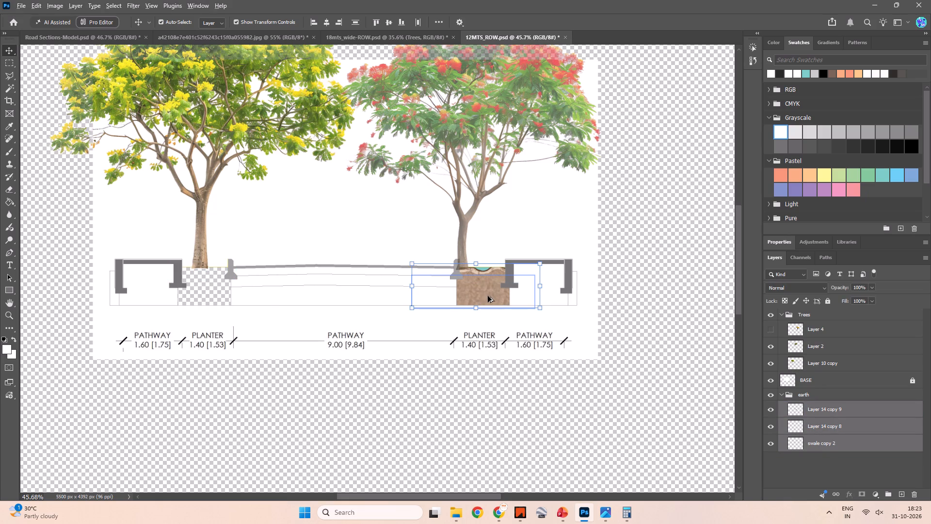
{"action": "left_click_drag", "start_coordinate": [488, 296], "coordinate": [189, 292], "text": "alt"}
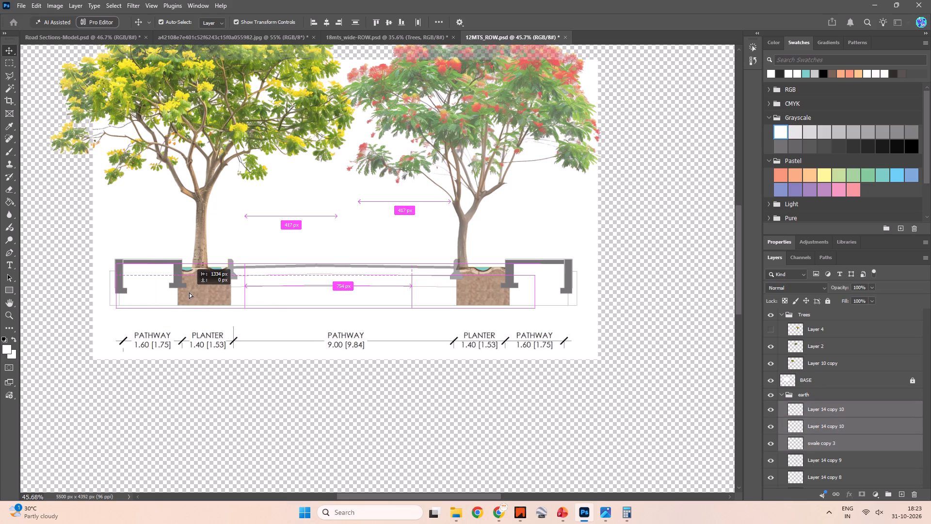
{"action": "left_click_drag", "start_coordinate": [189, 292], "coordinate": [190, 292], "text": "alt"}
Duplicate the wavy earth strip and swale within the yellow tree's planter, shifting the copies left under the trunk.
{"action": "left_click_drag", "start_coordinate": [199, 292], "coordinate": [208, 292], "text": "alt+shift"}
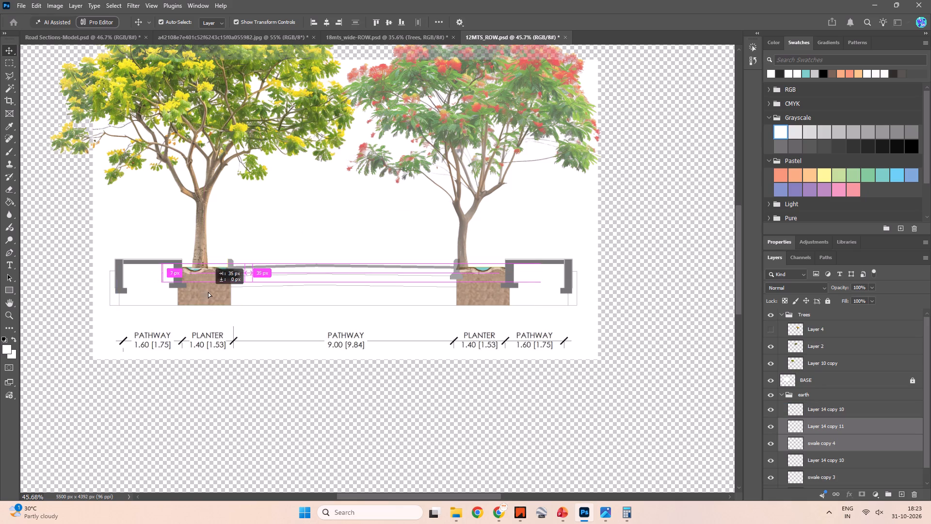
{"action": "left_click_drag", "start_coordinate": [208, 292], "coordinate": [192, 292], "text": "alt+shift"}
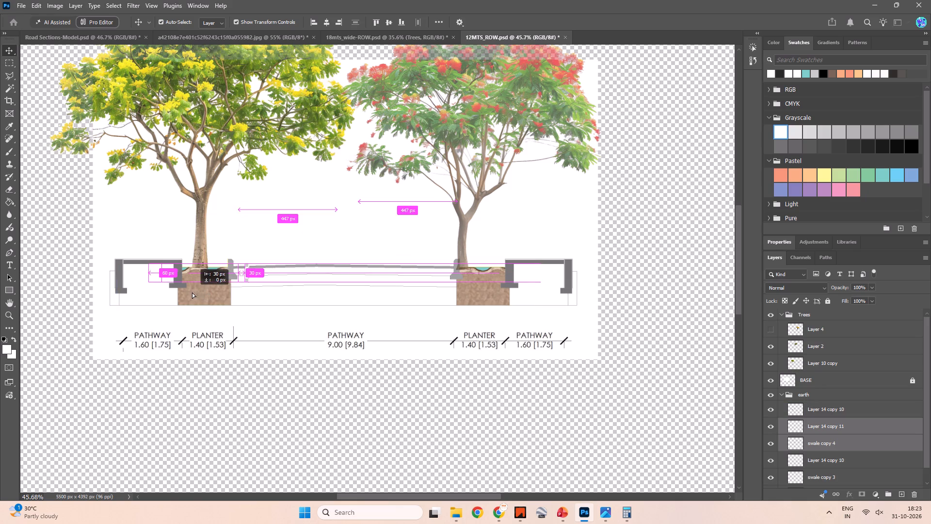
{"action": "left_click_drag", "start_coordinate": [192, 292], "coordinate": [183, 292], "text": "alt+shift"}
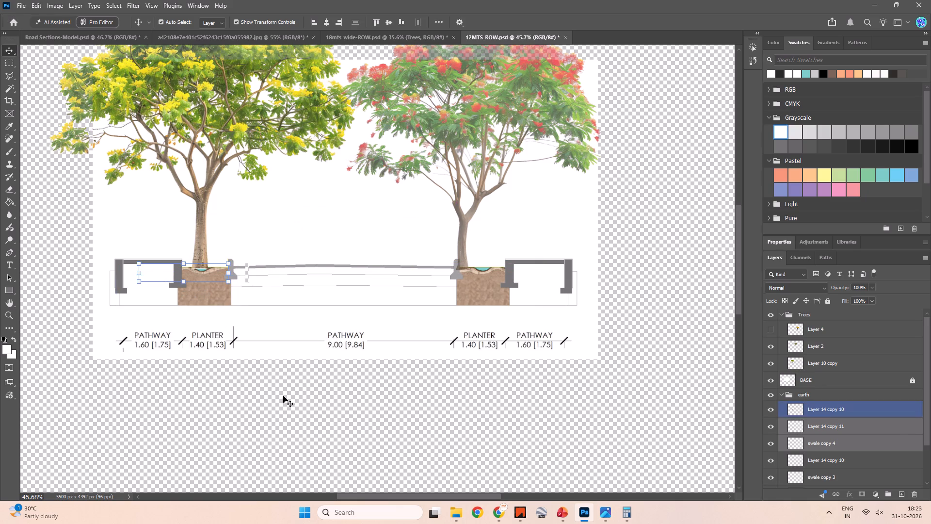
{"action": "left_click", "coordinate": [289, 402]}
{"action": "left_click_drag", "start_coordinate": [209, 275], "coordinate": [210, 275], "text": "shift"}
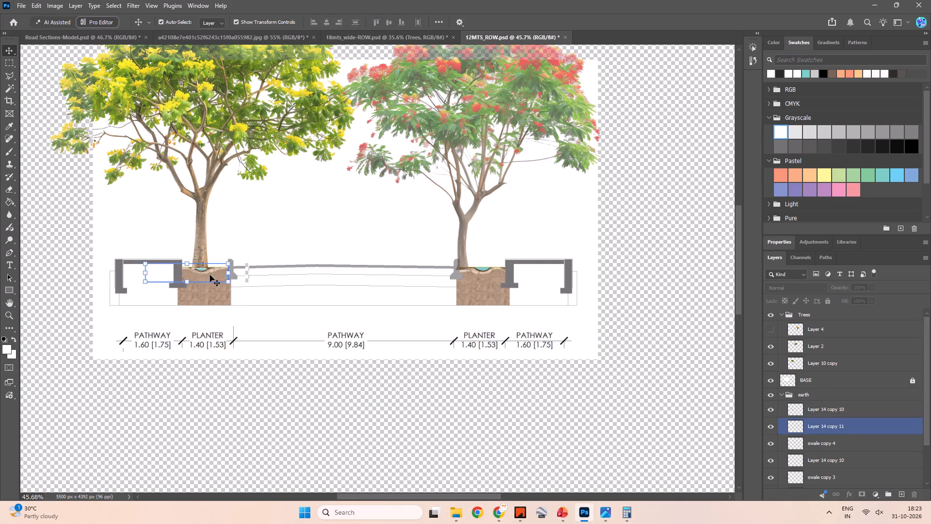
{"action": "left_click_drag", "start_coordinate": [210, 275], "coordinate": [215, 275], "text": "shift"}
Select the copied soil block, earth strips and swale copy 3 together and nudge them right to fit the yellow tree's planter.
{"action": "left_click", "coordinate": [213, 269]}
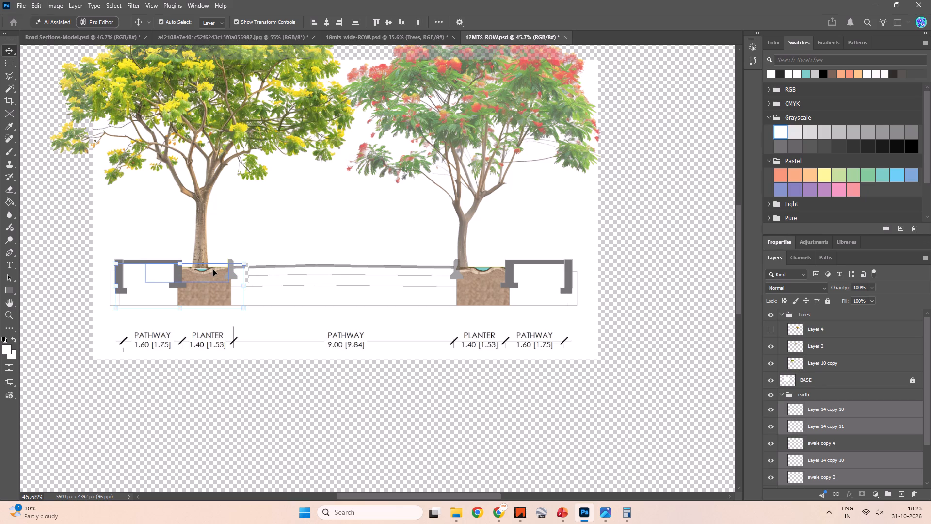
{"action": "left_click", "coordinate": [213, 269]}
{"action": "key", "text": "Right"}
{"action": "key", "text": "Right"}
{"action": "key", "text": "Right"}
{"action": "key", "text": "Right"}
{"action": "key", "text": "Right"}
{"action": "key", "text": "Right"}
{"action": "key", "text": "Right"}
{"action": "key", "text": "Right"}
{"action": "key", "text": "Right"}
{"action": "key", "text": "Right"}
{"action": "key", "text": "Right"}
{"action": "key", "text": "Right"}
{"action": "key", "text": "Right"}
{"action": "key", "text": "Right"}
{"action": "key", "text": "Right"}
{"action": "key", "text": "Right"}
{"action": "key", "text": "Right"}
{"action": "key", "text": "Right"}
{"action": "key", "text": "Right"}
{"action": "key", "text": "Right"}
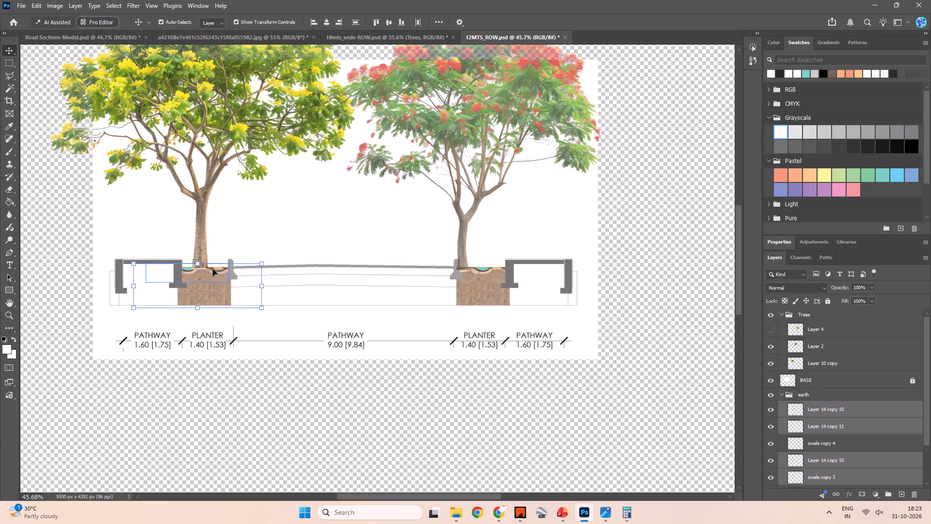
{"action": "key", "text": "Left"}
{"action": "key", "text": "Left"}
{"action": "key", "text": "Left"}
{"action": "key", "text": "Left"}
{"action": "key", "text": "Left"}
{"action": "key", "text": "Left"}
{"action": "key", "text": "Left"}
{"action": "key", "text": "Left"}
{"action": "key", "text": "Left"}
{"action": "key", "text": "Left"}
{"action": "key", "text": "Left"}
{"action": "key", "text": "Left"}
{"action": "key", "text": "Left"}
{"action": "key", "text": "Left"}
{"action": "key", "text": "Left"}
{"action": "key", "text": "Left"}
{"action": "key", "text": "Left"}
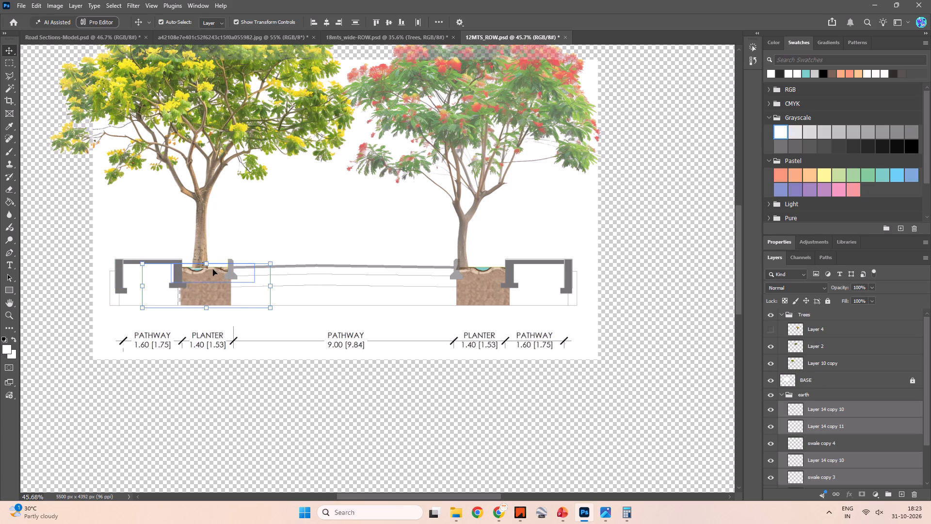
{"action": "left_click", "coordinate": [214, 270]}
{"action": "left_click", "coordinate": [211, 273]}
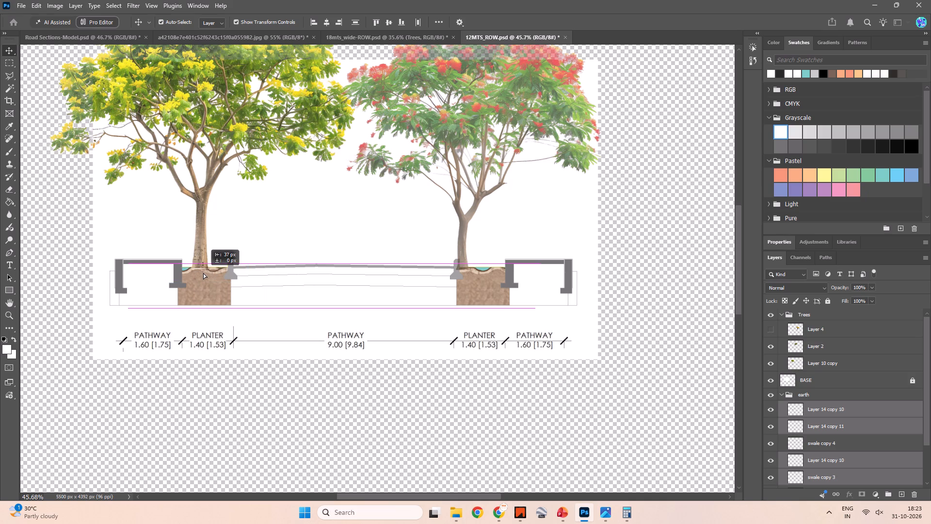
Nudge the lower brown soil block, Layer 14 copy 10, slightly right within the yellow tree's planter.
{"action": "left_click", "coordinate": [831, 408]}
{"action": "key", "text": "Left"}
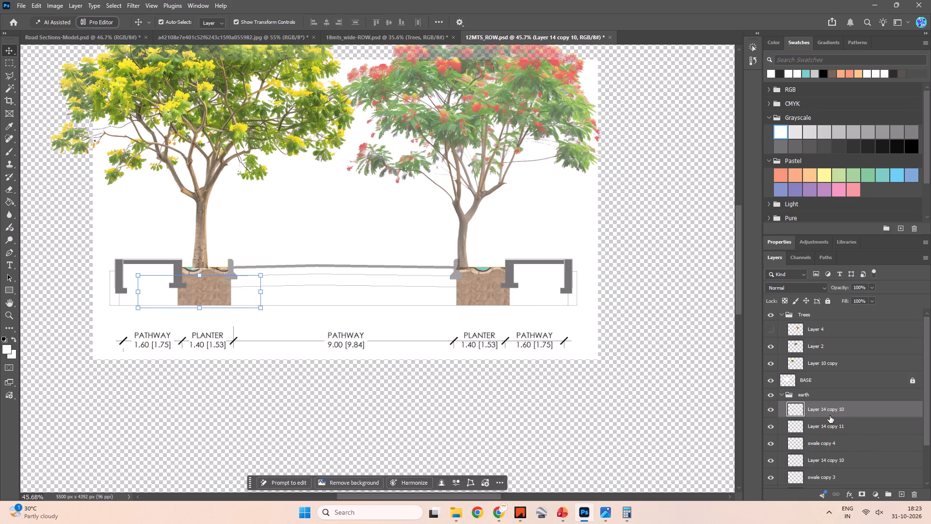
{"action": "key", "text": "Right"}
{"action": "key", "text": "Right"}
Delete the duplicate wavy earth strip, Layer 14 copy 11, from the yellow tree's planter.
{"action": "left_click", "coordinate": [839, 429]}
{"action": "key", "text": "Left"}
{"action": "key", "text": "Left"}
{"action": "key", "text": "Left"}
{"action": "key", "text": "Left"}
{"action": "key", "text": "Left"}
{"action": "key", "text": "Left"}
{"action": "key", "text": "Left"}
{"action": "key", "text": "Left"}
{"action": "key", "text": "Left"}
{"action": "key", "text": "Left"}
{"action": "key", "text": "Left"}
{"action": "key", "text": "Left"}
{"action": "key", "text": "Left"}
{"action": "key", "text": "Left"}
{"action": "key", "text": "Left"}
{"action": "key", "text": "Left"}
{"action": "key", "text": "Left"}
{"action": "key", "text": "Left"}
{"action": "key", "text": "Left"}
{"action": "key", "text": "Left"}
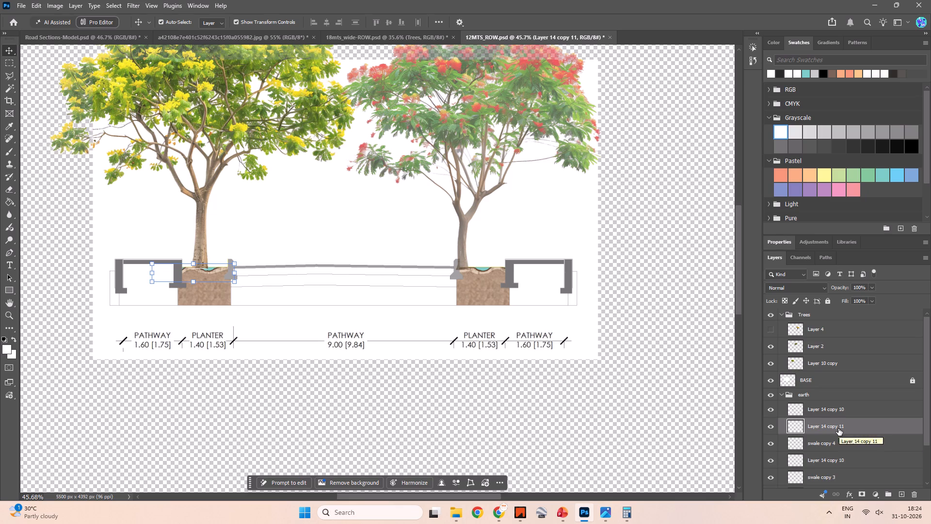
{"action": "key", "text": "Delete"}
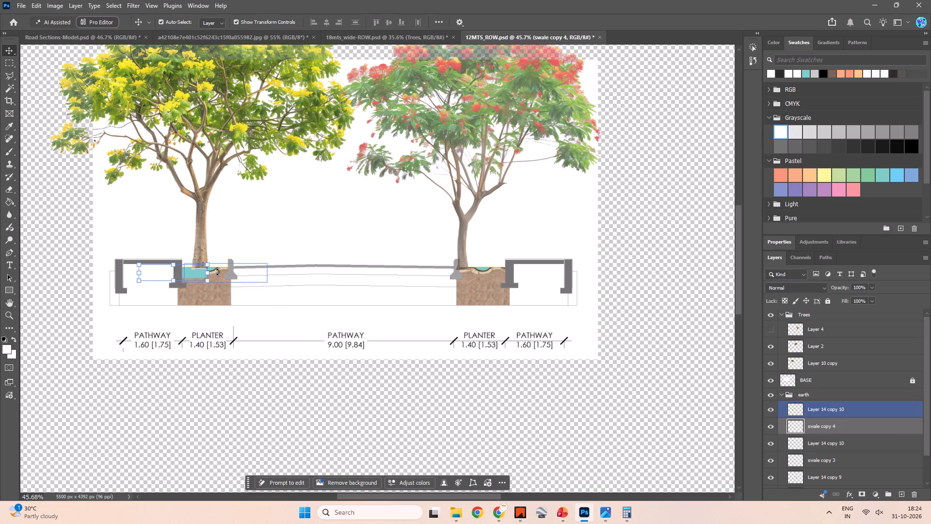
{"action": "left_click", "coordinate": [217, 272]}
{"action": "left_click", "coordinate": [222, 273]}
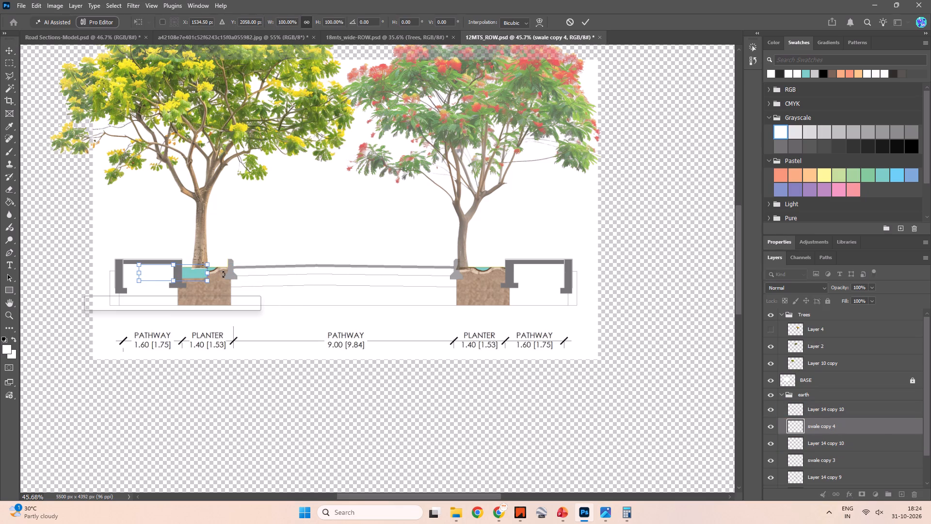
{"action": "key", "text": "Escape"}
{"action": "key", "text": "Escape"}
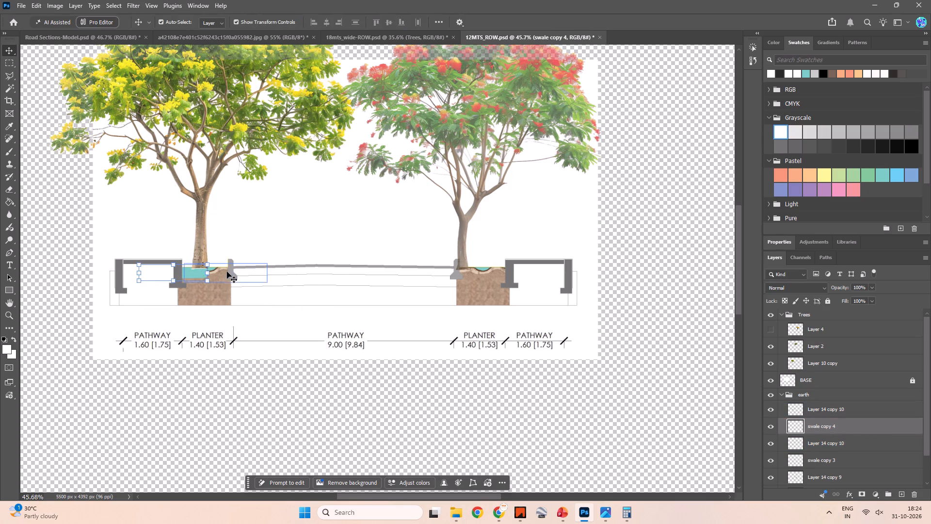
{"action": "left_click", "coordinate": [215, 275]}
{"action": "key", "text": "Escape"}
Nudge the remaining wavy earth strip left across the planter beneath the yellow-flowering tree.
{"action": "left_click", "coordinate": [220, 272]}
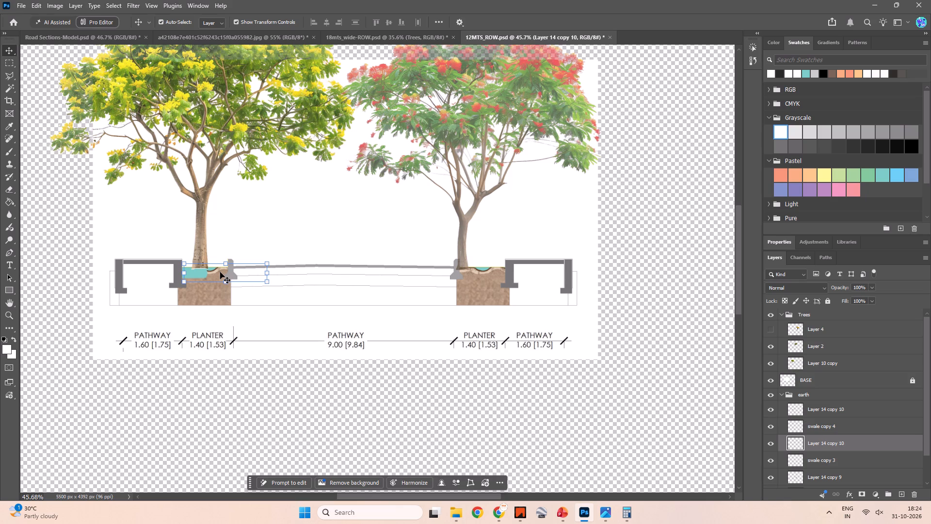
{"action": "key", "text": "Left"}
{"action": "key", "text": "Left"}
{"action": "key", "text": "Left"}
{"action": "key", "text": "Left"}
{"action": "key", "text": "Left"}
{"action": "key", "text": "Left"}
{"action": "key", "text": "Left"}
{"action": "key", "text": "Left"}
{"action": "key", "text": "Left"}
{"action": "key", "text": "Left"}
{"action": "key", "text": "Left"}
{"action": "key", "text": "Left"}
{"action": "key", "text": "Left"}
{"action": "key", "text": "Left"}
{"action": "key", "text": "Left"}
{"action": "key", "text": "Left"}
{"action": "key", "text": "Left"}
{"action": "key", "text": "Left"}
{"action": "key", "text": "Left"}
{"action": "key", "text": "Left"}
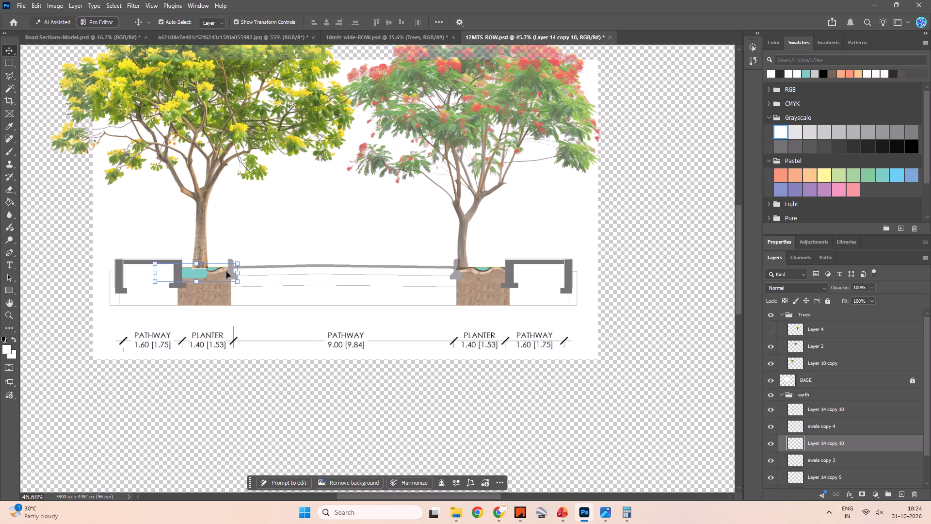
Delete the teal swale copy 4 layer from the yellow tree's planter.
{"action": "left_click", "coordinate": [188, 272]}
{"action": "key", "text": "Delete"}
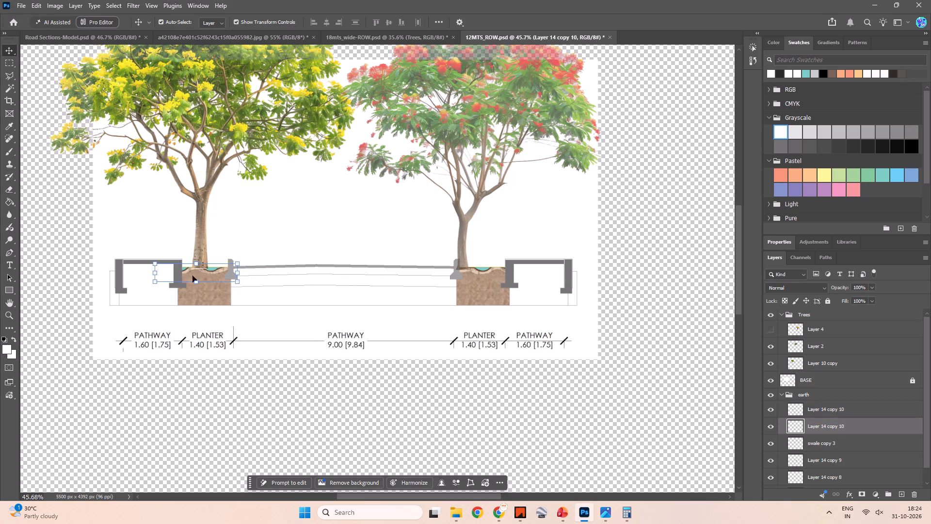
Nudge the wavy earth strip sideways until its mound sits under the yellow tree's trunk with a swale dip on each side.
{"action": "left_click", "coordinate": [198, 270]}
{"action": "key", "text": "Left"}
{"action": "key", "text": "Left"}
{"action": "key", "text": "Left"}
{"action": "key", "text": "Left"}
{"action": "key", "text": "Left"}
{"action": "key", "text": "Left"}
{"action": "key", "text": "Left"}
{"action": "key", "text": "Left"}
{"action": "key", "text": "Left"}
{"action": "key", "text": "Left"}
{"action": "key", "text": "Left"}
{"action": "key", "text": "Left"}
{"action": "key", "text": "Left"}
{"action": "key", "text": "Left"}
{"action": "key", "text": "Left"}
{"action": "key", "text": "Left"}
{"action": "key", "text": "Left"}
{"action": "key", "text": "Left"}
{"action": "key", "text": "Left"}
{"action": "key", "text": "Left"}
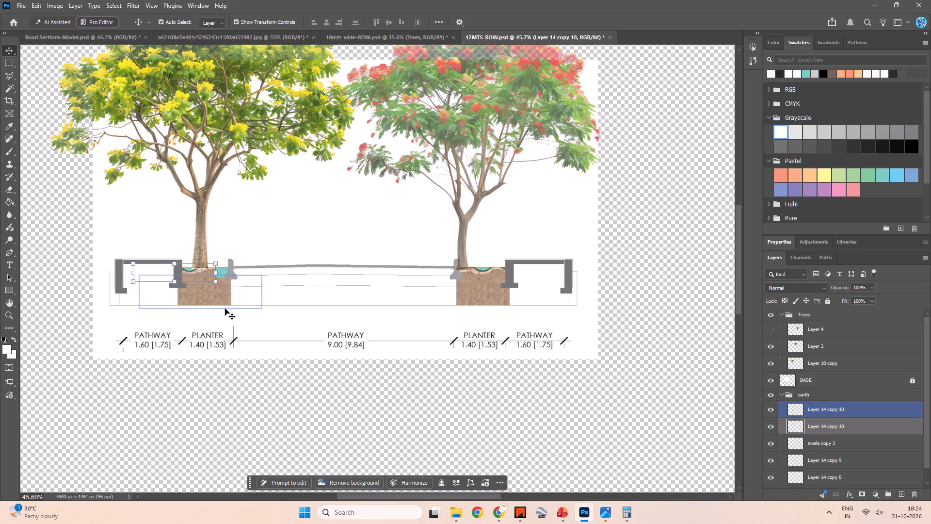
{"action": "key", "text": "Right"}
{"action": "key", "text": "Right"}
{"action": "key", "text": "Right"}
{"action": "key", "text": "Right"}
{"action": "key", "text": "Right"}
{"action": "key", "text": "Right"}
{"action": "key", "text": "Right"}
{"action": "key", "text": "Right"}
{"action": "key", "text": "Right"}
{"action": "key", "text": "Right"}
{"action": "key", "text": "Right"}
{"action": "key", "text": "Right"}
{"action": "key", "text": "Right"}
{"action": "key", "text": "Right"}
{"action": "key", "text": "Right"}
{"action": "key", "text": "Right"}
{"action": "key", "text": "Right"}
{"action": "key", "text": "Right"}
{"action": "key", "text": "Right"}
{"action": "key", "text": "Right"}
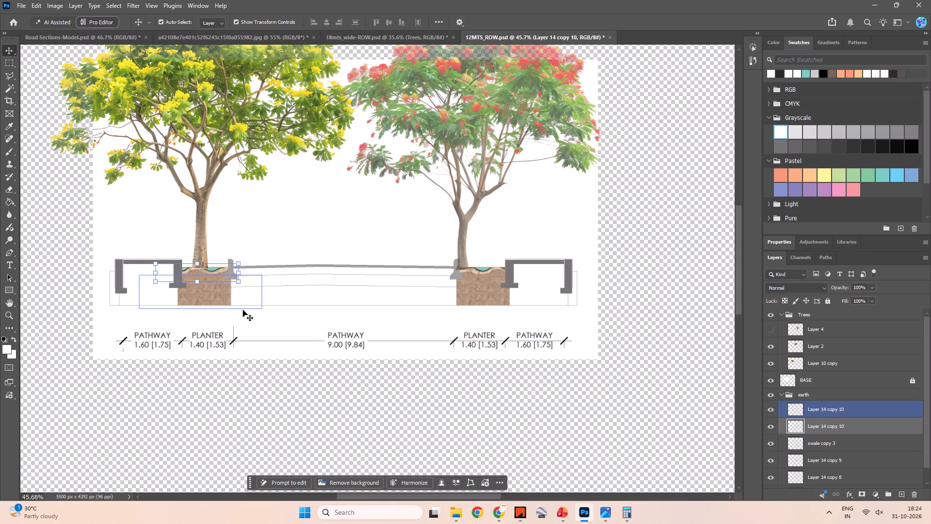
{"action": "key", "text": "Right"}
{"action": "key", "text": "Right"}
{"action": "key", "text": "Right"}
{"action": "key", "text": "Right"}
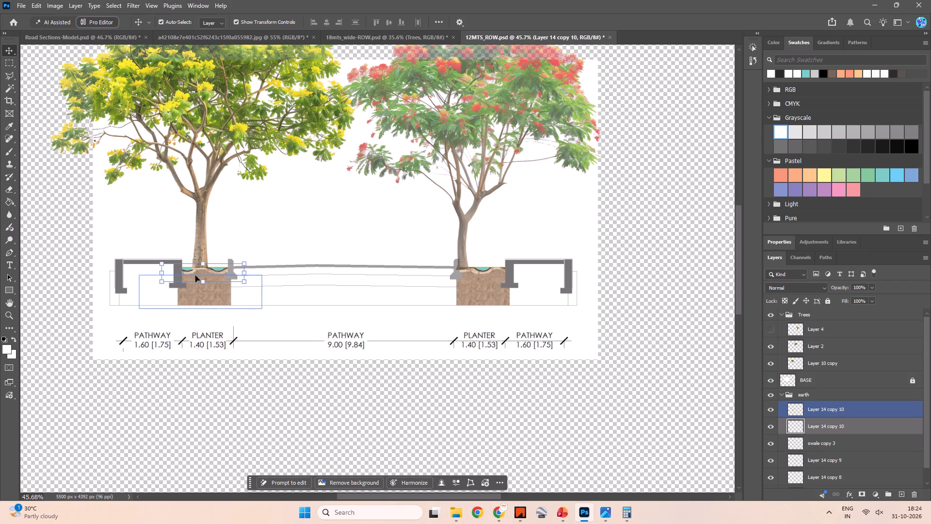
{"action": "key", "text": "Right"}
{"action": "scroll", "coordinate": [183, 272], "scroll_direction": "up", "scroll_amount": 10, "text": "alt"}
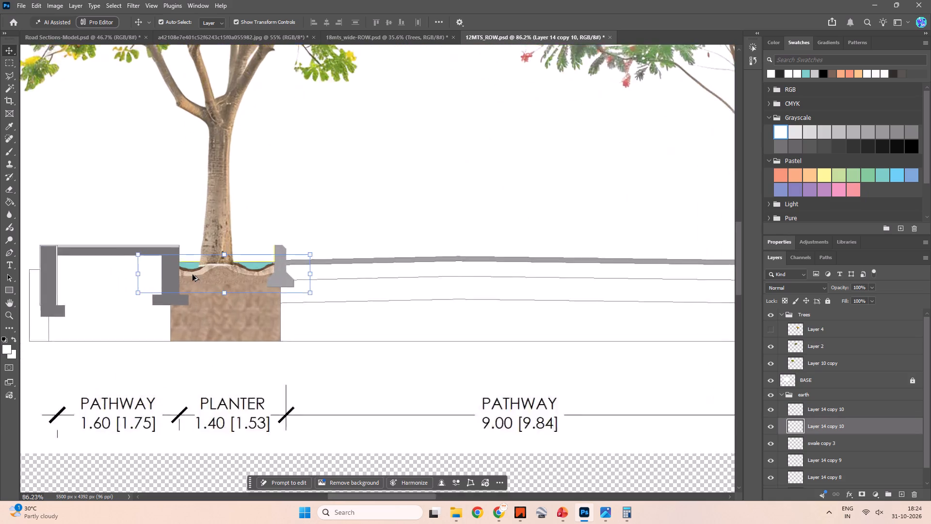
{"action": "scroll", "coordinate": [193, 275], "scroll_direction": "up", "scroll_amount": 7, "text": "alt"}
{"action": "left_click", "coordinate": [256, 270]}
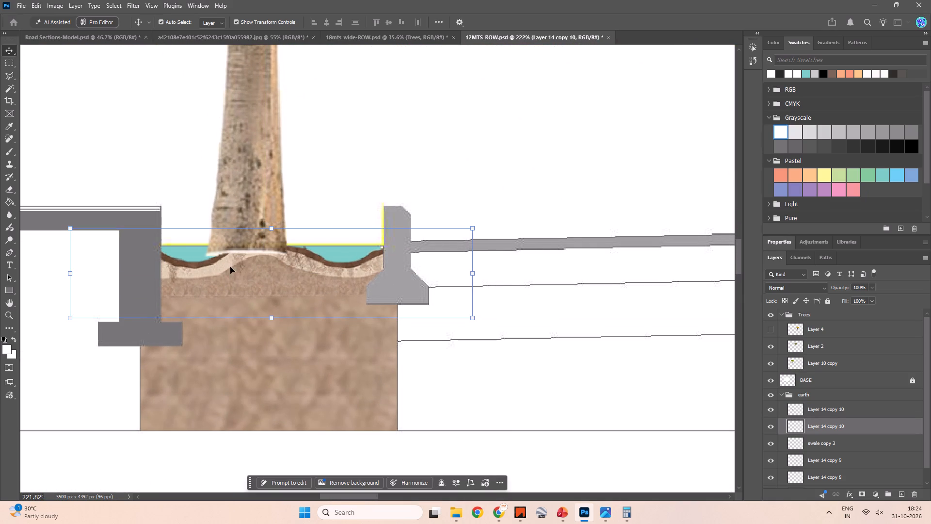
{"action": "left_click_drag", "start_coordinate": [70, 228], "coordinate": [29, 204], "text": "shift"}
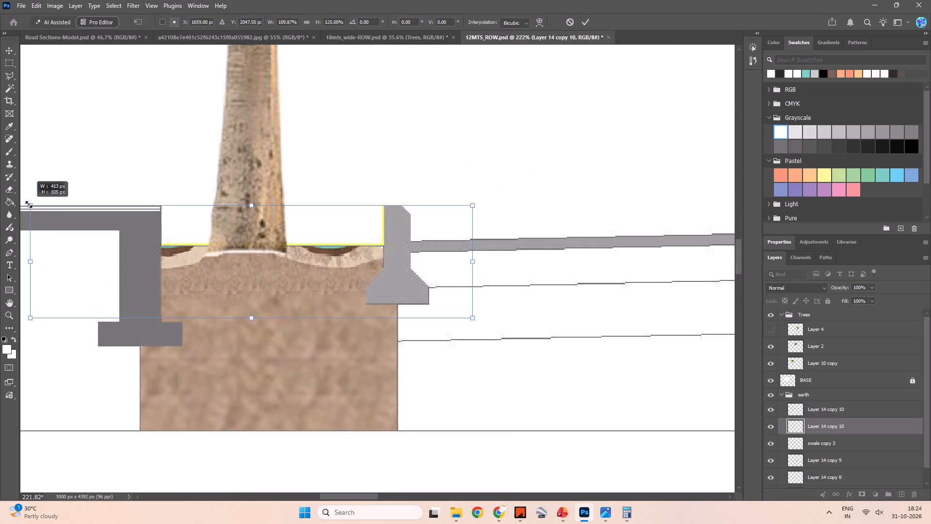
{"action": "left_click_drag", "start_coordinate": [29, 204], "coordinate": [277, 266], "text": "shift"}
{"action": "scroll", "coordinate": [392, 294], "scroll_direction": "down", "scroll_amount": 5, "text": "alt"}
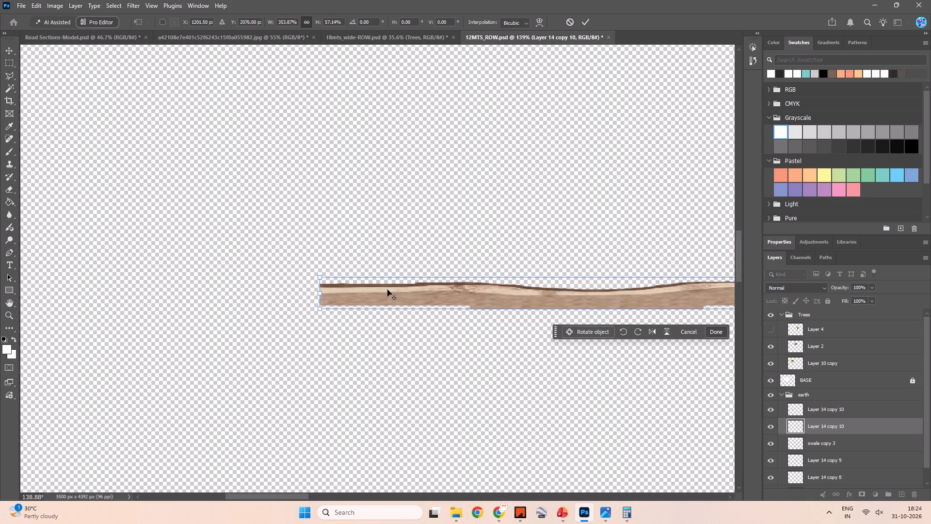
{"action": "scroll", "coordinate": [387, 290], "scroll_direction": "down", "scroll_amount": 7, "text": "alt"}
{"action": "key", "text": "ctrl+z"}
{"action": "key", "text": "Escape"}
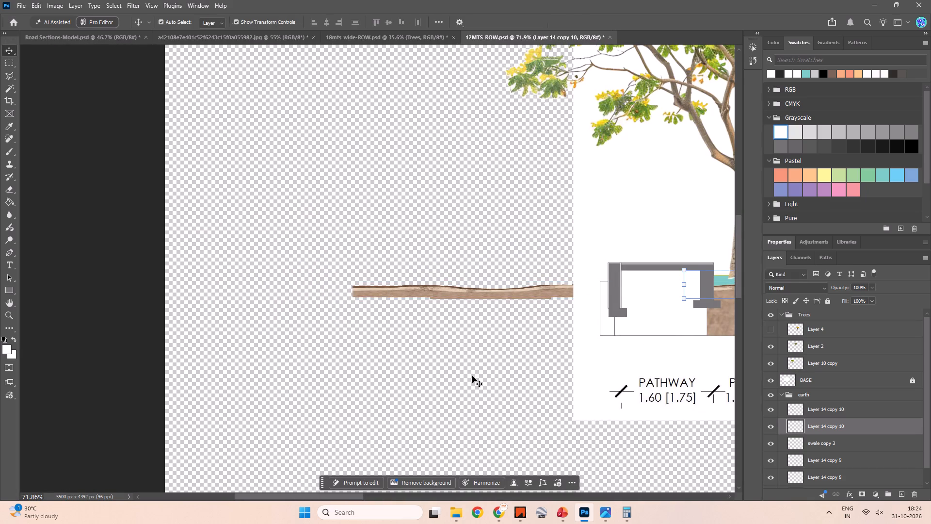
Scale the wavy earth strip in the yellow tree's planter to 119.33% and position it at about X 1604, Y 2050 px.
{"action": "key", "text": "space"}
{"action": "key", "text": "space"}
{"action": "key", "text": "space"}
{"action": "key", "text": "space"}
{"action": "key", "text": "space"}
{"action": "key", "text": "space"}
{"action": "key", "text": "space"}
{"action": "key", "text": "space"}
{"action": "left_click_drag", "start_coordinate": [494, 344], "coordinate": [243, 339]}
{"action": "scroll", "coordinate": [557, 287], "scroll_direction": "up", "scroll_amount": 5, "text": "alt"}
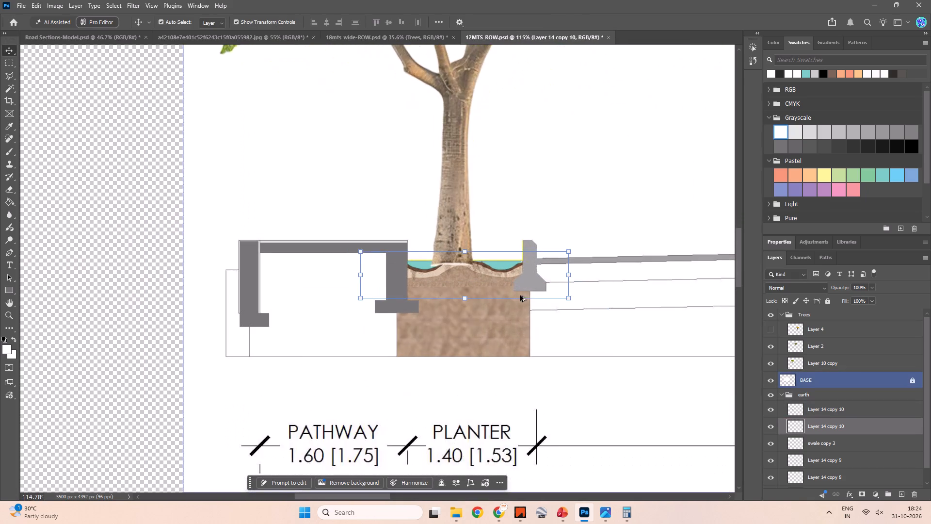
{"action": "scroll", "coordinate": [504, 294], "scroll_direction": "up", "scroll_amount": 6, "text": "alt"}
{"action": "left_click_drag", "start_coordinate": [270, 229], "coordinate": [236, 197], "text": "shift"}
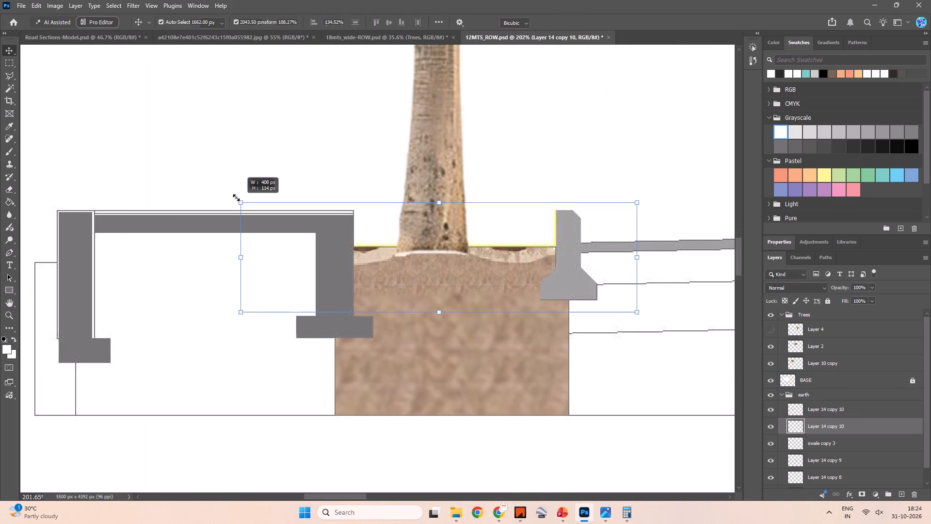
{"action": "left_click_drag", "start_coordinate": [236, 197], "coordinate": [204, 191], "text": "shift"}
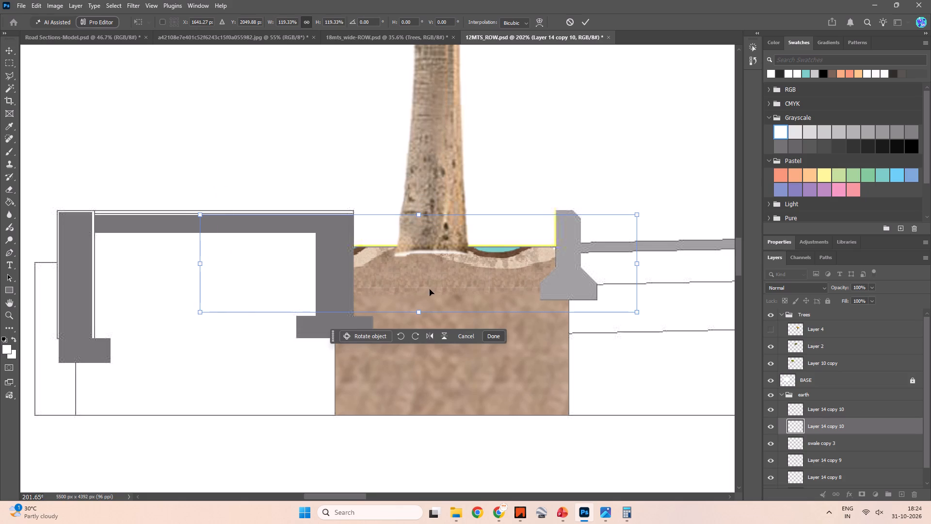
{"action": "left_click_drag", "start_coordinate": [414, 272], "coordinate": [416, 280]}
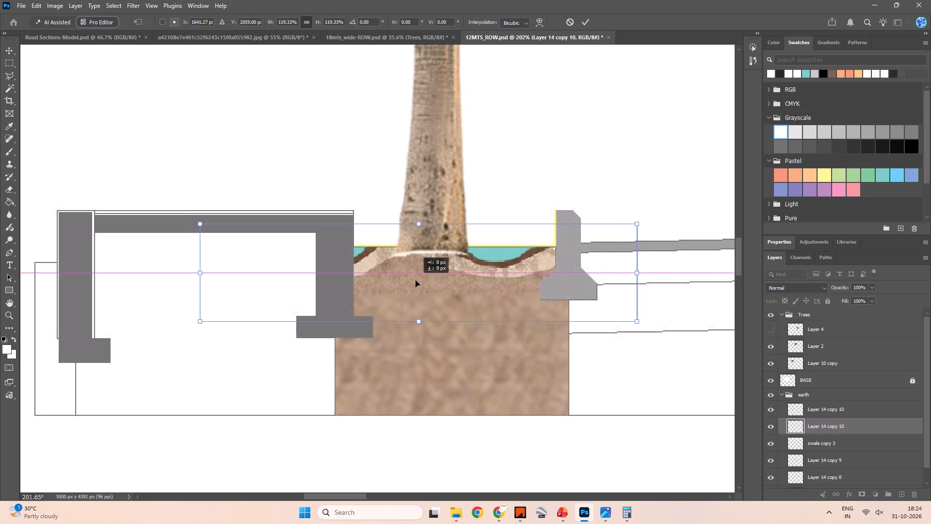
{"action": "left_click_drag", "start_coordinate": [416, 280], "coordinate": [392, 262]}
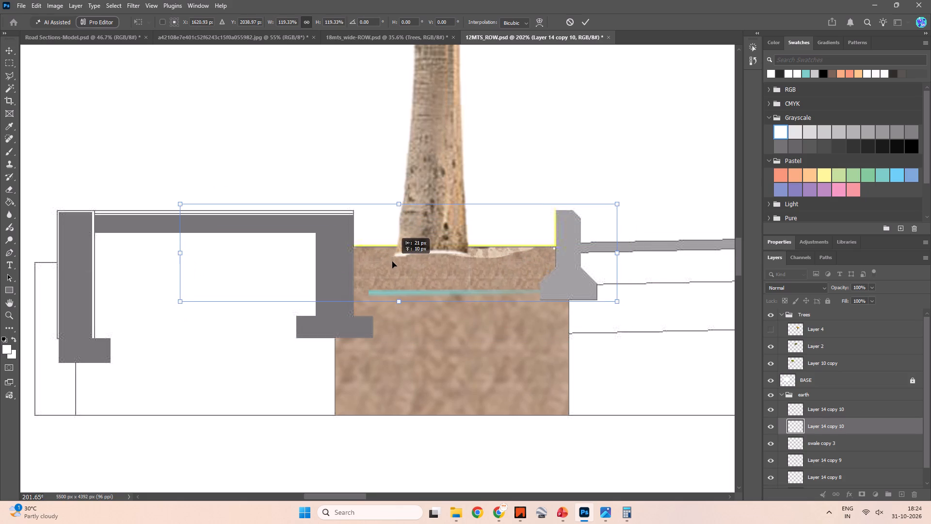
{"action": "left_click_drag", "start_coordinate": [392, 262], "coordinate": [379, 274]}
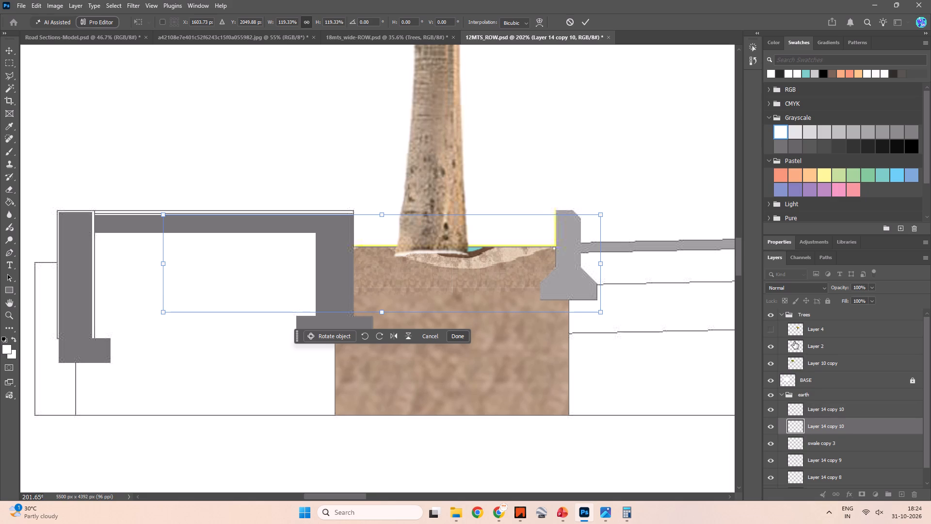
{"action": "scroll", "coordinate": [790, 336], "scroll_direction": "down", "scroll_amount": 5}
{"action": "scroll", "coordinate": [795, 345], "scroll_direction": "up", "scroll_amount": 3}
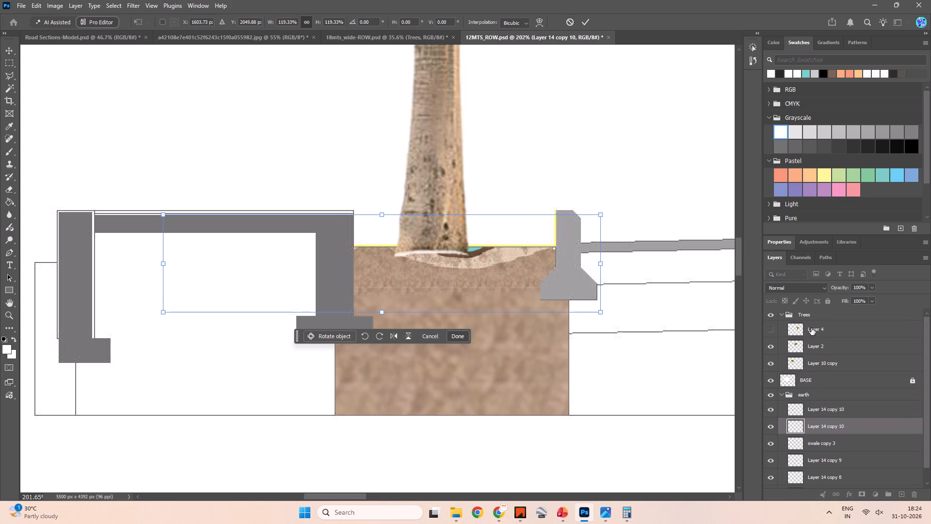
{"action": "left_click", "coordinate": [818, 328]}
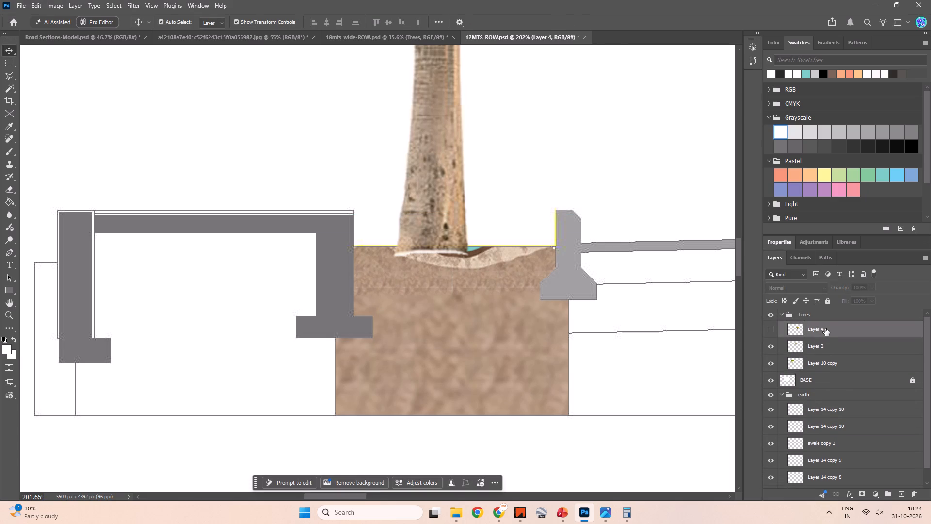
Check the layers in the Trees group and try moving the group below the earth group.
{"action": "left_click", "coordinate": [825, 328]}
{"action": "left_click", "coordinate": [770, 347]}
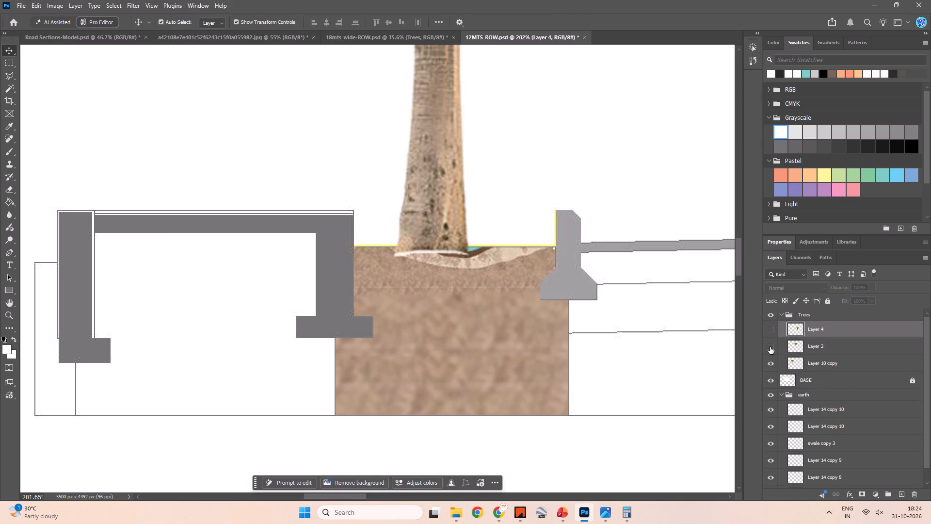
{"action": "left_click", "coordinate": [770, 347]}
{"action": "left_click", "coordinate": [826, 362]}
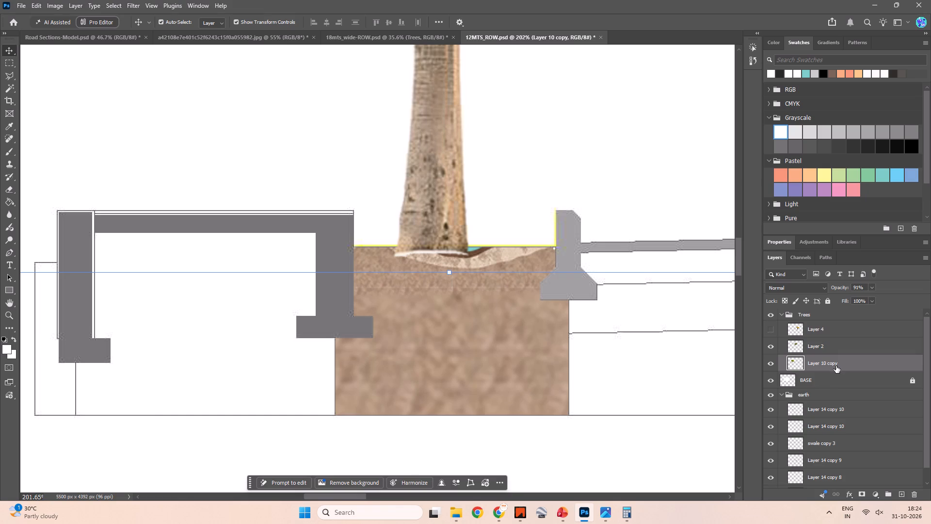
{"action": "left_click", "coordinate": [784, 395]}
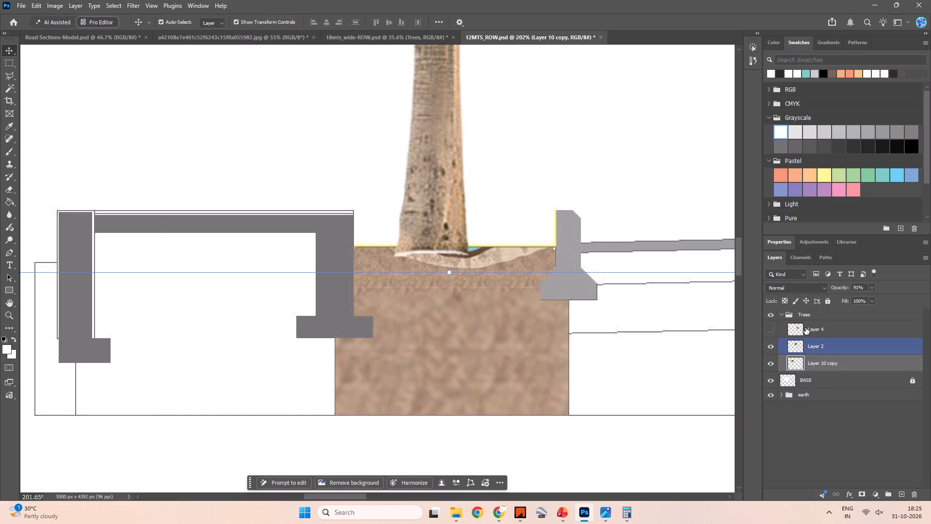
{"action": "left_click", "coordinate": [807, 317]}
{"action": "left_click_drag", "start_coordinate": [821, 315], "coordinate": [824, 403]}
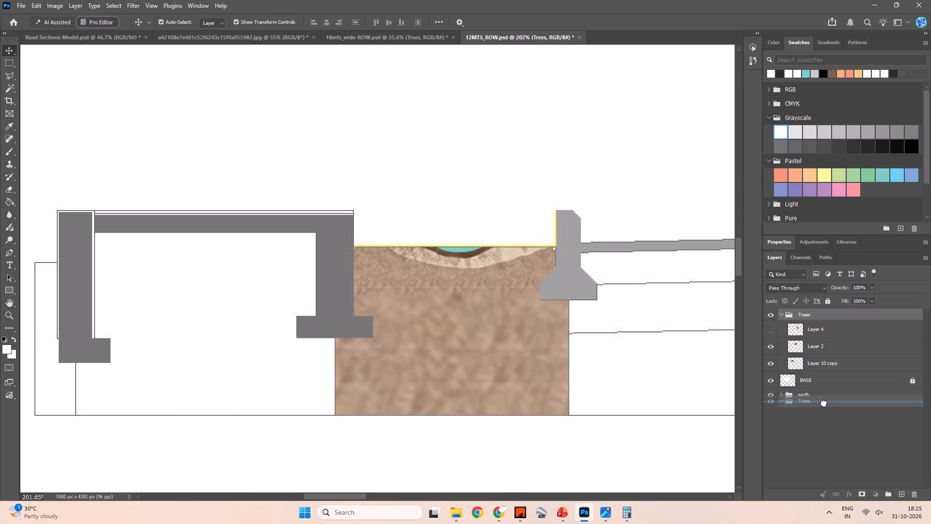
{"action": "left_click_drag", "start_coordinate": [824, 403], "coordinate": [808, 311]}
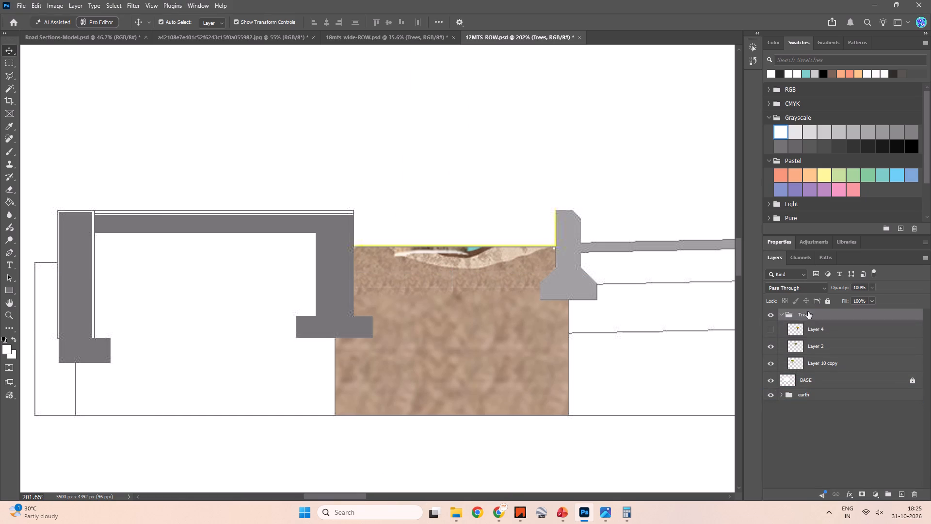
Examine the whole street section, comparing both trees and their planter textures.
{"action": "left_click", "coordinate": [526, 415]}
{"action": "scroll", "coordinate": [512, 408], "scroll_direction": "down", "scroll_amount": 7, "text": "alt"}
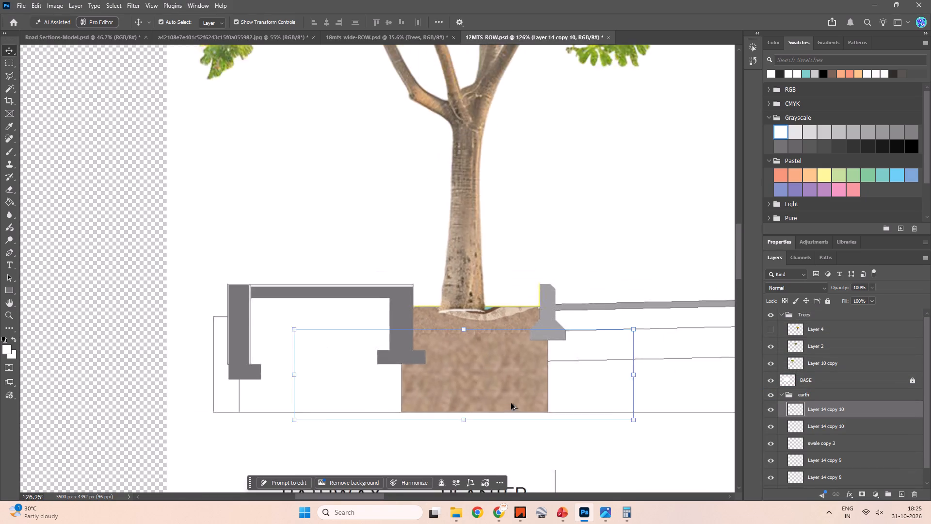
{"action": "scroll", "coordinate": [511, 403], "scroll_direction": "down", "scroll_amount": 11, "text": "alt"}
{"action": "left_click", "coordinate": [235, 257]}
{"action": "key", "text": "space"}
{"action": "key", "text": "space"}
{"action": "key", "text": "space"}
{"action": "key", "text": "space"}
{"action": "key", "text": "space"}
{"action": "key", "text": "space"}
{"action": "key", "text": "space"}
{"action": "key", "text": "space"}
{"action": "key", "text": "space"}
{"action": "key", "text": "space"}
{"action": "key", "text": "space"}
{"action": "key", "text": "space"}
{"action": "key", "text": "space"}
{"action": "key", "text": "space"}
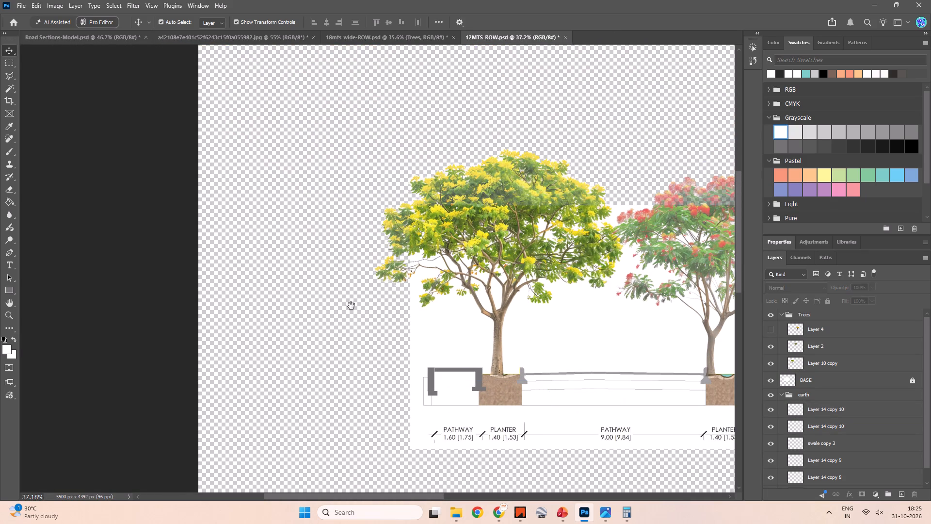
{"action": "left_click_drag", "start_coordinate": [350, 311], "coordinate": [152, 270]}
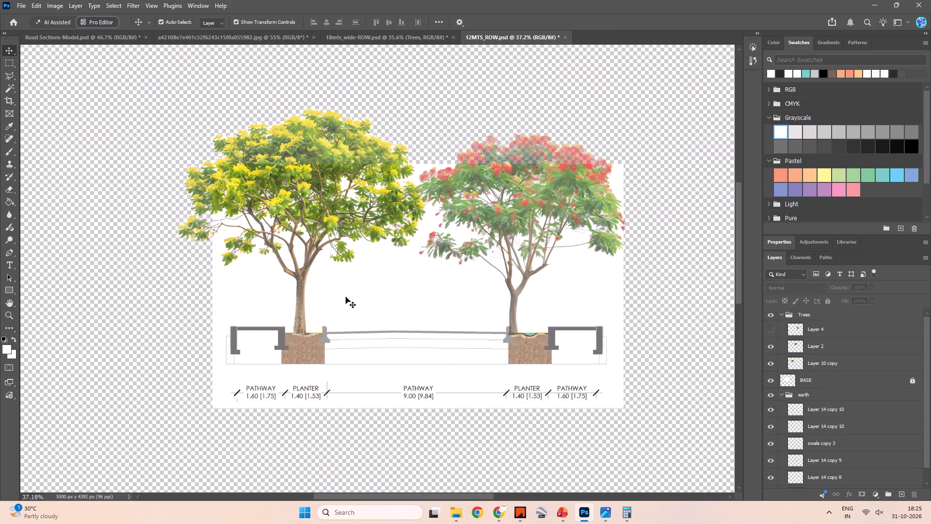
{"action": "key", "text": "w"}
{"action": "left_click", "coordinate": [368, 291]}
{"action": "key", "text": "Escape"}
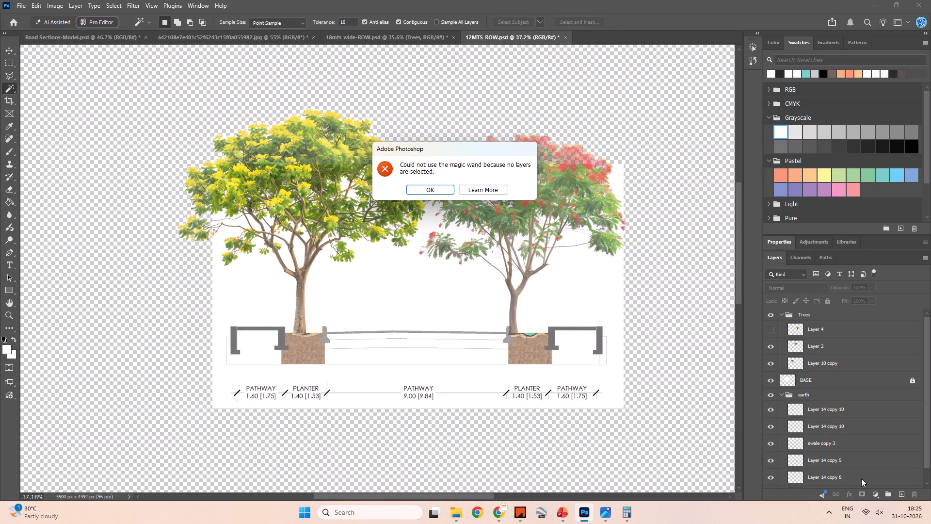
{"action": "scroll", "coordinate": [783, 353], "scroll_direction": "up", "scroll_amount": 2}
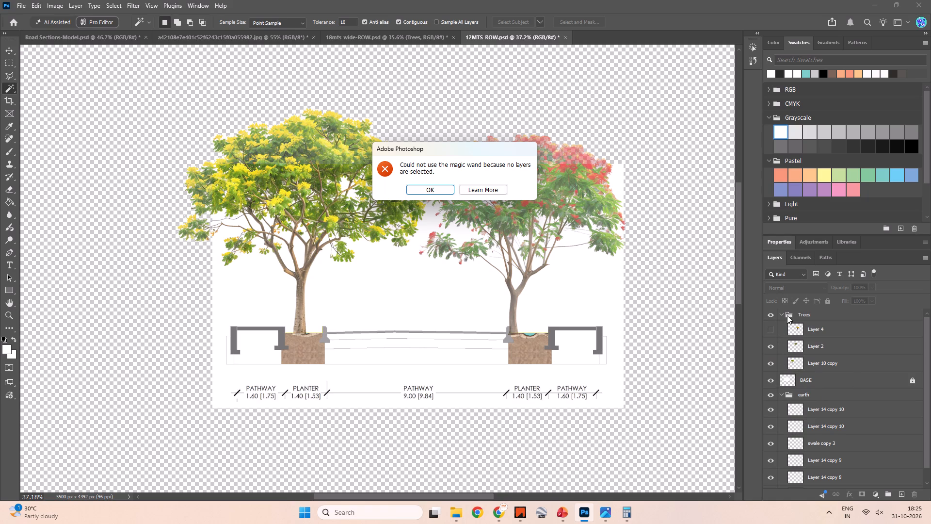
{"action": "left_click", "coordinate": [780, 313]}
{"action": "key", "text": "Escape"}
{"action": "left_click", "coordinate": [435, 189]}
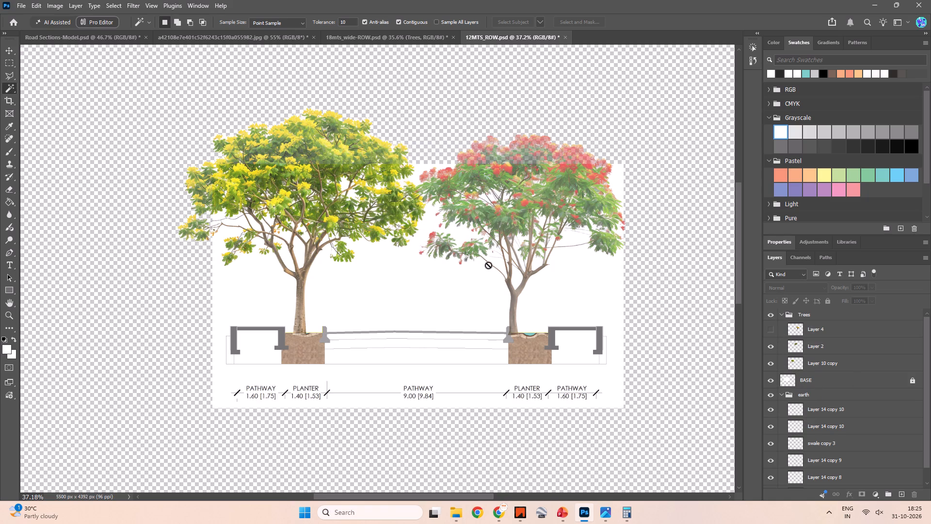
Collapse the Trees and earth groups, unlock the BASE layer, and hide both groups so only BASE shows.
{"action": "left_click", "coordinate": [781, 313]}
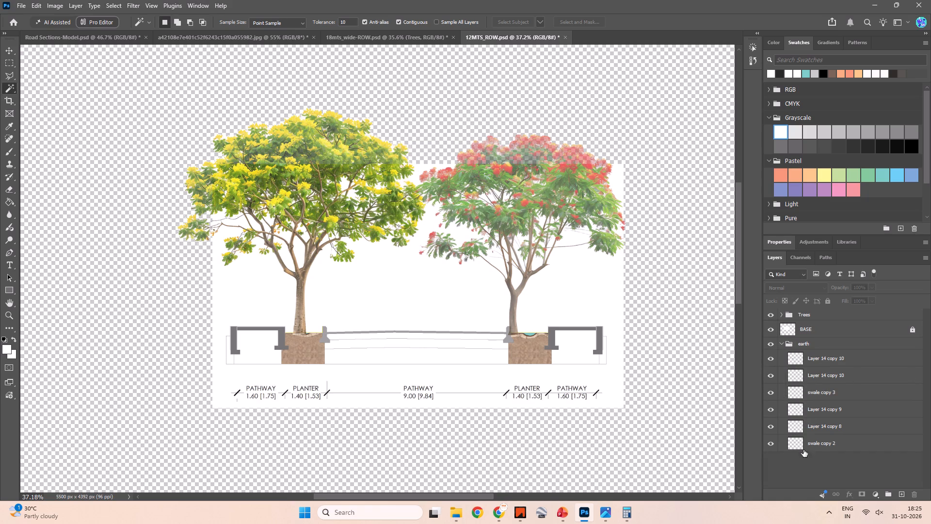
{"action": "left_click", "coordinate": [782, 342]}
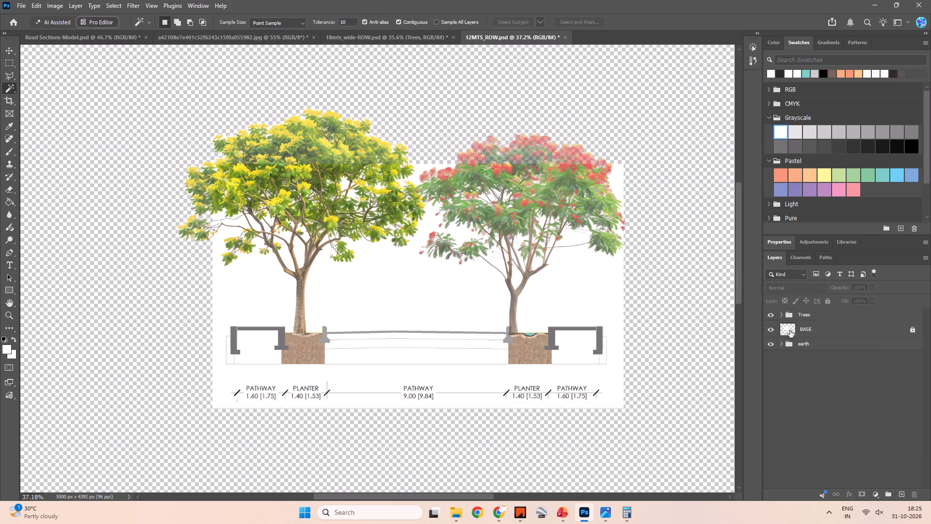
{"action": "left_click", "coordinate": [911, 328]}
{"action": "left_click", "coordinate": [772, 343]}
{"action": "left_click", "coordinate": [772, 328]}
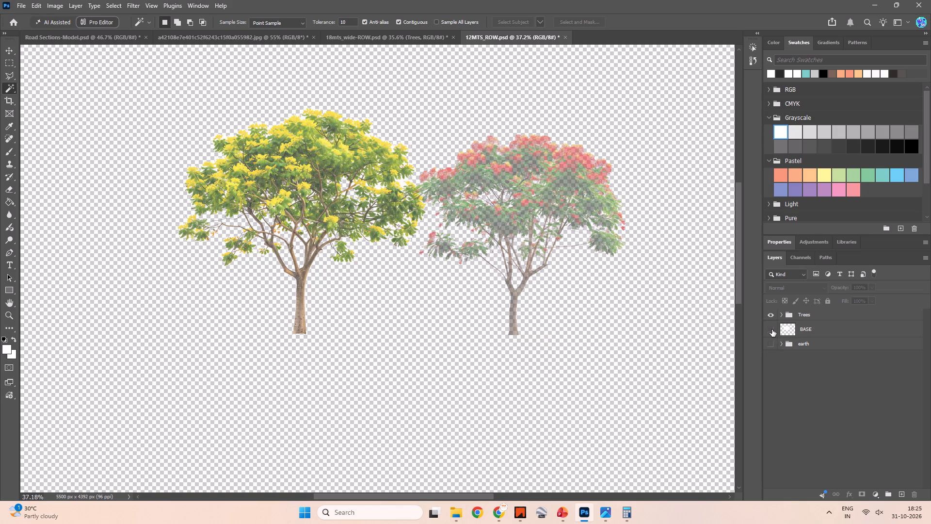
{"action": "left_click", "coordinate": [772, 329]}
{"action": "double_click", "coordinate": [772, 344]}
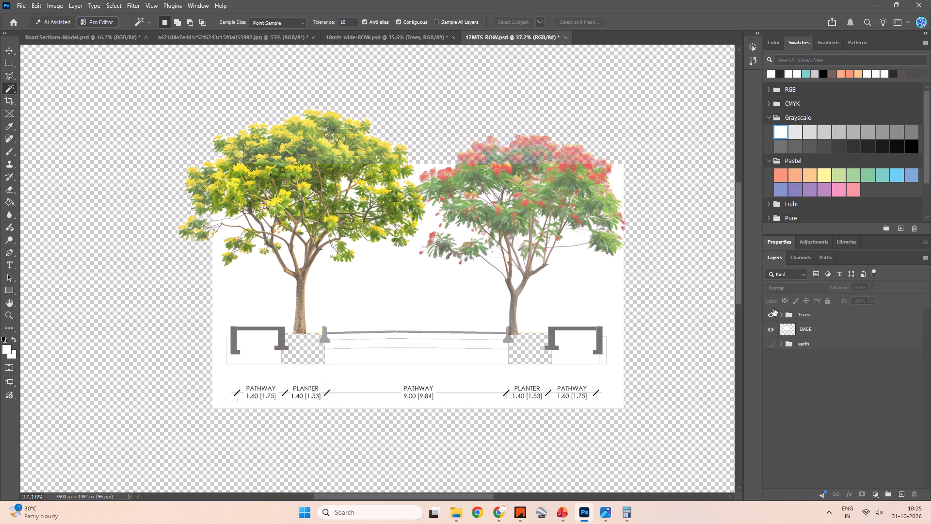
{"action": "left_click", "coordinate": [770, 316]}
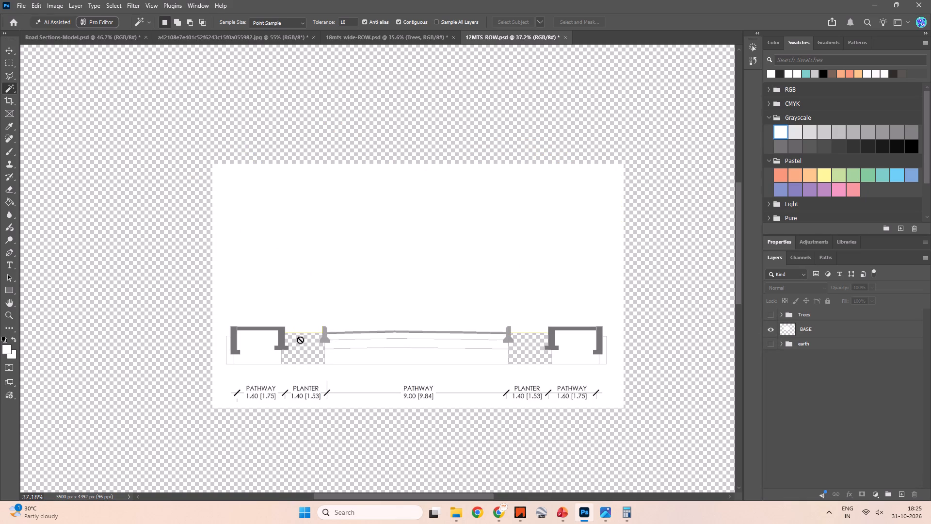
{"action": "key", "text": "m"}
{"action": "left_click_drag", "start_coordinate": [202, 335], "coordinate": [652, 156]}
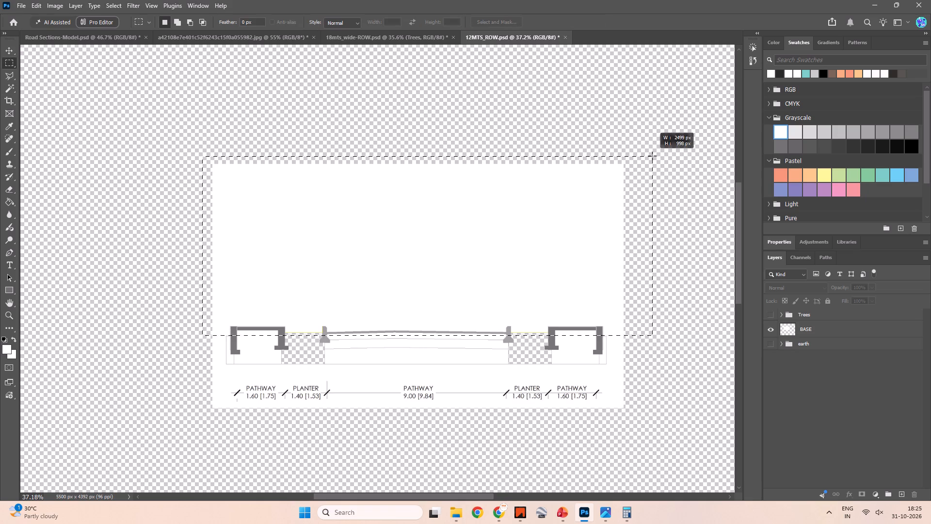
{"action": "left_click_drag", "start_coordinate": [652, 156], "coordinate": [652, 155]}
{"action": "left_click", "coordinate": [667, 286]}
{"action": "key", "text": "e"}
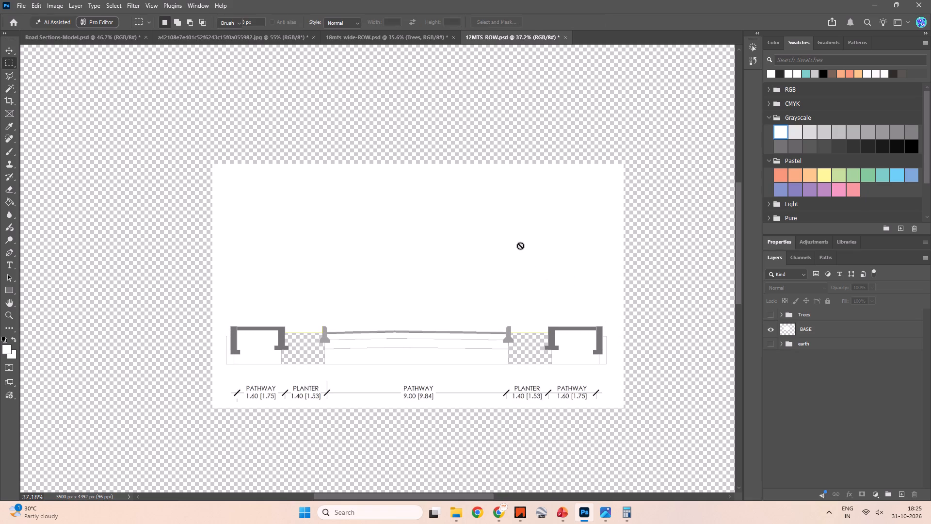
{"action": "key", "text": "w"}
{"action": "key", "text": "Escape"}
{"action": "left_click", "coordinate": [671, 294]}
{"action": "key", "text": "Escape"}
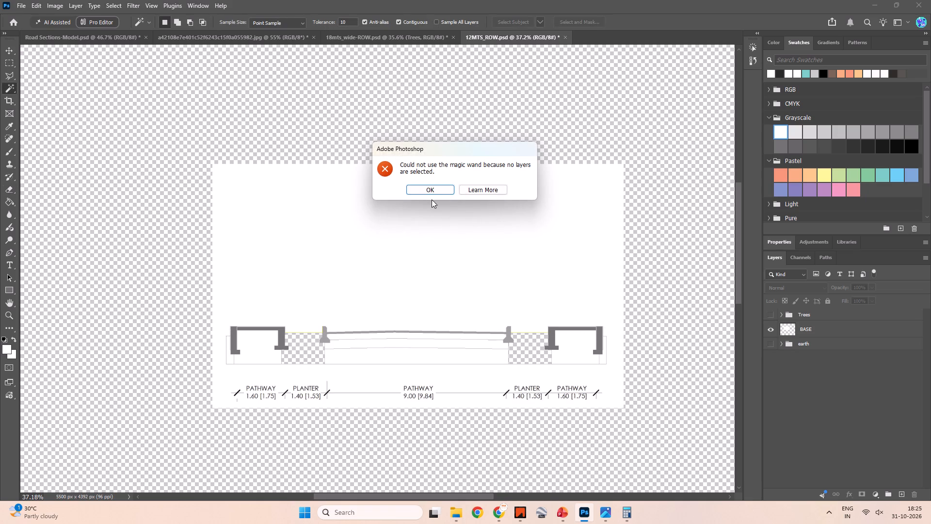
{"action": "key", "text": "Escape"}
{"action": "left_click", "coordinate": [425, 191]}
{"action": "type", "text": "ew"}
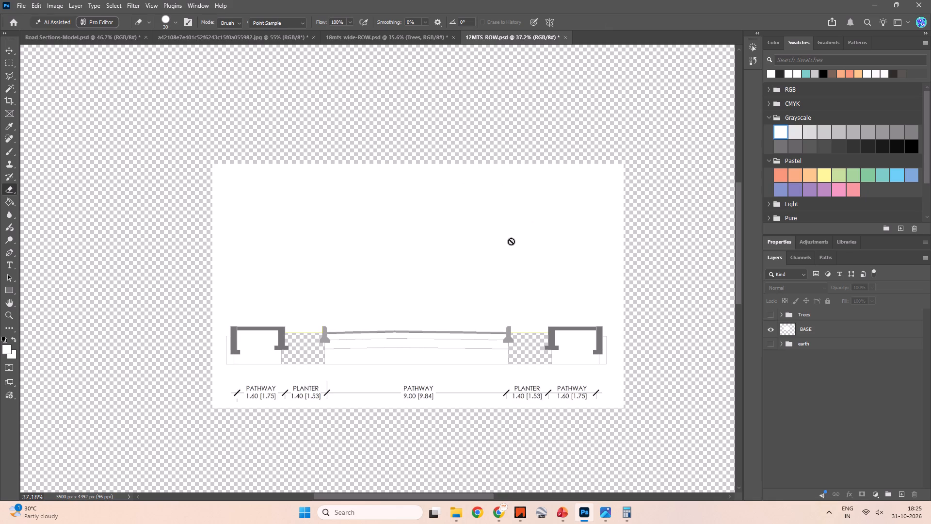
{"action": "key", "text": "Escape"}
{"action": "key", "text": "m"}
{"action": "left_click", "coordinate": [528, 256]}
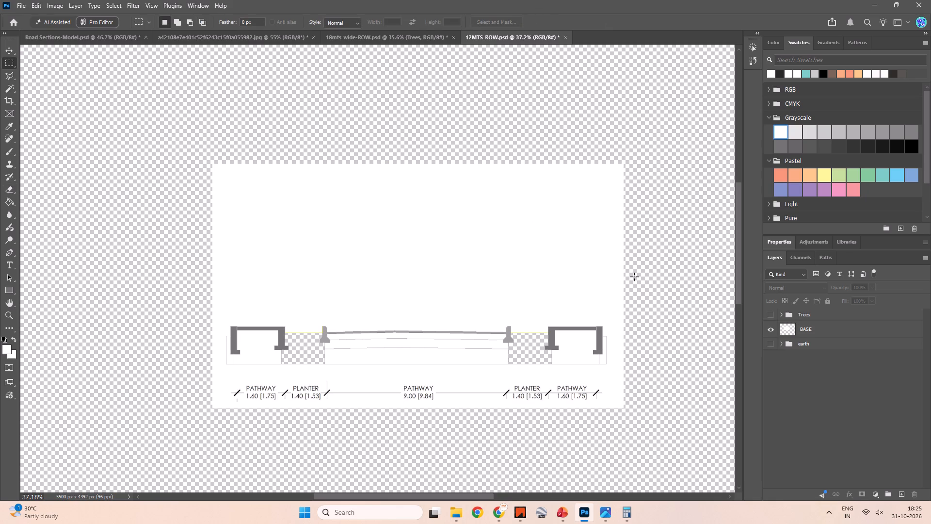
Select the white background around the section drawing on the BASE layer with the Magic Wand and delete it.
{"action": "left_click", "coordinate": [821, 332]}
{"action": "key", "text": "w"}
{"action": "left_click", "coordinate": [445, 238]}
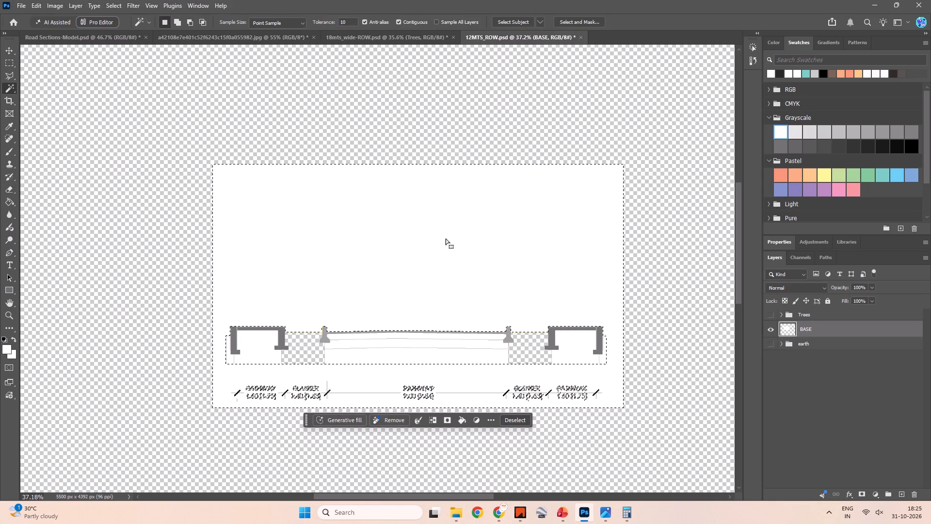
{"action": "key", "text": "Delete"}
{"action": "left_click", "coordinate": [642, 299]}
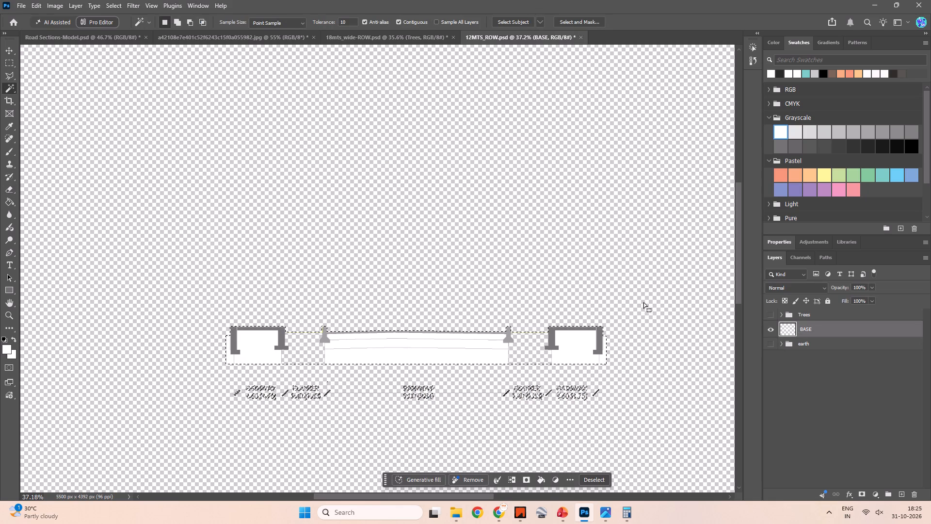
Fill the three white layers beneath the central 9.00 pathway's surface with the mid-grey Grayscale swatch.
{"action": "left_click", "coordinate": [430, 357]}
{"action": "scroll", "coordinate": [430, 353], "scroll_direction": "up", "scroll_amount": 3, "text": "shift"}
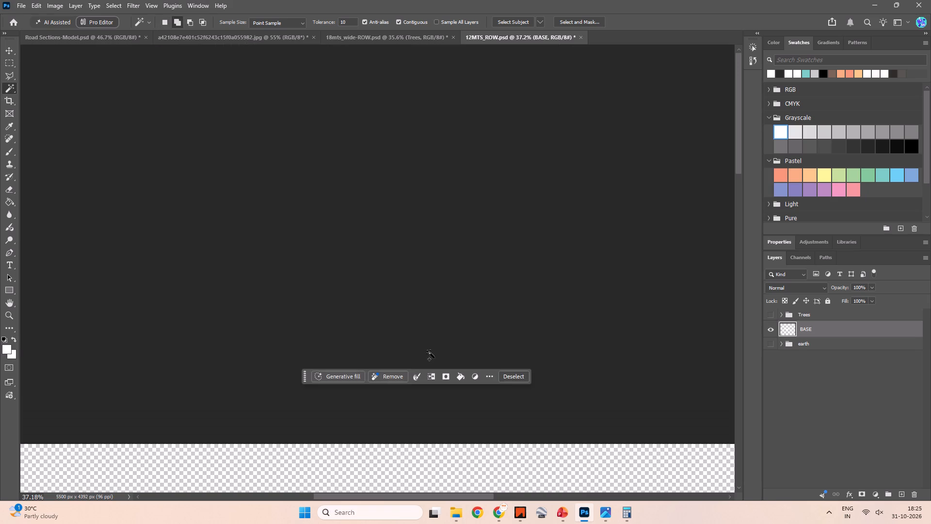
{"action": "scroll", "coordinate": [430, 353], "scroll_direction": "up", "scroll_amount": 1, "text": "shift"}
{"action": "scroll", "coordinate": [430, 353], "scroll_direction": "down", "scroll_amount": 3, "text": "shift"}
{"action": "scroll", "coordinate": [430, 353], "scroll_direction": "up", "scroll_amount": 1, "text": "shift"}
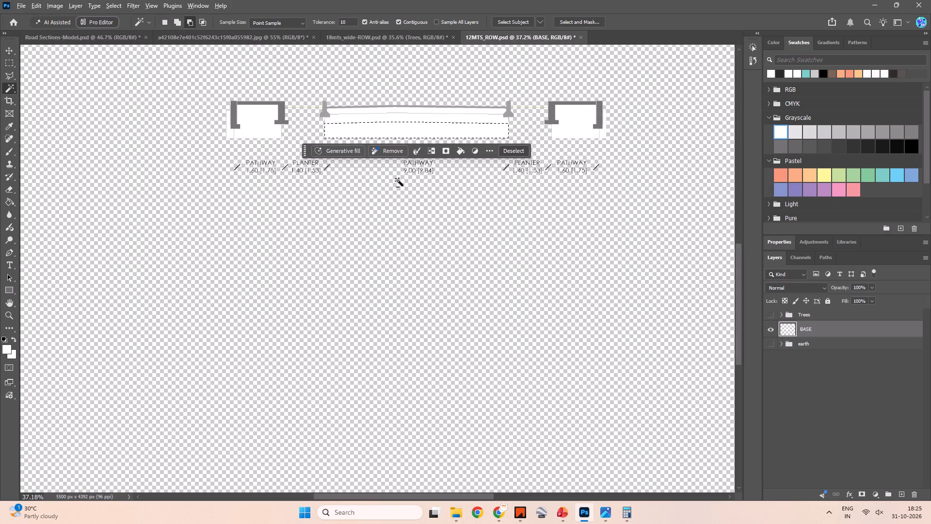
{"action": "scroll", "coordinate": [398, 174], "scroll_direction": "up", "scroll_amount": 6, "text": "alt"}
{"action": "scroll", "coordinate": [424, 236], "scroll_direction": "up", "scroll_amount": 4, "text": "alt"}
{"action": "key", "text": "space"}
{"action": "key", "text": "space"}
{"action": "key", "text": "space"}
{"action": "key", "text": "space"}
{"action": "key", "text": "space"}
{"action": "key", "text": "space"}
{"action": "key", "text": "space"}
{"action": "key", "text": "space"}
{"action": "key", "text": "space"}
{"action": "key", "text": "space"}
{"action": "key", "text": "space"}
{"action": "left_click_drag", "start_coordinate": [415, 206], "coordinate": [399, 452]}
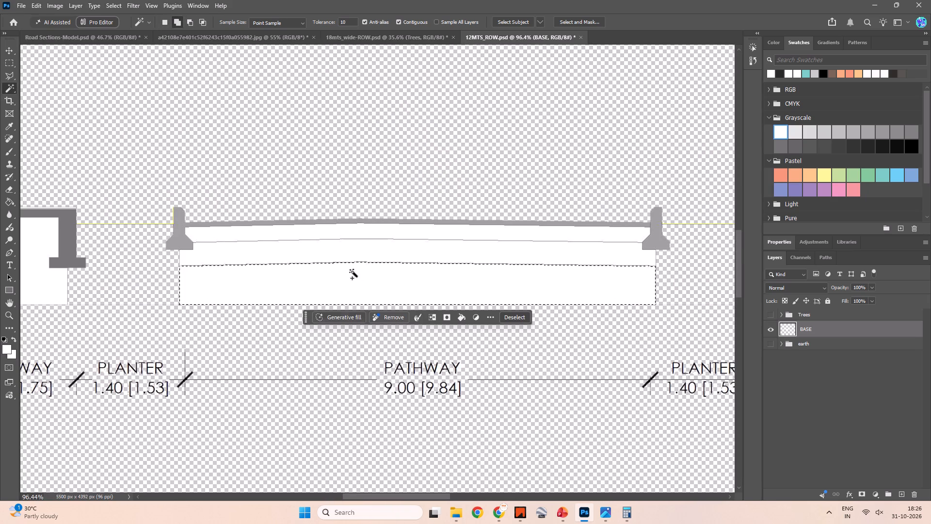
{"action": "left_click", "coordinate": [358, 253], "text": "shift"}
{"action": "left_click", "coordinate": [364, 232], "text": "shift"}
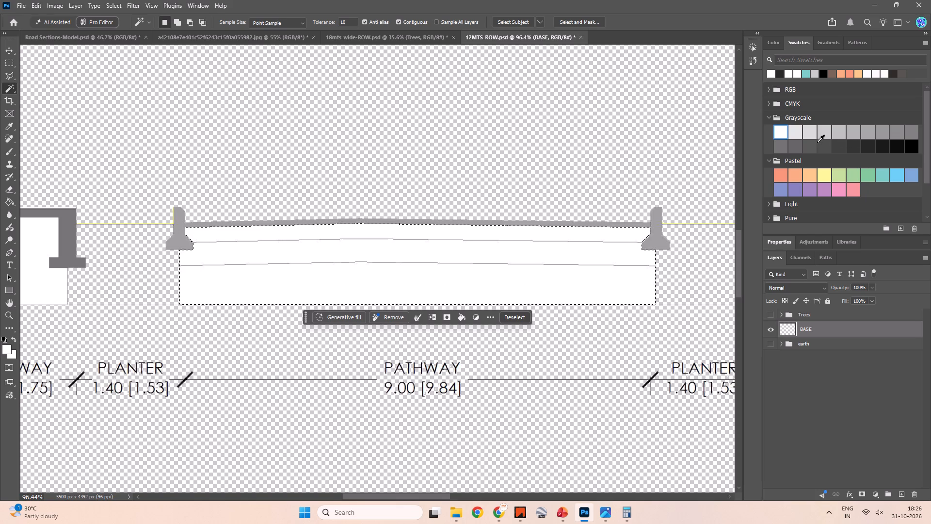
{"action": "left_click", "coordinate": [792, 146]}
{"action": "left_click", "coordinate": [784, 147]}
{"action": "left_click", "coordinate": [499, 244]}
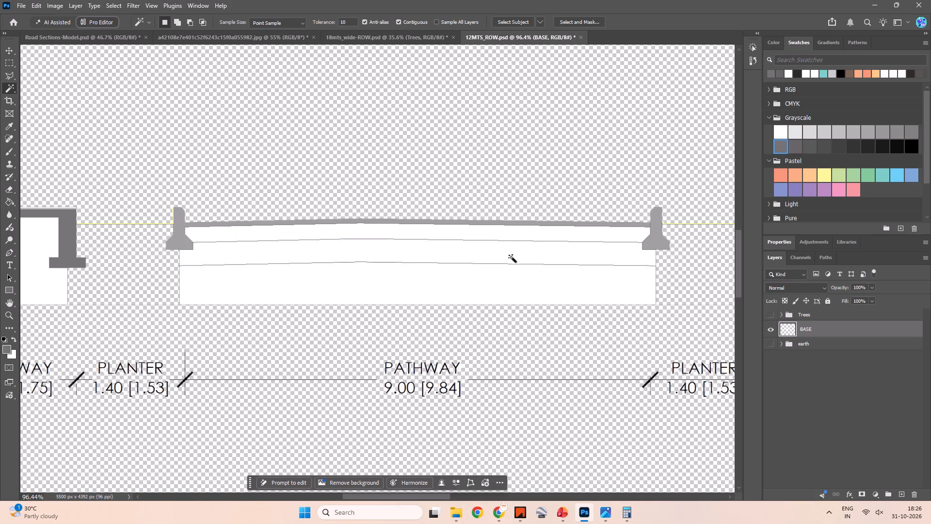
{"action": "key", "text": "g"}
{"action": "left_click", "coordinate": [509, 245]}
{"action": "left_click", "coordinate": [519, 229]}
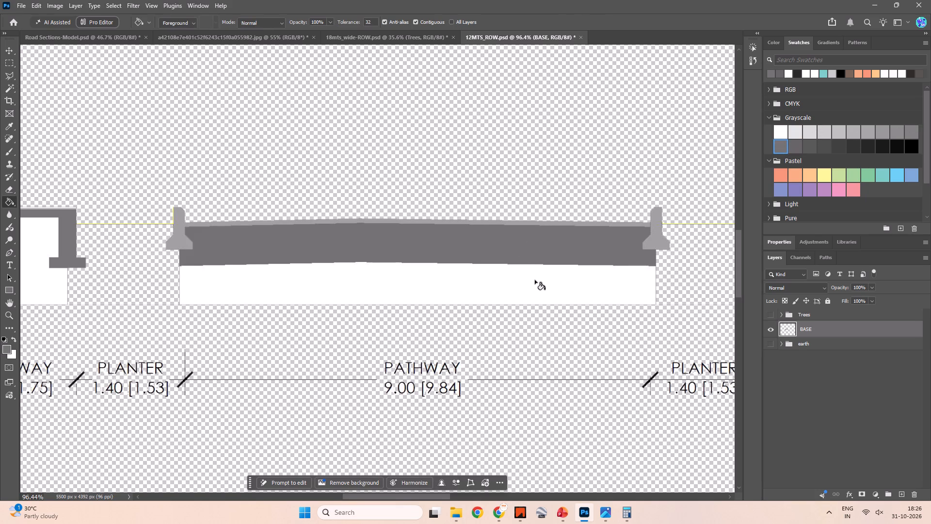
{"action": "left_click", "coordinate": [535, 280]}
Select the central pathway's light grey surface strip and both kerbs, and fill the right-hand kerb with a near-black Grayscale swatch.
{"action": "key", "text": "space"}
{"action": "key", "text": "space"}
{"action": "key", "text": "space"}
{"action": "key", "text": "space"}
{"action": "key", "text": "space"}
{"action": "key", "text": "space"}
{"action": "key", "text": "space"}
{"action": "key", "text": "space"}
{"action": "key", "text": "space"}
{"action": "key", "text": "space"}
{"action": "key", "text": "space"}
{"action": "key", "text": "space"}
{"action": "key", "text": "space"}
{"action": "key", "text": "space"}
{"action": "key", "text": "space"}
{"action": "key", "text": "space"}
{"action": "key", "text": "space"}
{"action": "key", "text": "space"}
{"action": "key", "text": "space"}
{"action": "key", "text": "space"}
{"action": "left_click_drag", "start_coordinate": [527, 287], "coordinate": [614, 308]}
{"action": "key", "text": "w"}
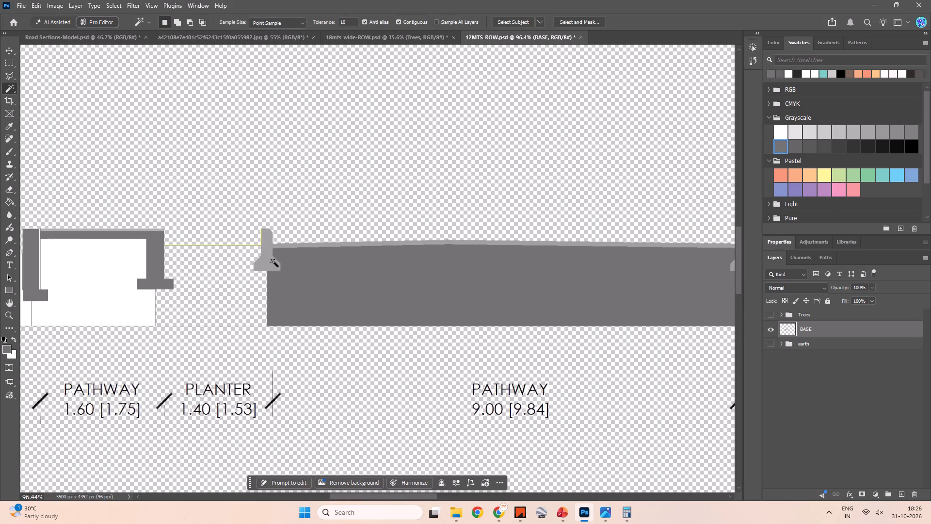
{"action": "left_click", "coordinate": [269, 260], "text": "shift"}
{"action": "left_click", "coordinate": [265, 238], "text": "shift"}
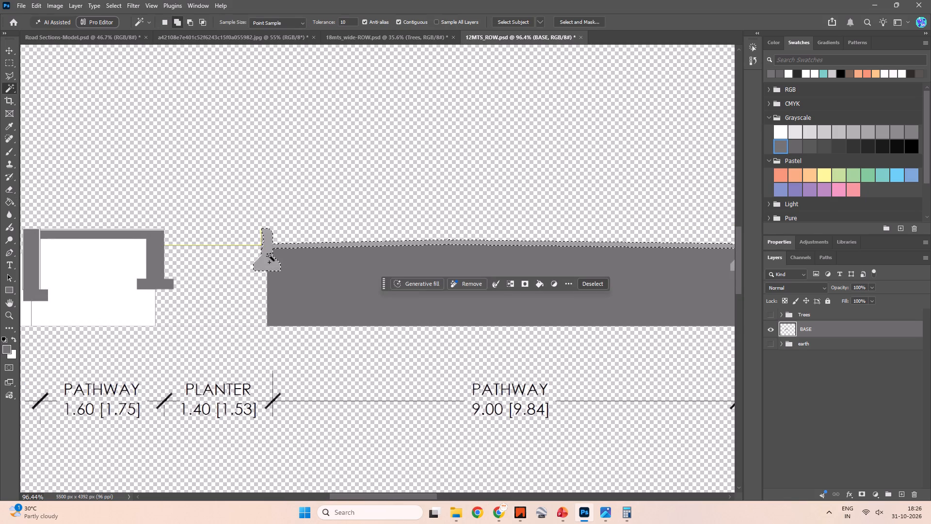
{"action": "left_click", "coordinate": [262, 234], "text": "shift"}
{"action": "key", "text": "space"}
{"action": "key", "text": "space"}
{"action": "key", "text": "space"}
{"action": "key", "text": "space"}
{"action": "key", "text": "space"}
{"action": "key", "text": "space"}
{"action": "key", "text": "space"}
{"action": "key", "text": "space"}
{"action": "key", "text": "space"}
{"action": "key", "text": "space"}
{"action": "key", "text": "space"}
{"action": "key", "text": "space"}
{"action": "left_click_drag", "start_coordinate": [410, 270], "coordinate": [189, 274]}
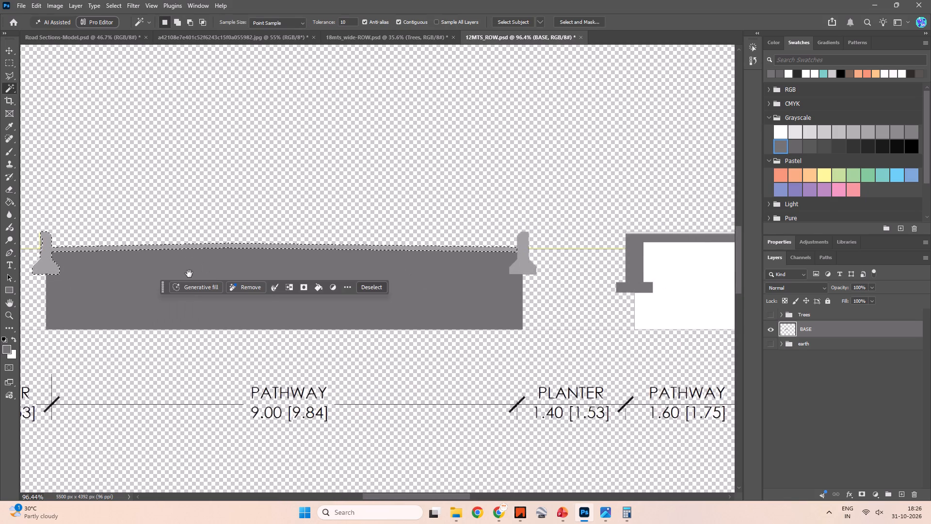
{"action": "left_click", "coordinate": [528, 259], "text": "shift"}
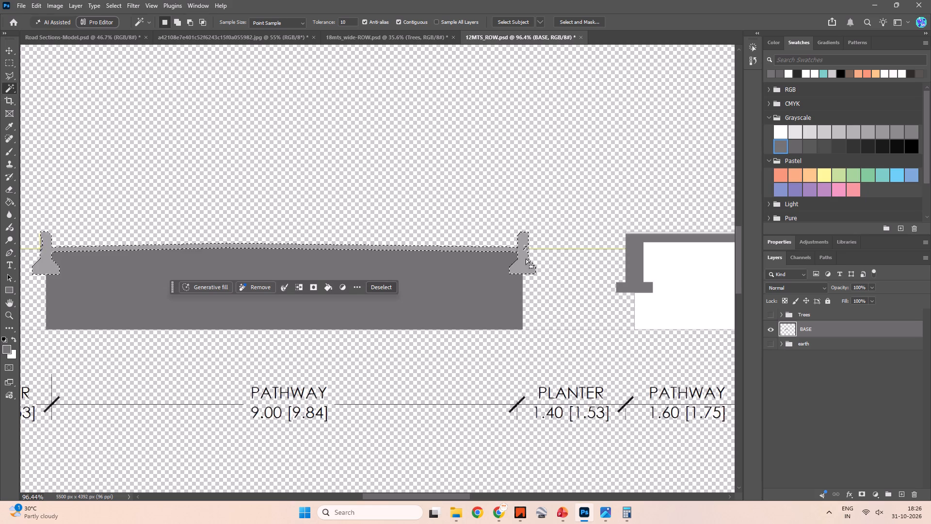
{"action": "scroll", "coordinate": [516, 251], "scroll_direction": "up", "scroll_amount": 18, "text": "alt"}
{"action": "left_click", "coordinate": [533, 244], "text": "shift"}
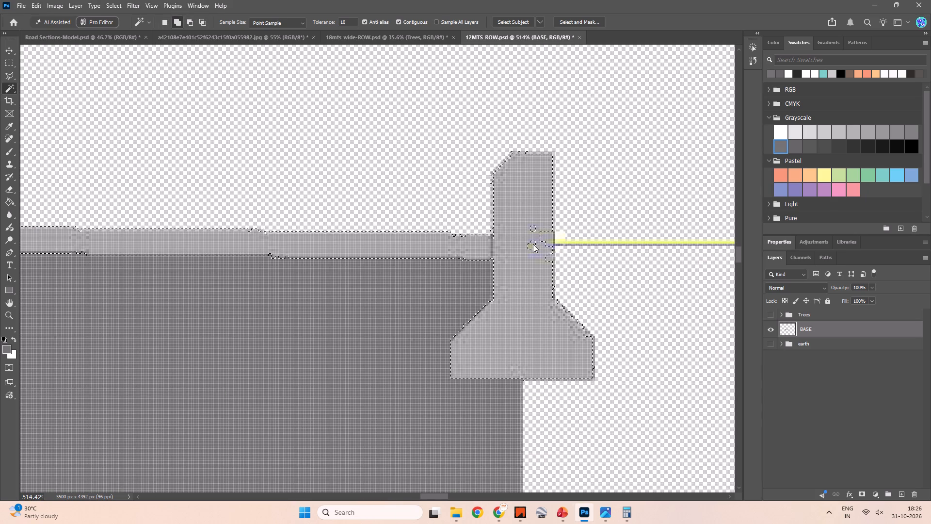
{"action": "left_click_drag", "start_coordinate": [549, 234], "coordinate": [549, 265], "text": "shift"}
{"action": "left_click_drag", "start_coordinate": [537, 238], "coordinate": [534, 251], "text": "shift"}
{"action": "left_click_drag", "start_coordinate": [534, 241], "coordinate": [532, 251], "text": "shift"}
{"action": "left_click_drag", "start_coordinate": [532, 241], "coordinate": [539, 272], "text": "shift"}
{"action": "left_click_drag", "start_coordinate": [552, 236], "coordinate": [549, 277], "text": "shift"}
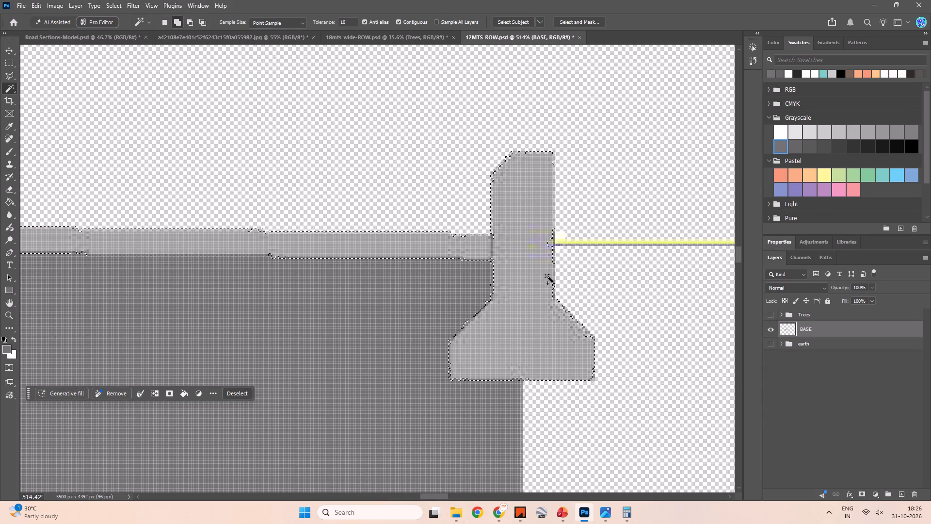
{"action": "left_click", "coordinate": [870, 147]}
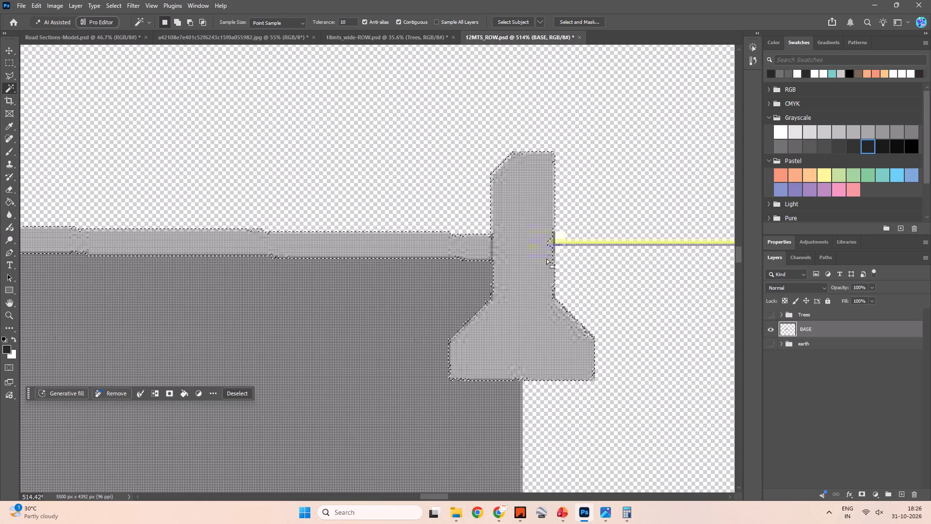
{"action": "key", "text": "g"}
{"action": "left_click", "coordinate": [531, 241]}
Fill the selected pathway surface strip and the left-hand kerb with the same near-black grey.
{"action": "scroll", "coordinate": [547, 275], "scroll_direction": "down", "scroll_amount": 7, "text": "alt"}
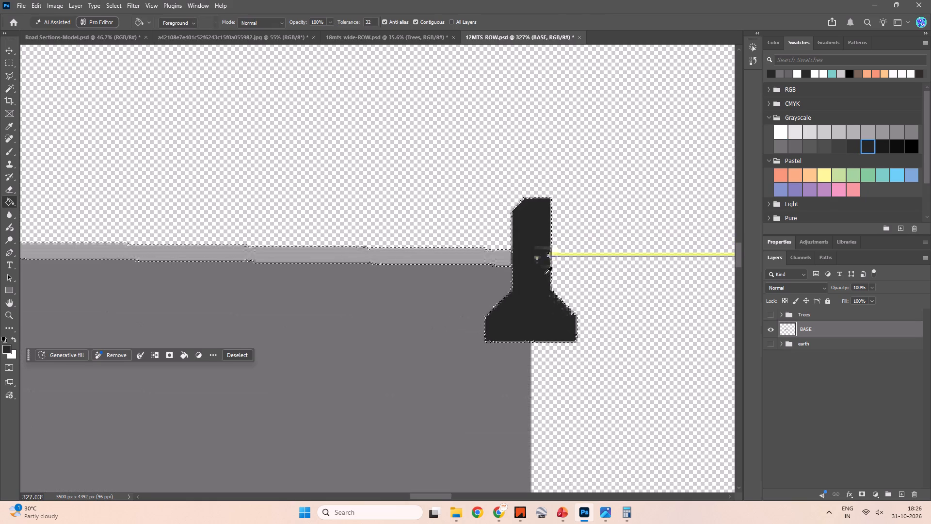
{"action": "scroll", "coordinate": [545, 274], "scroll_direction": "down", "scroll_amount": 3, "text": "alt"}
{"action": "scroll", "coordinate": [495, 272], "scroll_direction": "down", "scroll_amount": 7, "text": "alt"}
{"action": "key", "text": "space"}
{"action": "key", "text": "space"}
{"action": "key", "text": "space"}
{"action": "key", "text": "space"}
{"action": "key", "text": "space"}
{"action": "key", "text": "space"}
{"action": "key", "text": "space"}
{"action": "key", "text": "space"}
{"action": "left_click_drag", "start_coordinate": [320, 227], "coordinate": [531, 243]}
{"action": "key", "text": "g"}
{"action": "left_click", "coordinate": [203, 285]}
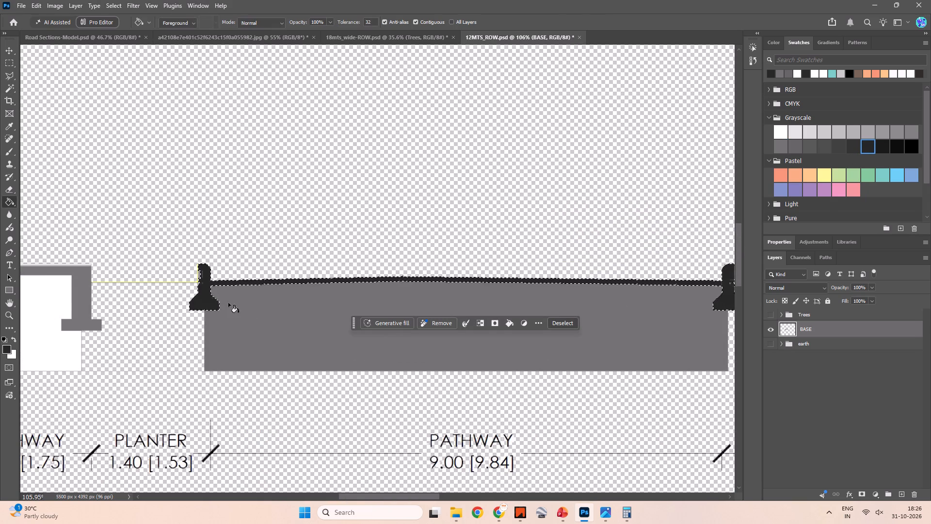
{"action": "left_click", "coordinate": [181, 334]}
Try to paint over the light specks in the central pathway's left-hand kerb with a smaller near-black brush, and clear the selection.
{"action": "scroll", "coordinate": [201, 274], "scroll_direction": "up", "scroll_amount": 12, "text": "alt"}
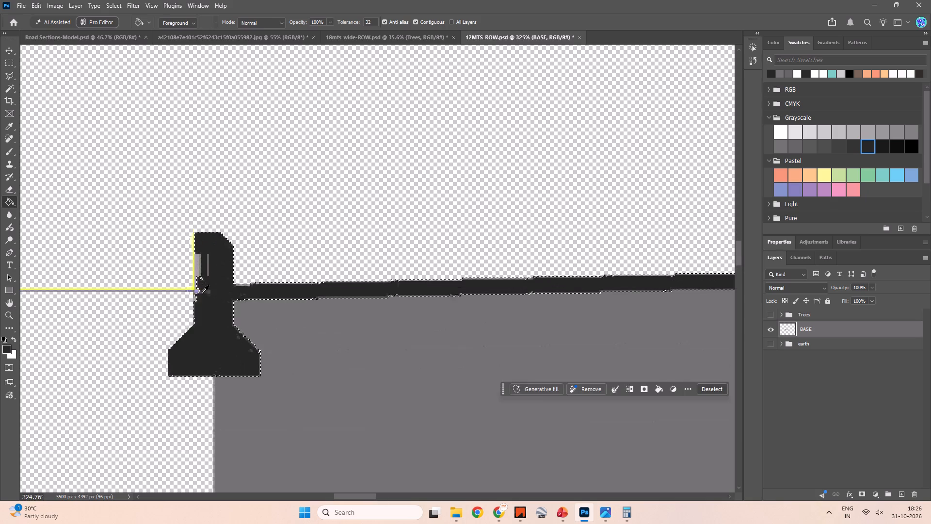
{"action": "scroll", "coordinate": [202, 293], "scroll_direction": "up", "scroll_amount": 5, "text": "alt"}
{"action": "key", "text": "b"}
{"action": "key", "text": "bracketleft"}
{"action": "key", "text": "bracketleft"}
{"action": "key", "text": "bracketleft"}
{"action": "key", "text": "bracketleft"}
{"action": "key", "text": "bracketleft"}
{"action": "key", "text": "bracketleft"}
{"action": "key", "text": "bracketleft"}
{"action": "key", "text": "bracketleft"}
{"action": "key", "text": "bracketleft"}
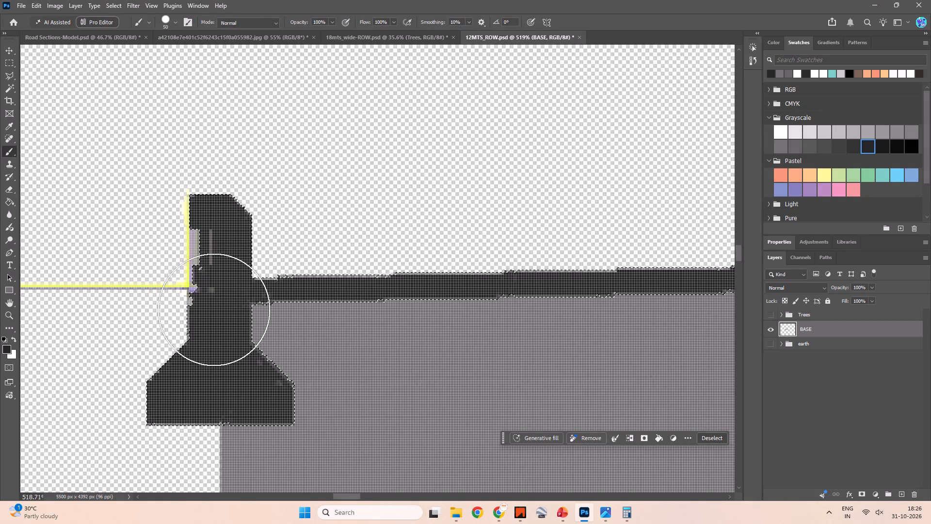
{"action": "left_click_drag", "start_coordinate": [201, 304], "coordinate": [200, 248]}
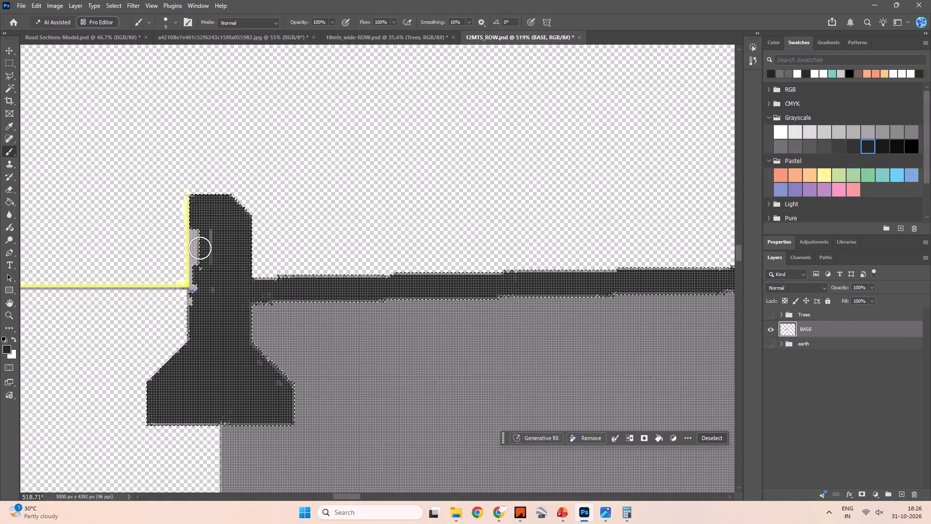
{"action": "left_click_drag", "start_coordinate": [200, 248], "coordinate": [200, 248]}
{"action": "key", "text": "m"}
{"action": "left_click", "coordinate": [219, 275]}
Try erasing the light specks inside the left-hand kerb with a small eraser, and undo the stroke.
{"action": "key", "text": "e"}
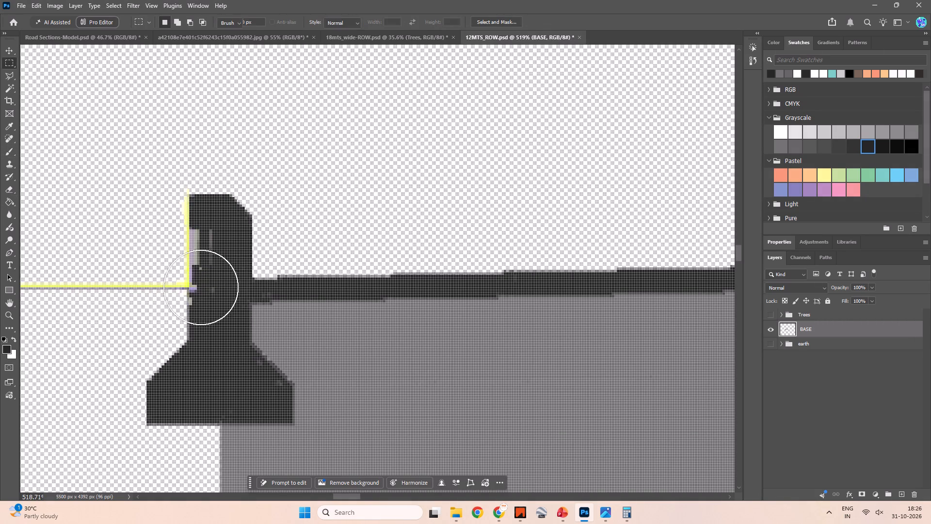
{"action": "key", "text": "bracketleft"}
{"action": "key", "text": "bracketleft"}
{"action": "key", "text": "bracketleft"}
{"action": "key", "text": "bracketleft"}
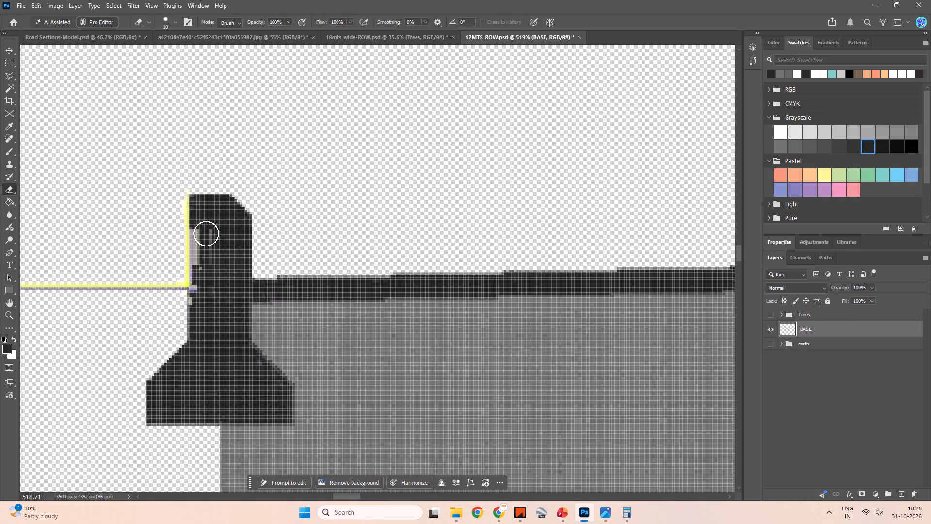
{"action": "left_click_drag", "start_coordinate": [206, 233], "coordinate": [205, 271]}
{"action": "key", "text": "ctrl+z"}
Paint the light specks on the left-hand kerb's stem and flared base near-black with the small brush.
{"action": "key", "text": "b"}
{"action": "left_click_drag", "start_coordinate": [202, 230], "coordinate": [204, 301]}
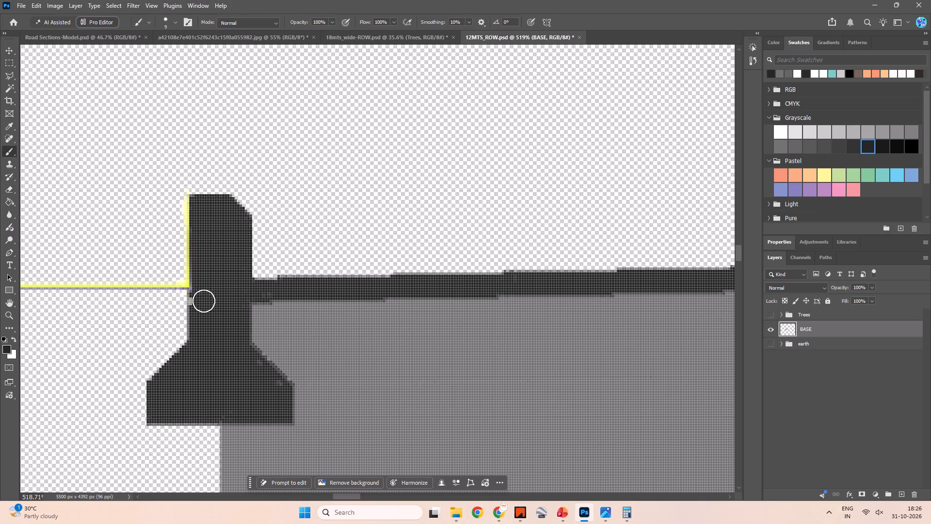
{"action": "left_click_drag", "start_coordinate": [204, 301], "coordinate": [204, 312]}
{"action": "left_click_drag", "start_coordinate": [199, 285], "coordinate": [199, 213]}
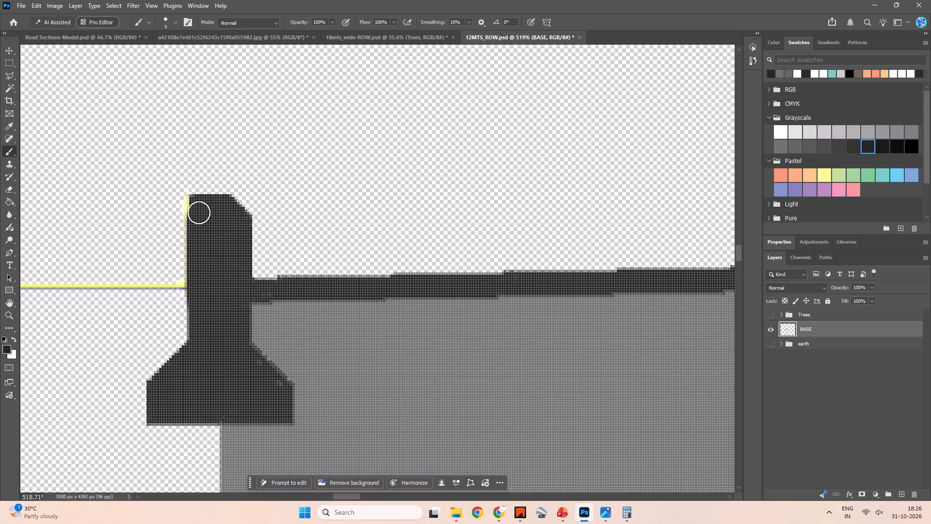
{"action": "left_click_drag", "start_coordinate": [199, 213], "coordinate": [198, 203]}
{"action": "scroll", "coordinate": [234, 273], "scroll_direction": "down", "scroll_amount": 14}
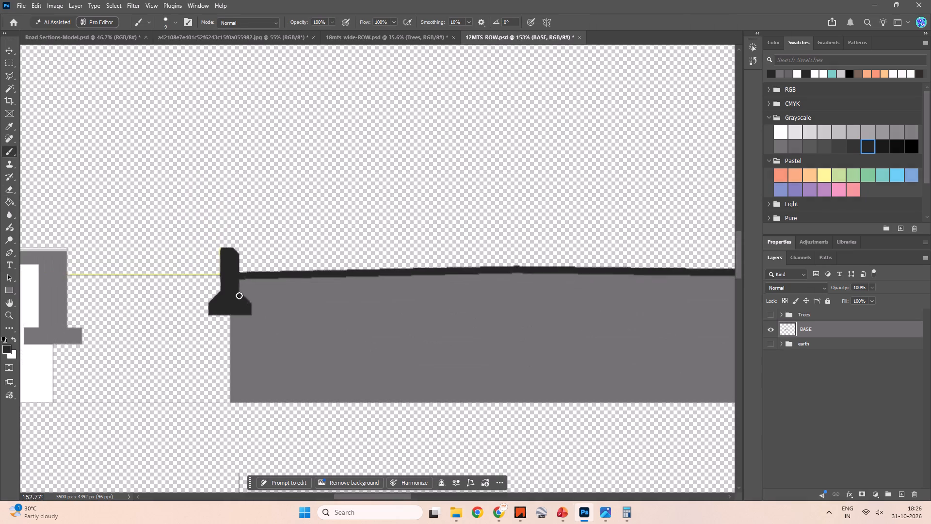
{"action": "scroll", "coordinate": [240, 296], "scroll_direction": "up", "scroll_amount": 14}
{"action": "scroll", "coordinate": [232, 314], "scroll_direction": "up", "scroll_amount": 3, "text": "alt"}
{"action": "left_click_drag", "start_coordinate": [238, 331], "coordinate": [262, 356]}
{"action": "left_click_drag", "start_coordinate": [262, 356], "coordinate": [207, 375]}
Paint over the light specks on the central pathway's right-hand kerb, in its stem and flared base, with the same near-black brush.
{"action": "scroll", "coordinate": [242, 310], "scroll_direction": "down", "scroll_amount": 7, "text": "alt"}
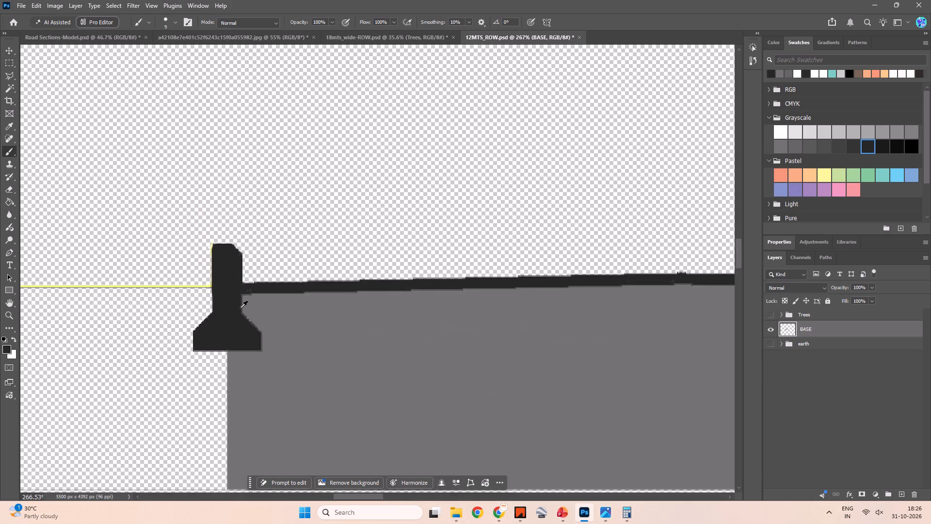
{"action": "scroll", "coordinate": [240, 308], "scroll_direction": "down", "scroll_amount": 9, "text": "alt"}
{"action": "key", "text": "space"}
{"action": "key", "text": "space"}
{"action": "key", "text": "space"}
{"action": "key", "text": "space"}
{"action": "key", "text": "space"}
{"action": "key", "text": "space"}
{"action": "key", "text": "space"}
{"action": "left_click_drag", "start_coordinate": [514, 288], "coordinate": [37, 285]}
{"action": "scroll", "coordinate": [228, 295], "scroll_direction": "up", "scroll_amount": 8, "text": "alt"}
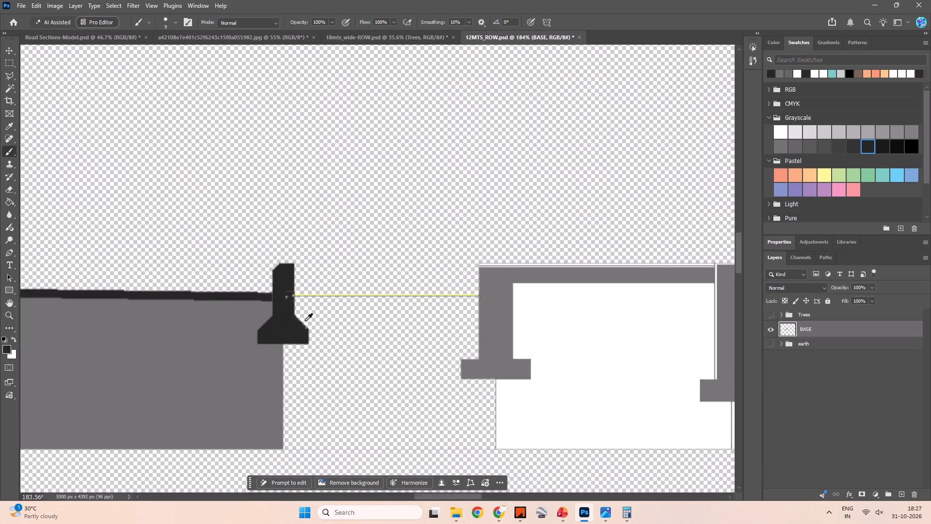
{"action": "scroll", "coordinate": [305, 321], "scroll_direction": "up", "scroll_amount": 13, "text": "alt"}
{"action": "left_click_drag", "start_coordinate": [291, 328], "coordinate": [334, 374]}
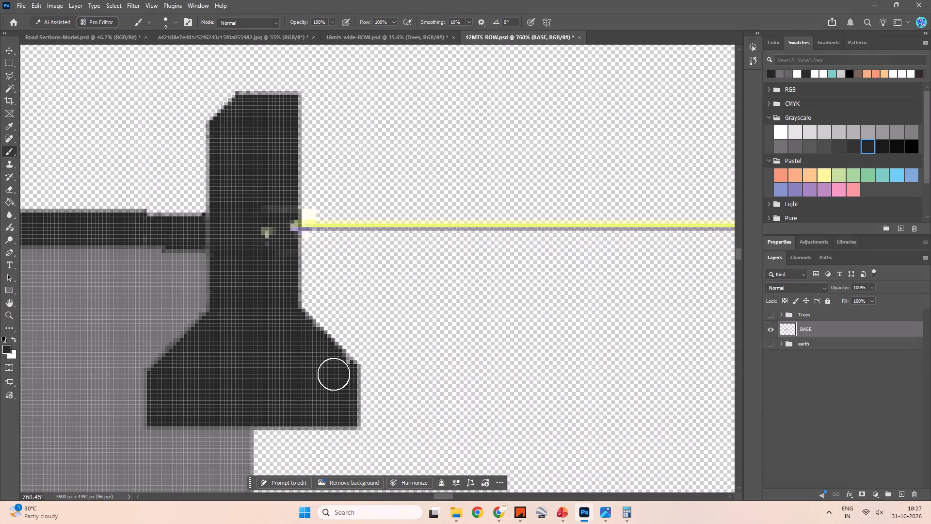
{"action": "left_click_drag", "start_coordinate": [334, 374], "coordinate": [327, 390]}
{"action": "left_click_drag", "start_coordinate": [256, 215], "coordinate": [265, 279]}
{"action": "left_click_drag", "start_coordinate": [278, 206], "coordinate": [277, 250]}
{"action": "left_click_drag", "start_coordinate": [280, 201], "coordinate": [275, 252]}
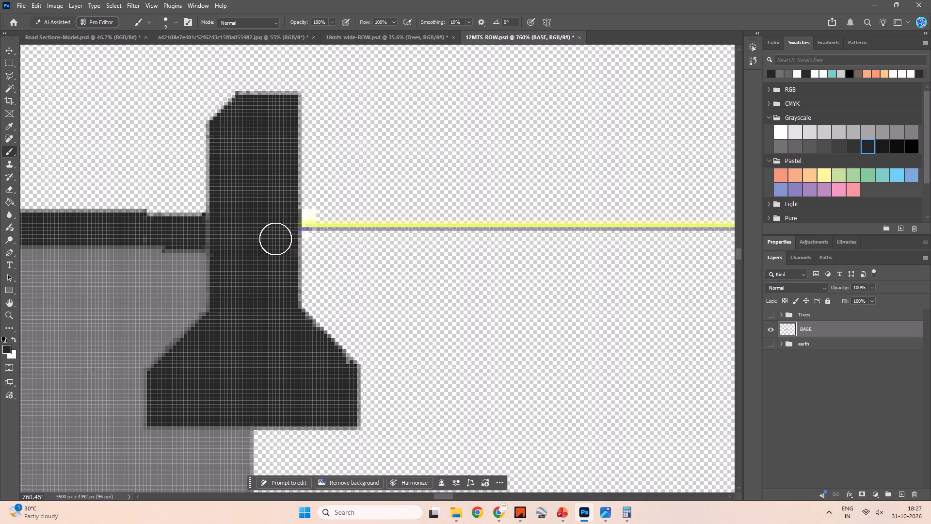
{"action": "left_click_drag", "start_coordinate": [275, 239], "coordinate": [271, 276]}
Save the 12MTS_ROW document with the touched-up kerbs.
{"action": "scroll", "coordinate": [253, 258], "scroll_direction": "down", "scroll_amount": 20, "text": "alt"}
{"action": "scroll", "coordinate": [253, 258], "scroll_direction": "down", "scroll_amount": 3, "text": "alt"}
{"action": "key", "text": "space"}
{"action": "key", "text": "space"}
{"action": "key", "text": "space"}
{"action": "key", "text": "space"}
{"action": "key", "text": "space"}
{"action": "key", "text": "space"}
{"action": "left_click_drag", "start_coordinate": [288, 315], "coordinate": [531, 306]}
{"action": "scroll", "coordinate": [332, 298], "scroll_direction": "down", "scroll_amount": 9}
{"action": "key", "text": "space"}
{"action": "key", "text": "space"}
{"action": "key", "text": "space"}
{"action": "left_click_drag", "start_coordinate": [251, 280], "coordinate": [304, 301]}
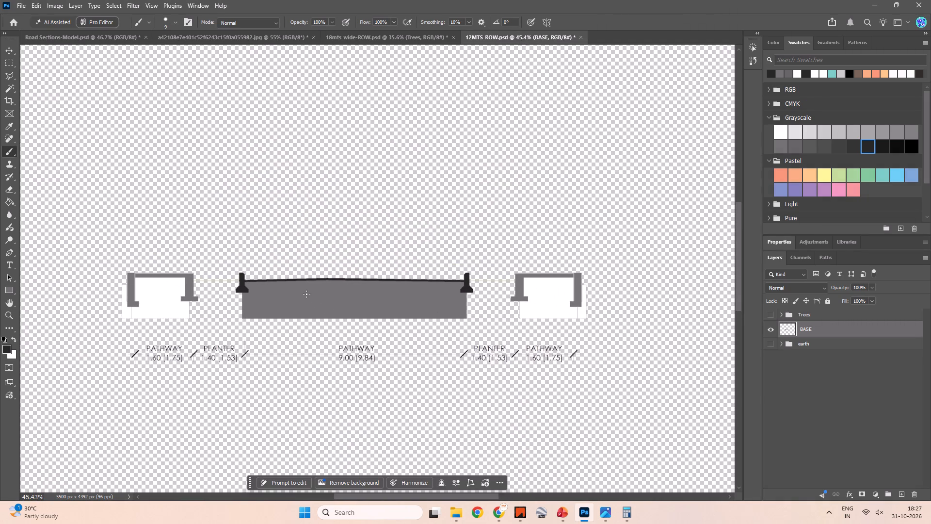
{"action": "key", "text": "ctrl+s"}
{"action": "left_click", "coordinate": [314, 198]}
Select the white strip outside the right-hand 1.60 pathway's outer wall with the Magic Wand and delete it.
{"action": "scroll", "coordinate": [630, 328], "scroll_direction": "up", "scroll_amount": 11, "text": "alt"}
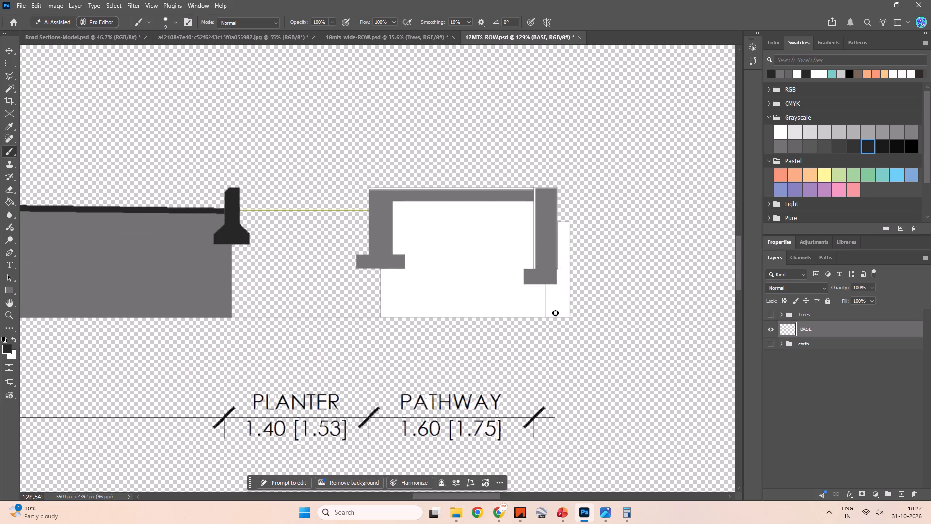
{"action": "key", "text": "w"}
{"action": "left_click", "coordinate": [565, 303]}
{"action": "key", "text": "Delete"}
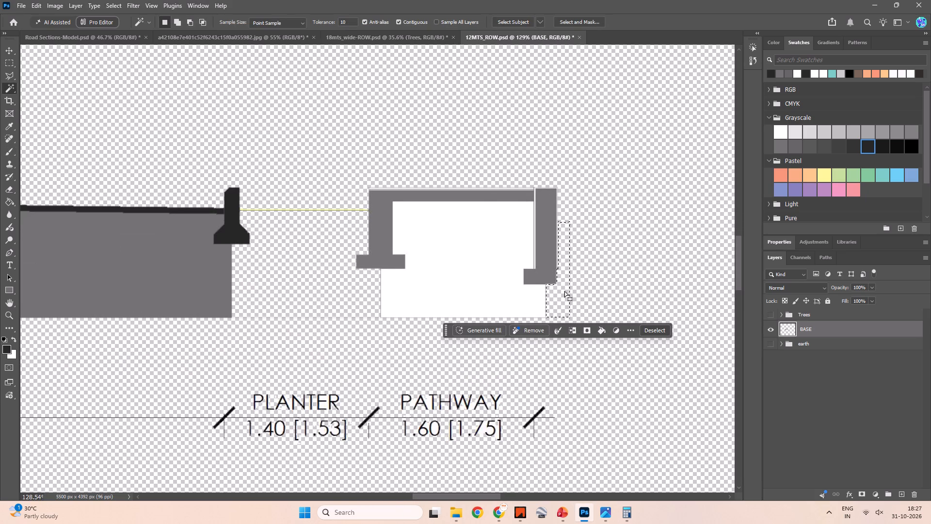
{"action": "left_click", "coordinate": [585, 238]}
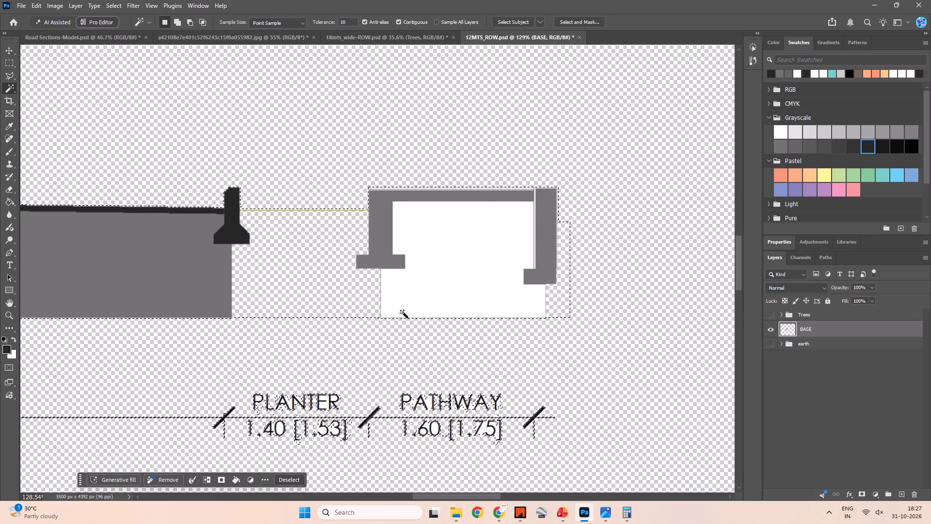
Delete the matching white strip outside the left-hand 1.60 pathway's outer wall and clear the selection.
{"action": "scroll", "coordinate": [425, 312], "scroll_direction": "down", "scroll_amount": 5, "text": "alt"}
{"action": "key", "text": "space"}
{"action": "key", "text": "space"}
{"action": "key", "text": "space"}
{"action": "key", "text": "space"}
{"action": "key", "text": "space"}
{"action": "key", "text": "space"}
{"action": "key", "text": "space"}
{"action": "key", "text": "space"}
{"action": "key", "text": "space"}
{"action": "key", "text": "space"}
{"action": "key", "text": "space"}
{"action": "key", "text": "space"}
{"action": "key", "text": "space"}
{"action": "key", "text": "space"}
{"action": "key", "text": "space"}
{"action": "key", "text": "space"}
{"action": "key", "text": "space"}
{"action": "key", "text": "space"}
{"action": "key", "text": "space"}
{"action": "key", "text": "space"}
{"action": "left_click_drag", "start_coordinate": [348, 318], "coordinate": [693, 312]}
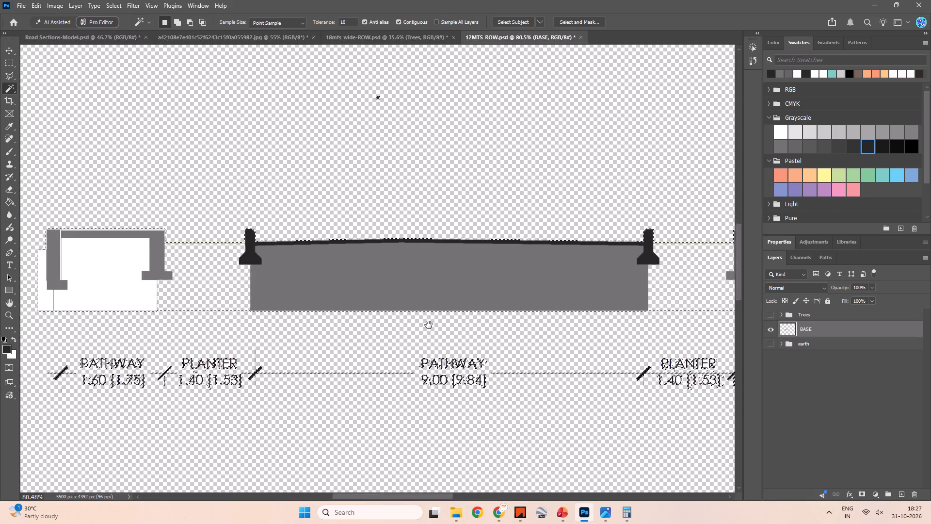
{"action": "left_click_drag", "start_coordinate": [381, 326], "coordinate": [493, 331]}
{"action": "left_click", "coordinate": [193, 309]}
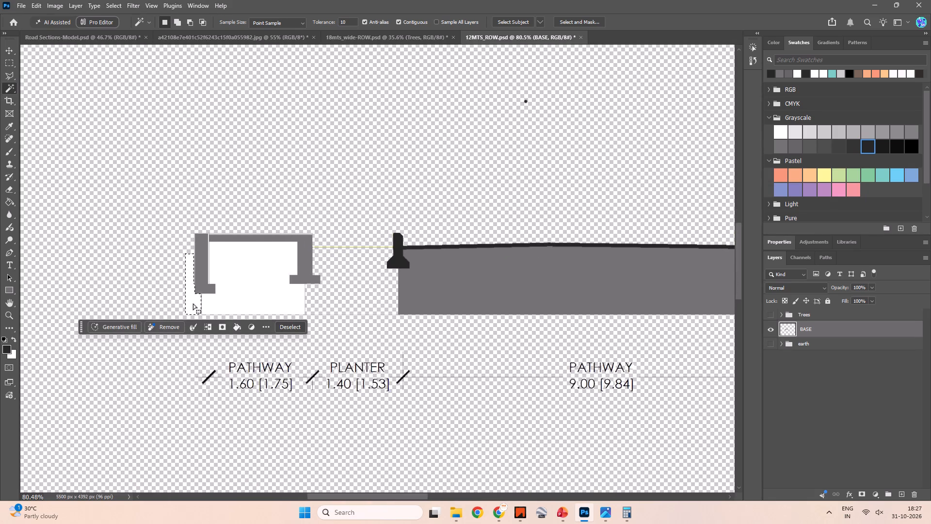
{"action": "key", "text": "Delete"}
{"action": "left_click", "coordinate": [278, 142]}
{"action": "scroll", "coordinate": [308, 206], "scroll_direction": "down", "scroll_amount": 9, "text": "alt"}
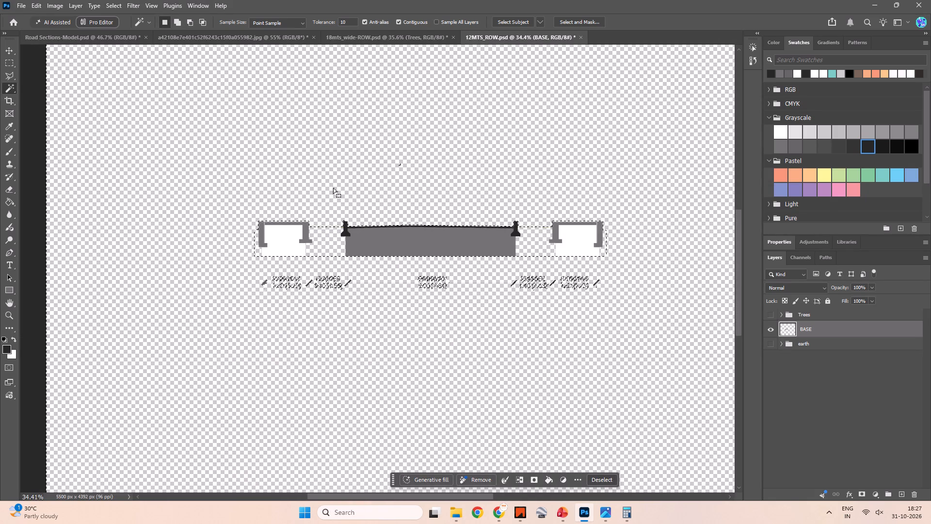
{"action": "key", "text": "space"}
{"action": "left_click", "coordinate": [390, 162]}
{"action": "key", "text": "m"}
{"action": "left_click", "coordinate": [389, 164]}
Turn on the visibility of the Trees and earth groups.
{"action": "key", "text": "space"}
{"action": "key", "text": "space"}
{"action": "key", "text": "space"}
{"action": "key", "text": "space"}
{"action": "key", "text": "space"}
{"action": "key", "text": "space"}
{"action": "key", "text": "space"}
{"action": "key", "text": "space"}
{"action": "key", "text": "space"}
{"action": "key", "text": "space"}
{"action": "key", "text": "space"}
{"action": "key", "text": "space"}
{"action": "key", "text": "space"}
{"action": "key", "text": "space"}
{"action": "left_click_drag", "start_coordinate": [415, 174], "coordinate": [329, 293]}
{"action": "left_click", "coordinate": [768, 311]}
{"action": "left_click", "coordinate": [770, 341]}
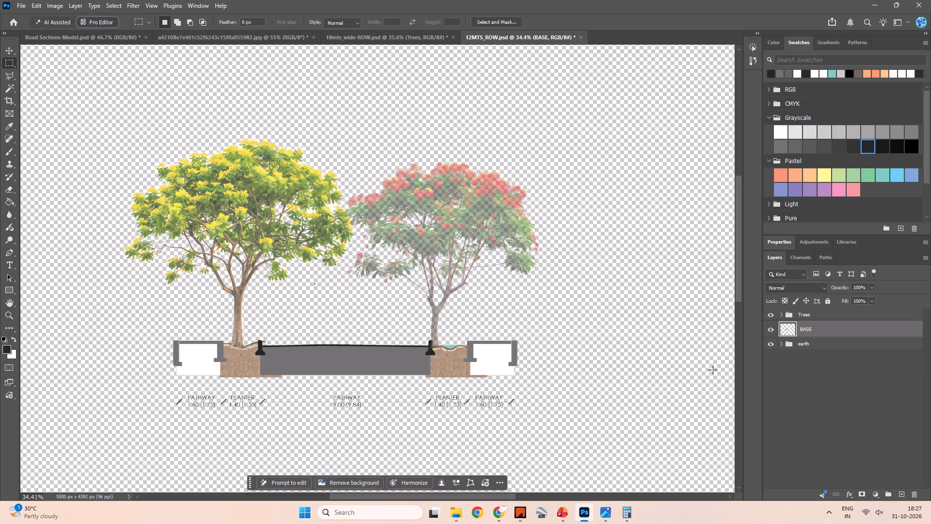
{"action": "left_click", "coordinate": [651, 391]}
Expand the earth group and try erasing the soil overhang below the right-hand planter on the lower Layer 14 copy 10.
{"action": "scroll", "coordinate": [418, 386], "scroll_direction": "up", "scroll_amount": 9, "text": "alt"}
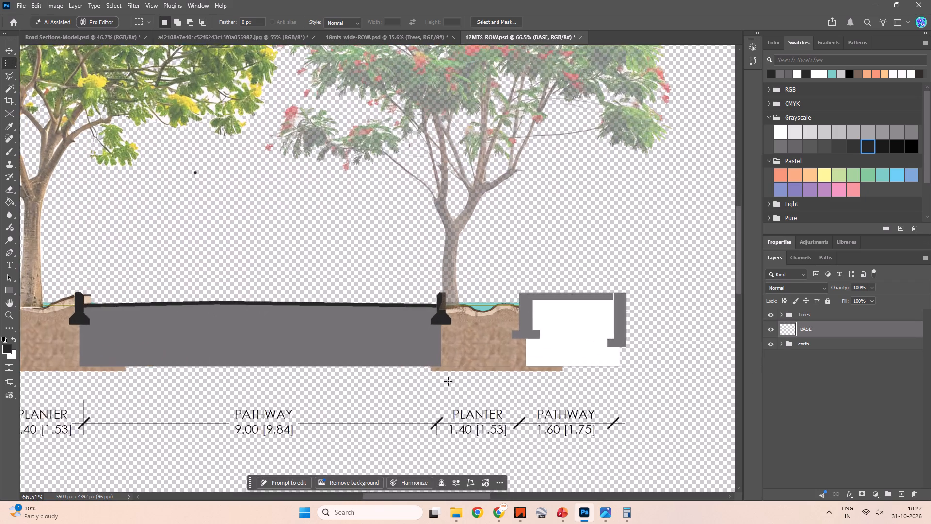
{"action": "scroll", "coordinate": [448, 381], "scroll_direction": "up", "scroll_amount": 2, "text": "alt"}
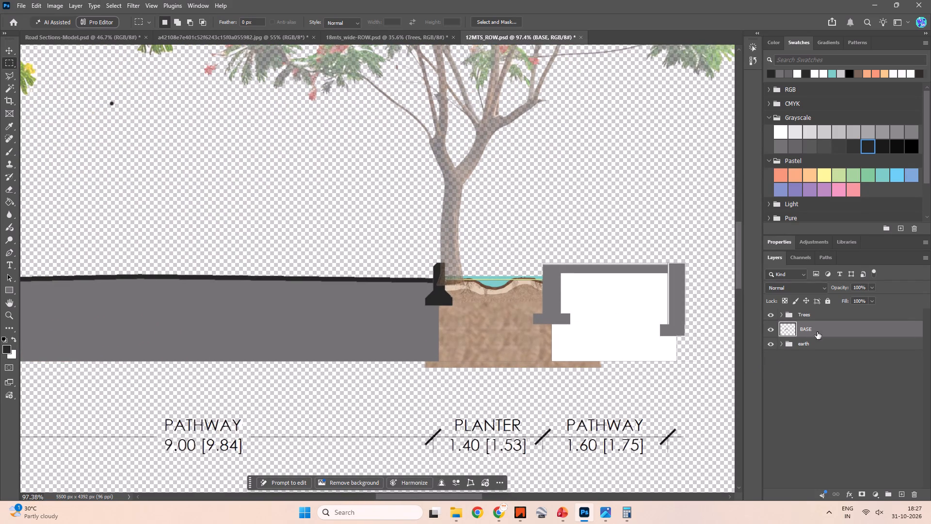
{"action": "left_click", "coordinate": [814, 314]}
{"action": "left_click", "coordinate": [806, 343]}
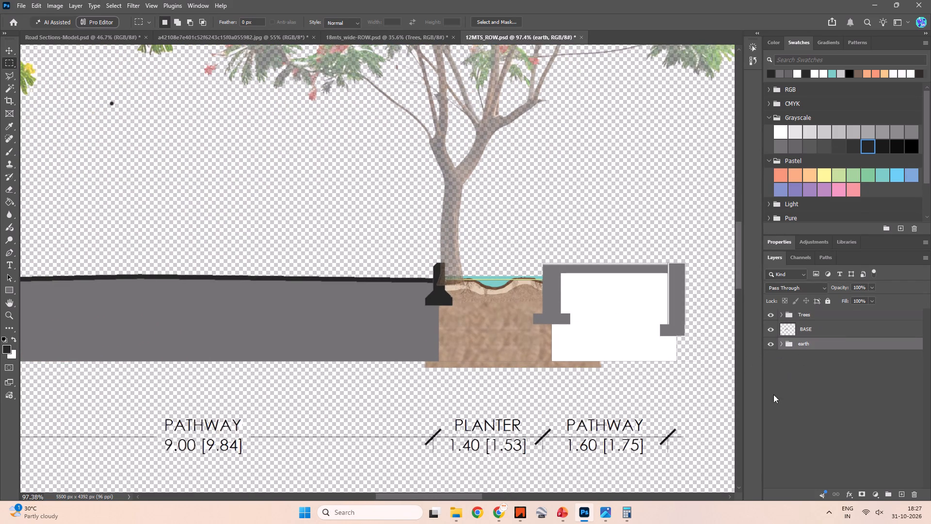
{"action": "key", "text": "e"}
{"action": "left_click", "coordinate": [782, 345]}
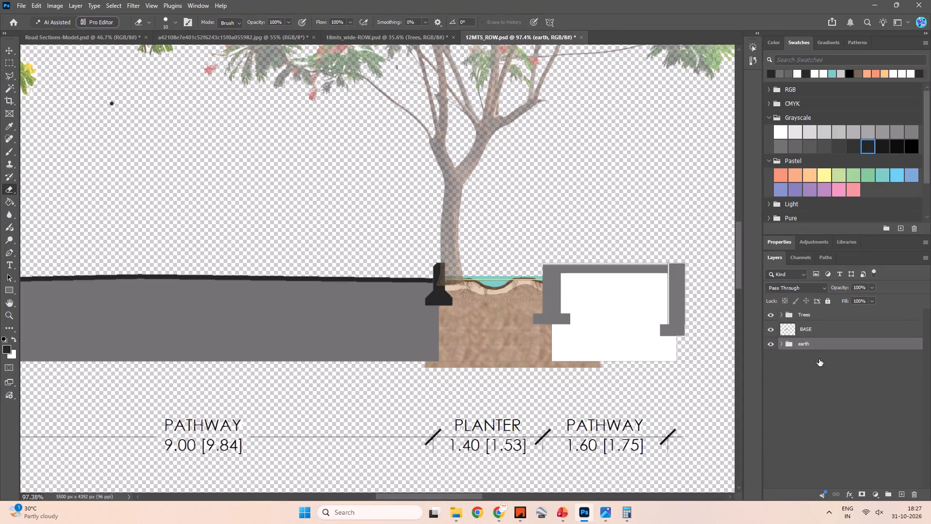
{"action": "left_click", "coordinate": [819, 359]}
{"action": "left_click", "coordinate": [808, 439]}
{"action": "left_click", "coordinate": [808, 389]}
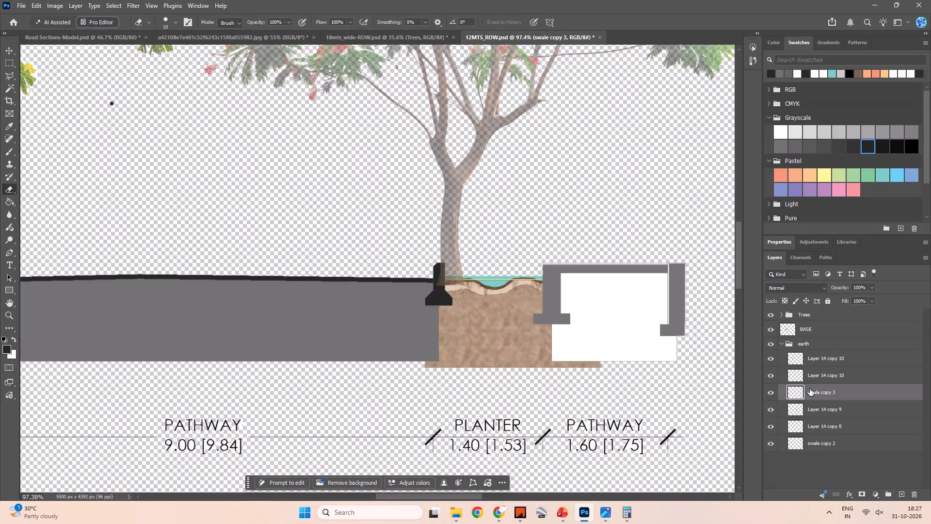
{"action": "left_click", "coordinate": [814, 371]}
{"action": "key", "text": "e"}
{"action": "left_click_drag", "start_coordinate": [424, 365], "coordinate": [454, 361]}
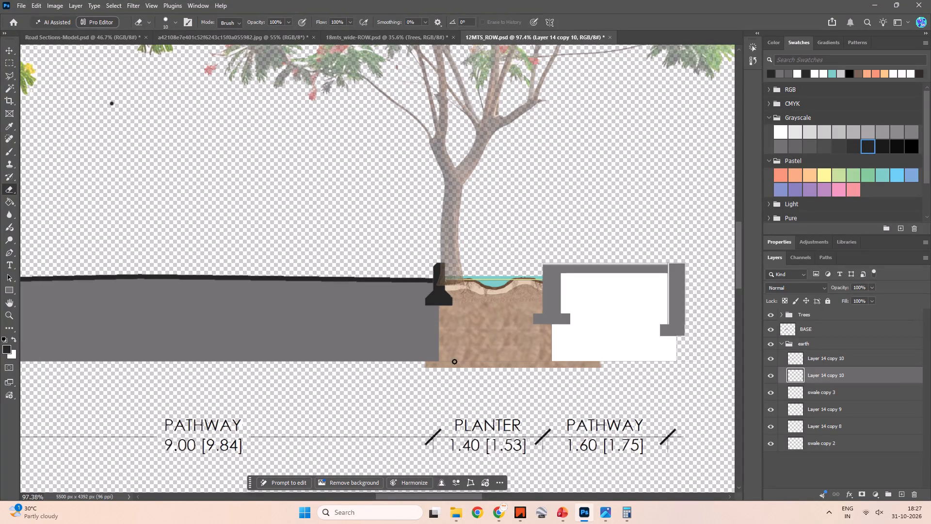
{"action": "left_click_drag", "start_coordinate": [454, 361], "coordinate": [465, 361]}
Erase the soil strip protruding below the right-hand planter on Layer 14 copy 9 in a straight line with a 20 px eraser.
{"action": "key", "text": "v"}
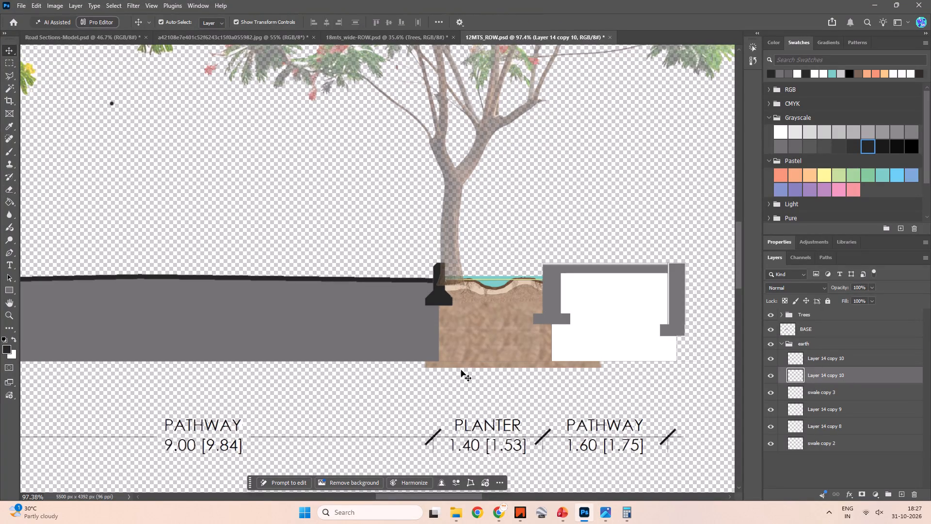
{"action": "left_click", "coordinate": [443, 366]}
{"action": "key", "text": "e"}
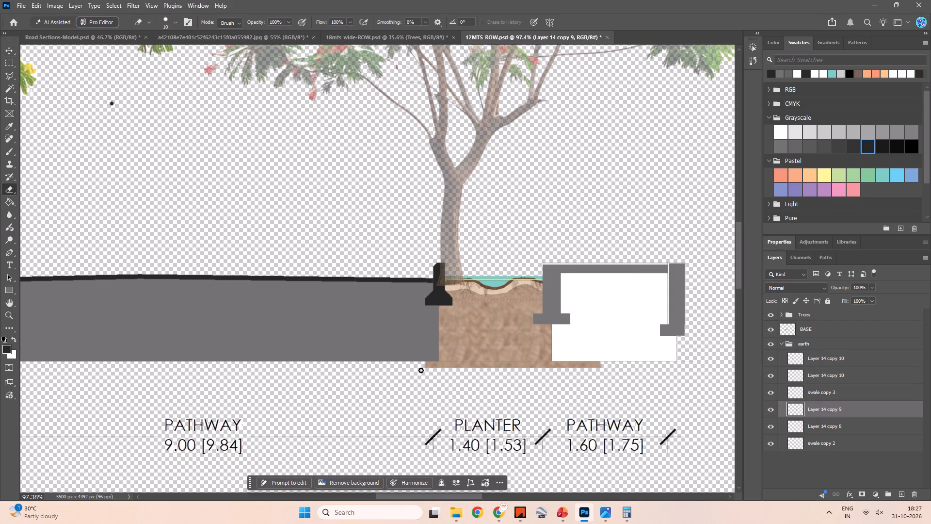
{"action": "type", "text": "]]"}
{"action": "left_click", "coordinate": [422, 365]}
{"action": "left_click", "coordinate": [608, 366], "text": "shift"}
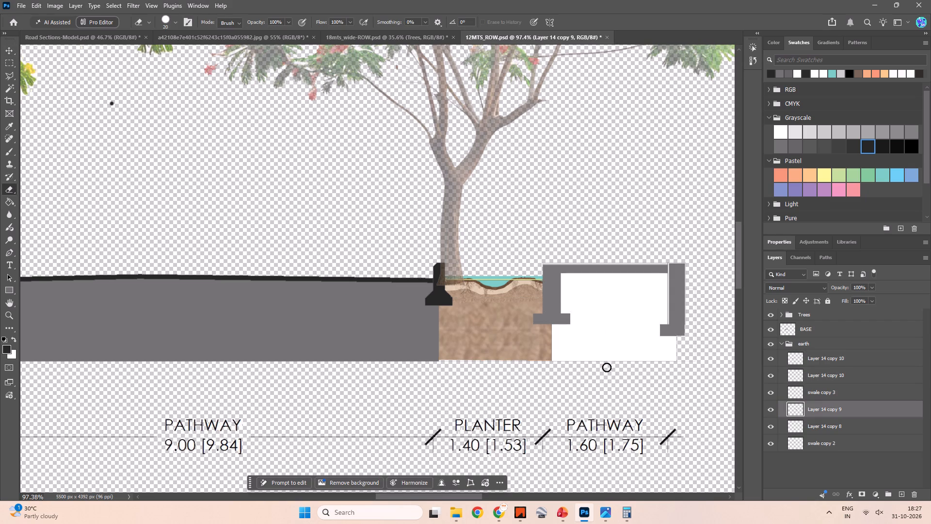
Erase the soil strip protruding below the left-hand planter and road on the upper Layer 14 copy 10 in a straight line.
{"action": "key", "text": "space"}
{"action": "key", "text": "space"}
{"action": "key", "text": "space"}
{"action": "key", "text": "space"}
{"action": "key", "text": "space"}
{"action": "key", "text": "space"}
{"action": "key", "text": "space"}
{"action": "key", "text": "space"}
{"action": "key", "text": "space"}
{"action": "key", "text": "space"}
{"action": "key", "text": "space"}
{"action": "key", "text": "space"}
{"action": "key", "text": "space"}
{"action": "key", "text": "space"}
{"action": "key", "text": "space"}
{"action": "key", "text": "space"}
{"action": "key", "text": "space"}
{"action": "key", "text": "space"}
{"action": "key", "text": "space"}
{"action": "key", "text": "space"}
{"action": "left_click_drag", "start_coordinate": [409, 390], "coordinate": [685, 392]}
{"action": "left_click_drag", "start_coordinate": [414, 397], "coordinate": [457, 399]}
{"action": "key", "text": "v"}
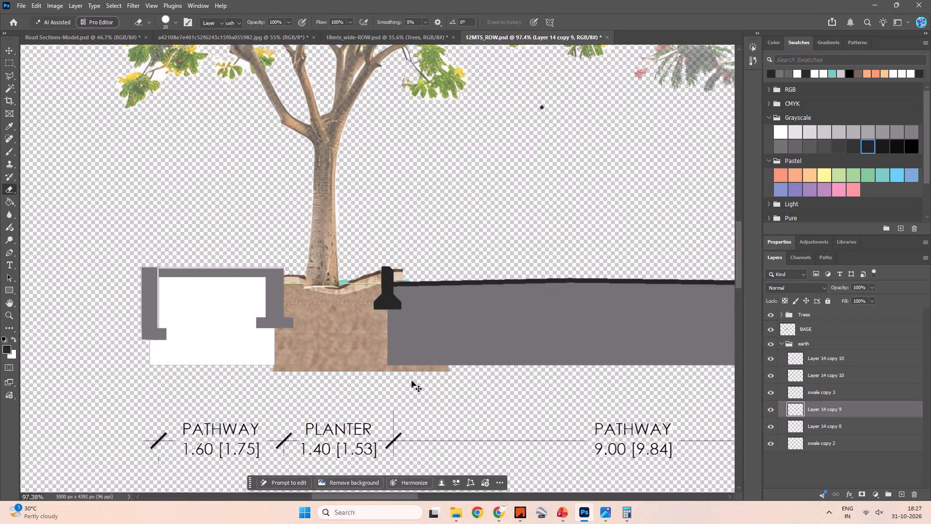
{"action": "left_click", "coordinate": [351, 358]}
{"action": "key", "text": "e"}
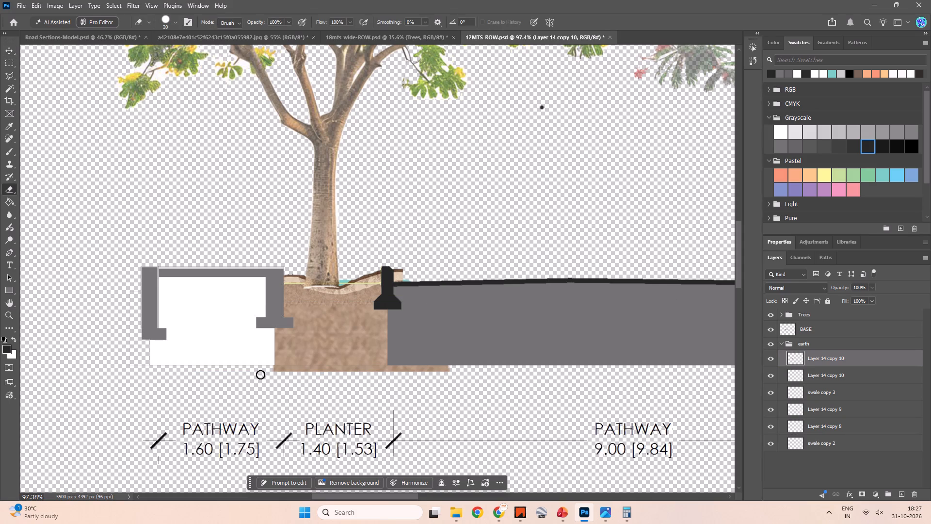
{"action": "left_click", "coordinate": [268, 370]}
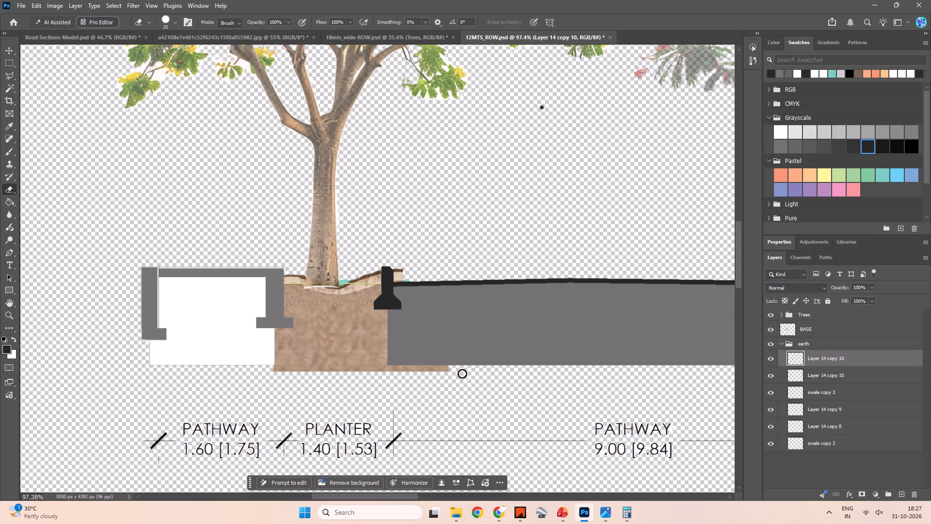
{"action": "left_click", "coordinate": [455, 369], "text": "shift"}
{"action": "key", "text": "space"}
{"action": "key", "text": "space"}
{"action": "key", "text": "space"}
{"action": "left_click_drag", "start_coordinate": [419, 389], "coordinate": [401, 392]}
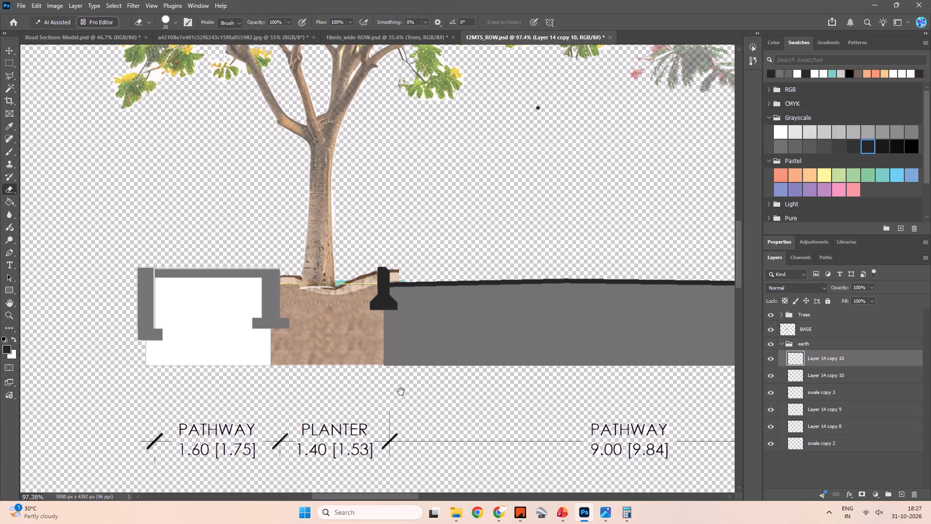
{"action": "left_click_drag", "start_coordinate": [401, 392], "coordinate": [400, 392]}
{"action": "key", "text": "ctrl+z"}
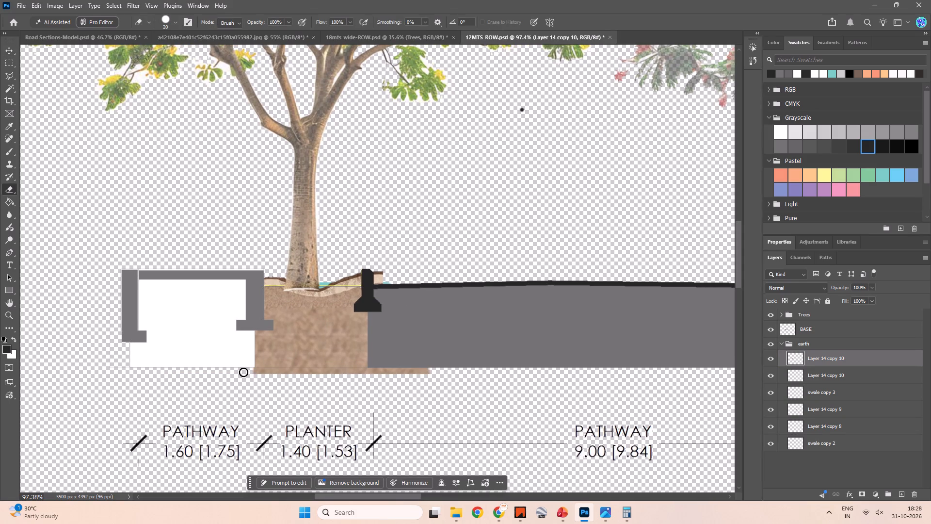
{"action": "left_click", "coordinate": [243, 372]}
{"action": "left_click", "coordinate": [431, 372], "text": "shift"}
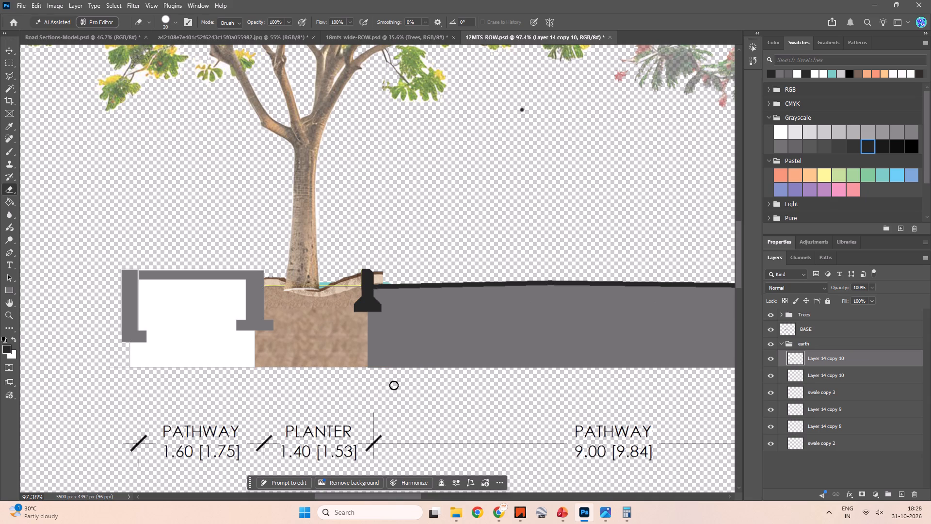
Erase the soil overhang on the road side of the left-hand kerb on the lower Layer 14 copy 10.
{"action": "scroll", "coordinate": [383, 378], "scroll_direction": "down", "scroll_amount": 7, "text": "alt"}
{"action": "key", "text": "space"}
{"action": "key", "text": "space"}
{"action": "key", "text": "space"}
{"action": "key", "text": "space"}
{"action": "key", "text": "space"}
{"action": "key", "text": "space"}
{"action": "key", "text": "space"}
{"action": "key", "text": "space"}
{"action": "key", "text": "space"}
{"action": "key", "text": "space"}
{"action": "key", "text": "space"}
{"action": "key", "text": "space"}
{"action": "key", "text": "space"}
{"action": "key", "text": "space"}
{"action": "key", "text": "space"}
{"action": "key", "text": "space"}
{"action": "key", "text": "space"}
{"action": "key", "text": "space"}
{"action": "key", "text": "space"}
{"action": "key", "text": "space"}
{"action": "left_click_drag", "start_coordinate": [524, 393], "coordinate": [433, 397]}
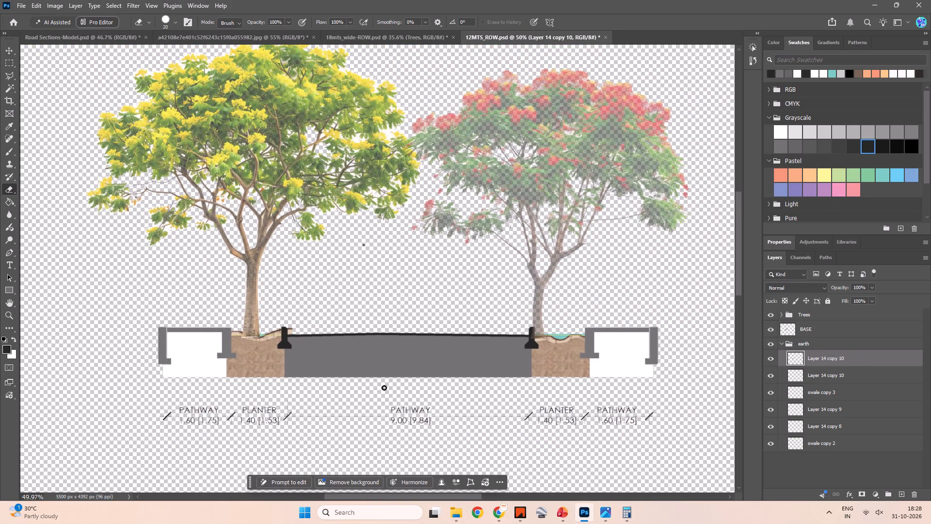
{"action": "scroll", "coordinate": [231, 344], "scroll_direction": "up", "scroll_amount": 7, "text": "alt"}
{"action": "scroll", "coordinate": [323, 351], "scroll_direction": "up", "scroll_amount": 5, "text": "alt"}
{"action": "scroll", "coordinate": [357, 330], "scroll_direction": "up", "scroll_amount": 5, "text": "alt"}
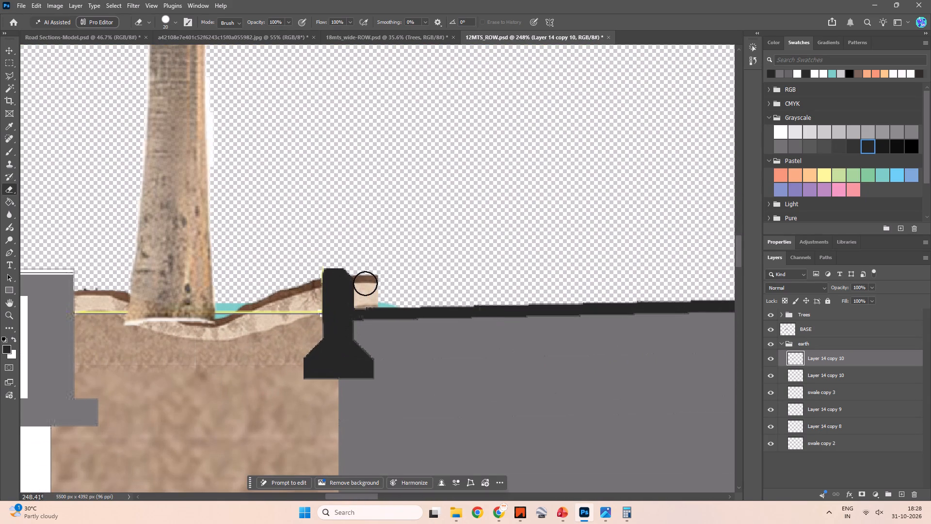
{"action": "left_click", "coordinate": [369, 284]}
{"action": "key", "text": "v"}
{"action": "left_click", "coordinate": [367, 291]}
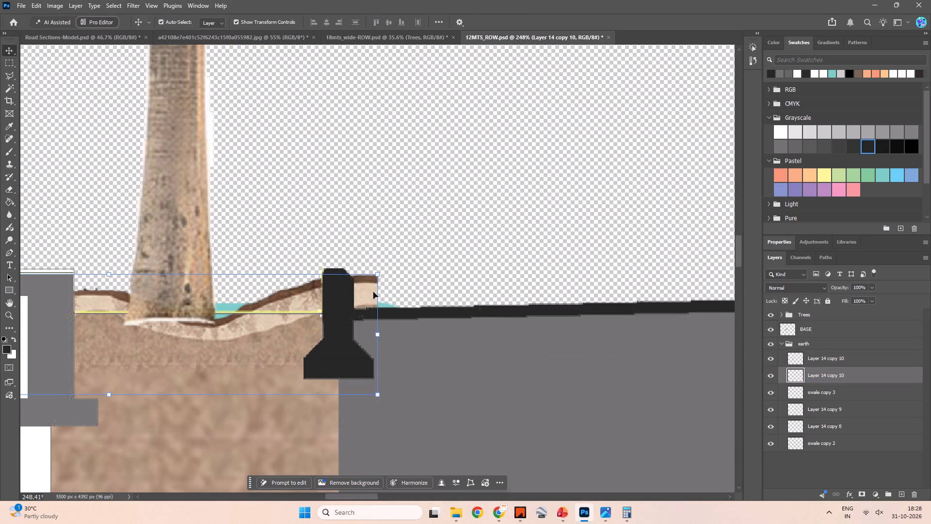
{"action": "key", "text": "e"}
{"action": "left_click", "coordinate": [369, 279]}
{"action": "left_click", "coordinate": [368, 287]}
{"action": "left_click", "coordinate": [364, 295]}
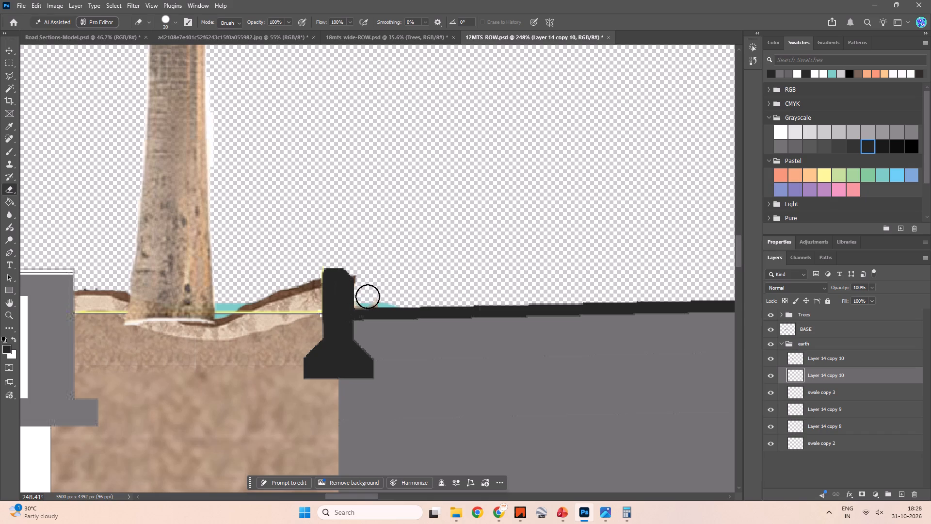
{"action": "left_click", "coordinate": [374, 295]}
{"action": "left_click", "coordinate": [380, 295]}
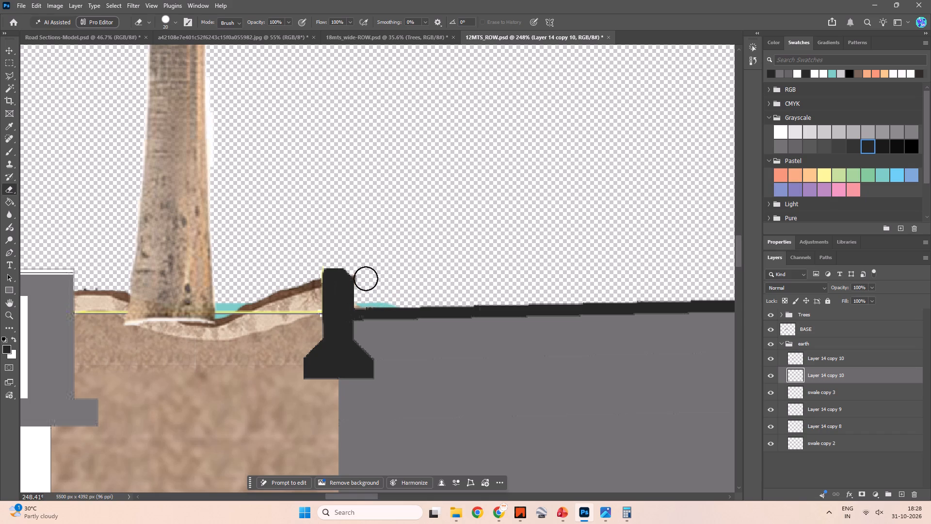
{"action": "left_click", "coordinate": [366, 278]}
{"action": "left_click", "coordinate": [365, 274]}
Collapse the earth group in the layer list.
{"action": "scroll", "coordinate": [394, 278], "scroll_direction": "down", "scroll_amount": 11, "text": "alt"}
{"action": "key", "text": "space"}
{"action": "key", "text": "space"}
{"action": "key", "text": "space"}
{"action": "key", "text": "space"}
{"action": "key", "text": "space"}
{"action": "key", "text": "space"}
{"action": "key", "text": "space"}
{"action": "key", "text": "space"}
{"action": "key", "text": "space"}
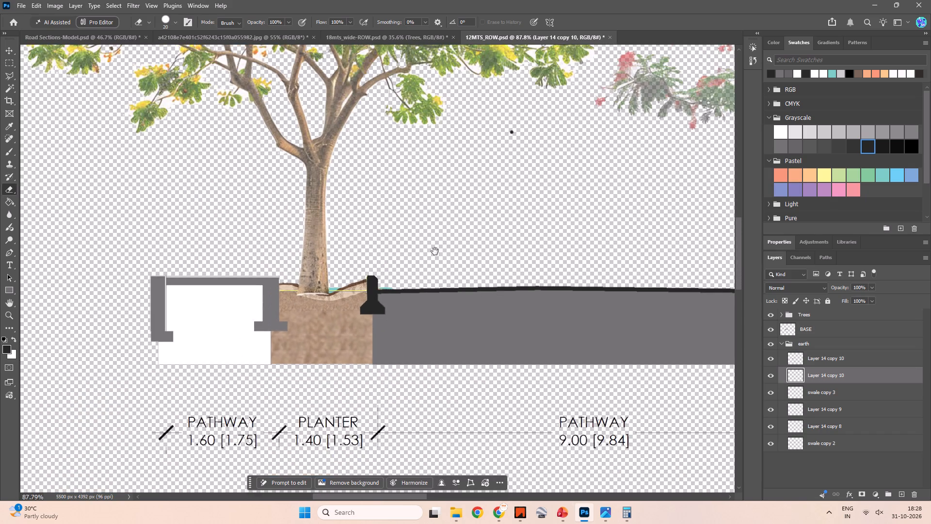
{"action": "left_click_drag", "start_coordinate": [435, 251], "coordinate": [237, 297]}
{"action": "scroll", "coordinate": [397, 307], "scroll_direction": "down", "scroll_amount": 8}
{"action": "key", "text": "space"}
{"action": "key", "text": "space"}
{"action": "key", "text": "space"}
{"action": "key", "text": "space"}
{"action": "key", "text": "space"}
{"action": "key", "text": "space"}
{"action": "key", "text": "space"}
{"action": "key", "text": "space"}
{"action": "key", "text": "space"}
{"action": "key", "text": "space"}
{"action": "key", "text": "space"}
{"action": "key", "text": "space"}
{"action": "key", "text": "space"}
{"action": "key", "text": "space"}
{"action": "key", "text": "space"}
{"action": "key", "text": "space"}
{"action": "key", "text": "space"}
{"action": "key", "text": "space"}
{"action": "key", "text": "space"}
{"action": "key", "text": "space"}
{"action": "left_click_drag", "start_coordinate": [424, 277], "coordinate": [299, 310]}
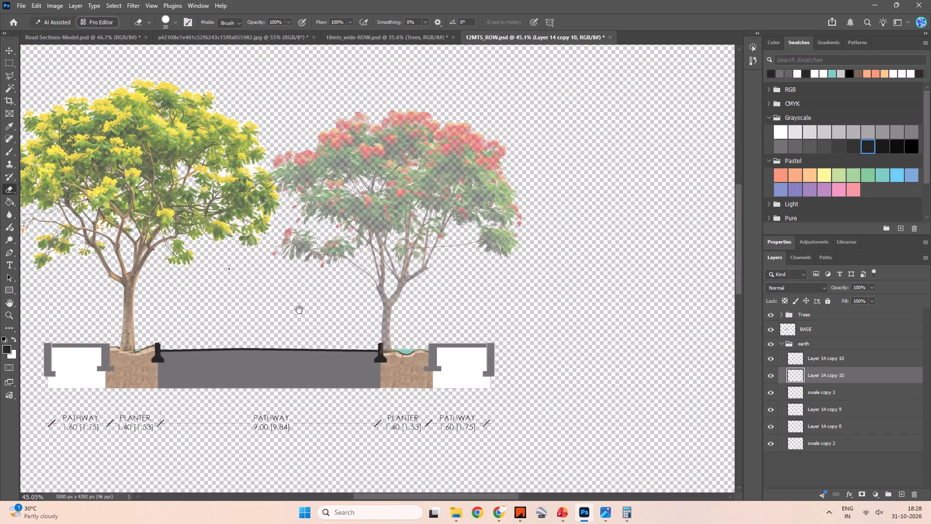
{"action": "left_click_drag", "start_coordinate": [299, 310], "coordinate": [372, 330]}
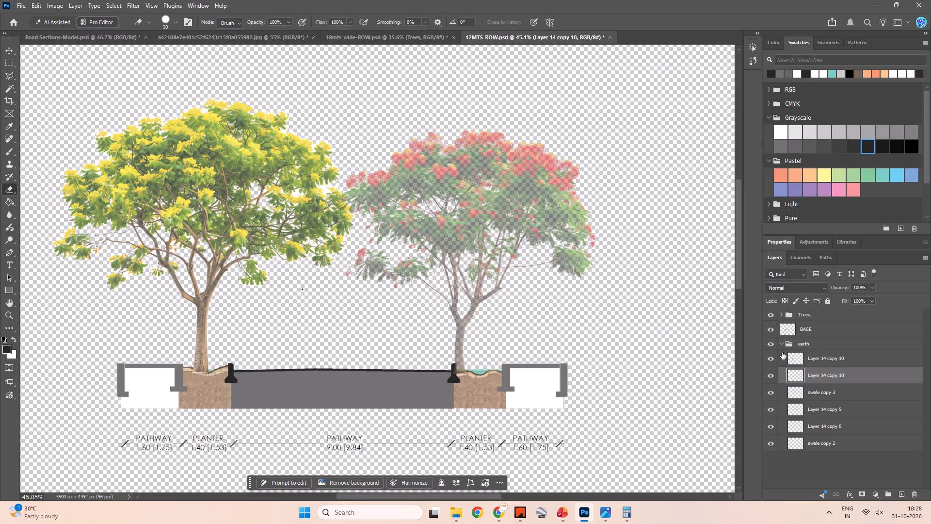
{"action": "scroll", "coordinate": [779, 352], "scroll_direction": "up", "scroll_amount": 3}
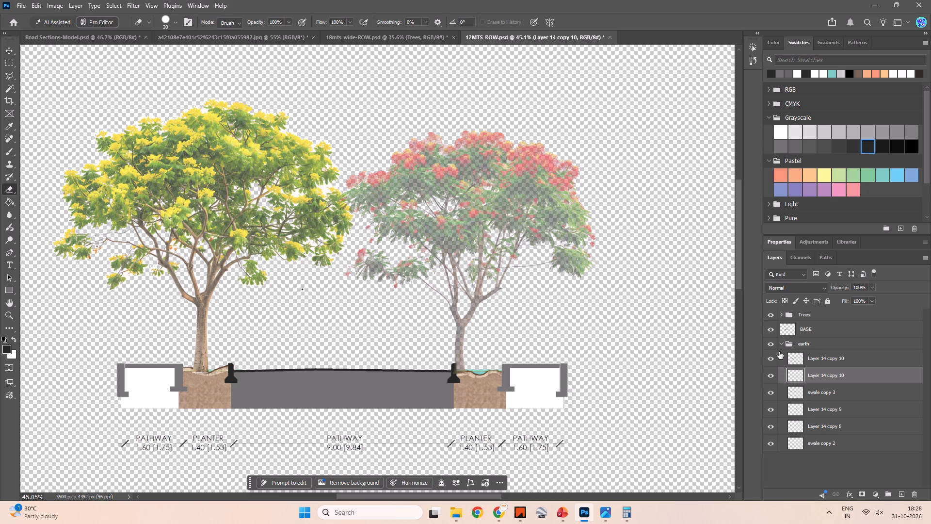
{"action": "left_click", "coordinate": [782, 346]}
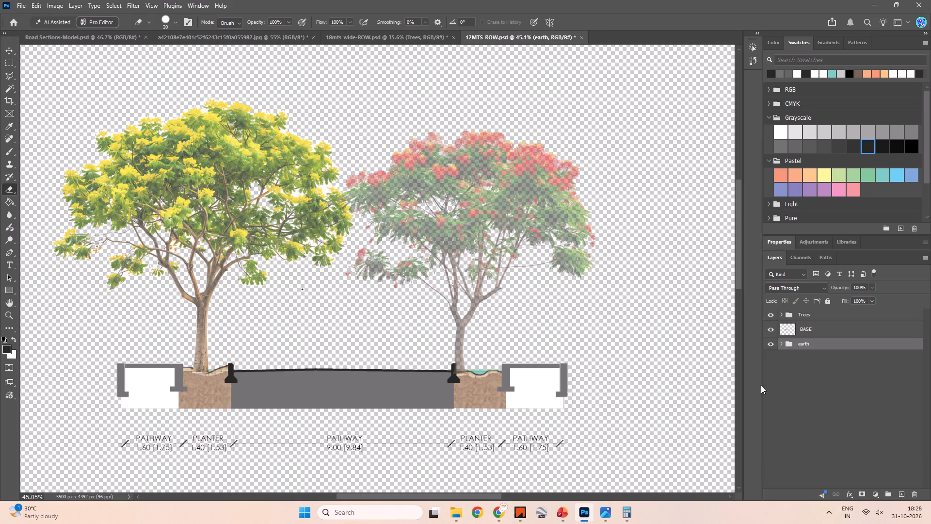
In 18mts_wide-ROW.psd, merge the background layers Layer 17 and Layer 16 into one.
{"action": "scroll", "coordinate": [554, 360], "scroll_direction": "down", "scroll_amount": 8, "text": "alt"}
{"action": "key", "text": "space"}
{"action": "key", "text": "space"}
{"action": "key", "text": "space"}
{"action": "key", "text": "space"}
{"action": "key", "text": "space"}
{"action": "key", "text": "space"}
{"action": "left_click_drag", "start_coordinate": [653, 330], "coordinate": [589, 344]}
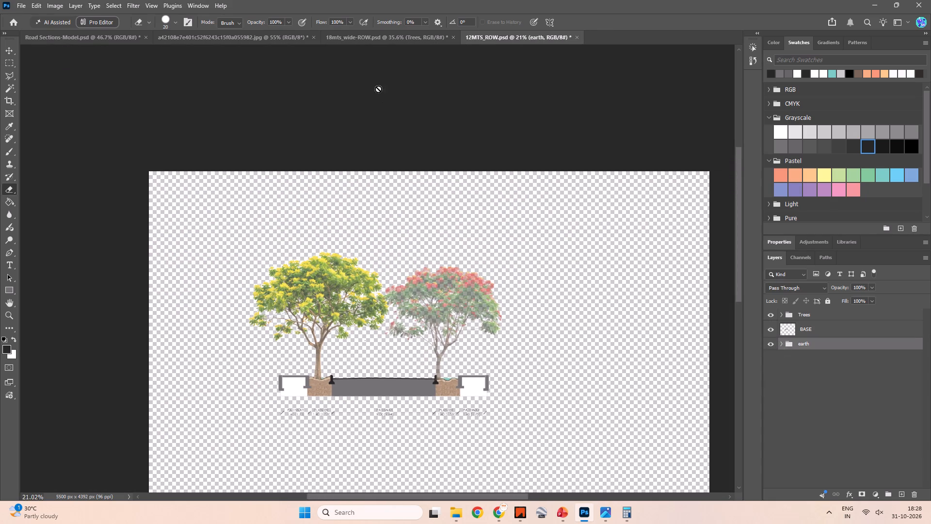
{"action": "left_click", "coordinate": [378, 42]}
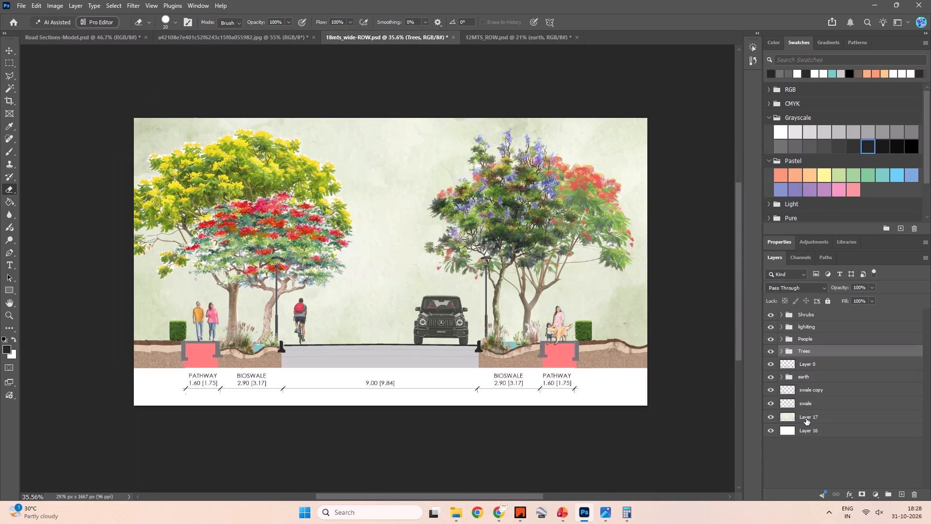
{"action": "left_click", "coordinate": [806, 418]}
{"action": "left_click", "coordinate": [809, 430], "text": "ctrl"}
{"action": "right_click", "coordinate": [809, 430]}
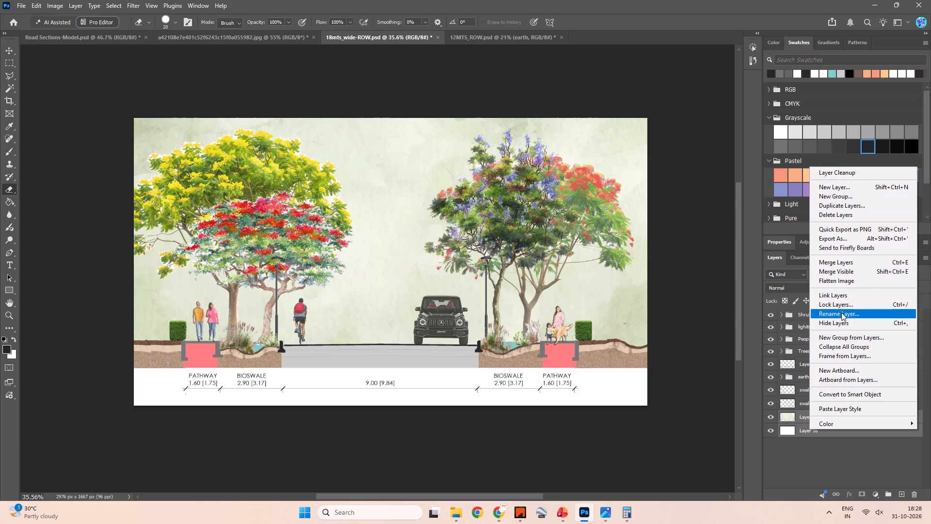
{"action": "left_click", "coordinate": [835, 265]}
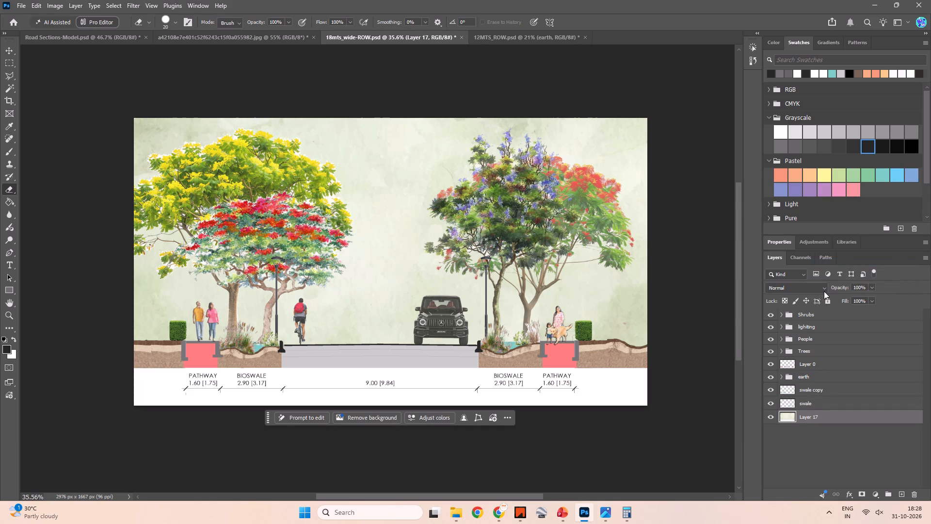
Duplicate the merged Layer 17 background into 12MTS_ROW.psd and switch to that document.
{"action": "right_click", "coordinate": [811, 414]}
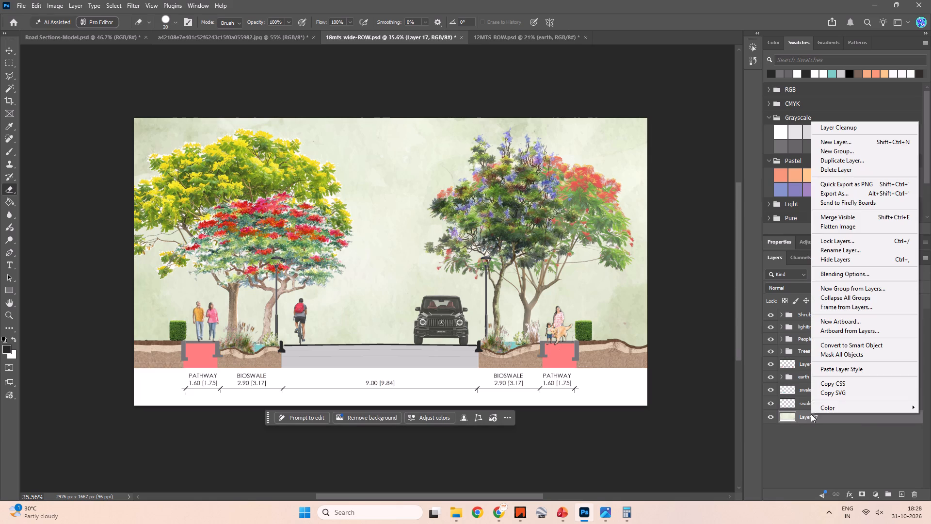
{"action": "left_click", "coordinate": [839, 162]}
{"action": "left_click", "coordinate": [477, 177]}
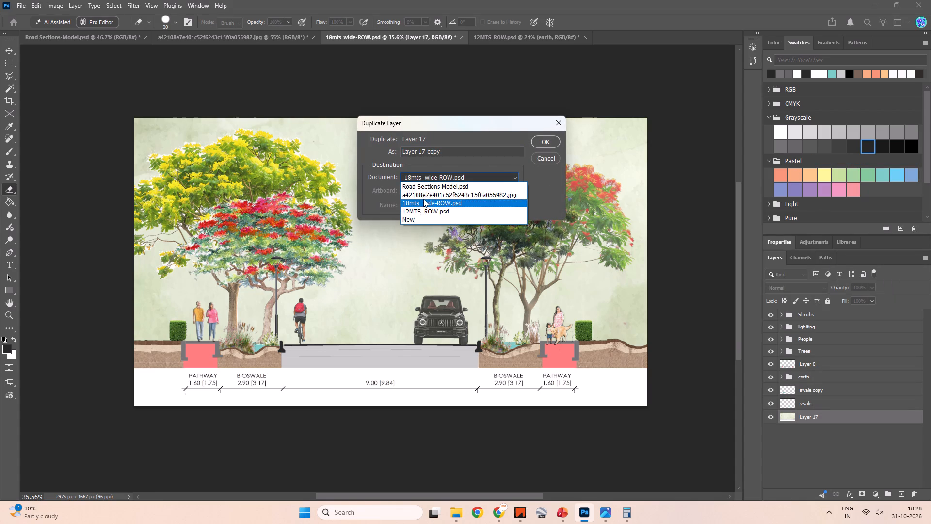
{"action": "left_click", "coordinate": [424, 208]}
{"action": "left_click", "coordinate": [538, 140]}
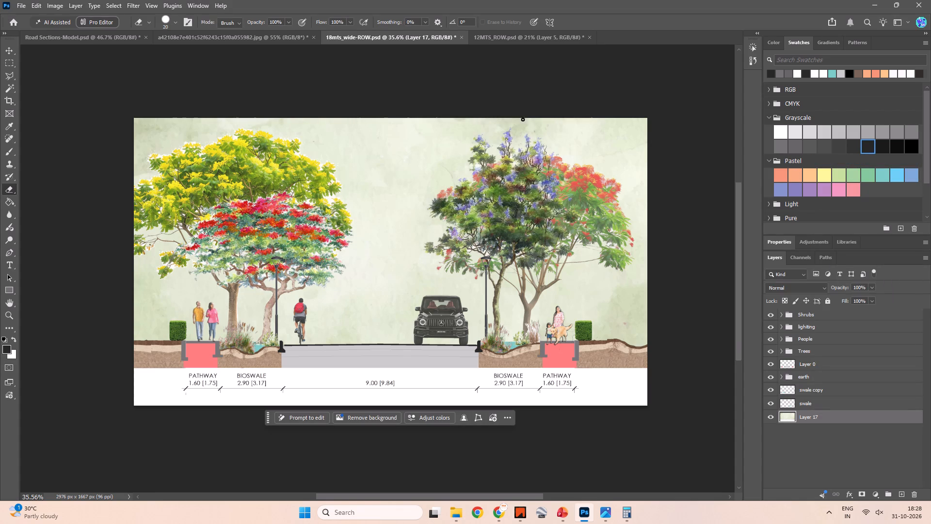
{"action": "left_click", "coordinate": [507, 38]}
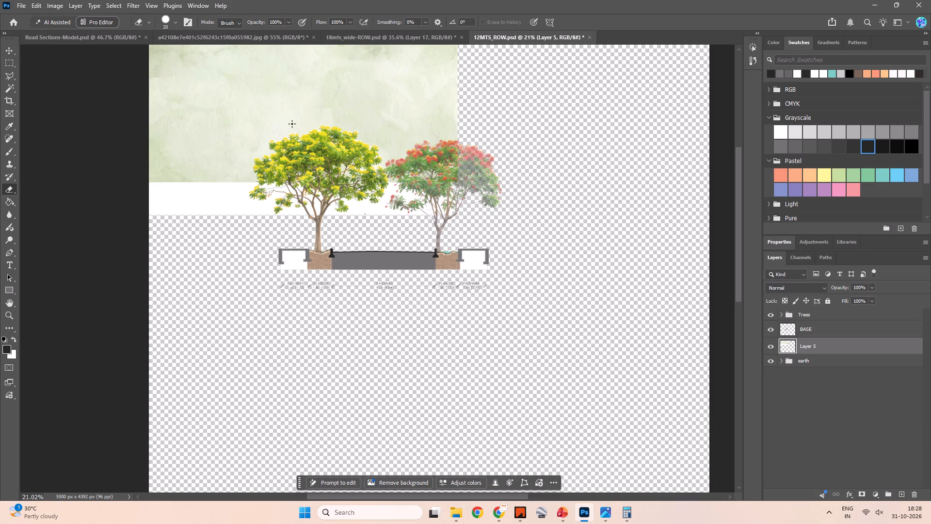
Move the duplicated green-and-white background layer beneath the earth group and position it behind the trees and road section.
{"action": "key", "text": "v"}
{"action": "left_click_drag", "start_coordinate": [315, 111], "coordinate": [385, 186]}
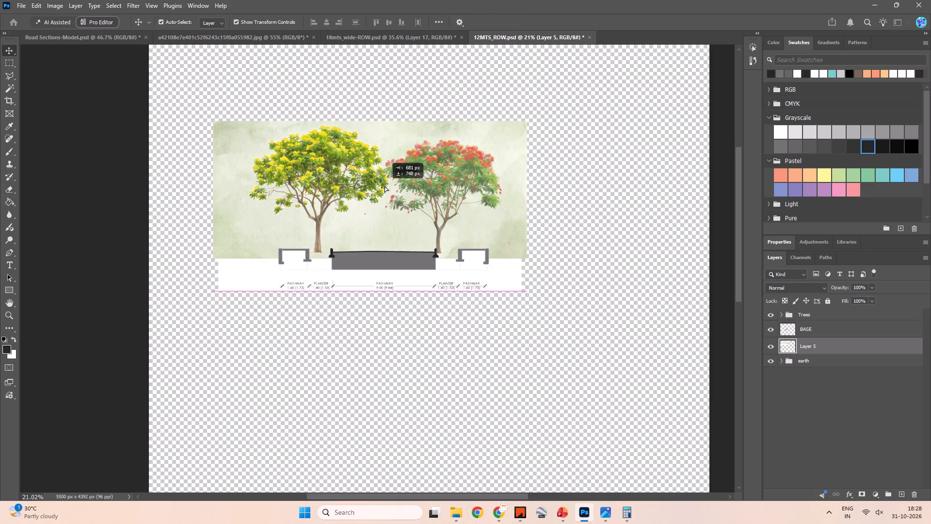
{"action": "left_click_drag", "start_coordinate": [385, 186], "coordinate": [383, 180]}
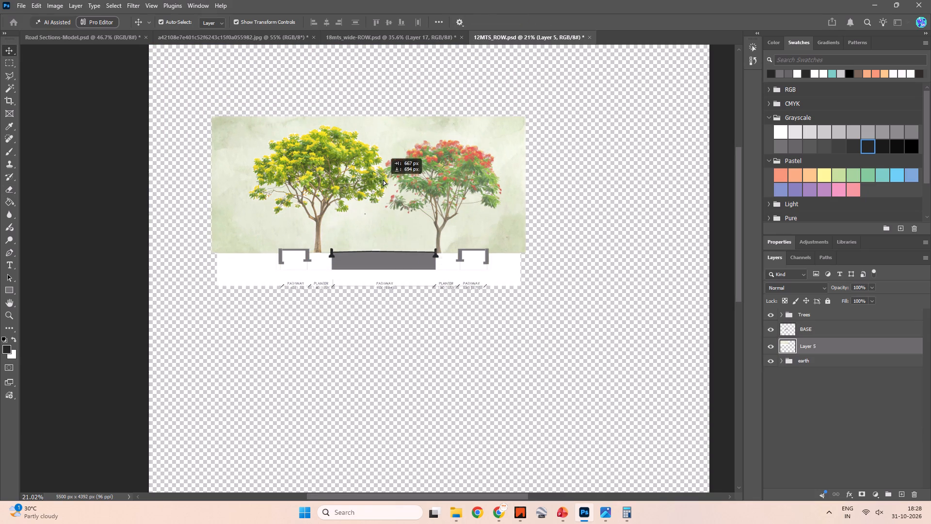
{"action": "left_click_drag", "start_coordinate": [383, 180], "coordinate": [515, 287]}
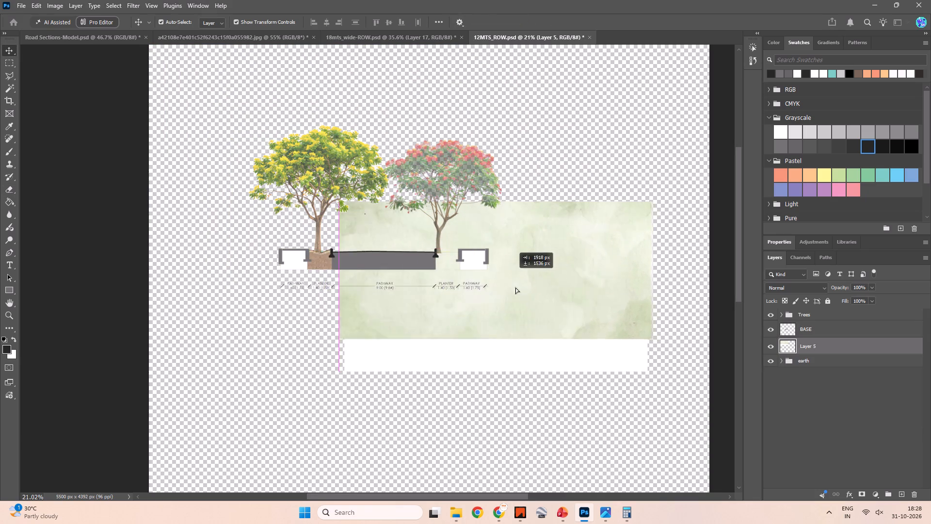
{"action": "left_click_drag", "start_coordinate": [515, 287], "coordinate": [389, 346]}
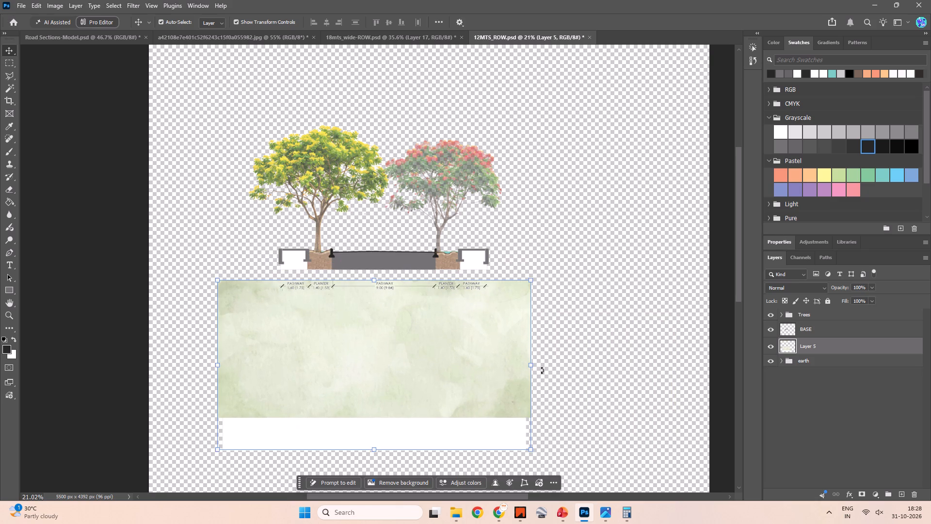
{"action": "left_click_drag", "start_coordinate": [833, 346], "coordinate": [831, 382]}
{"action": "left_click_drag", "start_coordinate": [460, 360], "coordinate": [475, 230]}
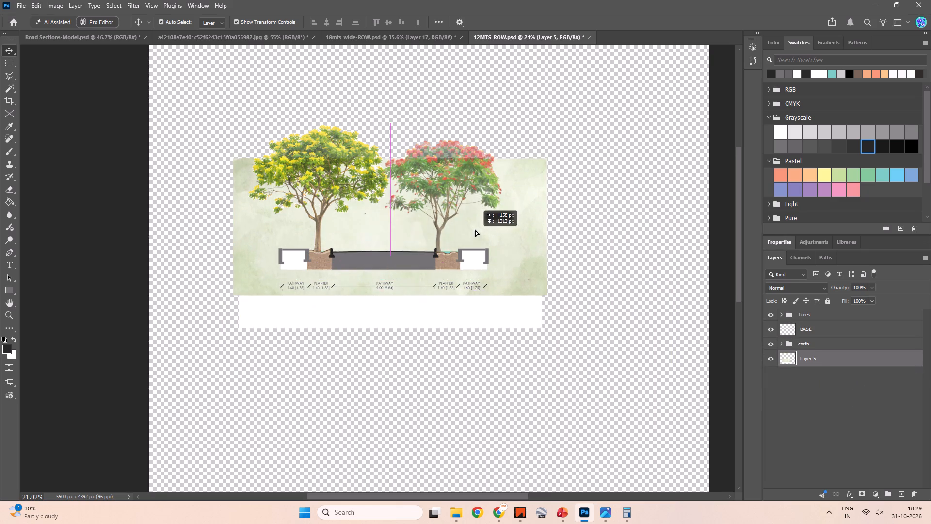
{"action": "left_click_drag", "start_coordinate": [475, 230], "coordinate": [475, 196]}
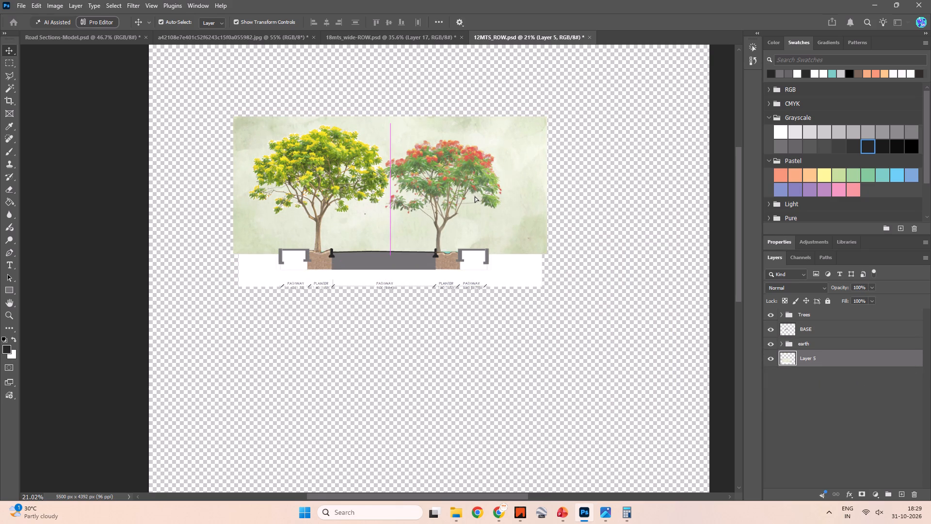
{"action": "scroll", "coordinate": [433, 233], "scroll_direction": "up", "scroll_amount": 11, "text": "alt"}
{"action": "left_click_drag", "start_coordinate": [676, 250], "coordinate": [674, 242]}
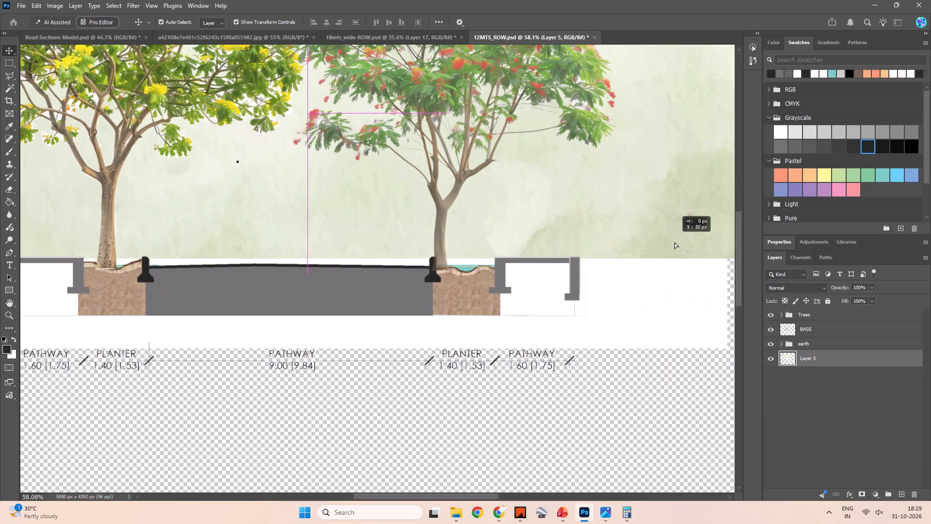
{"action": "left_click_drag", "start_coordinate": [674, 242], "coordinate": [674, 244]}
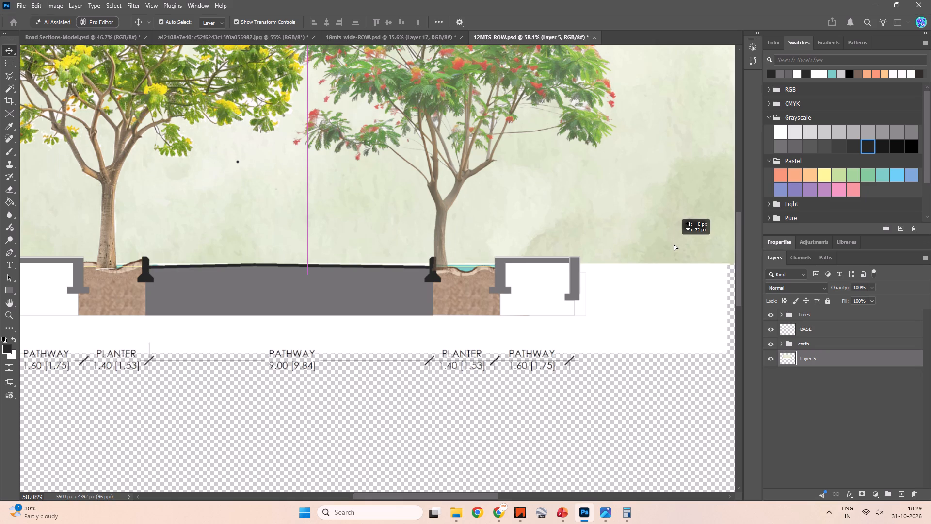
{"action": "left_click_drag", "start_coordinate": [674, 244], "coordinate": [690, 263]}
Switch to the 18mts_wide-ROW.psd document.
{"action": "scroll", "coordinate": [613, 273], "scroll_direction": "down", "scroll_amount": 4, "text": "alt"}
{"action": "key", "text": "alt+Tab"}
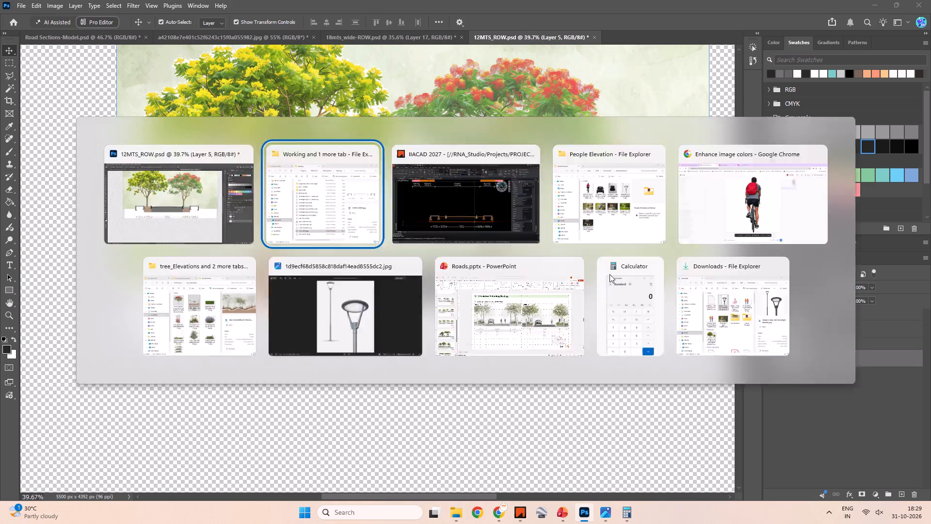
{"action": "key", "text": "alt+Tab"}
{"action": "left_click", "coordinate": [277, 33]}
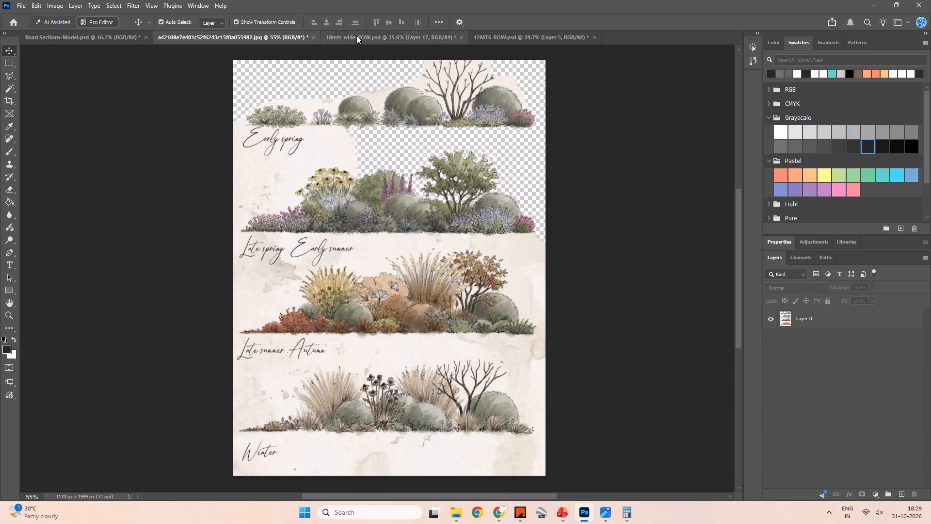
{"action": "left_click", "coordinate": [358, 35]}
{"action": "key", "text": "alt+Tab"}
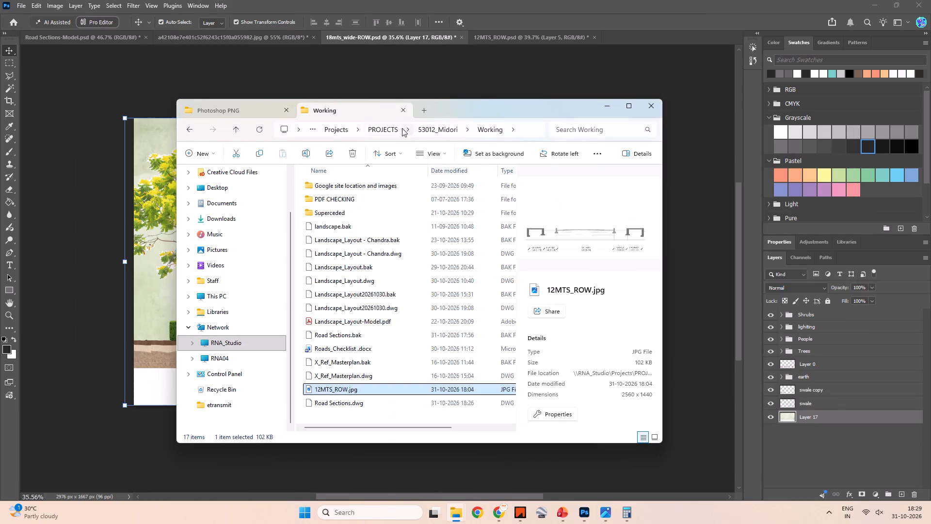
{"action": "key", "text": "alt+Tab"}
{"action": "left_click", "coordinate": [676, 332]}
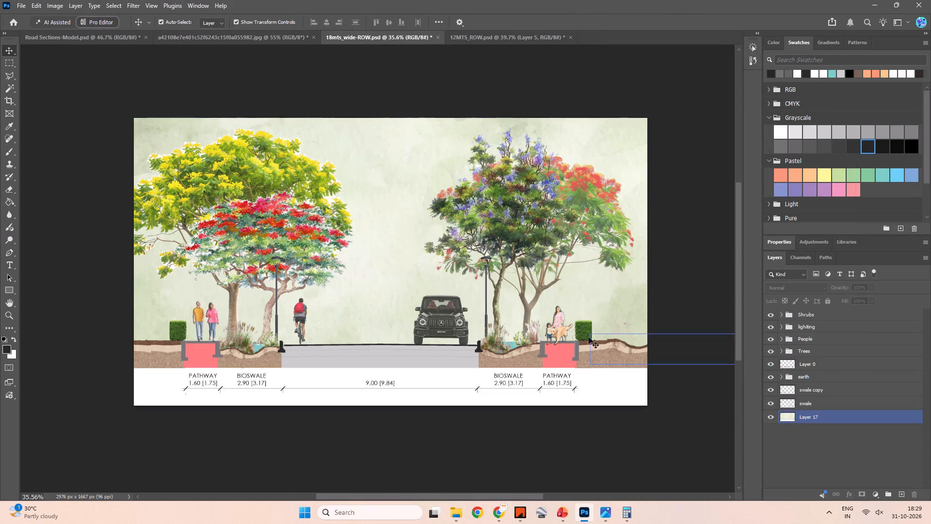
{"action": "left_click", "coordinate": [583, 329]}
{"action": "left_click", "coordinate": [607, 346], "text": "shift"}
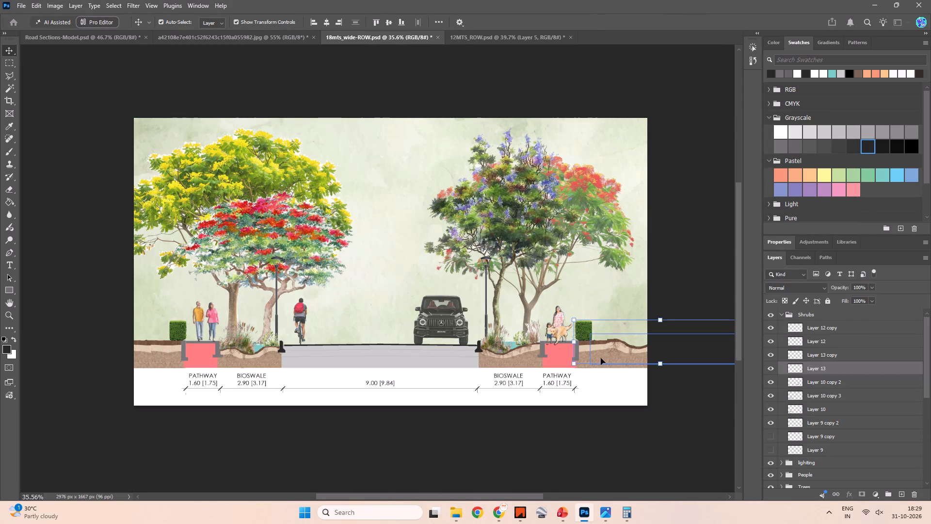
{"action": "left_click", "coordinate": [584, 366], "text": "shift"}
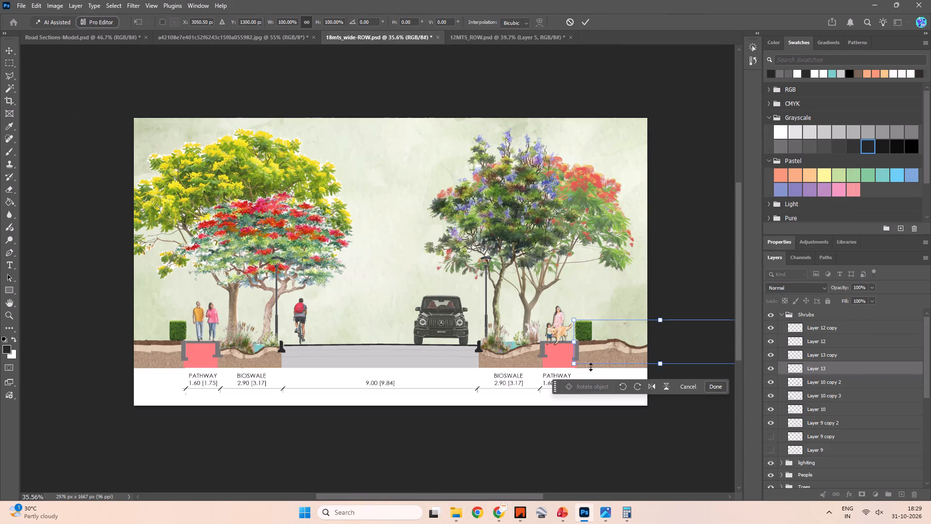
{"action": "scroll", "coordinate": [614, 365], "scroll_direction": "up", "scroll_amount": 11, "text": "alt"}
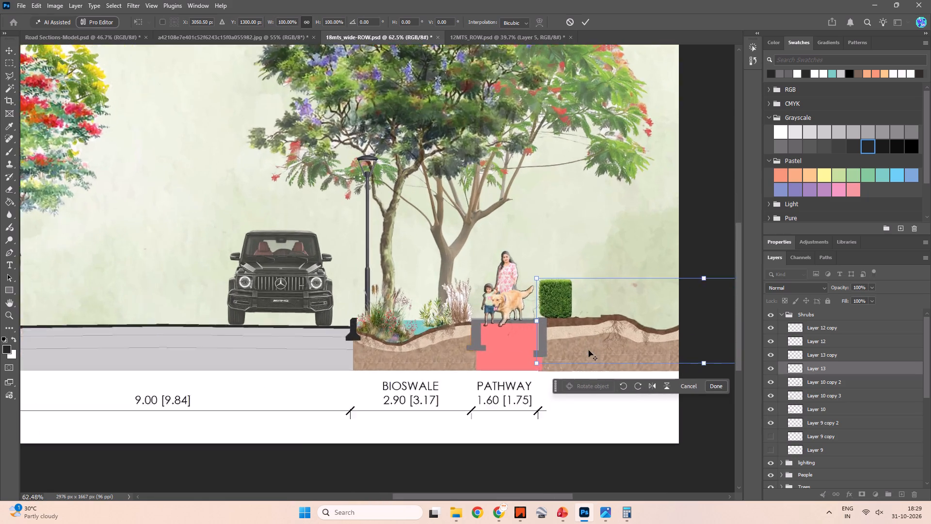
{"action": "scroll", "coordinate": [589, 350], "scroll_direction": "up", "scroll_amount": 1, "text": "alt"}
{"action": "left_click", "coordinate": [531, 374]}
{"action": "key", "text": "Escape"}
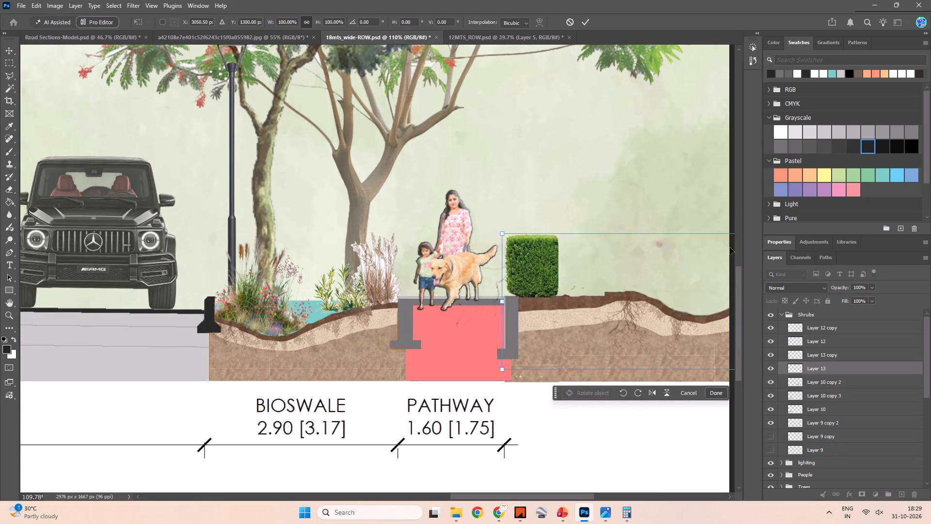
Link the clipped hedge (Layer 13) with the adjoining soil layer (Layer 14 copy 2) beyond the pathway.
{"action": "key", "text": "space"}
{"action": "key", "text": "space"}
{"action": "key", "text": "space"}
{"action": "key", "text": "space"}
{"action": "key", "text": "space"}
{"action": "key", "text": "space"}
{"action": "key", "text": "space"}
{"action": "key", "text": "space"}
{"action": "key", "text": "space"}
{"action": "key", "text": "space"}
{"action": "left_click_drag", "start_coordinate": [559, 238], "coordinate": [368, 240]}
{"action": "left_click", "coordinate": [598, 157]}
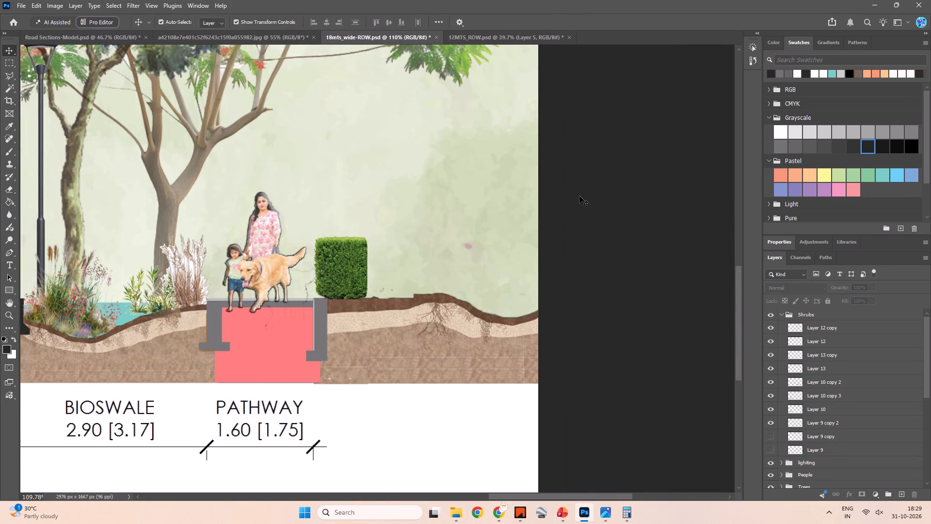
{"action": "left_click", "coordinate": [342, 273]}
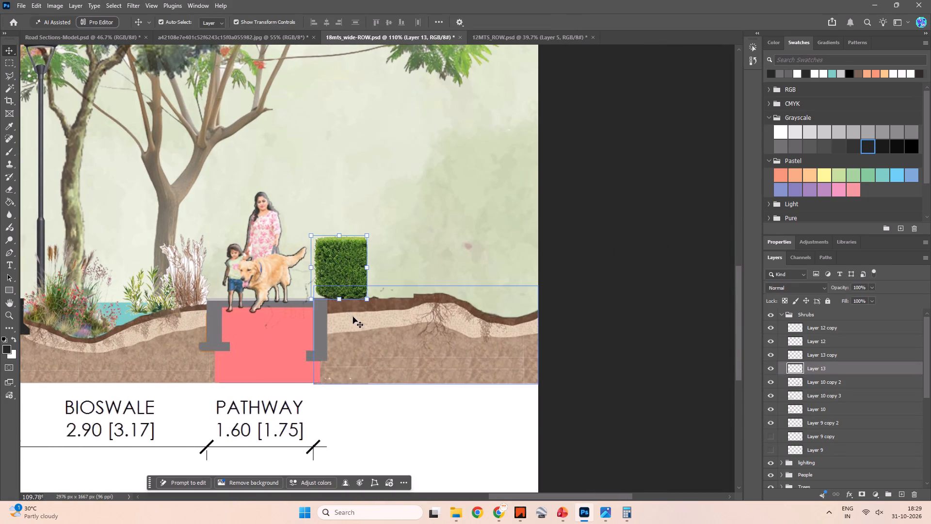
{"action": "left_click", "coordinate": [357, 345]}
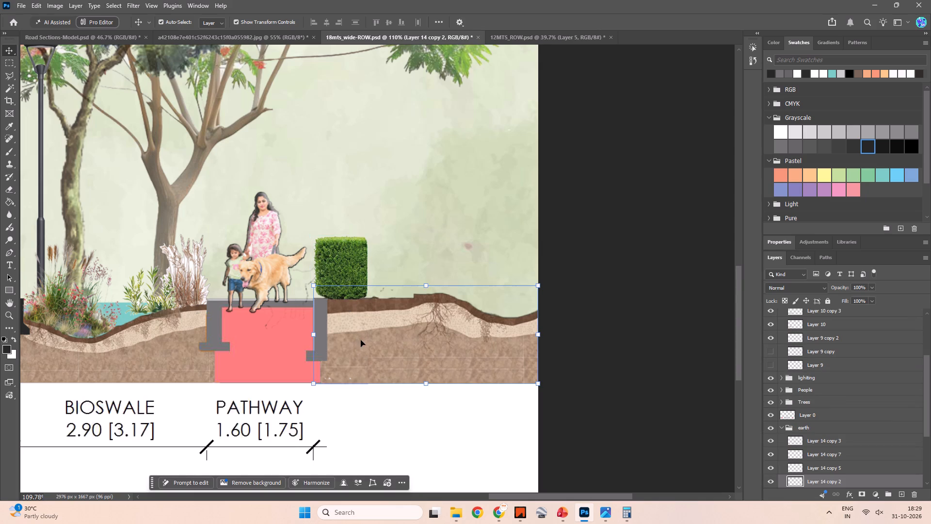
{"action": "left_click", "coordinate": [346, 267], "text": "shift"}
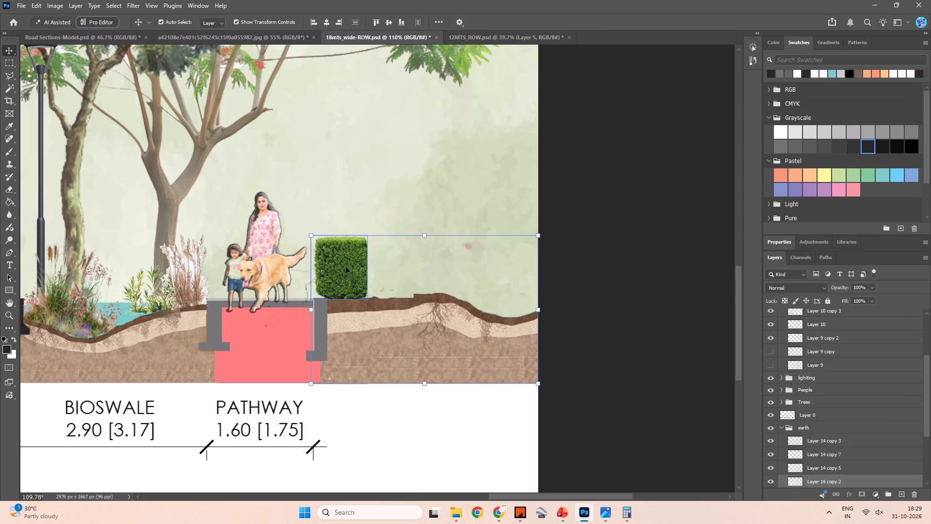
{"action": "right_click", "coordinate": [346, 267]}
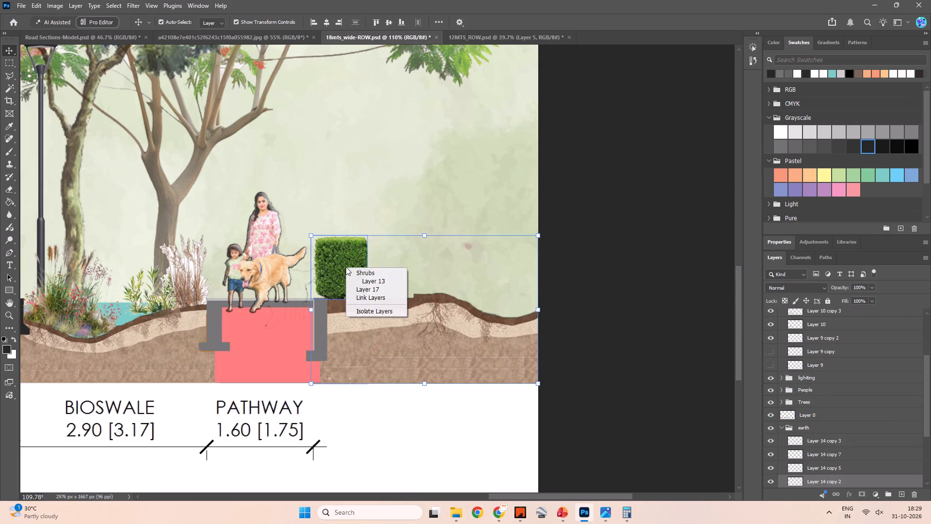
{"action": "left_click", "coordinate": [383, 297]}
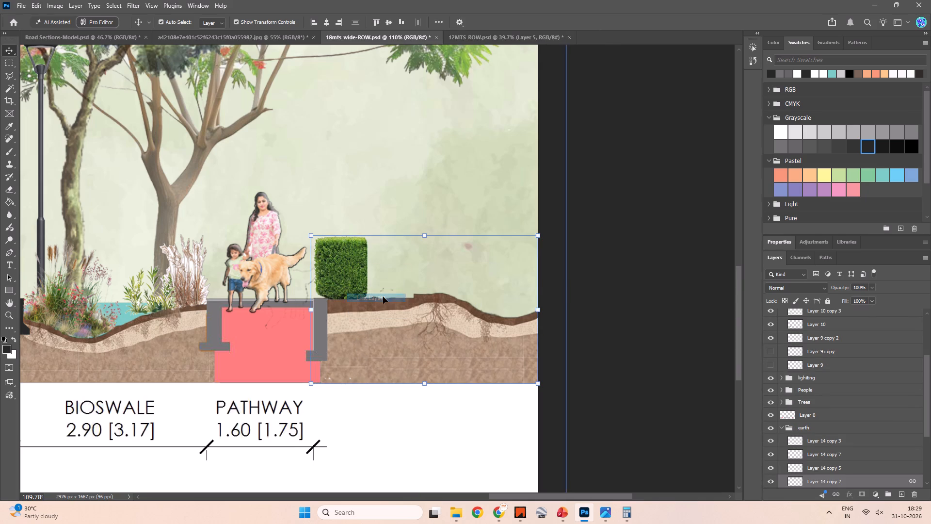
Duplicate the linked hedge and soil layers into 12MTS_ROW.psd and switch to that document.
{"action": "scroll", "coordinate": [882, 434], "scroll_direction": "down", "scroll_amount": 5}
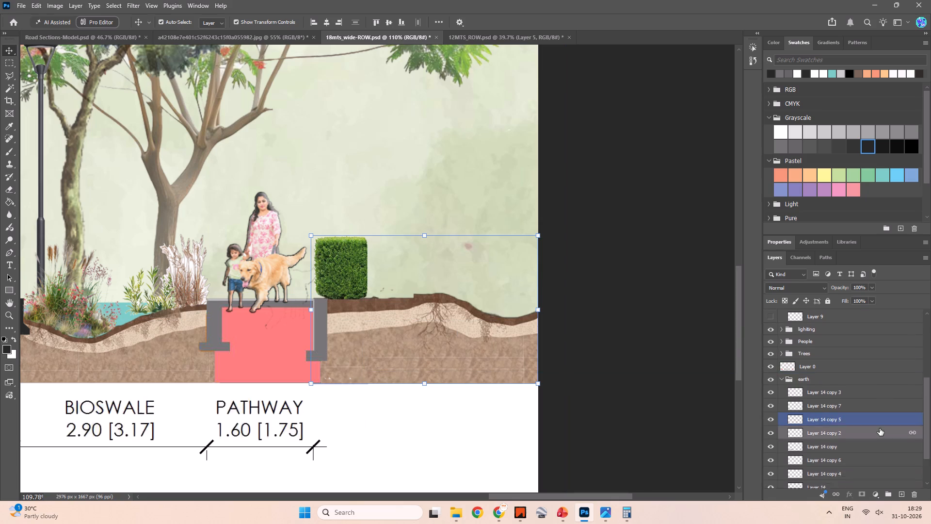
{"action": "scroll", "coordinate": [880, 428], "scroll_direction": "down", "scroll_amount": 2}
{"action": "right_click", "coordinate": [866, 398]}
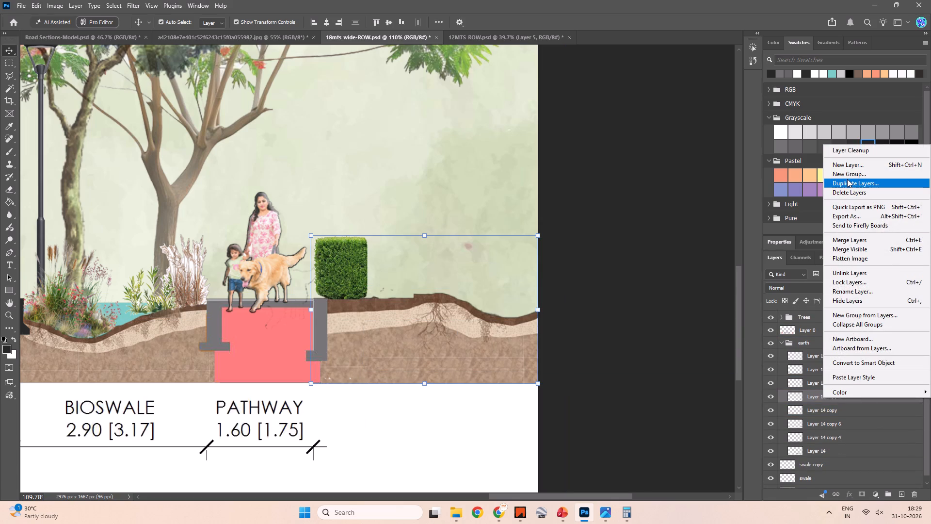
{"action": "left_click", "coordinate": [848, 179]}
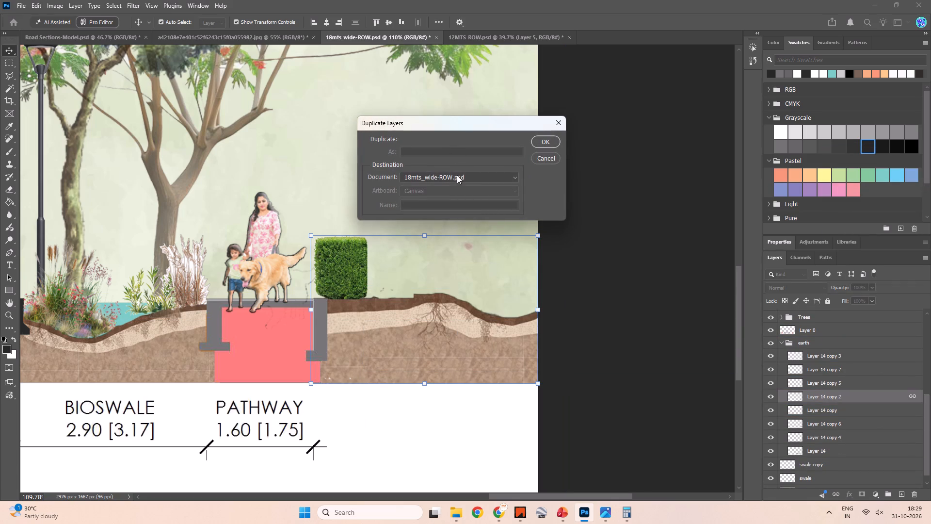
{"action": "left_click", "coordinate": [458, 176]}
{"action": "left_click", "coordinate": [428, 212]}
{"action": "left_click", "coordinate": [552, 141]}
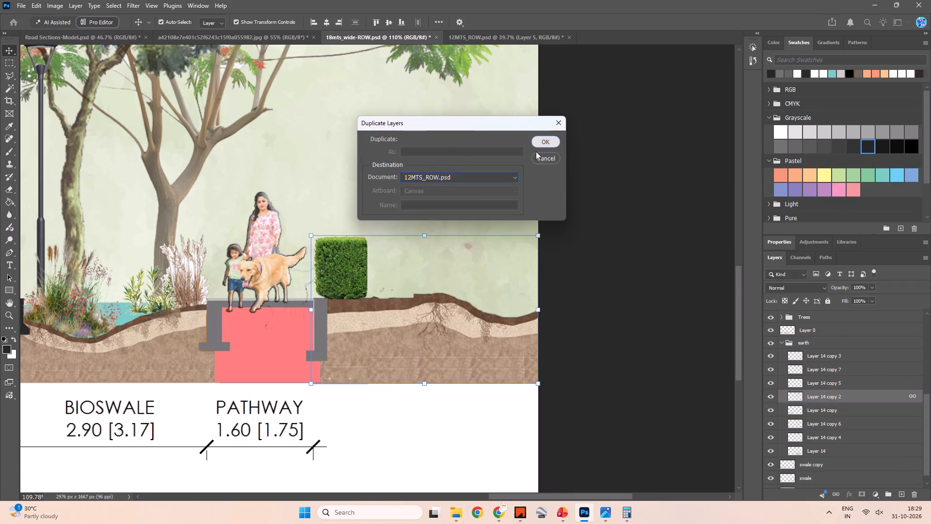
{"action": "left_click", "coordinate": [471, 36]}
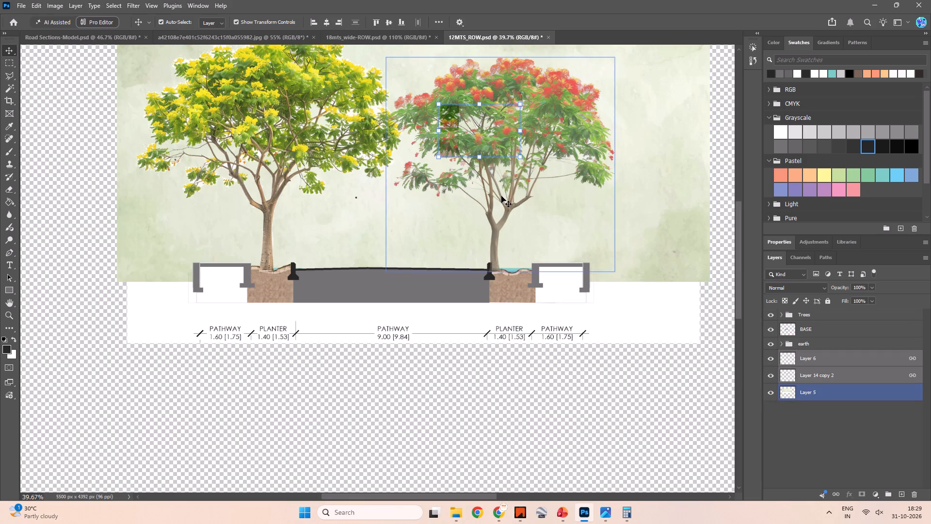
Move the duplicated soil layer, Layer 14 copy 2, above BASE and directly beneath the Trees group in the layer order.
{"action": "scroll", "coordinate": [493, 197], "scroll_direction": "down", "scroll_amount": 9, "text": "alt"}
{"action": "left_click", "coordinate": [849, 375]}
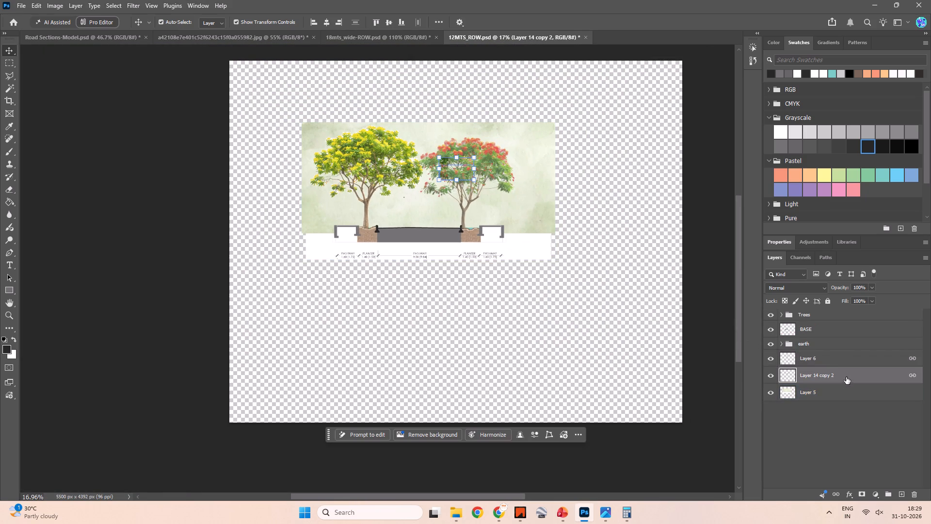
{"action": "left_click_drag", "start_coordinate": [841, 376], "coordinate": [839, 349]}
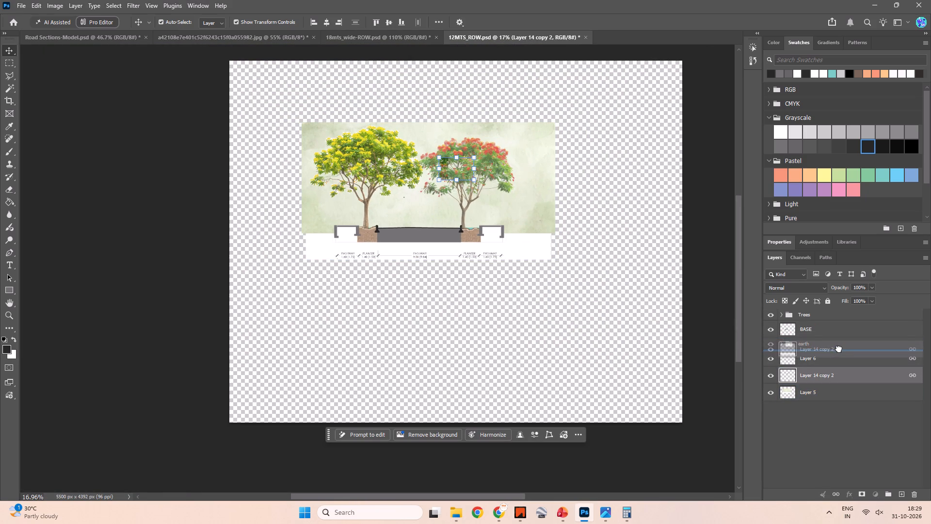
{"action": "left_click_drag", "start_coordinate": [839, 349], "coordinate": [841, 336]}
{"action": "scroll", "coordinate": [828, 355], "scroll_direction": "up", "scroll_amount": 3, "text": "alt"}
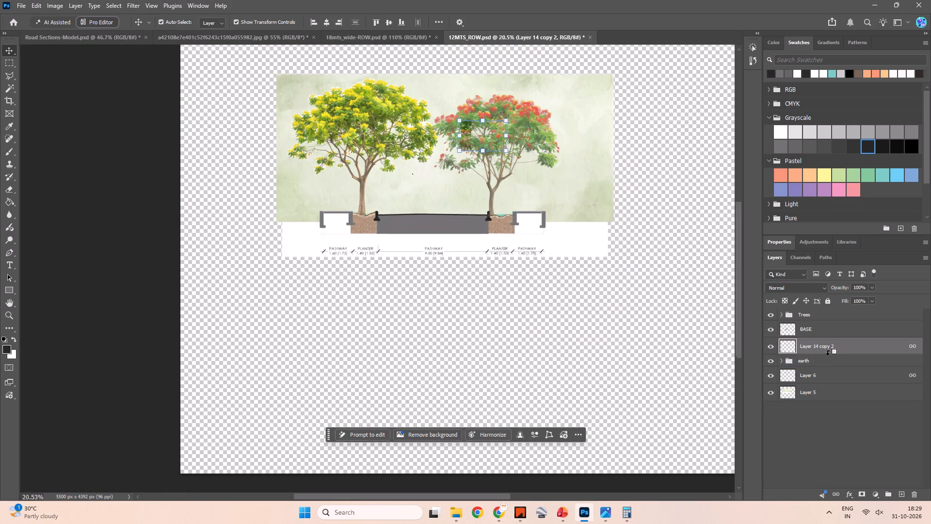
{"action": "scroll", "coordinate": [828, 355], "scroll_direction": "up", "scroll_amount": 1, "text": "alt"}
{"action": "left_click_drag", "start_coordinate": [839, 346], "coordinate": [842, 309]}
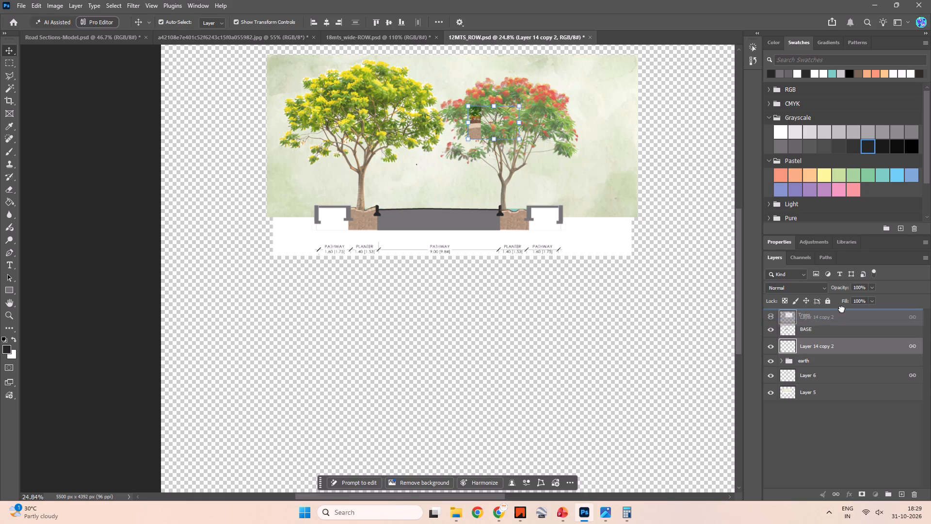
{"action": "left_click_drag", "start_coordinate": [842, 309], "coordinate": [840, 325]}
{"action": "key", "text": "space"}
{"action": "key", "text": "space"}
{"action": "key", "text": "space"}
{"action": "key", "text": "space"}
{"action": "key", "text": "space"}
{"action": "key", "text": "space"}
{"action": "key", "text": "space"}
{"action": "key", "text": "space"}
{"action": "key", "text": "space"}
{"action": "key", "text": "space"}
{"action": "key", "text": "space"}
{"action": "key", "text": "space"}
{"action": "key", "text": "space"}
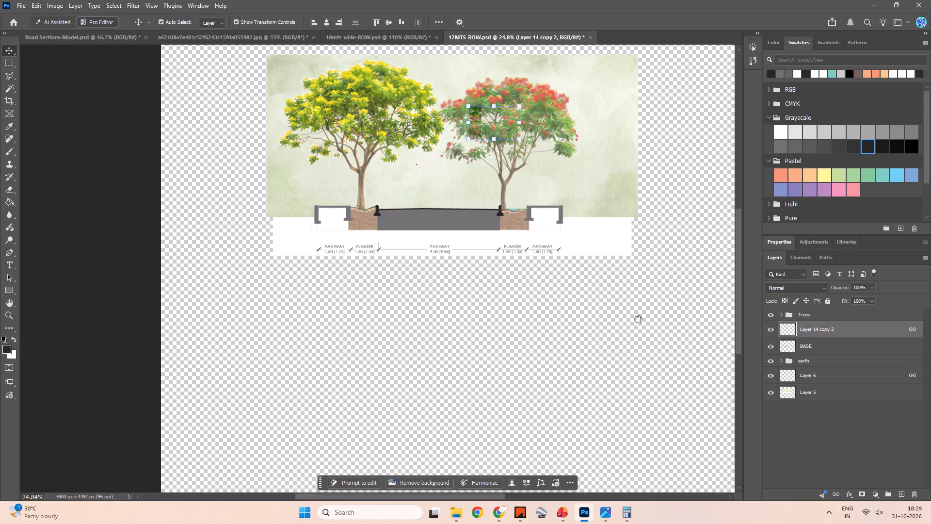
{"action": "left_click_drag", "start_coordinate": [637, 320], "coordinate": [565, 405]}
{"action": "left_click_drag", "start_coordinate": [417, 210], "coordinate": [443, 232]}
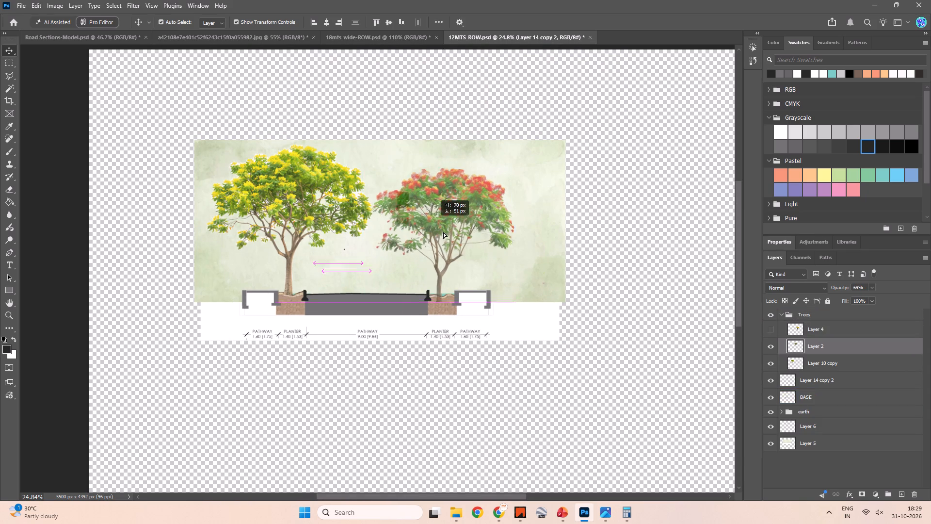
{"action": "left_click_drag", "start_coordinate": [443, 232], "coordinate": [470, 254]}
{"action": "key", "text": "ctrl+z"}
Position the linked hedge and soil piece against the outer kerb of the pathway beside the red-flowered tree, its base level with the planter soil.
{"action": "left_click", "coordinate": [666, 282]}
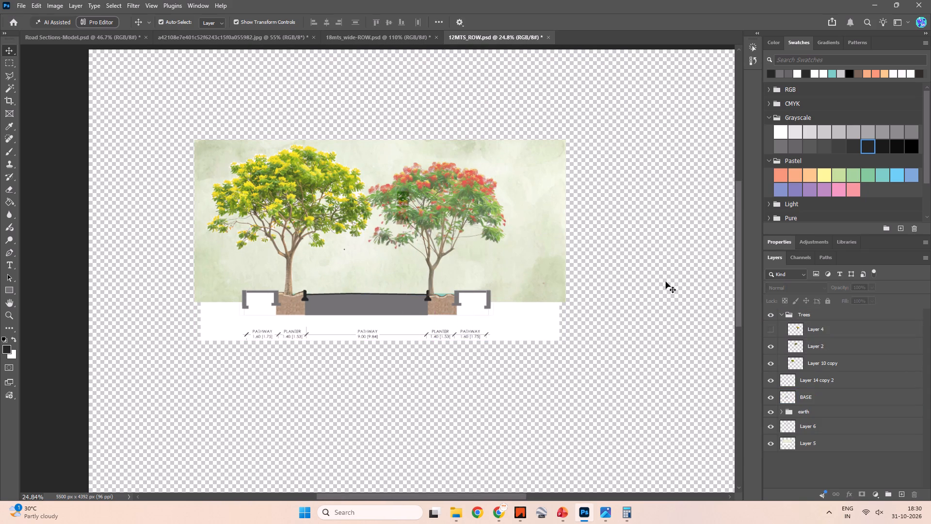
{"action": "scroll", "coordinate": [817, 375], "scroll_direction": "up", "scroll_amount": 4}
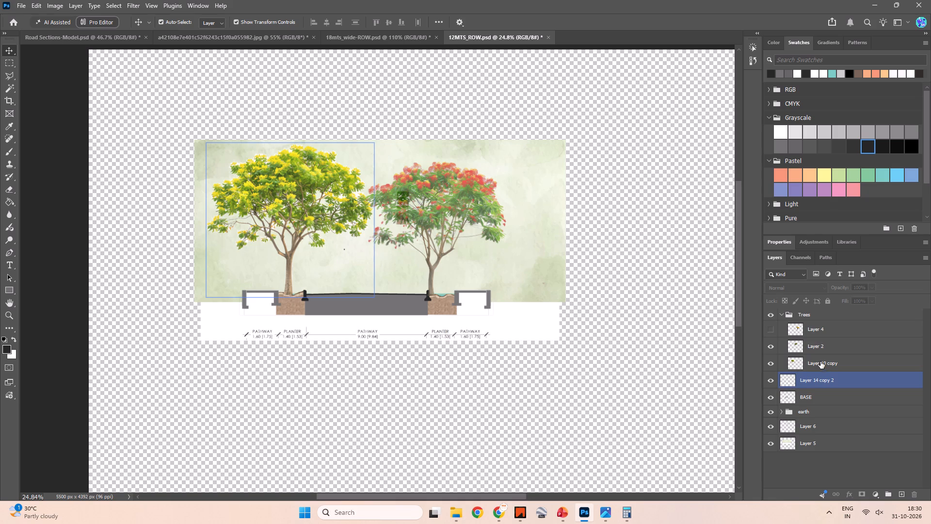
{"action": "scroll", "coordinate": [820, 361], "scroll_direction": "up", "scroll_amount": 5}
{"action": "scroll", "coordinate": [818, 356], "scroll_direction": "down", "scroll_amount": 8}
{"action": "left_click", "coordinate": [623, 331]}
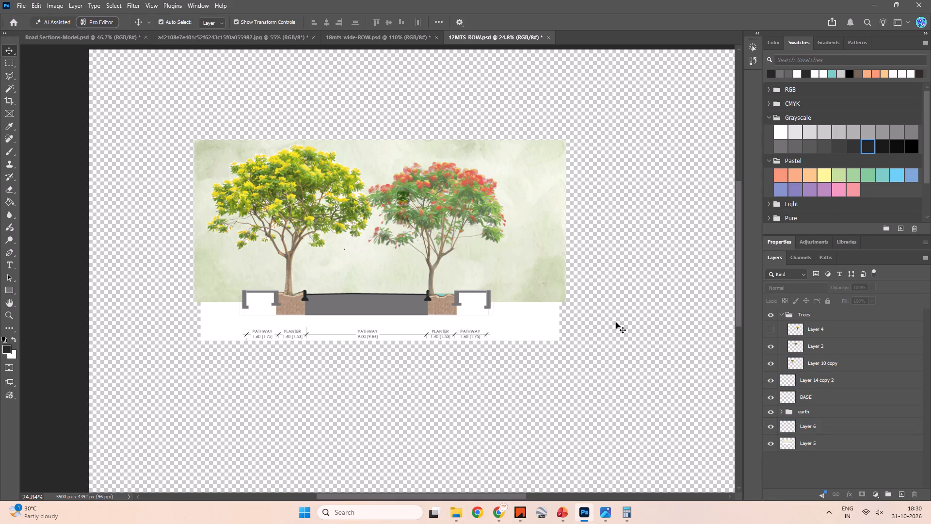
{"action": "left_click", "coordinate": [399, 224]}
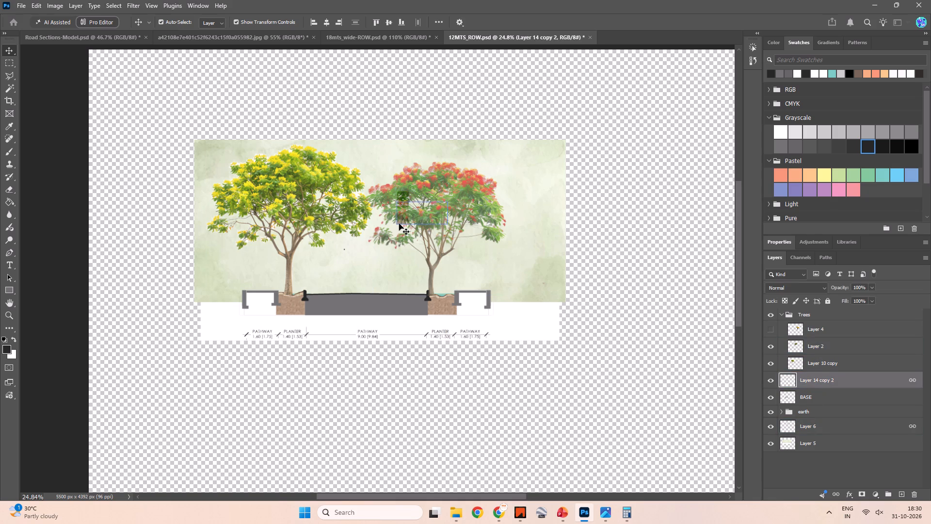
{"action": "key", "text": "Down"}
{"action": "key", "text": "Down"}
{"action": "key", "text": "Down"}
{"action": "key", "text": "Down"}
{"action": "key", "text": "Down"}
{"action": "key", "text": "Down"}
{"action": "key", "text": "Down"}
{"action": "key", "text": "Down"}
{"action": "key", "text": "Down"}
{"action": "key", "text": "Down"}
{"action": "key", "text": "Down"}
{"action": "key", "text": "Down"}
{"action": "key", "text": "Down"}
{"action": "key", "text": "Down"}
{"action": "key", "text": "Down"}
{"action": "key", "text": "Down"}
{"action": "key", "text": "Down"}
{"action": "key", "text": "Down"}
{"action": "key", "text": "Down"}
{"action": "key", "text": "Down"}
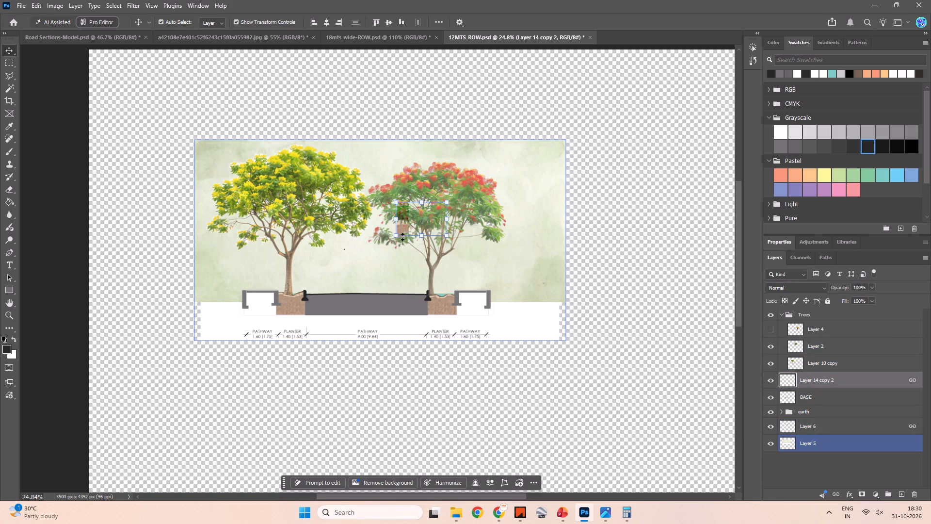
{"action": "left_click_drag", "start_coordinate": [401, 230], "coordinate": [494, 304]}
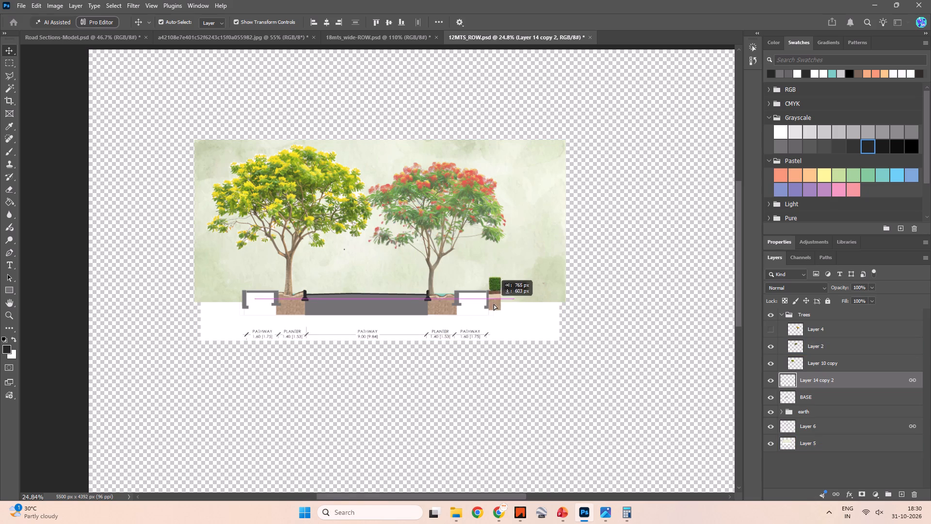
{"action": "left_click_drag", "start_coordinate": [494, 304], "coordinate": [496, 306]}
{"action": "scroll", "coordinate": [489, 310], "scroll_direction": "up", "scroll_amount": 17, "text": "alt"}
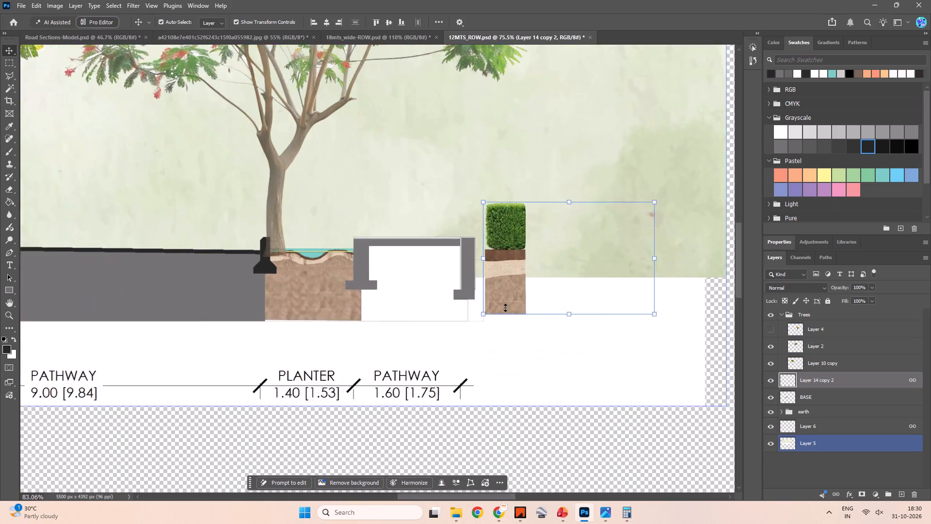
{"action": "scroll", "coordinate": [505, 308], "scroll_direction": "up", "scroll_amount": 3, "text": "alt"}
{"action": "left_click_drag", "start_coordinate": [520, 268], "coordinate": [487, 285]}
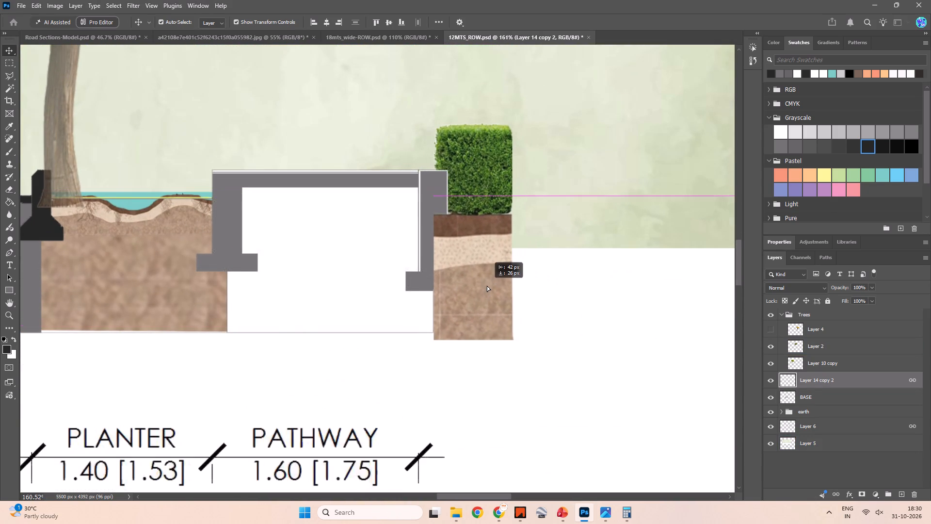
{"action": "left_click_drag", "start_coordinate": [487, 285], "coordinate": [486, 281]}
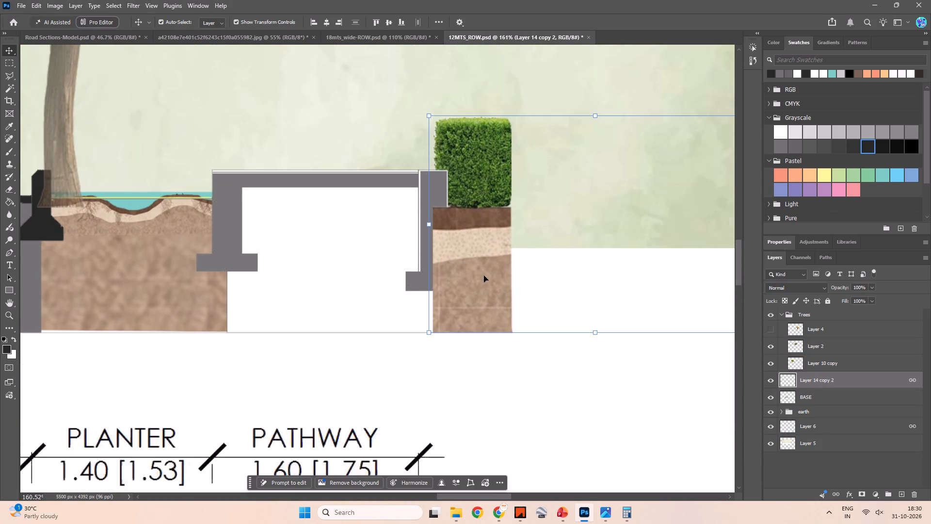
{"action": "scroll", "coordinate": [477, 208], "scroll_direction": "down", "scroll_amount": 9}
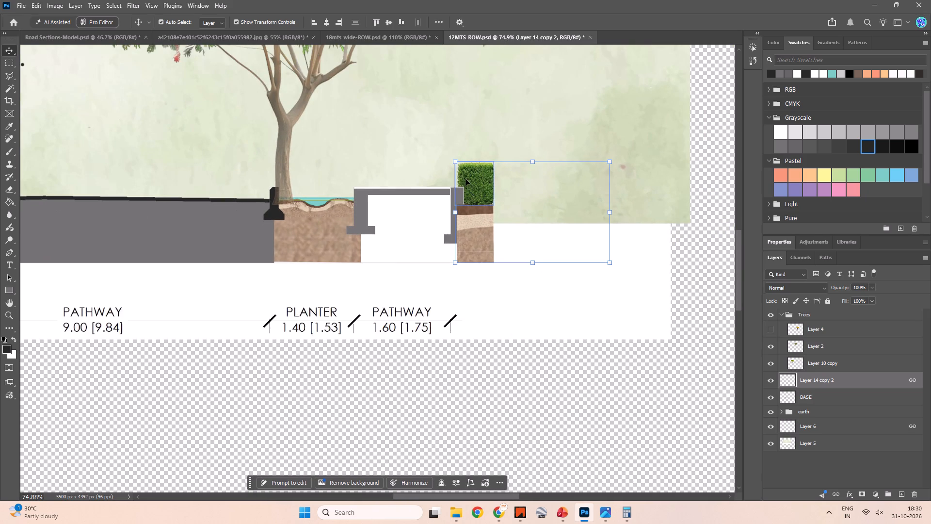
Scale the linked hedge and soil piece up to about 129% and set it flush against the pathway's outer kerb, level with the planter soil base.
{"action": "left_click_drag", "start_coordinate": [456, 164], "coordinate": [451, 143], "text": "shift"}
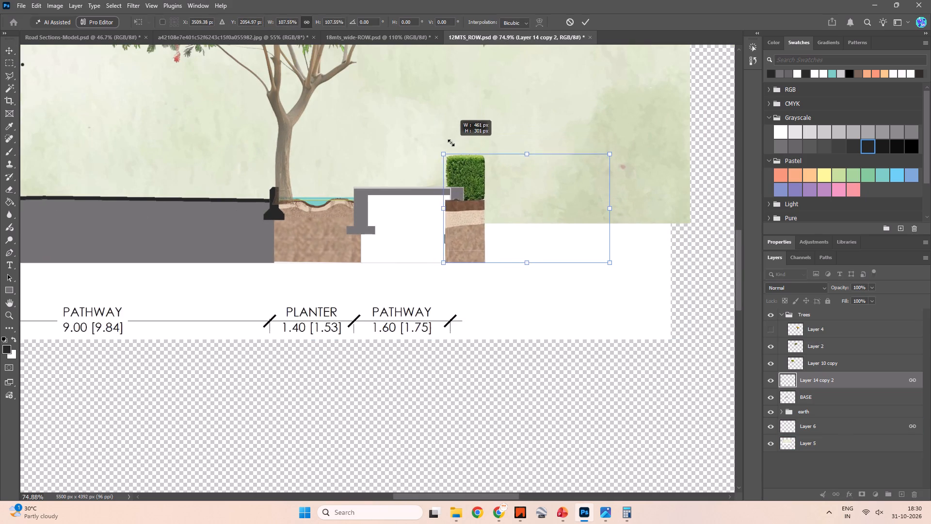
{"action": "left_click_drag", "start_coordinate": [451, 143], "coordinate": [424, 114], "text": "shift"}
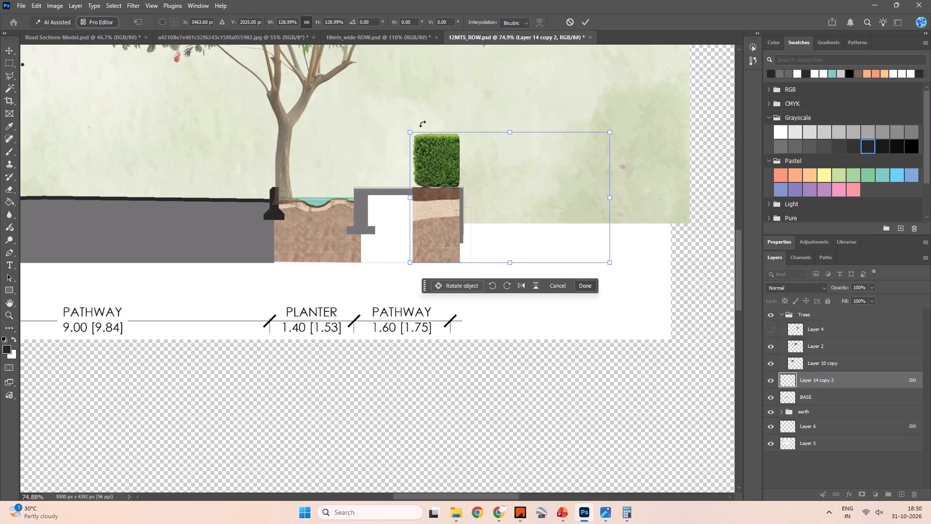
{"action": "left_click_drag", "start_coordinate": [453, 201], "coordinate": [493, 202]}
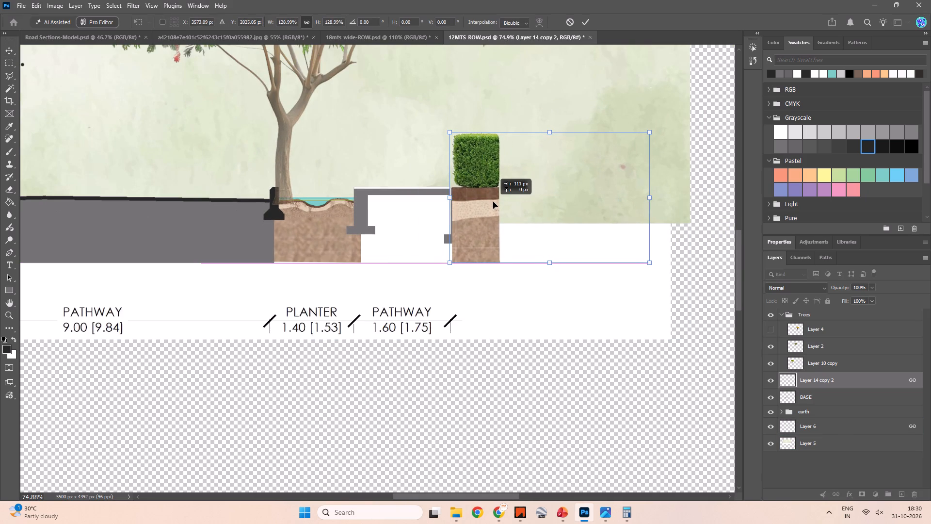
{"action": "left_click_drag", "start_coordinate": [493, 202], "coordinate": [506, 200]}
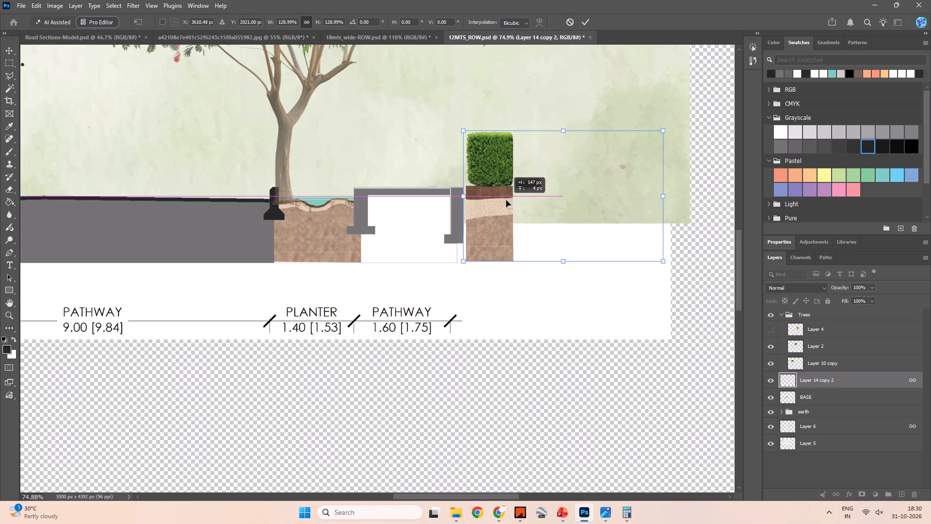
{"action": "left_click_drag", "start_coordinate": [506, 200], "coordinate": [505, 201]}
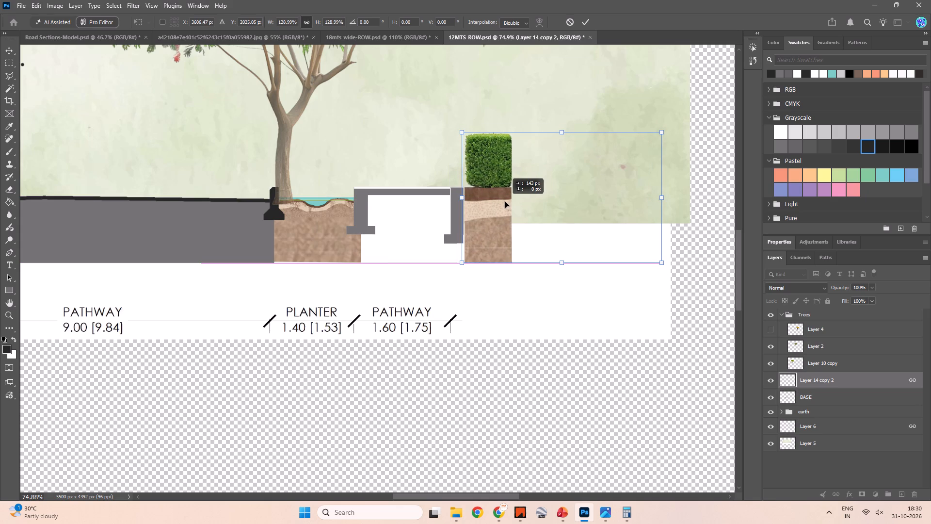
{"action": "left_click_drag", "start_coordinate": [505, 201], "coordinate": [504, 201]}
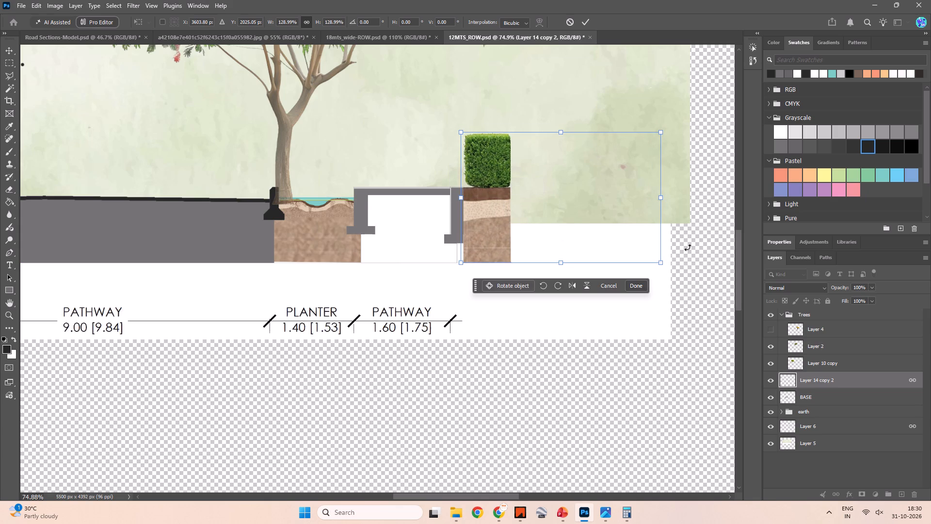
{"action": "left_click", "coordinate": [688, 247]}
{"action": "left_click", "coordinate": [591, 25]}
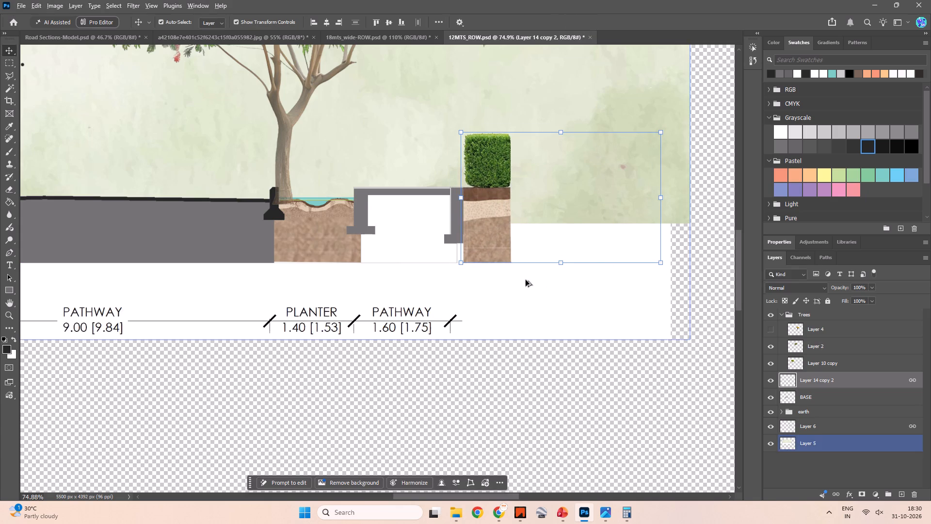
Unlink the hedge layer, Layer 6, from the soil layer, Layer 14 copy 2.
{"action": "scroll", "coordinate": [517, 243], "scroll_direction": "up", "scroll_amount": 6, "text": "alt"}
{"action": "key", "text": "space"}
{"action": "key", "text": "space"}
{"action": "key", "text": "space"}
{"action": "key", "text": "space"}
{"action": "key", "text": "space"}
{"action": "key", "text": "space"}
{"action": "key", "text": "space"}
{"action": "key", "text": "space"}
{"action": "key", "text": "space"}
{"action": "key", "text": "space"}
{"action": "key", "text": "space"}
{"action": "key", "text": "space"}
{"action": "key", "text": "space"}
{"action": "key", "text": "space"}
{"action": "left_click_drag", "start_coordinate": [496, 220], "coordinate": [380, 259]}
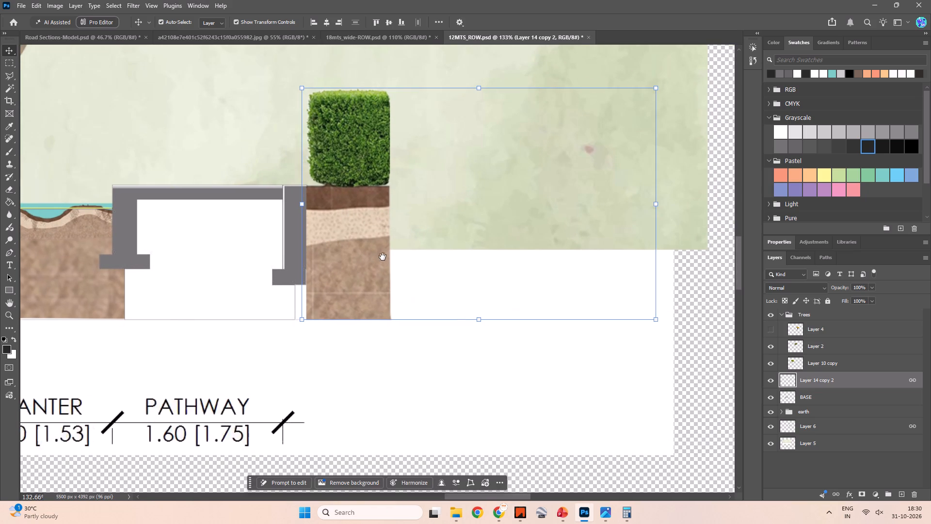
{"action": "left_click", "coordinate": [384, 258]}
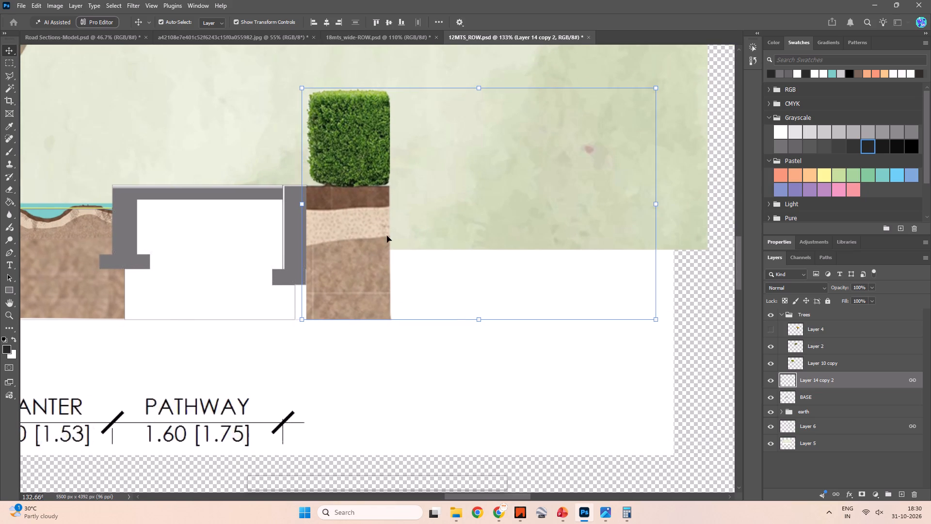
{"action": "left_click", "coordinate": [849, 383]}
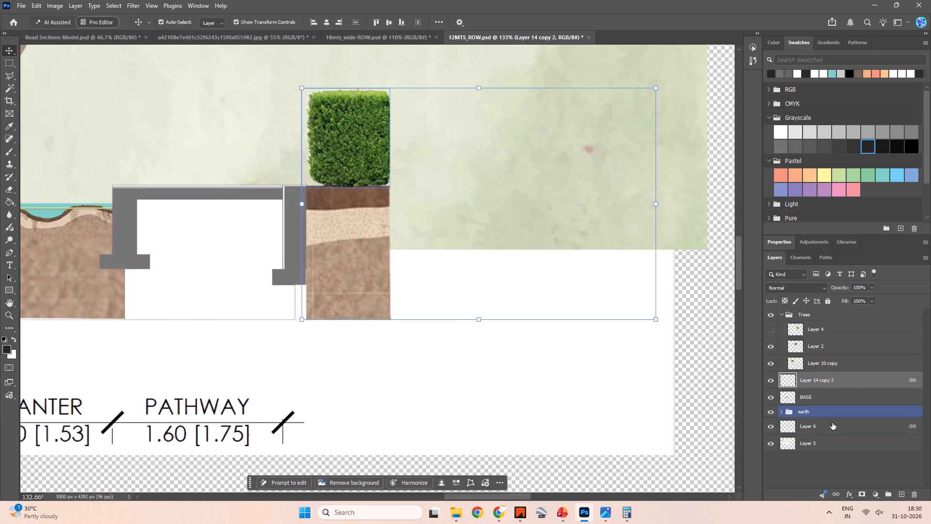
{"action": "left_click", "coordinate": [817, 426]}
{"action": "right_click", "coordinate": [860, 425]}
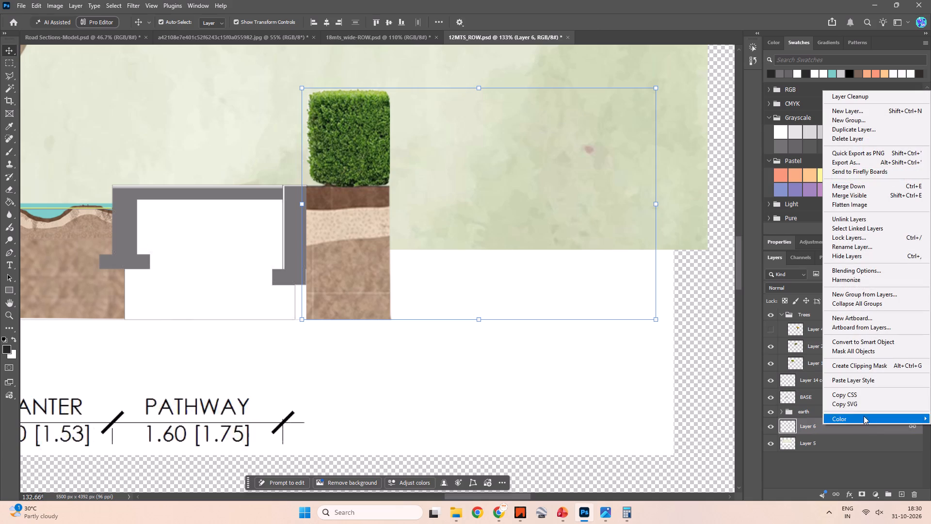
{"action": "left_click", "coordinate": [844, 217]}
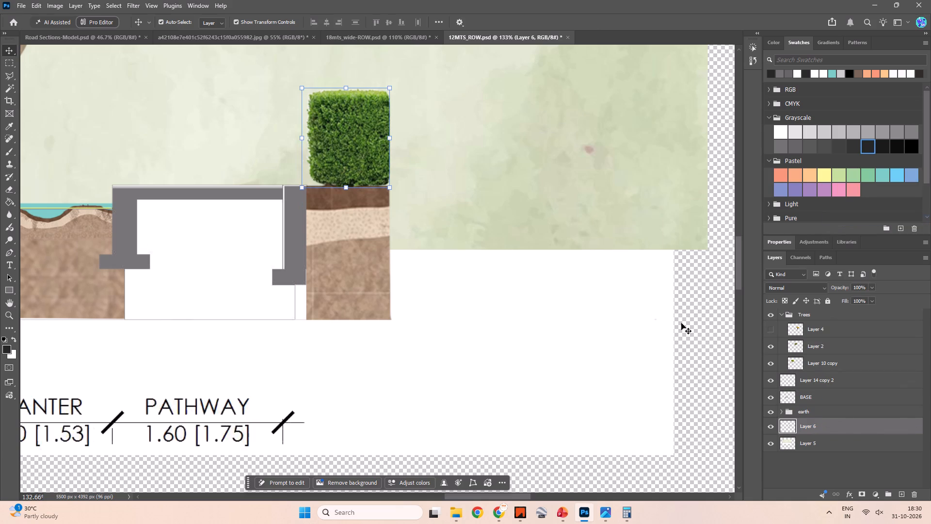
Identify the hedge by toggling Layer 6's visibility and move that layer to the top of the layer order, above the Trees group.
{"action": "left_click", "coordinate": [821, 425]}
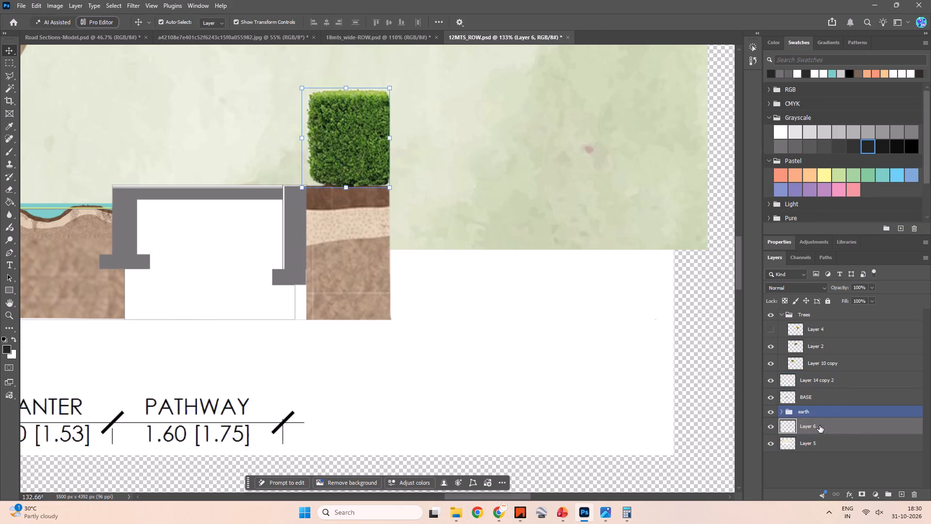
{"action": "left_click", "coordinate": [768, 428]}
{"action": "left_click", "coordinate": [768, 428]}
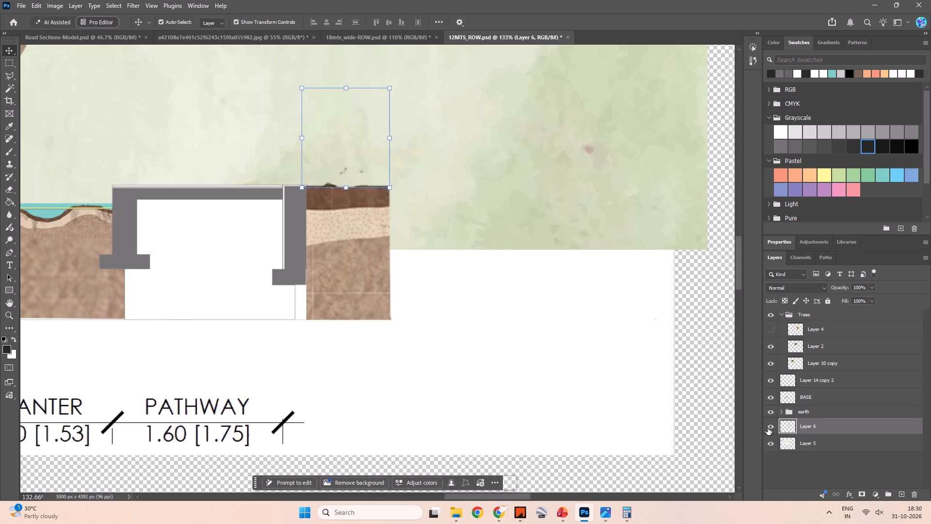
{"action": "left_click_drag", "start_coordinate": [824, 426], "coordinate": [820, 294]}
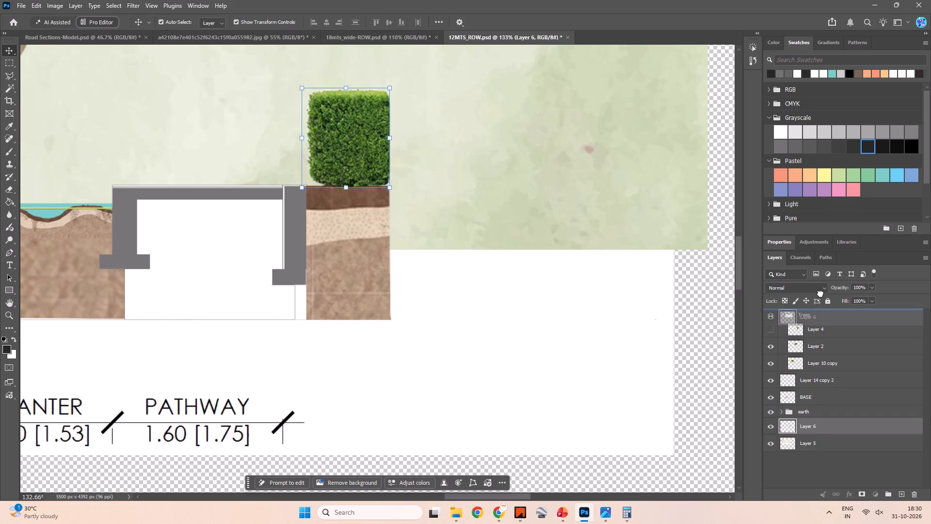
{"action": "left_click_drag", "start_coordinate": [820, 294], "coordinate": [817, 301]}
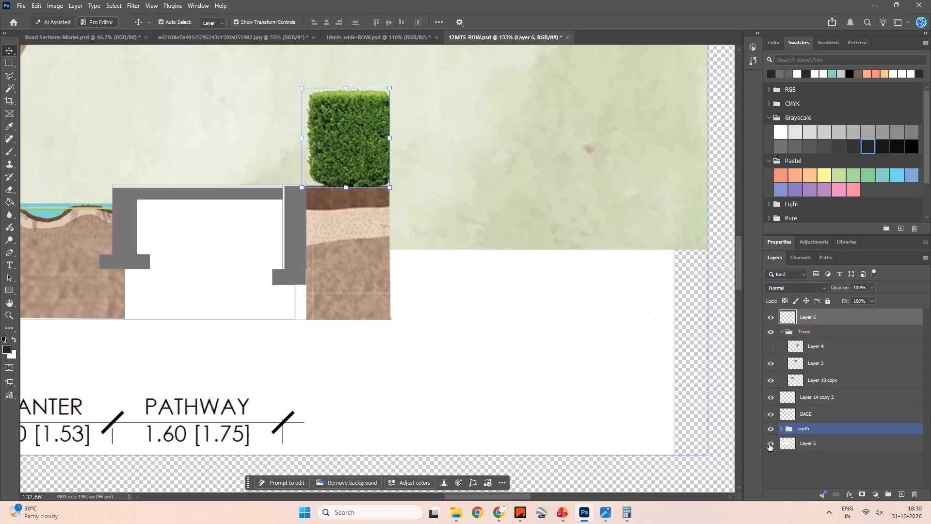
Move the outer soil layer, Layer 14 copy 2, beneath the earth group and directly above Layer 5, checking it by toggling its visibility.
{"action": "left_click", "coordinate": [361, 258]}
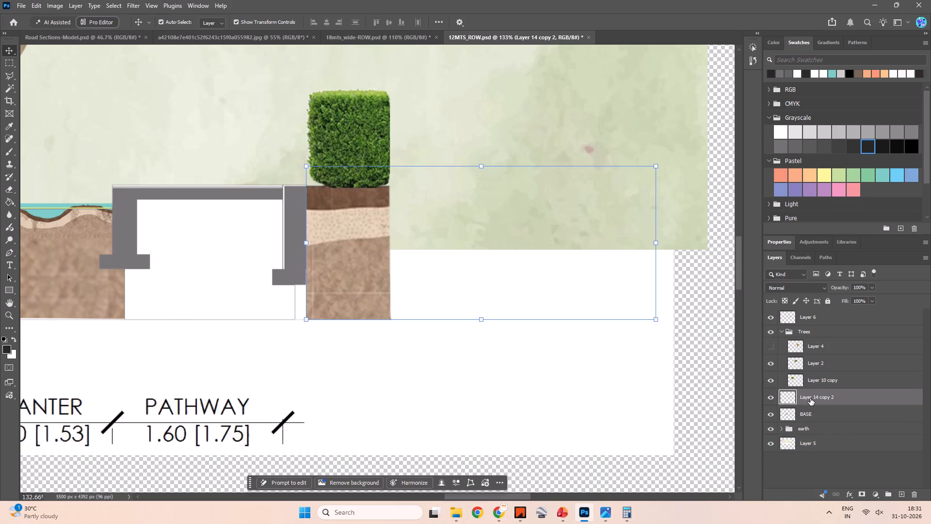
{"action": "left_click_drag", "start_coordinate": [810, 398], "coordinate": [811, 438]}
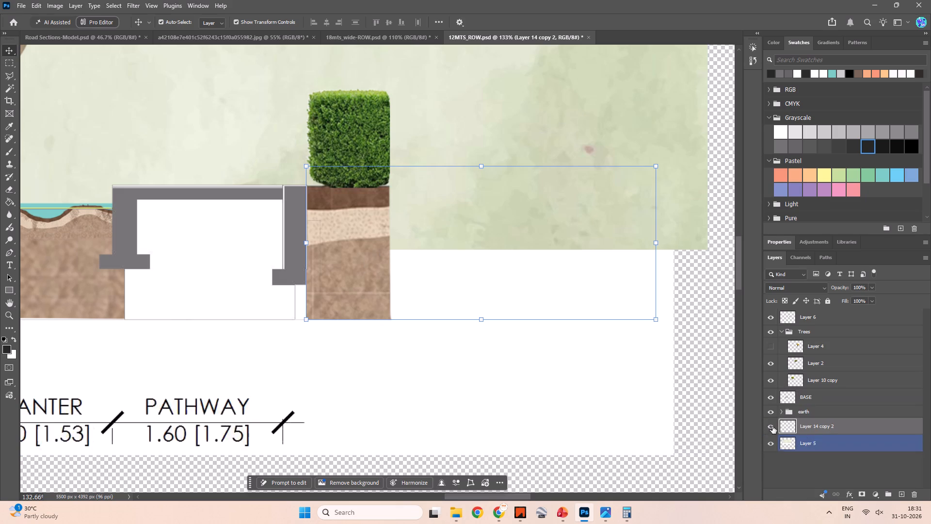
{"action": "double_click", "coordinate": [358, 251]}
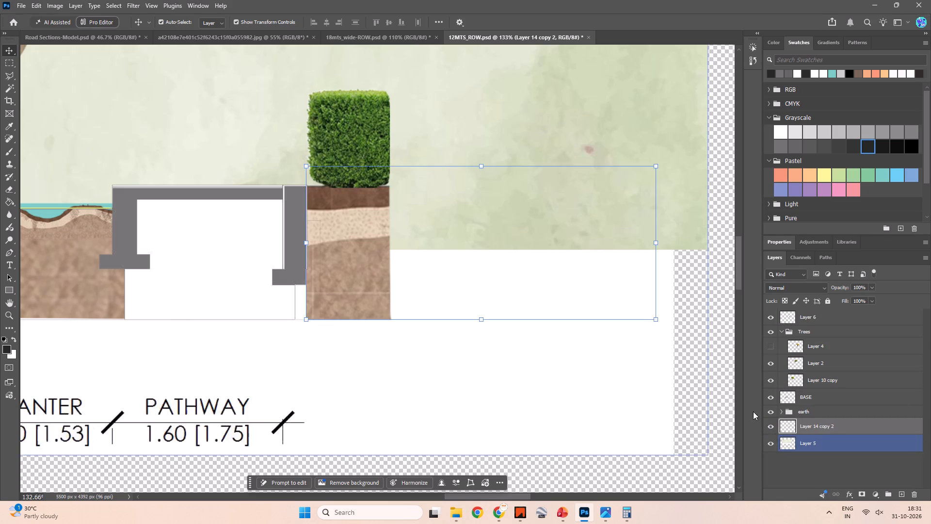
{"action": "left_click", "coordinate": [768, 427]}
{"action": "left_click", "coordinate": [768, 427]}
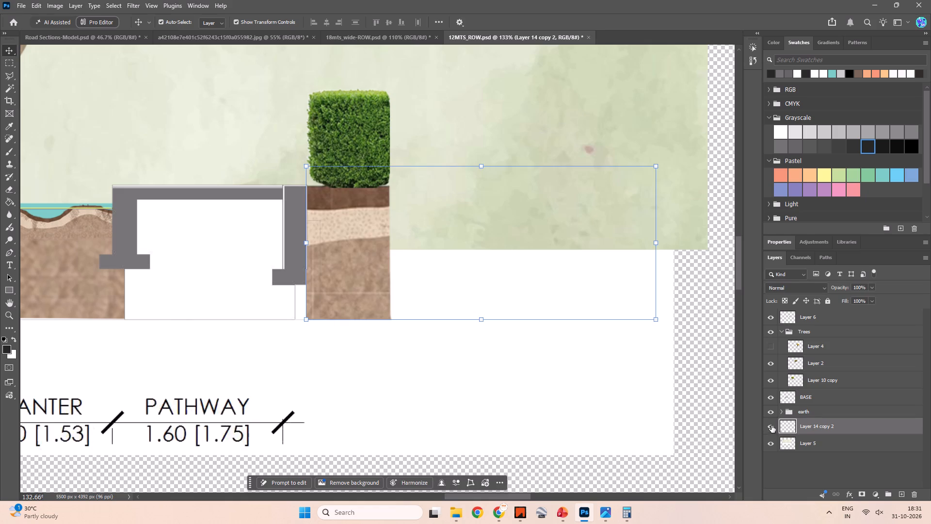
{"action": "right_click", "coordinate": [816, 429]}
{"action": "key", "text": "Escape"}
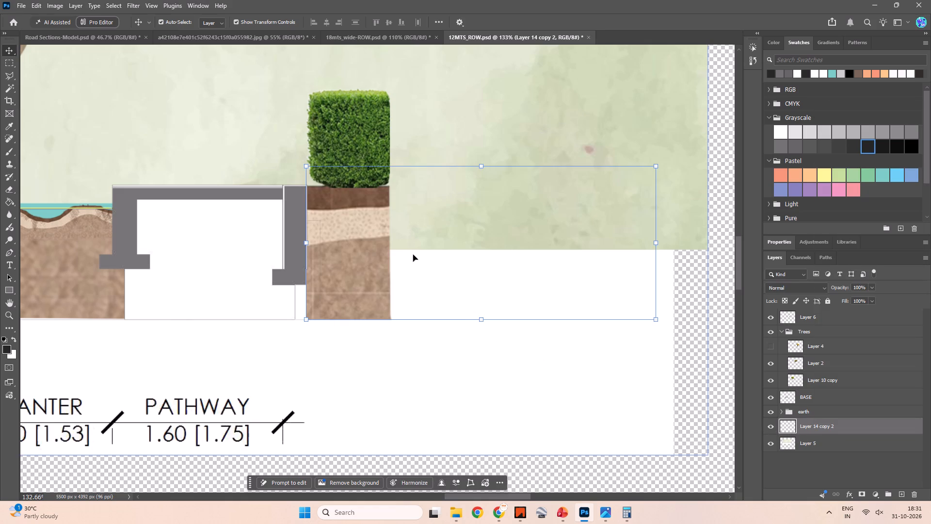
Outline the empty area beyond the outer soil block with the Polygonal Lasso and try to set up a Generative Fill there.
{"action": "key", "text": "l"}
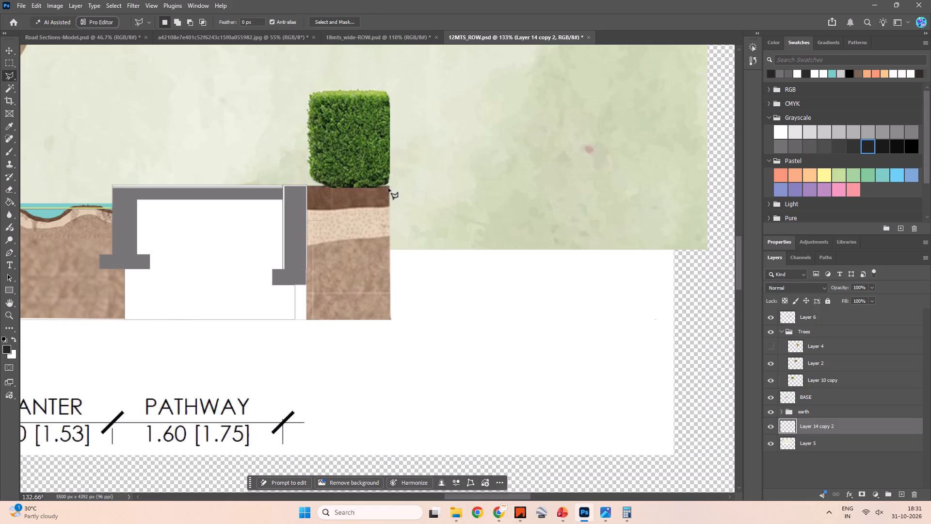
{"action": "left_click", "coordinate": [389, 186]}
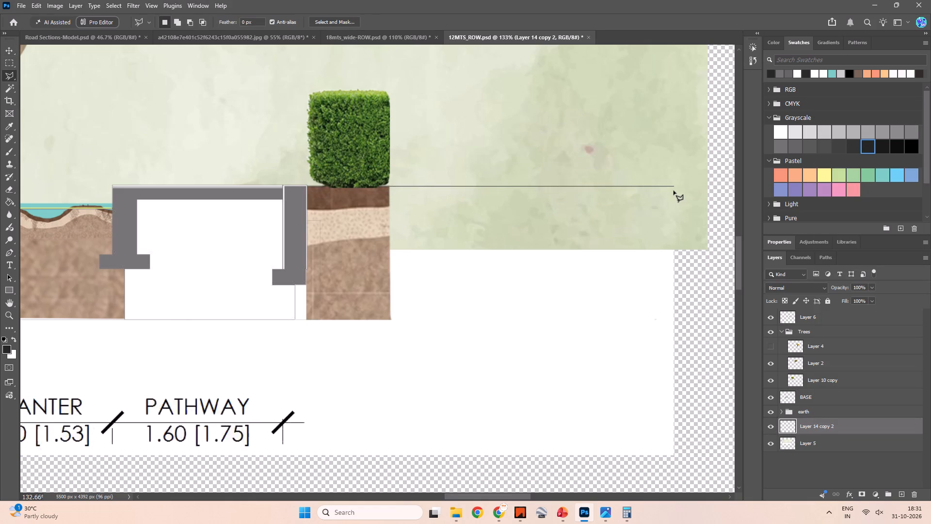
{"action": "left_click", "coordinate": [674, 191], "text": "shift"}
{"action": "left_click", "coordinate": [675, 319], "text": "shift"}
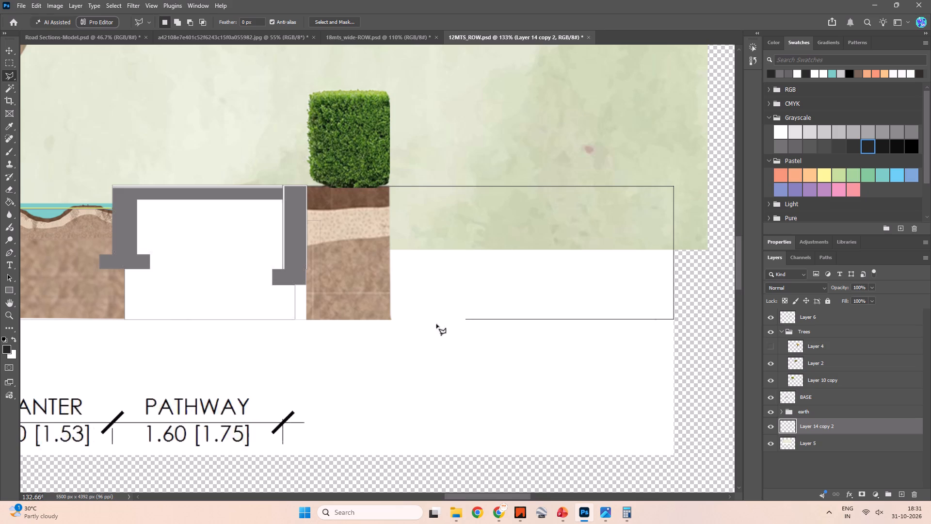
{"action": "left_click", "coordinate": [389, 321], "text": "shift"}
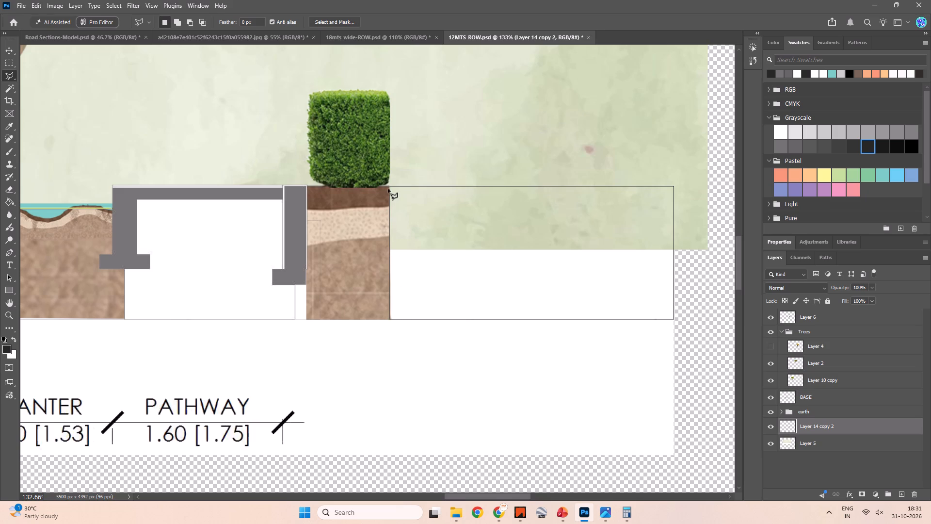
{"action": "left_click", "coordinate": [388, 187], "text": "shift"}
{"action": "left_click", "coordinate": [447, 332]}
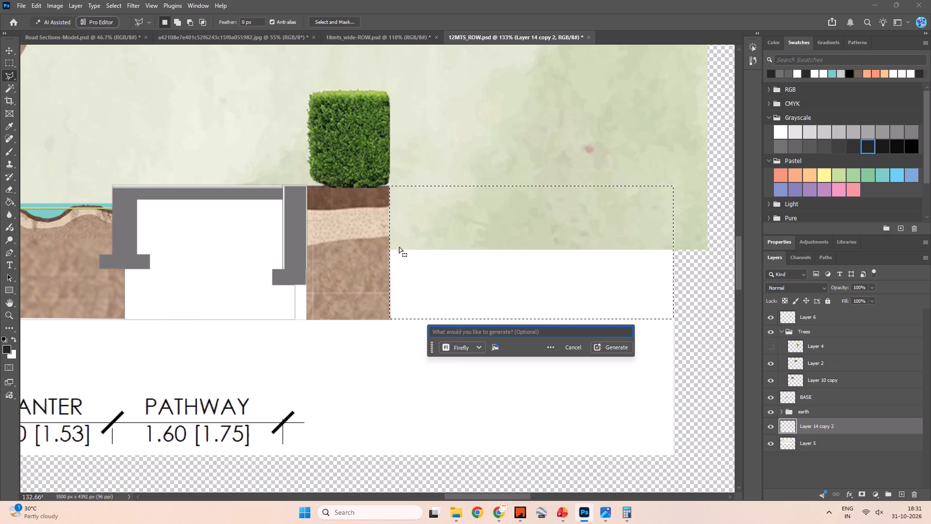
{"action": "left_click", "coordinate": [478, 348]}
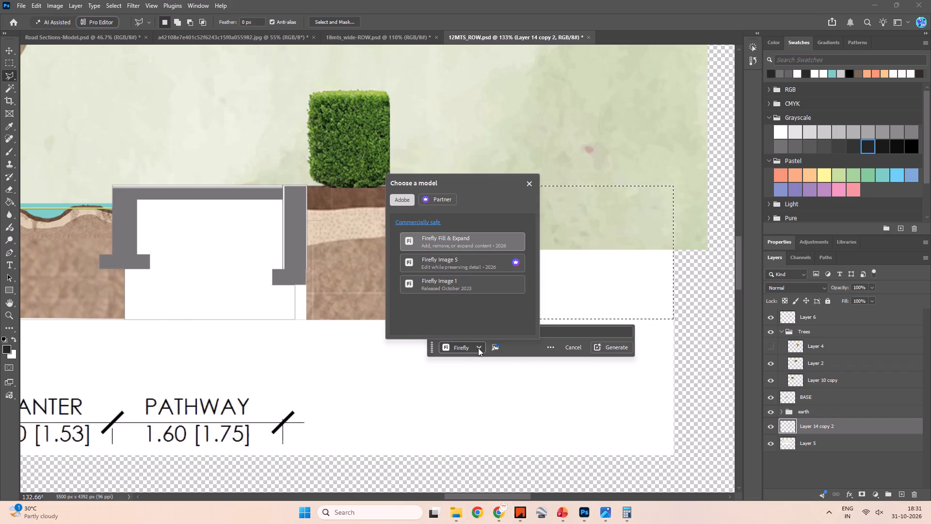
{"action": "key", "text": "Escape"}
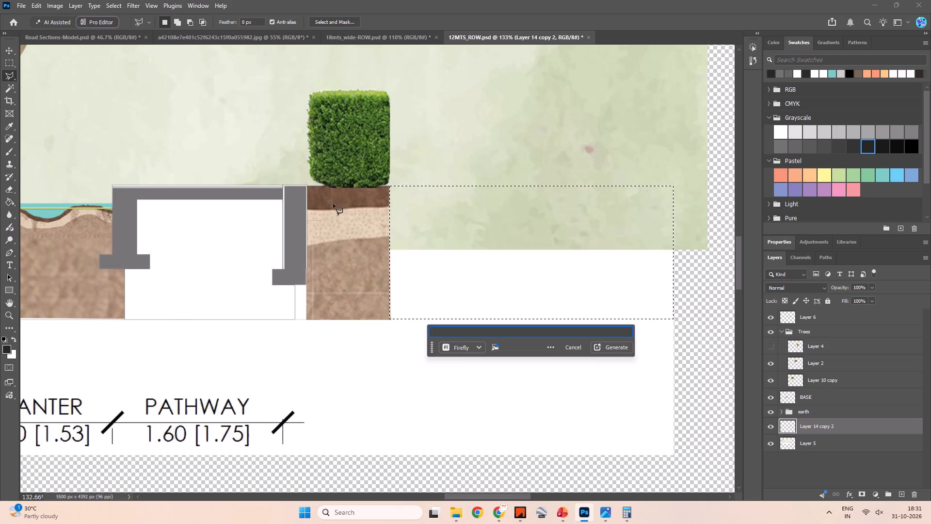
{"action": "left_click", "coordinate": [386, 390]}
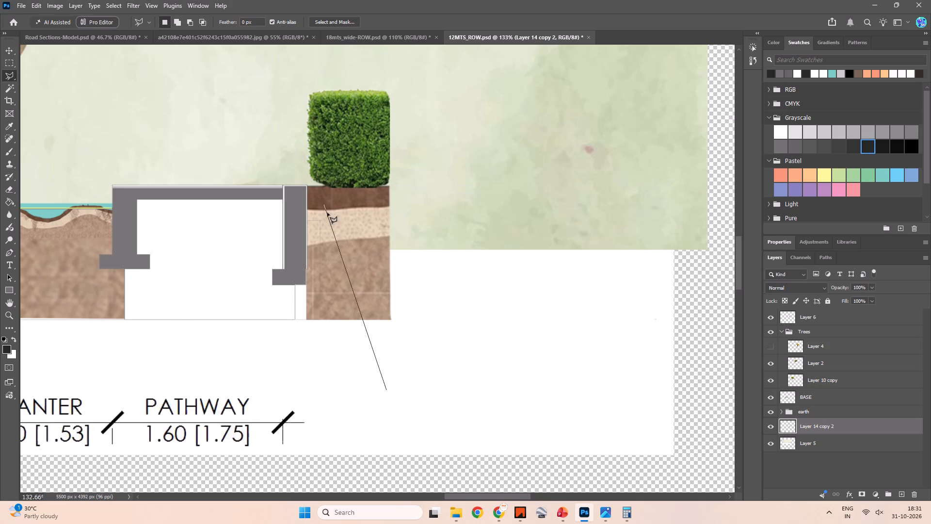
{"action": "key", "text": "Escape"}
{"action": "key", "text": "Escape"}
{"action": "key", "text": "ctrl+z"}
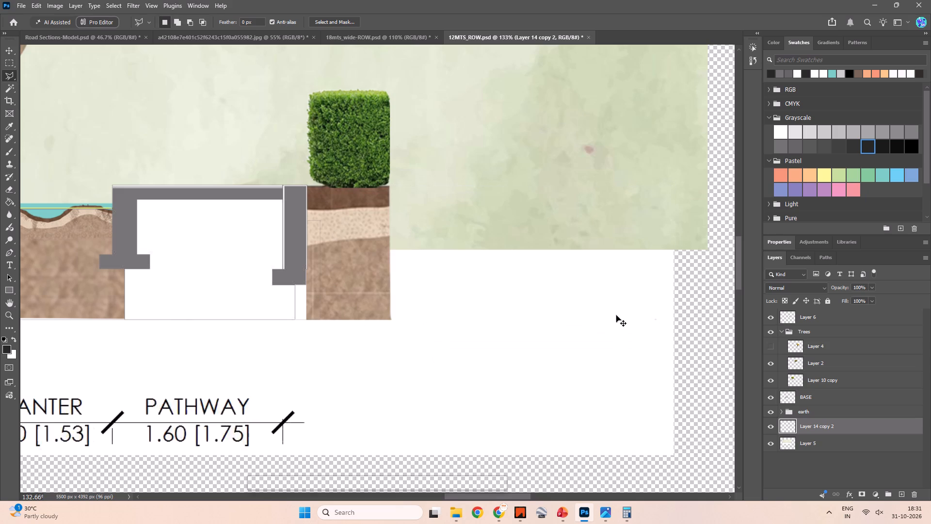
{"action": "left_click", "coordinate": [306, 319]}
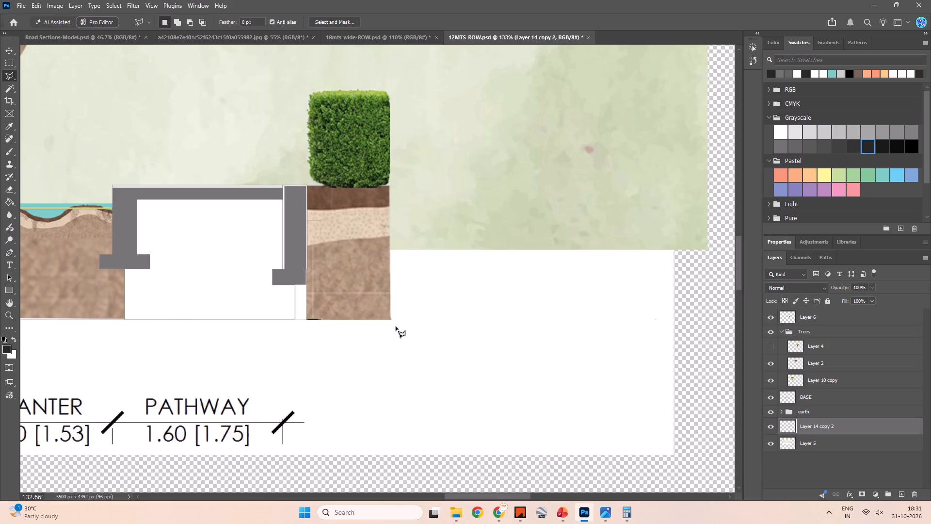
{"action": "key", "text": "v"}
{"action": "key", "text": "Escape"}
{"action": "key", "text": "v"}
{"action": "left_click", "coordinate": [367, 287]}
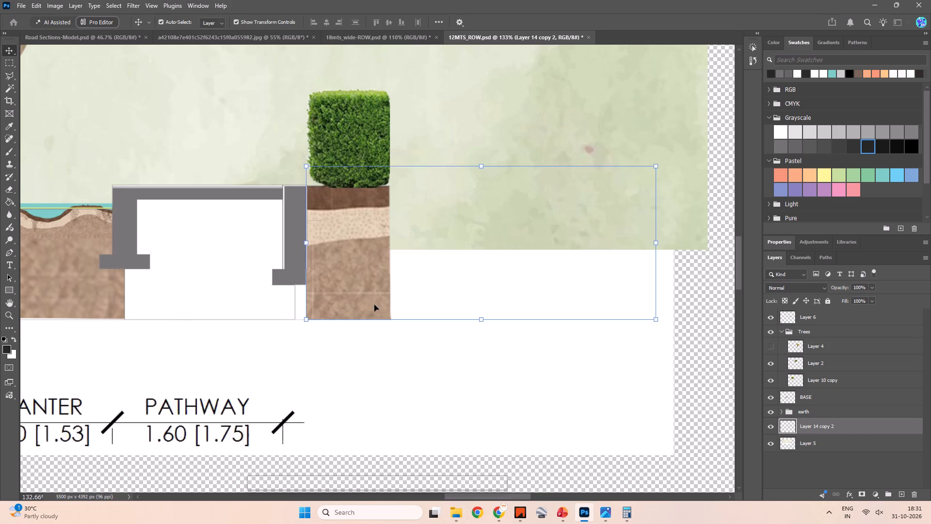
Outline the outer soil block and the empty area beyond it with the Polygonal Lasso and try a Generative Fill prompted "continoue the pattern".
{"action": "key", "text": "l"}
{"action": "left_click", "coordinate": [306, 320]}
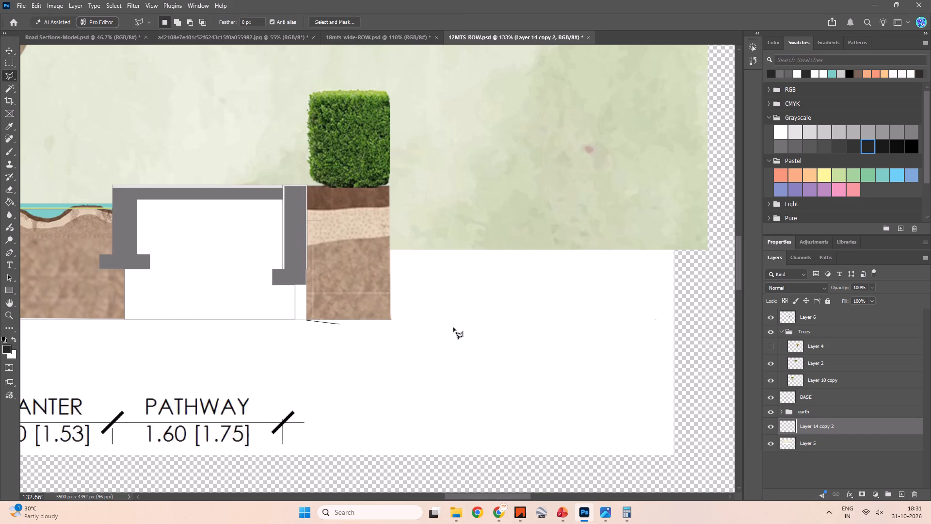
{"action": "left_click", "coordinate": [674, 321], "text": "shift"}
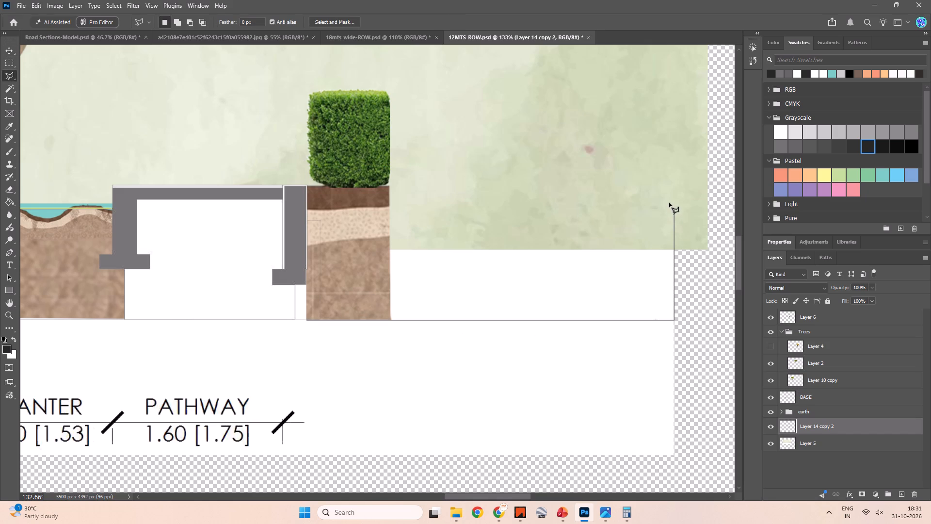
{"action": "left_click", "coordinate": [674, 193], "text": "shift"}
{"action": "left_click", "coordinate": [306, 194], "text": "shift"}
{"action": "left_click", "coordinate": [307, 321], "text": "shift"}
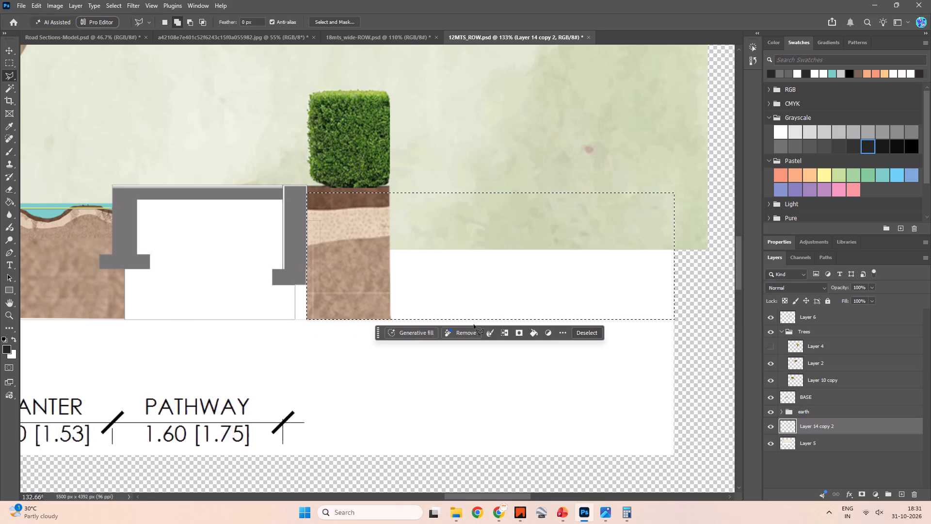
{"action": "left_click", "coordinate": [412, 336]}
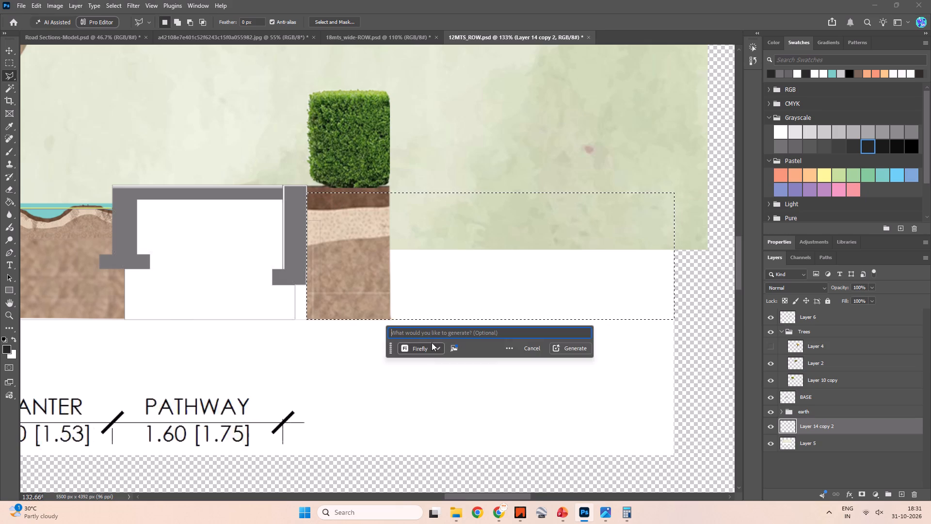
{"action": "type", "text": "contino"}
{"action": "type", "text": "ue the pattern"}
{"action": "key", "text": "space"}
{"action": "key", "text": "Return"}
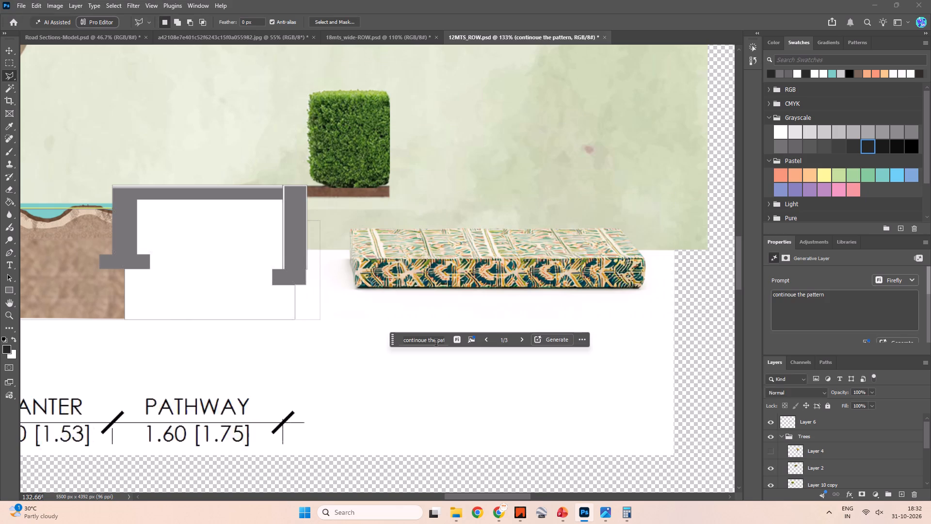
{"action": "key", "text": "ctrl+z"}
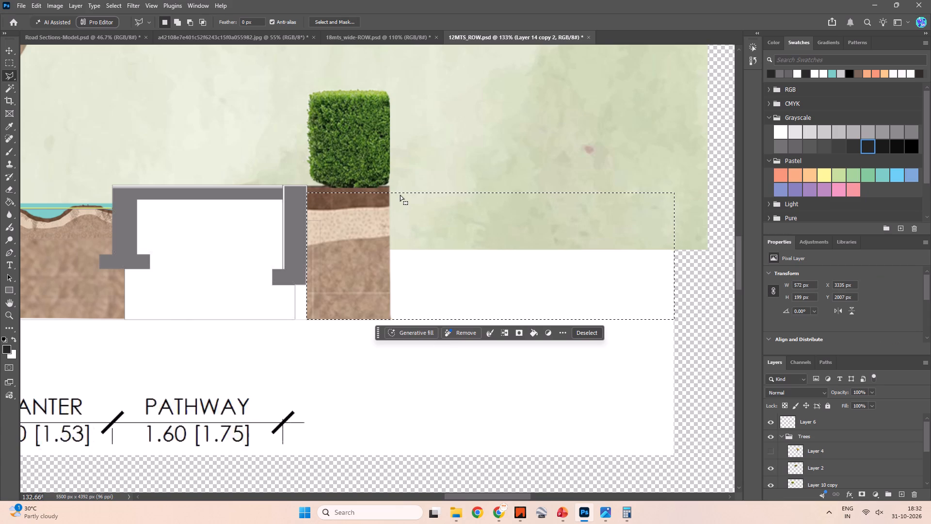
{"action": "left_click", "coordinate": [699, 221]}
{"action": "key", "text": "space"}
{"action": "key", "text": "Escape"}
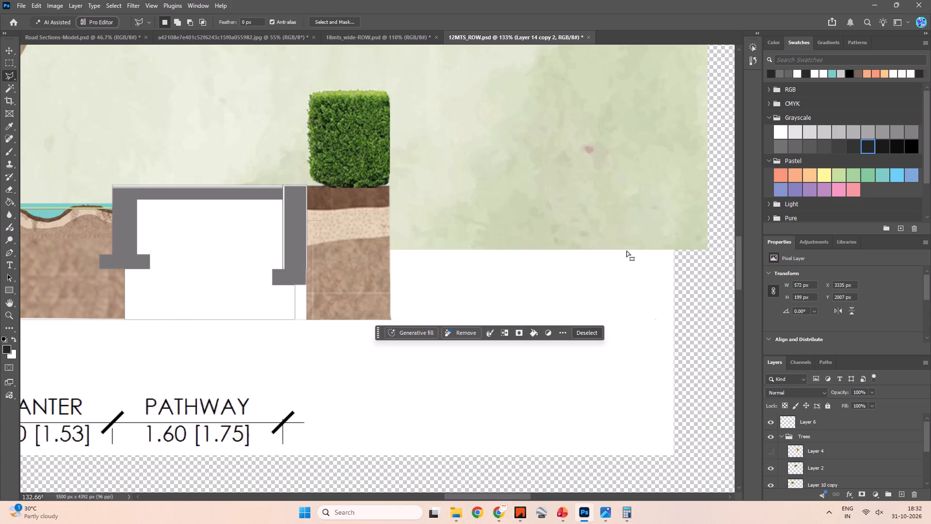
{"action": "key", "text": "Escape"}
Clear the selection and delete the outer soil layer, Layer 14 copy 2, from beneath the hedge.
{"action": "scroll", "coordinate": [389, 269], "scroll_direction": "down", "scroll_amount": 8, "text": "alt"}
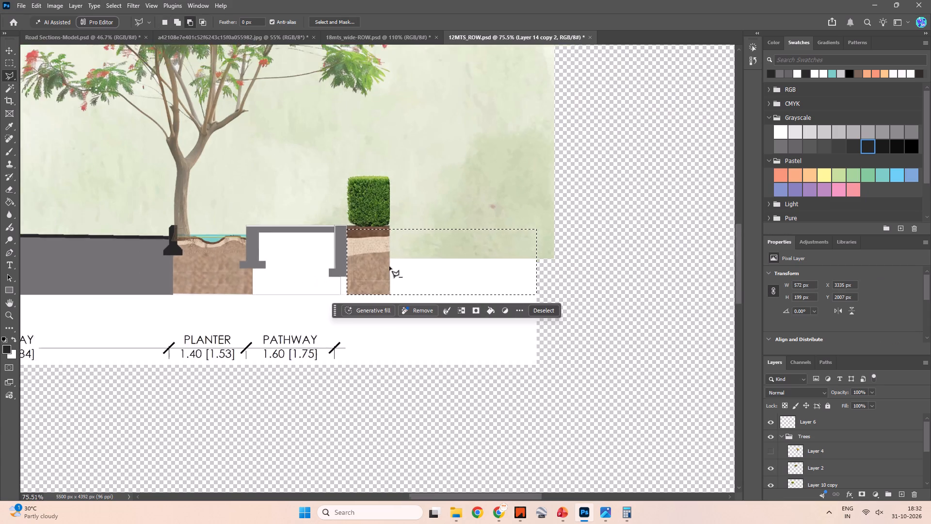
{"action": "scroll", "coordinate": [389, 266], "scroll_direction": "down", "scroll_amount": 7, "text": "alt"}
{"action": "key", "text": "space"}
{"action": "key", "text": "space"}
{"action": "key", "text": "space"}
{"action": "key", "text": "space"}
{"action": "key", "text": "space"}
{"action": "key", "text": "space"}
{"action": "key", "text": "space"}
{"action": "key", "text": "space"}
{"action": "key", "text": "space"}
{"action": "key", "text": "space"}
{"action": "key", "text": "space"}
{"action": "key", "text": "space"}
{"action": "left_click_drag", "start_coordinate": [421, 349], "coordinate": [462, 355]}
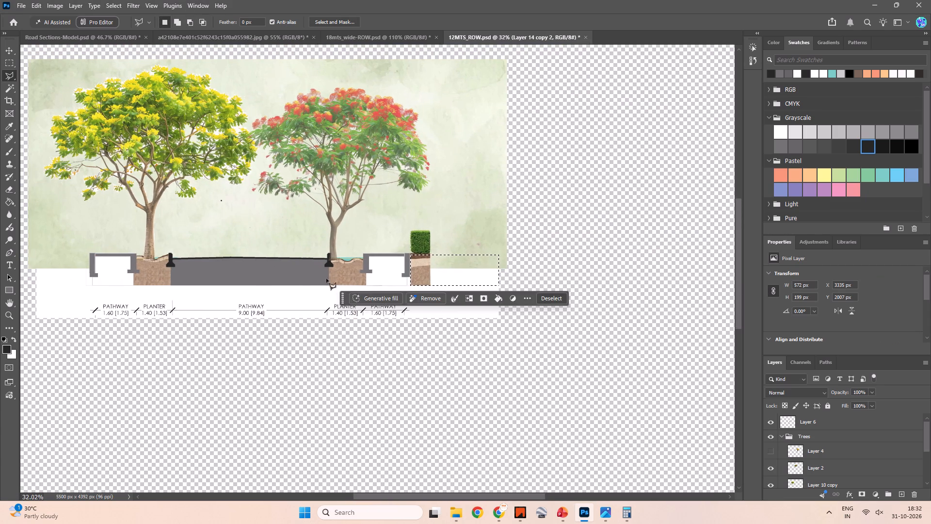
{"action": "scroll", "coordinate": [323, 268], "scroll_direction": "up", "scroll_amount": 12, "text": "alt"}
{"action": "left_click", "coordinate": [625, 257]}
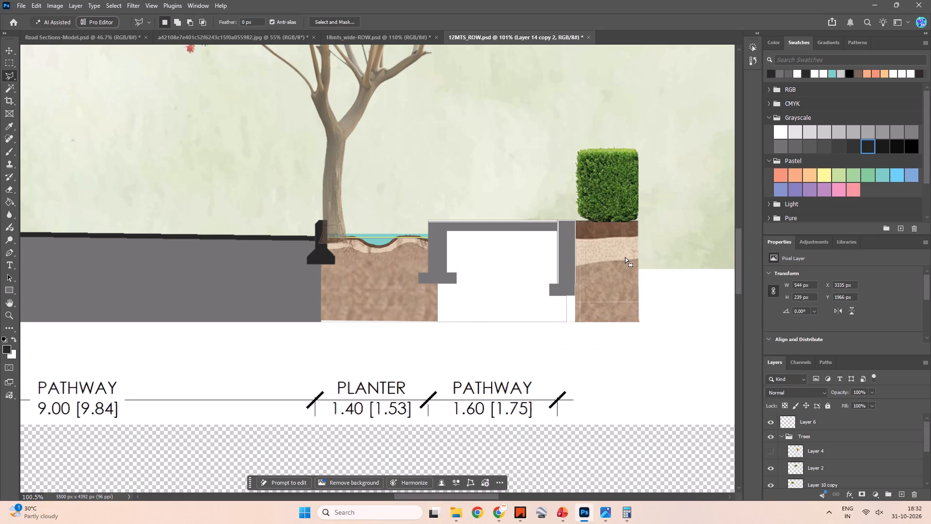
{"action": "key", "text": "Delete"}
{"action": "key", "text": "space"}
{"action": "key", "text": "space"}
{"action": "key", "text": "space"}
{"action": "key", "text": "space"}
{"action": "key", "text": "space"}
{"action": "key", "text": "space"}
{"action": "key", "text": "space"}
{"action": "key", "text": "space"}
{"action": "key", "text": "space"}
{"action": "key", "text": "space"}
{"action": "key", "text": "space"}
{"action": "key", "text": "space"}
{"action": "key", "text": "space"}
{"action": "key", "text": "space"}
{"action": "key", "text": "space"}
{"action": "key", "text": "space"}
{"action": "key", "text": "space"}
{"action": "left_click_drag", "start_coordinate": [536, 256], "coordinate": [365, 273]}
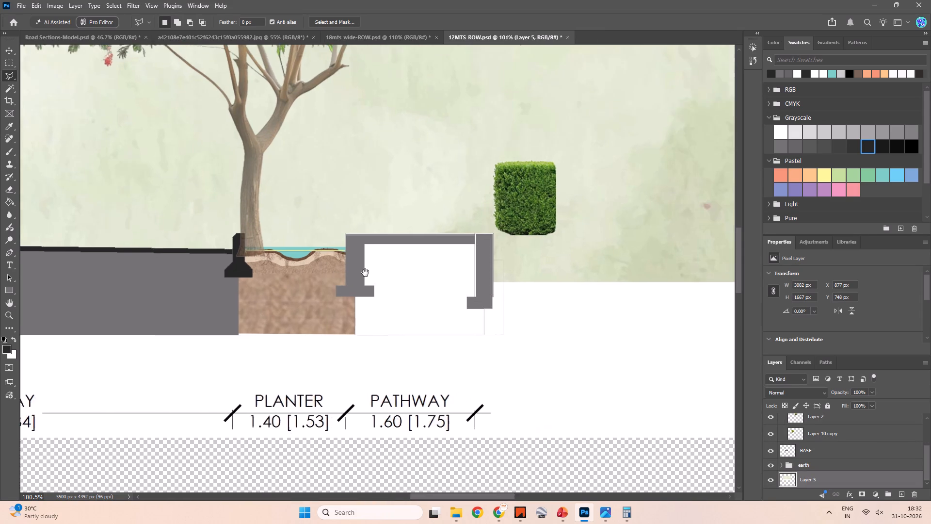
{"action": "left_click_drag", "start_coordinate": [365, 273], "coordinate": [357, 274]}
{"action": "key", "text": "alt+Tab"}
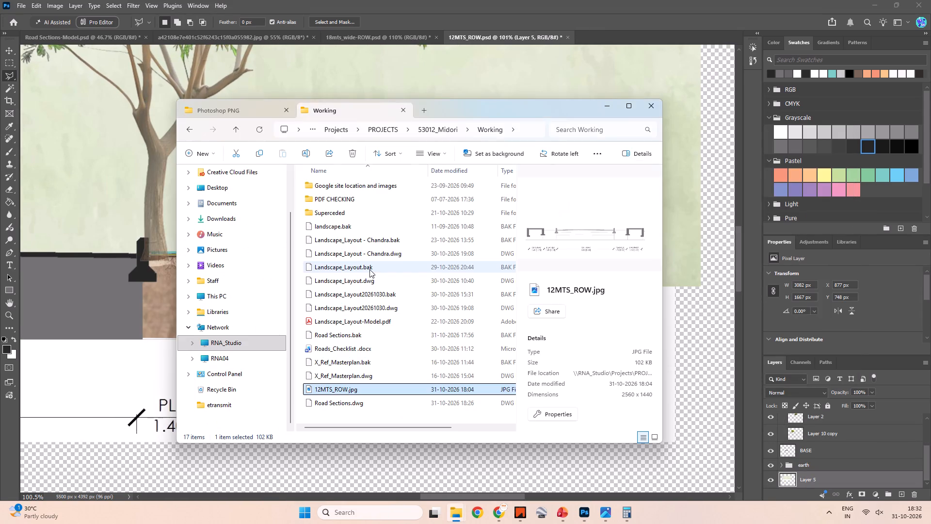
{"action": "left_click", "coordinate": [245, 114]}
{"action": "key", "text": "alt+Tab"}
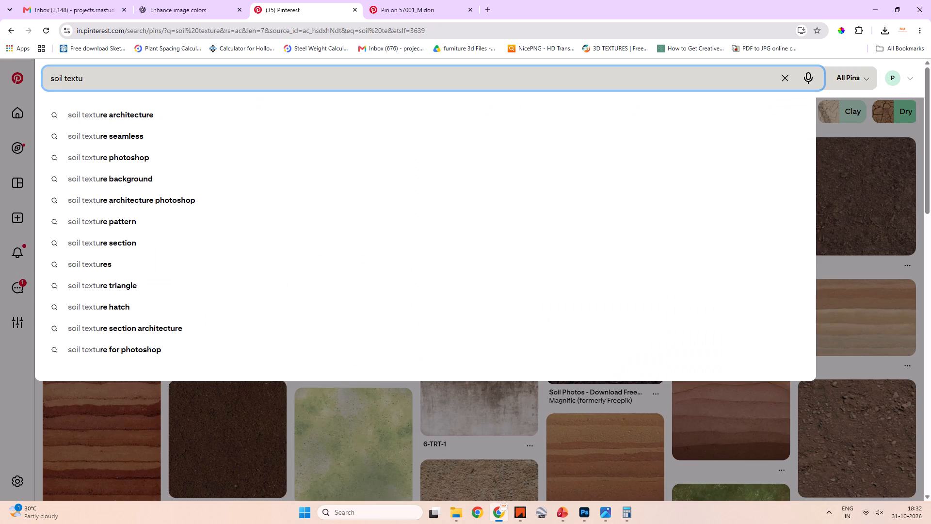
{"action": "type", "text": "section"}
{"action": "key", "text": "Return"}
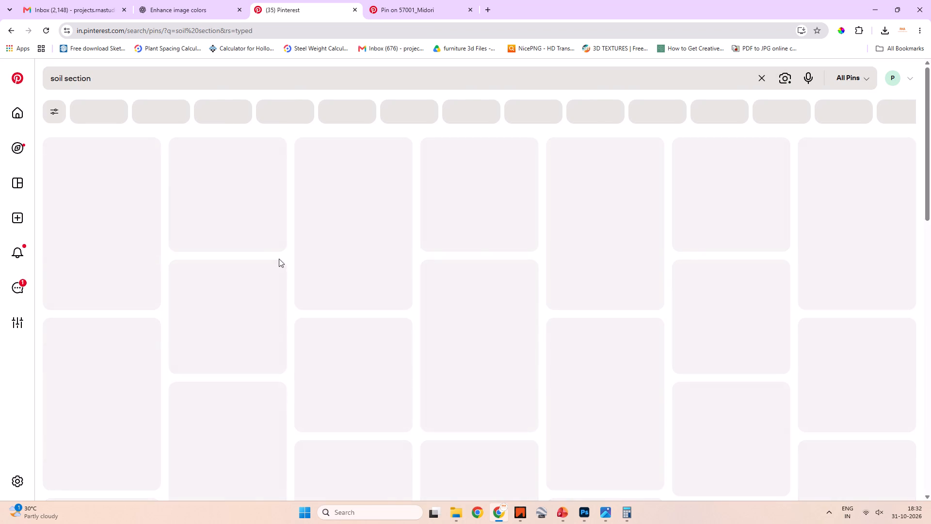
Extend the Pinterest search to "soil section blacksoil".
{"action": "left_click", "coordinate": [151, 84]}
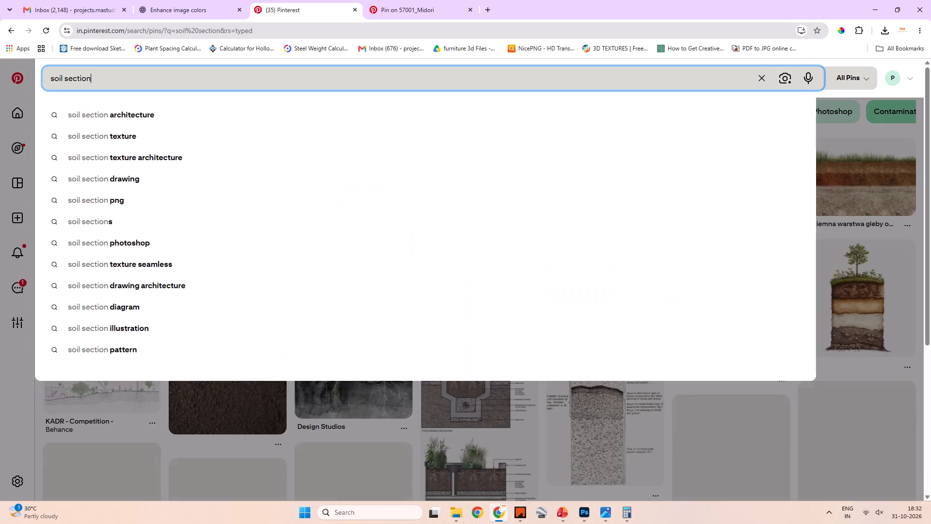
{"action": "key", "text": "space"}
{"action": "type", "text": "black"}
{"action": "type", "text": "soil"}
{"action": "key", "text": "Return"}
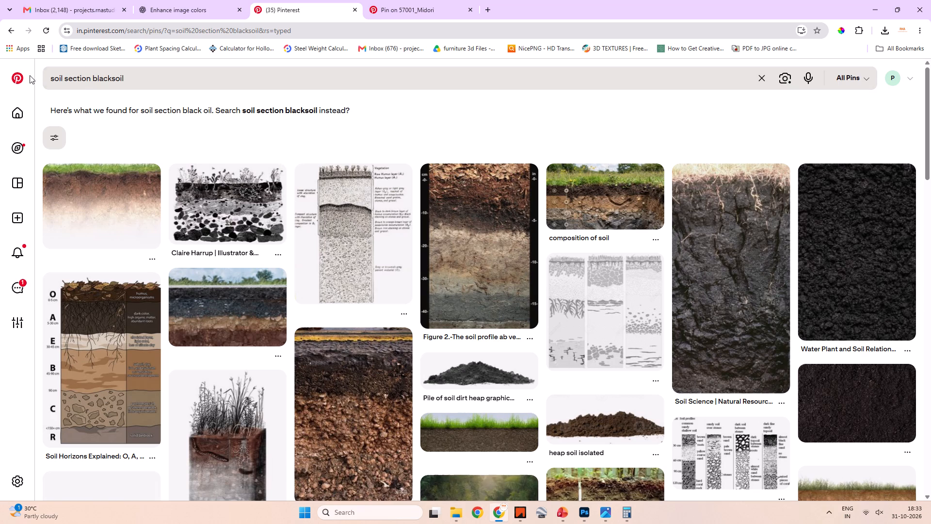
Go back from the search results and open the landscape section pin with trees above wavy soil layers.
{"action": "left_click", "coordinate": [14, 27]}
{"action": "left_click", "coordinate": [107, 168]}
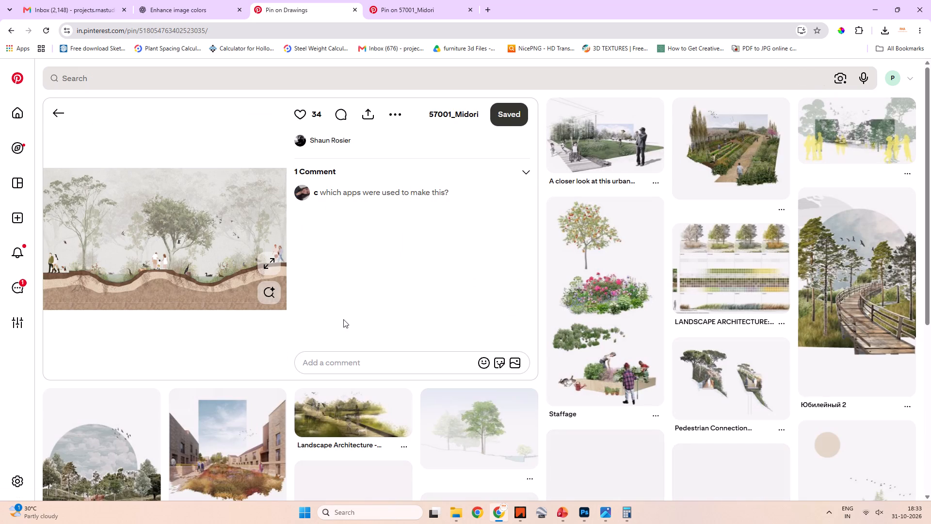
Switch to File Explorer, browse to the tree_Elevations folder in Downloads and show its files as large thumbnails.
{"action": "key", "text": "alt+Tab"}
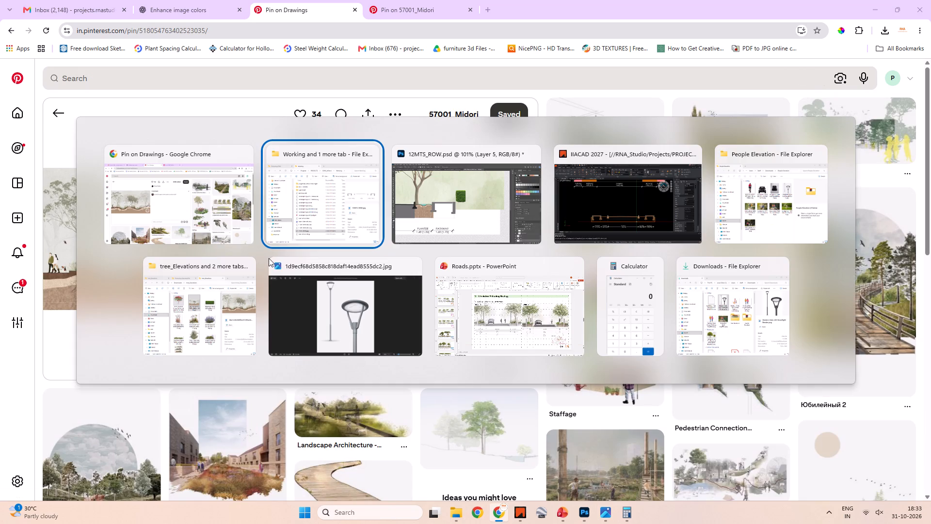
{"action": "key", "text": "alt+Tab"}
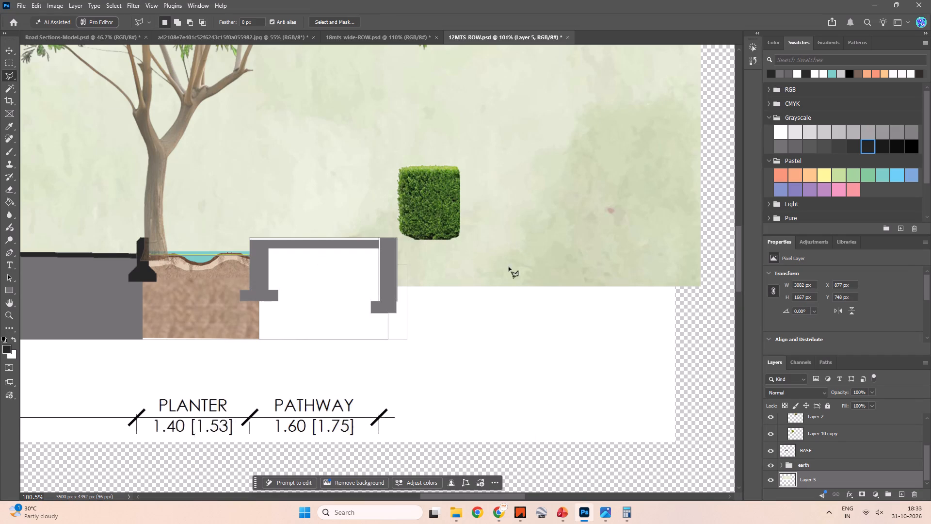
{"action": "key", "text": "alt+Tab"}
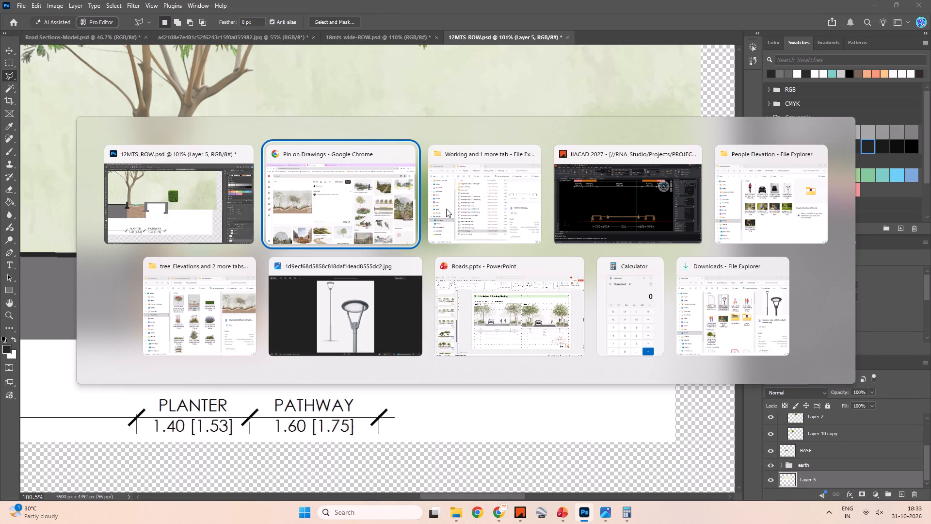
{"action": "left_click", "coordinate": [450, 208], "text": "alt"}
{"action": "key", "text": "alt+Tab"}
{"action": "key", "text": "alt+Tab"}
{"action": "key", "text": "alt+Tab"}
{"action": "key", "text": "alt+Tab"}
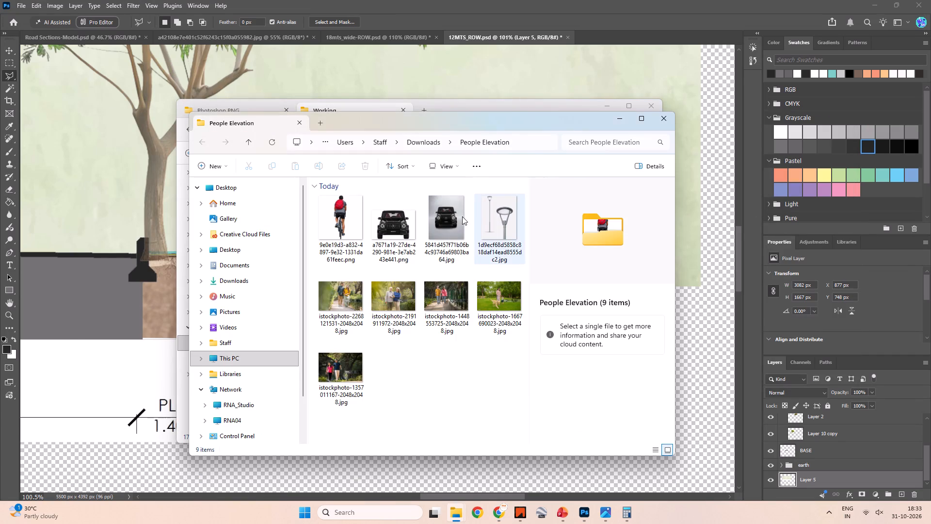
{"action": "left_click", "coordinate": [536, 381]}
{"action": "left_click", "coordinate": [246, 142]}
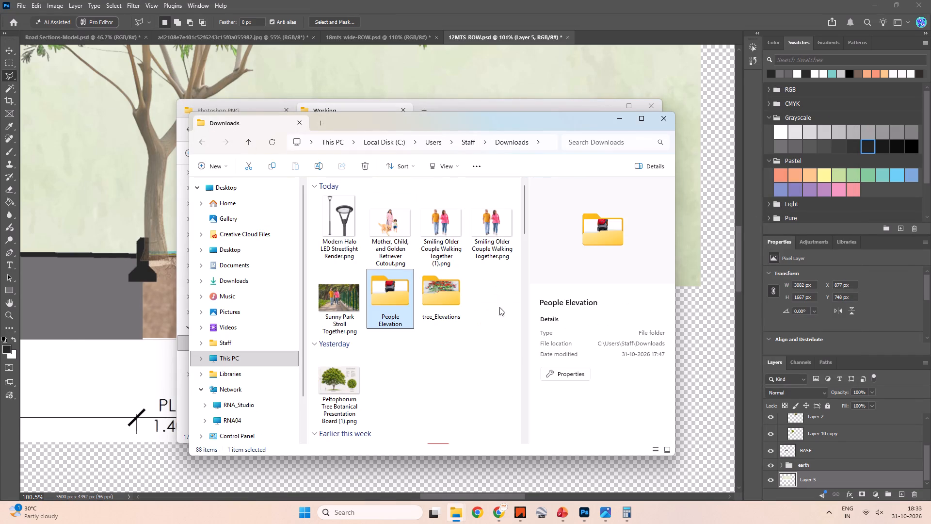
{"action": "left_click", "coordinate": [464, 358]}
{"action": "double_click", "coordinate": [446, 300]}
{"action": "scroll", "coordinate": [423, 274], "scroll_direction": "down", "scroll_amount": 9}
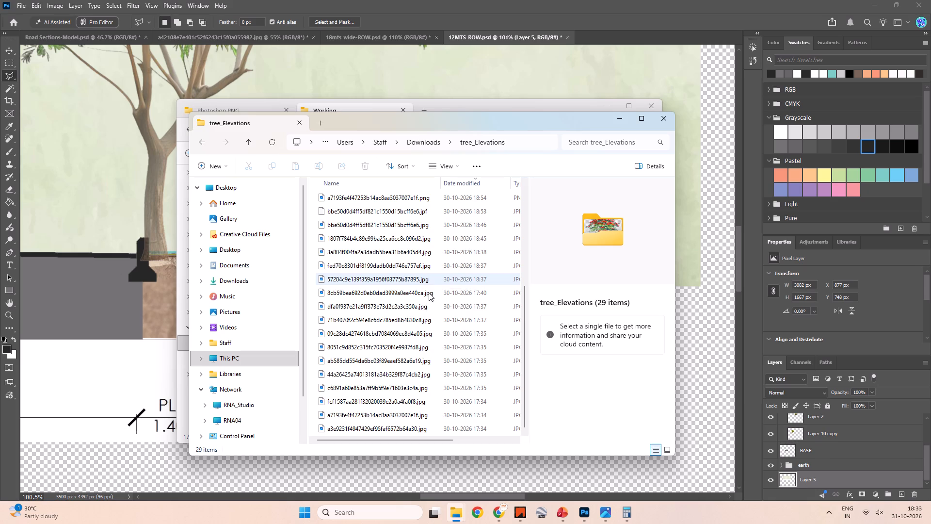
{"action": "left_click", "coordinate": [670, 449]}
{"action": "scroll", "coordinate": [405, 296], "scroll_direction": "down", "scroll_amount": 5}
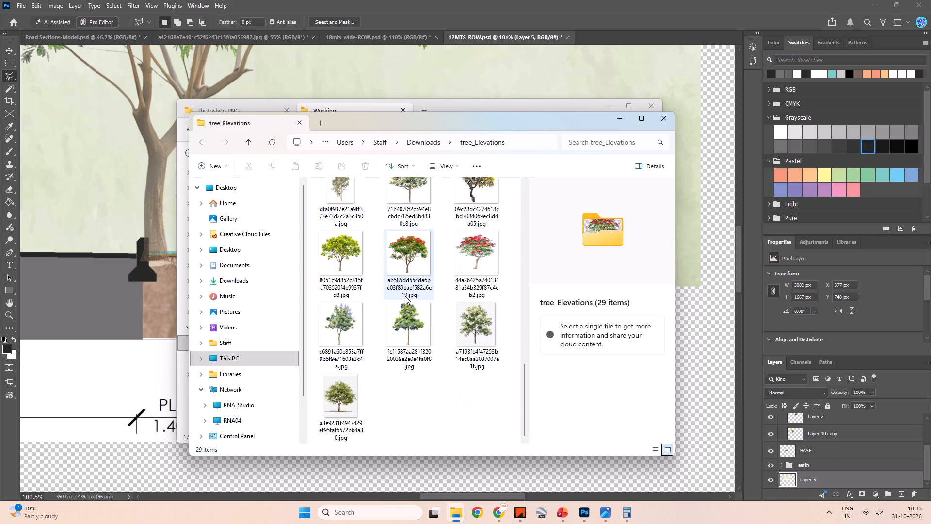
Open the layered-soil landscape section image 38e7c59c940f3cd74781a3449ce12496.jpg in Photoshop.
{"action": "scroll", "coordinate": [405, 296], "scroll_direction": "up", "scroll_amount": 5}
{"action": "left_click", "coordinate": [397, 246]}
{"action": "right_click", "coordinate": [397, 246]}
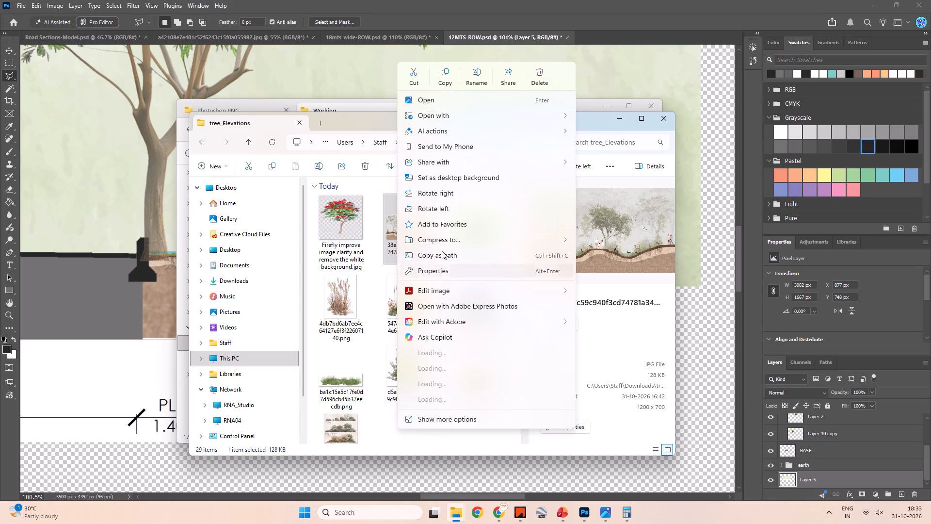
{"action": "left_click", "coordinate": [444, 116]}
{"action": "left_click", "coordinate": [600, 131]}
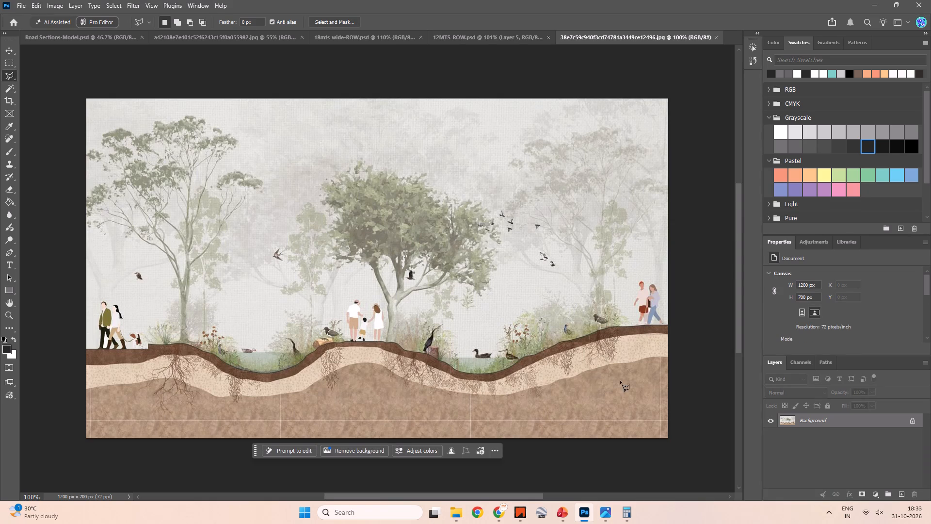
Outline the layered soil beneath the walking couple with the Lasso tool, from the wading bird to the image edge.
{"action": "scroll", "coordinate": [620, 380], "scroll_direction": "up", "scroll_amount": 8, "text": "alt"}
{"action": "scroll", "coordinate": [563, 346], "scroll_direction": "up", "scroll_amount": 3, "text": "alt"}
{"action": "key", "text": "space"}
{"action": "key", "text": "space"}
{"action": "key", "text": "space"}
{"action": "key", "text": "space"}
{"action": "key", "text": "space"}
{"action": "key", "text": "space"}
{"action": "key", "text": "space"}
{"action": "left_click_drag", "start_coordinate": [603, 318], "coordinate": [338, 248]}
{"action": "scroll", "coordinate": [343, 245], "scroll_direction": "down", "scroll_amount": 4, "text": "alt"}
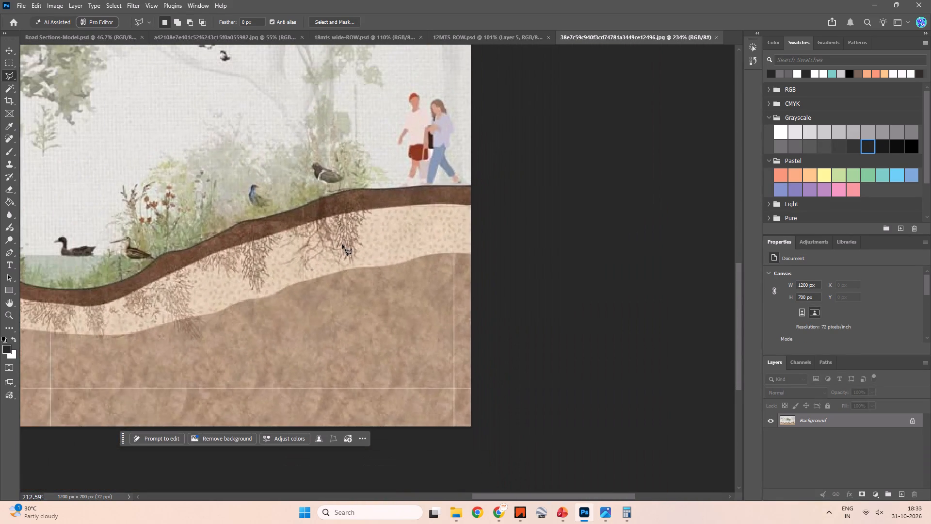
{"action": "left_click_drag", "start_coordinate": [245, 227], "coordinate": [263, 221]}
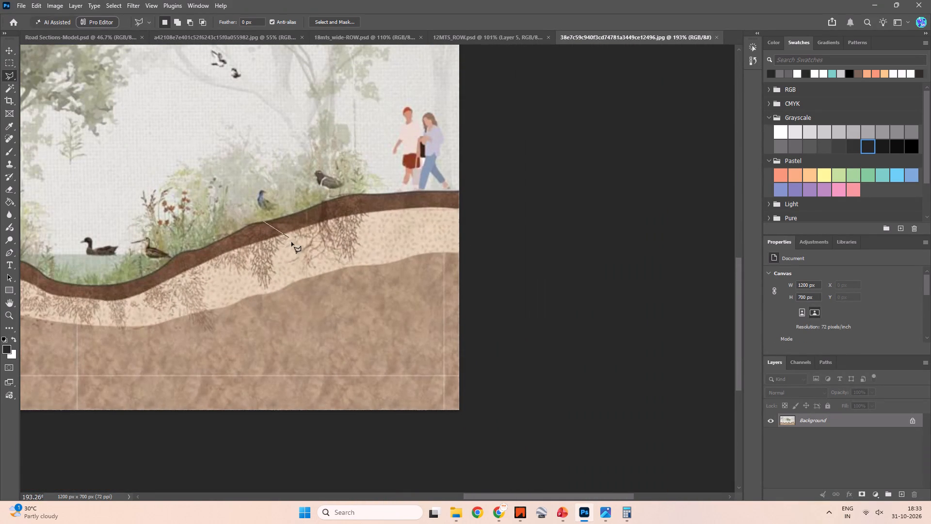
{"action": "key", "text": "Escape"}
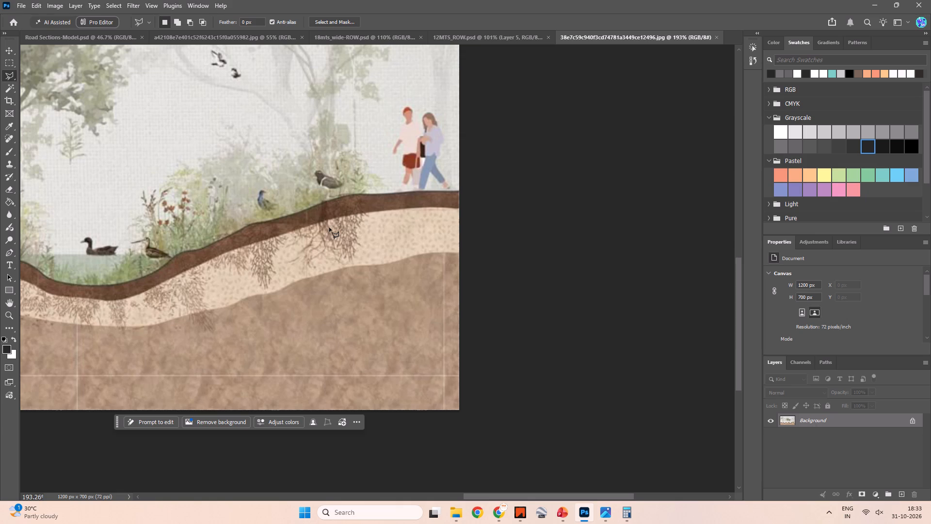
{"action": "left_click", "coordinate": [14, 79]}
{"action": "left_click", "coordinate": [14, 77]}
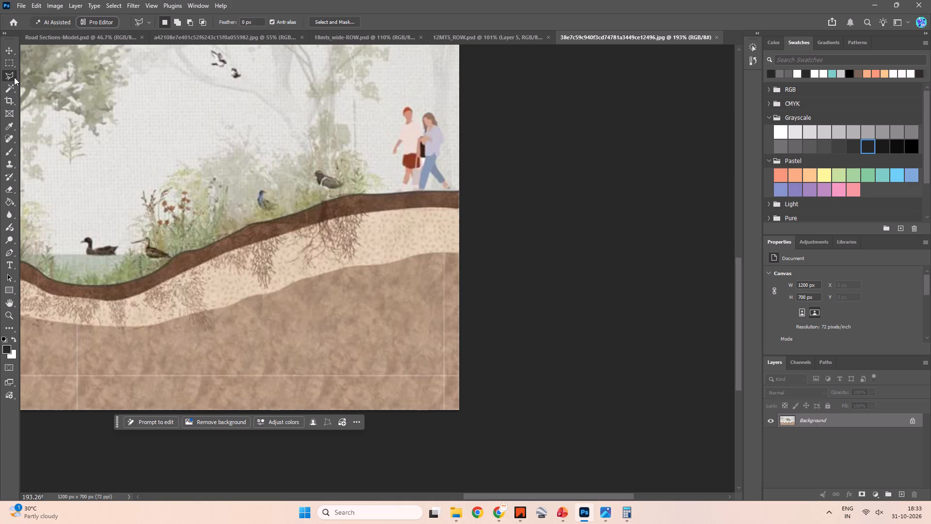
{"action": "right_click", "coordinate": [14, 77]}
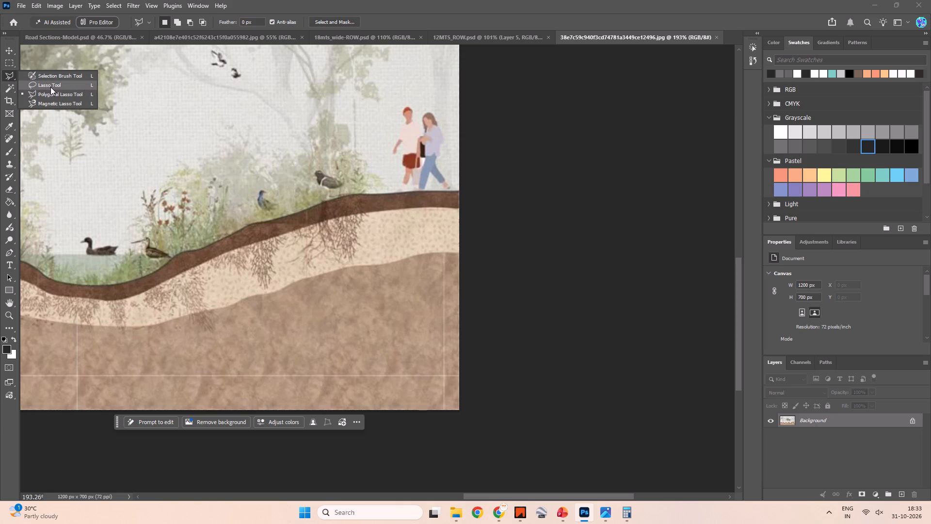
{"action": "left_click", "coordinate": [50, 87]}
{"action": "left_click", "coordinate": [165, 266]}
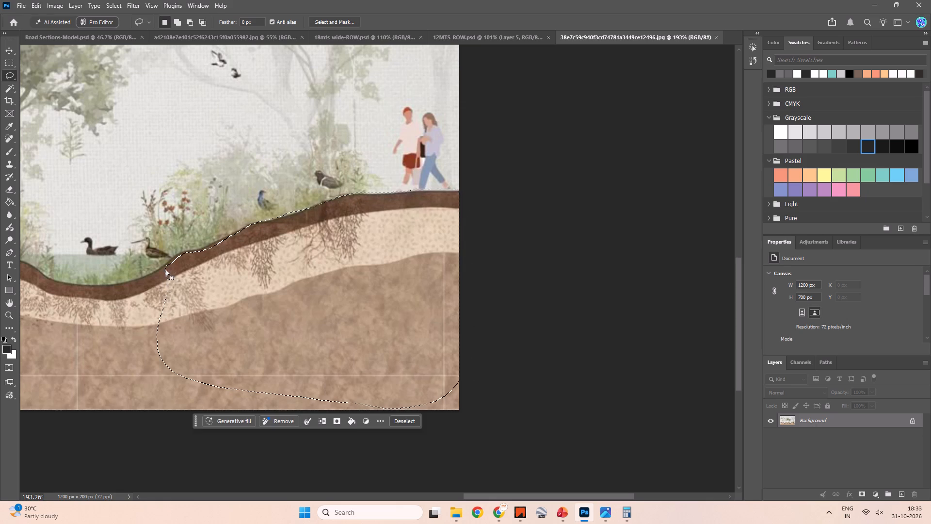
Move the selected soil piece into the 12MTS_ROW document, beside the outer kerb of the pathway.
{"action": "key", "text": "v"}
{"action": "left_click_drag", "start_coordinate": [283, 302], "coordinate": [448, 49], "text": "alt"}
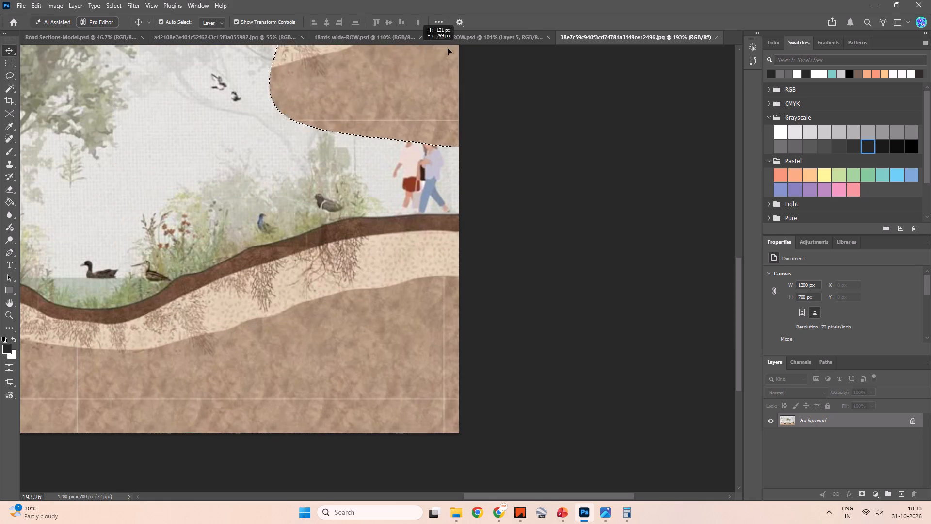
{"action": "left_click_drag", "start_coordinate": [448, 49], "coordinate": [478, 336], "text": "alt"}
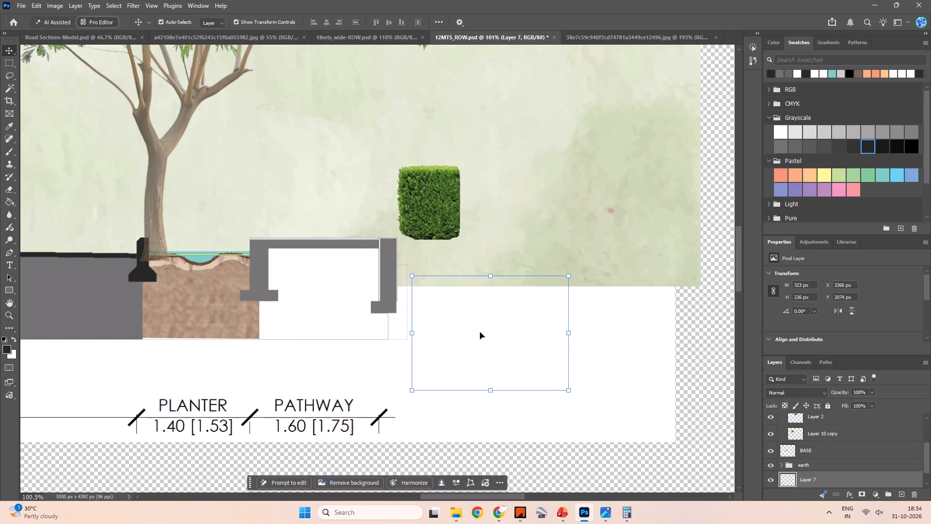
Rotate the soil piece about 20 degrees and position it beneath the hedge against the outer kerb.
{"action": "left_click_drag", "start_coordinate": [577, 272], "coordinate": [609, 352]}
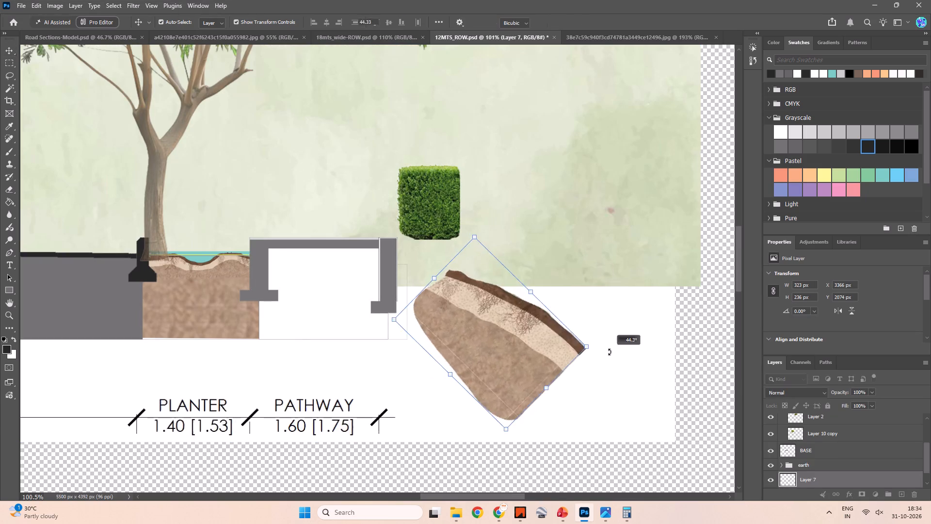
{"action": "left_click_drag", "start_coordinate": [609, 352], "coordinate": [621, 284]}
{"action": "left_click_drag", "start_coordinate": [522, 343], "coordinate": [492, 288]}
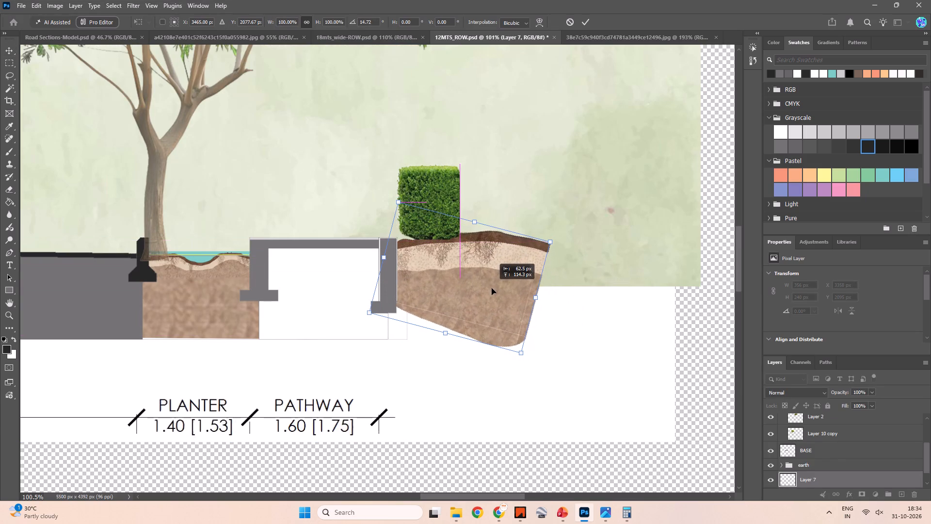
{"action": "left_click_drag", "start_coordinate": [492, 288], "coordinate": [492, 290]}
{"action": "left_click_drag", "start_coordinate": [559, 241], "coordinate": [562, 251]}
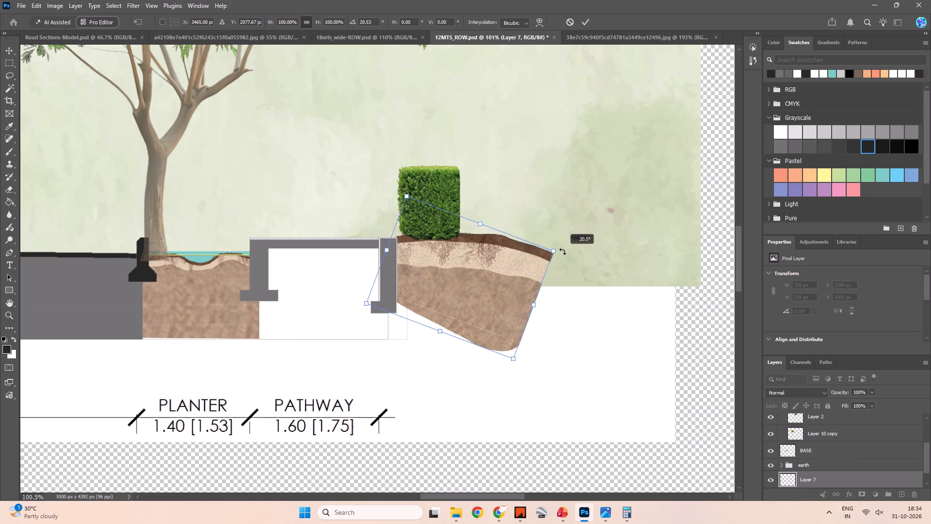
{"action": "left_click_drag", "start_coordinate": [562, 251], "coordinate": [562, 252]}
{"action": "left_click", "coordinate": [505, 255]}
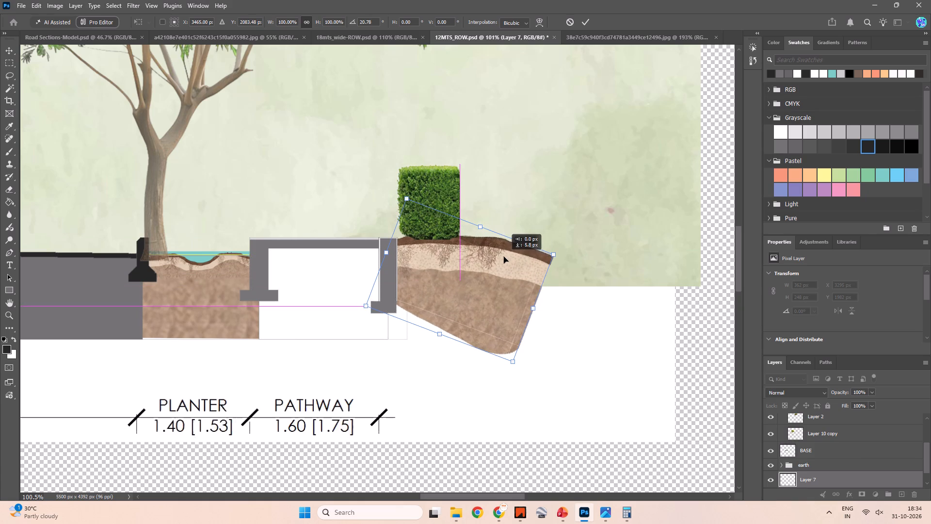
{"action": "left_click", "coordinate": [565, 252]}
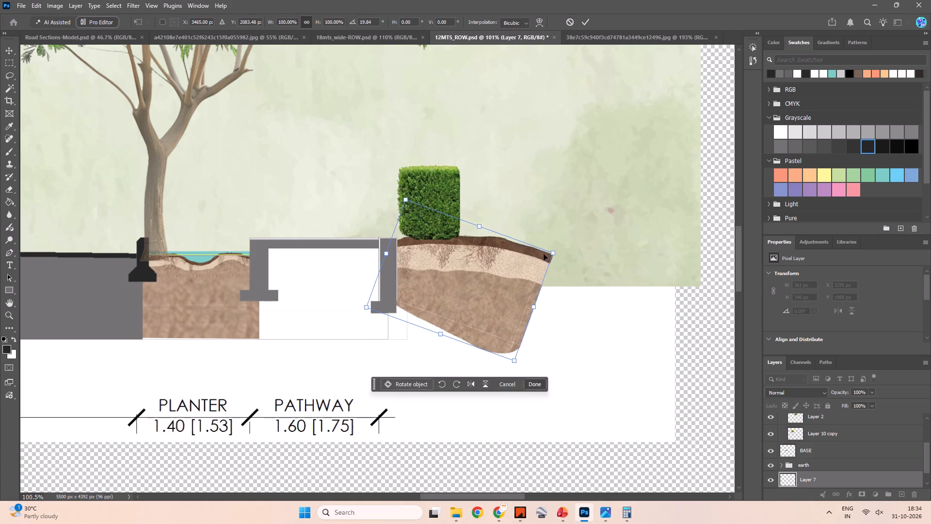
{"action": "left_click_drag", "start_coordinate": [472, 277], "coordinate": [472, 282]}
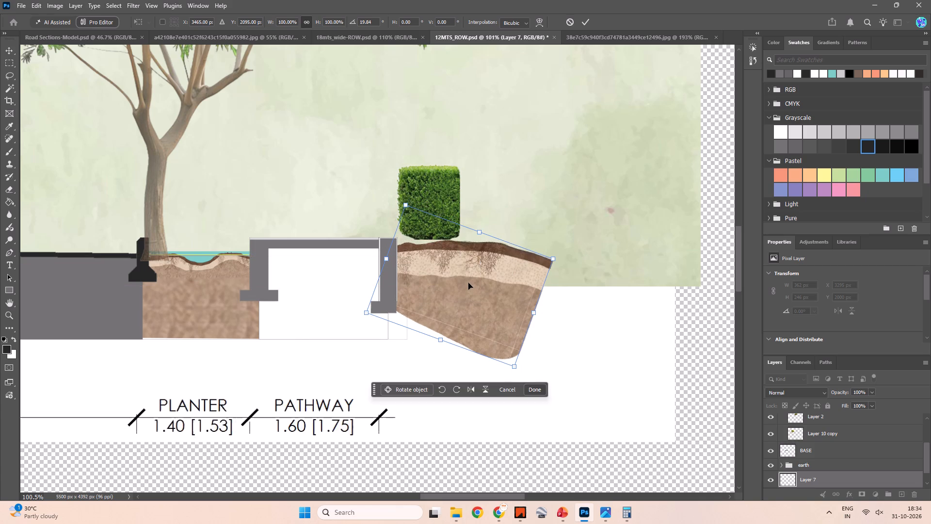
{"action": "left_click", "coordinate": [456, 285], "text": "alt"}
Scale the soil piece proportionally to about 75% and seat its top surface under the hedge.
{"action": "left_click_drag", "start_coordinate": [514, 368], "coordinate": [633, 437], "text": "shift"}
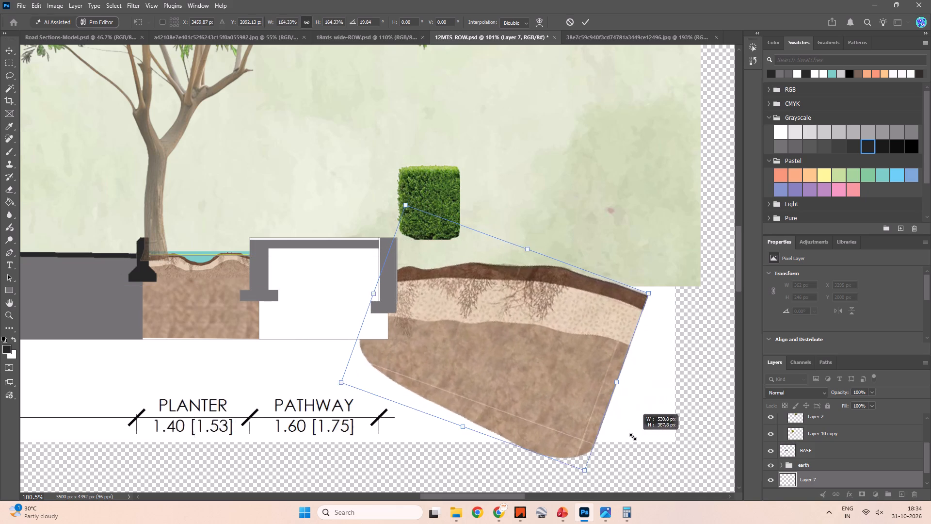
{"action": "left_click_drag", "start_coordinate": [633, 437], "coordinate": [658, 467], "text": "shift"}
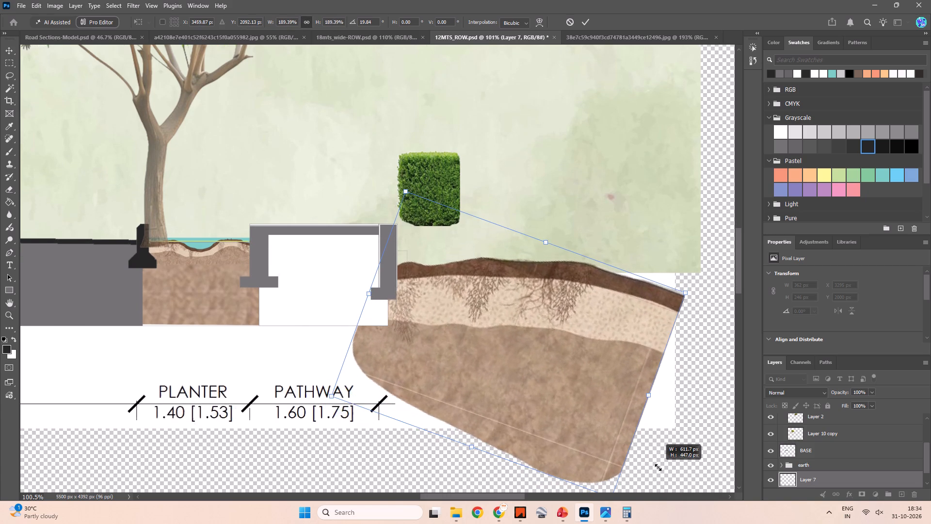
{"action": "left_click_drag", "start_coordinate": [658, 467], "coordinate": [517, 258], "text": "shift"}
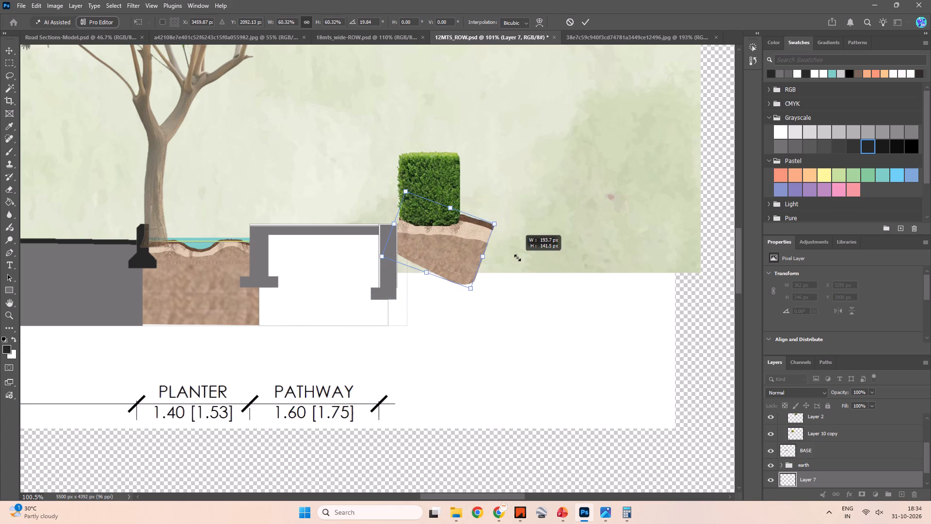
{"action": "left_click_drag", "start_coordinate": [517, 258], "coordinate": [533, 283], "text": "shift"}
{"action": "left_click_drag", "start_coordinate": [453, 267], "coordinate": [451, 271]}
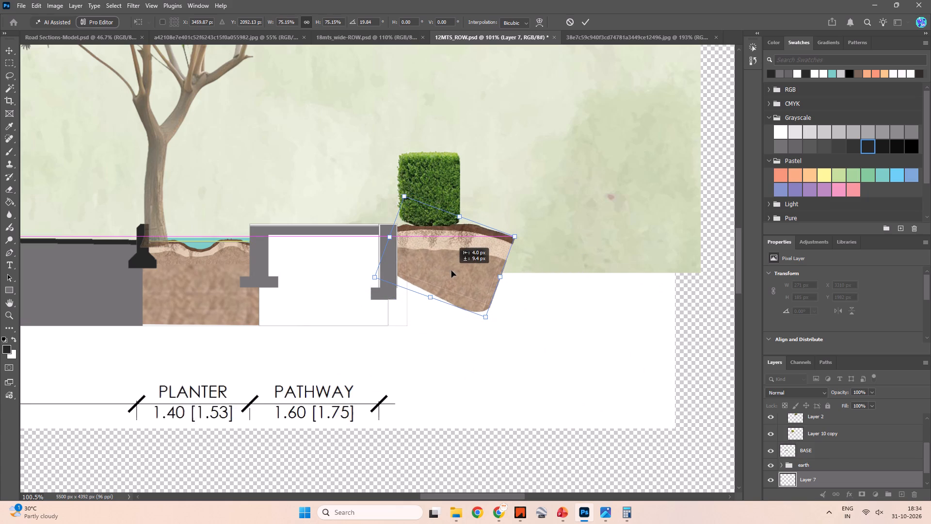
{"action": "left_click_drag", "start_coordinate": [451, 271], "coordinate": [450, 273]}
Fine-tune the soil piece's rotation to about 21.4 degrees, align its surface with the hedge base, and apply the transform.
{"action": "scroll", "coordinate": [453, 260], "scroll_direction": "up", "scroll_amount": 5, "text": "alt"}
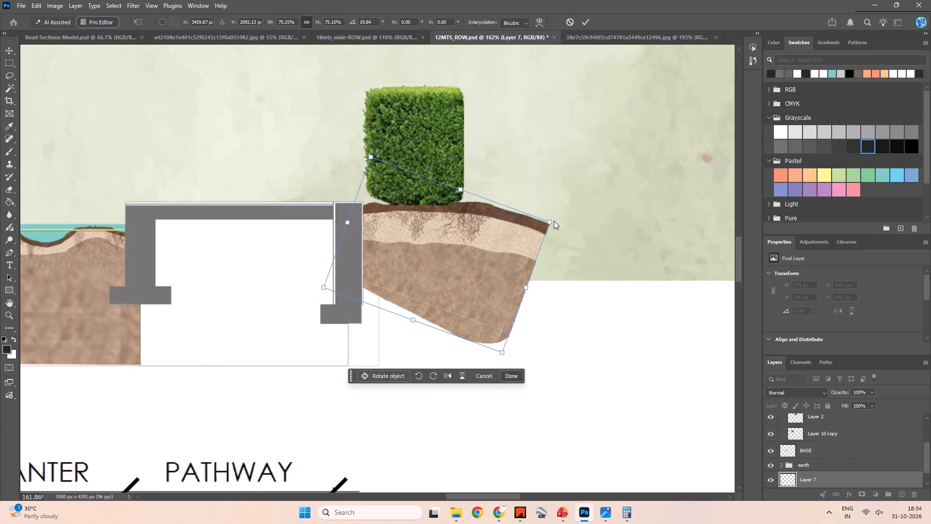
{"action": "left_click_drag", "start_coordinate": [505, 238], "coordinate": [505, 242]}
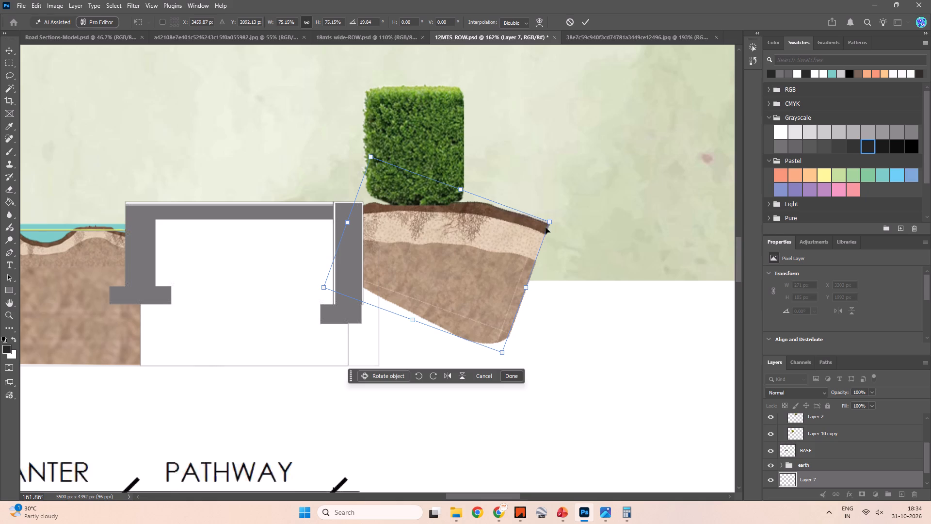
{"action": "left_click", "coordinate": [546, 228]}
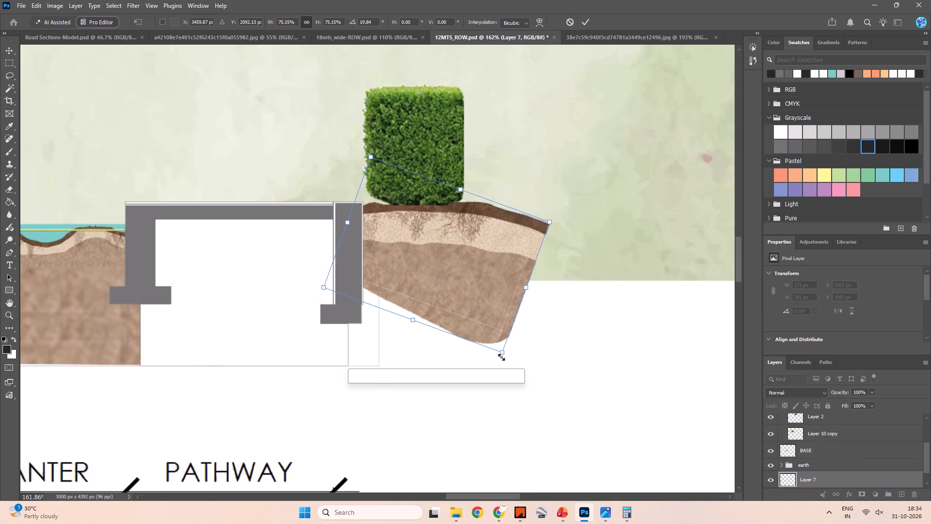
{"action": "left_click_drag", "start_coordinate": [508, 361], "coordinate": [503, 364]}
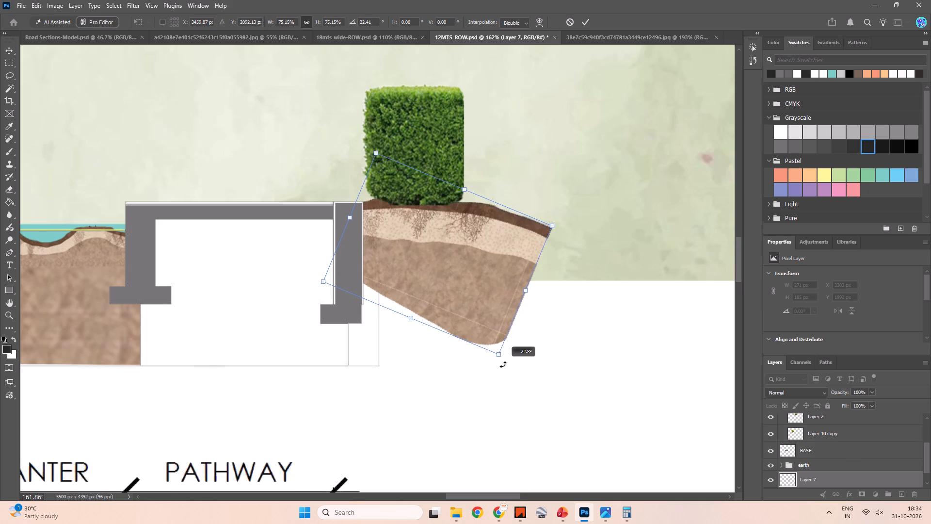
{"action": "left_click_drag", "start_coordinate": [503, 364], "coordinate": [530, 371]}
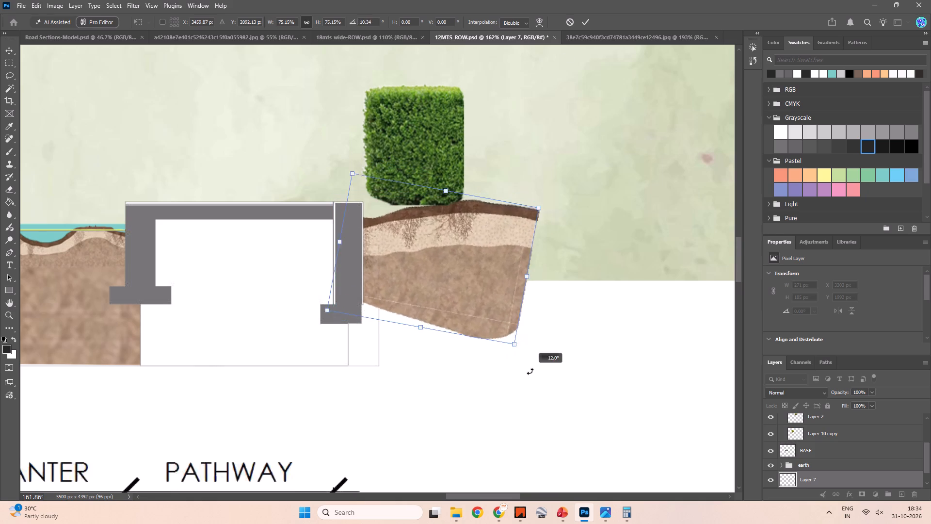
{"action": "left_click_drag", "start_coordinate": [530, 371], "coordinate": [508, 381]}
{"action": "left_click_drag", "start_coordinate": [439, 273], "coordinate": [441, 282]}
{"action": "left_click_drag", "start_coordinate": [498, 372], "coordinate": [504, 371]}
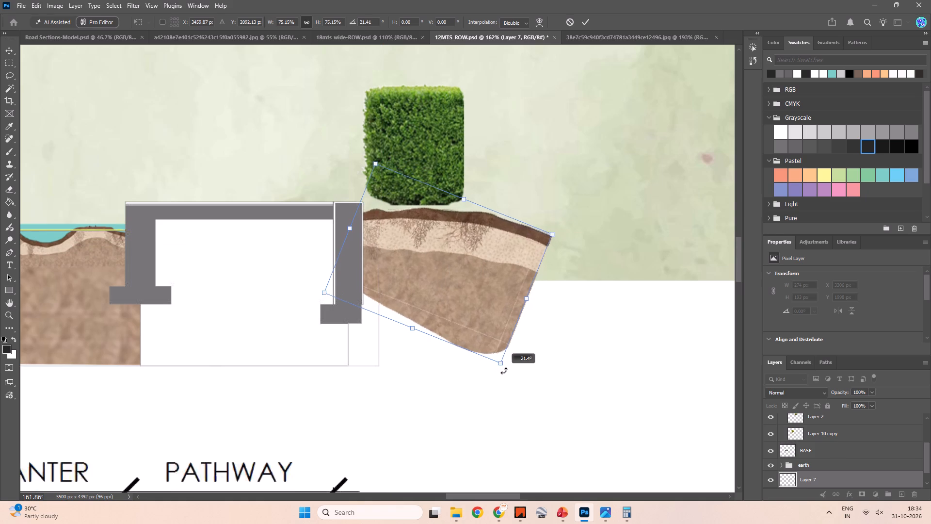
{"action": "left_click_drag", "start_coordinate": [504, 371], "coordinate": [504, 370]}
{"action": "left_click_drag", "start_coordinate": [461, 320], "coordinate": [460, 315]}
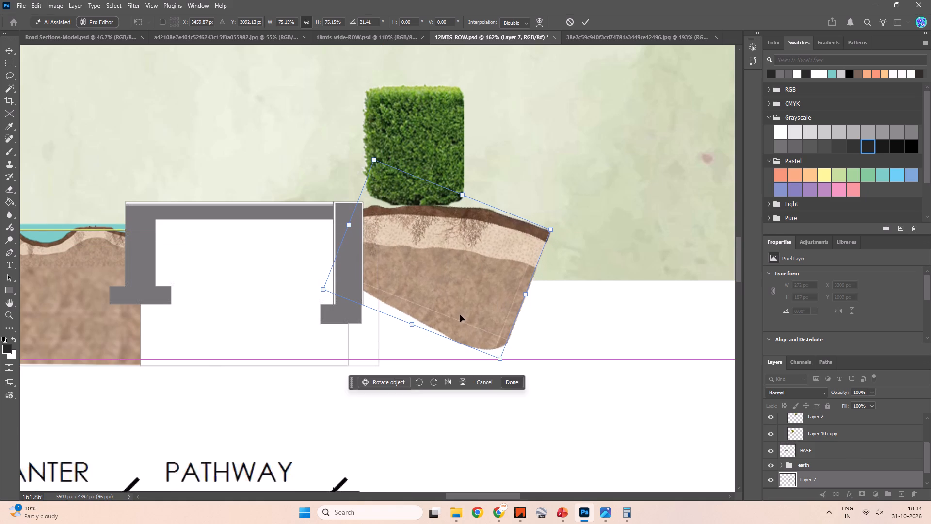
{"action": "left_click_drag", "start_coordinate": [434, 299], "coordinate": [496, 297], "text": "alt"}
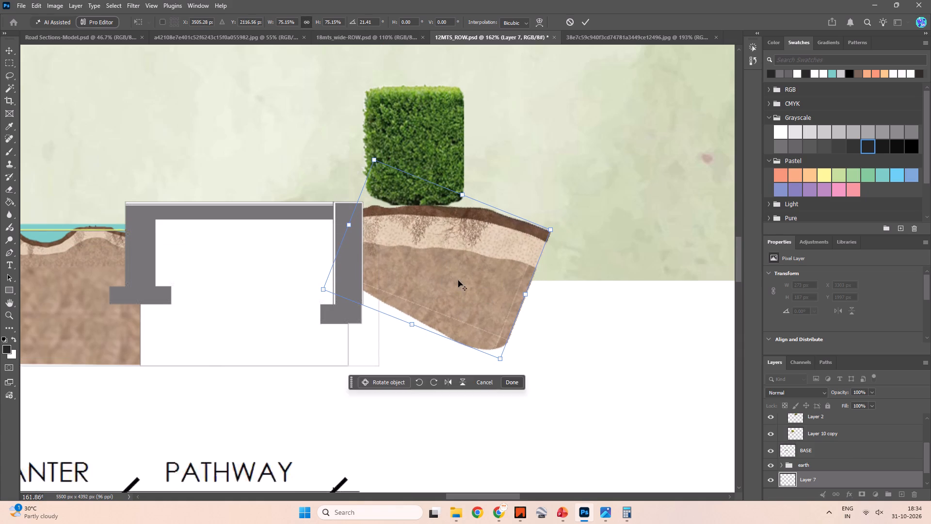
{"action": "left_click_drag", "start_coordinate": [458, 280], "coordinate": [527, 282], "text": "alt+shift"}
{"action": "left_click", "coordinate": [580, 26]}
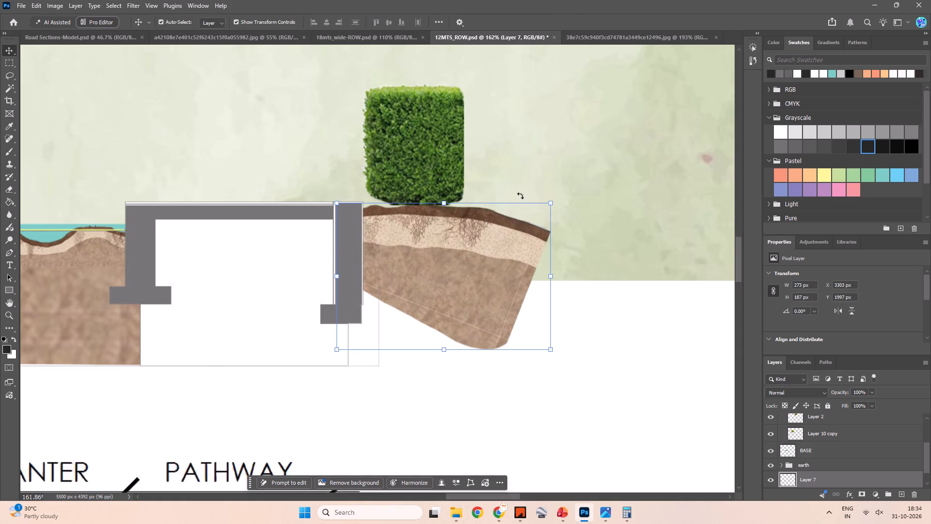
Duplicate the soil piece about 157 px horizontally outward so the copy overlaps the original and continues the soil surface.
{"action": "left_click_drag", "start_coordinate": [462, 260], "coordinate": [582, 255], "text": "alt+shift"}
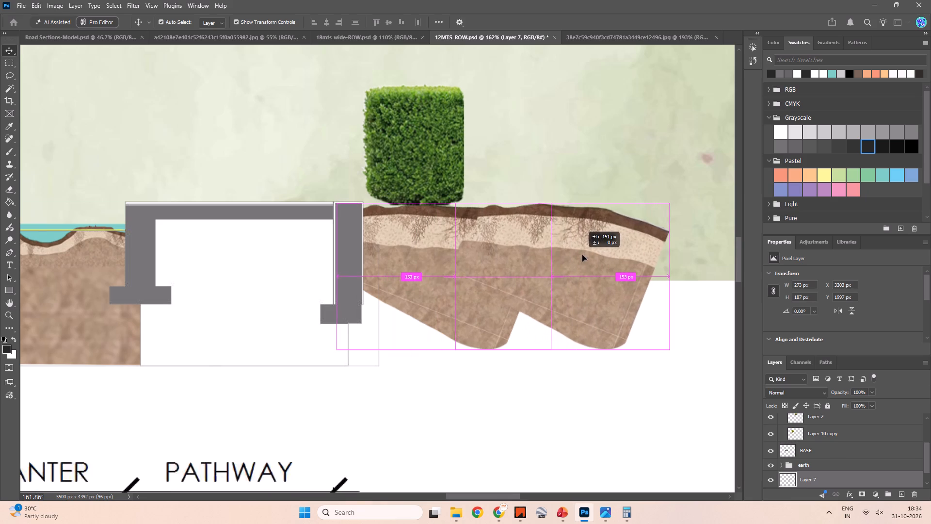
{"action": "left_click_drag", "start_coordinate": [582, 255], "coordinate": [585, 258], "text": "alt+shift"}
{"action": "left_click", "coordinate": [559, 246]}
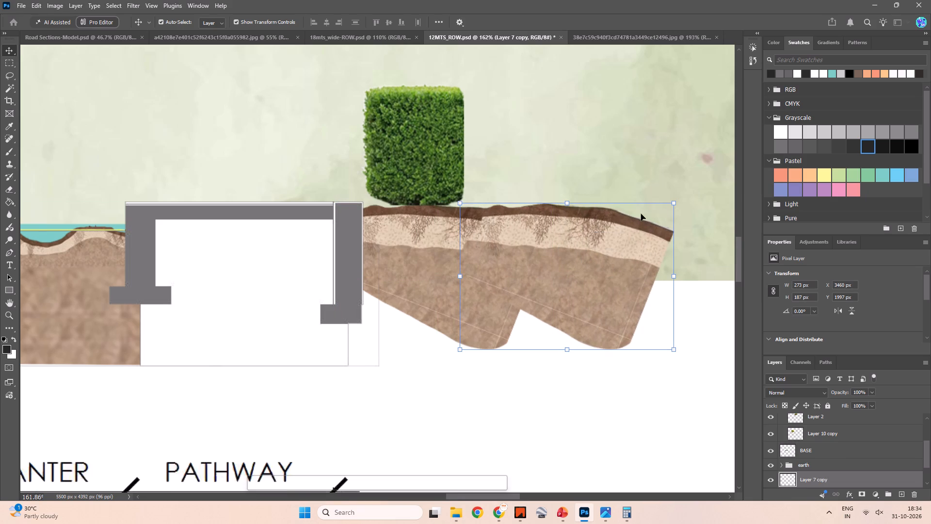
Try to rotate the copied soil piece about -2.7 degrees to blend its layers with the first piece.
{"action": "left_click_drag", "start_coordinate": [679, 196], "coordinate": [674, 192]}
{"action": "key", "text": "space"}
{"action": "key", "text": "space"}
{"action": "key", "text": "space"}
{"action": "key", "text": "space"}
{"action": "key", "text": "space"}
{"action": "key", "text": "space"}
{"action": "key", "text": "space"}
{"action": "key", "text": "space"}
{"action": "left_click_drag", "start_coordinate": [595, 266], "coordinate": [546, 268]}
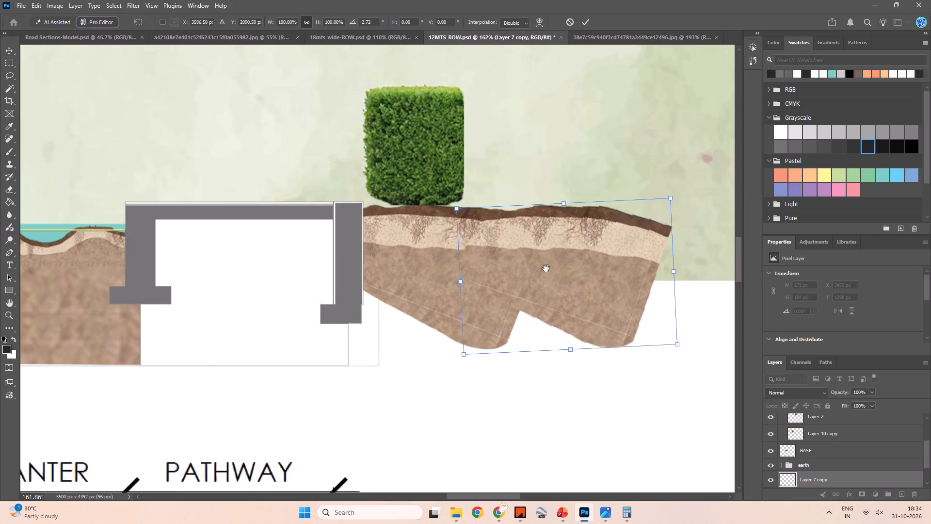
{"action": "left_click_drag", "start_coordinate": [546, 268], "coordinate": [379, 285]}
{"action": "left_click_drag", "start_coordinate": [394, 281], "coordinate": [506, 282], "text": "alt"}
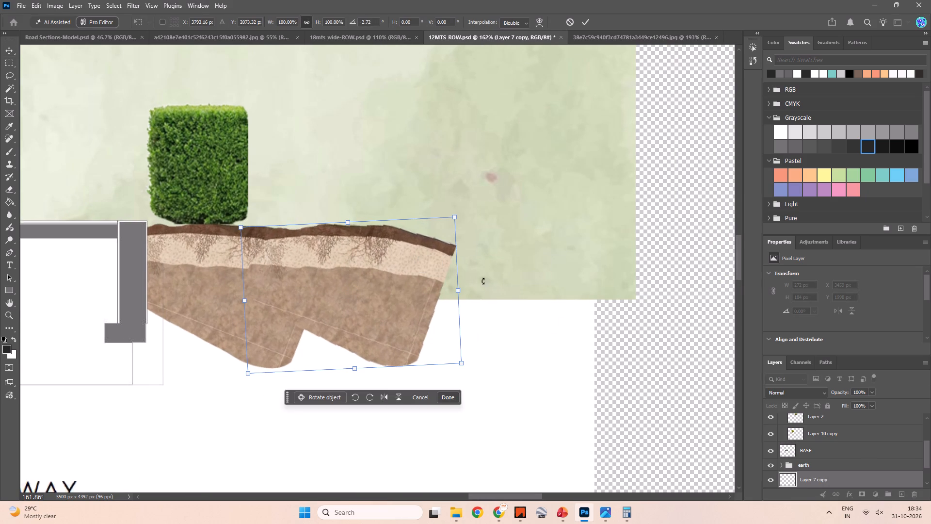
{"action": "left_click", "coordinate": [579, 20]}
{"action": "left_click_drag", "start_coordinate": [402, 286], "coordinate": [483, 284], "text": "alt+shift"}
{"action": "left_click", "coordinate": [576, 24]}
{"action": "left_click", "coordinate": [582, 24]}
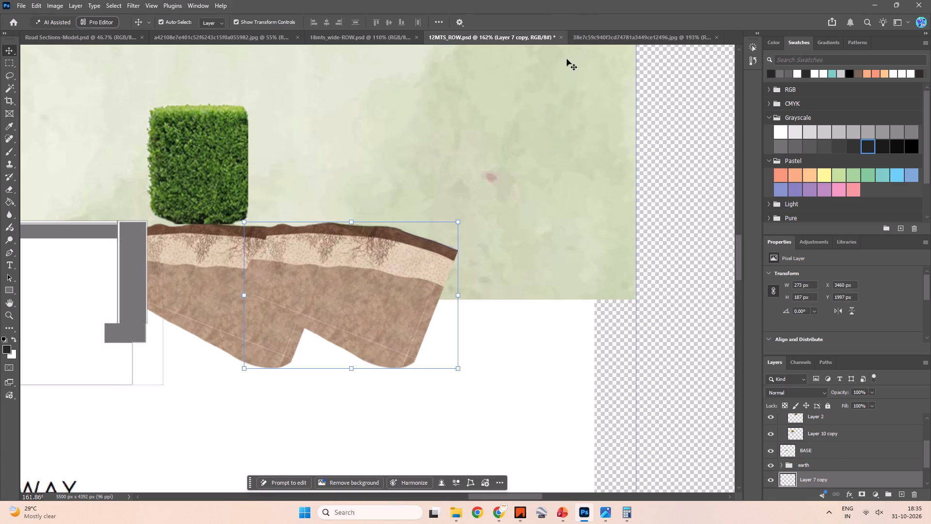
Tilt the soil copy slightly and add two more overlapping copies outward past the background's edge.
{"action": "left_click_drag", "start_coordinate": [467, 219], "coordinate": [466, 215]}
{"action": "left_click_drag", "start_coordinate": [370, 276], "coordinate": [423, 275], "text": "alt"}
{"action": "left_click", "coordinate": [584, 17]}
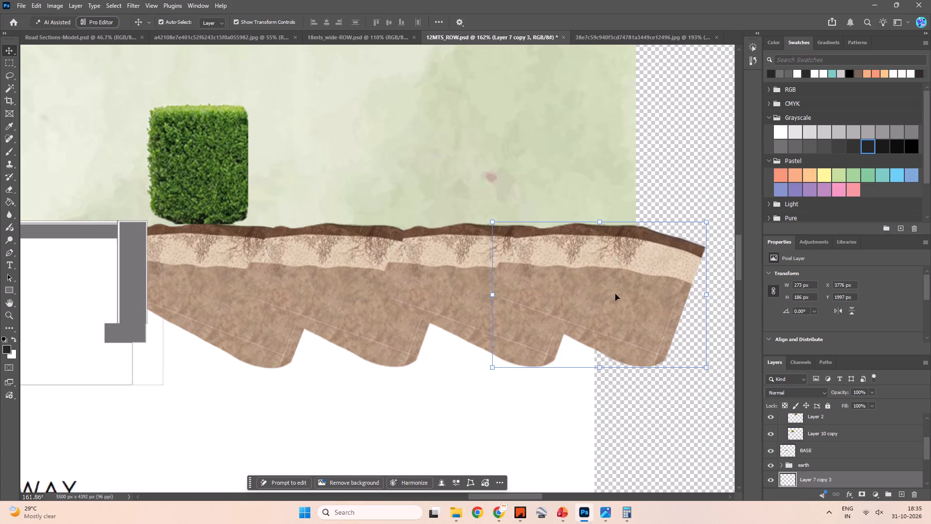
{"action": "left_click", "coordinate": [635, 414]}
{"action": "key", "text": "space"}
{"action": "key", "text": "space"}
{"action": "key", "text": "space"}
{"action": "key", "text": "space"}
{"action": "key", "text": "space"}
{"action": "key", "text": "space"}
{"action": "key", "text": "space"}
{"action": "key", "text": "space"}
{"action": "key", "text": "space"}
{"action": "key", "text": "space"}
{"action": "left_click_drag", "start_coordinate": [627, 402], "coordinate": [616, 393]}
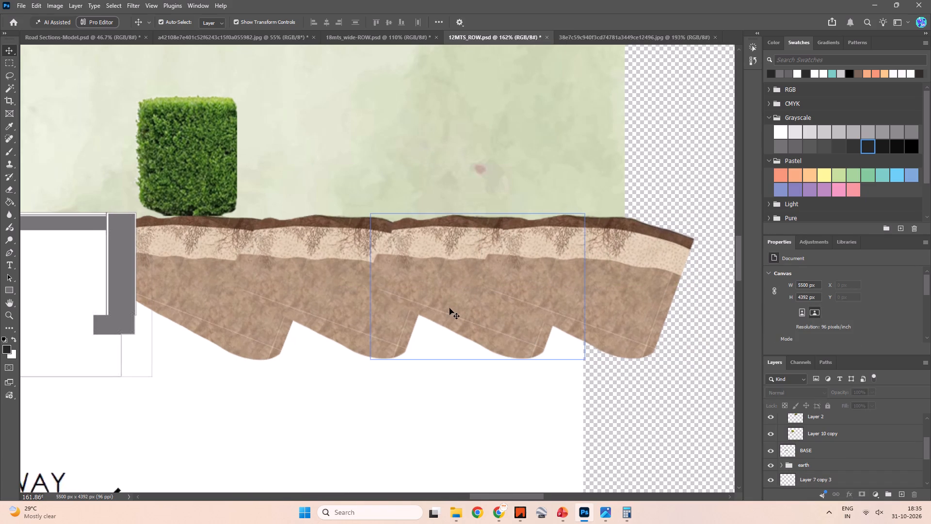
Minimize the document properties group to give the layer list more room.
{"action": "scroll", "coordinate": [741, 361], "scroll_direction": "down", "scroll_amount": 4}
{"action": "scroll", "coordinate": [852, 417], "scroll_direction": "down", "scroll_amount": 3}
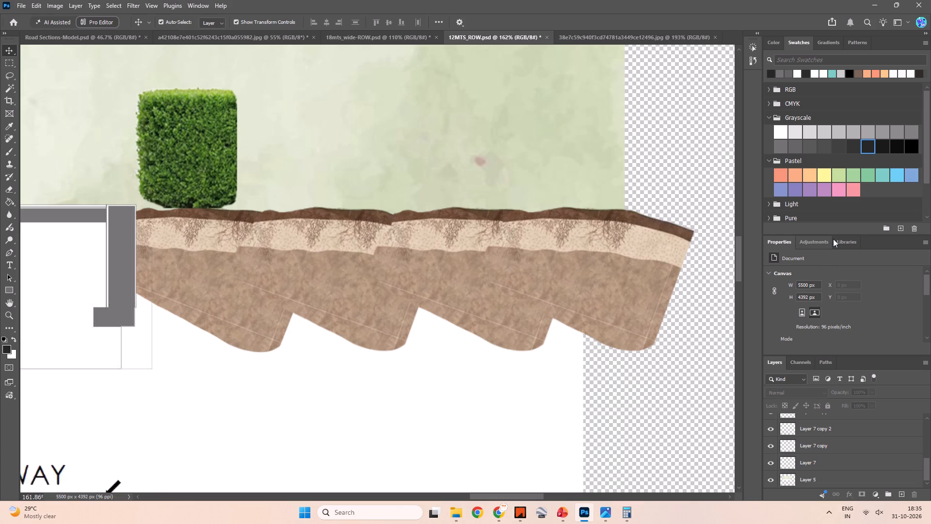
{"action": "right_click", "coordinate": [786, 240]}
{"action": "left_click", "coordinate": [807, 264]}
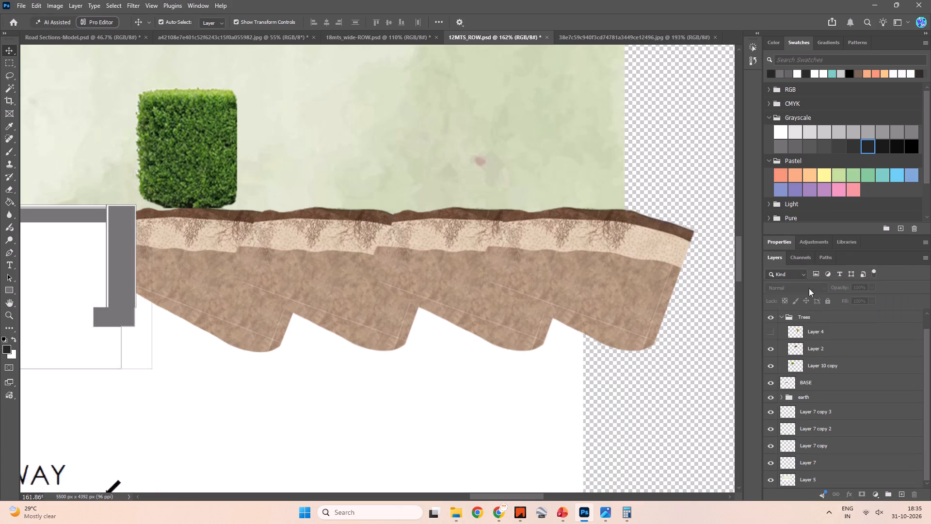
Select the four soil layers together: Layer 7, Layer 7 copy, Layer 7 copy 2 and Layer 7 copy 3.
{"action": "scroll", "coordinate": [802, 413], "scroll_direction": "down", "scroll_amount": 3}
{"action": "left_click", "coordinate": [813, 410]}
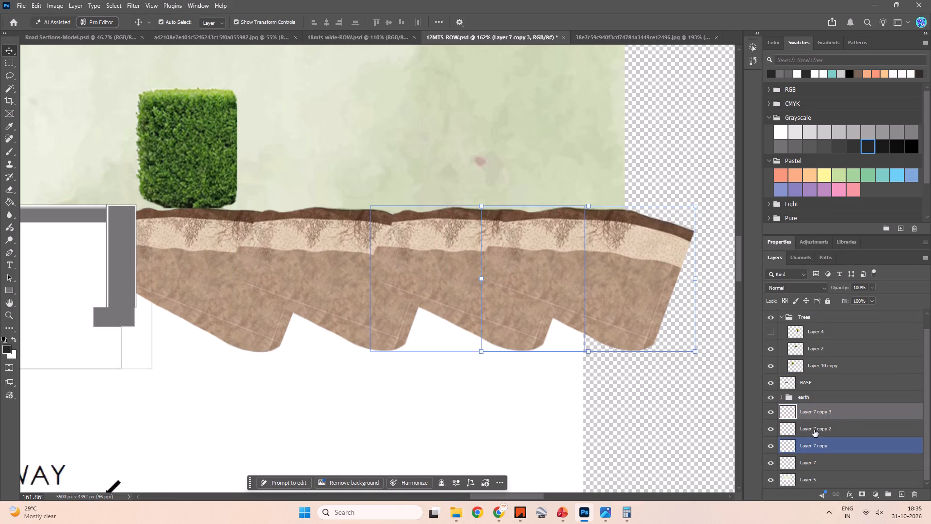
{"action": "left_click", "coordinate": [814, 430], "text": "shift"}
{"action": "left_click", "coordinate": [815, 452], "text": "shift"}
{"action": "left_click", "coordinate": [812, 467], "text": "shift"}
{"action": "scroll", "coordinate": [520, 340], "scroll_direction": "down", "scroll_amount": 7, "text": "alt"}
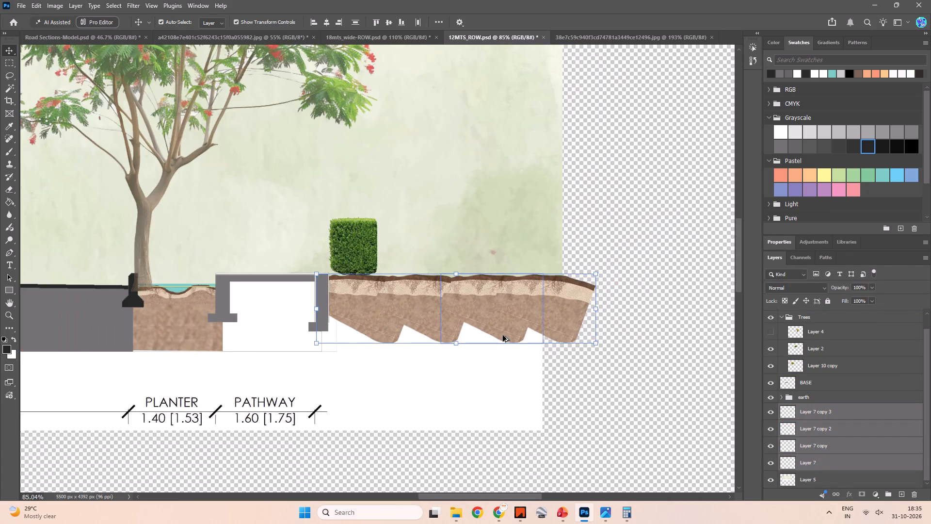
{"action": "scroll", "coordinate": [503, 335], "scroll_direction": "down", "scroll_amount": 4, "text": "alt"}
{"action": "key", "text": "space"}
{"action": "key", "text": "space"}
{"action": "key", "text": "space"}
{"action": "key", "text": "space"}
{"action": "key", "text": "space"}
{"action": "key", "text": "space"}
{"action": "key", "text": "space"}
{"action": "key", "text": "space"}
{"action": "key", "text": "space"}
{"action": "key", "text": "space"}
{"action": "key", "text": "space"}
{"action": "key", "text": "space"}
{"action": "key", "text": "space"}
{"action": "key", "text": "space"}
{"action": "key", "text": "space"}
{"action": "key", "text": "space"}
{"action": "key", "text": "space"}
{"action": "key", "text": "space"}
{"action": "key", "text": "space"}
{"action": "key", "text": "space"}
{"action": "left_click_drag", "start_coordinate": [571, 366], "coordinate": [712, 283]}
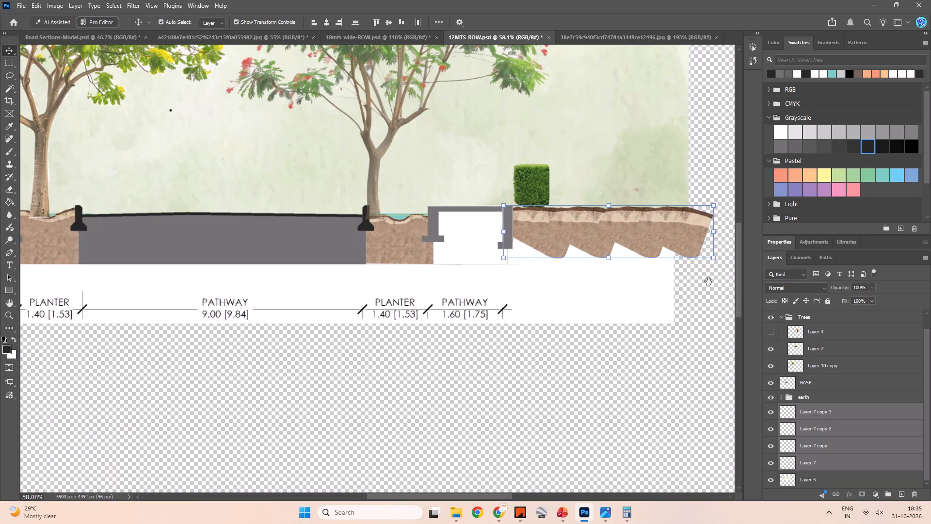
{"action": "scroll", "coordinate": [688, 282], "scroll_direction": "down", "scroll_amount": 5, "text": "alt"}
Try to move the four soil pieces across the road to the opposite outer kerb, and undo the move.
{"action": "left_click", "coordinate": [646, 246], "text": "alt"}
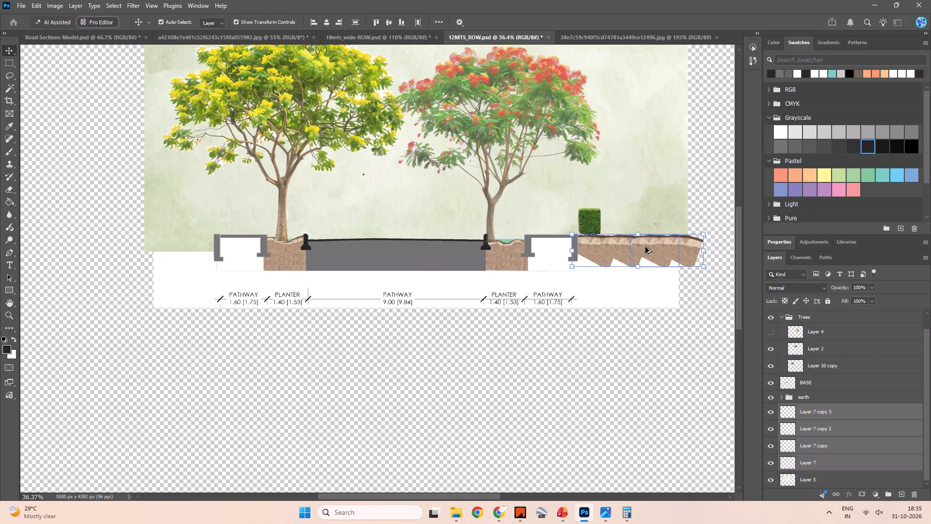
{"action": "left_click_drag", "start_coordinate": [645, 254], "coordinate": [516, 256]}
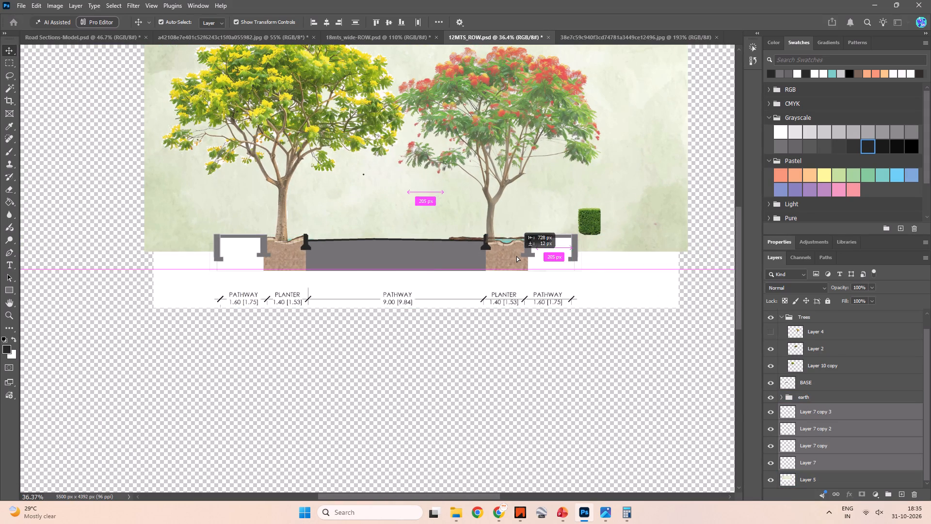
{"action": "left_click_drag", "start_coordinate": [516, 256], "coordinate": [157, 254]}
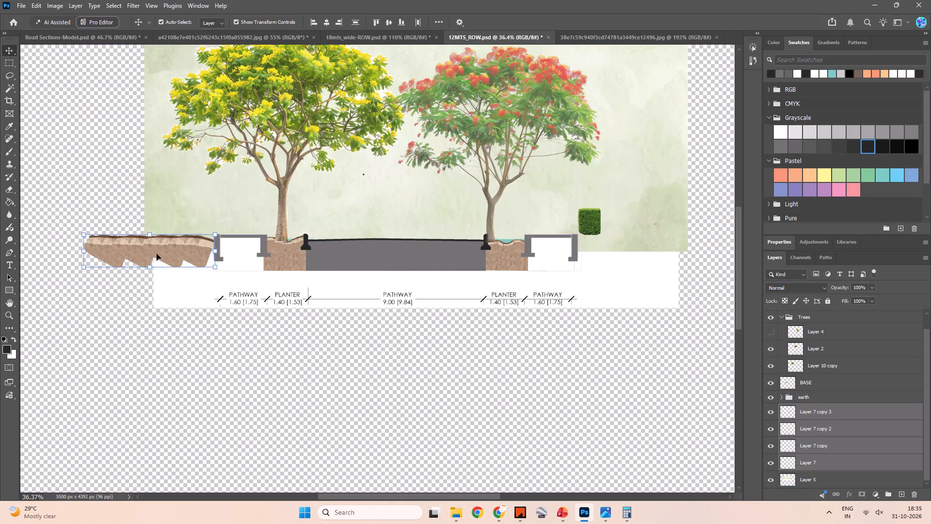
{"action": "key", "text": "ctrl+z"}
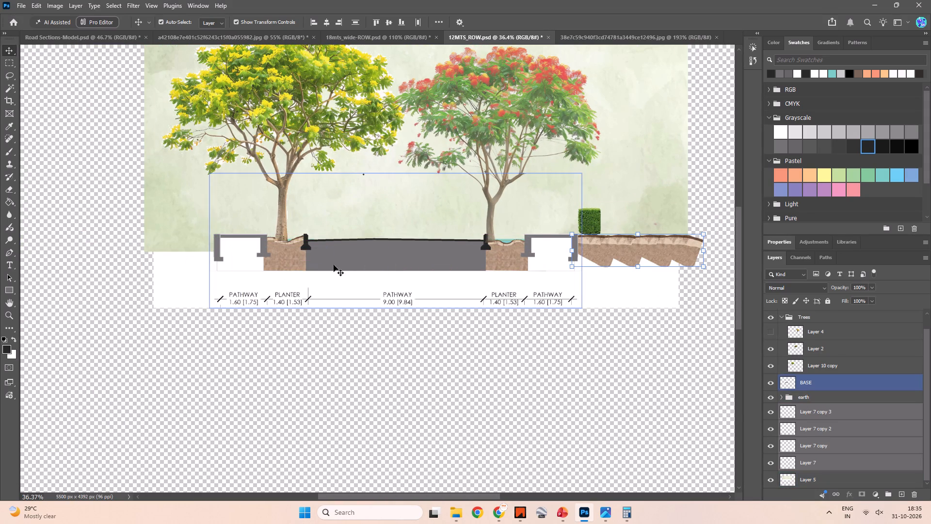
Duplicate the four soil pieces about 2554 px horizontally so the copies extend beyond the opposite outer kerb, and deselect them.
{"action": "left_click_drag", "start_coordinate": [634, 247], "coordinate": [140, 250], "text": "alt"}
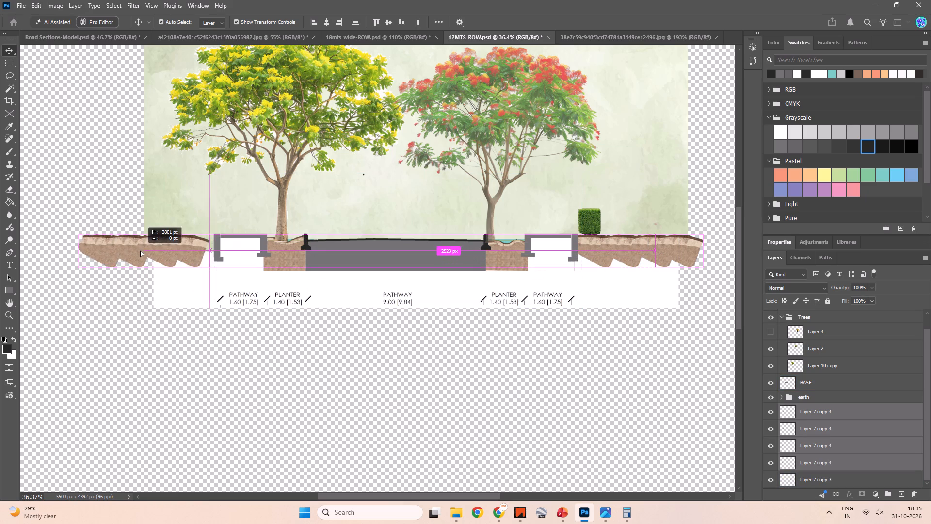
{"action": "left_click_drag", "start_coordinate": [140, 250], "coordinate": [181, 246], "text": "alt"}
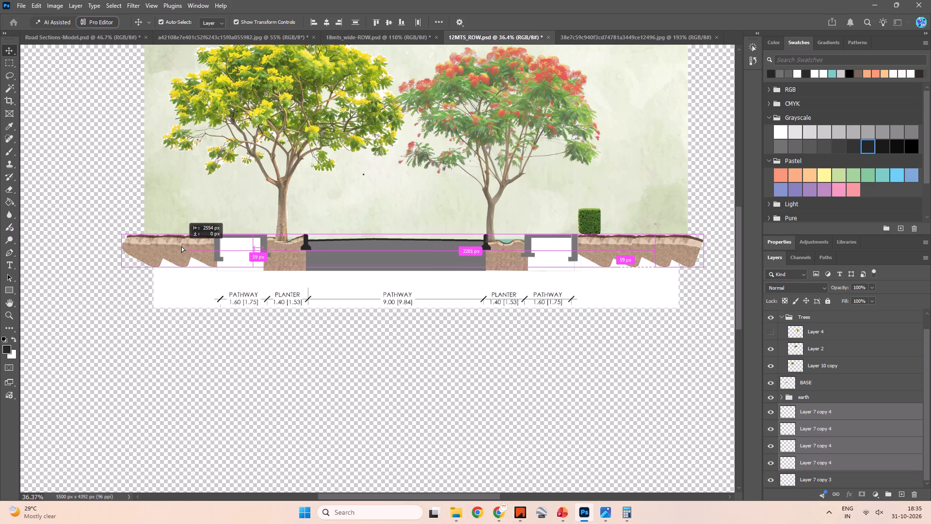
{"action": "left_click_drag", "start_coordinate": [181, 246], "coordinate": [181, 246], "text": "alt"}
{"action": "left_click", "coordinate": [166, 343]}
Duplicate the outermost soil piece on the yellow tree's side into the empty canvas below the soil strip.
{"action": "key", "text": "space"}
{"action": "key", "text": "space"}
{"action": "key", "text": "space"}
{"action": "key", "text": "space"}
{"action": "key", "text": "space"}
{"action": "key", "text": "space"}
{"action": "key", "text": "space"}
{"action": "key", "text": "space"}
{"action": "key", "text": "space"}
{"action": "left_click_drag", "start_coordinate": [459, 331], "coordinate": [457, 335]}
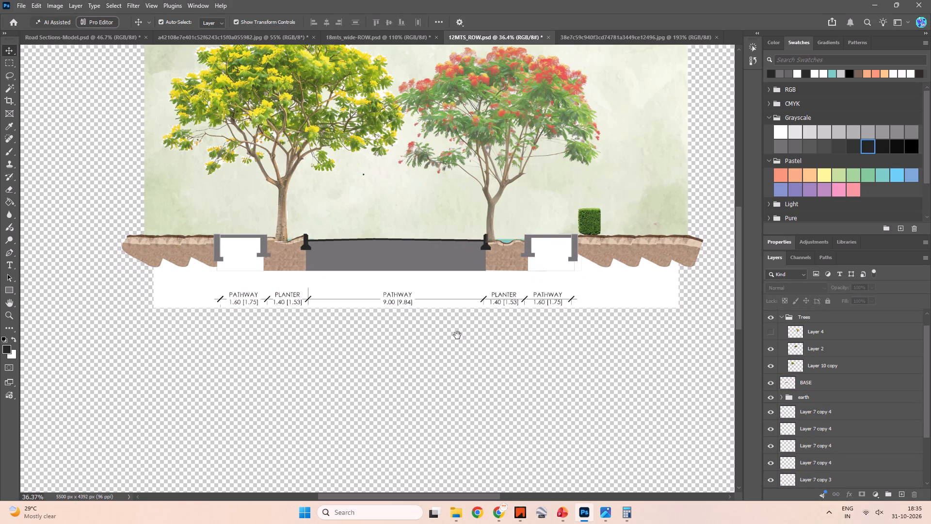
{"action": "left_click_drag", "start_coordinate": [457, 335], "coordinate": [440, 369]}
{"action": "scroll", "coordinate": [418, 351], "scroll_direction": "up", "scroll_amount": 3, "text": "alt"}
{"action": "key", "text": "space"}
{"action": "key", "text": "space"}
{"action": "key", "text": "space"}
{"action": "key", "text": "space"}
{"action": "key", "text": "space"}
{"action": "key", "text": "space"}
{"action": "key", "text": "space"}
{"action": "key", "text": "space"}
{"action": "key", "text": "space"}
{"action": "key", "text": "space"}
{"action": "key", "text": "space"}
{"action": "key", "text": "space"}
{"action": "key", "text": "space"}
{"action": "key", "text": "space"}
{"action": "key", "text": "space"}
{"action": "key", "text": "space"}
{"action": "key", "text": "space"}
{"action": "key", "text": "space"}
{"action": "key", "text": "space"}
{"action": "key", "text": "space"}
{"action": "left_click_drag", "start_coordinate": [518, 381], "coordinate": [488, 394]}
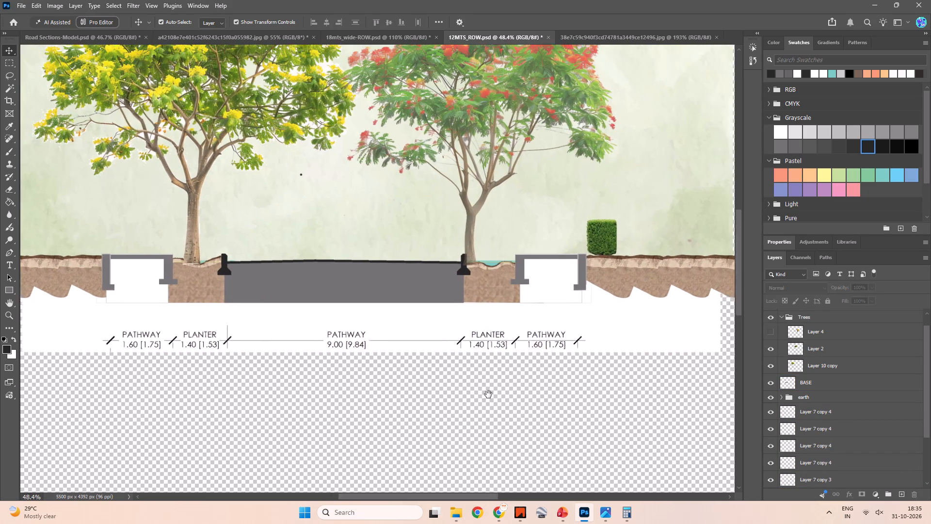
{"action": "left_click_drag", "start_coordinate": [488, 394], "coordinate": [668, 346]}
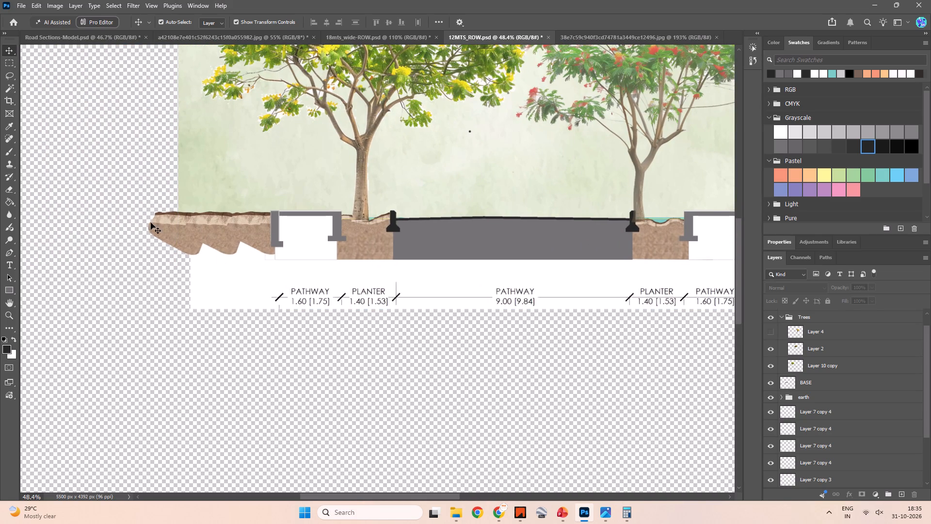
{"action": "left_click", "coordinate": [167, 246]}
{"action": "scroll", "coordinate": [152, 250], "scroll_direction": "up", "scroll_amount": 12, "text": "alt"}
{"action": "left_click", "coordinate": [205, 219]}
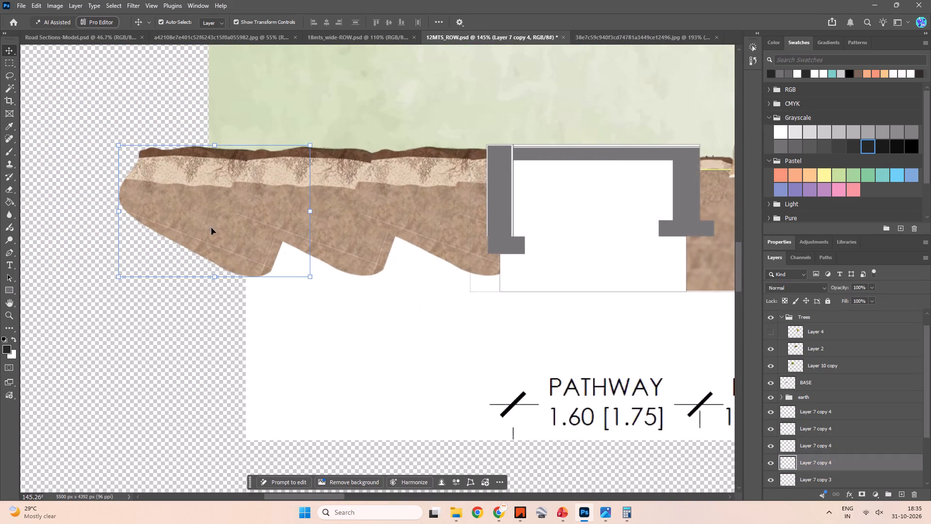
{"action": "left_click_drag", "start_coordinate": [212, 228], "coordinate": [130, 383], "text": "alt"}
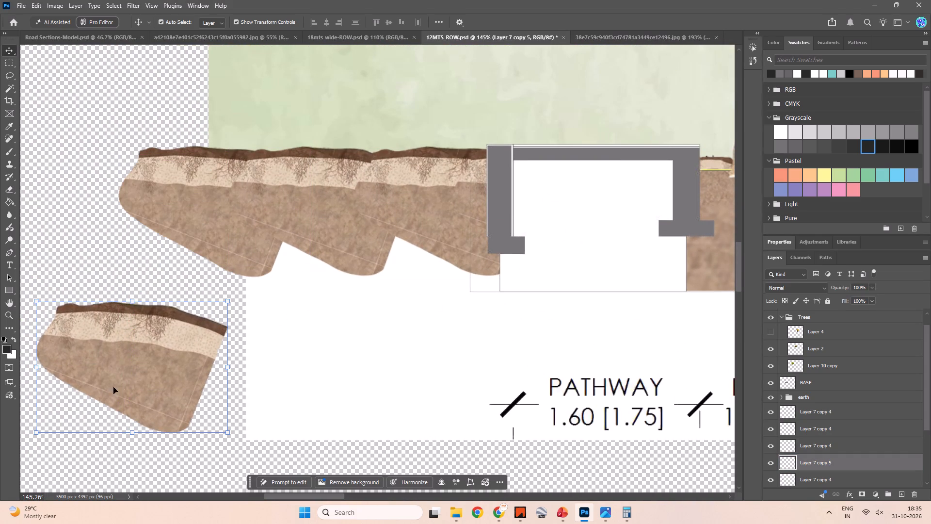
Rotate the separate soil copy to -30° so its underside lies nearly level, and apply the transform.
{"action": "key", "text": "space"}
{"action": "key", "text": "space"}
{"action": "key", "text": "space"}
{"action": "key", "text": "space"}
{"action": "key", "text": "space"}
{"action": "key", "text": "space"}
{"action": "key", "text": "space"}
{"action": "key", "text": "space"}
{"action": "left_click_drag", "start_coordinate": [122, 383], "coordinate": [271, 344]}
{"action": "left_click", "coordinate": [390, 258]}
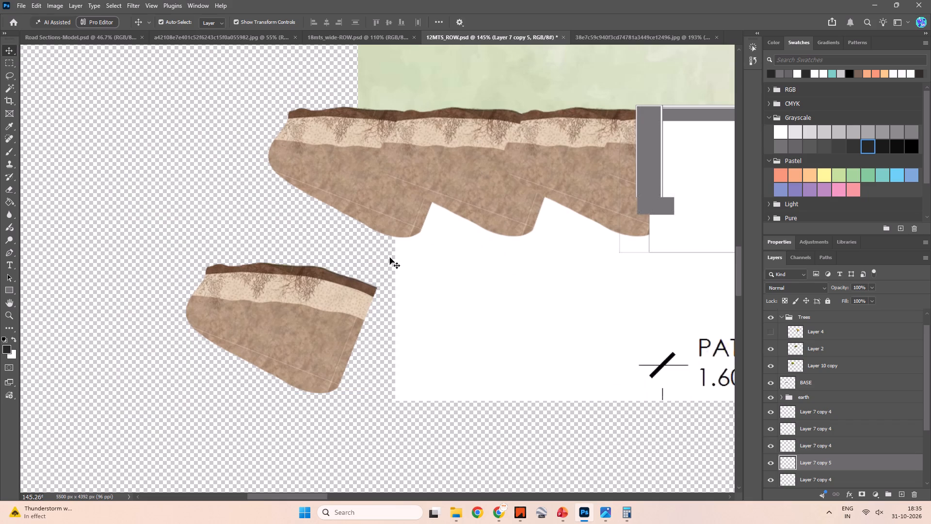
{"action": "left_click", "coordinate": [354, 290]}
{"action": "left_click_drag", "start_coordinate": [385, 262], "coordinate": [357, 241]}
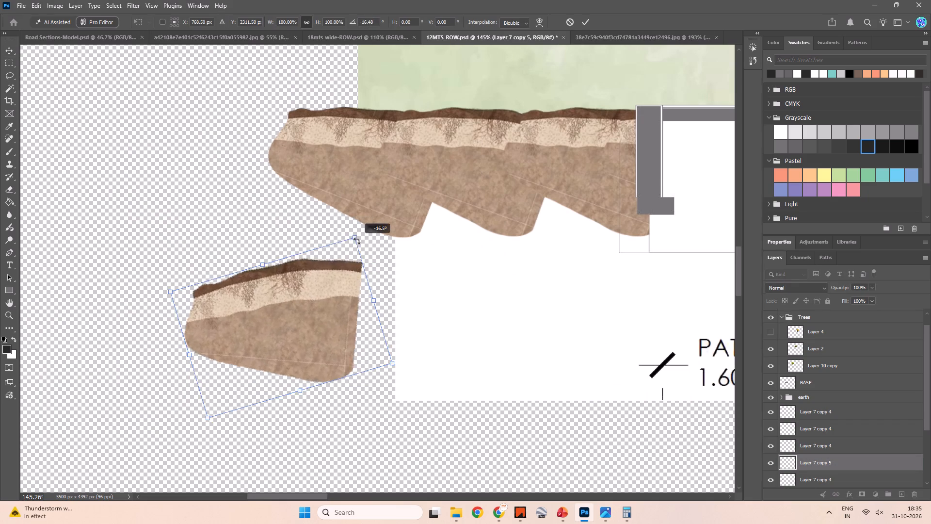
{"action": "left_click_drag", "start_coordinate": [357, 241], "coordinate": [342, 227]}
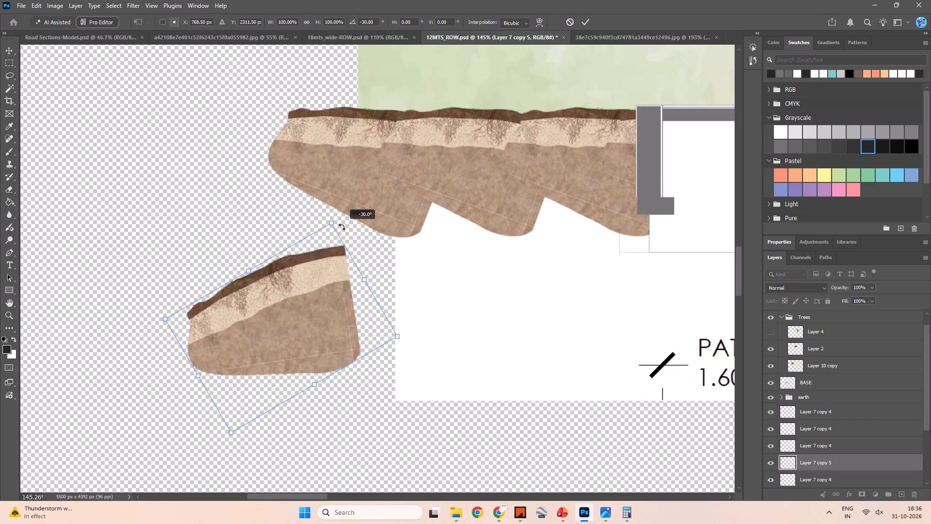
{"action": "left_click_drag", "start_coordinate": [342, 227], "coordinate": [344, 241]}
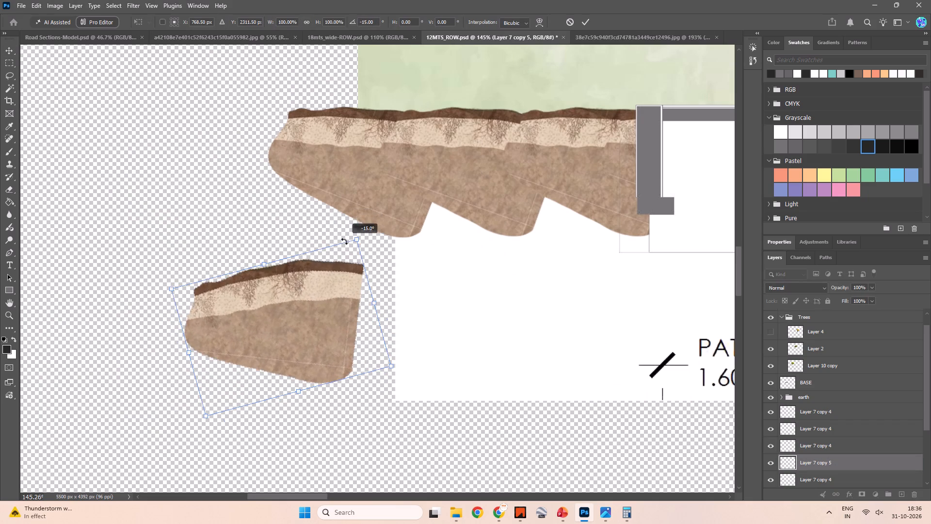
{"action": "left_click_drag", "start_coordinate": [344, 241], "coordinate": [342, 233]}
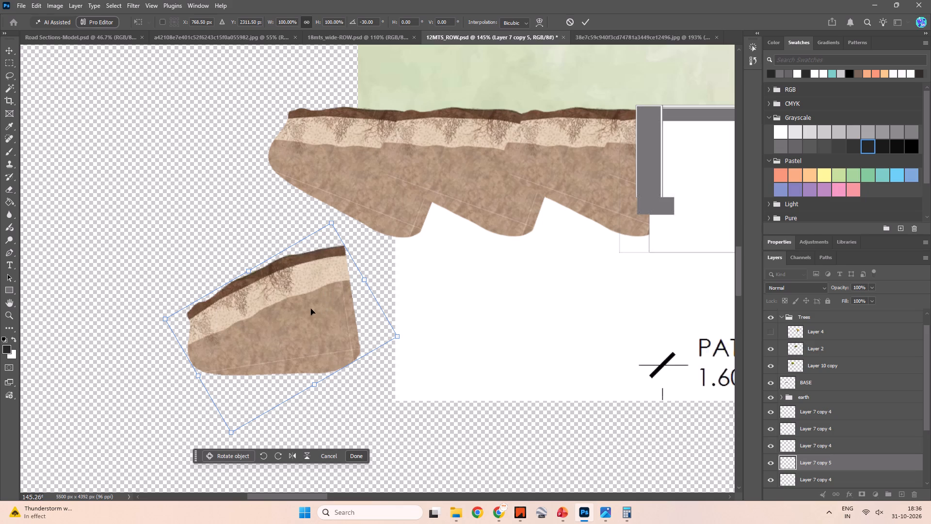
{"action": "key", "text": "e"}
{"action": "key", "text": "e"}
{"action": "left_click", "coordinate": [210, 343]}
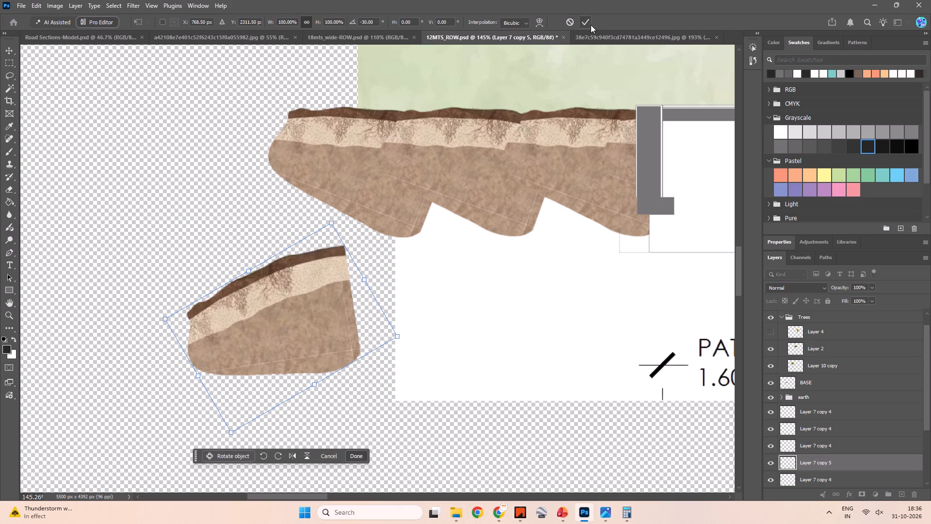
{"action": "left_click", "coordinate": [591, 25]}
Erase the topsoil, root layer and upper brown soil from the rotated copy, leaving only a thin plain brown strip.
{"action": "key", "text": "e"}
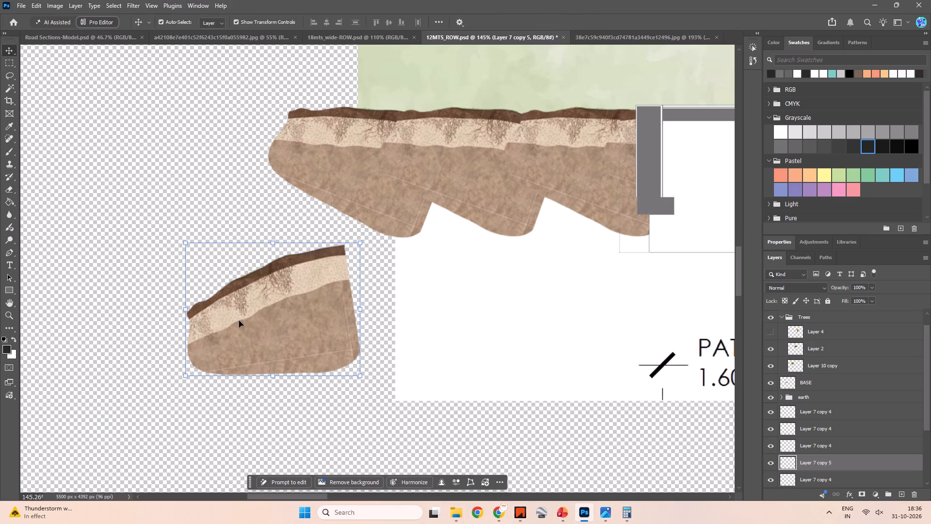
{"action": "key", "text": "e"}
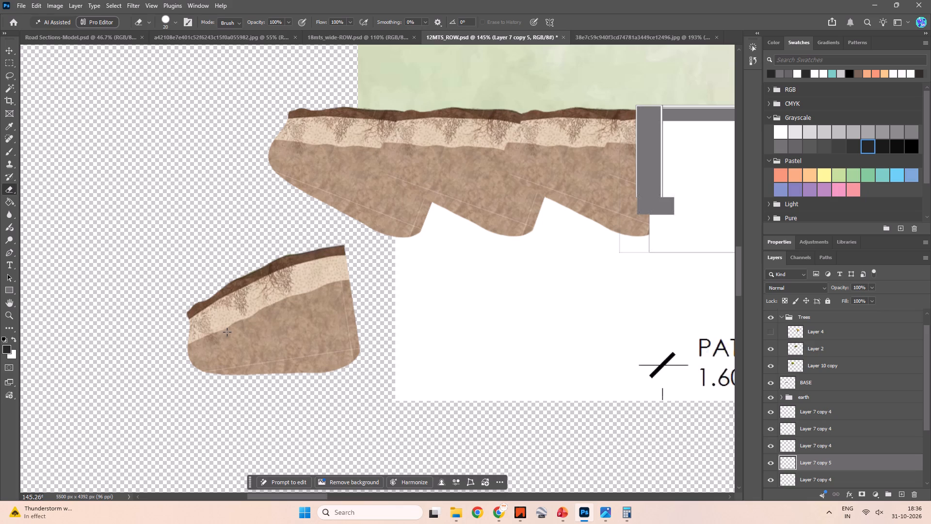
{"action": "left_click_drag", "start_coordinate": [178, 292], "coordinate": [340, 249]}
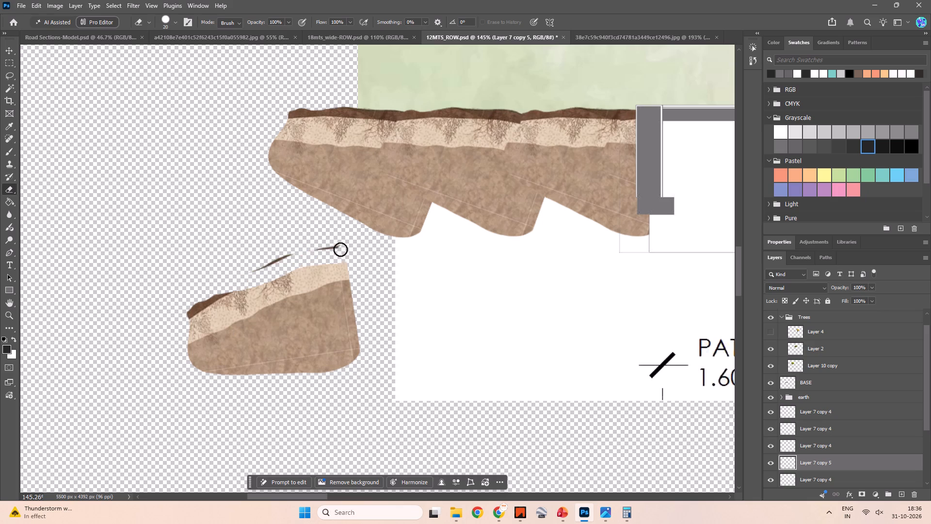
{"action": "left_click_drag", "start_coordinate": [340, 249], "coordinate": [338, 283]}
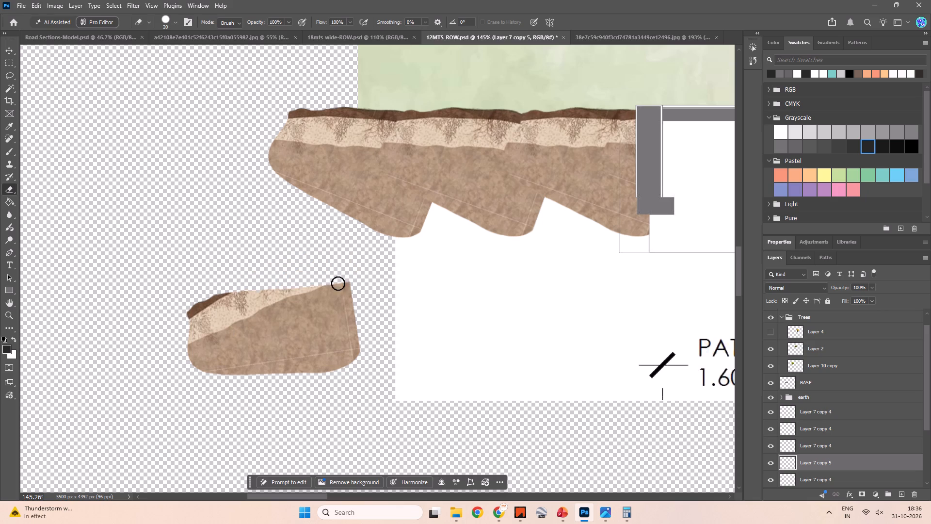
{"action": "left_click_drag", "start_coordinate": [338, 283], "coordinate": [224, 305]}
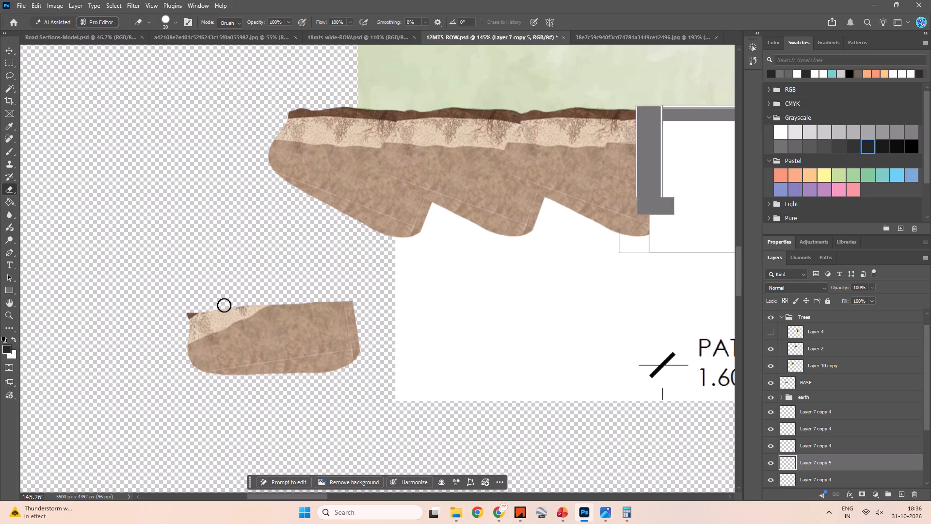
{"action": "left_click_drag", "start_coordinate": [224, 305], "coordinate": [338, 313]}
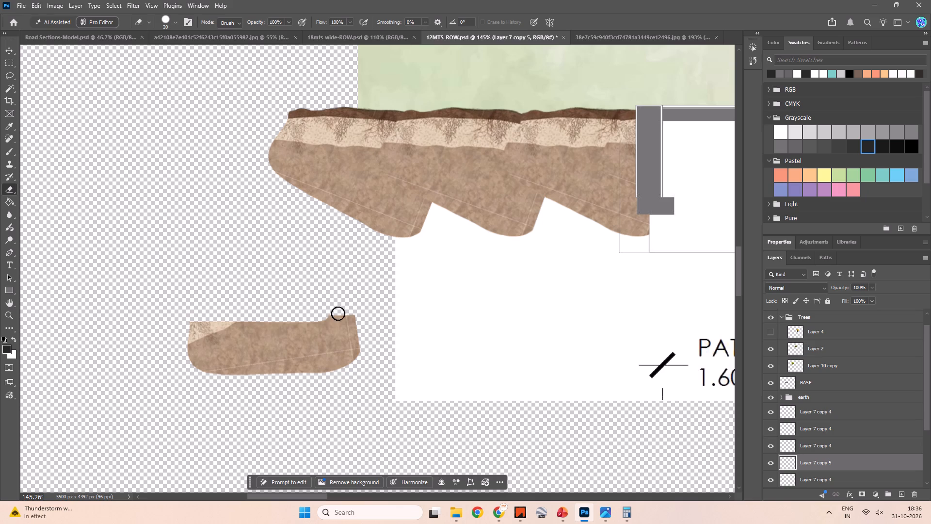
{"action": "left_click_drag", "start_coordinate": [338, 313], "coordinate": [365, 321]}
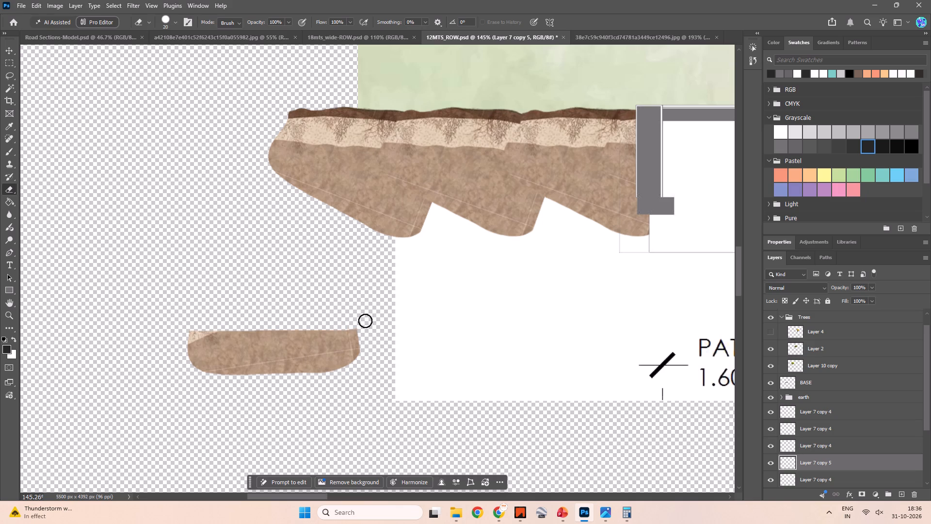
{"action": "left_click_drag", "start_coordinate": [365, 321], "coordinate": [367, 327]}
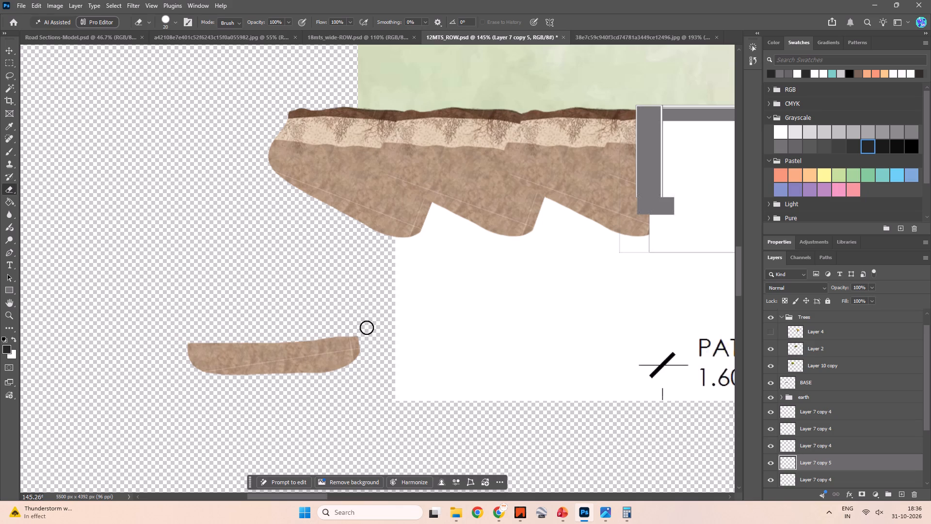
{"action": "left_click_drag", "start_coordinate": [367, 327], "coordinate": [370, 327]}
Move the brown strip under the soil on the yellow tree's side and duplicate it four times to fill the jagged underside.
{"action": "key", "text": "v"}
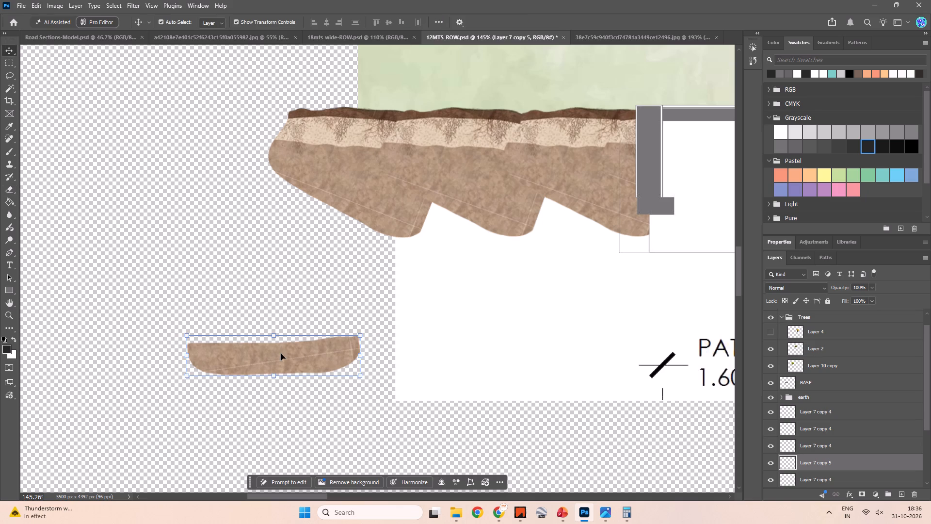
{"action": "left_click_drag", "start_coordinate": [281, 354], "coordinate": [573, 236]}
{"action": "left_click_drag", "start_coordinate": [573, 237], "coordinate": [541, 208], "text": "alt"}
{"action": "left_click_drag", "start_coordinate": [561, 209], "coordinate": [462, 238], "text": "alt"}
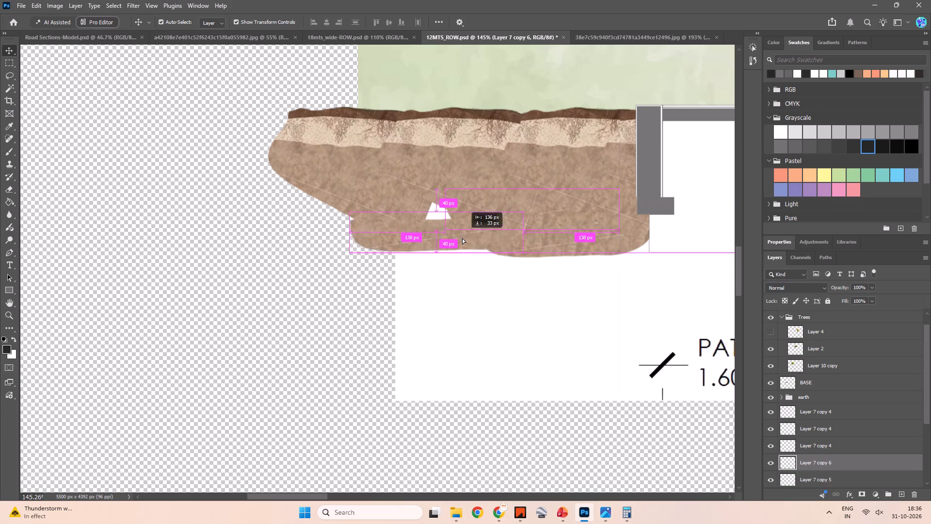
{"action": "left_click_drag", "start_coordinate": [462, 238], "coordinate": [486, 240], "text": "alt"}
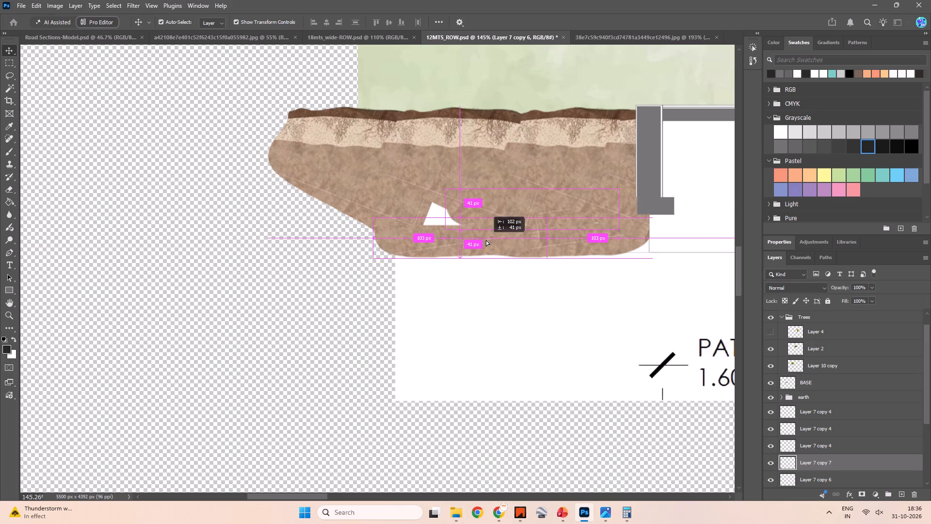
{"action": "left_click_drag", "start_coordinate": [486, 240], "coordinate": [486, 240], "text": "alt"}
{"action": "left_click_drag", "start_coordinate": [491, 239], "coordinate": [421, 221], "text": "alt+shift"}
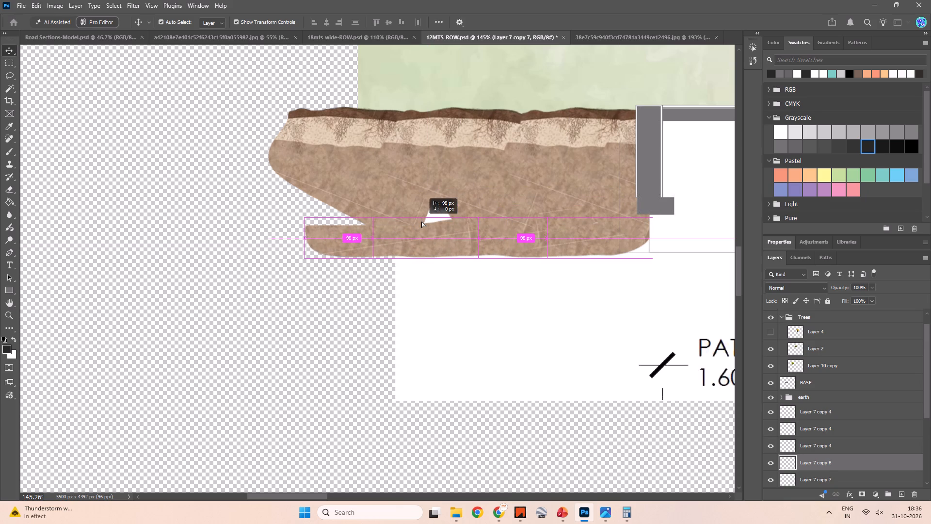
{"action": "left_click_drag", "start_coordinate": [421, 221], "coordinate": [421, 221], "text": "alt+shift"}
{"action": "left_click_drag", "start_coordinate": [425, 237], "coordinate": [433, 212], "text": "alt+shift"}
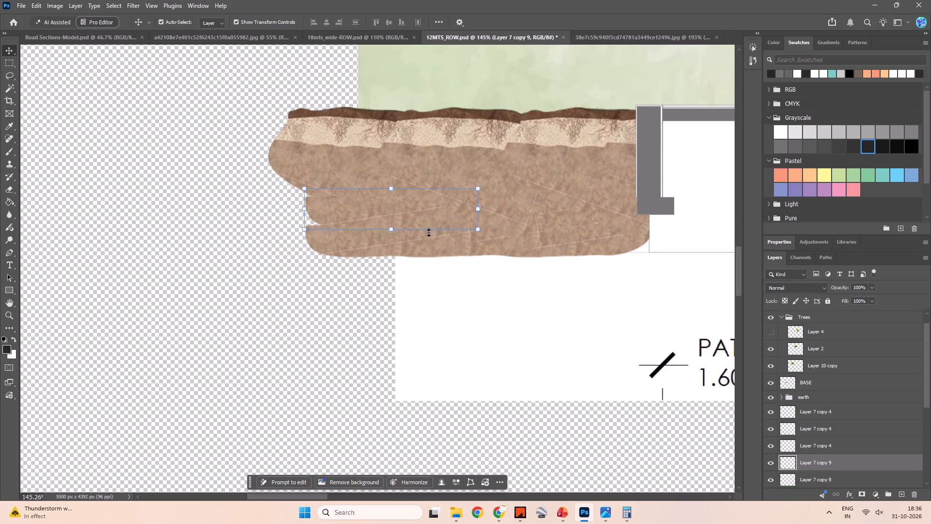
Duplicate another brown strip onto the soil's lower edge beneath the outer kerb on the yellow tree's side.
{"action": "scroll", "coordinate": [394, 284], "scroll_direction": "down", "scroll_amount": 9, "text": "alt"}
{"action": "key", "text": "space"}
{"action": "key", "text": "space"}
{"action": "key", "text": "space"}
{"action": "key", "text": "space"}
{"action": "key", "text": "space"}
{"action": "key", "text": "space"}
{"action": "left_click_drag", "start_coordinate": [376, 342], "coordinate": [261, 348]}
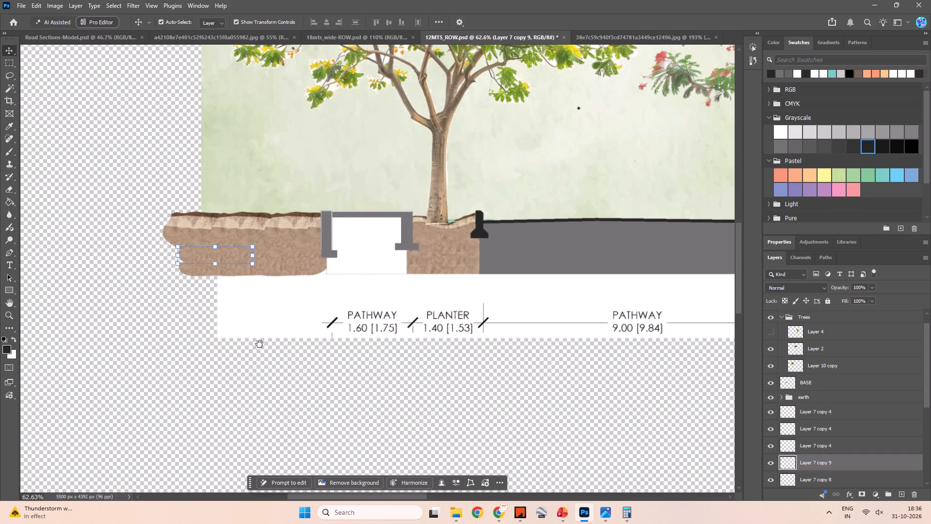
{"action": "left_click_drag", "start_coordinate": [225, 250], "coordinate": [314, 270], "text": "alt+shift"}
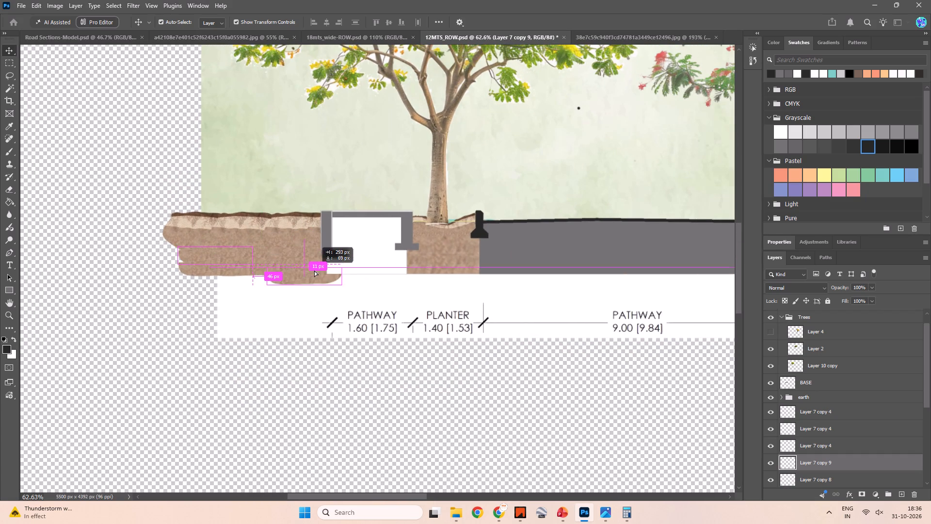
{"action": "left_click_drag", "start_coordinate": [314, 270], "coordinate": [322, 261], "text": "alt+shift"}
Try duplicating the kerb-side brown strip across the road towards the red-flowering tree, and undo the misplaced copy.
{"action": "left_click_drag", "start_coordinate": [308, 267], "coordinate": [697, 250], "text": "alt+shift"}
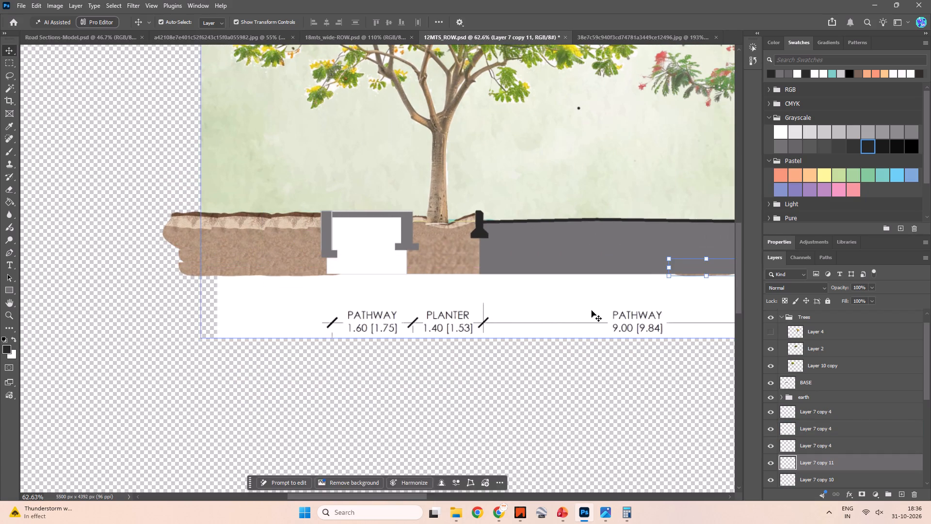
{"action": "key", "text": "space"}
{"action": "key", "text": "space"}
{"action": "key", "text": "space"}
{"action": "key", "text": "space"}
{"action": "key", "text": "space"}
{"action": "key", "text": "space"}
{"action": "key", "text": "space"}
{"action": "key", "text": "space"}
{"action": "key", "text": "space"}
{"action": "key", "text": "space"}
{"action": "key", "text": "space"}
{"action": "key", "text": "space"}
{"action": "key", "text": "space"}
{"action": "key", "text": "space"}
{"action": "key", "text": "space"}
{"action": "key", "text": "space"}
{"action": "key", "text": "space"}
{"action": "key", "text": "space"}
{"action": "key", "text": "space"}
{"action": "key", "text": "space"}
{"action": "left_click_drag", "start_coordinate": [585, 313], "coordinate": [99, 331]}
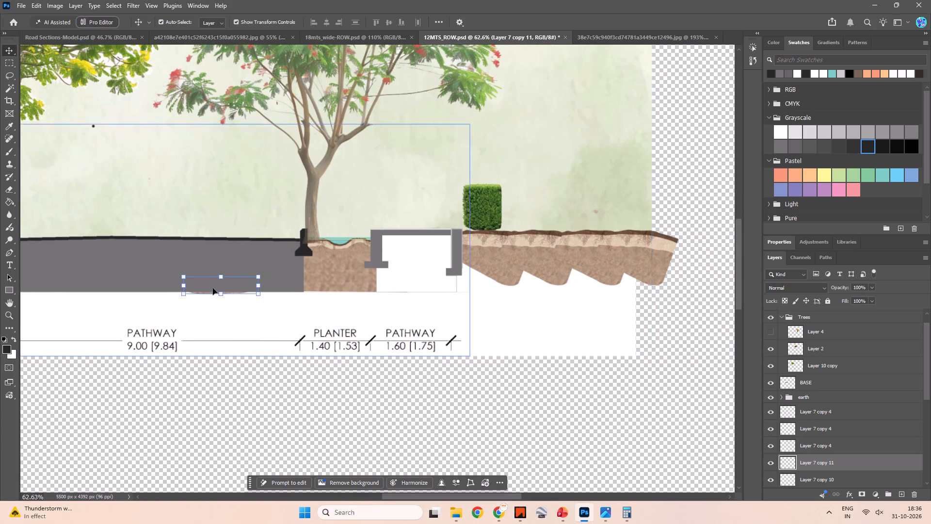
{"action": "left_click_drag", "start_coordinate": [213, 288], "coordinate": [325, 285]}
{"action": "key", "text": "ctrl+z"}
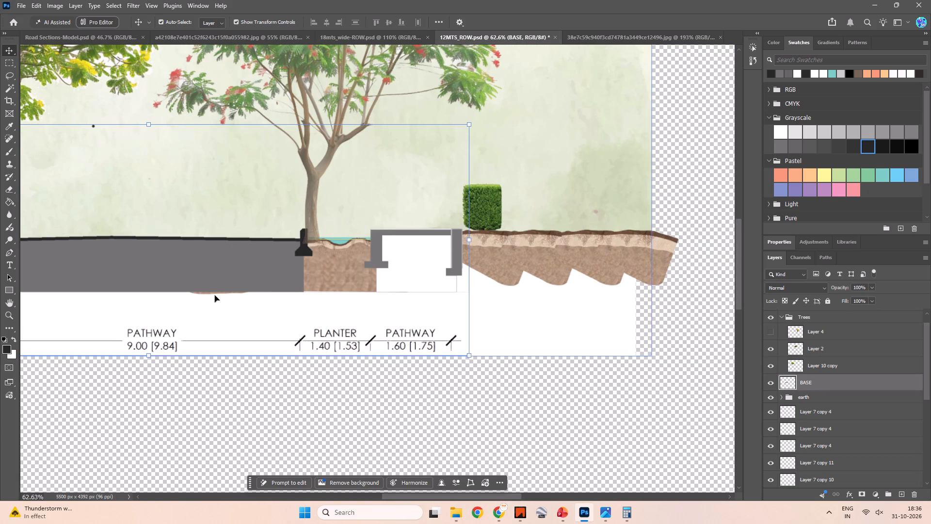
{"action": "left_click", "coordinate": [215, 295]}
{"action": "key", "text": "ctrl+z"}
Duplicate the kerb-side brown strip horizontally to the opposite outer kerb and align it with the base of the soil there.
{"action": "key", "text": "space"}
{"action": "key", "text": "space"}
{"action": "key", "text": "space"}
{"action": "key", "text": "space"}
{"action": "key", "text": "space"}
{"action": "key", "text": "space"}
{"action": "key", "text": "space"}
{"action": "key", "text": "space"}
{"action": "key", "text": "space"}
{"action": "left_click_drag", "start_coordinate": [208, 308], "coordinate": [383, 302]}
{"action": "key", "text": "space"}
{"action": "key", "text": "space"}
{"action": "key", "text": "space"}
{"action": "key", "text": "space"}
{"action": "key", "text": "space"}
{"action": "key", "text": "space"}
{"action": "left_click_drag", "start_coordinate": [171, 299], "coordinate": [329, 299]}
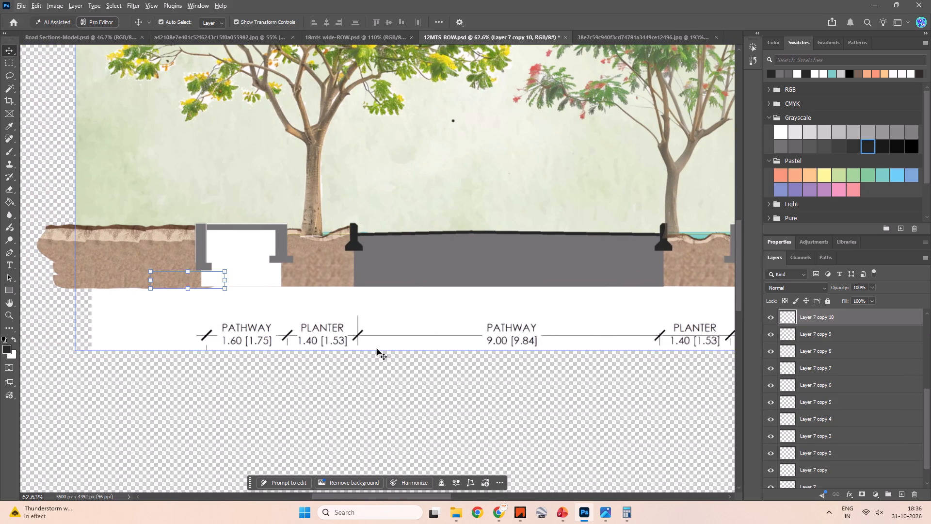
{"action": "scroll", "coordinate": [337, 337], "scroll_direction": "down", "scroll_amount": 3, "text": "alt"}
{"action": "left_click_drag", "start_coordinate": [213, 292], "coordinate": [495, 297], "text": "alt+shift"}
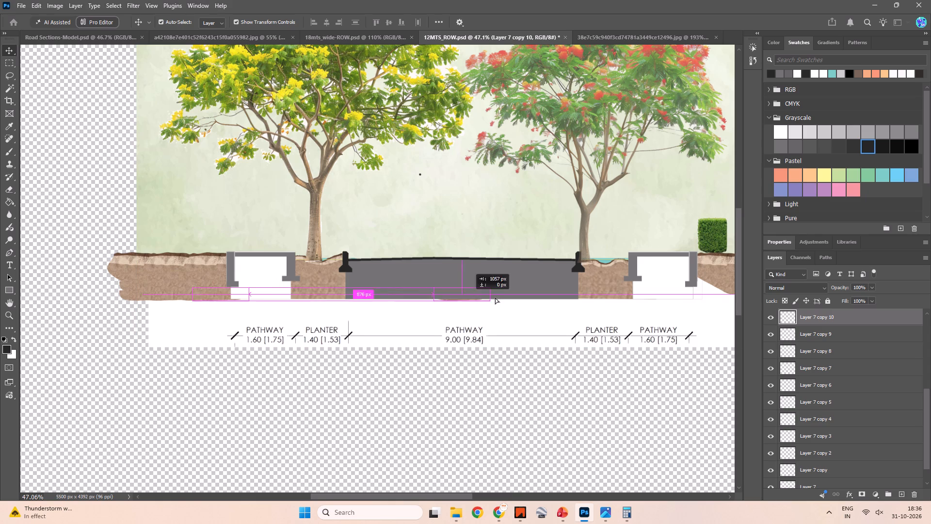
{"action": "left_click_drag", "start_coordinate": [495, 297], "coordinate": [671, 297], "text": "alt+shift"}
{"action": "key", "text": "space"}
{"action": "key", "text": "space"}
{"action": "key", "text": "space"}
{"action": "key", "text": "space"}
{"action": "key", "text": "space"}
{"action": "key", "text": "space"}
{"action": "left_click_drag", "start_coordinate": [650, 332], "coordinate": [428, 334]}
{"action": "scroll", "coordinate": [477, 301], "scroll_direction": "up", "scroll_amount": 7, "text": "alt"}
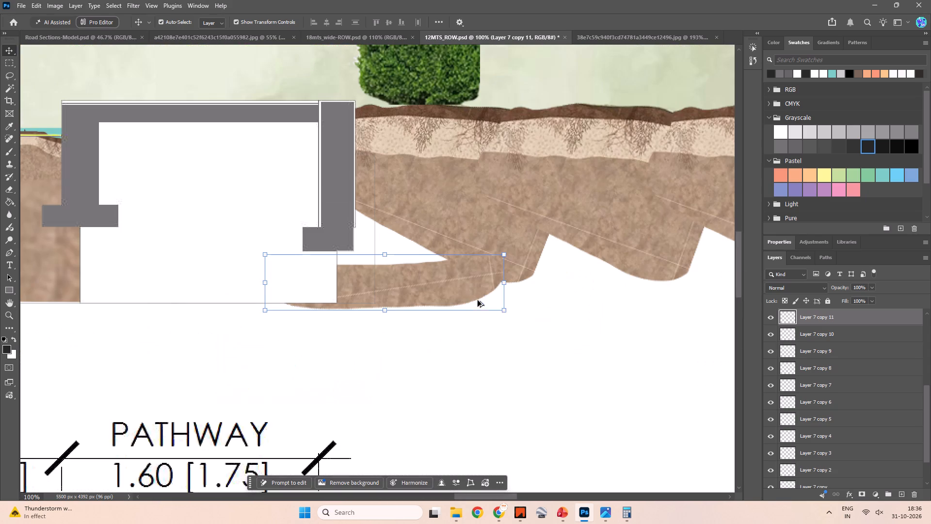
{"action": "left_click_drag", "start_coordinate": [392, 293], "coordinate": [406, 287]}
Duplicate that strip just above itself, enlarge the copy to 125.10% width and 124.14% height, and apply the transform.
{"action": "left_click_drag", "start_coordinate": [399, 285], "coordinate": [407, 232], "text": "alt+shift"}
{"action": "left_click_drag", "start_coordinate": [516, 248], "coordinate": [533, 264], "text": "shift"}
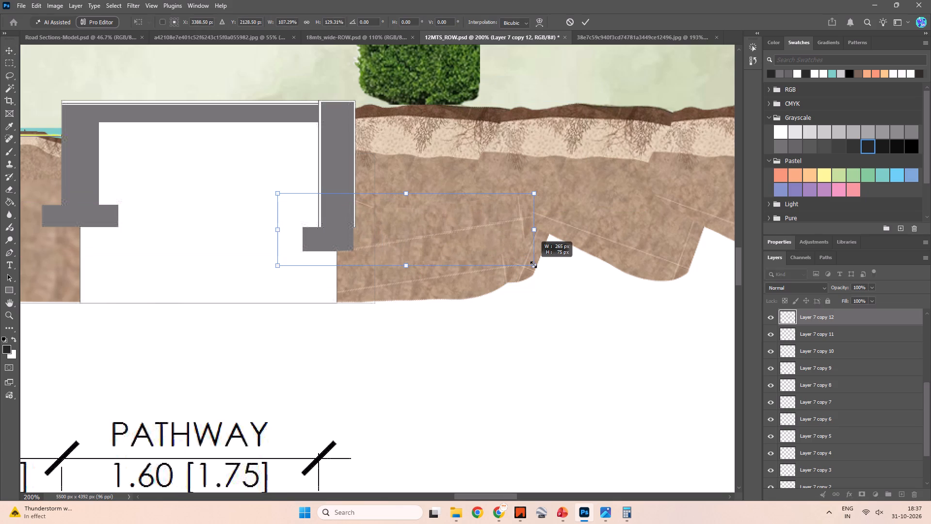
{"action": "left_click_drag", "start_coordinate": [533, 264], "coordinate": [571, 283], "text": "shift"}
{"action": "scroll", "coordinate": [401, 237], "scroll_direction": "down", "scroll_amount": 4, "text": "alt"}
{"action": "key", "text": "space"}
{"action": "key", "text": "space"}
{"action": "key", "text": "space"}
{"action": "key", "text": "space"}
{"action": "key", "text": "space"}
{"action": "key", "text": "space"}
{"action": "key", "text": "space"}
{"action": "key", "text": "space"}
{"action": "left_click_drag", "start_coordinate": [456, 221], "coordinate": [313, 252]}
{"action": "key", "text": "space"}
{"action": "key", "text": "space"}
{"action": "key", "text": "space"}
{"action": "key", "text": "space"}
{"action": "key", "text": "space"}
{"action": "key", "text": "space"}
{"action": "key", "text": "space"}
{"action": "key", "text": "space"}
{"action": "key", "text": "space"}
{"action": "key", "text": "space"}
{"action": "key", "text": "space"}
{"action": "left_click_drag", "start_coordinate": [482, 218], "coordinate": [349, 269]}
{"action": "left_click_drag", "start_coordinate": [315, 280], "coordinate": [417, 307], "text": "alt+shift"}
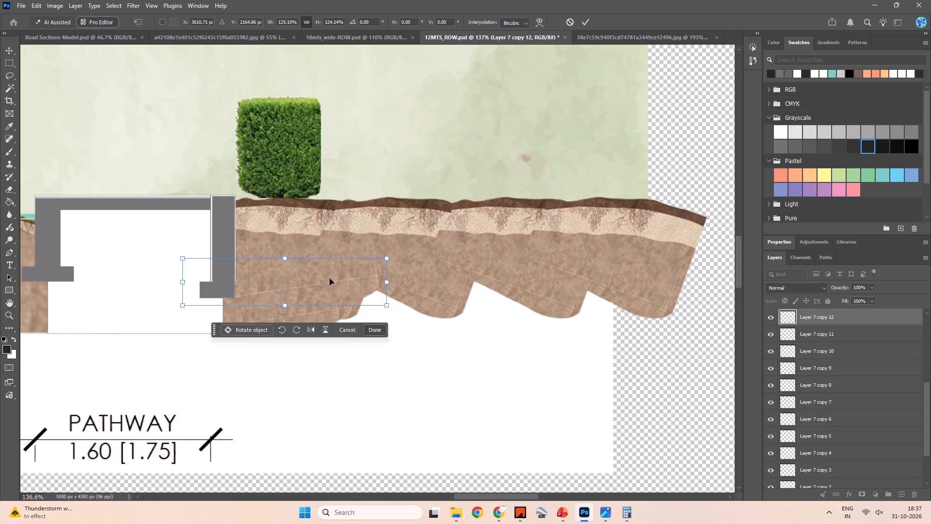
{"action": "left_click_drag", "start_coordinate": [330, 278], "coordinate": [378, 294]}
{"action": "key", "text": "ctrl+z"}
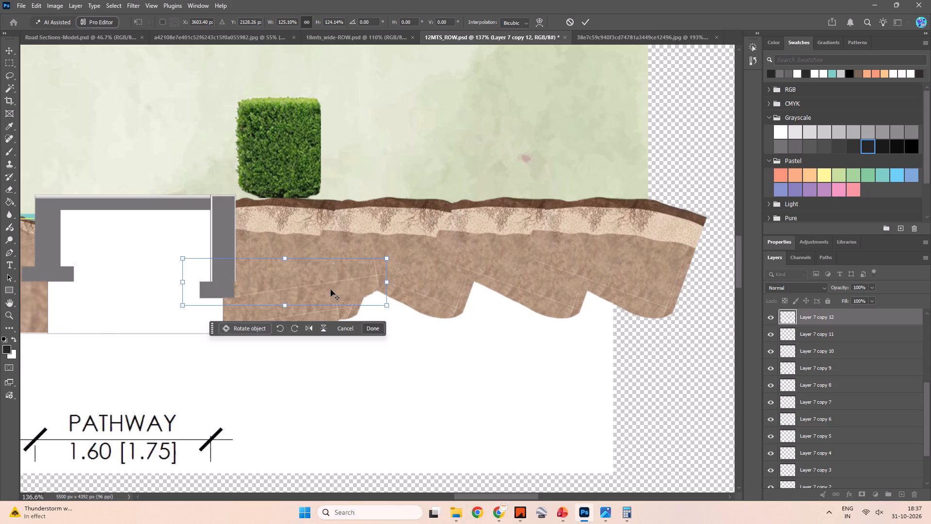
{"action": "left_click_drag", "start_coordinate": [305, 286], "coordinate": [360, 284], "text": "alt"}
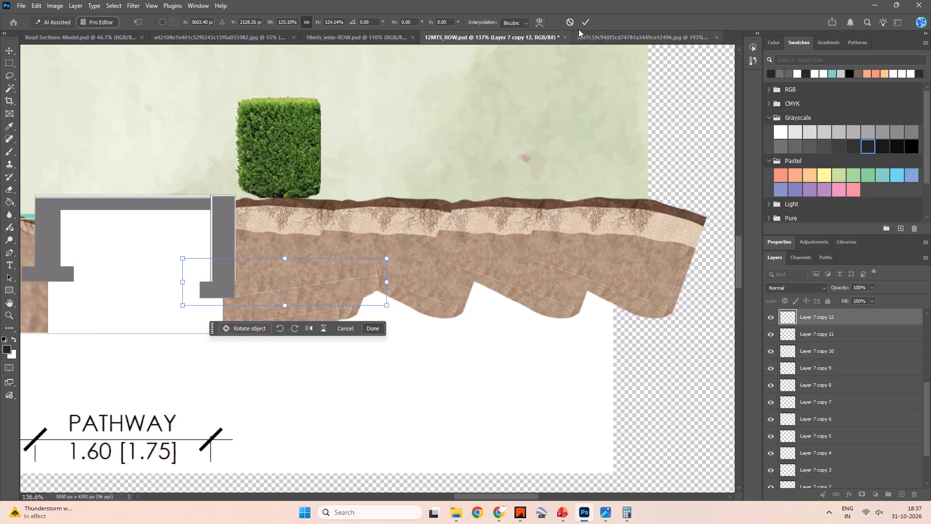
{"action": "left_click", "coordinate": [585, 24]}
Duplicate the enlarged strip five times along the soil's underside on the hedge side to fill the gaps, and deselect.
{"action": "left_click_drag", "start_coordinate": [325, 289], "coordinate": [437, 317], "text": "alt+shift"}
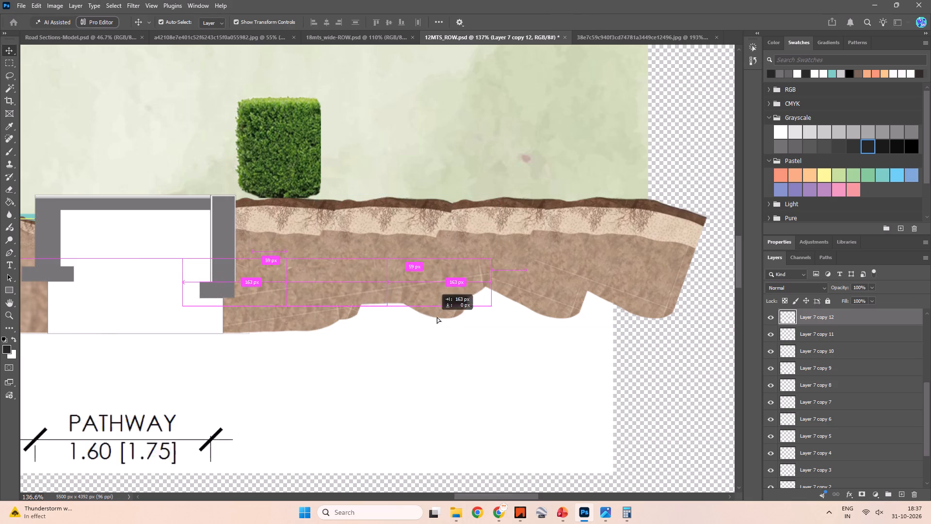
{"action": "left_click_drag", "start_coordinate": [437, 317], "coordinate": [474, 312], "text": "alt+shift"}
{"action": "left_click_drag", "start_coordinate": [427, 287], "coordinate": [425, 314], "text": "alt+shift"}
{"action": "left_click_drag", "start_coordinate": [446, 310], "coordinate": [390, 312], "text": "alt+shift"}
{"action": "left_click_drag", "start_coordinate": [377, 312], "coordinate": [522, 313], "text": "alt+shift"}
{"action": "left_click_drag", "start_coordinate": [526, 316], "coordinate": [555, 316], "text": "alt+shift"}
{"action": "left_click", "coordinate": [620, 367]}
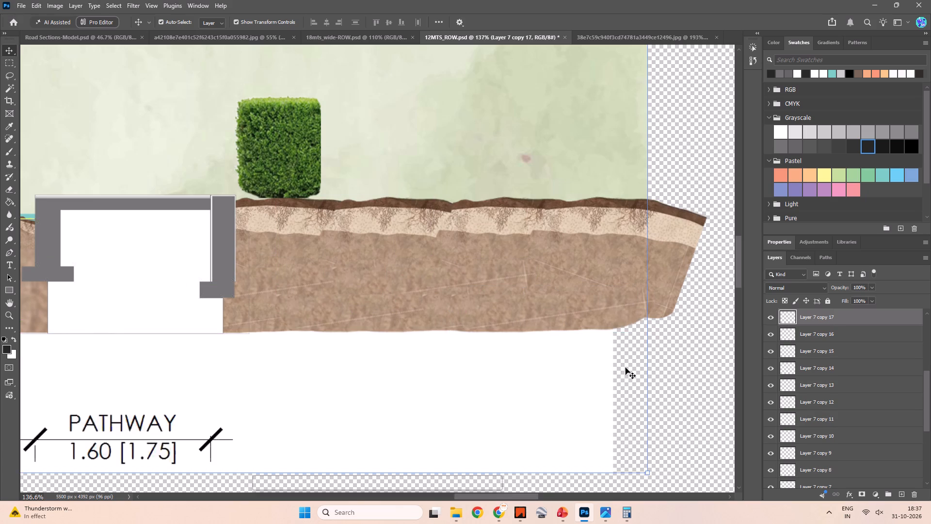
{"action": "left_click", "coordinate": [671, 358]}
Link all soil layers from the top Layer 14 copy 10 in the earth group down to Layer 7.
{"action": "scroll", "coordinate": [811, 367], "scroll_direction": "up", "scroll_amount": 8}
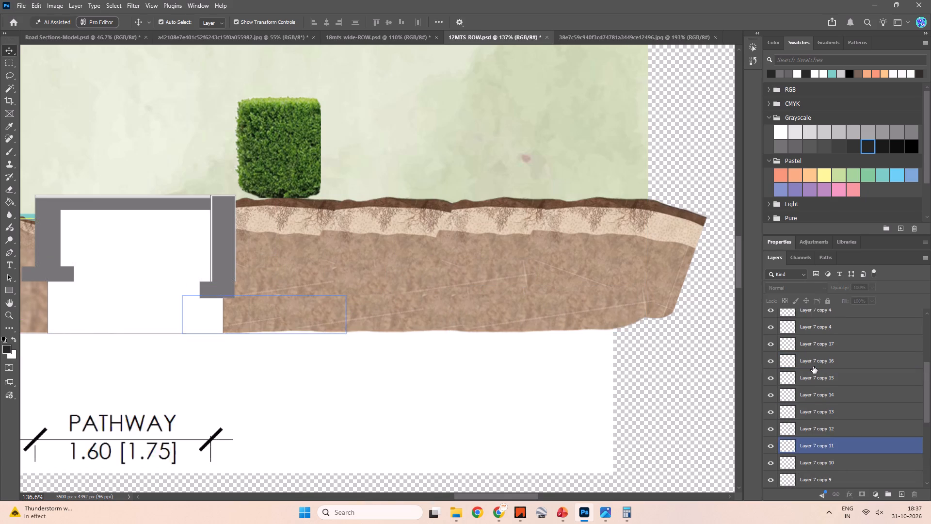
{"action": "scroll", "coordinate": [813, 366], "scroll_direction": "up", "scroll_amount": 7}
{"action": "left_click", "coordinate": [782, 362]}
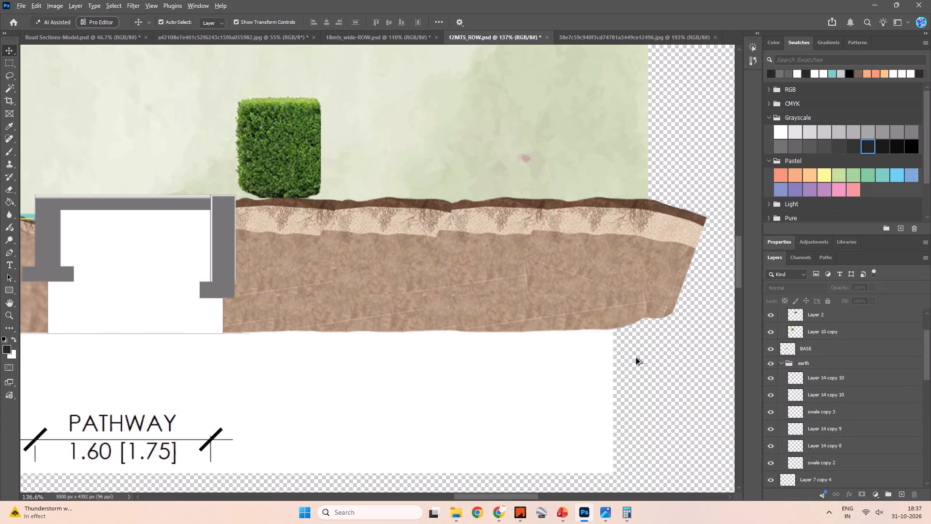
{"action": "scroll", "coordinate": [634, 356], "scroll_direction": "down", "scroll_amount": 5, "text": "alt"}
{"action": "left_click", "coordinate": [781, 364]}
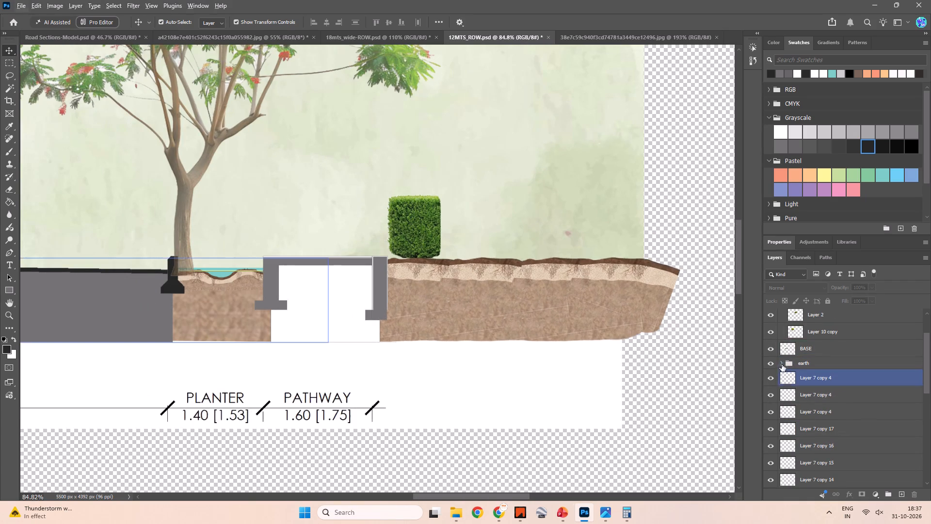
{"action": "left_click", "coordinate": [781, 364]}
{"action": "left_click", "coordinate": [818, 382]}
{"action": "scroll", "coordinate": [824, 406], "scroll_direction": "down", "scroll_amount": 9}
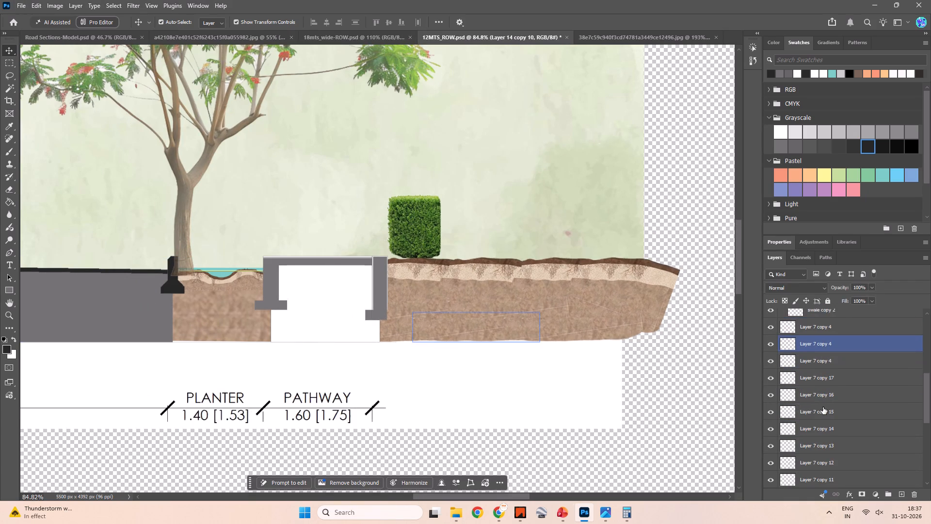
{"action": "scroll", "coordinate": [823, 407], "scroll_direction": "down", "scroll_amount": 14}
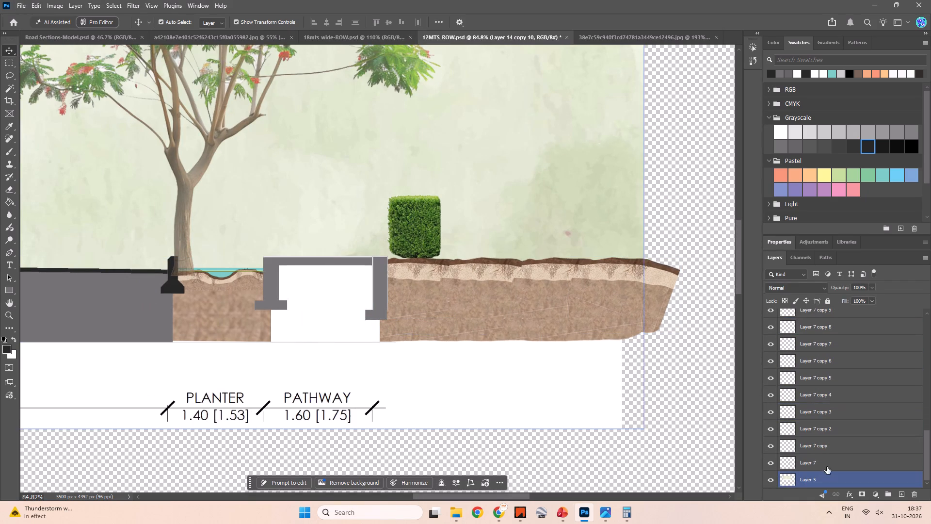
{"action": "left_click", "coordinate": [823, 462], "text": "shift"}
{"action": "right_click", "coordinate": [821, 342]}
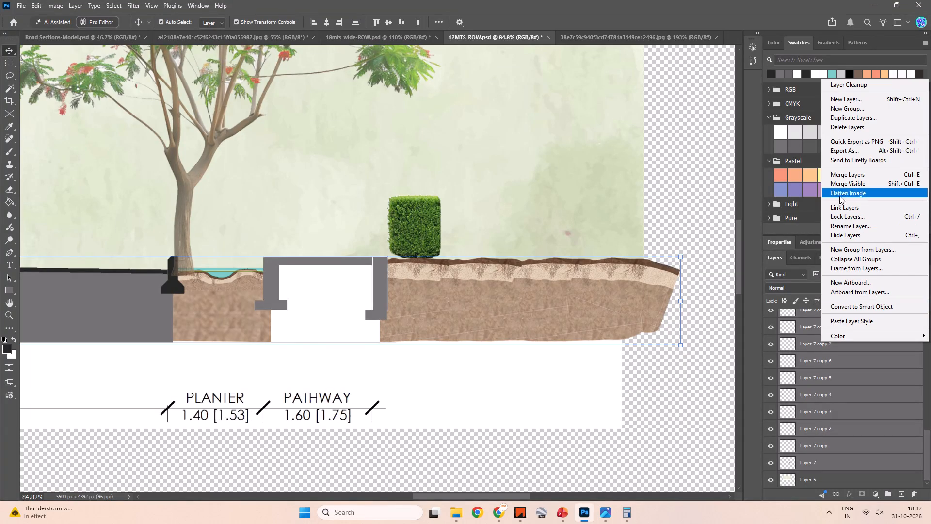
{"action": "left_click", "coordinate": [840, 209]}
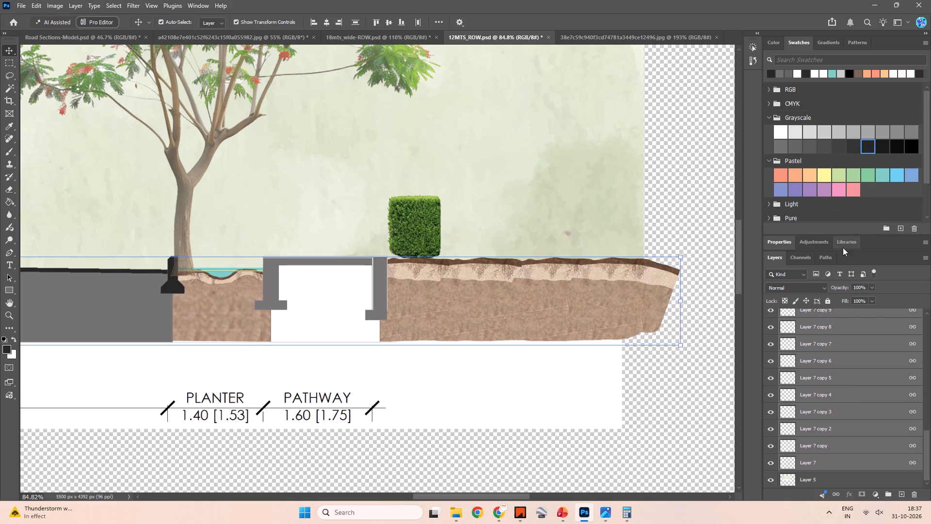
Unlink the six layers inside the earth group, from Layer 14 copy 10 to swale copy 2.
{"action": "scroll", "coordinate": [821, 384], "scroll_direction": "up", "scroll_amount": 13}
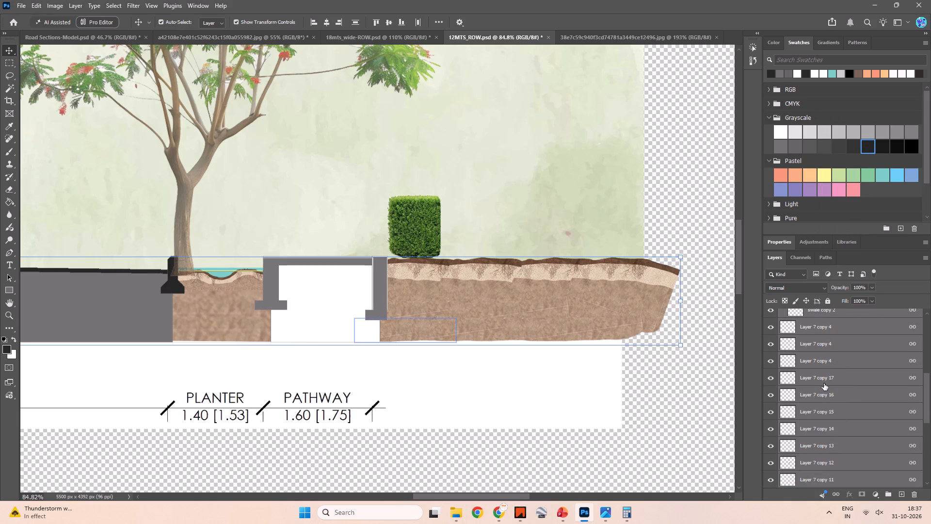
{"action": "scroll", "coordinate": [824, 383], "scroll_direction": "up", "scroll_amount": 7}
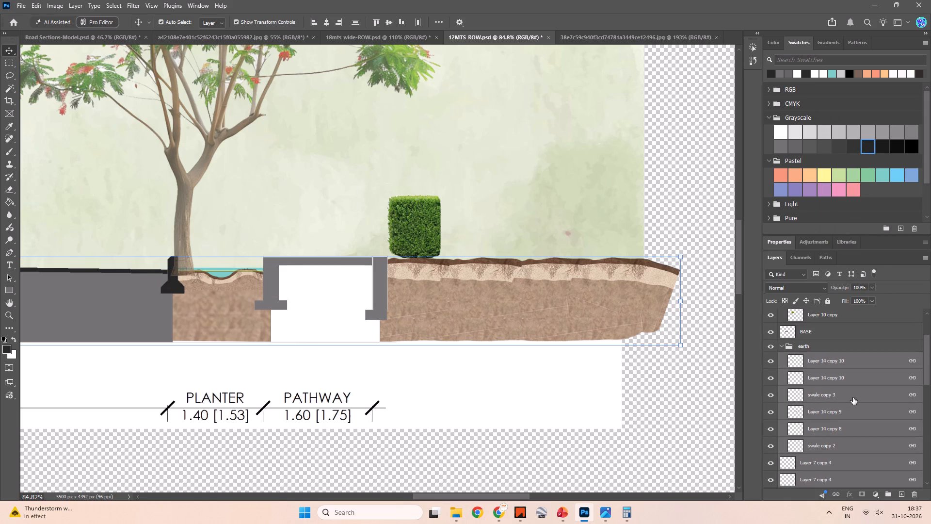
{"action": "left_click", "coordinate": [855, 445], "text": "shift"}
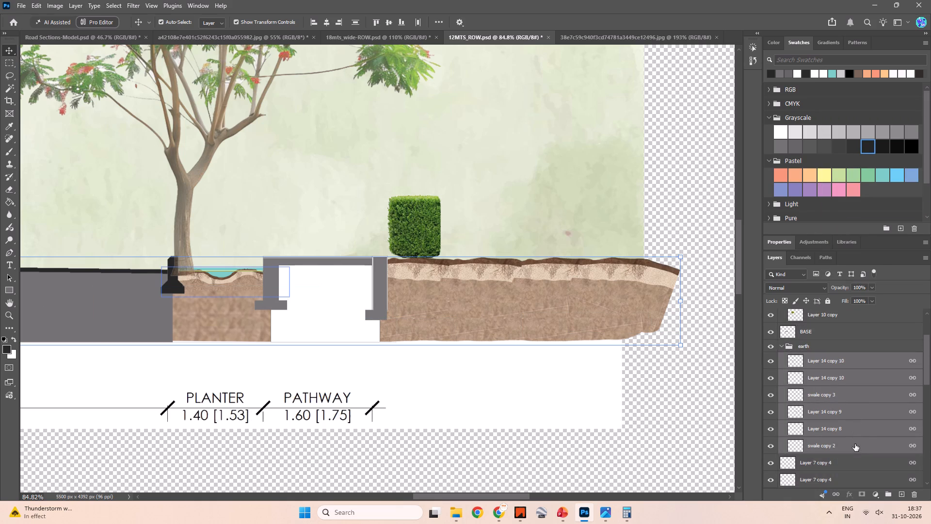
{"action": "right_click", "coordinate": [859, 358]}
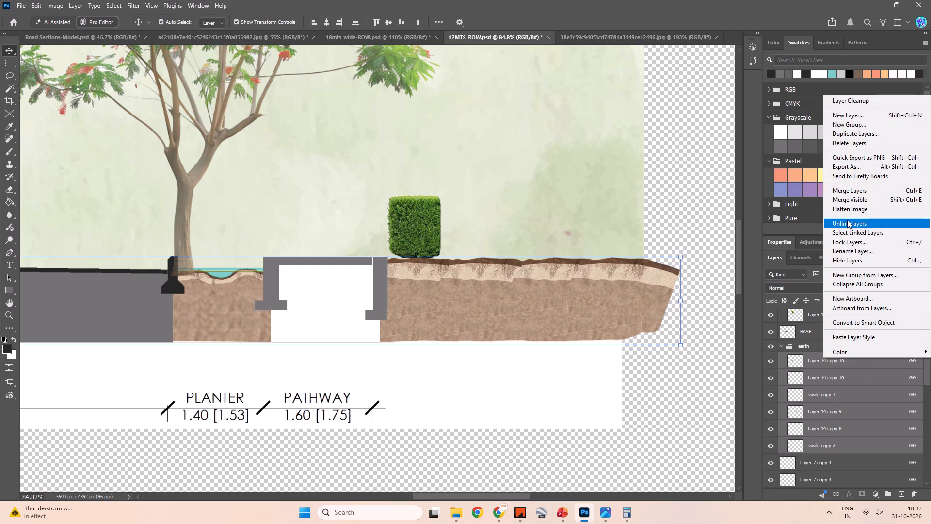
{"action": "left_click", "coordinate": [848, 225]}
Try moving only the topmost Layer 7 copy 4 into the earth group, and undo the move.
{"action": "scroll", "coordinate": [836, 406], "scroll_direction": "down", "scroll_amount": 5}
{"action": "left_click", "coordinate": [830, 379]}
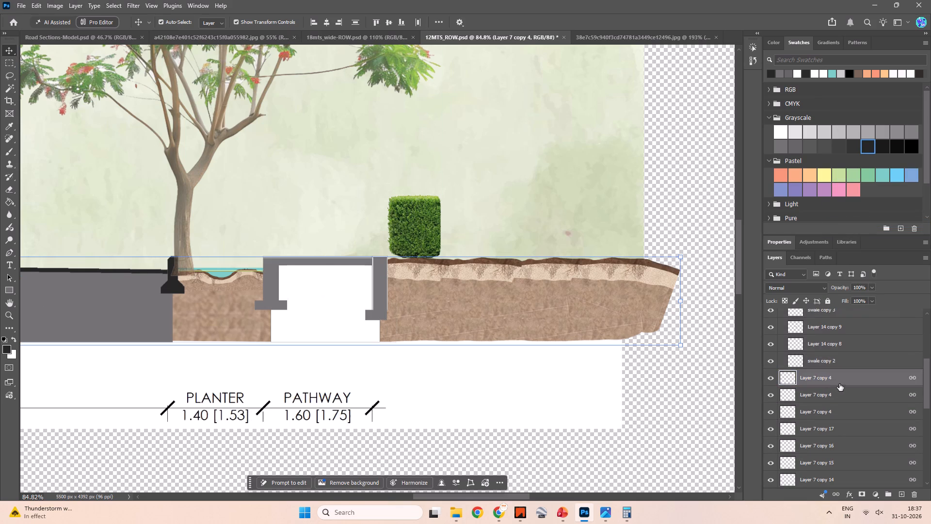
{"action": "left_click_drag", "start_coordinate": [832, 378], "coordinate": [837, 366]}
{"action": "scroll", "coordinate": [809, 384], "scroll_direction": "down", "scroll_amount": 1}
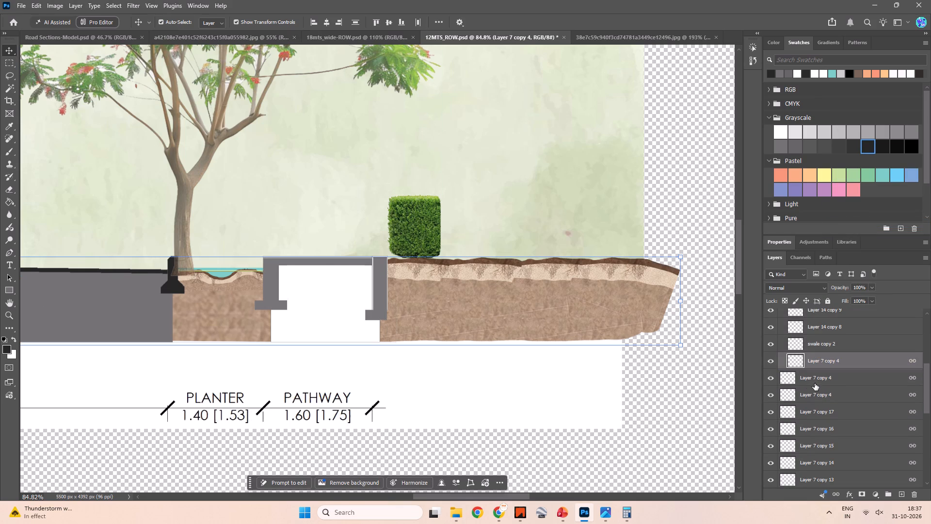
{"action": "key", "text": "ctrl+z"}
Move all the soil layers from the topmost Layer 7 copy 4 down to Layer 7 into the earth group, below swale copy 2.
{"action": "left_click", "coordinate": [897, 360]}
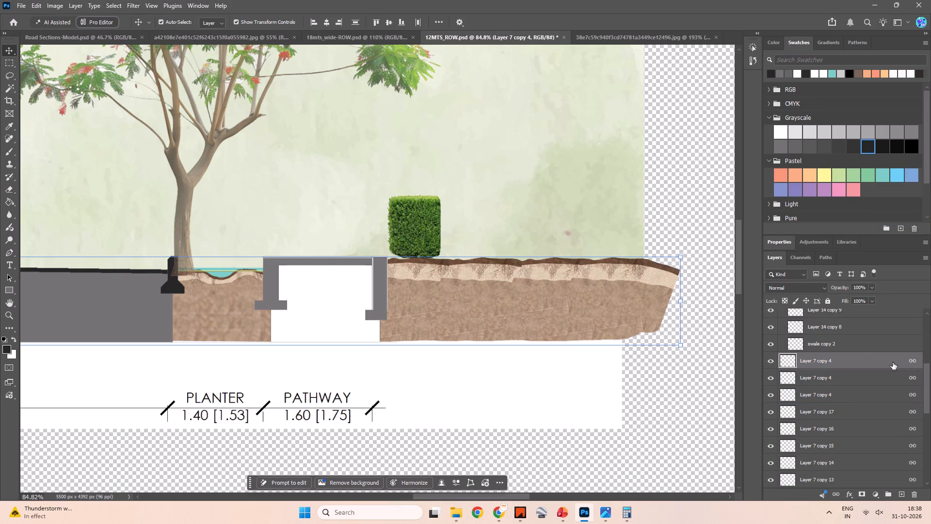
{"action": "scroll", "coordinate": [856, 390], "scroll_direction": "down", "scroll_amount": 14}
{"action": "left_click", "coordinate": [834, 459], "text": "shift"}
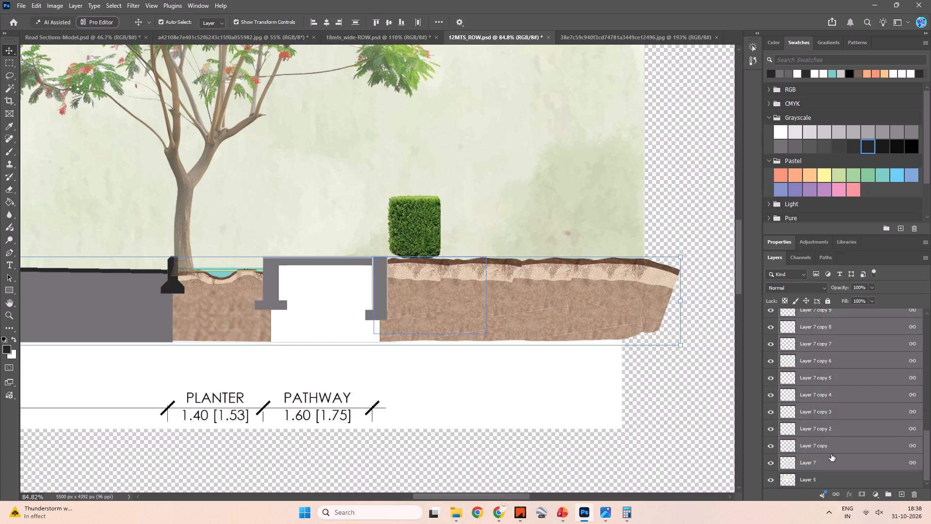
{"action": "scroll", "coordinate": [826, 421], "scroll_direction": "up", "scroll_amount": 16}
{"action": "left_click_drag", "start_coordinate": [825, 399], "coordinate": [847, 384]}
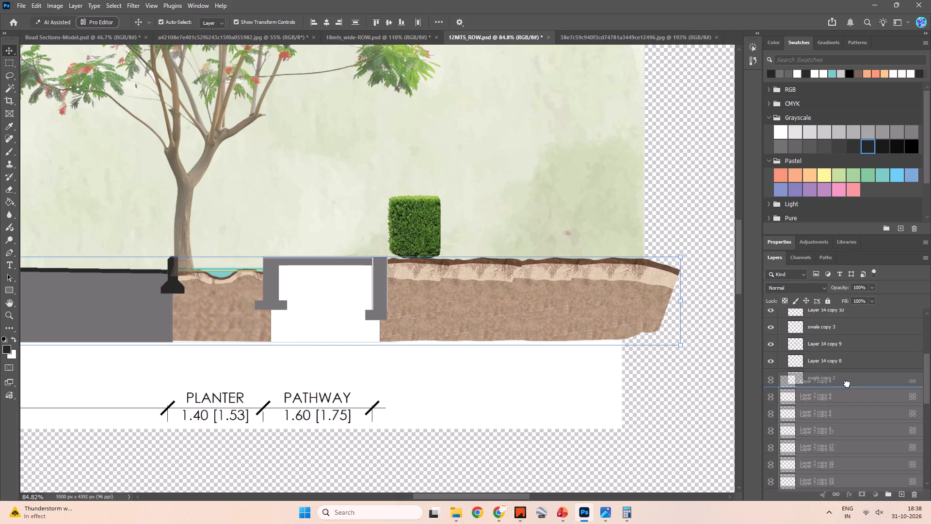
{"action": "left_click_drag", "start_coordinate": [847, 384], "coordinate": [861, 380]}
{"action": "scroll", "coordinate": [816, 401], "scroll_direction": "down", "scroll_amount": 10}
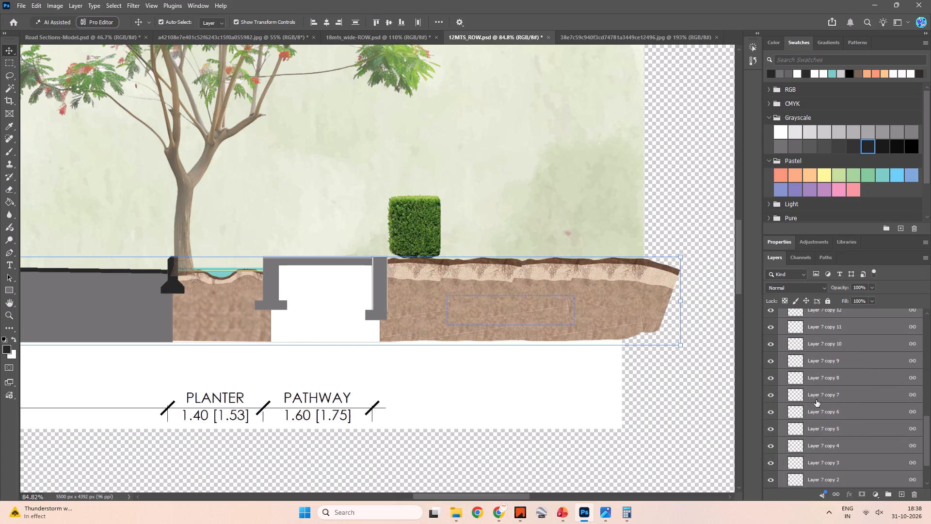
{"action": "scroll", "coordinate": [816, 400], "scroll_direction": "down", "scroll_amount": 13}
Lock Layer 5 completely and deselect it.
{"action": "left_click", "coordinate": [817, 478]}
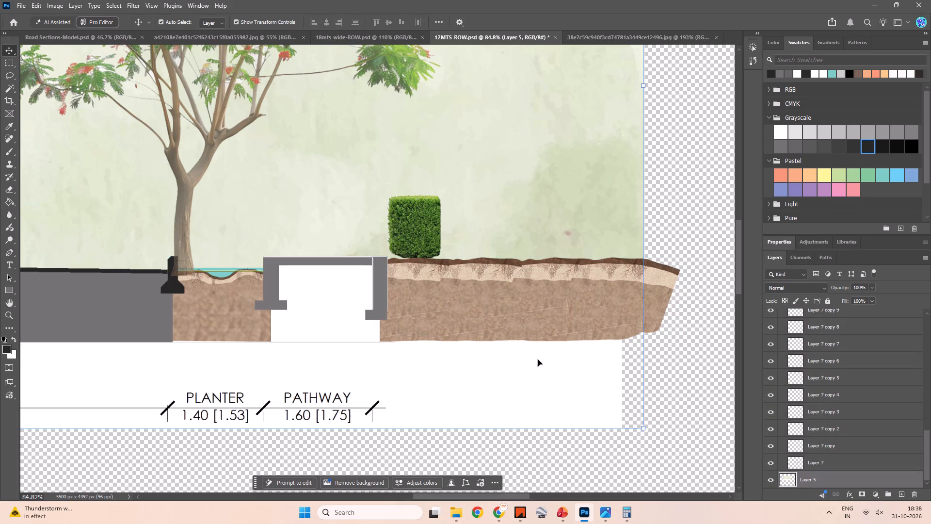
{"action": "left_click", "coordinate": [690, 366]}
{"action": "left_click", "coordinate": [819, 480]}
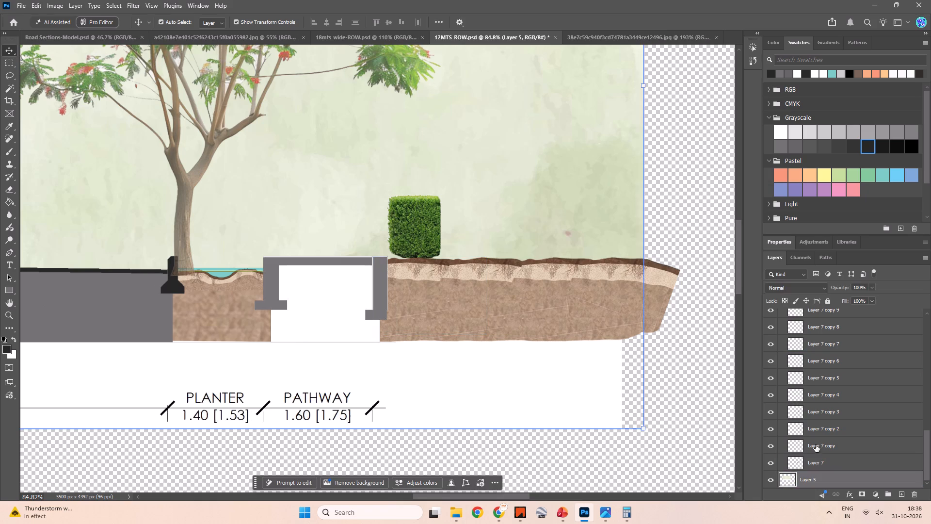
{"action": "left_click", "coordinate": [830, 299]}
{"action": "left_click", "coordinate": [692, 360]}
Examine the whole section and the layer stack, from the Trees group and BASE layer down through the earth group.
{"action": "scroll", "coordinate": [681, 360], "scroll_direction": "down", "scroll_amount": 9, "text": "alt"}
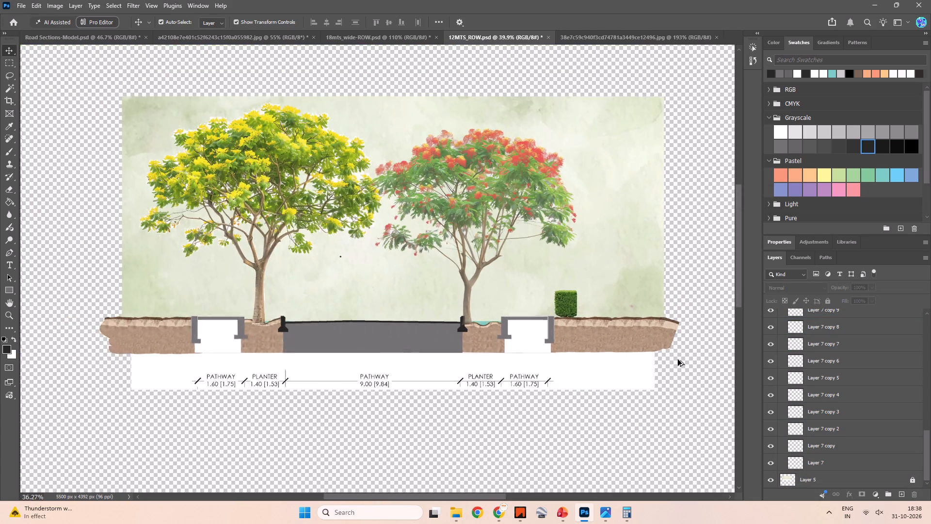
{"action": "scroll", "coordinate": [678, 360], "scroll_direction": "down", "scroll_amount": 3, "text": "alt"}
{"action": "key", "text": "space"}
{"action": "key", "text": "space"}
{"action": "key", "text": "space"}
{"action": "key", "text": "space"}
{"action": "key", "text": "space"}
{"action": "key", "text": "space"}
{"action": "key", "text": "space"}
{"action": "key", "text": "space"}
{"action": "key", "text": "space"}
{"action": "scroll", "coordinate": [666, 393], "scroll_direction": "up", "scroll_amount": 5}
{"action": "scroll", "coordinate": [594, 400], "scroll_direction": "up", "scroll_amount": 7, "text": "alt"}
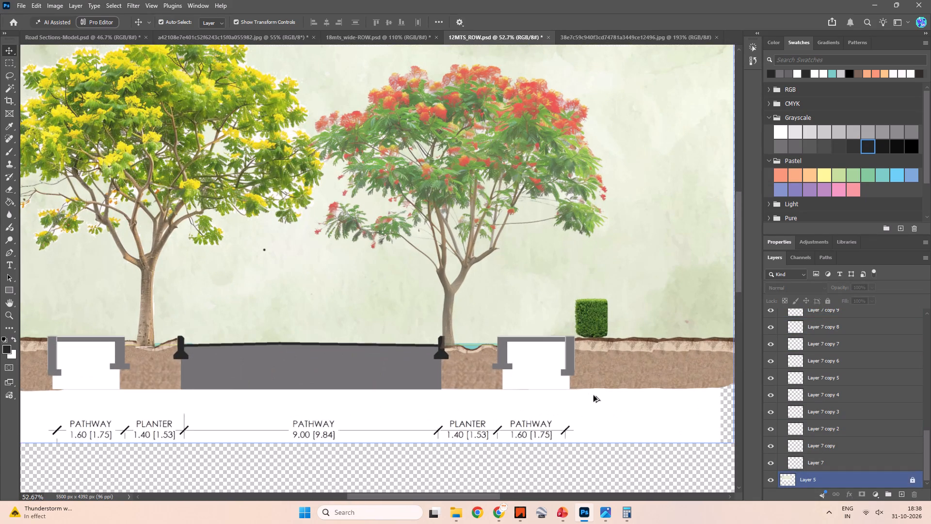
{"action": "scroll", "coordinate": [839, 413], "scroll_direction": "up", "scroll_amount": 7}
{"action": "scroll", "coordinate": [827, 408], "scroll_direction": "up", "scroll_amount": 14}
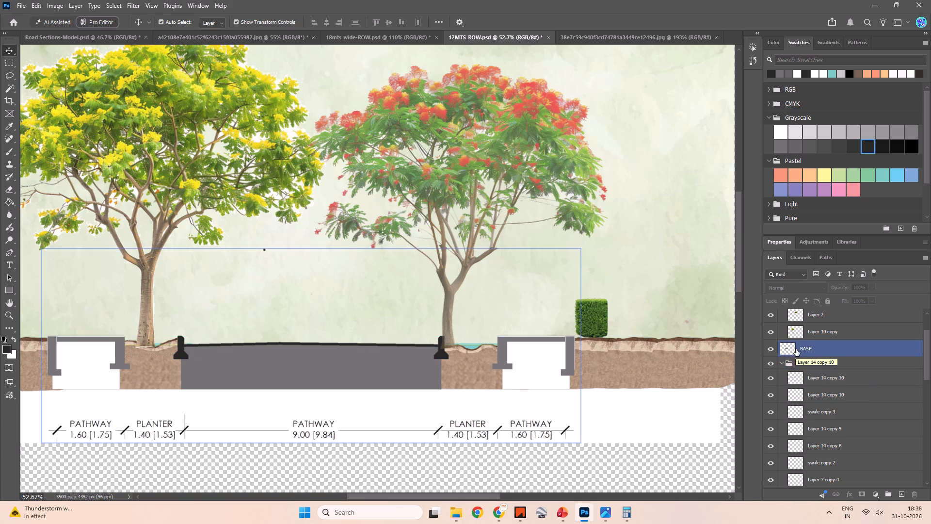
{"action": "scroll", "coordinate": [806, 343], "scroll_direction": "up", "scroll_amount": 7}
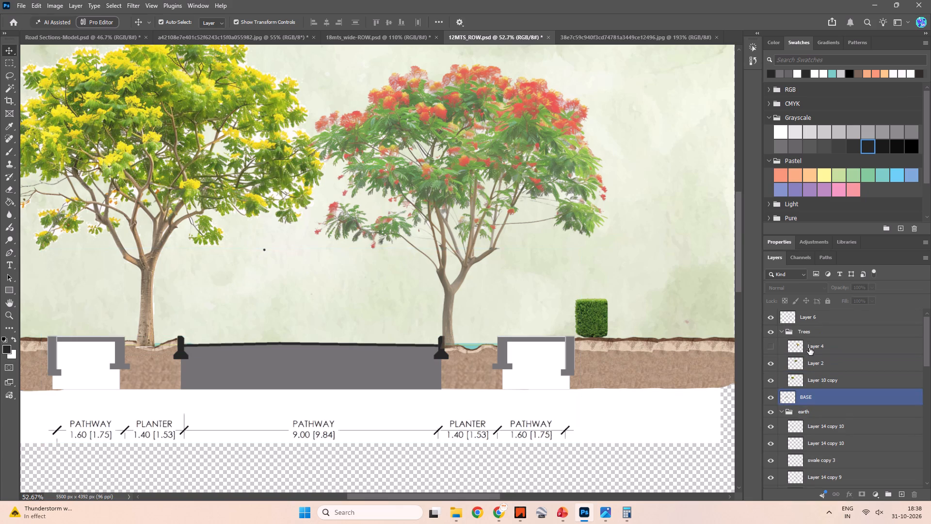
{"action": "scroll", "coordinate": [810, 351], "scroll_direction": "down", "scroll_amount": 9}
{"action": "scroll", "coordinate": [817, 440], "scroll_direction": "down", "scroll_amount": 2}
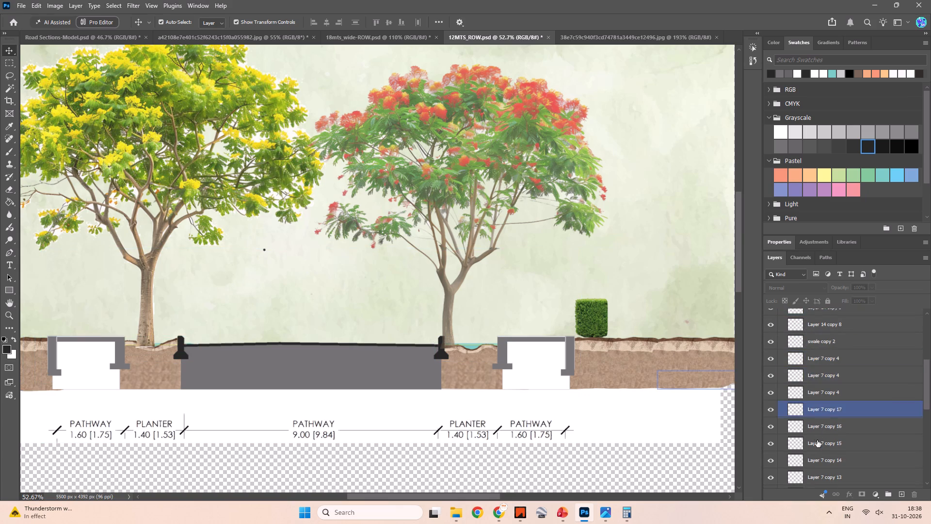
{"action": "scroll", "coordinate": [817, 440], "scroll_direction": "down", "scroll_amount": 3}
{"action": "left_click", "coordinate": [817, 427]}
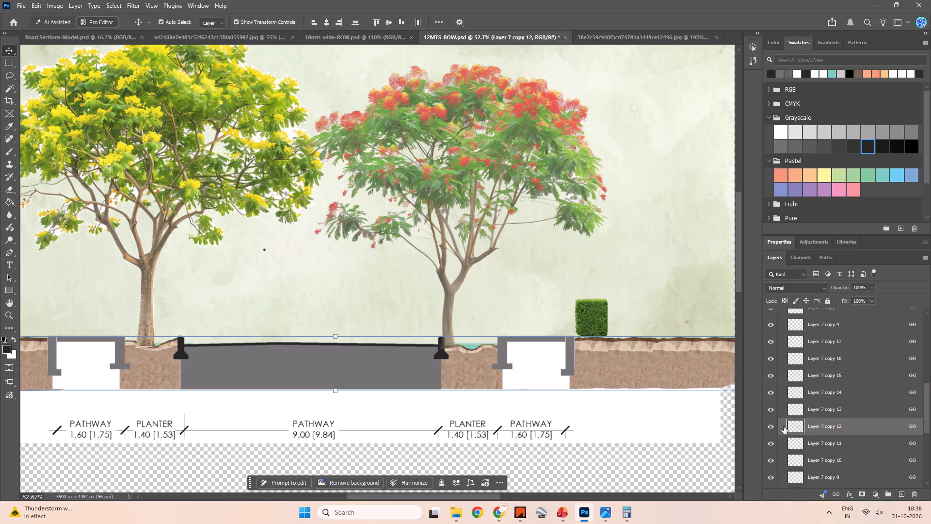
{"action": "left_click", "coordinate": [718, 463]}
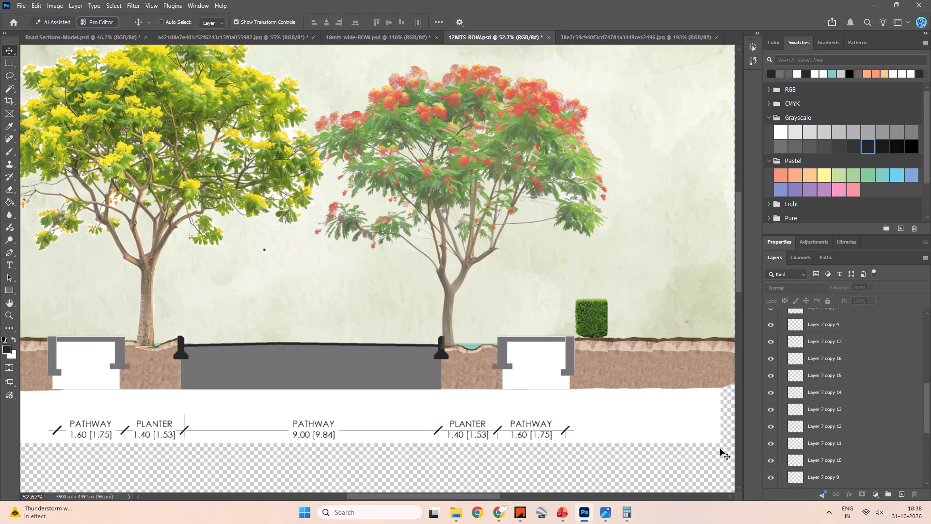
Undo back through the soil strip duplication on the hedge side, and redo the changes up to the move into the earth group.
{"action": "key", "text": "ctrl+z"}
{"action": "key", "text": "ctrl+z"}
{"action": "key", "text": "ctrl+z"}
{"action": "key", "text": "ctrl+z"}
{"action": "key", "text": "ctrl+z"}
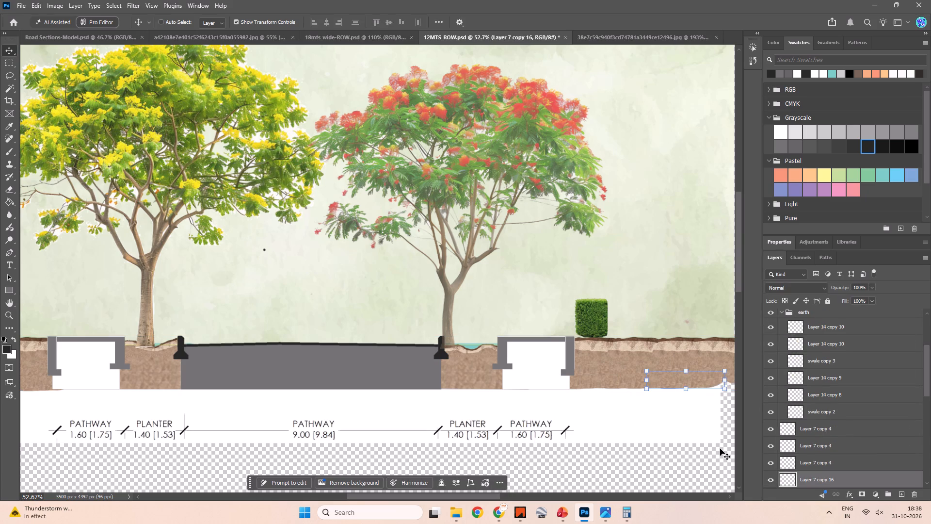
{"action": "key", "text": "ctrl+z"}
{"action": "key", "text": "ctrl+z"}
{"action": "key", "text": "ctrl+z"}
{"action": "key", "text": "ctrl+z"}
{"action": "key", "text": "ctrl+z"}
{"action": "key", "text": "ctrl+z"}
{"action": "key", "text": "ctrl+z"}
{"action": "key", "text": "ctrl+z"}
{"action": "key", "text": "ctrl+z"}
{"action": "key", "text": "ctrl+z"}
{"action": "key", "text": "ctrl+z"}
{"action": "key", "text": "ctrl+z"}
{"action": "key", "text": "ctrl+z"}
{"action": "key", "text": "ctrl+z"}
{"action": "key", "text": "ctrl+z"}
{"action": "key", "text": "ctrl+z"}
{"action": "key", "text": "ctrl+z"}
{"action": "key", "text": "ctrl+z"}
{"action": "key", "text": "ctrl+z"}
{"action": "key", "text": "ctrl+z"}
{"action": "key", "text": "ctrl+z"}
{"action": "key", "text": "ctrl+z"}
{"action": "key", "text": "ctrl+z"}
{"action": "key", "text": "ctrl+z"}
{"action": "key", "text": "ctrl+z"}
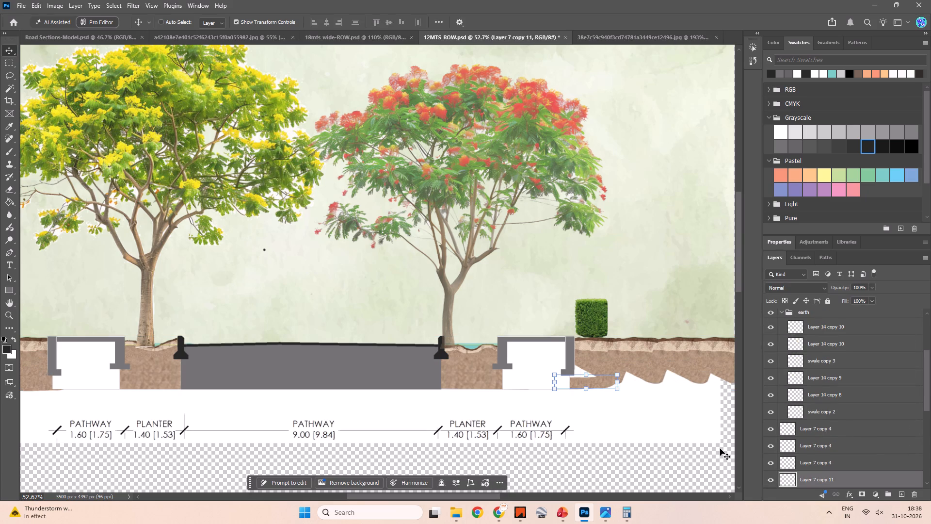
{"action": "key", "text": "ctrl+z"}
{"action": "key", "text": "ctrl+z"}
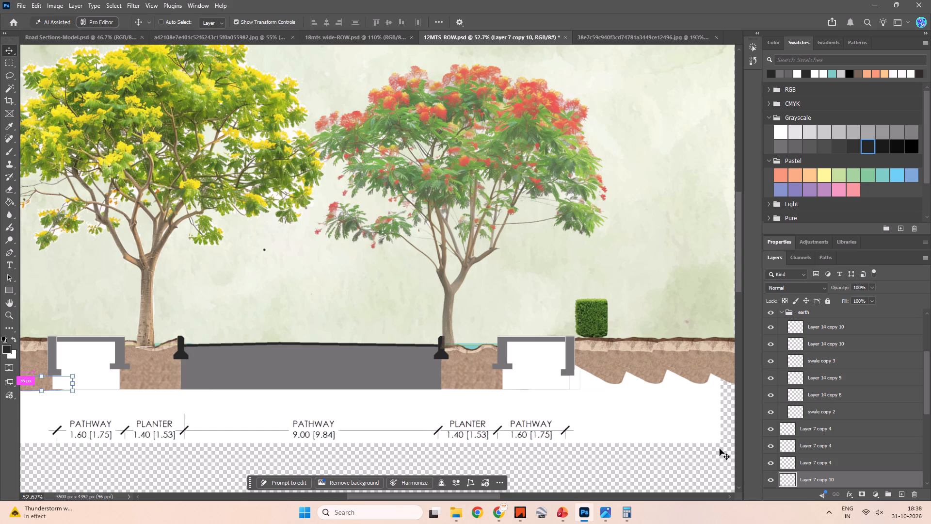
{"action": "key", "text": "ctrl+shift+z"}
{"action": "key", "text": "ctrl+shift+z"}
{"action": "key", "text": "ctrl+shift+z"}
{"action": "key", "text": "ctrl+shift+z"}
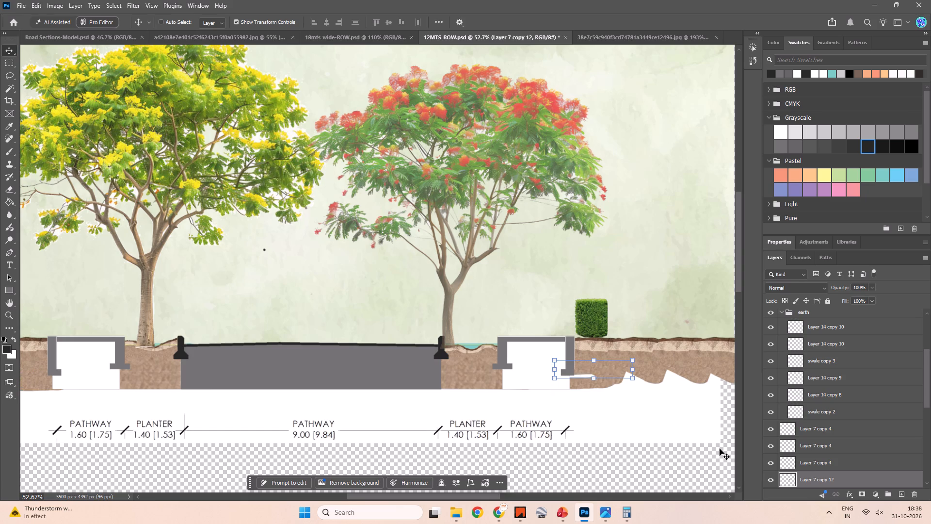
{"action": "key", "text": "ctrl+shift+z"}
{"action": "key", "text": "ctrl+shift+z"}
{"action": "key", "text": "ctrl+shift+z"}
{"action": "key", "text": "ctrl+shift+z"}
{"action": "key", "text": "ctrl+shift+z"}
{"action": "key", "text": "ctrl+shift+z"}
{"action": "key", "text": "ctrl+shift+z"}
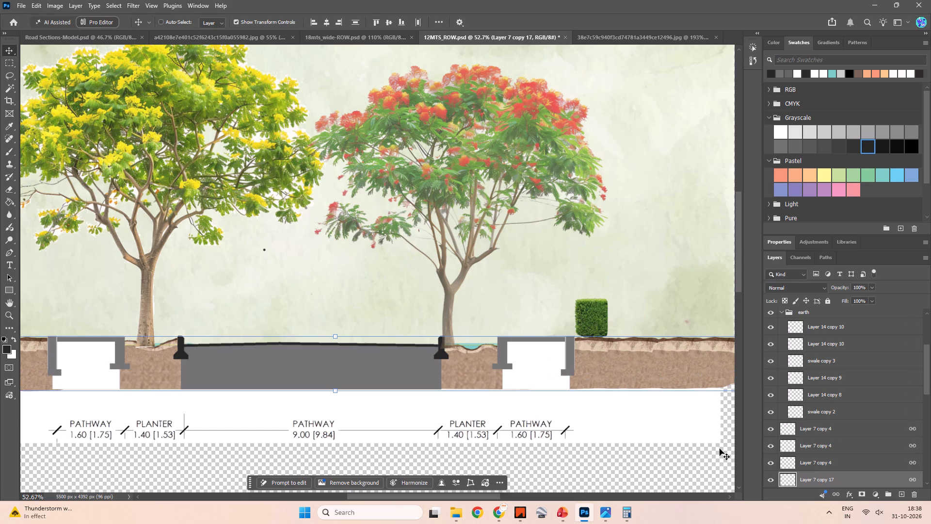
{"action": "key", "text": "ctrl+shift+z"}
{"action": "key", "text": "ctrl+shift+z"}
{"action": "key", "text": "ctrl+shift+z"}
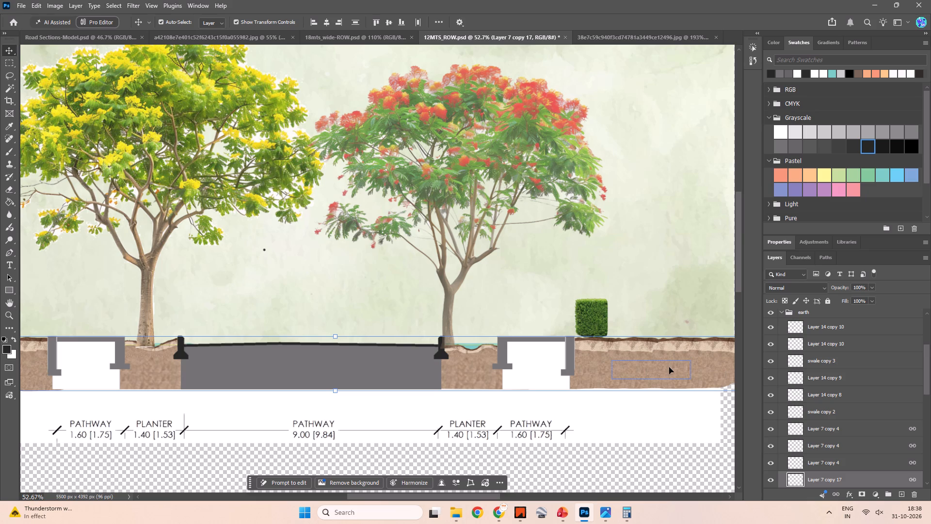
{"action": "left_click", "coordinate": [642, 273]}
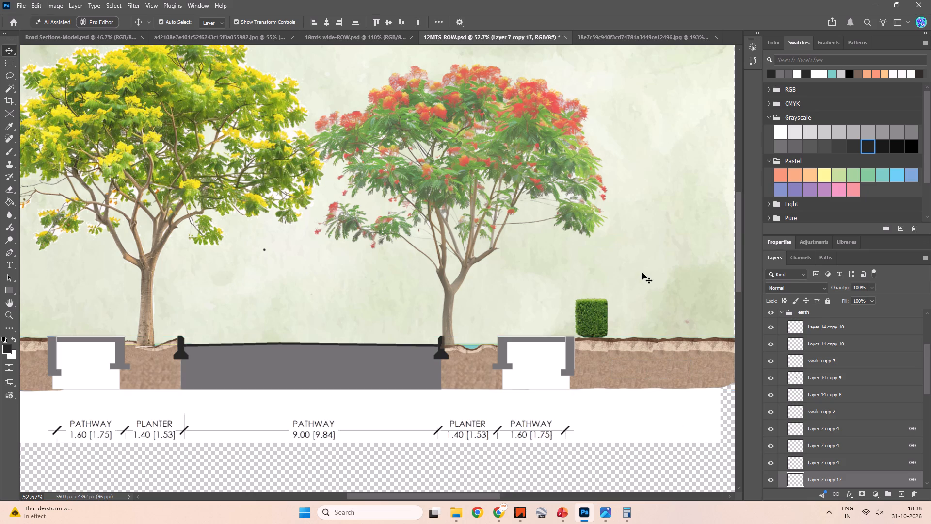
Duplicate the hedge about 2182 px across at the same level, onto the soil beside the opposite outer kerb, and deselect.
{"action": "scroll", "coordinate": [615, 275], "scroll_direction": "down", "scroll_amount": 5, "text": "alt"}
{"action": "left_click", "coordinate": [596, 302]}
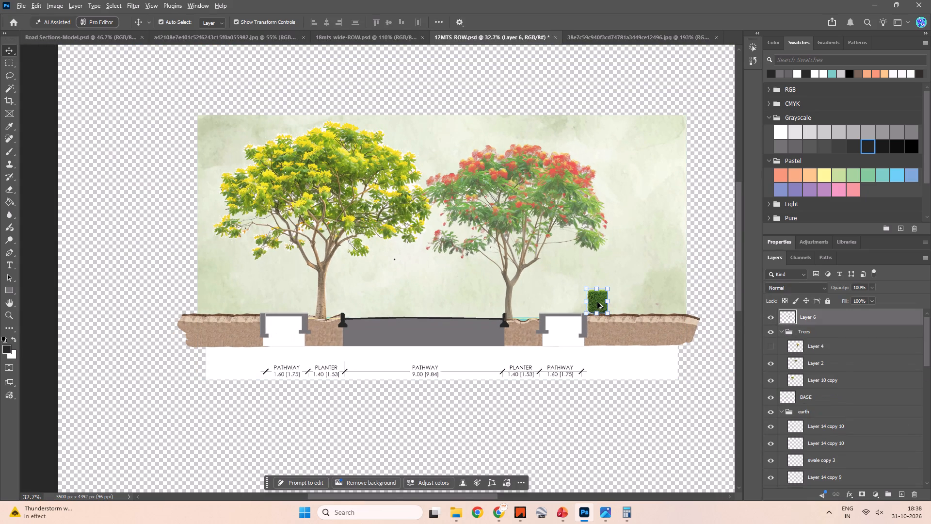
{"action": "left_click_drag", "start_coordinate": [597, 300], "coordinate": [251, 299], "text": "alt+shift"}
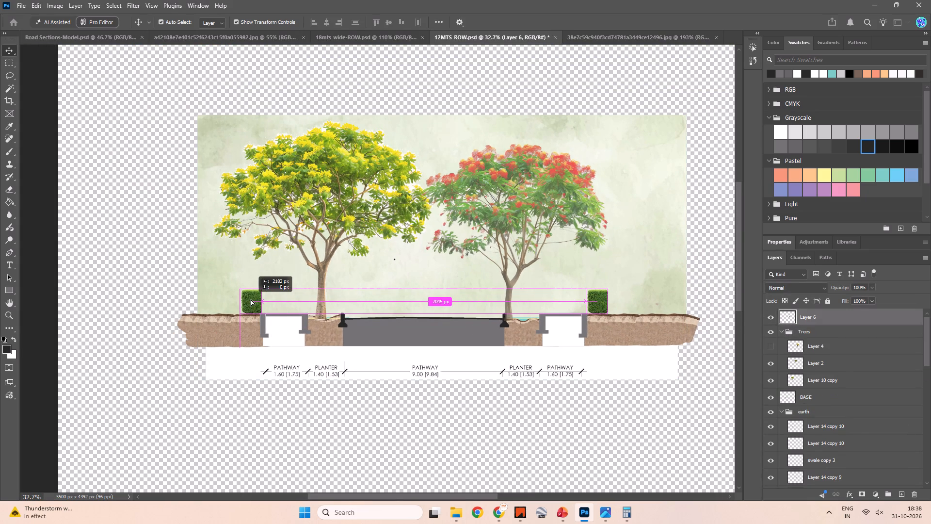
{"action": "left_click_drag", "start_coordinate": [251, 299], "coordinate": [250, 299], "text": "alt+shift"}
{"action": "left_click", "coordinate": [486, 442]}
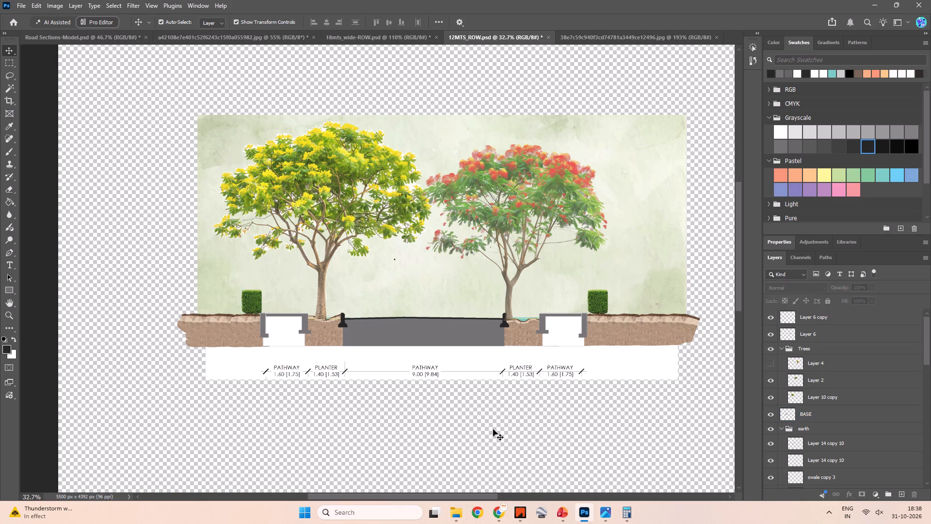
Start a canvas crop and bring both side edges in to the vertical edges of the green background.
{"action": "key", "text": "c"}
{"action": "scroll", "coordinate": [530, 375], "scroll_direction": "down", "scroll_amount": 4, "text": "alt"}
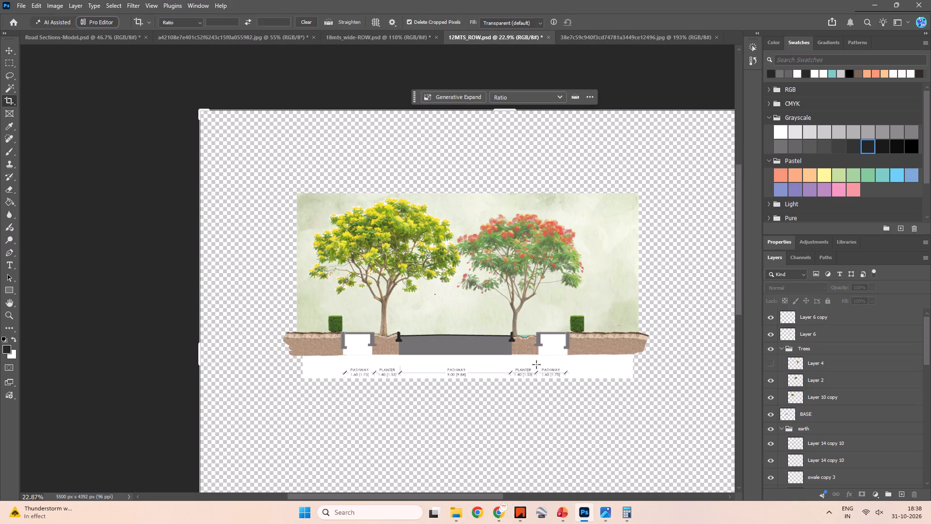
{"action": "key", "text": "space"}
{"action": "key", "text": "space"}
{"action": "key", "text": "space"}
{"action": "key", "text": "space"}
{"action": "key", "text": "space"}
{"action": "key", "text": "space"}
{"action": "left_click_drag", "start_coordinate": [630, 337], "coordinate": [590, 344]}
{"action": "key", "text": "c"}
{"action": "left_click", "coordinate": [594, 294]}
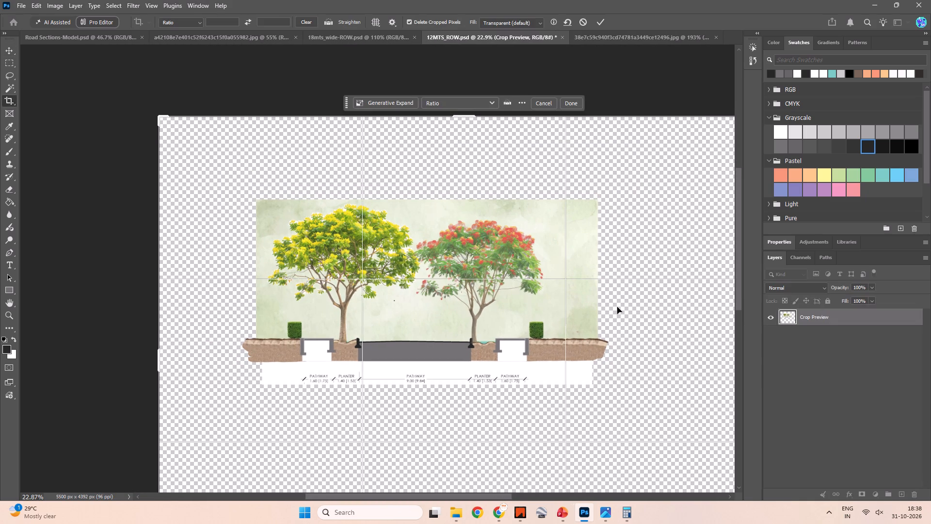
{"action": "scroll", "coordinate": [568, 303], "scroll_direction": "down", "scroll_amount": 3, "text": "alt"}
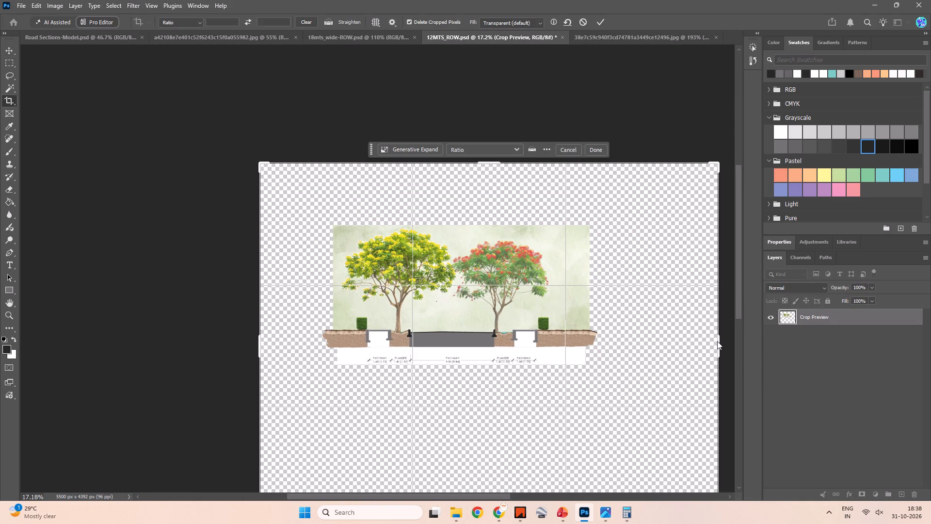
{"action": "left_click", "coordinate": [719, 346]}
{"action": "left_click_drag", "start_coordinate": [719, 346], "coordinate": [655, 335]}
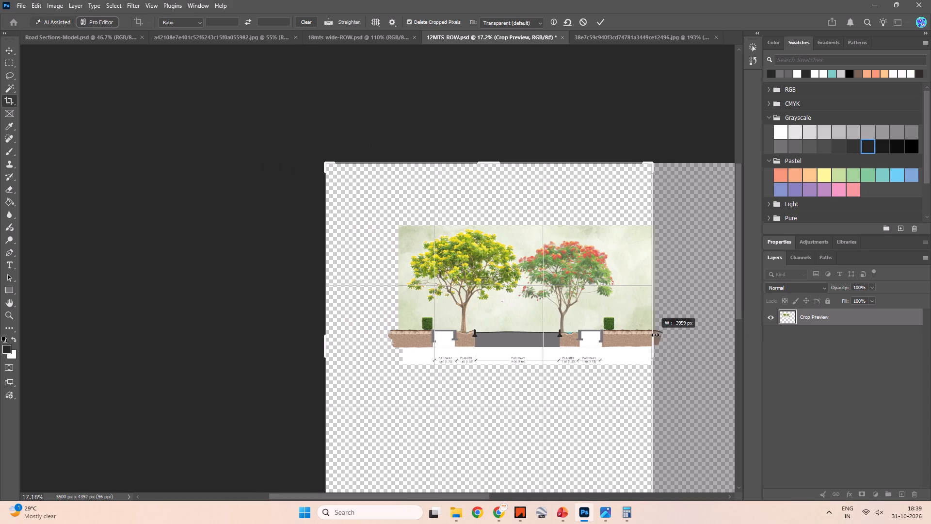
{"action": "left_click_drag", "start_coordinate": [655, 335], "coordinate": [652, 334]}
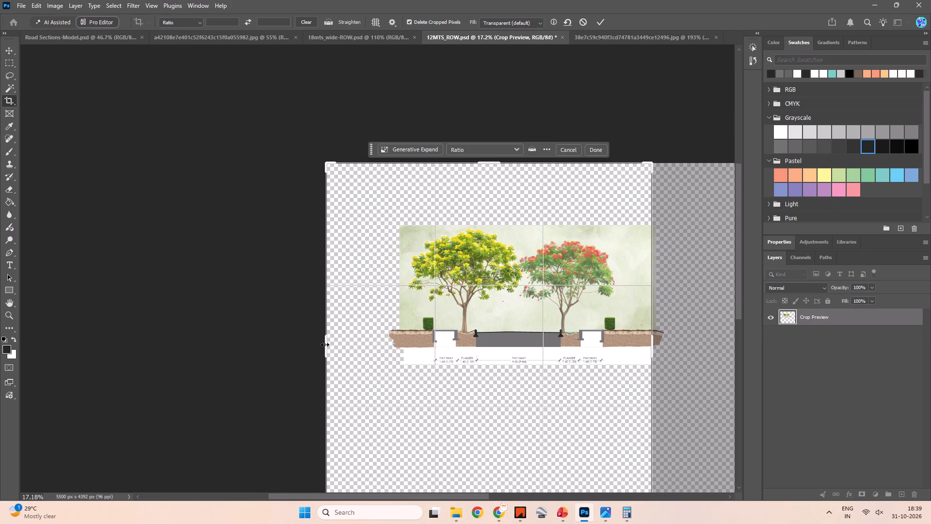
{"action": "left_click_drag", "start_coordinate": [325, 344], "coordinate": [363, 344]}
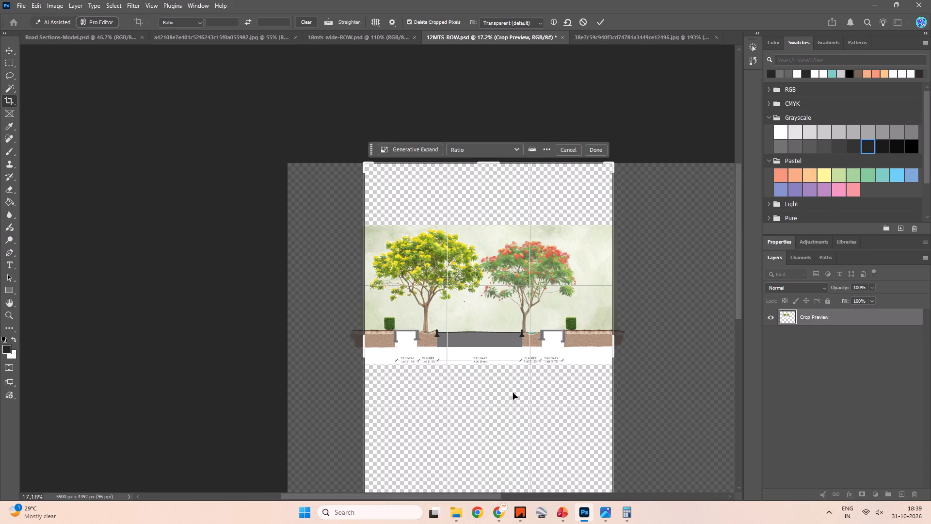
Bring the crop's lower edge just below the dimension labels and its upper edge to the background's top, and apply it at 2983 x 1724 px.
{"action": "scroll", "coordinate": [492, 347], "scroll_direction": "down", "scroll_amount": 9}
{"action": "left_click_drag", "start_coordinate": [487, 458], "coordinate": [484, 393]}
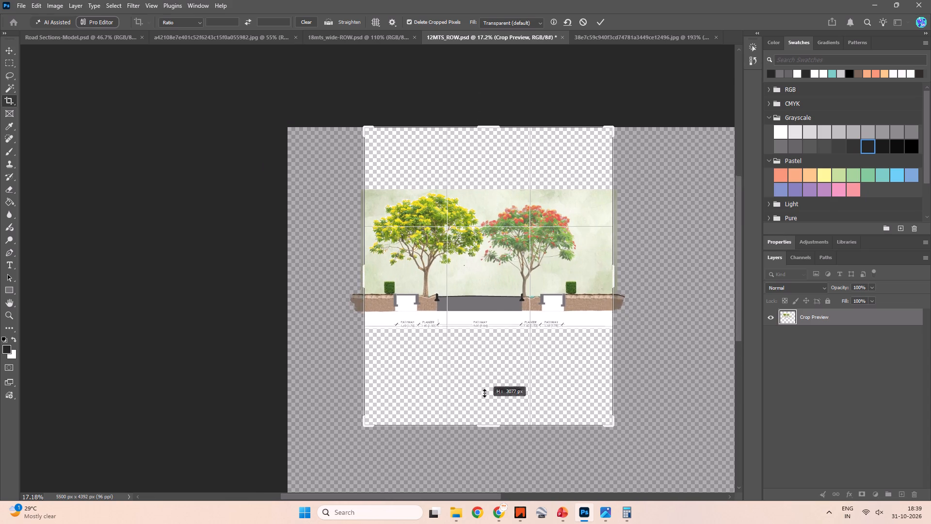
{"action": "left_click_drag", "start_coordinate": [484, 393], "coordinate": [483, 378]}
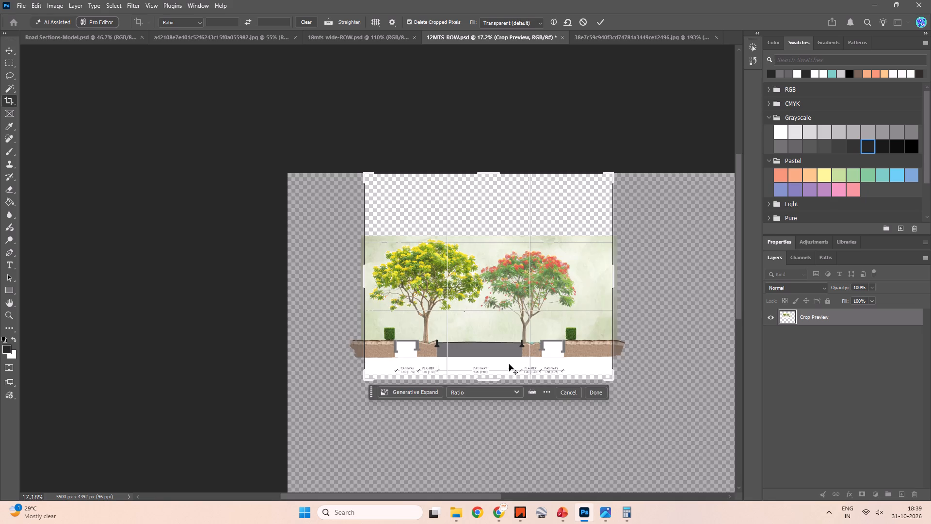
{"action": "scroll", "coordinate": [509, 364], "scroll_direction": "up", "scroll_amount": 5, "text": "alt"}
{"action": "left_click", "coordinate": [476, 52]}
{"action": "left_click_drag", "start_coordinate": [476, 55], "coordinate": [476, 60]}
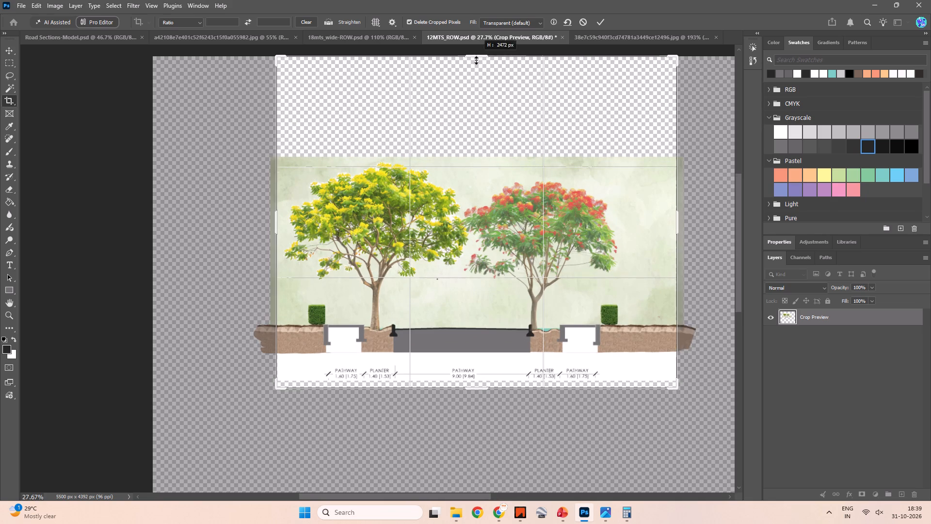
{"action": "left_click_drag", "start_coordinate": [476, 60], "coordinate": [470, 106]}
{"action": "left_click", "coordinate": [602, 17]}
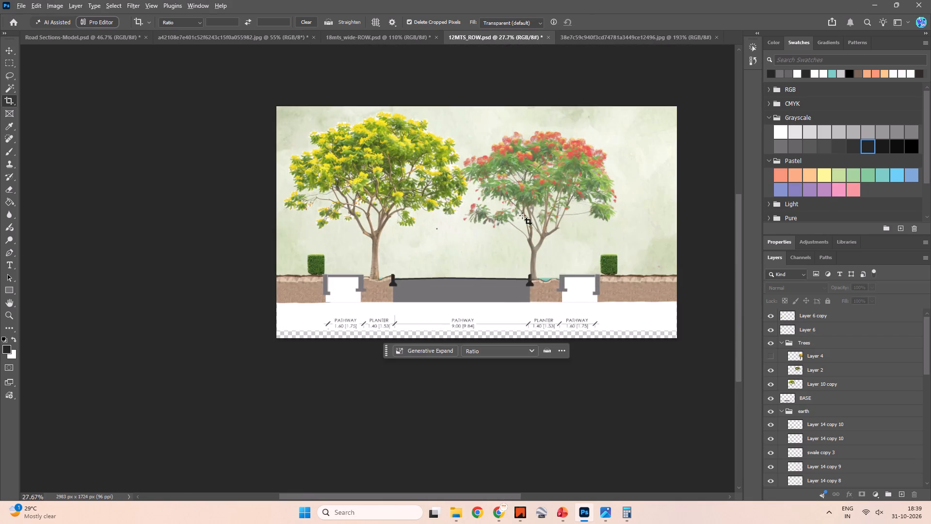
Examine the cropped section around the trees, kerbs, soil and dimension labels with the Move tool active.
{"action": "scroll", "coordinate": [508, 265], "scroll_direction": "up", "scroll_amount": 5, "text": "alt"}
{"action": "key", "text": "space"}
{"action": "key", "text": "space"}
{"action": "key", "text": "space"}
{"action": "key", "text": "space"}
{"action": "key", "text": "space"}
{"action": "key", "text": "space"}
{"action": "key", "text": "space"}
{"action": "key", "text": "space"}
{"action": "key", "text": "space"}
{"action": "key", "text": "space"}
{"action": "key", "text": "space"}
{"action": "key", "text": "space"}
{"action": "key", "text": "space"}
{"action": "key", "text": "space"}
{"action": "key", "text": "space"}
{"action": "key", "text": "space"}
{"action": "key", "text": "space"}
{"action": "left_click_drag", "start_coordinate": [476, 244], "coordinate": [435, 263]}
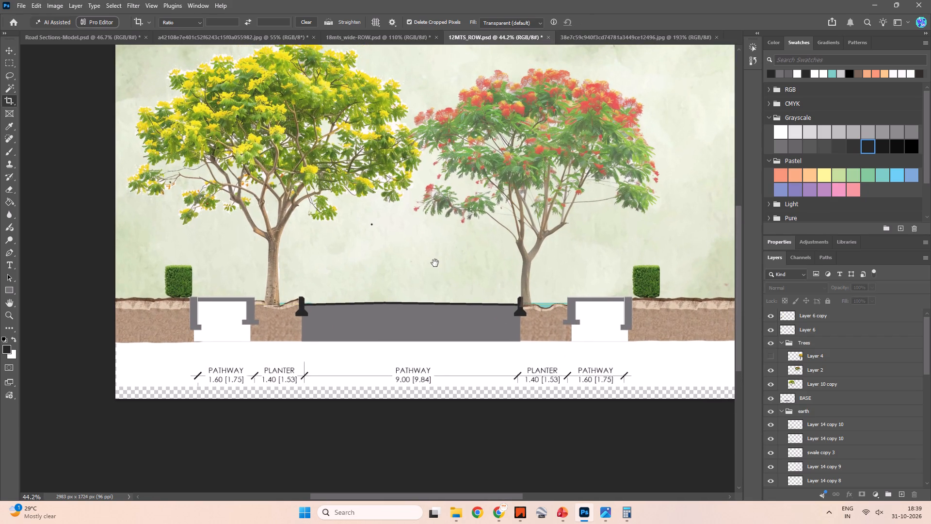
{"action": "left_click_drag", "start_coordinate": [435, 263], "coordinate": [432, 263]}
{"action": "key", "text": "v"}
{"action": "left_click", "coordinate": [499, 257]}
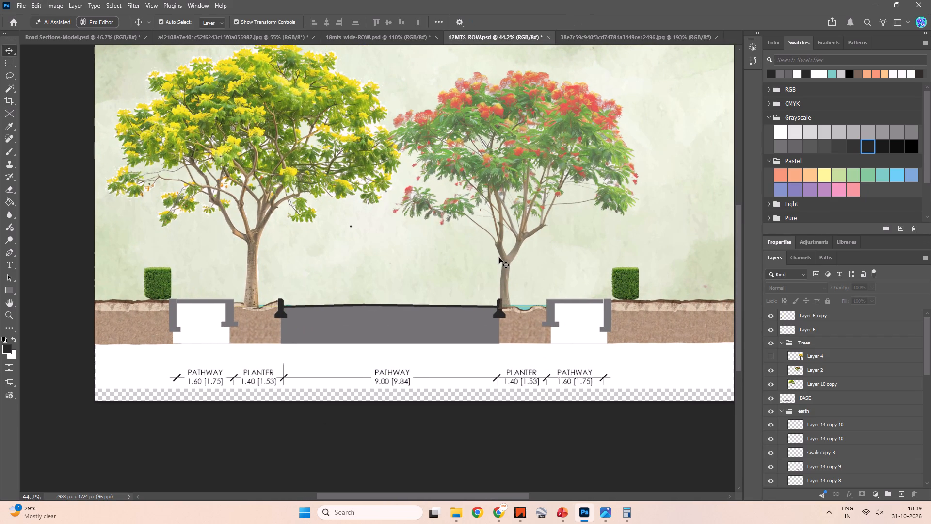
Nudge the red-flowering tree slightly outward, away from the road kerb, keeping its trunk over the planter.
{"action": "left_click", "coordinate": [506, 263]}
{"action": "key", "text": "Right"}
{"action": "key", "text": "Right"}
{"action": "key", "text": "Right"}
{"action": "key", "text": "Right"}
{"action": "key", "text": "Right"}
{"action": "key", "text": "Right"}
{"action": "key", "text": "Right"}
{"action": "key", "text": "Right"}
{"action": "key", "text": "Right"}
{"action": "key", "text": "Right"}
{"action": "key", "text": "Right"}
{"action": "key", "text": "Right"}
{"action": "key", "text": "Right"}
{"action": "key", "text": "Right"}
{"action": "key", "text": "Right"}
{"action": "key", "text": "Right"}
{"action": "key", "text": "Right"}
{"action": "key", "text": "Right"}
{"action": "key", "text": "Right"}
{"action": "key", "text": "Right"}
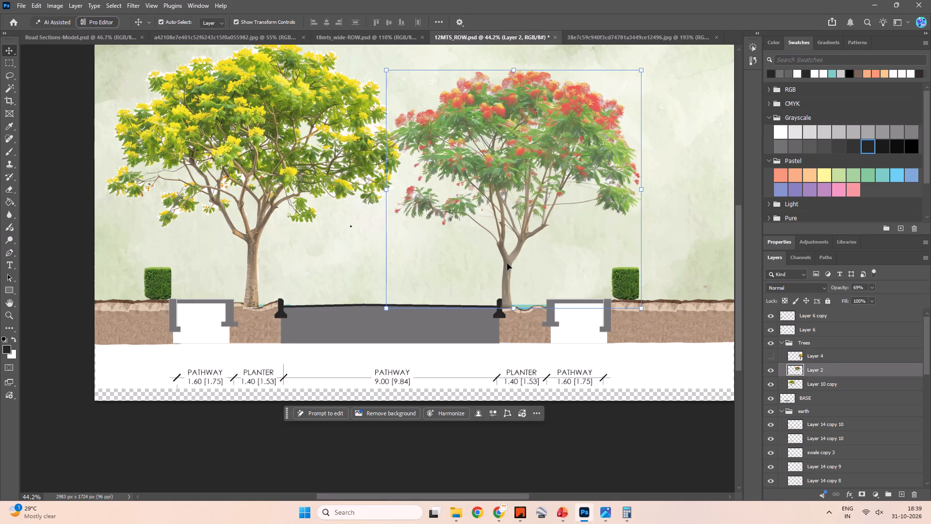
{"action": "key", "text": "Right"}
{"action": "key", "text": "Left"}
{"action": "key", "text": "Left"}
{"action": "key", "text": "Left"}
{"action": "key", "text": "Left"}
{"action": "key", "text": "Left"}
{"action": "key", "text": "Left"}
{"action": "key", "text": "Left"}
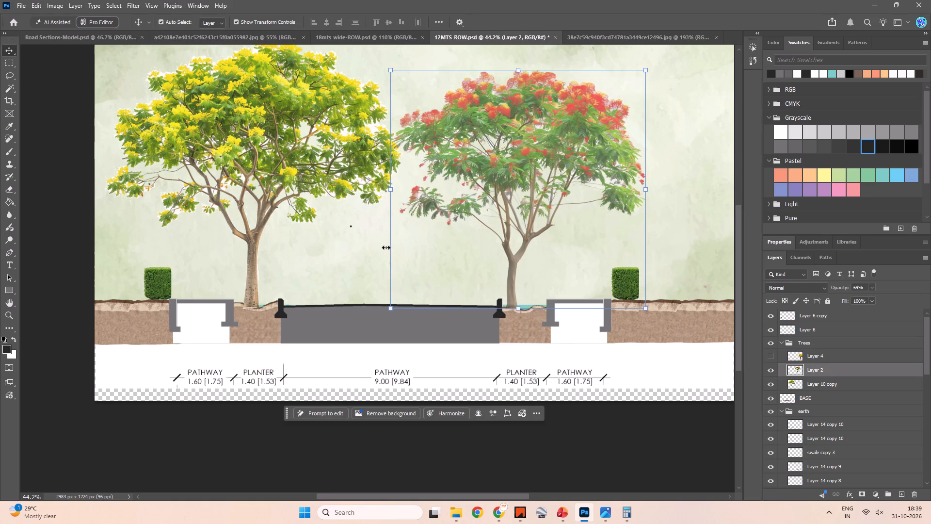
Nudge the yellow-flowering tree horizontally within its planter, leaving the trunk slightly farther from the road kerb.
{"action": "left_click", "coordinate": [258, 237]}
{"action": "key", "text": "Right"}
{"action": "key", "text": "Right"}
{"action": "key", "text": "Right"}
{"action": "key", "text": "Right"}
{"action": "key", "text": "Right"}
{"action": "key", "text": "Right"}
{"action": "key", "text": "Right"}
{"action": "key", "text": "Right"}
{"action": "key", "text": "Right"}
{"action": "key", "text": "Right"}
{"action": "key", "text": "Right"}
{"action": "key", "text": "Right"}
{"action": "key", "text": "Right"}
{"action": "key", "text": "Right"}
{"action": "key", "text": "Right"}
{"action": "key", "text": "Right"}
{"action": "key", "text": "Right"}
{"action": "key", "text": "Right"}
{"action": "key", "text": "Right"}
{"action": "key", "text": "Right"}
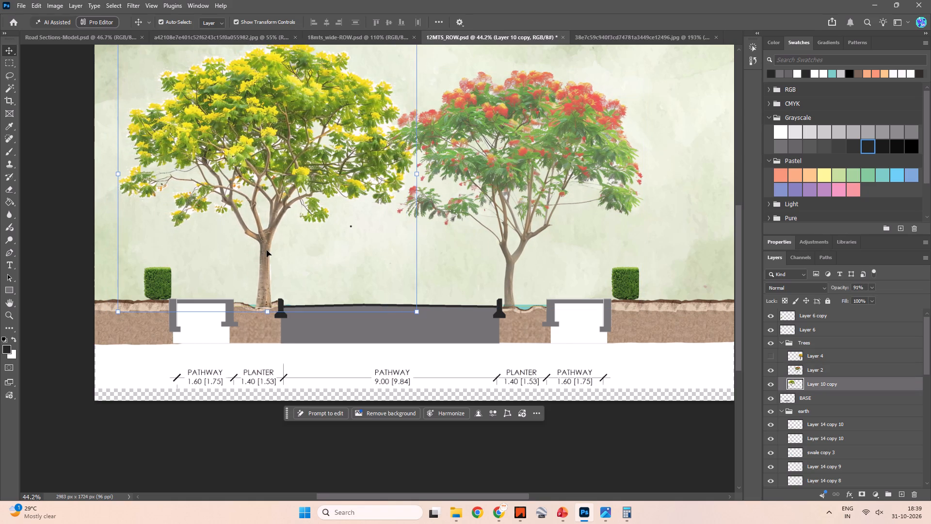
{"action": "key", "text": "Left"}
{"action": "key", "text": "Left"}
{"action": "key", "text": "Left"}
{"action": "key", "text": "Left"}
{"action": "key", "text": "Left"}
{"action": "key", "text": "Left"}
{"action": "key", "text": "Left"}
{"action": "key", "text": "Left"}
{"action": "key", "text": "Left"}
{"action": "key", "text": "Left"}
{"action": "key", "text": "Left"}
{"action": "key", "text": "Left"}
{"action": "key", "text": "Left"}
{"action": "key", "text": "Left"}
{"action": "key", "text": "Left"}
{"action": "key", "text": "Left"}
{"action": "key", "text": "Left"}
{"action": "key", "text": "Left"}
{"action": "key", "text": "Left"}
{"action": "key", "text": "Left"}
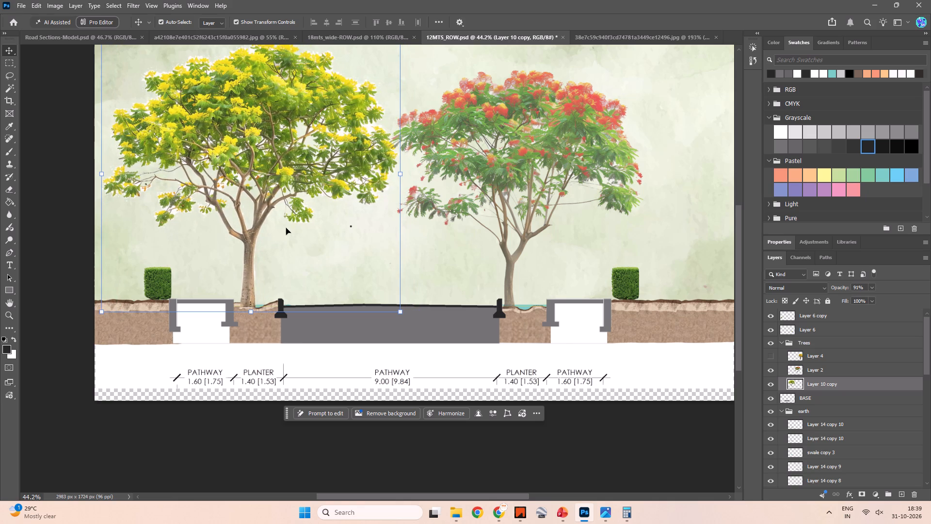
Close the 38e7c59c940f3cd74781a3449ce12496.jpg reference image.
{"action": "left_click", "coordinate": [610, 36]}
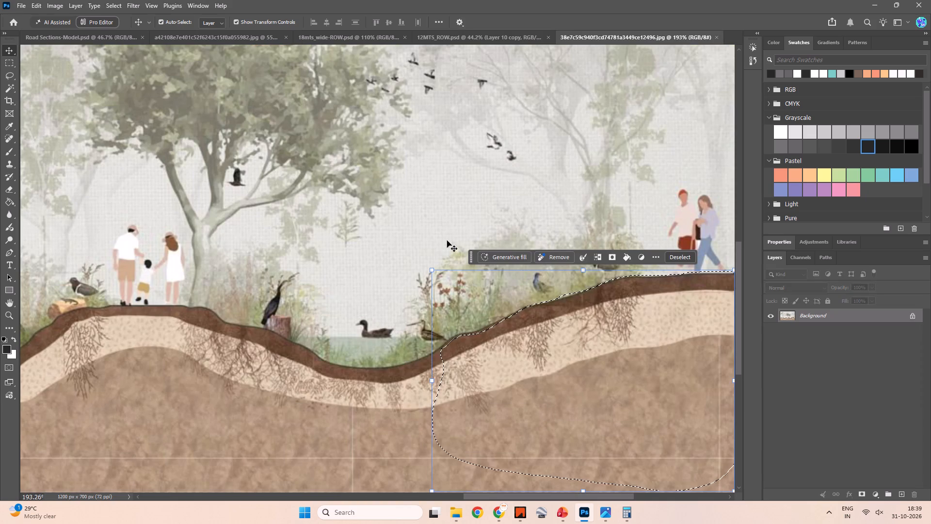
{"action": "left_click", "coordinate": [716, 36]}
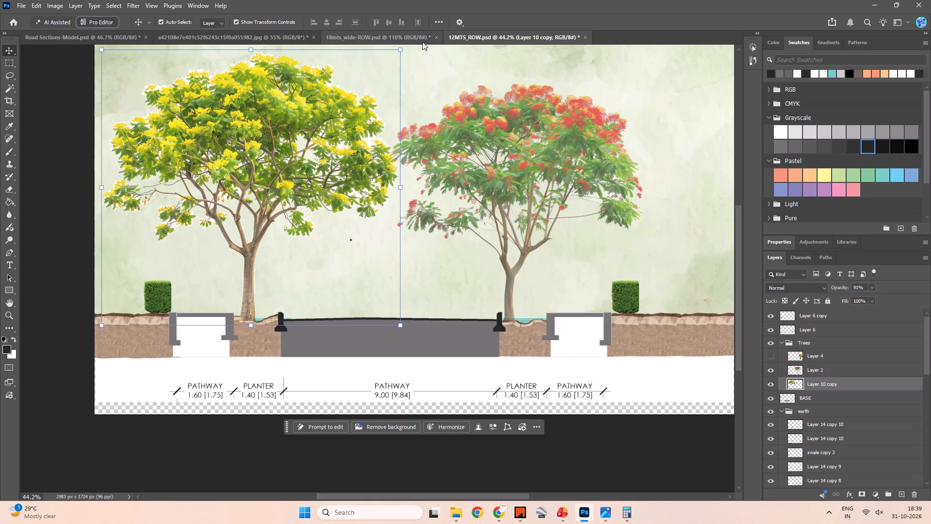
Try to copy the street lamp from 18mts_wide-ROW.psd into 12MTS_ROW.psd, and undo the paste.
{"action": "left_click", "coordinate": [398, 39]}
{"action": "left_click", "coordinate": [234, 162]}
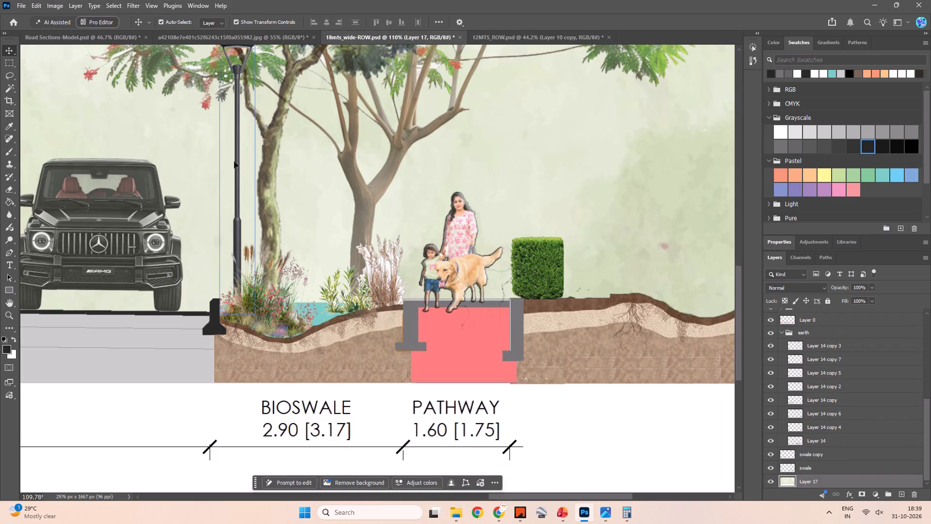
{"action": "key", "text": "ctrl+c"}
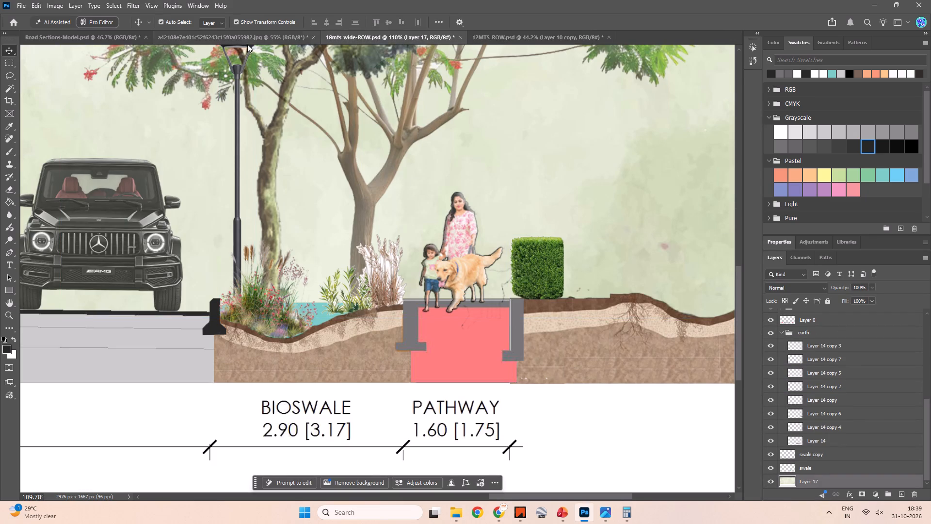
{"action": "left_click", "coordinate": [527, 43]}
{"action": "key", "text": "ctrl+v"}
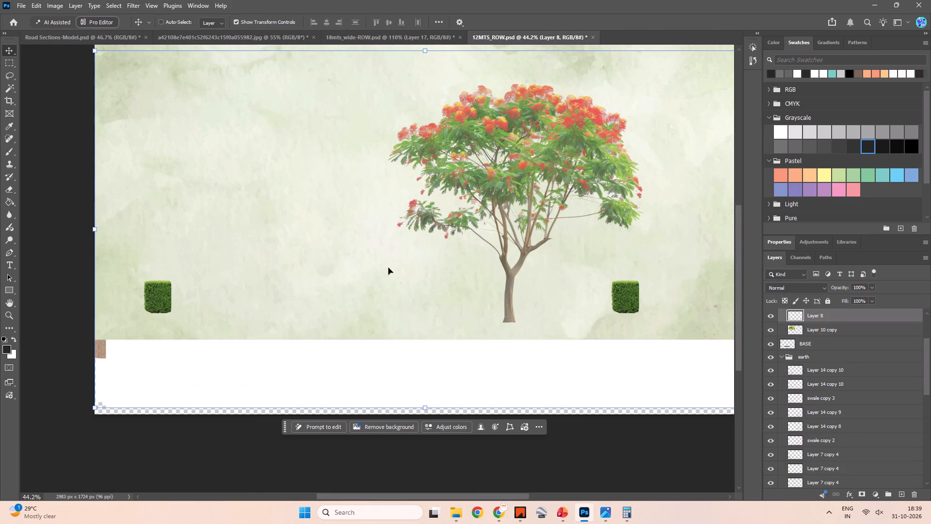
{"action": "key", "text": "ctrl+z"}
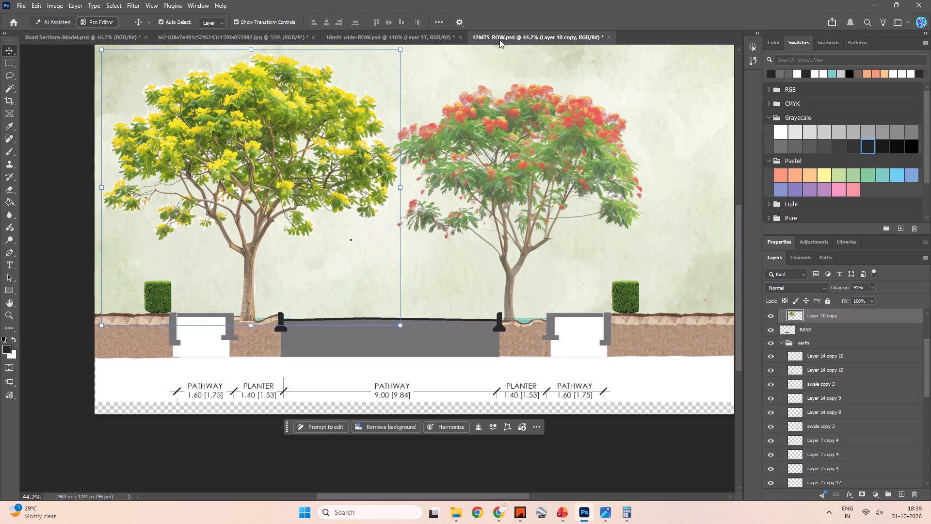
Duplicate the street lamp layer, Layer 18 copy, from 18mts_wide-ROW.psd into 12MTS_ROW.psd and return to that document.
{"action": "left_click", "coordinate": [442, 39]}
{"action": "left_click", "coordinate": [237, 139]}
{"action": "right_click", "coordinate": [237, 139]}
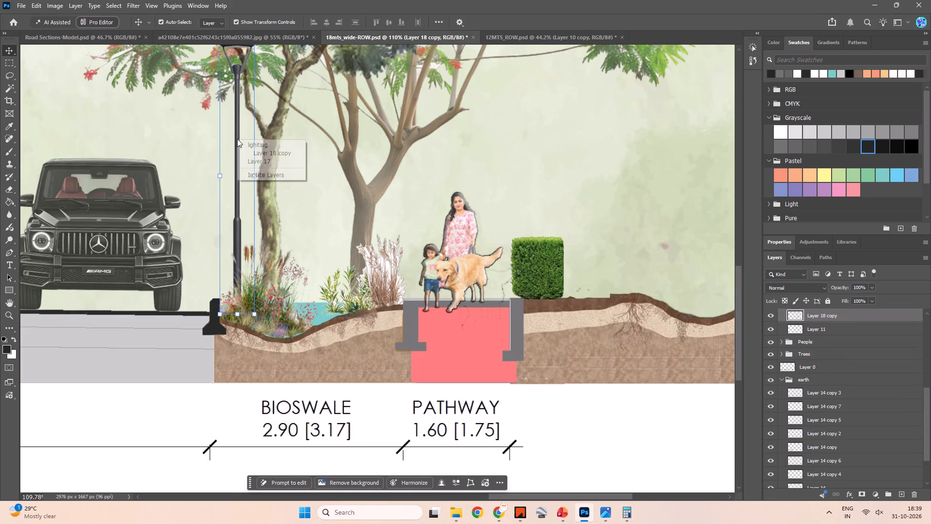
{"action": "key", "text": "Escape"}
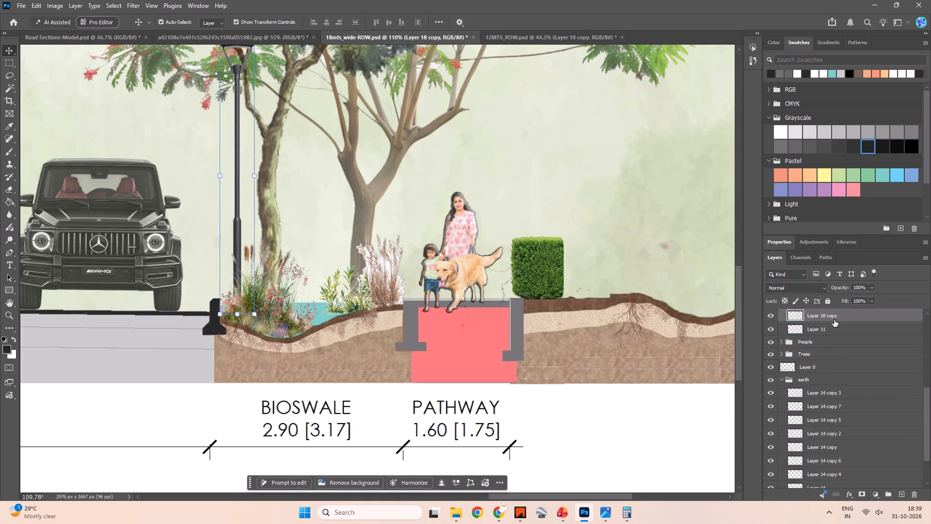
{"action": "scroll", "coordinate": [834, 325], "scroll_direction": "up", "scroll_amount": 2}
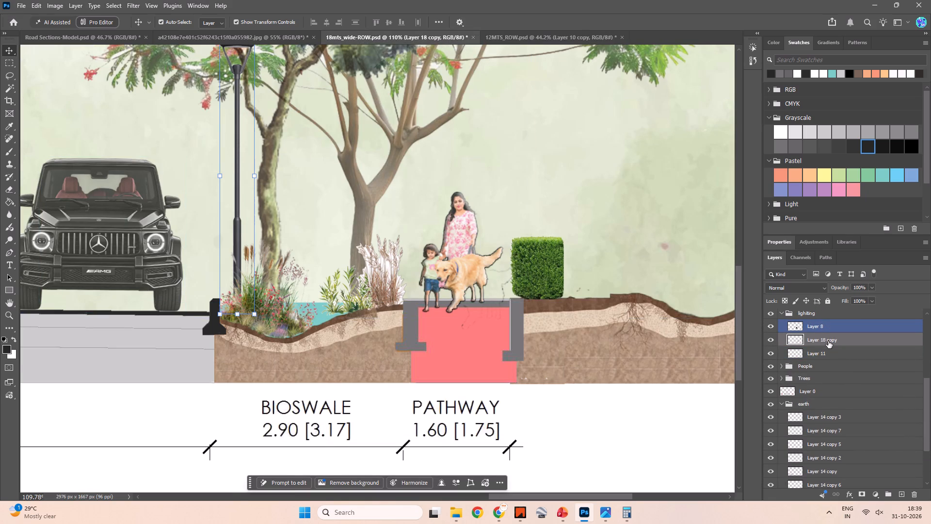
{"action": "double_click", "coordinate": [767, 341]}
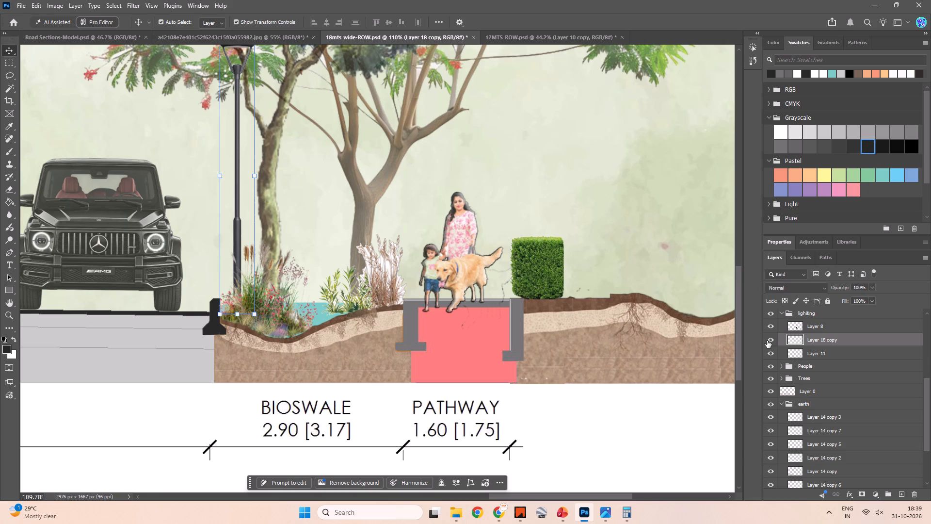
{"action": "right_click", "coordinate": [833, 342]}
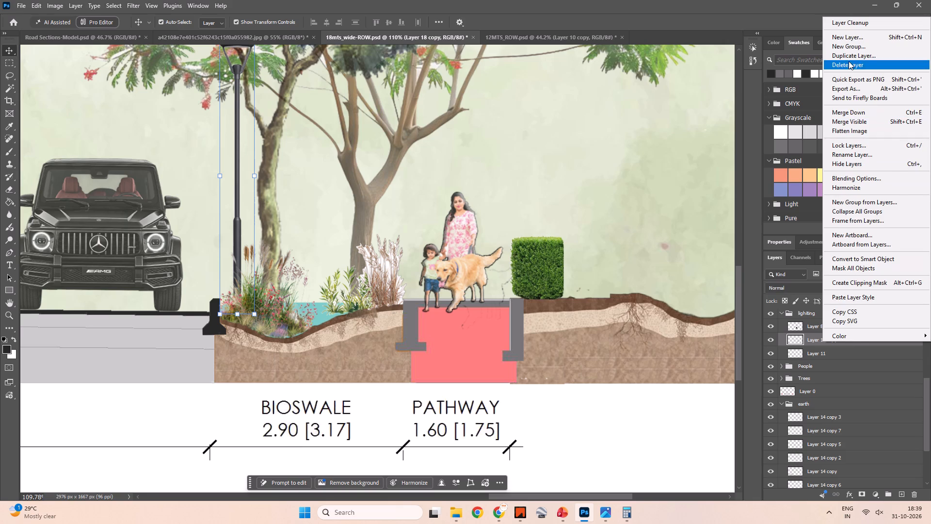
{"action": "left_click", "coordinate": [850, 56]}
{"action": "left_click", "coordinate": [468, 178]}
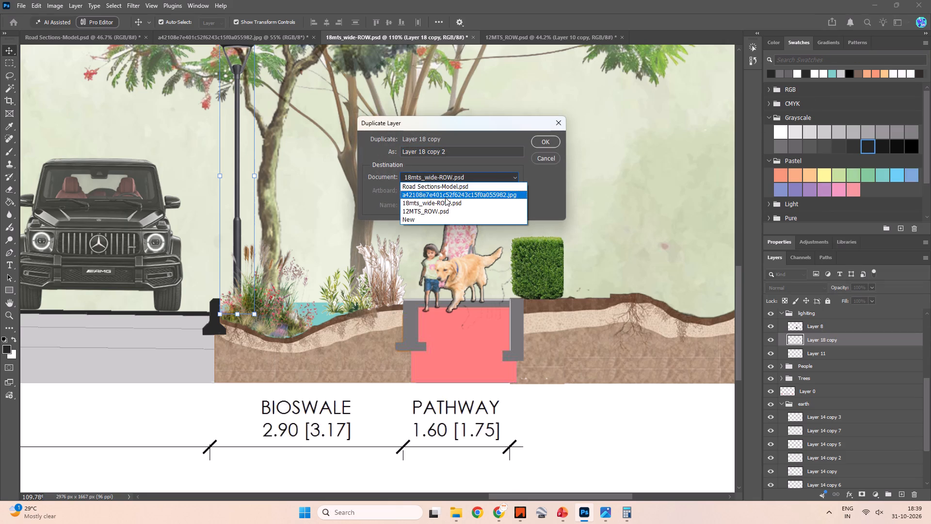
{"action": "left_click", "coordinate": [438, 210]}
{"action": "left_click", "coordinate": [543, 140]}
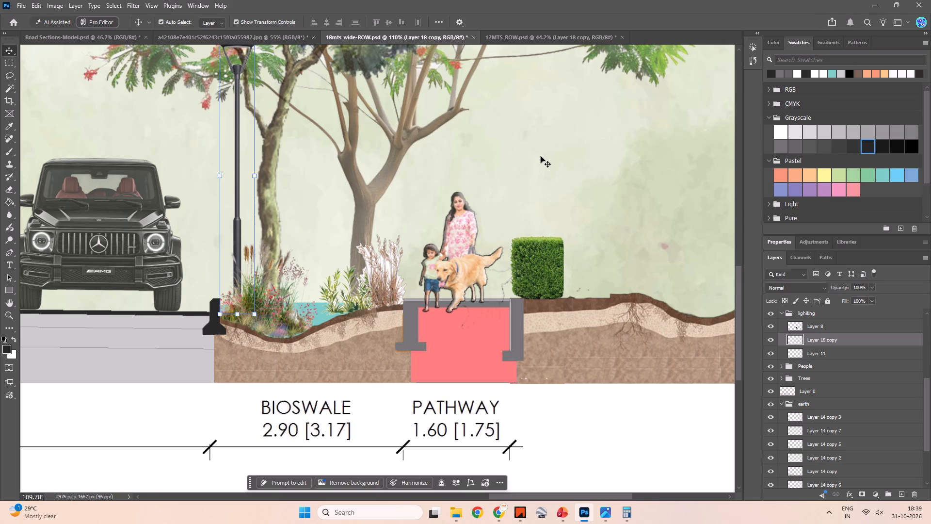
{"action": "scroll", "coordinate": [332, 217], "scroll_direction": "down", "scroll_amount": 7, "text": "alt"}
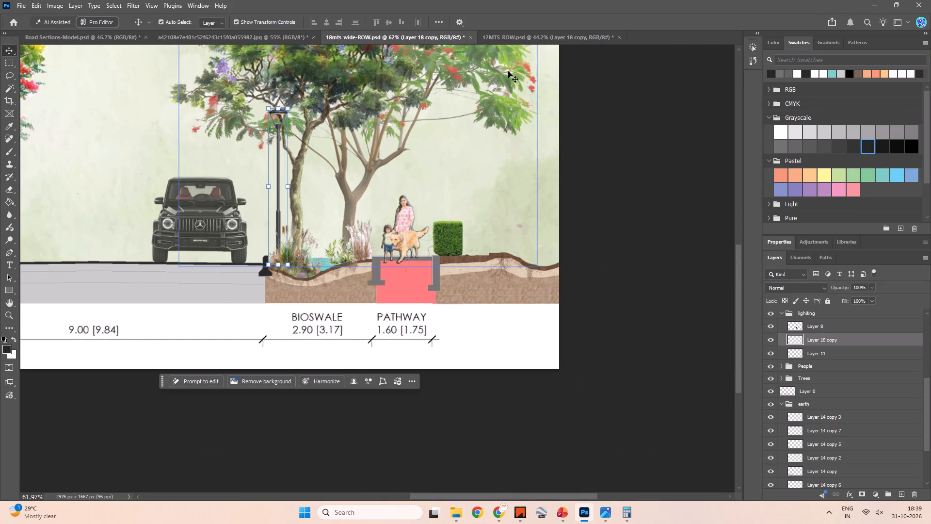
{"action": "left_click", "coordinate": [511, 46]}
{"action": "left_click", "coordinate": [511, 42]}
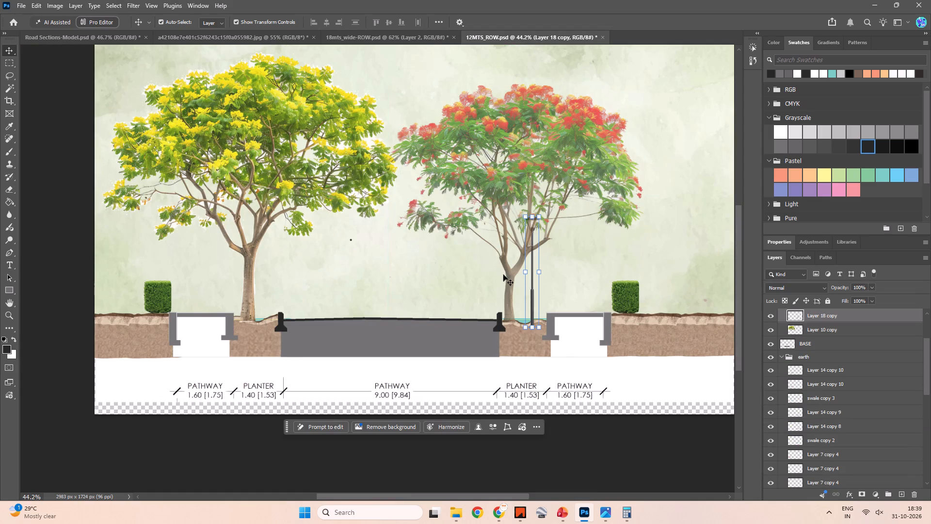
Move the street lamp next to the road kerb at the red-flowering tree's planter, with its base at planter level.
{"action": "left_click_drag", "start_coordinate": [532, 295], "coordinate": [505, 289]}
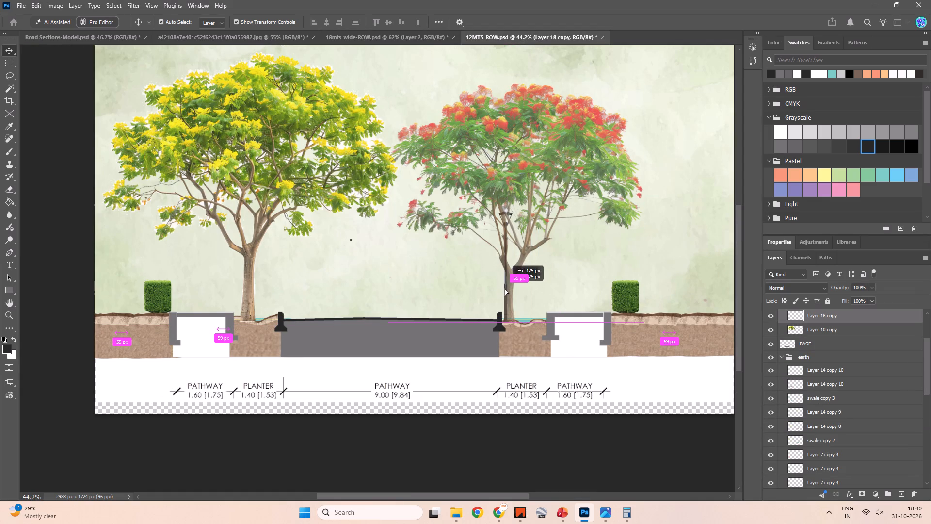
{"action": "left_click_drag", "start_coordinate": [505, 289], "coordinate": [536, 288]}
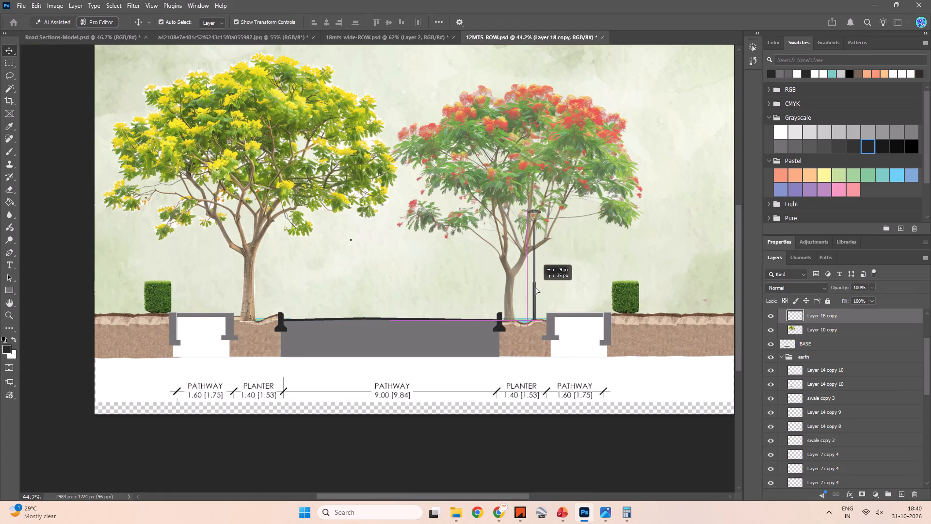
{"action": "left_click_drag", "start_coordinate": [536, 288], "coordinate": [507, 290]}
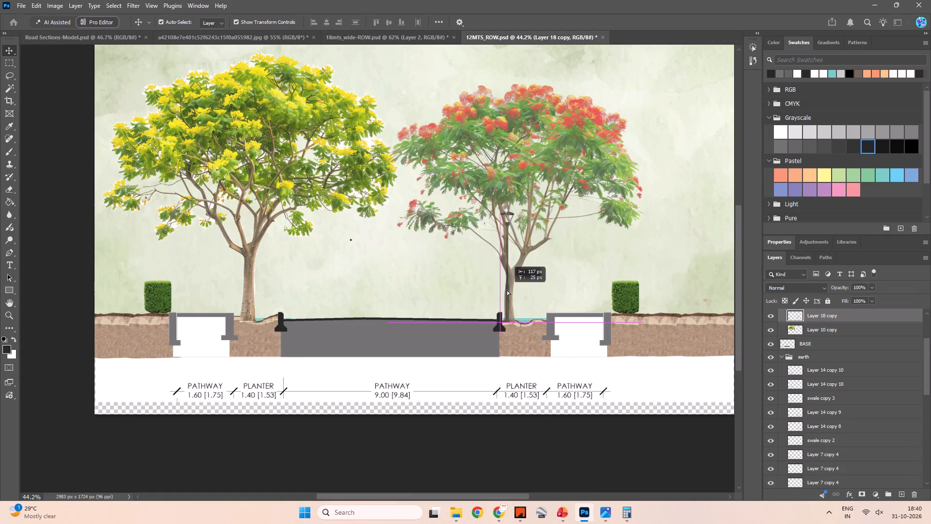
{"action": "left_click_drag", "start_coordinate": [507, 290], "coordinate": [507, 288]}
Shift the red-flowering tree outward so its trunk clears the street lamp and stands near the planter's pathway edge.
{"action": "left_click", "coordinate": [534, 248]}
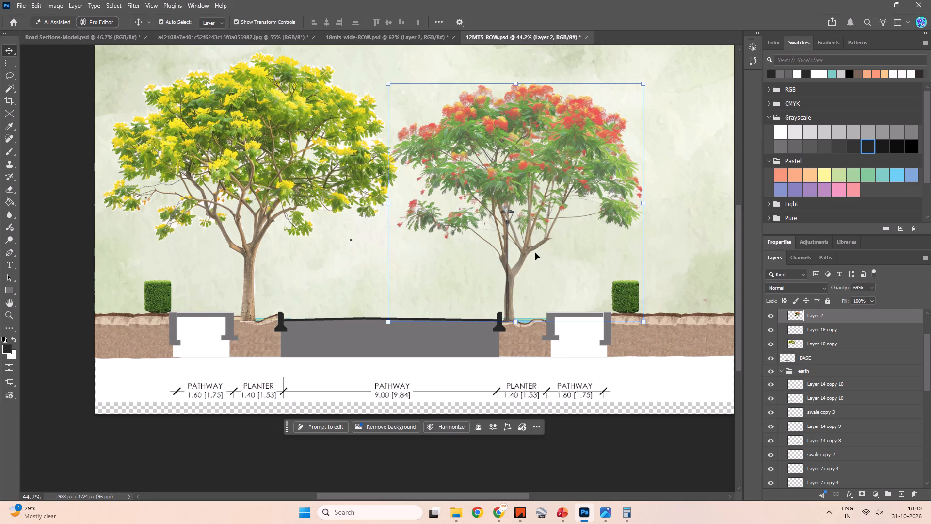
{"action": "key", "text": "Right"}
{"action": "key", "text": "Right"}
{"action": "key", "text": "Right"}
{"action": "key", "text": "Right"}
{"action": "key", "text": "Right"}
{"action": "key", "text": "Right"}
{"action": "key", "text": "Right"}
{"action": "key", "text": "Right"}
{"action": "key", "text": "Right"}
{"action": "key", "text": "Right"}
{"action": "key", "text": "Right"}
{"action": "key", "text": "Right"}
{"action": "key", "text": "Right"}
{"action": "key", "text": "Right"}
{"action": "key", "text": "Right"}
{"action": "key", "text": "Right"}
{"action": "key", "text": "Right"}
{"action": "key", "text": "Right"}
{"action": "key", "text": "Right"}
{"action": "key", "text": "Right"}
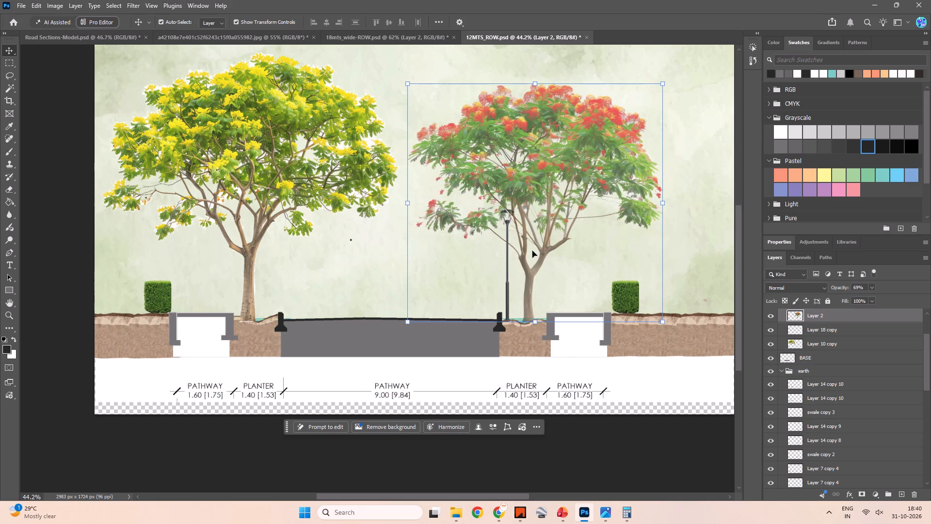
{"action": "key", "text": "Right"}
{"action": "key", "text": "Right"}
{"action": "key", "text": "Right"}
{"action": "key", "text": "Right"}
{"action": "key", "text": "Right"}
{"action": "key", "text": "Right"}
{"action": "key", "text": "Right"}
{"action": "key", "text": "Right"}
{"action": "key", "text": "Right"}
{"action": "key", "text": "Right"}
{"action": "key", "text": "Right"}
{"action": "key", "text": "Right"}
{"action": "key", "text": "Right"}
{"action": "key", "text": "Right"}
{"action": "key", "text": "Right"}
{"action": "key", "text": "Right"}
{"action": "key", "text": "Right"}
{"action": "key", "text": "Right"}
{"action": "key", "text": "Right"}
{"action": "key", "text": "Right"}
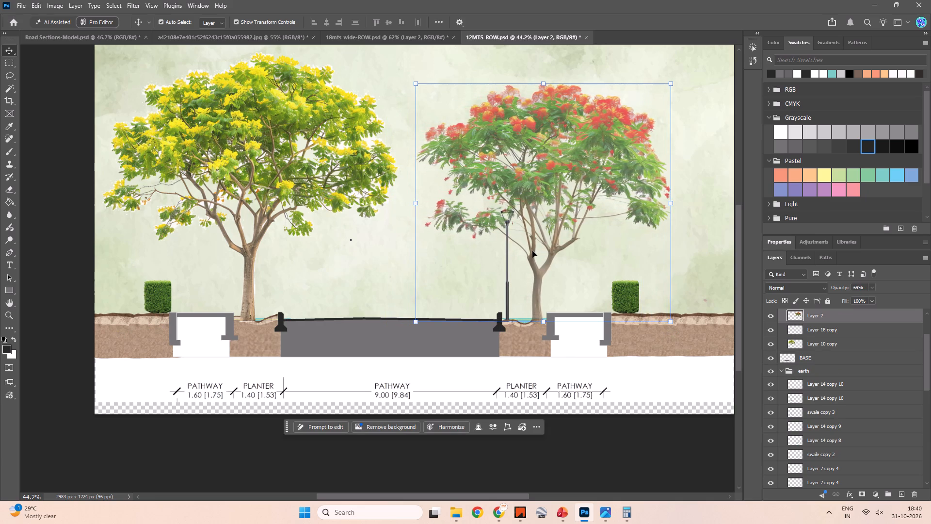
{"action": "key", "text": "Left"}
{"action": "key", "text": "Left"}
Nudge the street lamp toward the road kerb and duplicate it at the same level beside the opposite road kerb.
{"action": "left_click", "coordinate": [508, 262]}
{"action": "key", "text": "Left"}
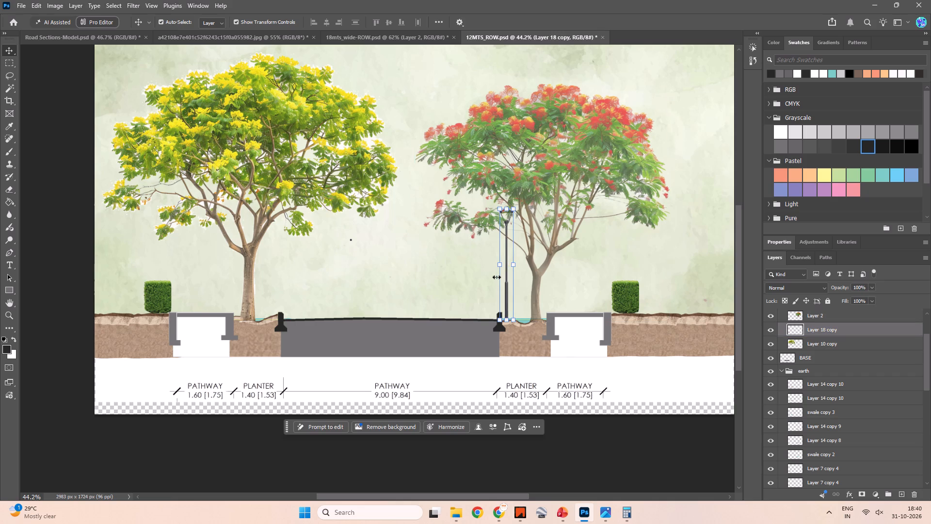
{"action": "key", "text": "Left"}
{"action": "left_click_drag", "start_coordinate": [505, 293], "coordinate": [443, 277], "text": "alt"}
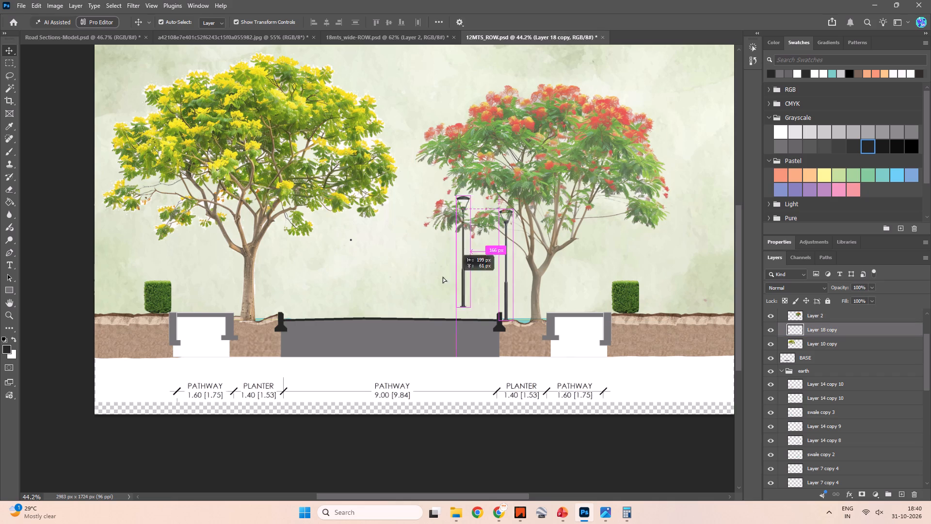
{"action": "left_click_drag", "start_coordinate": [443, 277], "coordinate": [274, 299], "text": "alt"}
Lower the yellow-flowering tree layer's opacity to a little below 74% and deselect the layer.
{"action": "left_click", "coordinate": [248, 293]}
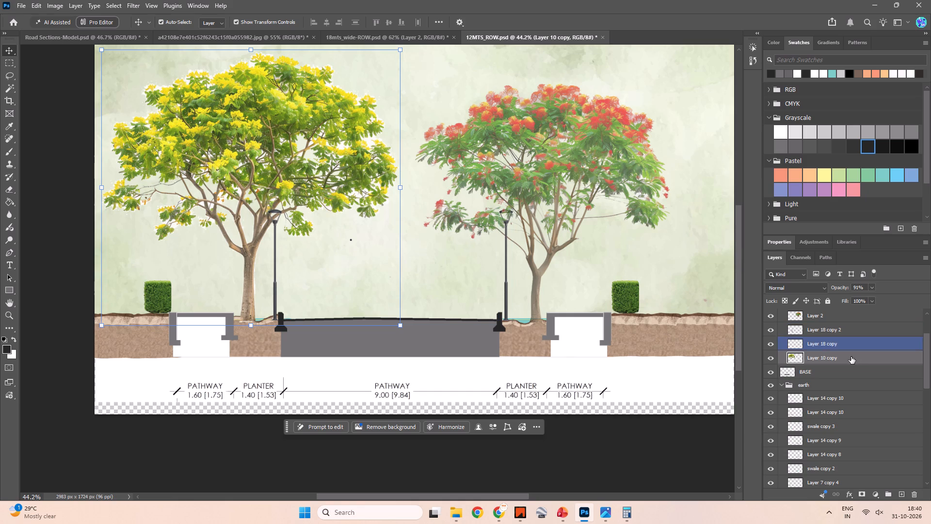
{"action": "left_click", "coordinate": [870, 288]}
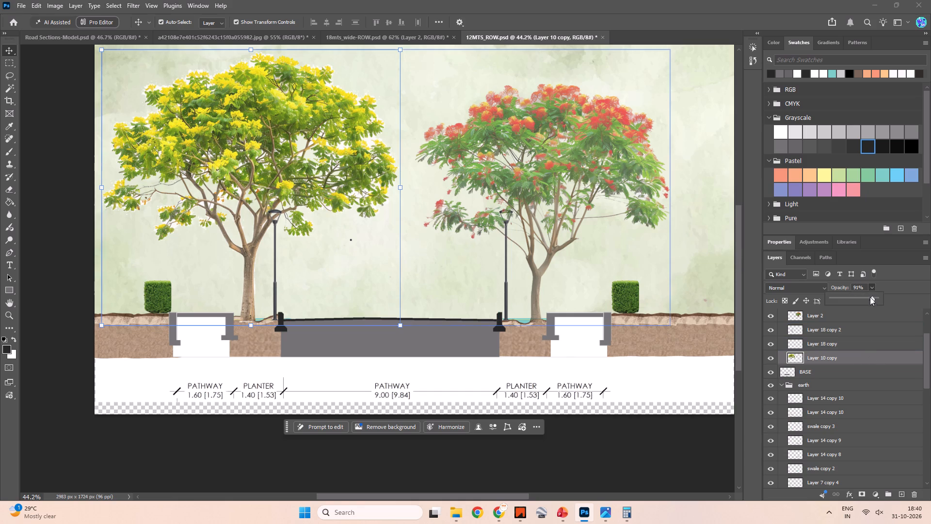
{"action": "left_click_drag", "start_coordinate": [871, 299], "coordinate": [865, 299]}
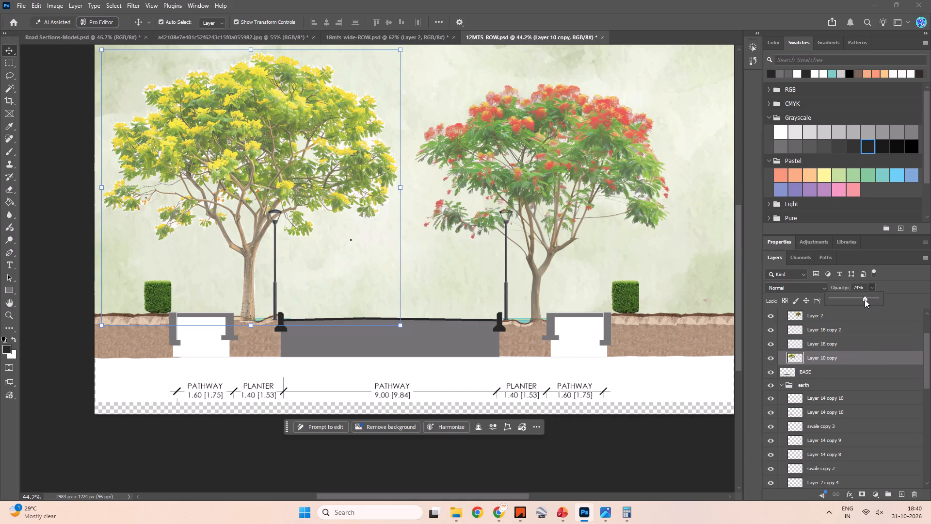
{"action": "left_click_drag", "start_coordinate": [865, 299], "coordinate": [862, 299]}
{"action": "left_click", "coordinate": [704, 443]}
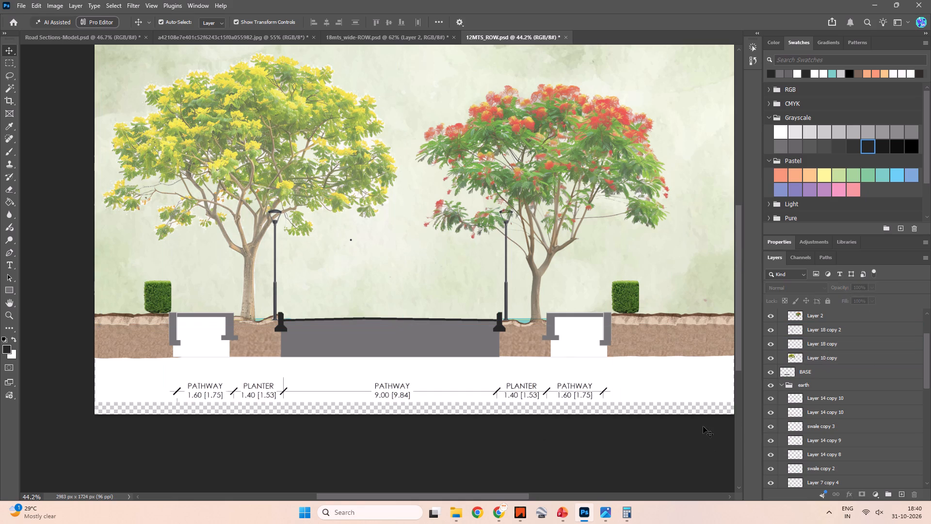
Duplicate the Shrubs group from 18mts_wide-ROW.psd into the 12MTS_ROW.psd document.
{"action": "left_click", "coordinate": [354, 39]}
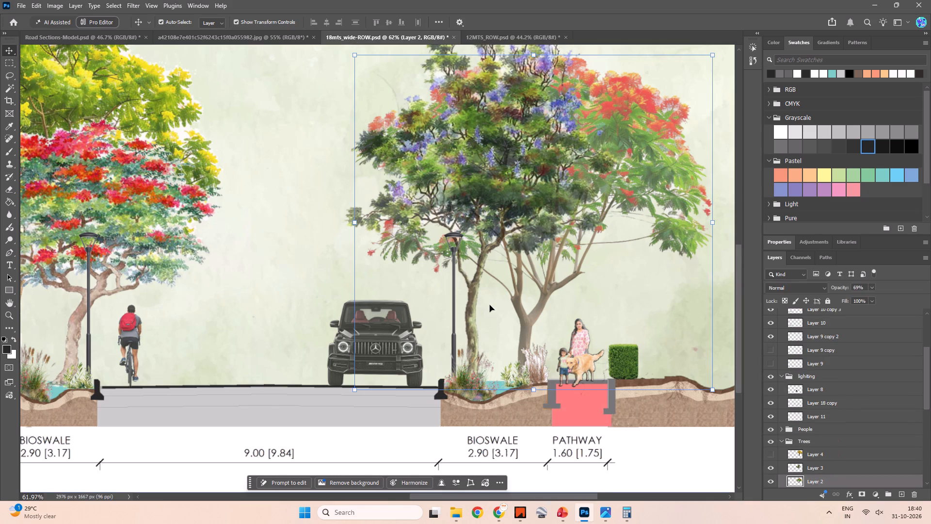
{"action": "left_click", "coordinate": [484, 378]}
{"action": "left_click", "coordinate": [516, 372], "text": "shift"}
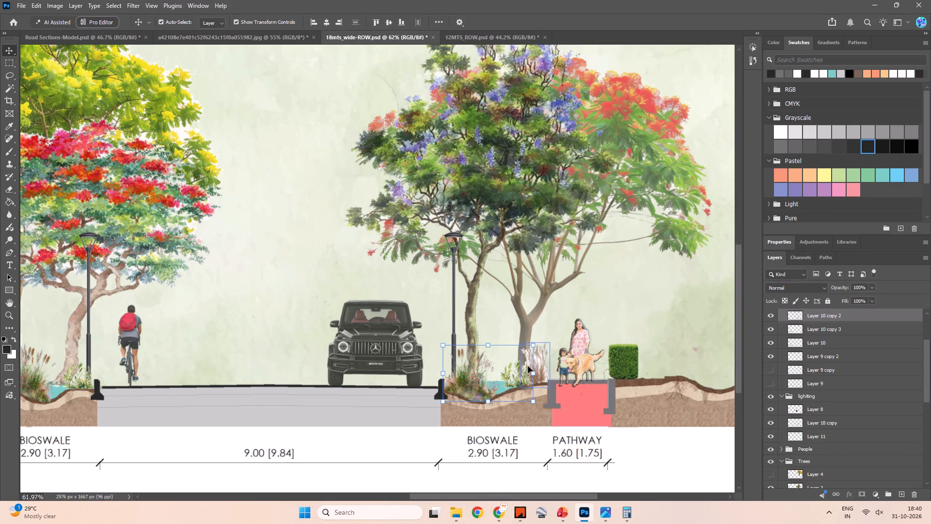
{"action": "left_click", "coordinate": [537, 360], "text": "shift"}
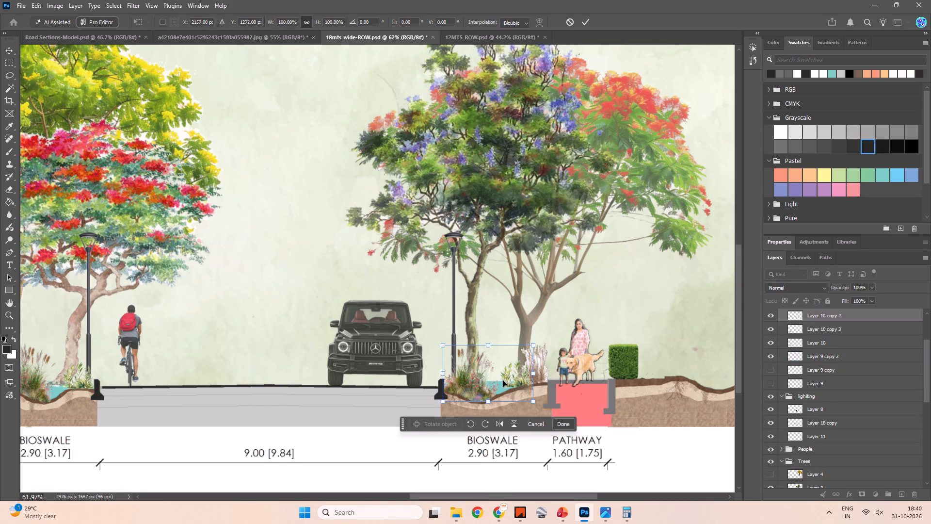
{"action": "key", "text": "ctrl+c"}
{"action": "scroll", "coordinate": [834, 364], "scroll_direction": "up", "scroll_amount": 6}
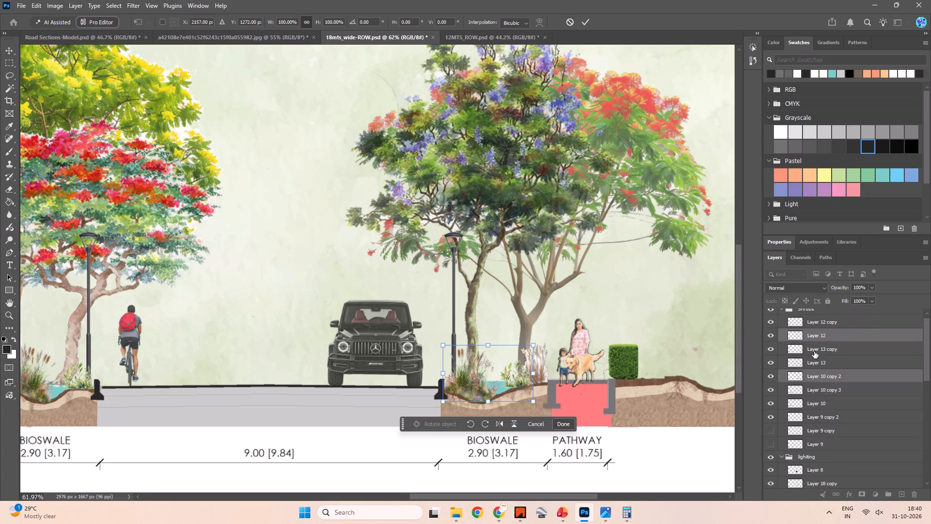
{"action": "scroll", "coordinate": [814, 351], "scroll_direction": "up", "scroll_amount": 2}
{"action": "left_click", "coordinate": [817, 313]}
{"action": "left_click", "coordinate": [780, 316]}
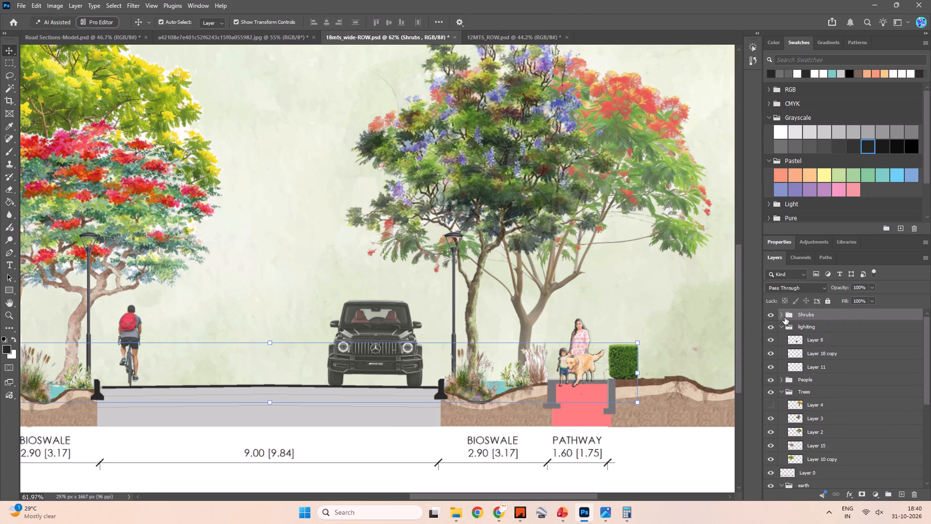
{"action": "right_click", "coordinate": [800, 315]}
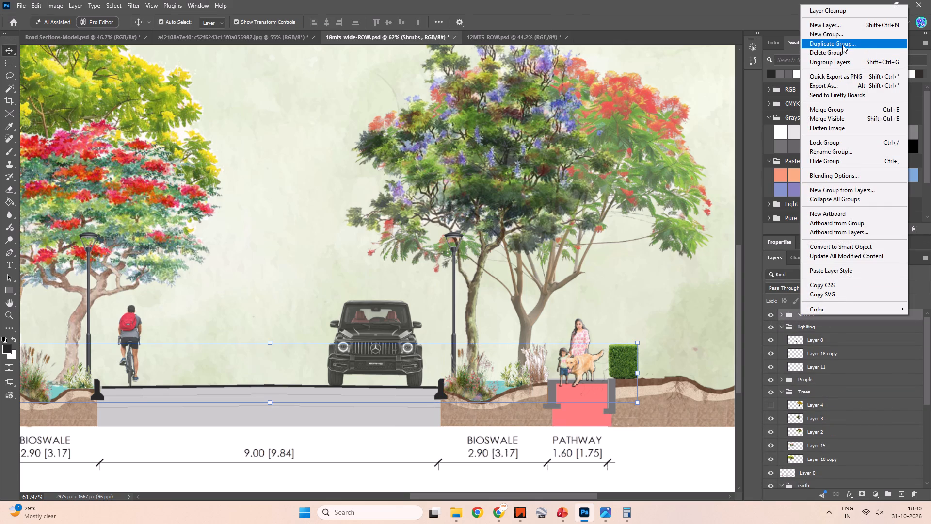
{"action": "left_click", "coordinate": [842, 45]}
{"action": "left_click", "coordinate": [506, 181]}
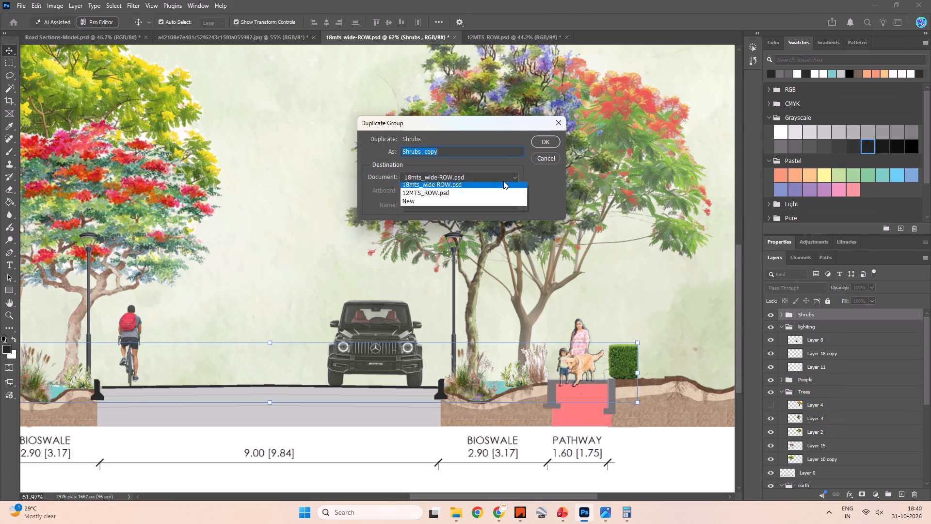
{"action": "left_click", "coordinate": [443, 212]}
{"action": "left_click", "coordinate": [538, 141]}
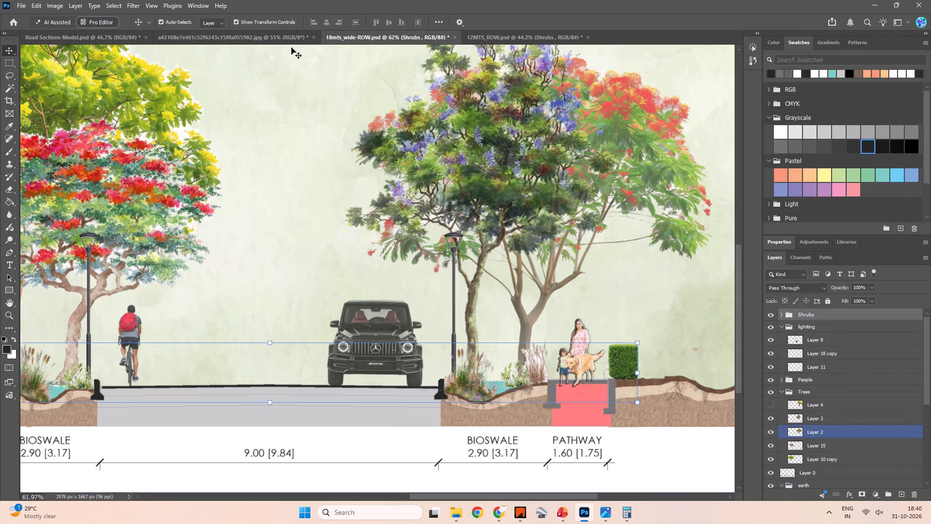
In 12MTS_ROW.psd, move the flowering shrub cluster from the pathway into the yellow-flowering tree's planter, between trunk and street lamp.
{"action": "left_click", "coordinate": [492, 31]}
{"action": "scroll", "coordinate": [385, 183], "scroll_direction": "down", "scroll_amount": 4, "text": "alt"}
{"action": "scroll", "coordinate": [386, 202], "scroll_direction": "up", "scroll_amount": 4, "text": "alt"}
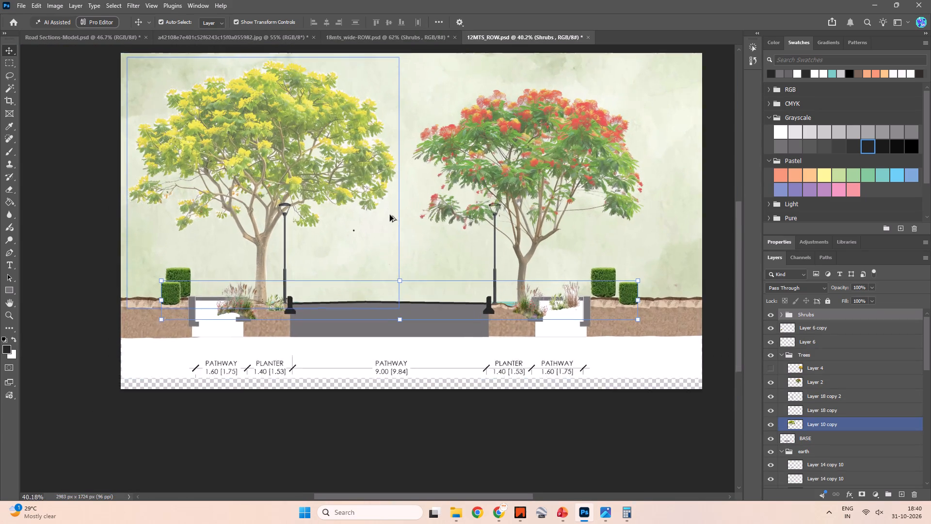
{"action": "left_click", "coordinate": [430, 449]}
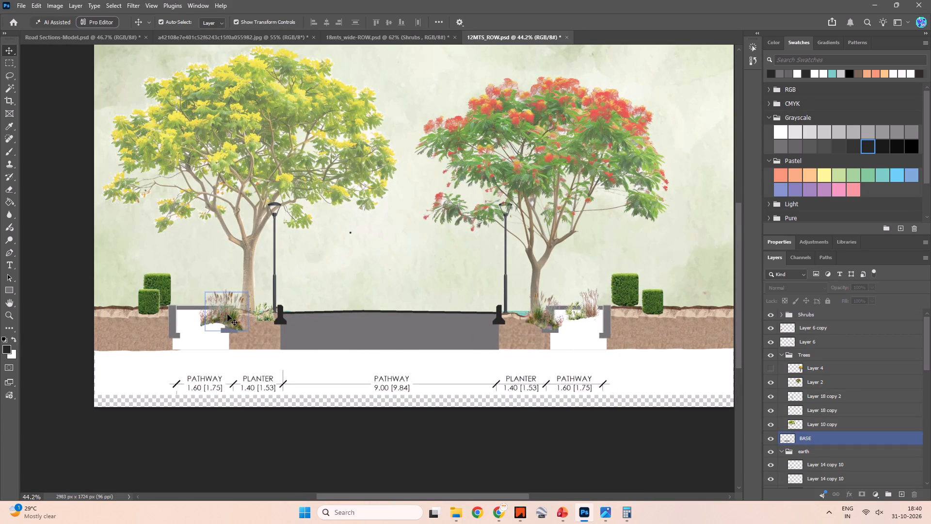
{"action": "left_click_drag", "start_coordinate": [227, 314], "coordinate": [207, 307]}
{"action": "left_click_drag", "start_coordinate": [214, 307], "coordinate": [258, 306]}
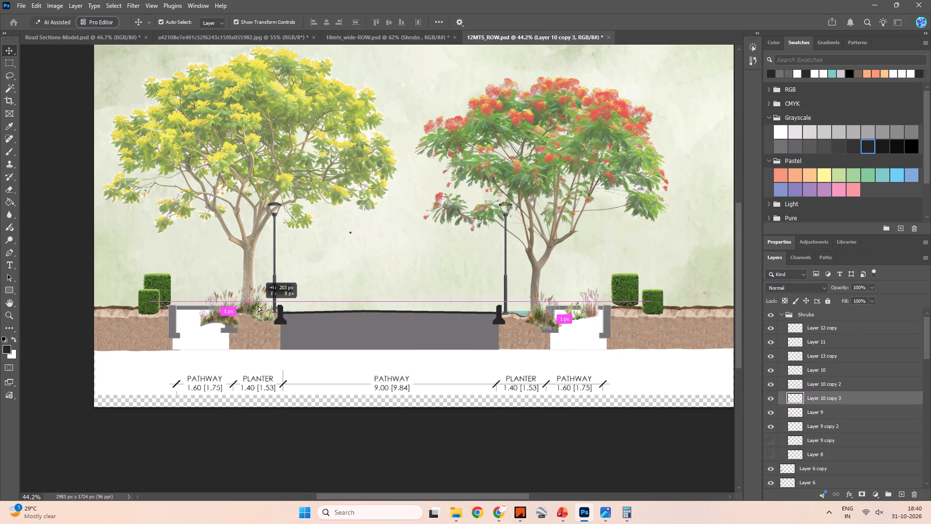
{"action": "left_click_drag", "start_coordinate": [258, 306], "coordinate": [258, 309]}
Delete the grass clump left over the pathway beside the yellow-flowering tree.
{"action": "left_click", "coordinate": [211, 310]}
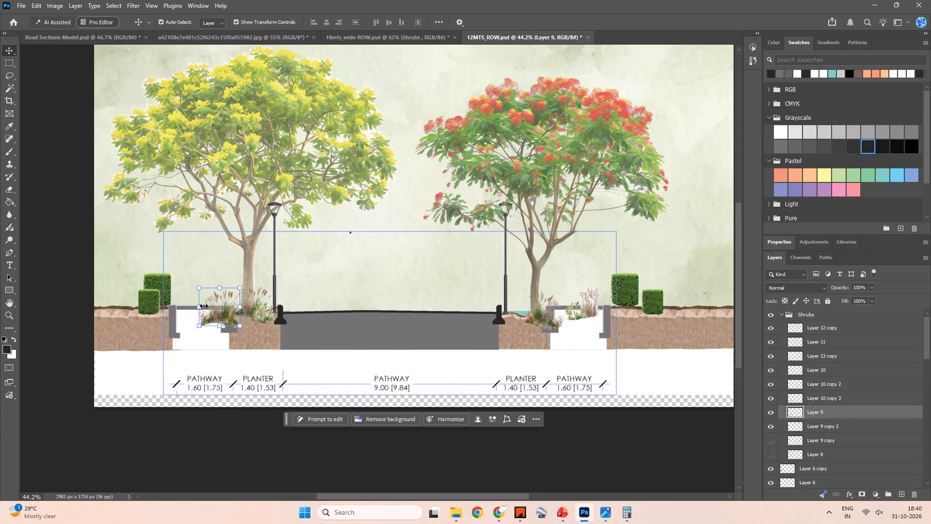
{"action": "key", "text": "Delete"}
Nudge the flowering shrub cluster toward the yellow-flowering tree's trunk and raise the leafy green-white shrub beside the lamp above the soil line.
{"action": "left_click", "coordinate": [247, 304]}
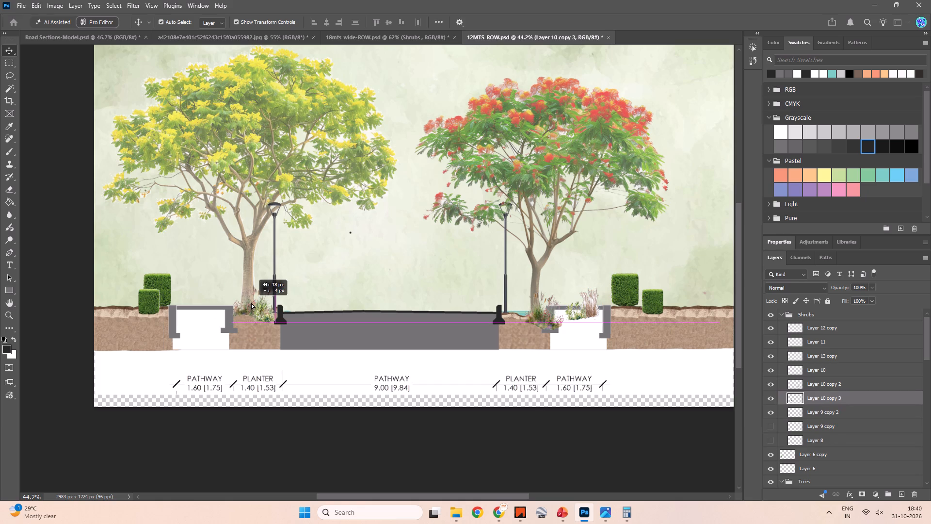
{"action": "left_click", "coordinate": [267, 316]}
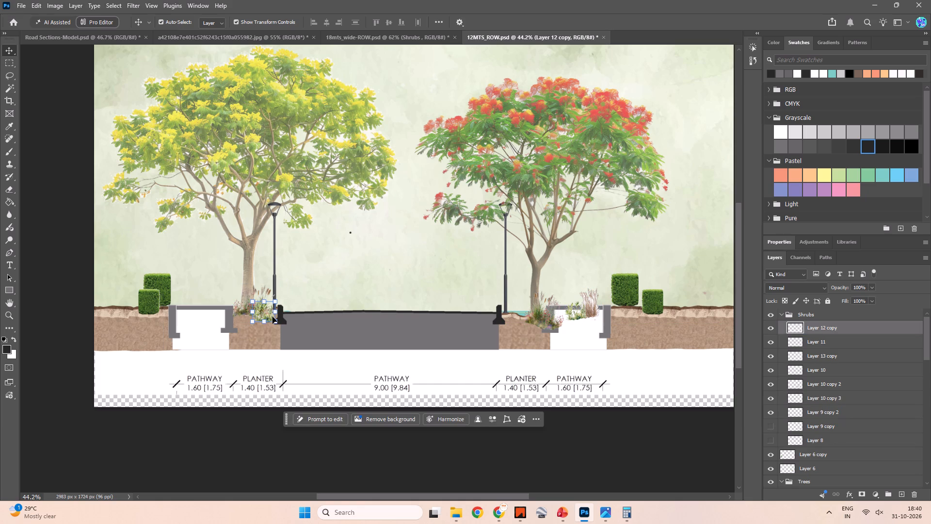
{"action": "scroll", "coordinate": [230, 315], "scroll_direction": "up", "scroll_amount": 13, "text": "alt"}
{"action": "scroll", "coordinate": [280, 314], "scroll_direction": "up", "scroll_amount": 4, "text": "alt"}
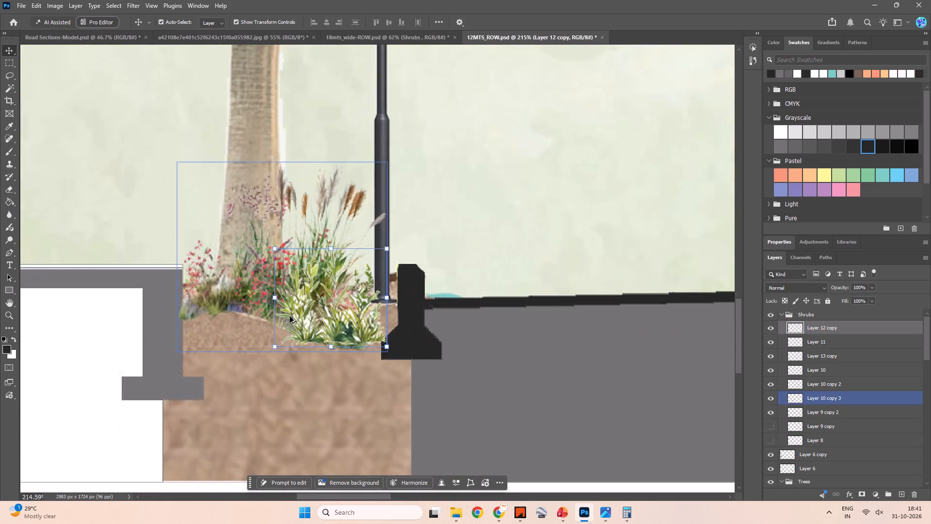
{"action": "left_click_drag", "start_coordinate": [323, 305], "coordinate": [331, 262]}
Rotate the flowering shrub cluster about 11.4° counterclockwise and settle it onto the soil of the yellow-flowering tree's planter.
{"action": "left_click", "coordinate": [329, 330]}
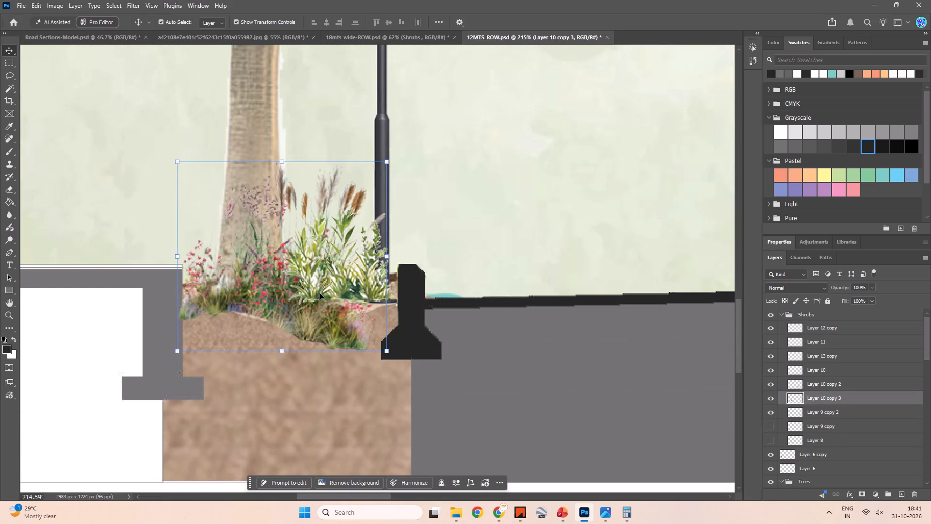
{"action": "left_click_drag", "start_coordinate": [395, 158], "coordinate": [375, 135]}
{"action": "left_click_drag", "start_coordinate": [226, 314], "coordinate": [220, 297]}
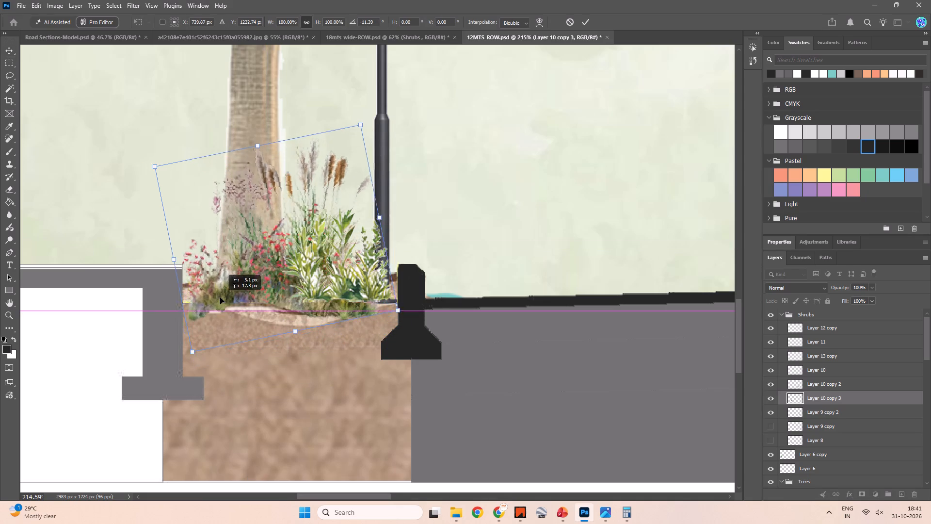
{"action": "left_click_drag", "start_coordinate": [220, 297], "coordinate": [218, 311]}
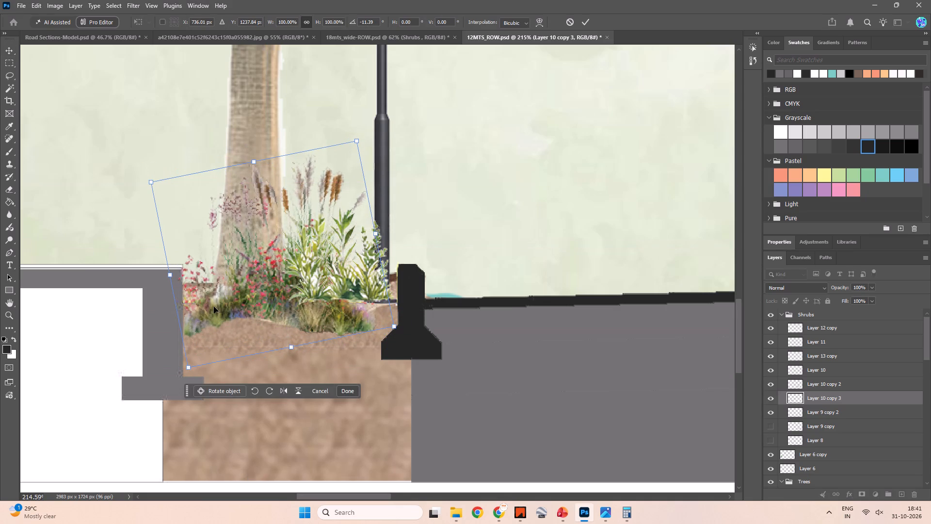
{"action": "key", "text": "e"}
{"action": "left_click", "coordinate": [276, 347]}
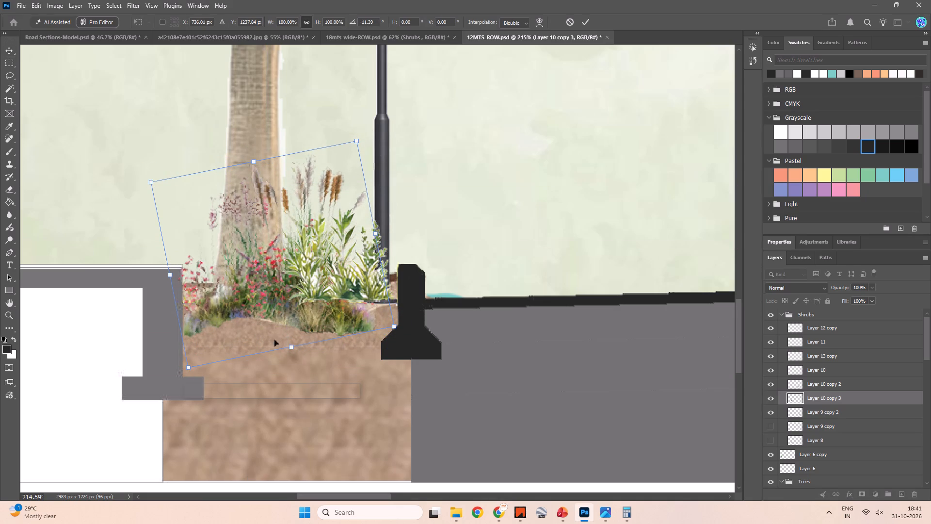
{"action": "left_click", "coordinate": [584, 17]}
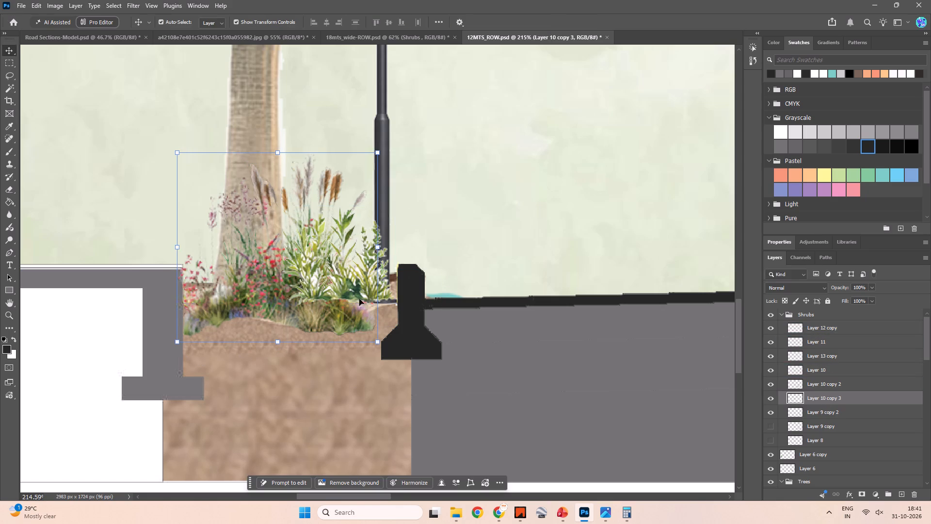
Delete the extra small hedge in front of the taller hedge on the yellow-flowering tree's side.
{"action": "scroll", "coordinate": [357, 295], "scroll_direction": "down", "scroll_amount": 14, "text": "alt"}
{"action": "left_click", "coordinate": [194, 274]}
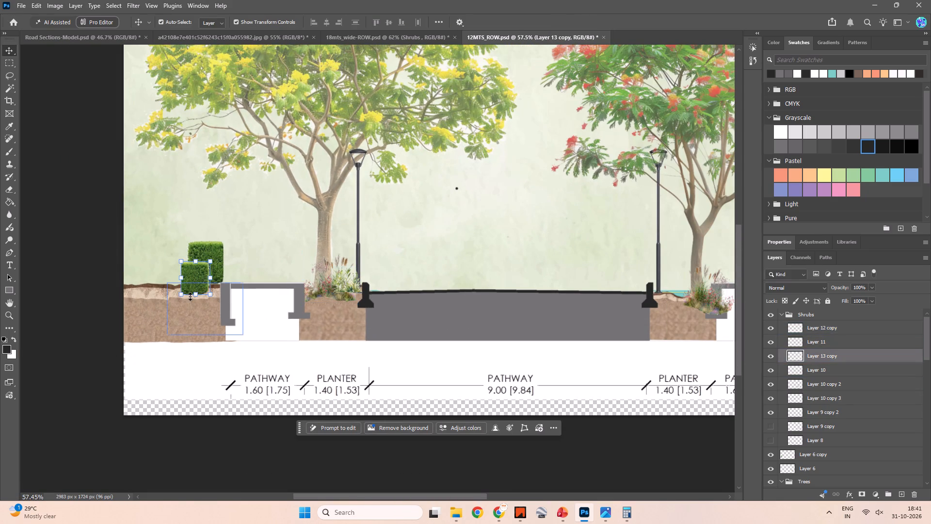
{"action": "key", "text": "Delete"}
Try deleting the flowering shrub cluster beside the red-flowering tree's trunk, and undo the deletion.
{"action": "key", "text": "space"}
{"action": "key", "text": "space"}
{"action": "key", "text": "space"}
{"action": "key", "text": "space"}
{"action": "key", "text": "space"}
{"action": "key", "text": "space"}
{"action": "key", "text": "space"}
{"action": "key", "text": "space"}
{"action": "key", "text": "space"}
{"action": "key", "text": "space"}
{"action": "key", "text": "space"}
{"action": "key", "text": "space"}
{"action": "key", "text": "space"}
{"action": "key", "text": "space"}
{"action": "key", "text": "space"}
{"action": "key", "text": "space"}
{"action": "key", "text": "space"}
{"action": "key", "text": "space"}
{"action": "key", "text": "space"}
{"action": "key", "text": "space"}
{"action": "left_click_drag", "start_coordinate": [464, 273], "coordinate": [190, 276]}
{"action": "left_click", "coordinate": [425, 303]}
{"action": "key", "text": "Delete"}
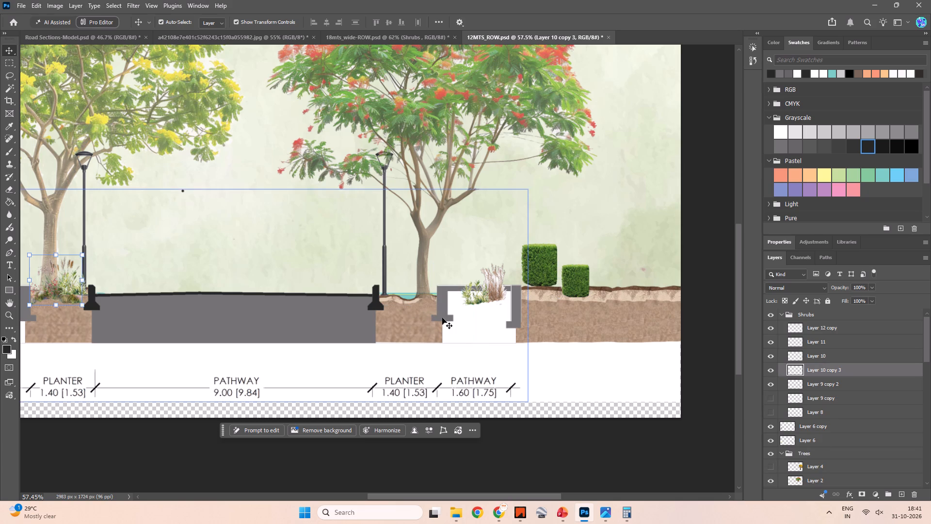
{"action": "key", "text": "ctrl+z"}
Move the small leafy green shrub from the pathway to the street lamp's base in the red-flowering tree's planter, rotated about 6° clockwise.
{"action": "left_click", "coordinate": [481, 293]}
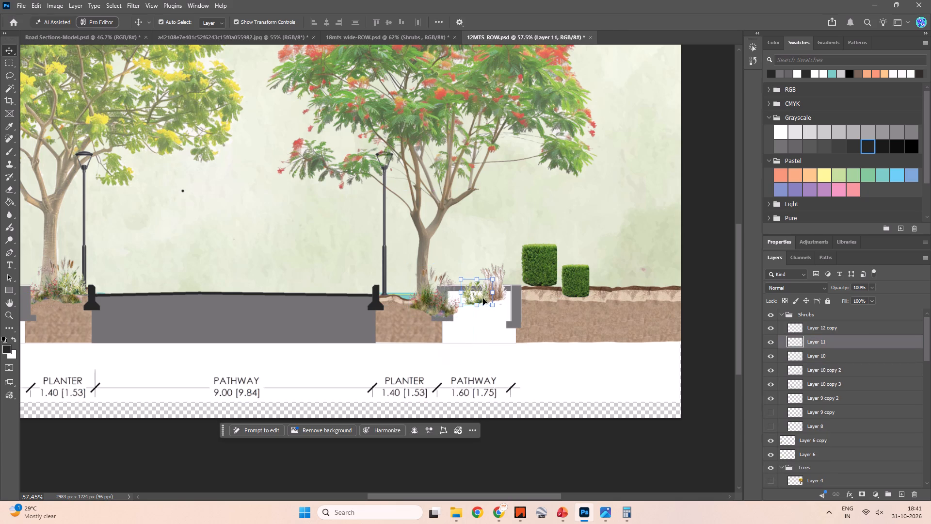
{"action": "left_click_drag", "start_coordinate": [475, 295], "coordinate": [393, 287]}
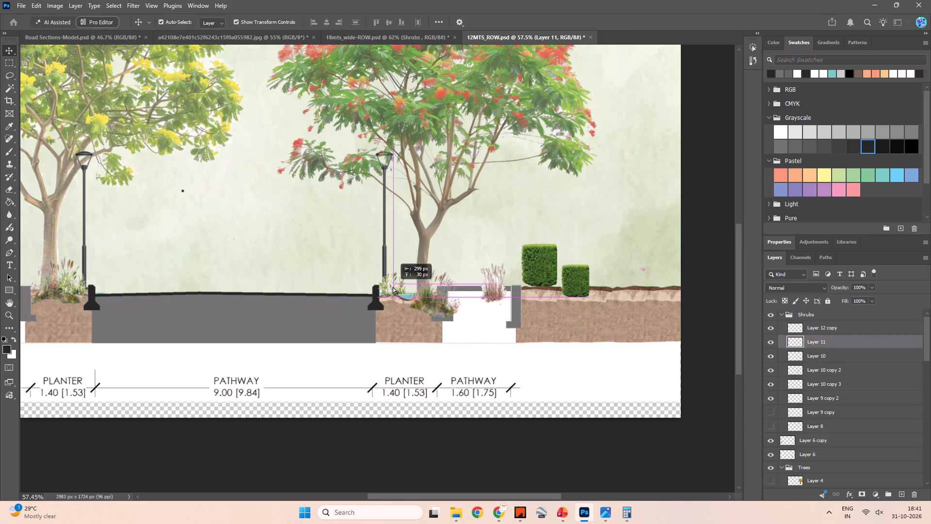
{"action": "left_click_drag", "start_coordinate": [393, 287], "coordinate": [391, 287]}
{"action": "scroll", "coordinate": [393, 297], "scroll_direction": "up", "scroll_amount": 11, "text": "alt"}
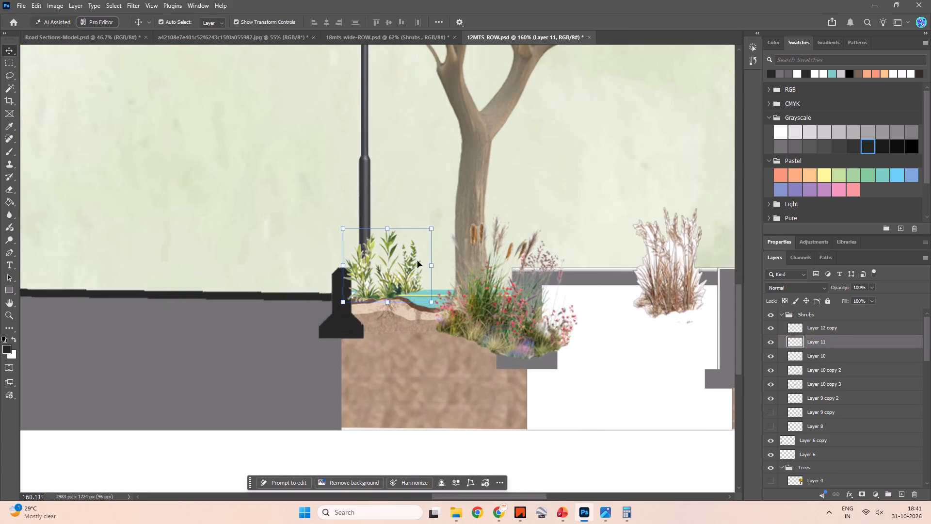
{"action": "left_click_drag", "start_coordinate": [439, 226], "coordinate": [441, 232]}
{"action": "left_click", "coordinate": [389, 277]}
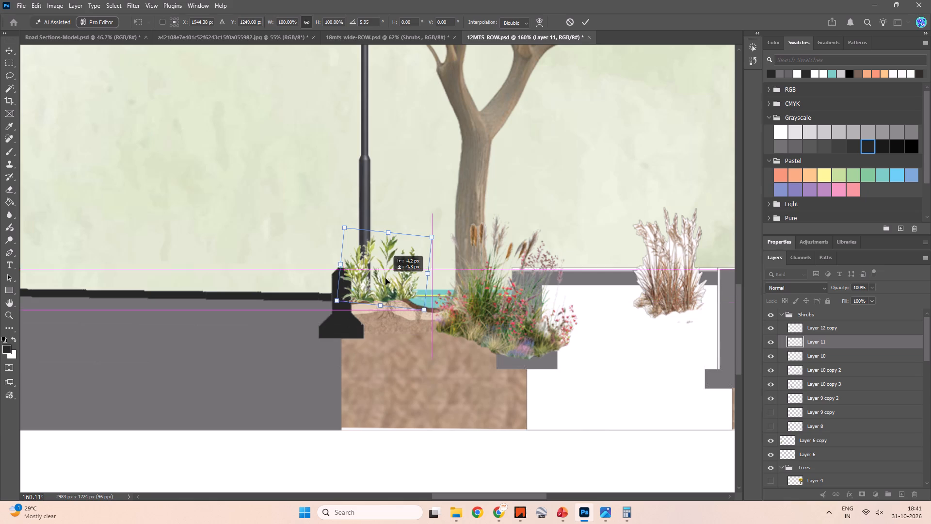
{"action": "left_click", "coordinate": [477, 322]}
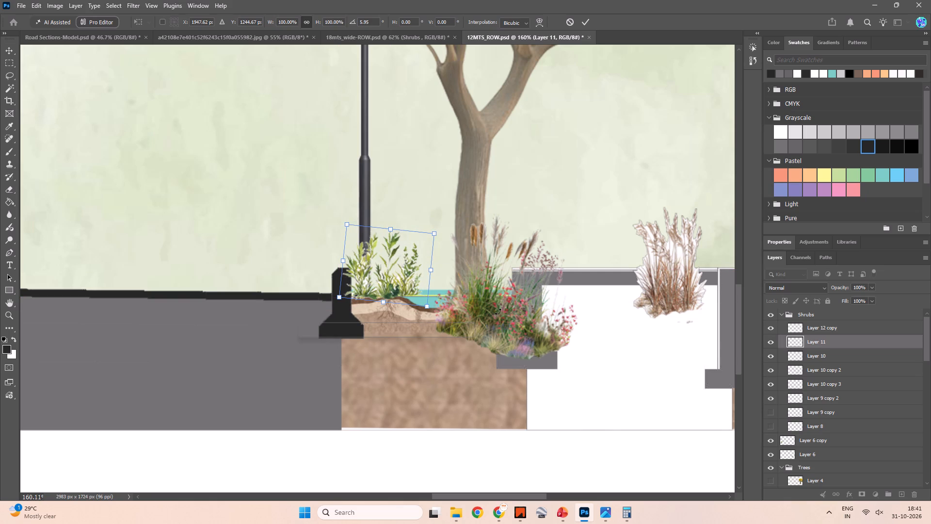
{"action": "left_click", "coordinate": [459, 328]}
Move the flowering shrub cluster off the pathway kerb and onto the soil of the red-flowering tree's planter.
{"action": "left_click", "coordinate": [502, 301]}
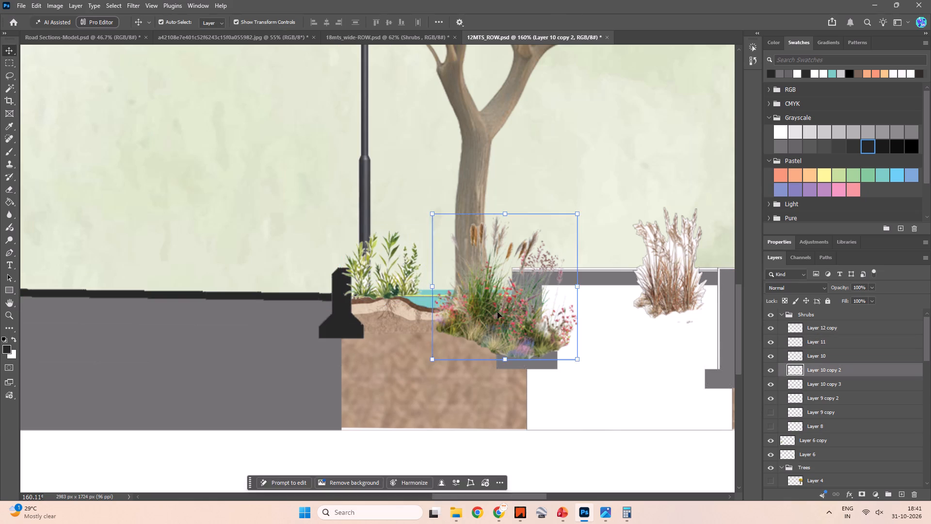
{"action": "left_click_drag", "start_coordinate": [492, 314], "coordinate": [433, 287]}
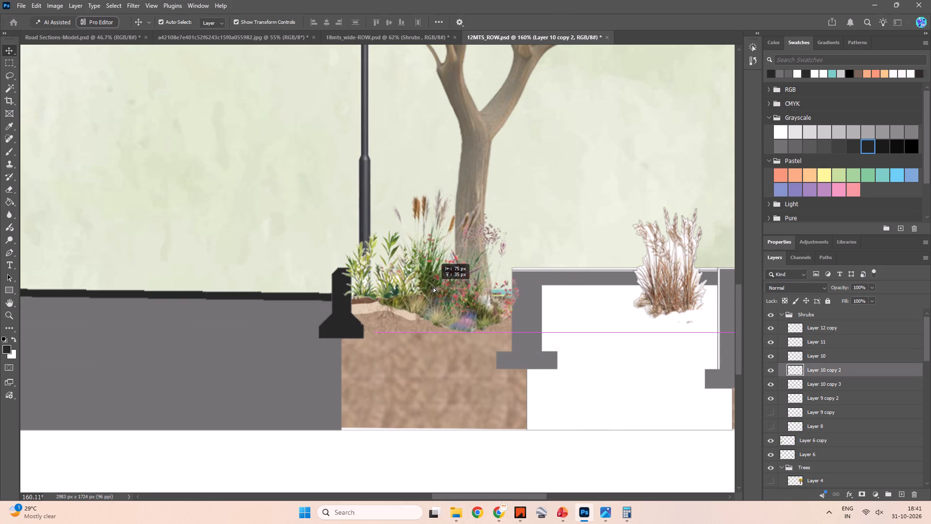
{"action": "left_click_drag", "start_coordinate": [433, 287], "coordinate": [440, 287]}
Delete the dry brown grass clump standing over the pathway beside the red-flowering tree.
{"action": "left_click", "coordinate": [655, 265]}
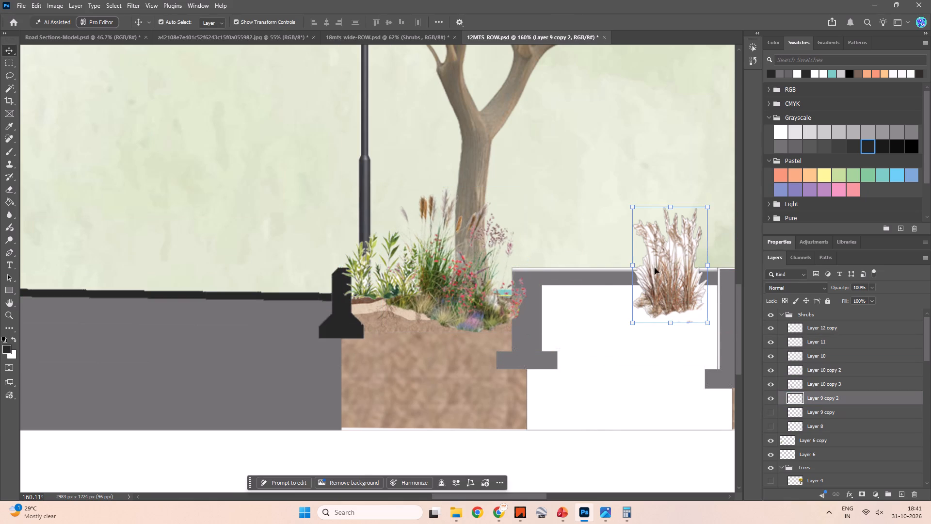
{"action": "key", "text": "Delete"}
Fine-tune the flowering shrub cluster's position so its base sits slightly lower in the red-flowering tree's planter soil.
{"action": "left_click_drag", "start_coordinate": [490, 299], "coordinate": [496, 298]}
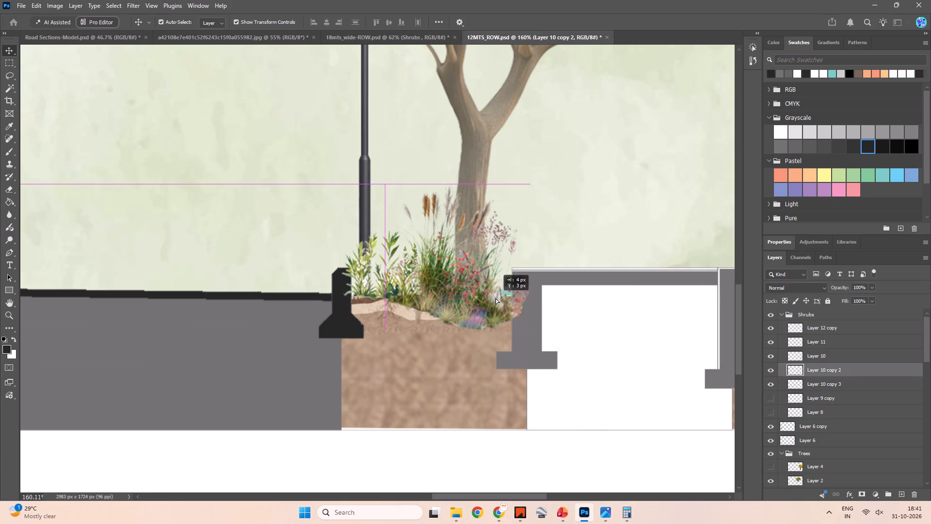
{"action": "left_click_drag", "start_coordinate": [496, 298], "coordinate": [493, 306]}
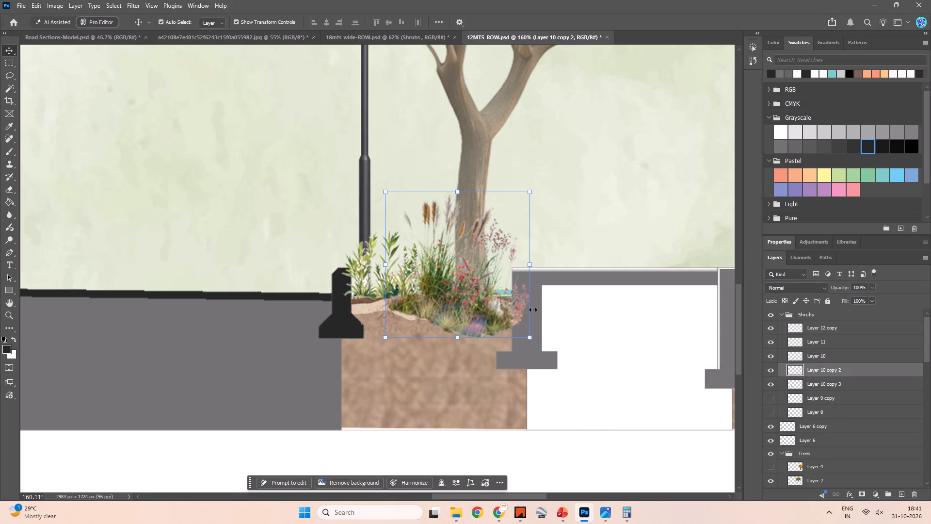
{"action": "left_click", "coordinate": [483, 310]}
Erase the parts of the flowering shrub cluster that overlap the pathway kerb beside the red-flowering tree's planter, using a smaller eraser brush.
{"action": "key", "text": "e"}
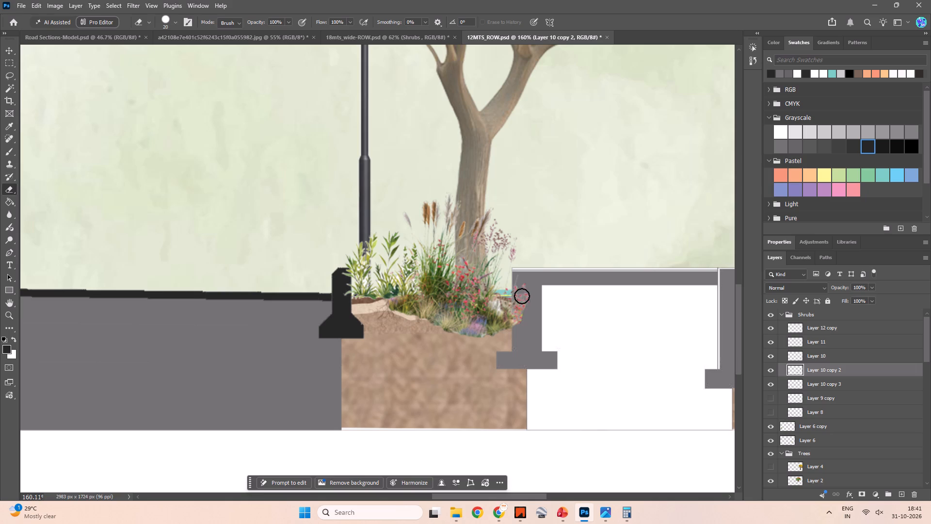
{"action": "key", "text": "bracketleft"}
{"action": "key", "text": "bracketleft"}
{"action": "key", "text": "bracketleft"}
{"action": "left_click_drag", "start_coordinate": [516, 284], "coordinate": [516, 324]}
{"action": "left_click_drag", "start_coordinate": [516, 324], "coordinate": [516, 329]}
{"action": "left_click_drag", "start_coordinate": [524, 287], "coordinate": [525, 324]}
{"action": "left_click_drag", "start_coordinate": [519, 280], "coordinate": [523, 320]}
{"action": "left_click_drag", "start_coordinate": [525, 281], "coordinate": [529, 320]}
{"action": "left_click_drag", "start_coordinate": [530, 287], "coordinate": [528, 313]}
{"action": "left_click_drag", "start_coordinate": [516, 276], "coordinate": [517, 312]}
Delete the smaller hedge block on the soil beyond the pathway on the red-flowering tree's side.
{"action": "scroll", "coordinate": [524, 306], "scroll_direction": "down", "scroll_amount": 9, "text": "alt"}
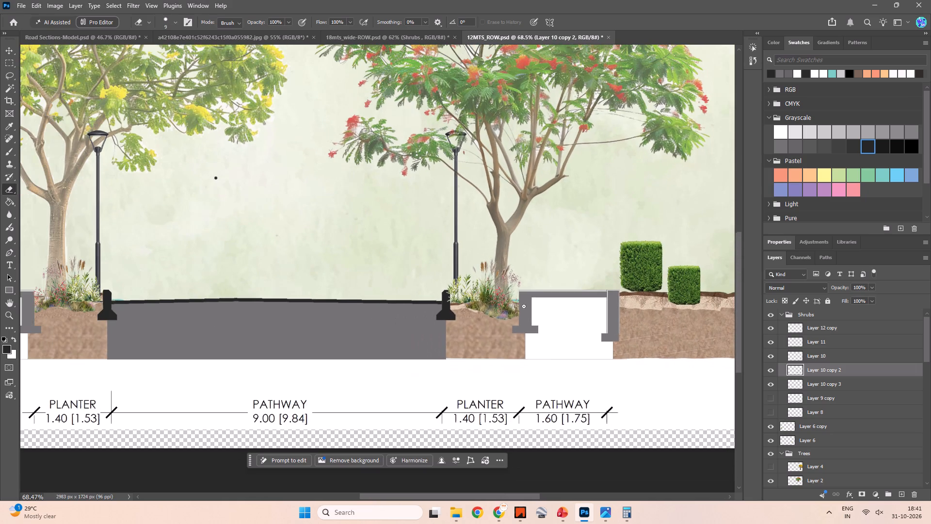
{"action": "scroll", "coordinate": [487, 311], "scroll_direction": "down", "scroll_amount": 5, "text": "alt"}
{"action": "key", "text": "space"}
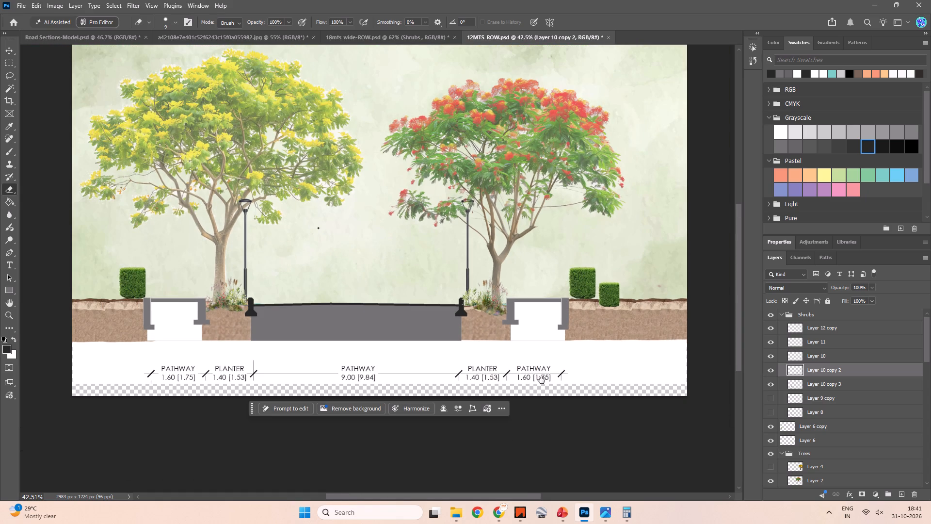
{"action": "key", "text": "v"}
{"action": "left_click", "coordinate": [612, 299]}
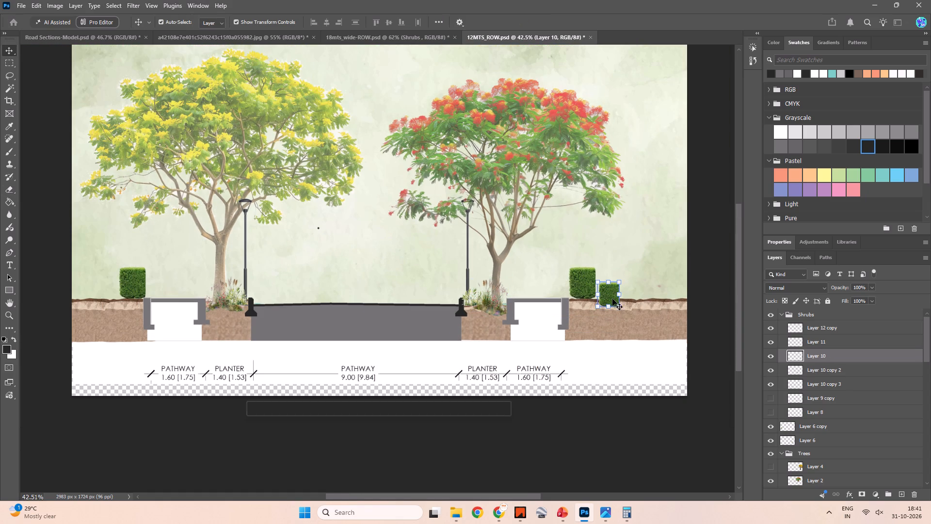
{"action": "key", "text": "Delete"}
{"action": "left_click", "coordinate": [610, 431]}
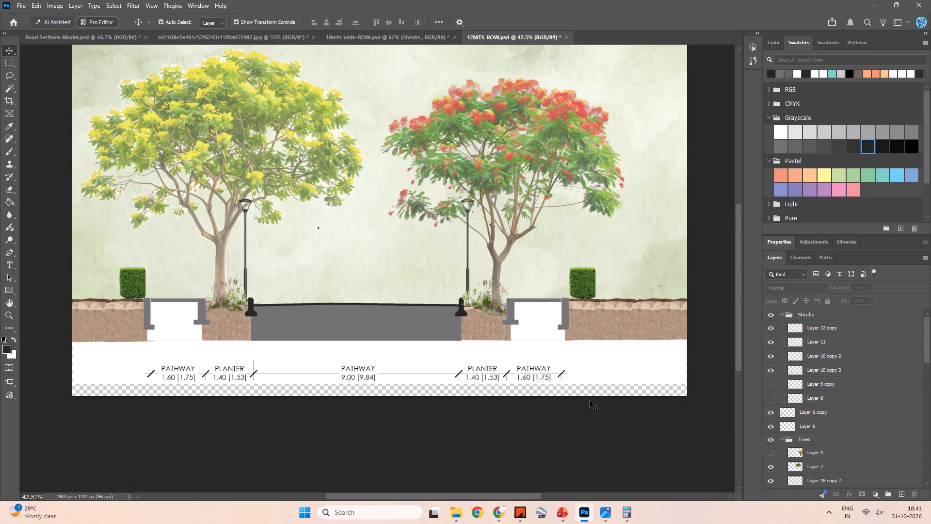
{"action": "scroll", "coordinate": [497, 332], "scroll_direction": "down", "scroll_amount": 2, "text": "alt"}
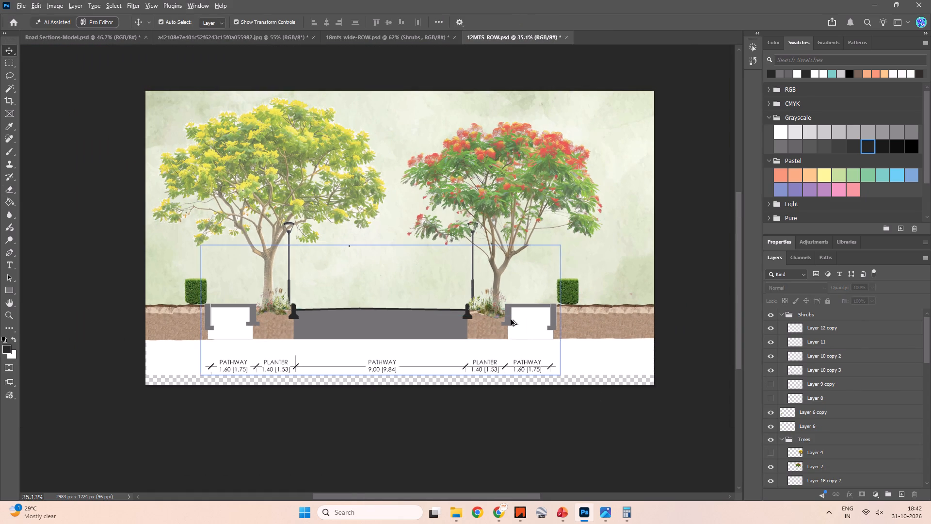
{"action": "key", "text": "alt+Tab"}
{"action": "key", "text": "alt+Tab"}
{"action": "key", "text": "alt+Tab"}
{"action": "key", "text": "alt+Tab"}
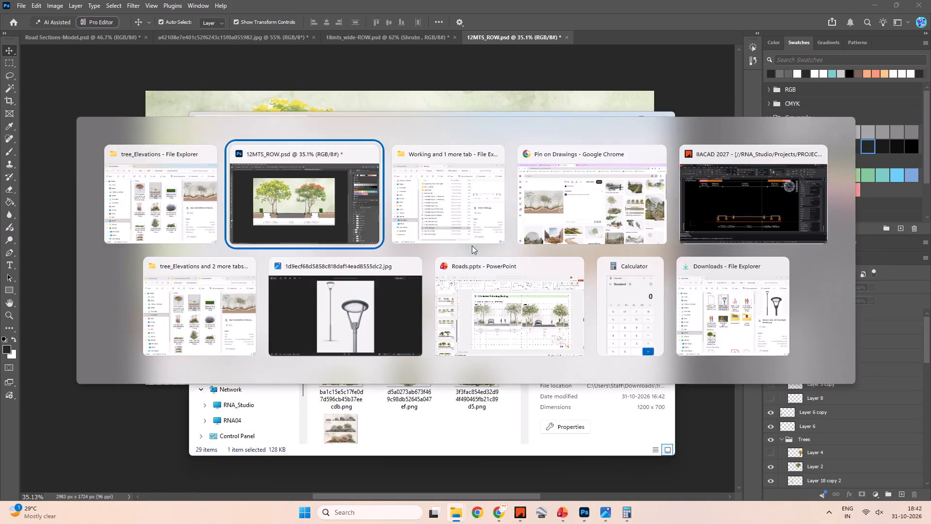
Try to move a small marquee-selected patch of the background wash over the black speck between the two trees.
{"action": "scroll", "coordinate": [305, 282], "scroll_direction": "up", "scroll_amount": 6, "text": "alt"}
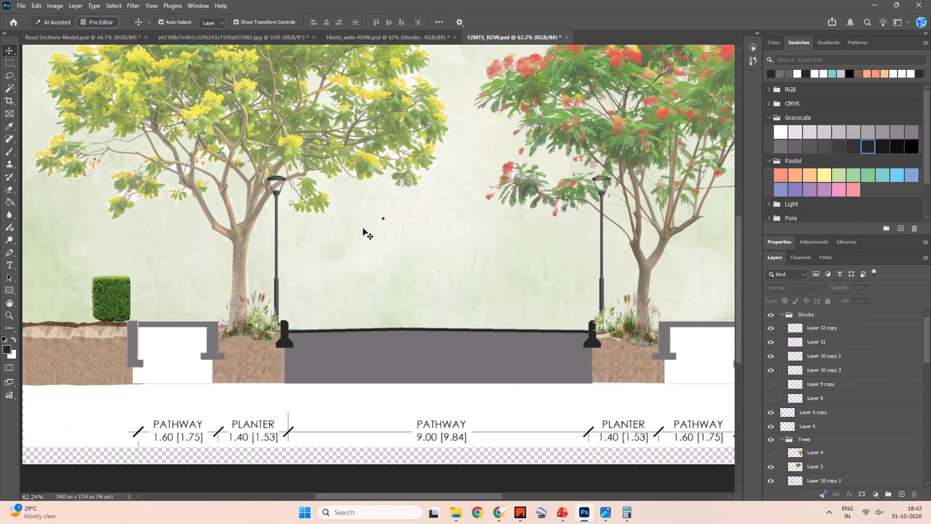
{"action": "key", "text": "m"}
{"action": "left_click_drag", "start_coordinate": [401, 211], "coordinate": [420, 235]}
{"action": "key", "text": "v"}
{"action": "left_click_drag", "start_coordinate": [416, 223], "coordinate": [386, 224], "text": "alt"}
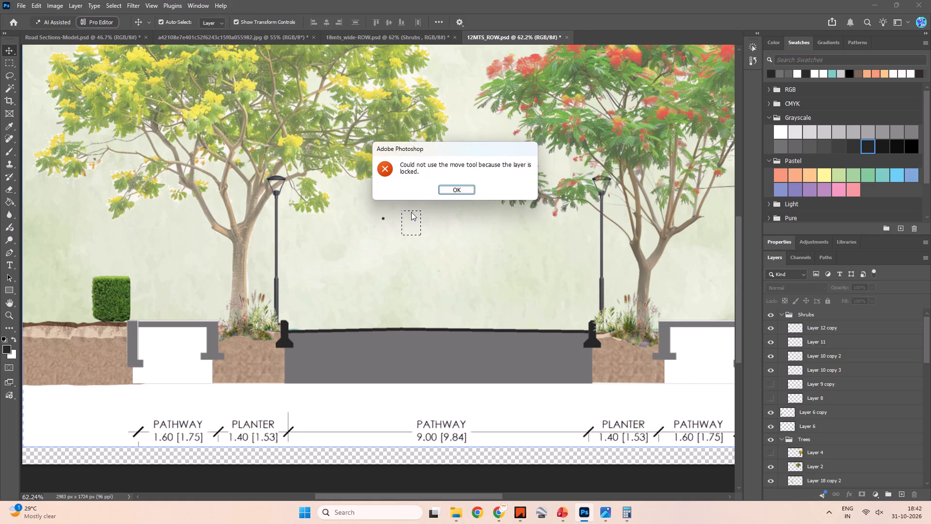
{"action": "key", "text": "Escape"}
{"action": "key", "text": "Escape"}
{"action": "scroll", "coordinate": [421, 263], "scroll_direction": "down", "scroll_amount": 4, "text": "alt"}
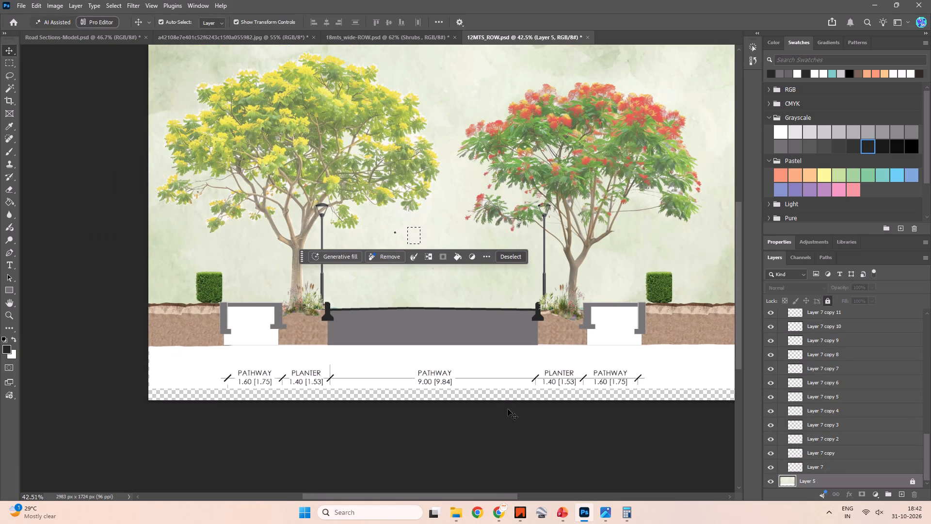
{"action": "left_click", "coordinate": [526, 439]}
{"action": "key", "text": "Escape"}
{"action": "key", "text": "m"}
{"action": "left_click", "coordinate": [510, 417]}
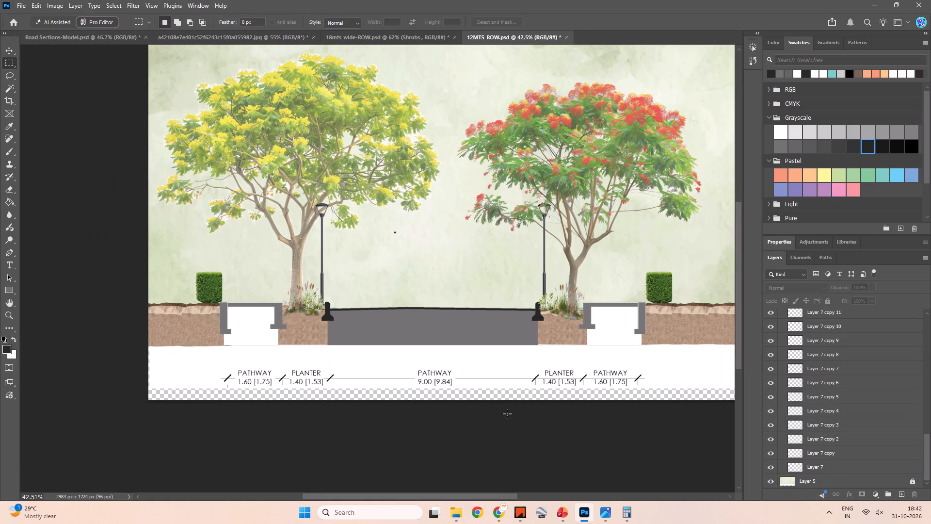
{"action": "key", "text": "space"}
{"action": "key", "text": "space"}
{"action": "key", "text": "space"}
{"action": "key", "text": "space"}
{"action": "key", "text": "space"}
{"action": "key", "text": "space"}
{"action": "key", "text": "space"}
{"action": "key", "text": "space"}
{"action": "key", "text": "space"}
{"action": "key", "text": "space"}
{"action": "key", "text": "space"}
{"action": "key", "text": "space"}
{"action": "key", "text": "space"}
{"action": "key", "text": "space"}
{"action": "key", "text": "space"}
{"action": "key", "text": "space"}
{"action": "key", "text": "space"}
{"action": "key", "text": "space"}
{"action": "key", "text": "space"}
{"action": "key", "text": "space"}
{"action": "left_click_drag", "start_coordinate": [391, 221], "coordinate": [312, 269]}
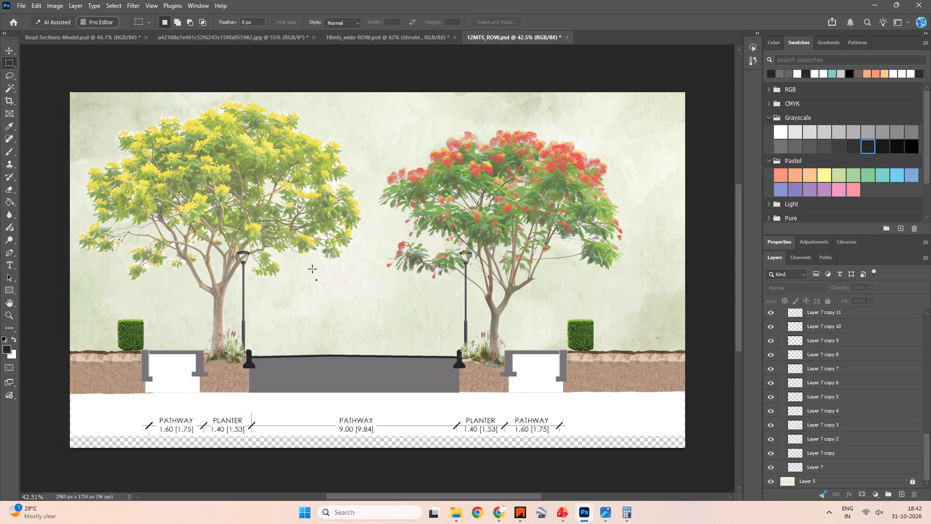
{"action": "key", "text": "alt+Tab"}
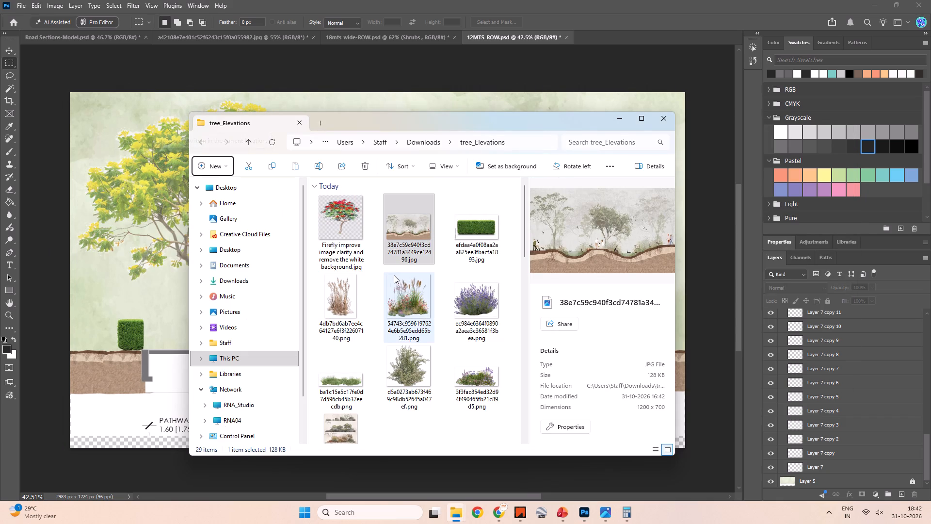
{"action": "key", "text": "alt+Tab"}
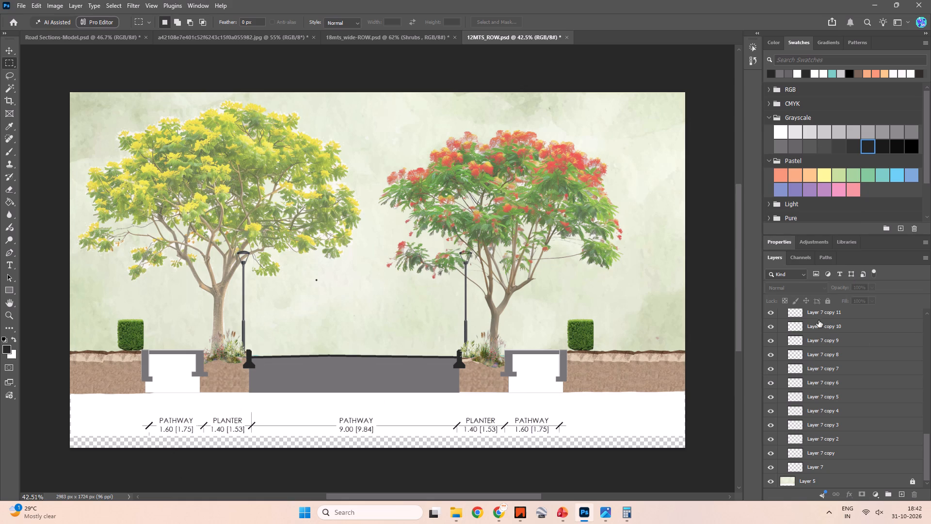
Collapse the earth, Trees and Shrubs layer groups.
{"action": "scroll", "coordinate": [816, 320], "scroll_direction": "up", "scroll_amount": 20}
{"action": "scroll", "coordinate": [816, 320], "scroll_direction": "up", "scroll_amount": 5}
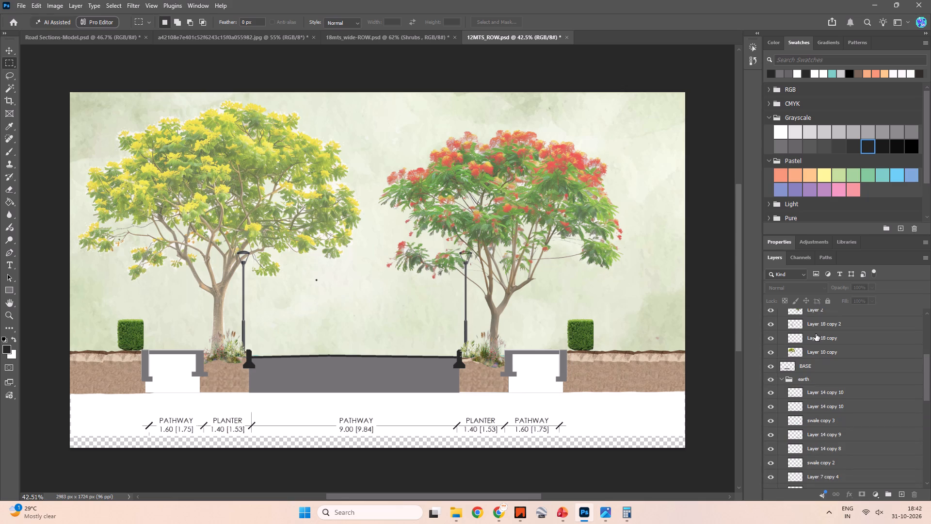
{"action": "left_click", "coordinate": [782, 390]}
{"action": "left_click", "coordinate": [782, 369]}
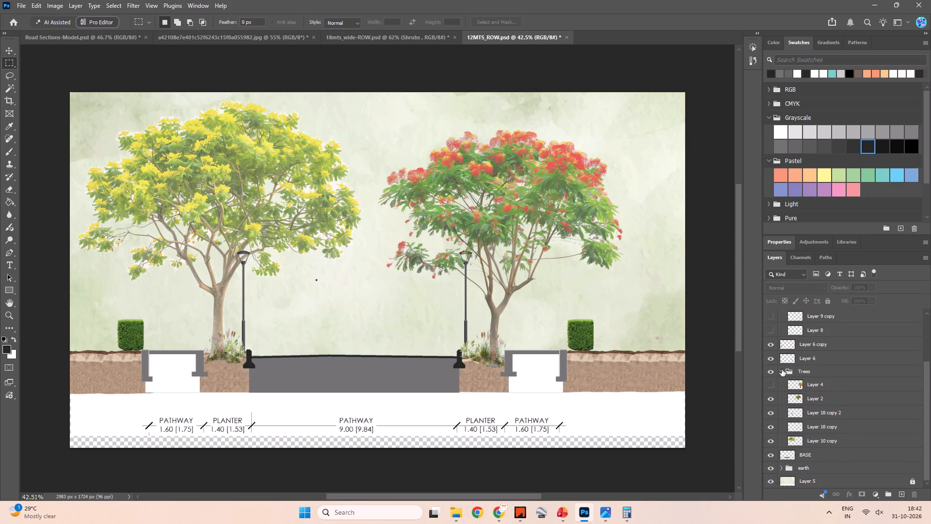
{"action": "scroll", "coordinate": [784, 384], "scroll_direction": "up", "scroll_amount": 5}
{"action": "scroll", "coordinate": [788, 338], "scroll_direction": "up", "scroll_amount": 4}
{"action": "left_click", "coordinate": [780, 316]}
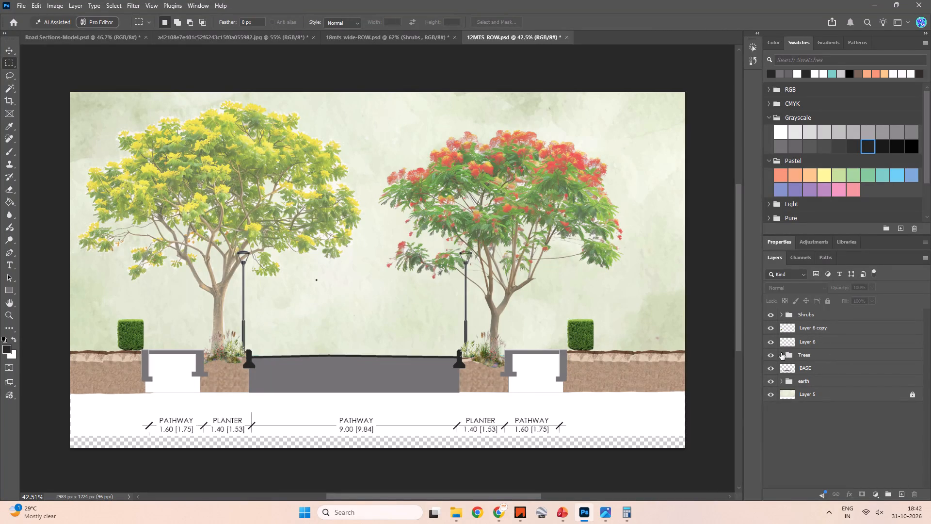
Move the two hedge layers, Layer 6 and Layer 6 copy, into the Shrubs group.
{"action": "left_click", "coordinate": [765, 353]}
{"action": "left_click", "coordinate": [768, 354]}
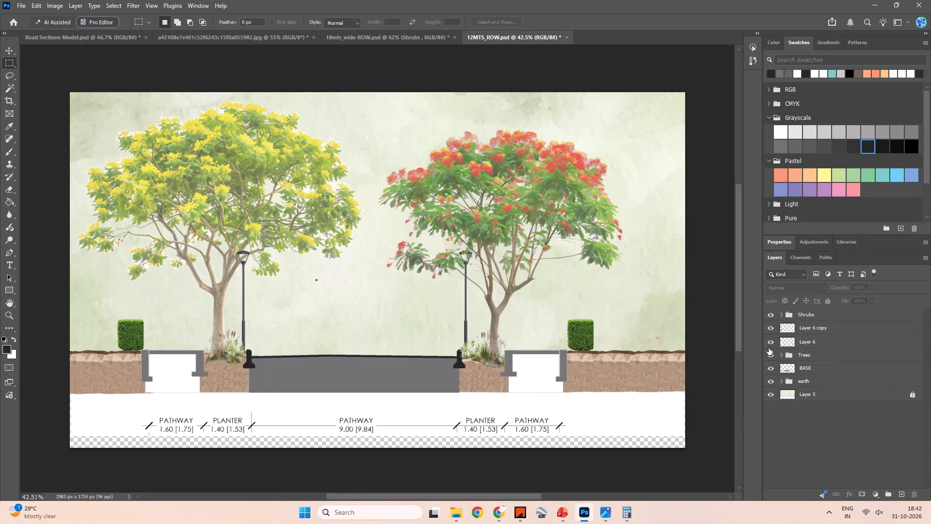
{"action": "left_click", "coordinate": [769, 344]}
{"action": "left_click", "coordinate": [769, 344]}
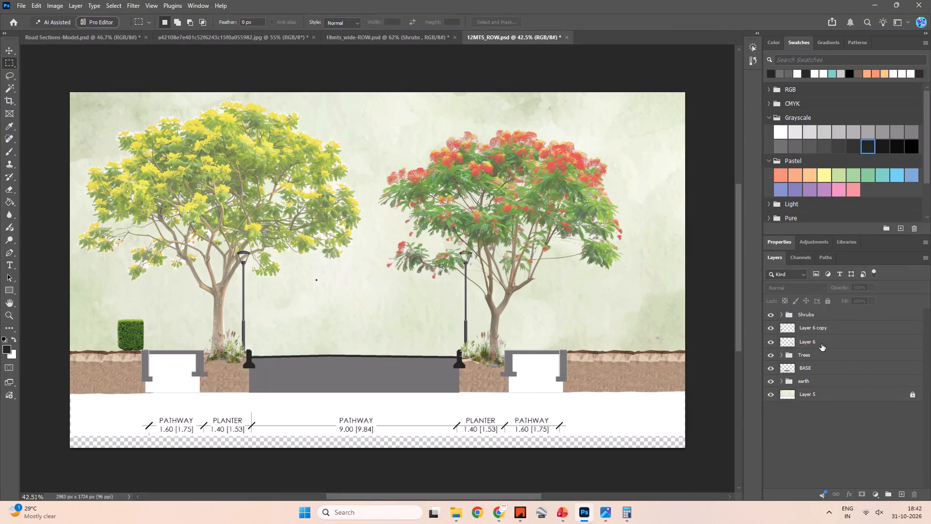
{"action": "left_click_drag", "start_coordinate": [821, 343], "coordinate": [821, 318]}
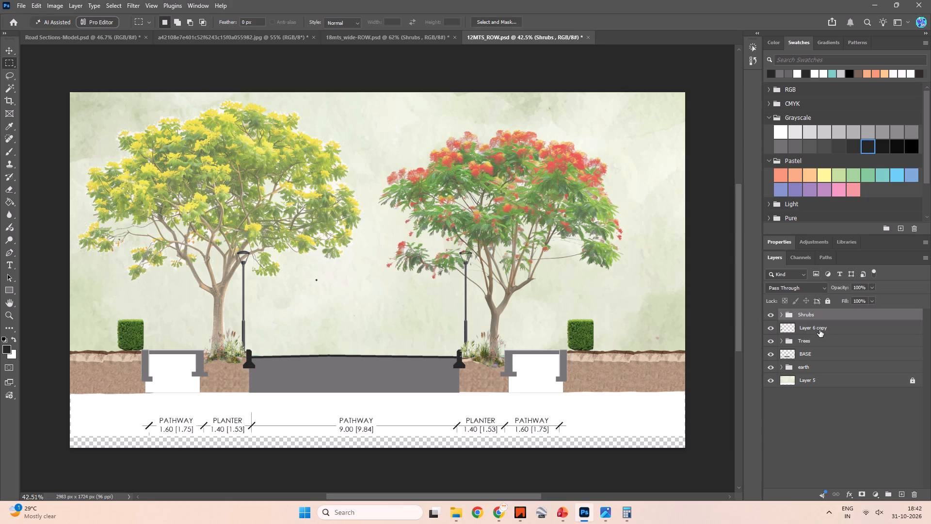
{"action": "left_click", "coordinate": [819, 328]}
{"action": "left_click", "coordinate": [775, 327]}
{"action": "left_click", "coordinate": [772, 327]}
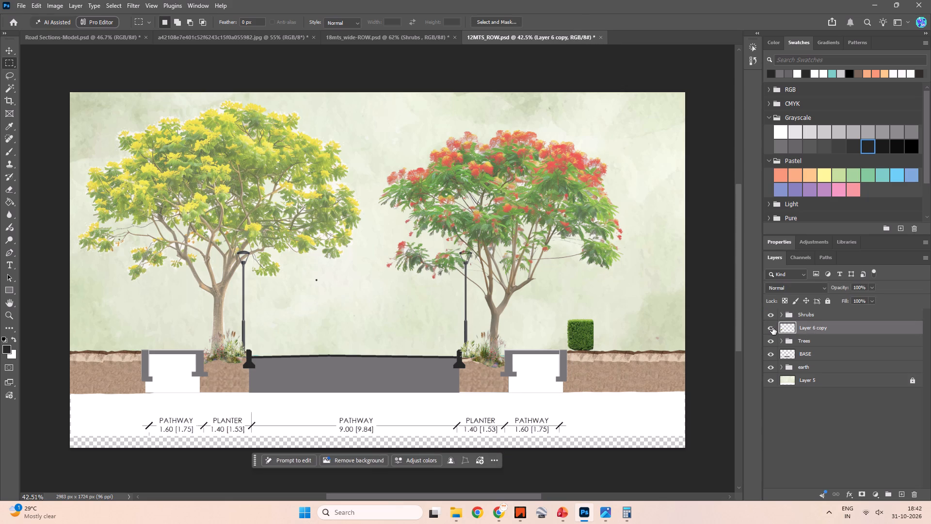
{"action": "left_click_drag", "start_coordinate": [809, 327], "coordinate": [810, 316]}
Hide and reshow the Shrubs, Trees and earth groups in turn to check what each contains.
{"action": "left_click", "coordinate": [770, 316]}
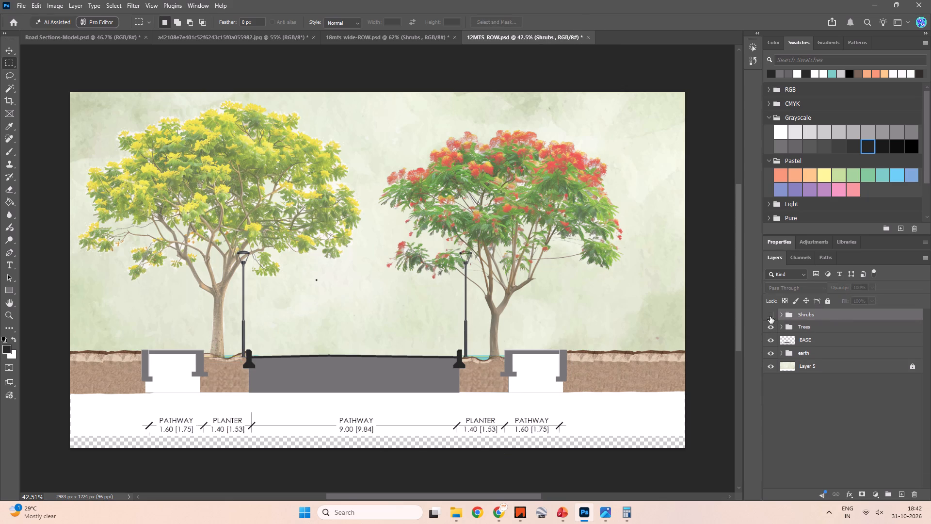
{"action": "left_click", "coordinate": [770, 316]}
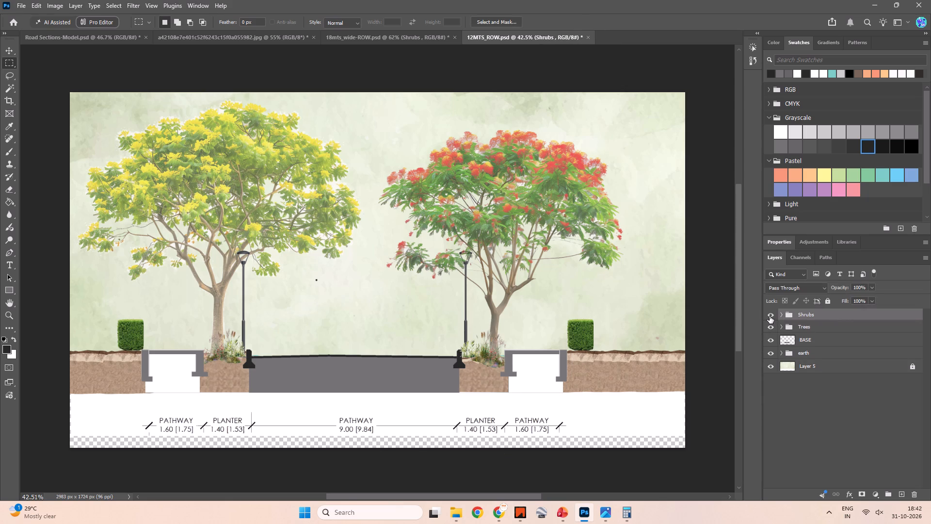
{"action": "left_click", "coordinate": [770, 327]}
{"action": "left_click", "coordinate": [770, 327]}
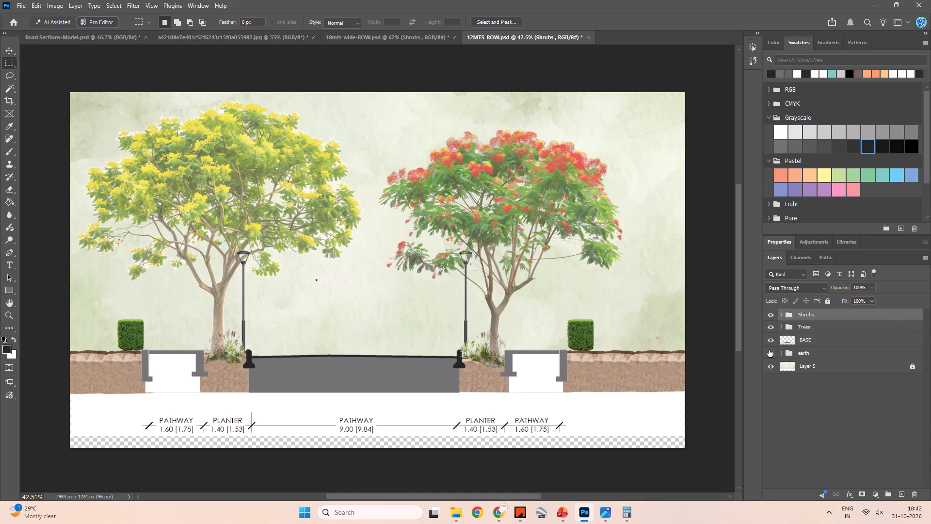
{"action": "left_click", "coordinate": [771, 354]}
{"action": "left_click", "coordinate": [771, 354]}
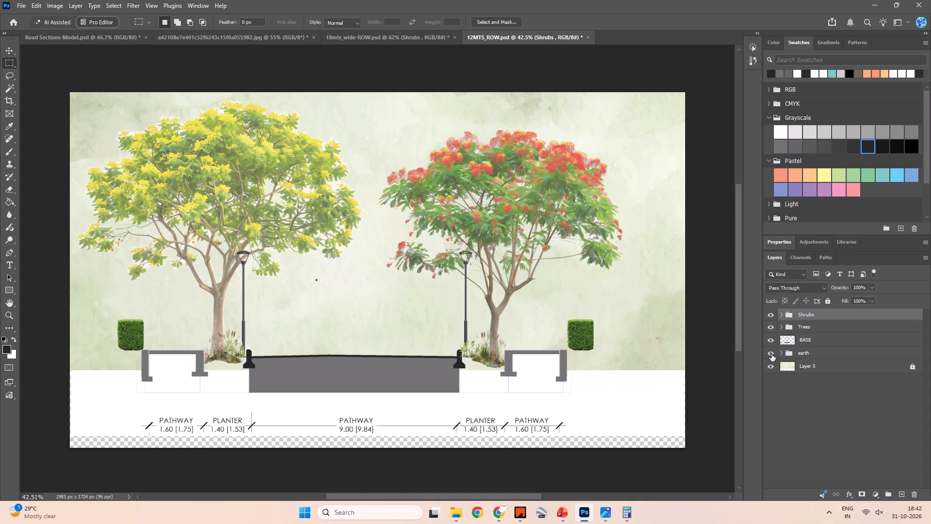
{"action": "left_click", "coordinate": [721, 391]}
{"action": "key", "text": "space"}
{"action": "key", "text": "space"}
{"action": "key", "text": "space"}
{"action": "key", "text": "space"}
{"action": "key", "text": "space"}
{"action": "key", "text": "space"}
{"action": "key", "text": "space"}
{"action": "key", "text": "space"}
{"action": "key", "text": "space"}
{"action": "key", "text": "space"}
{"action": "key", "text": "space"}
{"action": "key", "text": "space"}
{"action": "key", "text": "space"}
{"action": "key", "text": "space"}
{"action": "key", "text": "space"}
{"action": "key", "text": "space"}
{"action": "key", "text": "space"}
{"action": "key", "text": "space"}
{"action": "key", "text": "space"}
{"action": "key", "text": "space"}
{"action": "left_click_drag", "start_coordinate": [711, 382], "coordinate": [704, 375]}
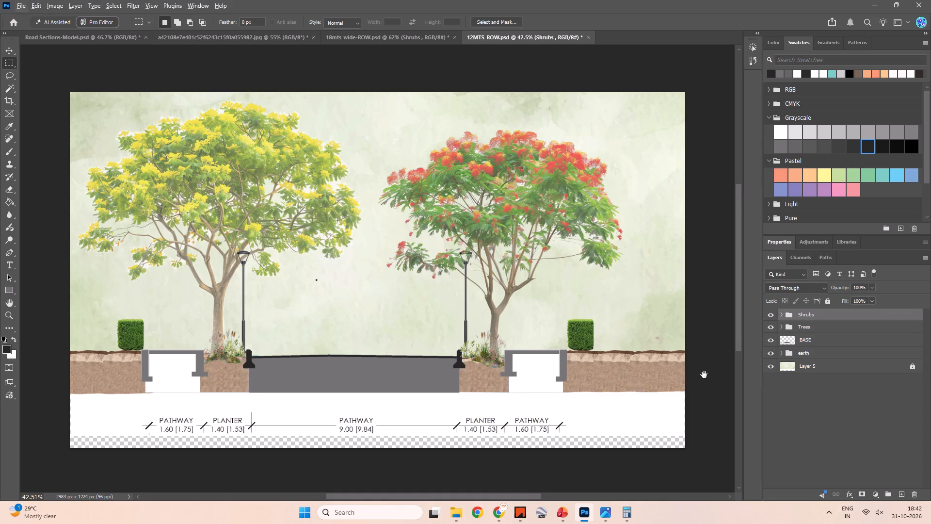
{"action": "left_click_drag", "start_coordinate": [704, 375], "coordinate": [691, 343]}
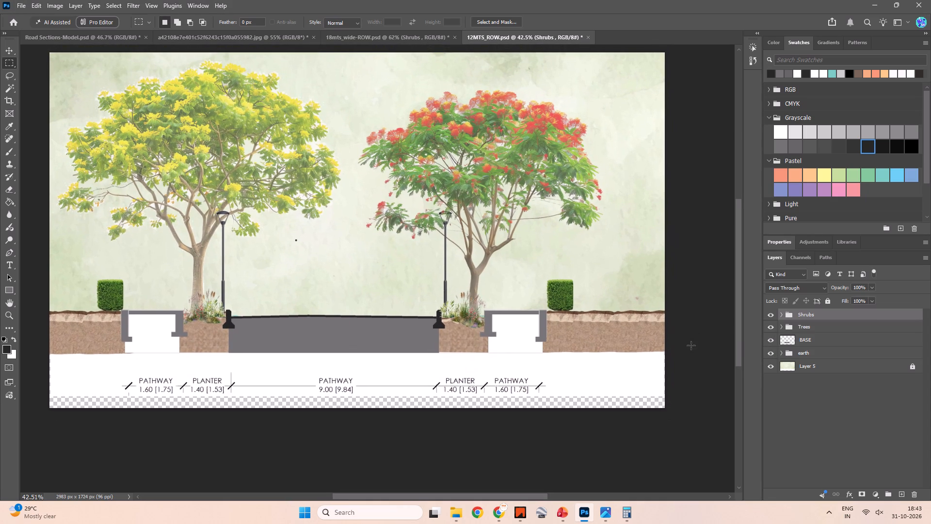
Unlock the background wash layer, Layer 5.
{"action": "left_click", "coordinate": [803, 370]}
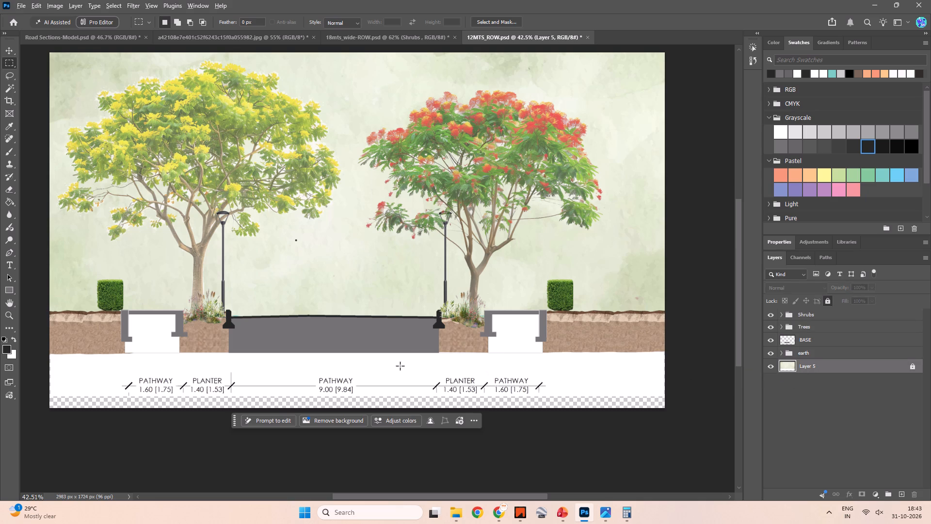
{"action": "key", "text": "space"}
{"action": "key", "text": "space"}
{"action": "key", "text": "space"}
{"action": "key", "text": "space"}
{"action": "key", "text": "space"}
{"action": "key", "text": "space"}
{"action": "key", "text": "space"}
{"action": "key", "text": "space"}
{"action": "left_click_drag", "start_coordinate": [540, 367], "coordinate": [561, 323]}
{"action": "key", "text": "e"}
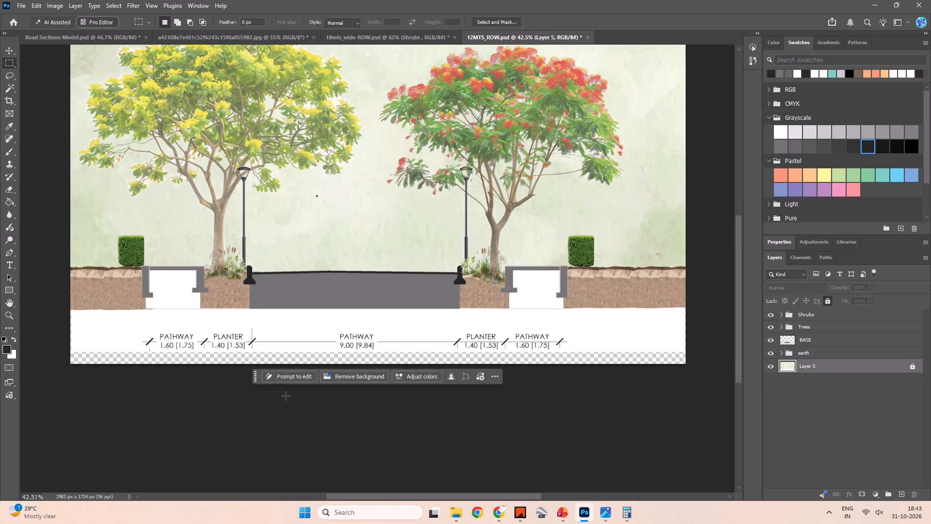
{"action": "key", "text": "b"}
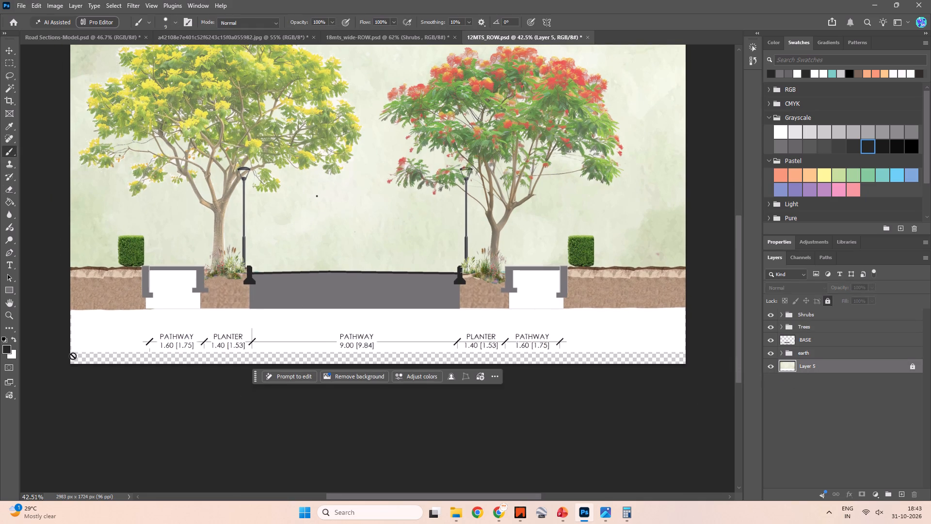
{"action": "left_click", "coordinate": [911, 367]}
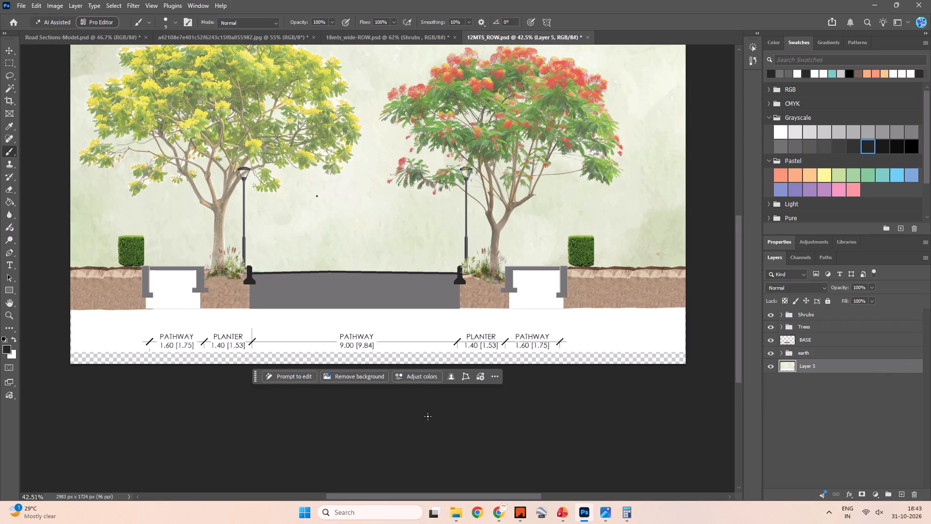
Paint white over the transparent strip along the bottom edge of the section on Layer 5, using a 100 px brush.
{"action": "key", "text": "bracketright"}
{"action": "key", "text": "bracketright"}
{"action": "key", "text": "bracketright"}
{"action": "key", "text": "bracketright"}
{"action": "key", "text": "bracketright"}
{"action": "key", "text": "bracketright"}
{"action": "key", "text": "bracketright"}
{"action": "key", "text": "bracketright"}
{"action": "key", "text": "bracketright"}
{"action": "key", "text": "bracketright"}
{"action": "key", "text": "bracketright"}
{"action": "key", "text": "bracketright"}
{"action": "key", "text": "bracketright"}
{"action": "key", "text": "bracketright"}
{"action": "key", "text": "bracketright"}
{"action": "key", "text": "bracketright"}
{"action": "key", "text": "bracketright"}
{"action": "key", "text": "bracketleft"}
{"action": "type", "text": "[["}
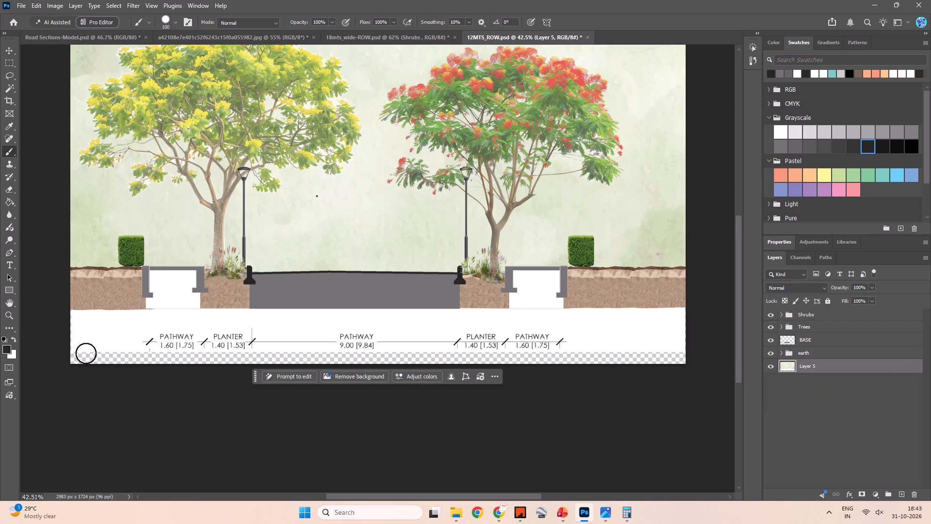
{"action": "left_click", "coordinate": [86, 335], "text": "alt"}
{"action": "left_click", "coordinate": [74, 357]}
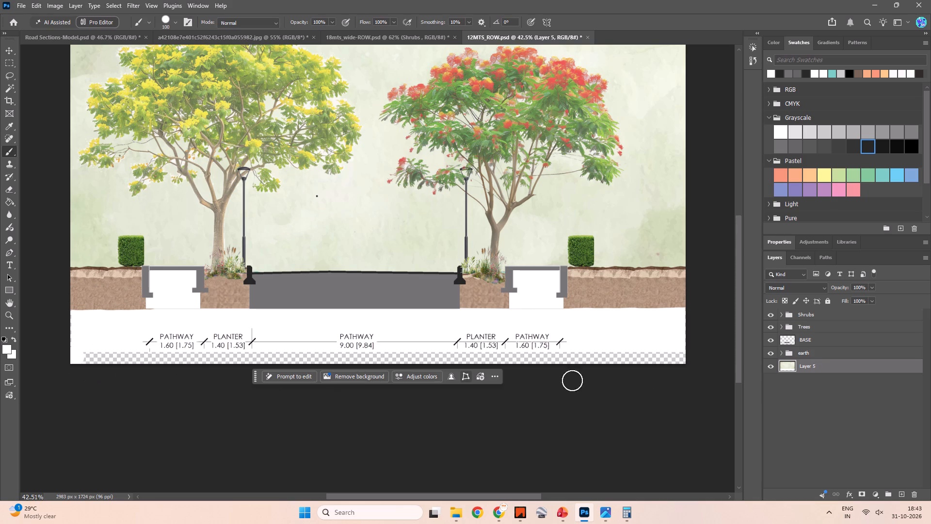
{"action": "left_click", "coordinate": [680, 358], "text": "shift"}
{"action": "key", "text": "space"}
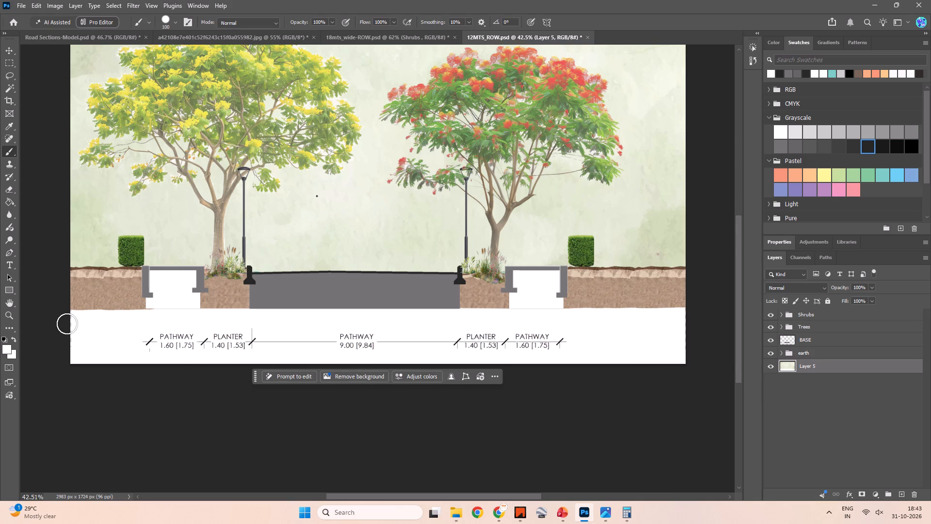
{"action": "left_click_drag", "start_coordinate": [68, 321], "coordinate": [70, 386]}
{"action": "scroll", "coordinate": [211, 388], "scroll_direction": "down", "scroll_amount": 3, "text": "alt"}
{"action": "key", "text": "space"}
{"action": "key", "text": "space"}
{"action": "key", "text": "space"}
{"action": "left_click_drag", "start_coordinate": [178, 351], "coordinate": [183, 405]}
{"action": "key", "text": "m"}
{"action": "left_click", "coordinate": [192, 406]}
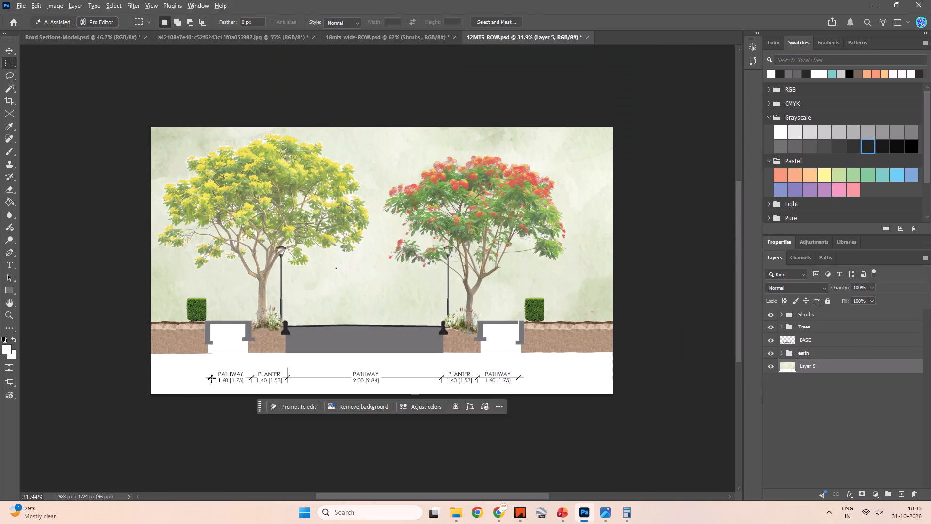
Look through the tree_Elevations image folder and the road sections in the IIACAD landscape layout drawing.
{"action": "key", "text": "alt+Tab"}
{"action": "key", "text": "alt+Tab"}
{"action": "left_click", "coordinate": [634, 330]}
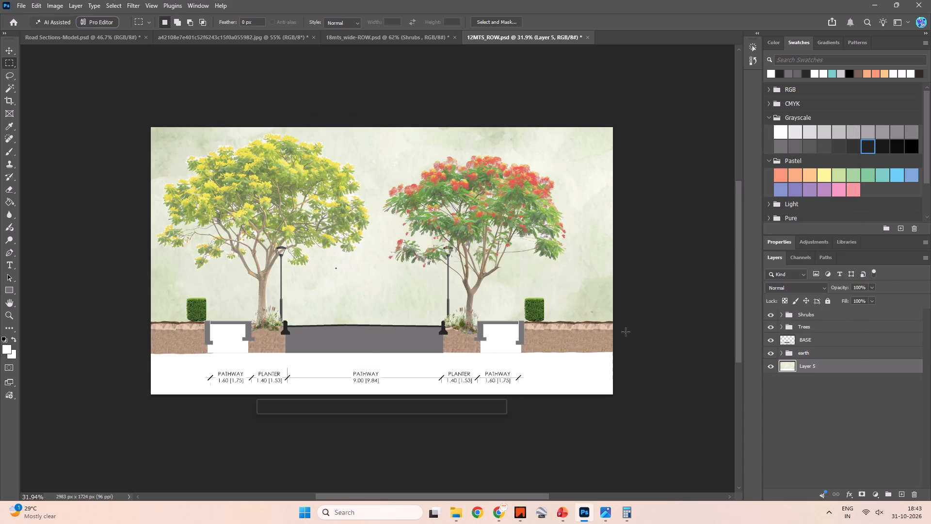
{"action": "key", "text": "alt+Tab"}
{"action": "scroll", "coordinate": [482, 292], "scroll_direction": "up", "scroll_amount": 5}
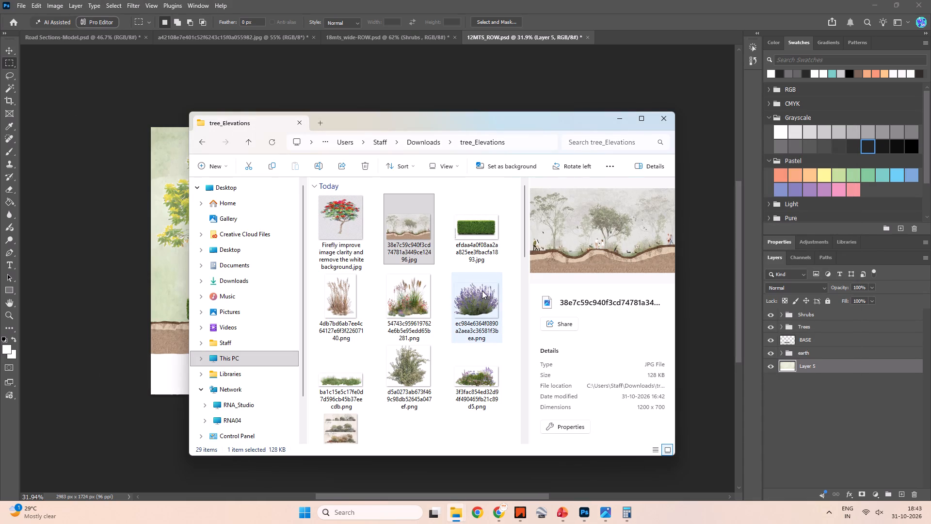
{"action": "left_click", "coordinate": [620, 116]}
{"action": "left_click", "coordinate": [636, 275]}
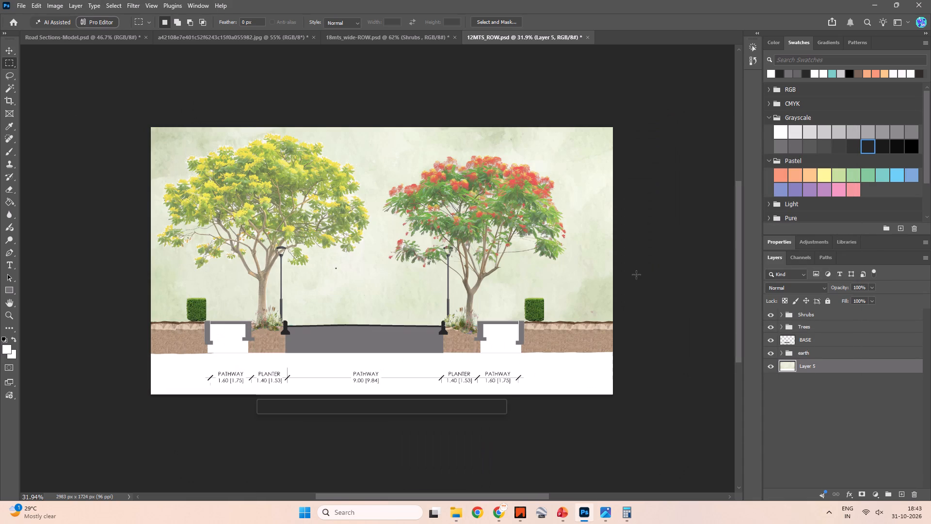
{"action": "key", "text": "alt+Tab"}
{"action": "key", "text": "alt+Tab"}
{"action": "key", "text": "alt+Tab"}
{"action": "key", "text": "alt+Tab"}
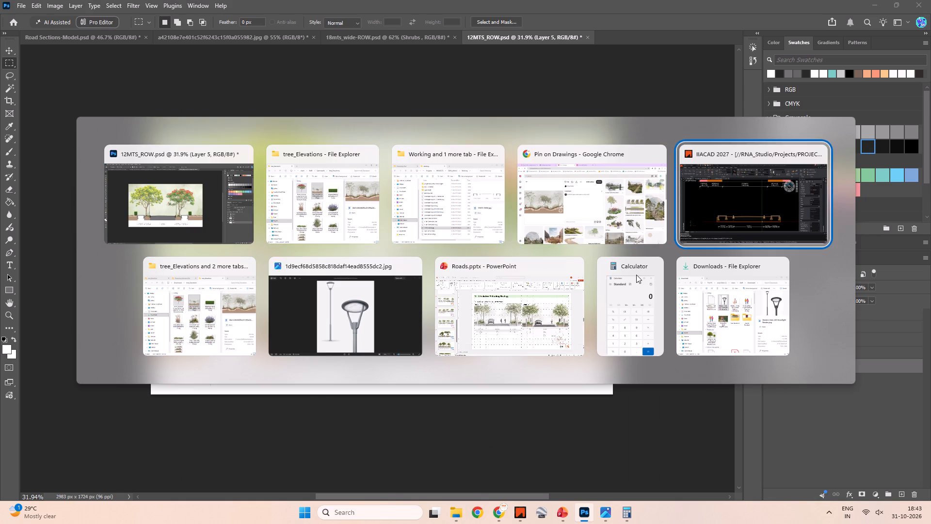
{"action": "scroll", "coordinate": [549, 250], "scroll_direction": "down", "scroll_amount": 3}
{"action": "middle_click_drag", "start_coordinate": [531, 236], "coordinate": [522, 295]}
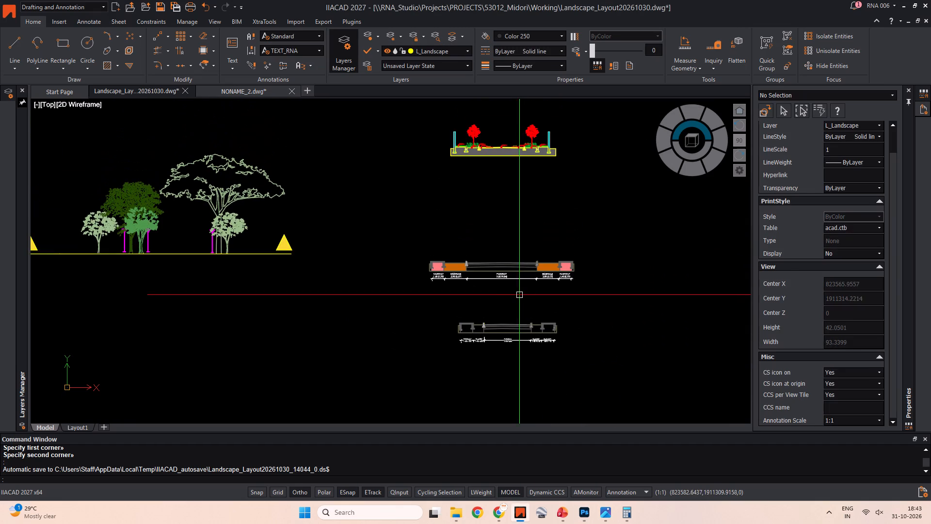
{"action": "key", "text": "alt+Tab"}
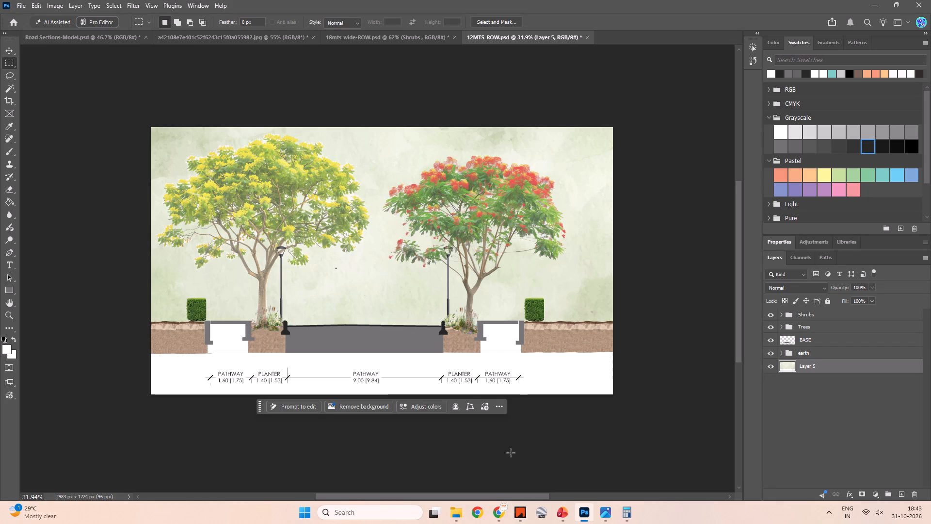
Switch to 18mts_wide-ROW.psd and view its finished section with people, cyclist and car.
{"action": "left_click", "coordinate": [388, 29]}
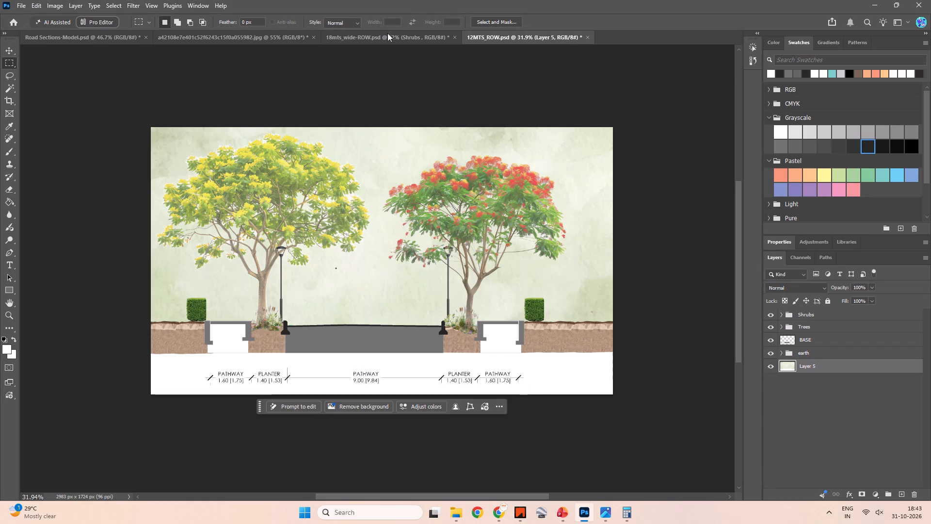
{"action": "left_click", "coordinate": [387, 35]}
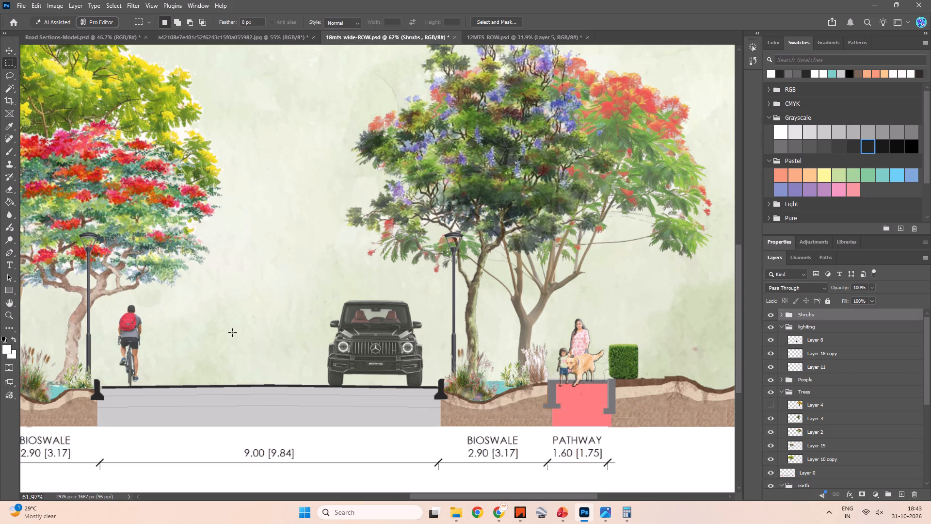
{"action": "scroll", "coordinate": [282, 320], "scroll_direction": "down", "scroll_amount": 4, "text": "alt"}
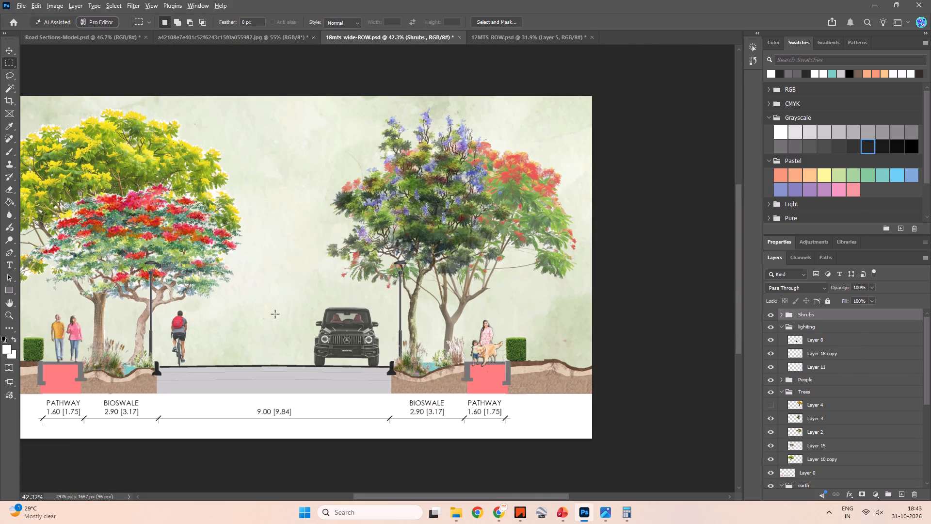
Move the mother-and-child cutout, both Smiling Older Couple images and Sunny Park Stroll Together from Downloads into the People Elevation folder.
{"action": "key", "text": "alt+Tab"}
{"action": "key", "text": "alt+Tab"}
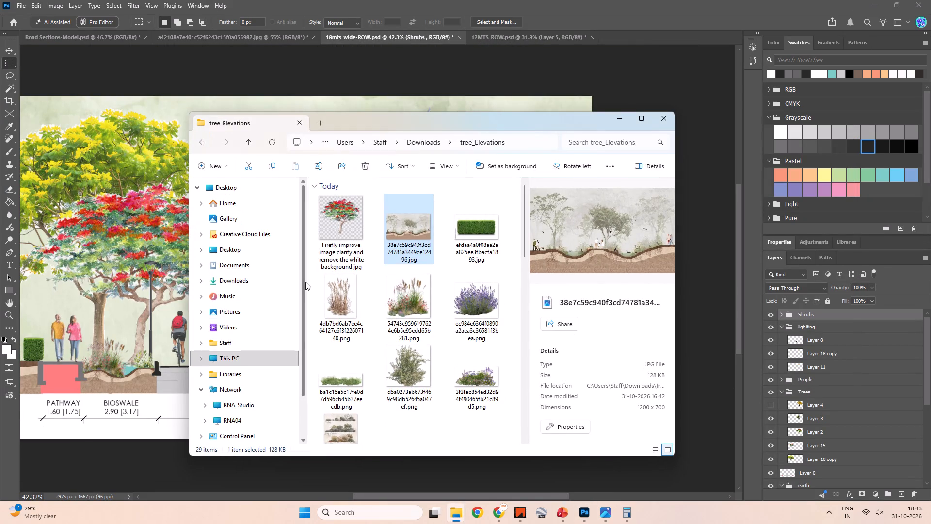
{"action": "key", "text": "alt+Tab"}
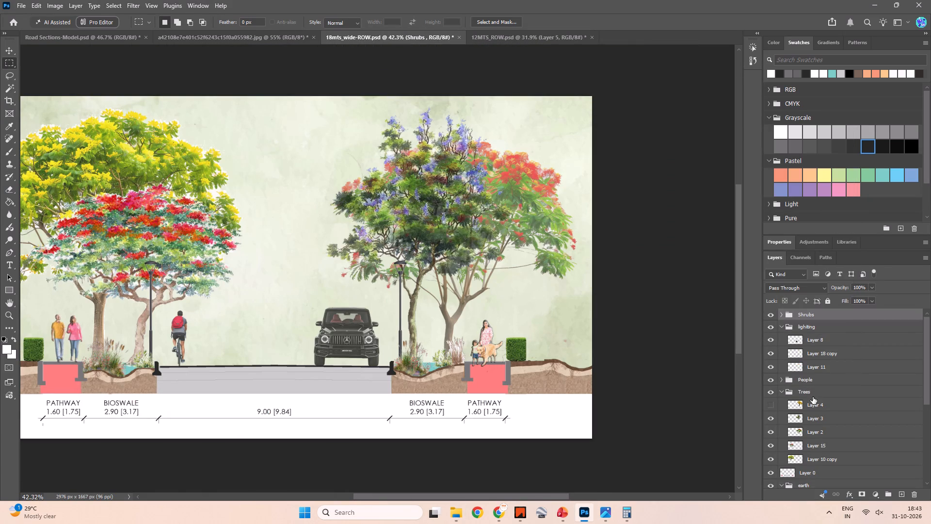
{"action": "key", "text": "alt+Tab"}
{"action": "key", "text": "alt+Tab"}
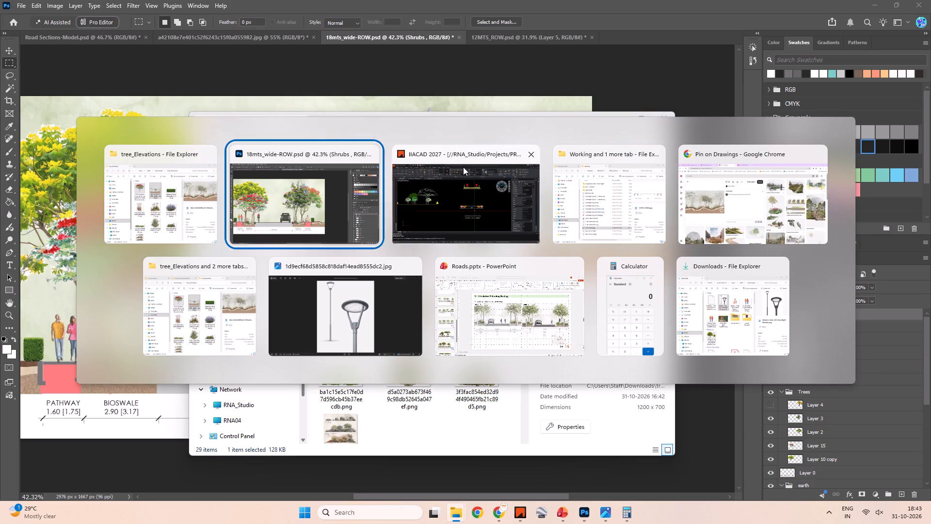
{"action": "key", "text": "alt+Tab"}
{"action": "key", "text": "alt+Tab"}
{"action": "left_click", "coordinate": [155, 201], "text": "alt"}
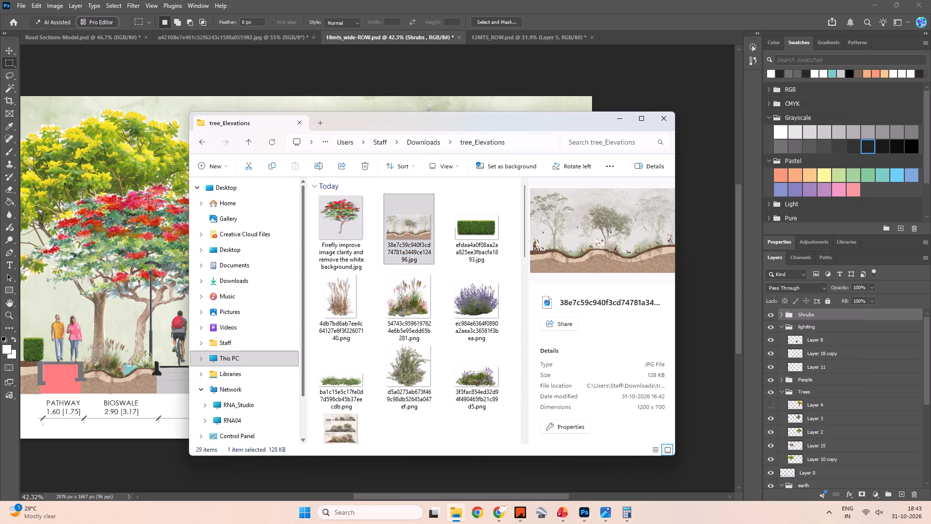
{"action": "left_click", "coordinate": [249, 142]}
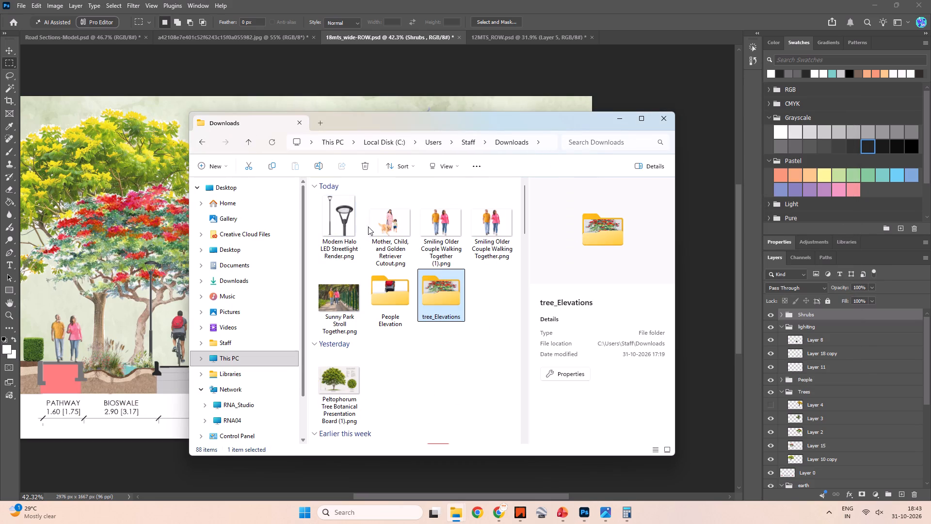
{"action": "left_click", "coordinate": [399, 224]}
{"action": "left_click", "coordinate": [440, 218], "text": "shift"}
{"action": "left_click", "coordinate": [490, 223], "text": "shift"}
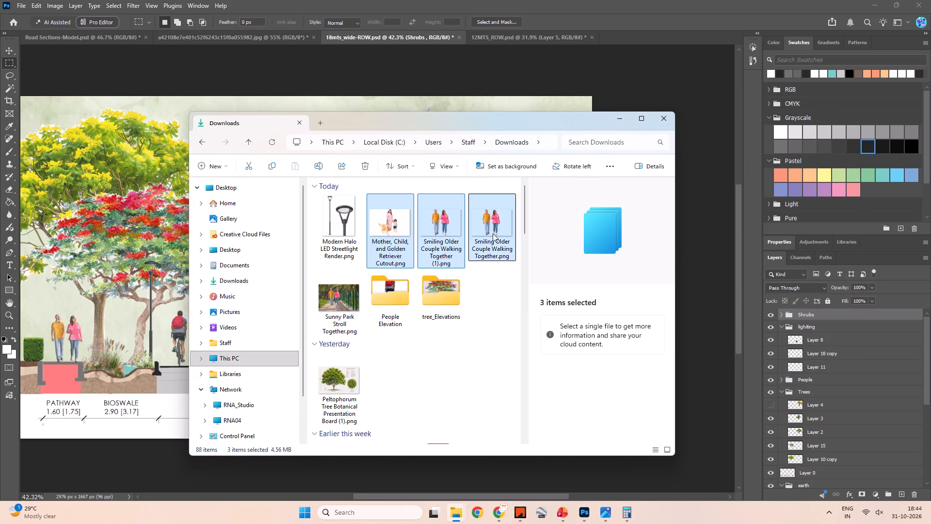
{"action": "left_click_drag", "start_coordinate": [494, 230], "coordinate": [400, 292]}
{"action": "left_click", "coordinate": [400, 292]}
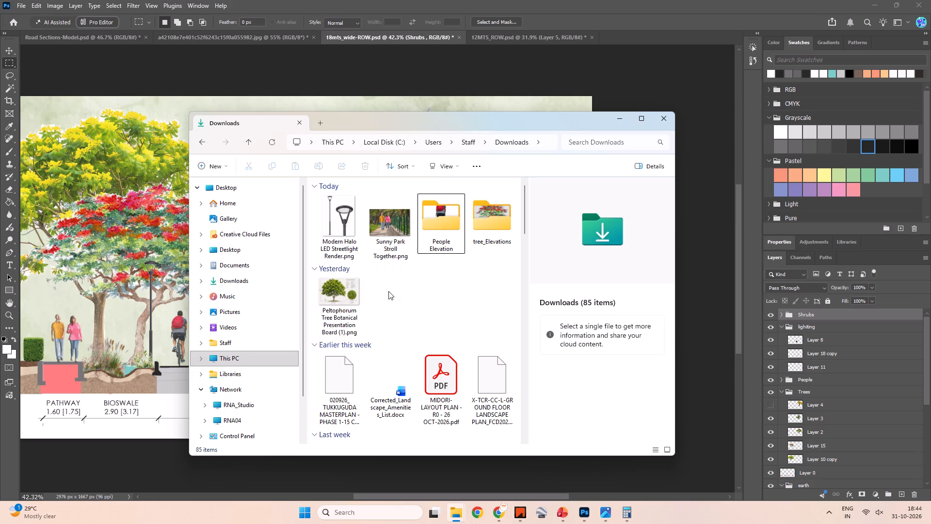
{"action": "left_click", "coordinate": [383, 224]}
{"action": "left_click_drag", "start_coordinate": [387, 226], "coordinate": [449, 218]}
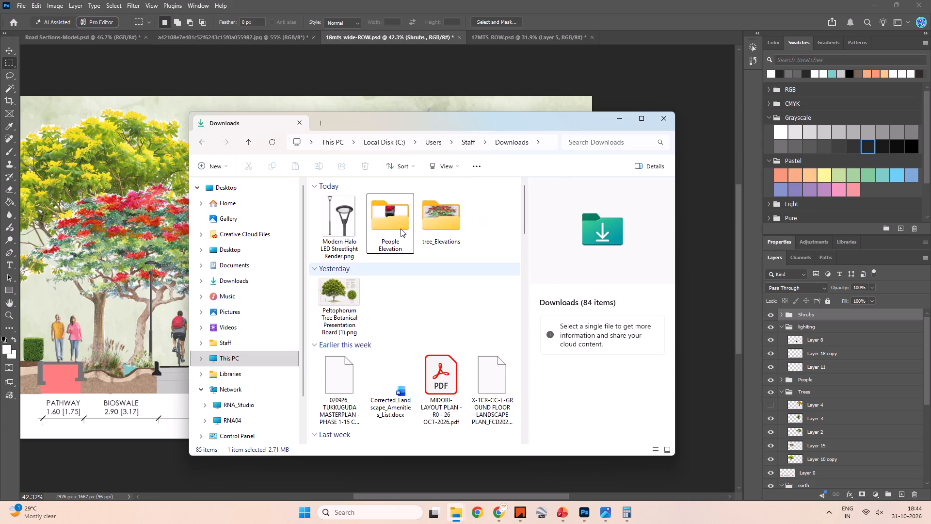
Browse the images in the People Elevation folder.
{"action": "double_click", "coordinate": [375, 223]}
{"action": "scroll", "coordinate": [380, 244], "scroll_direction": "down", "scroll_amount": 5}
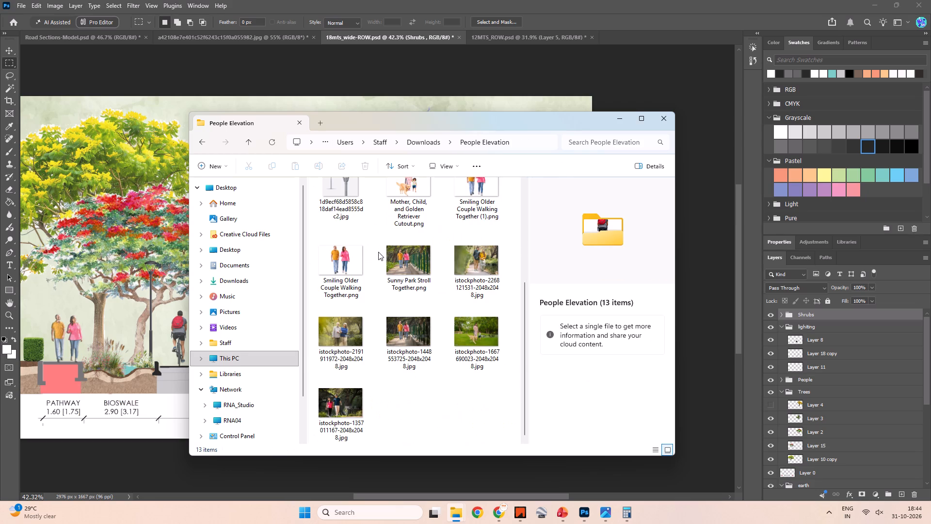
{"action": "scroll", "coordinate": [378, 252], "scroll_direction": "up", "scroll_amount": 3}
{"action": "key", "text": "alt+Tab"}
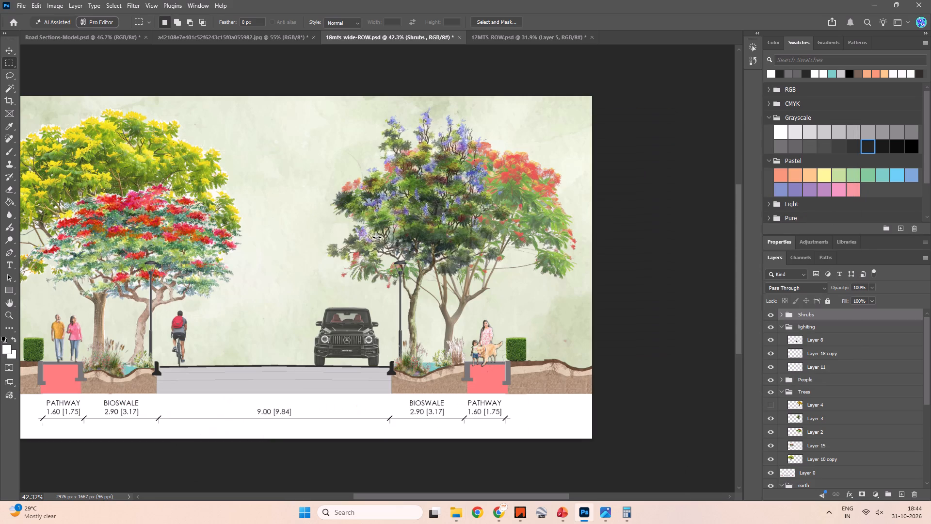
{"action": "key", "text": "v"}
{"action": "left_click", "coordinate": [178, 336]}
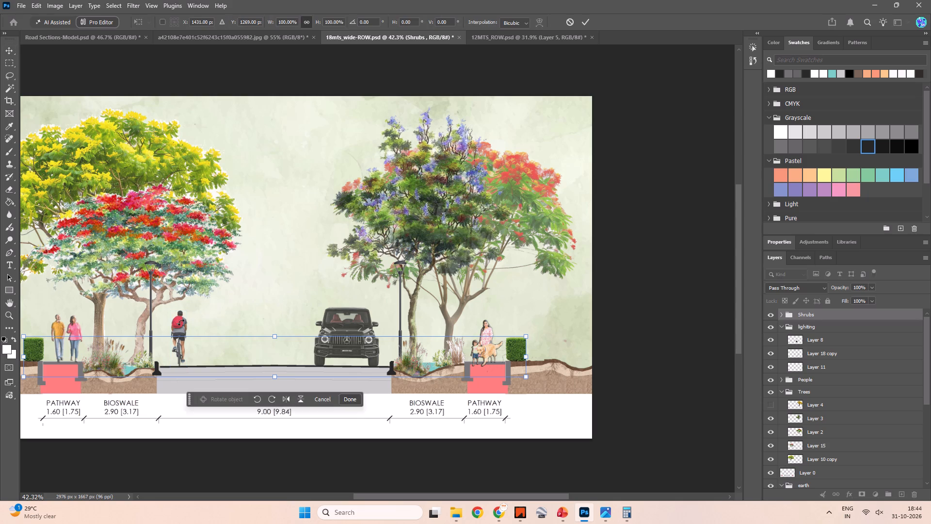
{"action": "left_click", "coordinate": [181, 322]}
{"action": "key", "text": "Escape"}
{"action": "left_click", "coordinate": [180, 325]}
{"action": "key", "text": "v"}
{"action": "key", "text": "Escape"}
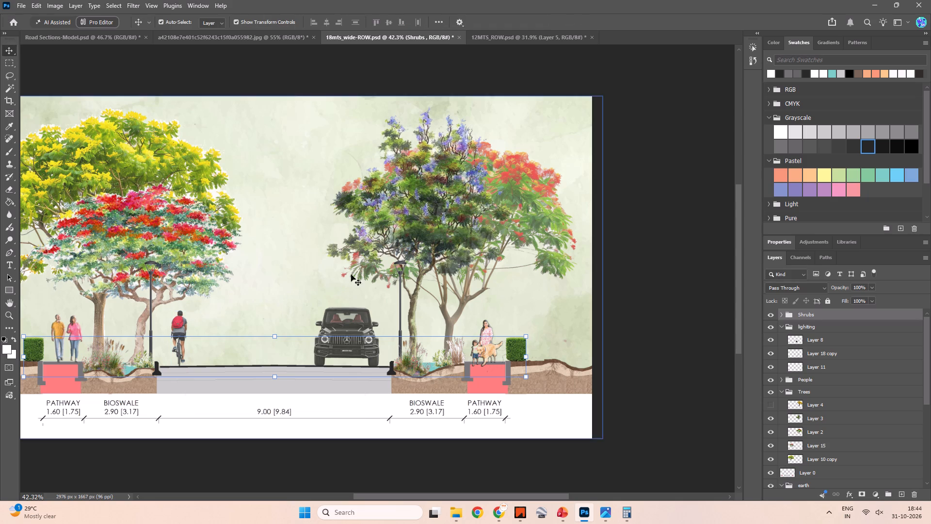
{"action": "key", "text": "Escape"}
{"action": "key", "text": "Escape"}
Duplicate the cyclist layer from 18mts_wide-ROW.psd into 12MTS_ROW.psd and switch to that document.
{"action": "left_click", "coordinate": [640, 179]}
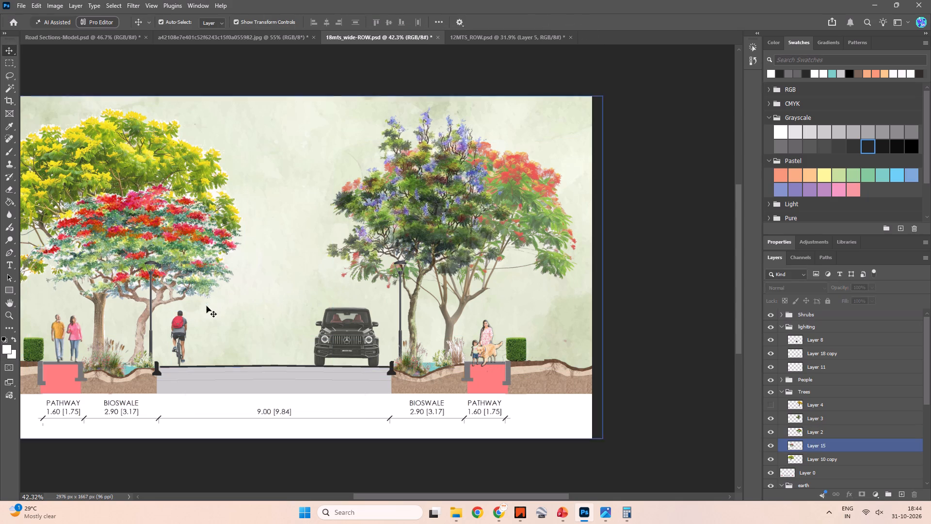
{"action": "left_click", "coordinate": [183, 324]}
{"action": "right_click", "coordinate": [183, 324]}
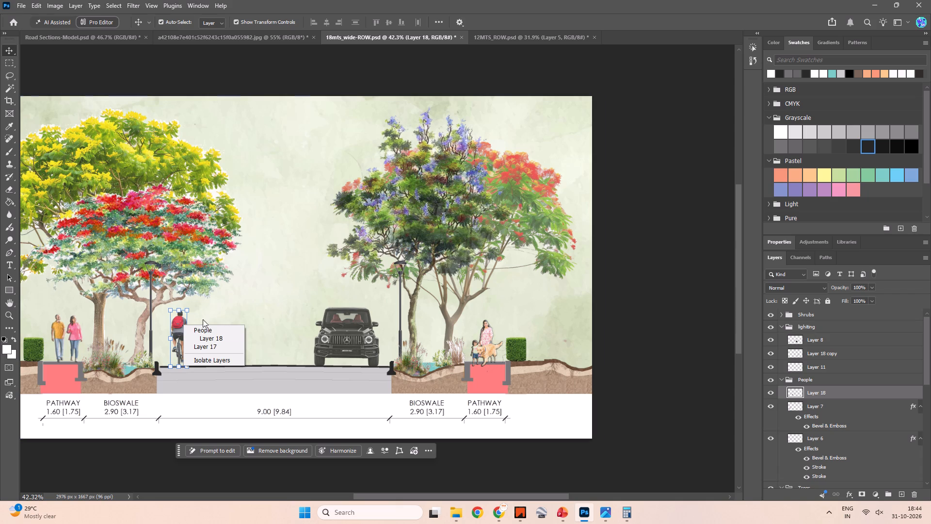
{"action": "right_click", "coordinate": [841, 391]}
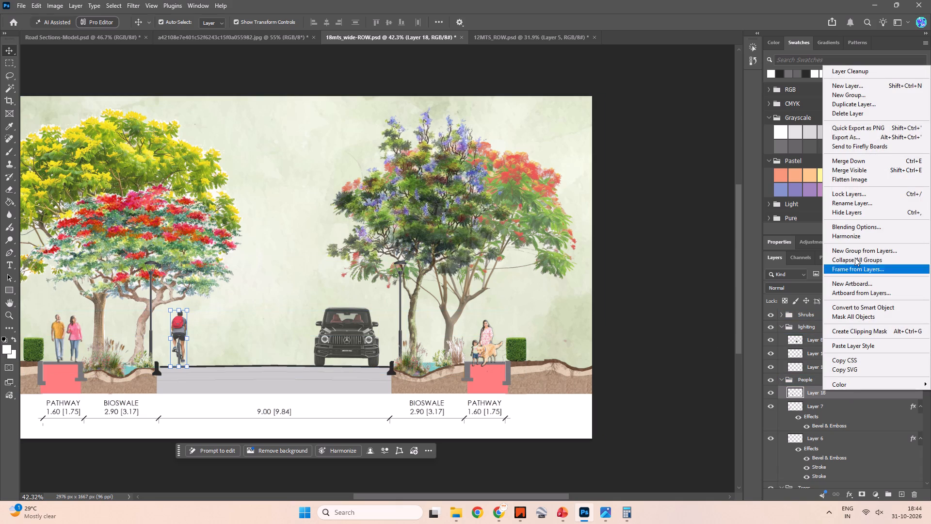
{"action": "left_click", "coordinate": [855, 103]}
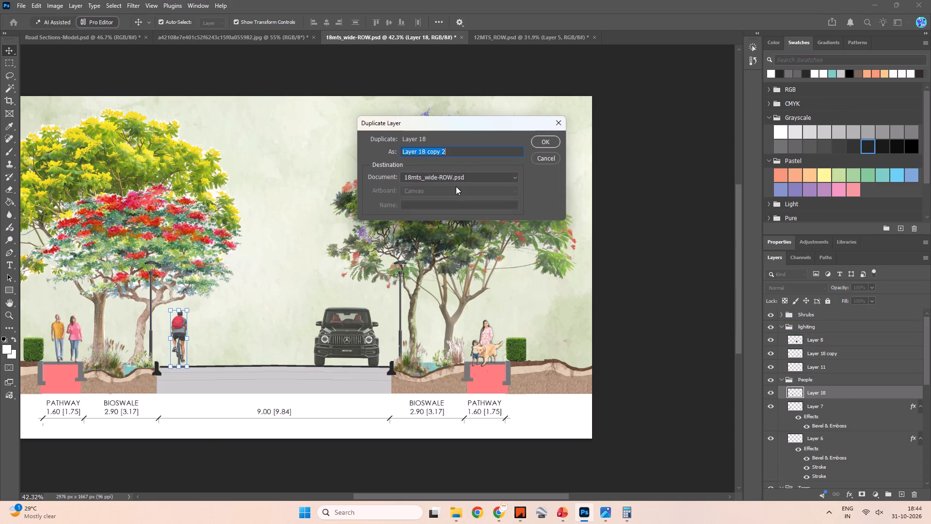
{"action": "left_click", "coordinate": [486, 179]}
{"action": "left_click", "coordinate": [449, 208]}
{"action": "left_click", "coordinate": [545, 141]}
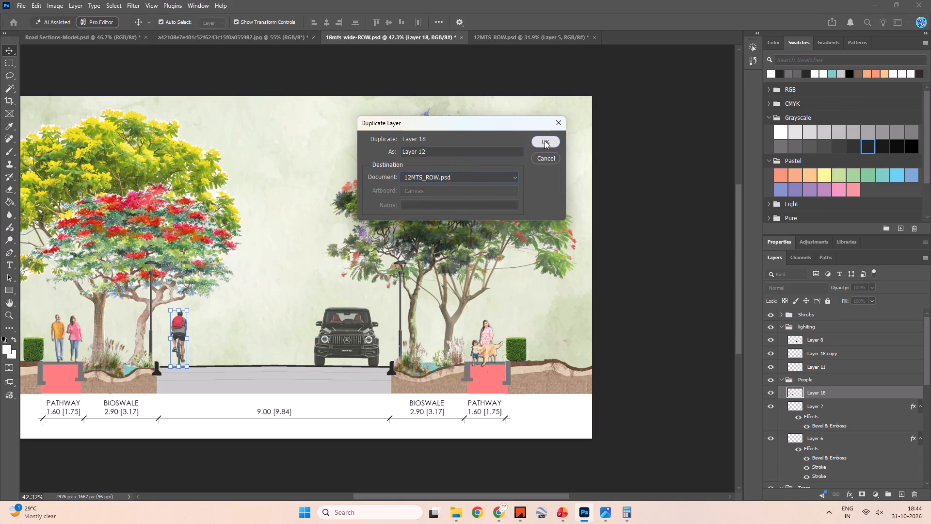
{"action": "left_click", "coordinate": [542, 38]}
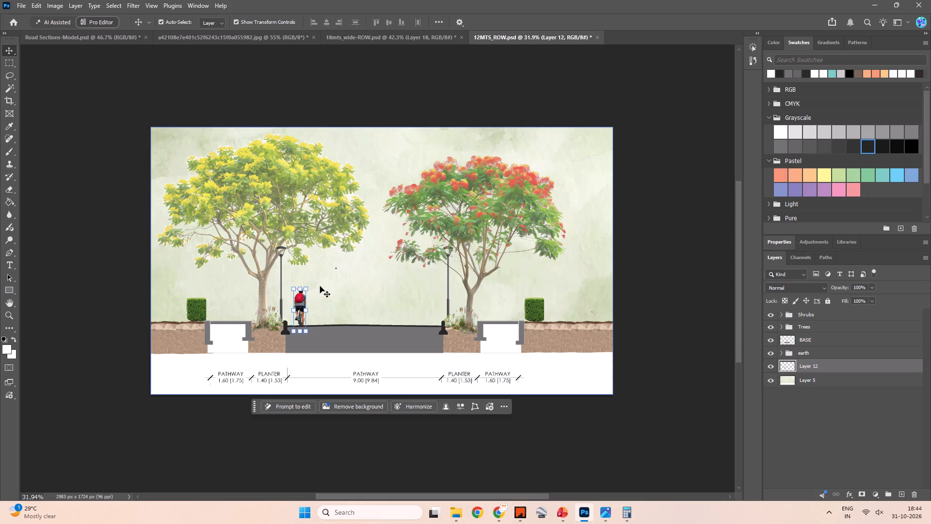
{"action": "left_click", "coordinate": [658, 163]}
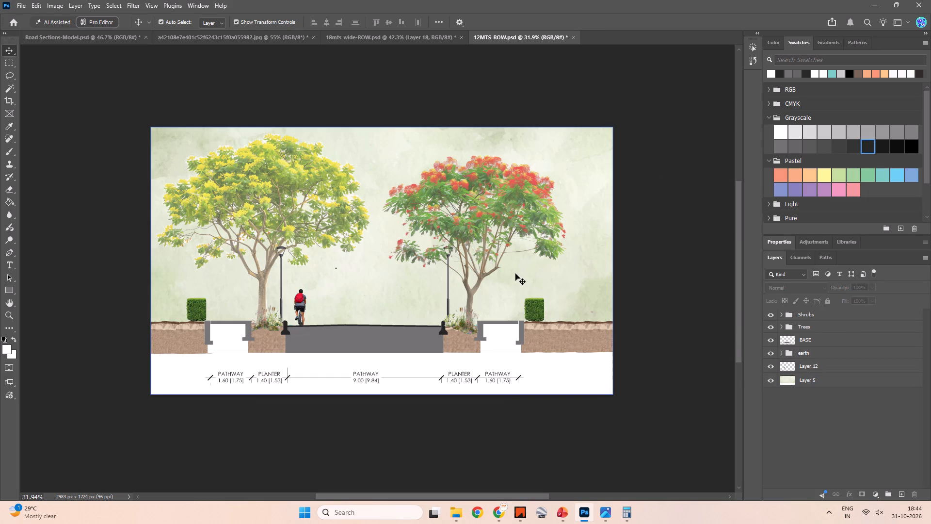
Nudge the cyclist upward beside the lamp post so its wheels sit on the road surface.
{"action": "left_click", "coordinate": [301, 302]}
{"action": "key", "text": "Up"}
{"action": "key", "text": "Up"}
{"action": "key", "text": "Up"}
{"action": "key", "text": "Up"}
{"action": "key", "text": "Up"}
{"action": "key", "text": "Up"}
{"action": "key", "text": "Up"}
{"action": "key", "text": "Up"}
{"action": "key", "text": "Up"}
{"action": "key", "text": "Up"}
{"action": "key", "text": "Up"}
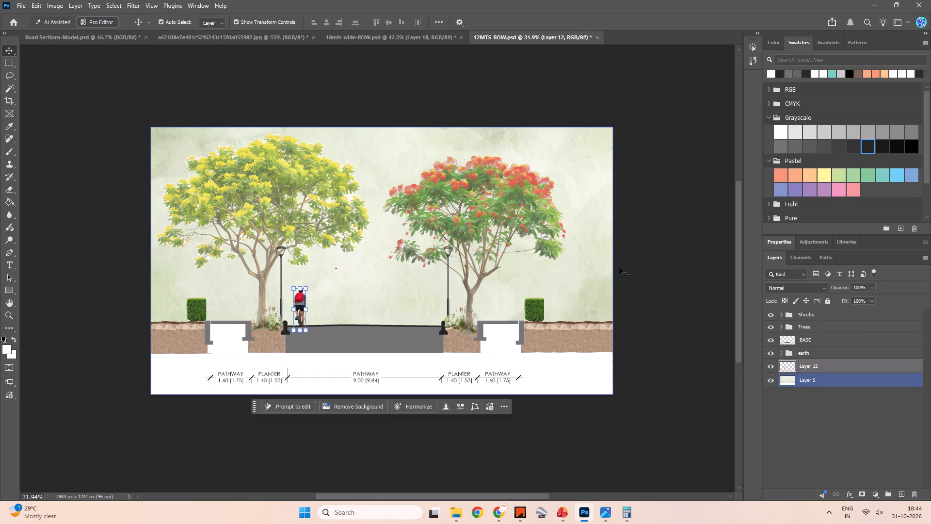
{"action": "key", "text": "Up"}
{"action": "key", "text": "Up"}
{"action": "key", "text": "Up"}
{"action": "key", "text": "Up"}
{"action": "key", "text": "Up"}
{"action": "key", "text": "Up"}
{"action": "key", "text": "Up"}
{"action": "key", "text": "Up"}
{"action": "key", "text": "Up"}
{"action": "key", "text": "Down"}
{"action": "key", "text": "Down"}
{"action": "key", "text": "Down"}
{"action": "key", "text": "Down"}
{"action": "key", "text": "Down"}
{"action": "key", "text": "Down"}
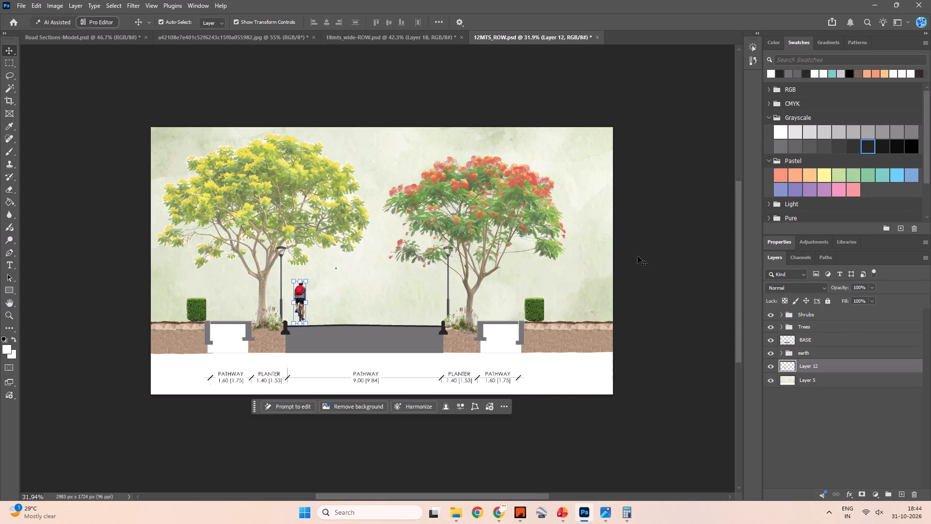
{"action": "key", "text": "Down"}
{"action": "left_click", "coordinate": [654, 248]}
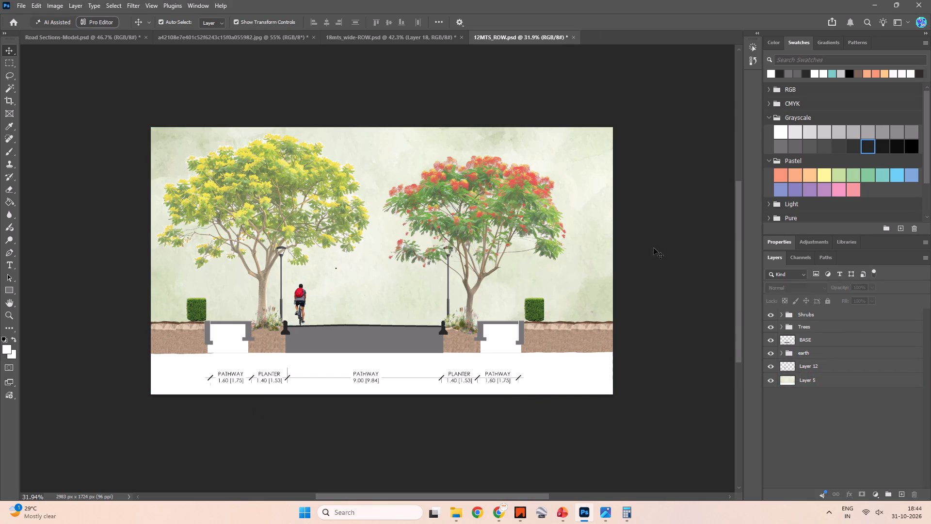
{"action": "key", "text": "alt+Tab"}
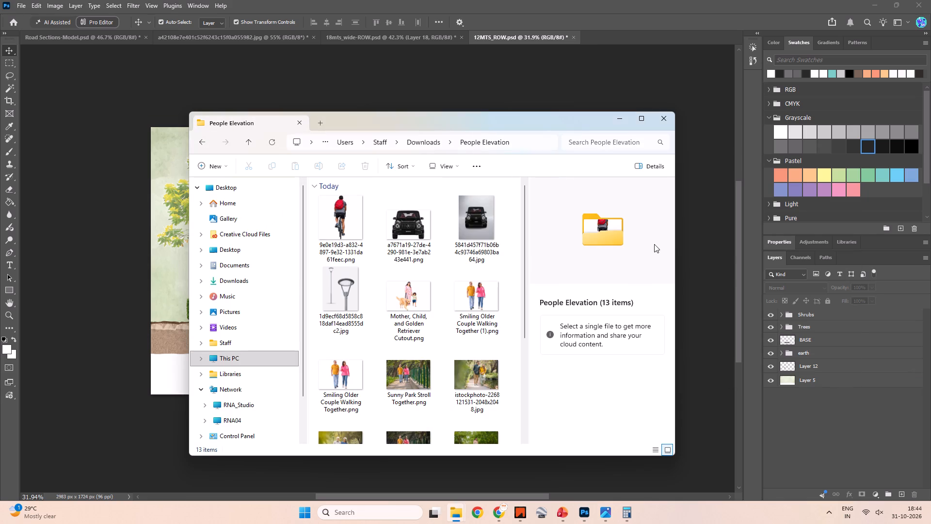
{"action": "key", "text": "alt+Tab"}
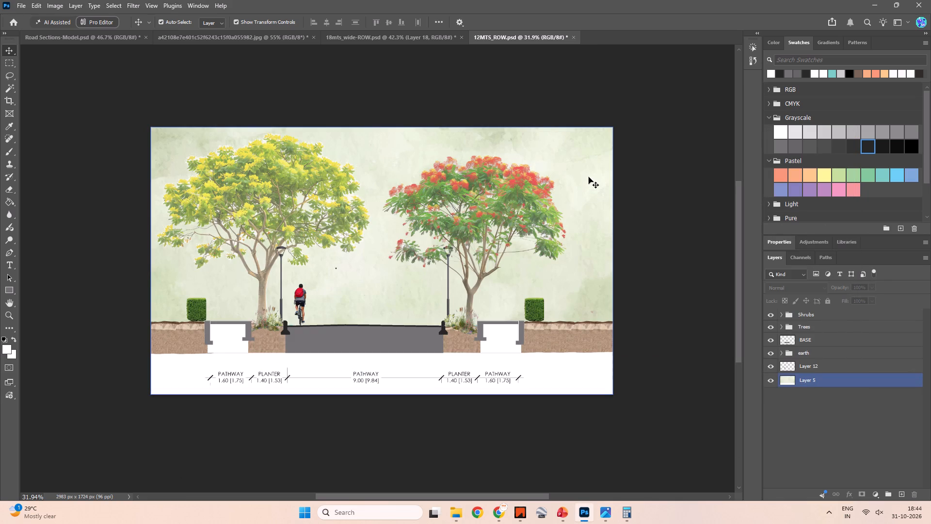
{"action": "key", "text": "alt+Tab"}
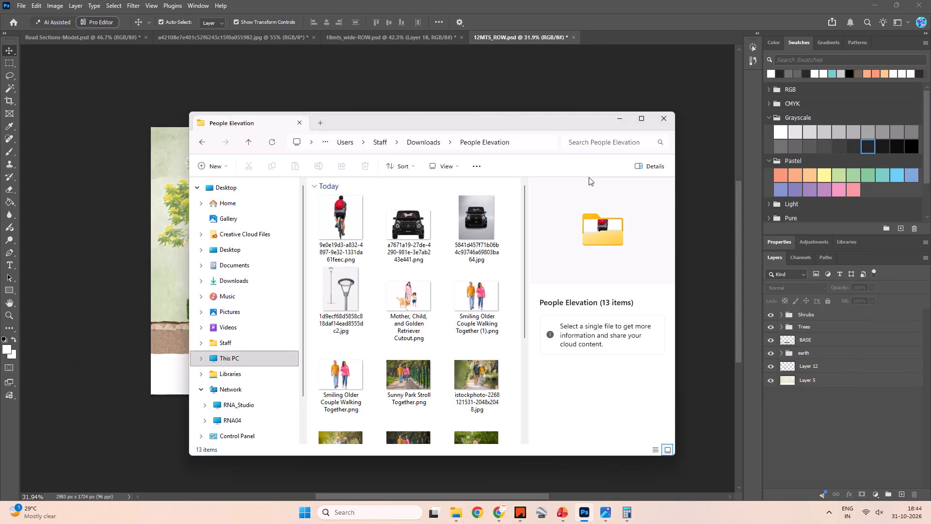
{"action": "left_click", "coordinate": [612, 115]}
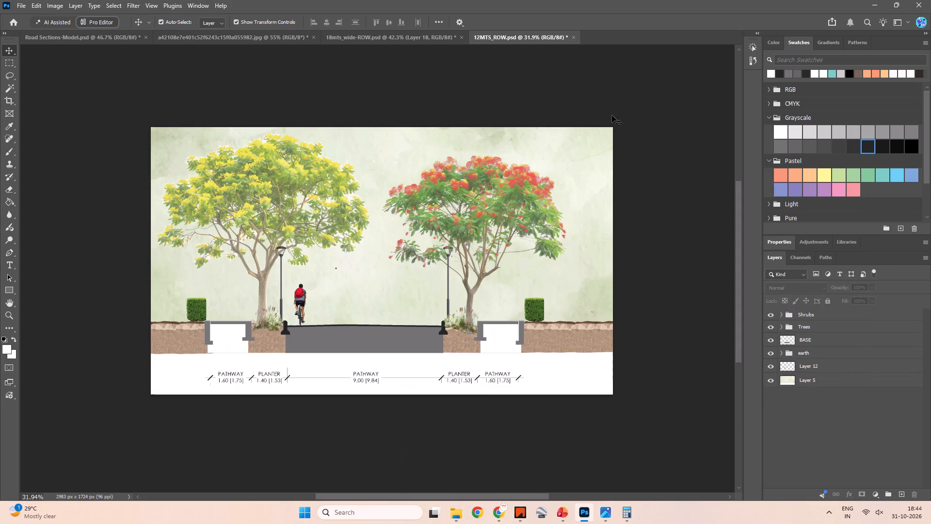
Switch to Pinterest in Chrome, search for "skoda elevation isolated" and look through the car images.
{"action": "key", "text": "alt+Tab"}
{"action": "key", "text": "alt+Tab"}
{"action": "key", "text": "alt+Tab"}
{"action": "key", "text": "alt+Tab"}
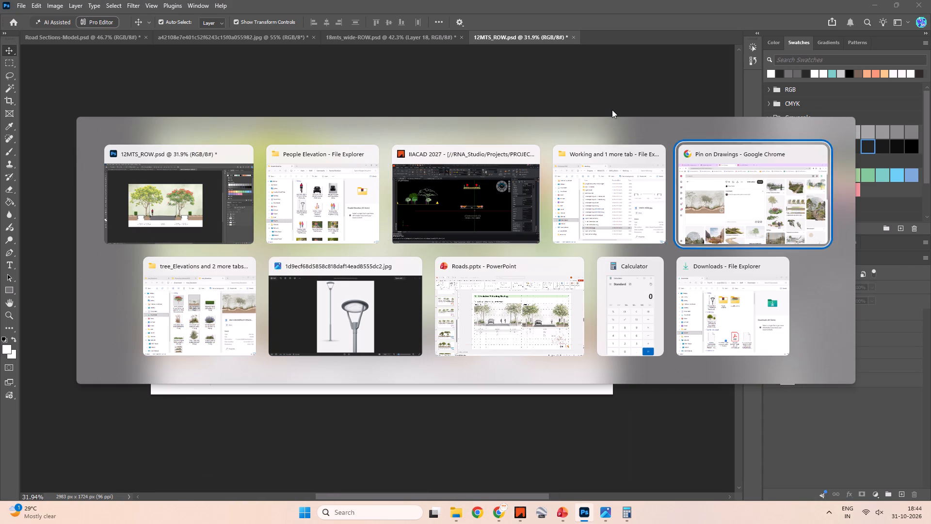
{"action": "left_click", "coordinate": [213, 79]}
{"action": "type", "text": "skoda ela"}
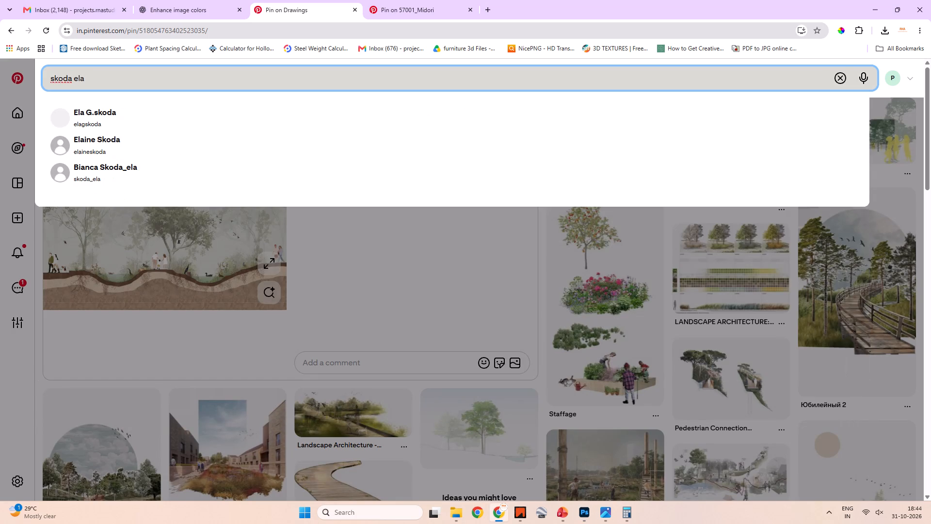
{"action": "key", "text": "BackSpace"}
{"action": "type", "text": "evation"}
{"action": "key", "text": "space"}
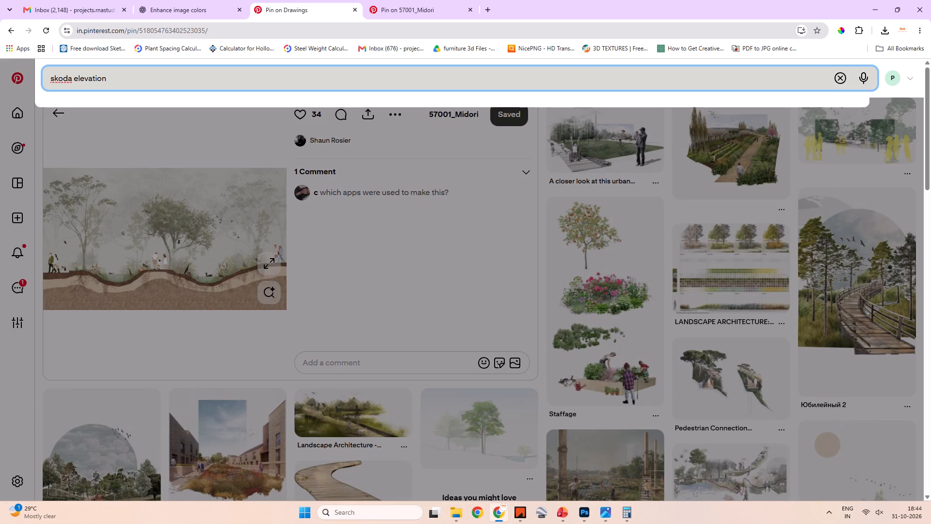
{"action": "type", "text": "iso"}
{"action": "type", "text": "lated"}
{"action": "key", "text": "space"}
{"action": "key", "text": "Return"}
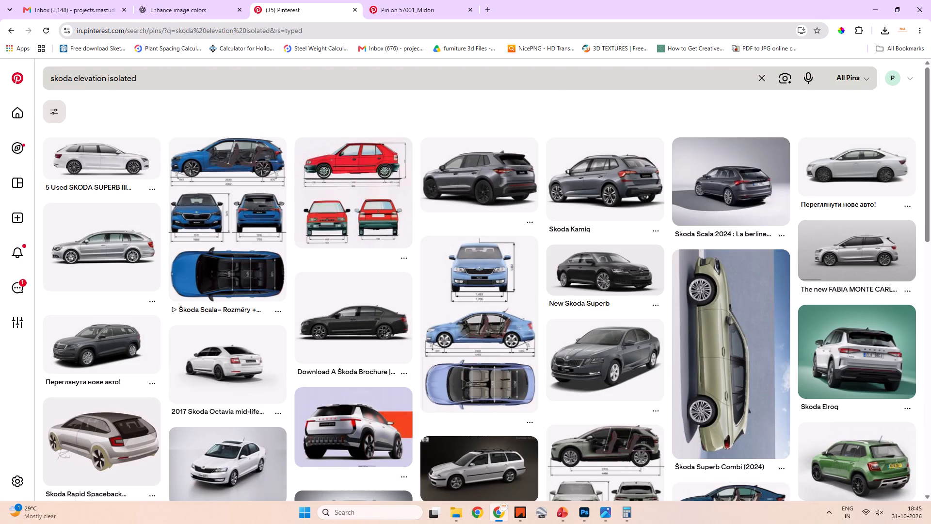
{"action": "scroll", "coordinate": [218, 91], "scroll_direction": "down", "scroll_amount": 2}
{"action": "scroll", "coordinate": [284, 229], "scroll_direction": "down", "scroll_amount": 3}
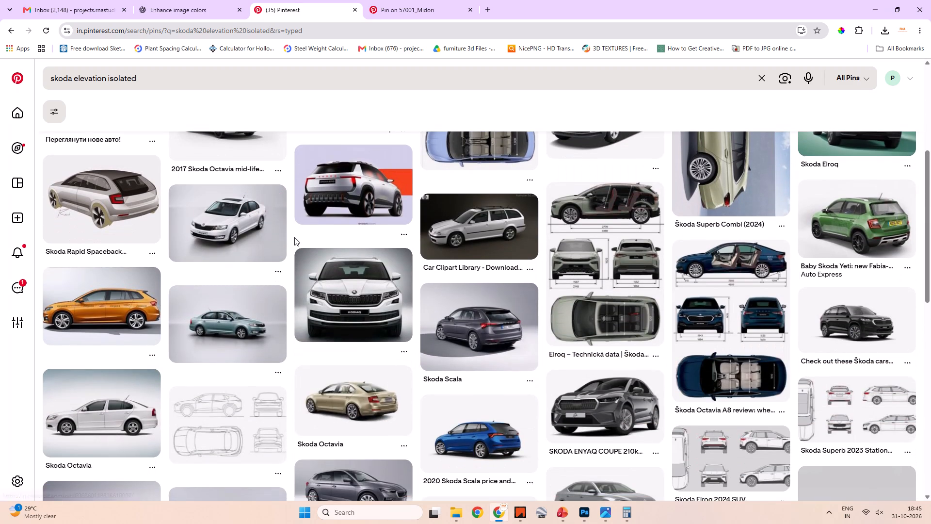
{"action": "scroll", "coordinate": [296, 241], "scroll_direction": "up", "scroll_amount": 5}
Refine the search to "skoda elevation isolated back" and view the red Skoda Scala 2024 rear image enlarged.
{"action": "left_click", "coordinate": [163, 77]}
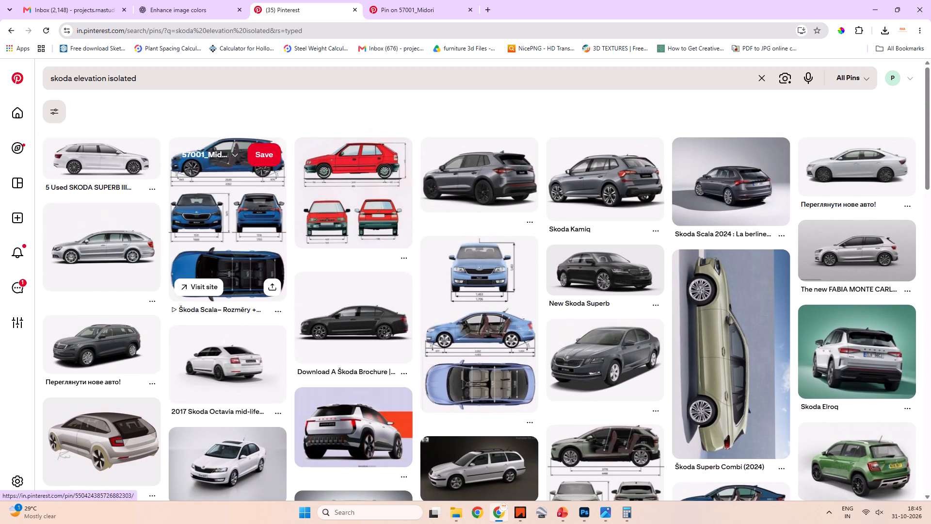
{"action": "key", "text": "space"}
{"action": "type", "text": "back"}
{"action": "key", "text": "Return"}
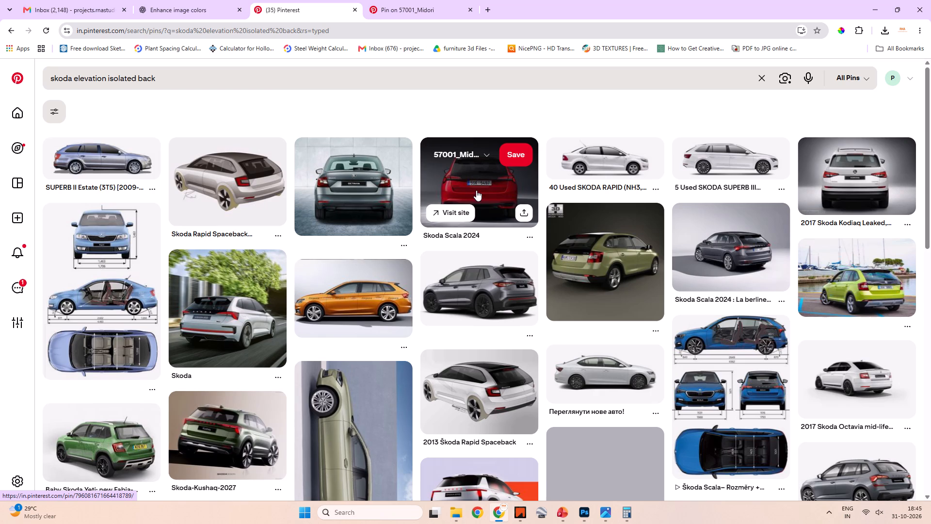
{"action": "left_click", "coordinate": [476, 190]}
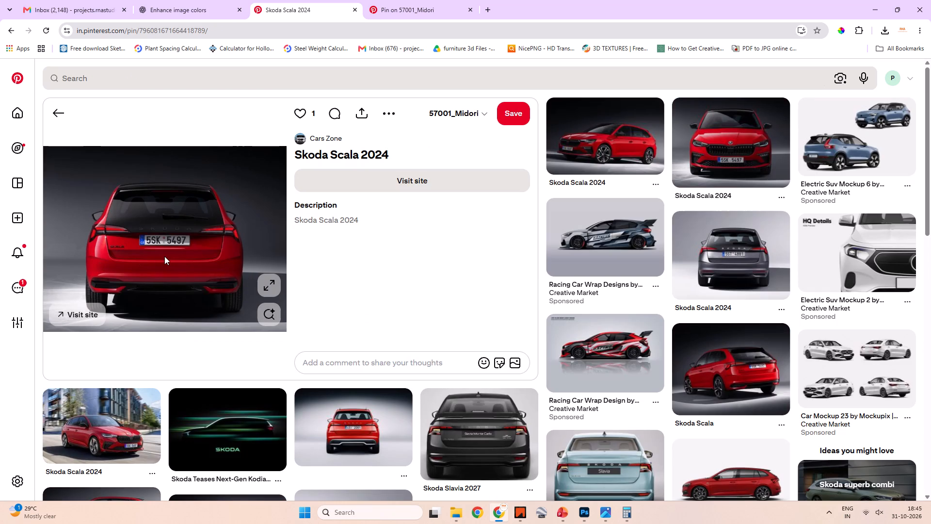
{"action": "left_click", "coordinate": [164, 256]}
{"action": "left_click", "coordinate": [277, 280]}
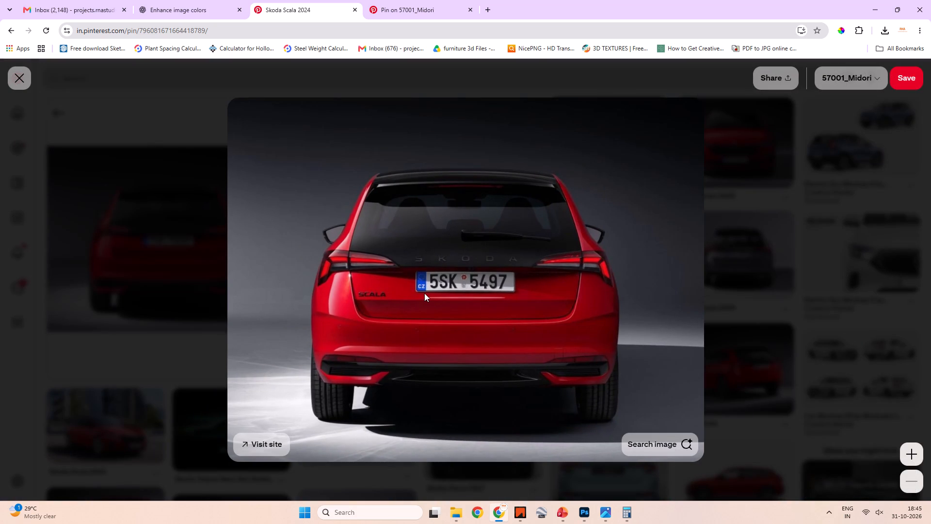
{"action": "key", "text": "Escape"}
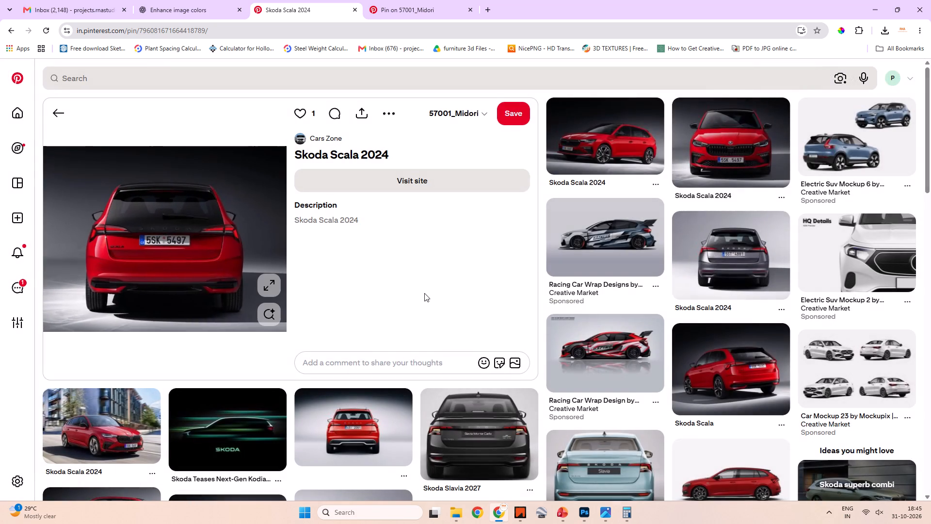
Examine the red #Skoda #car rear-view pin among the related images as an alternative, and return to the Skoda Scala 2024 pin.
{"action": "scroll", "coordinate": [338, 285], "scroll_direction": "down", "scroll_amount": 5}
{"action": "left_click", "coordinate": [341, 179]}
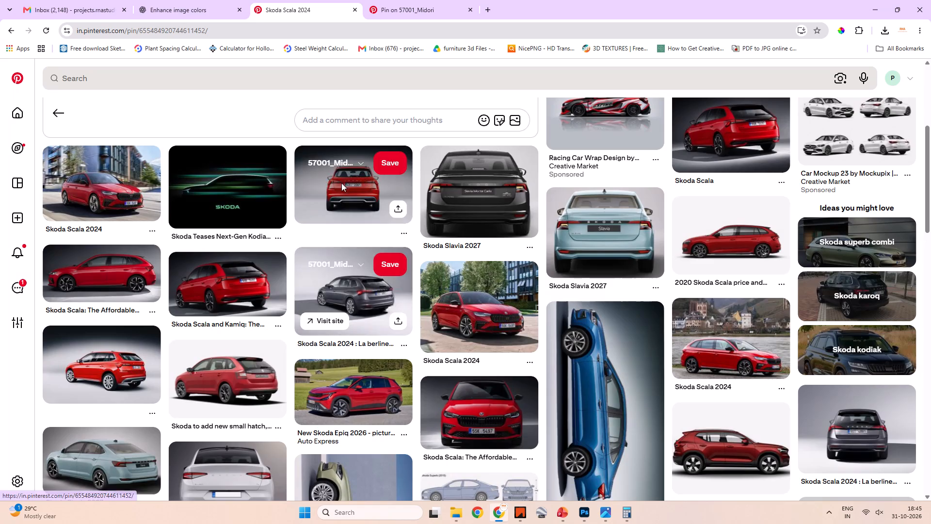
{"action": "left_click", "coordinate": [268, 274]}
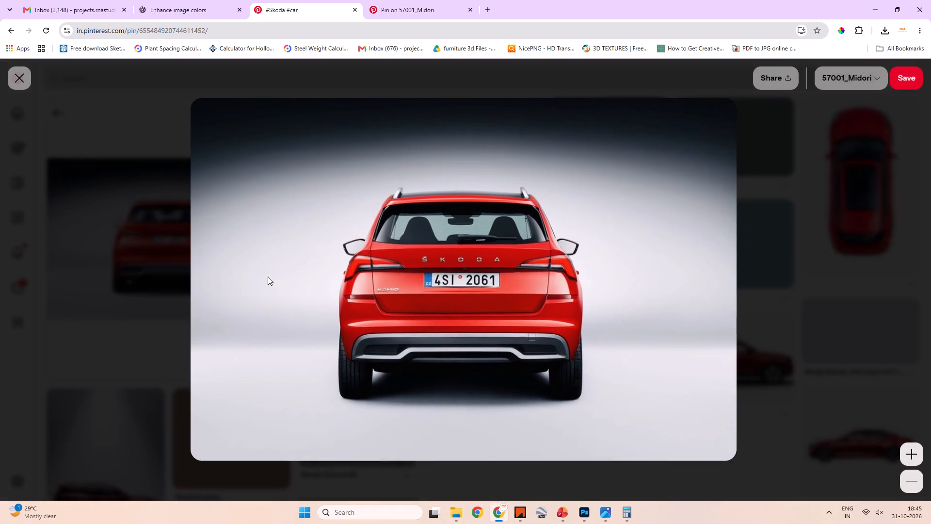
{"action": "right_click", "coordinate": [448, 271]}
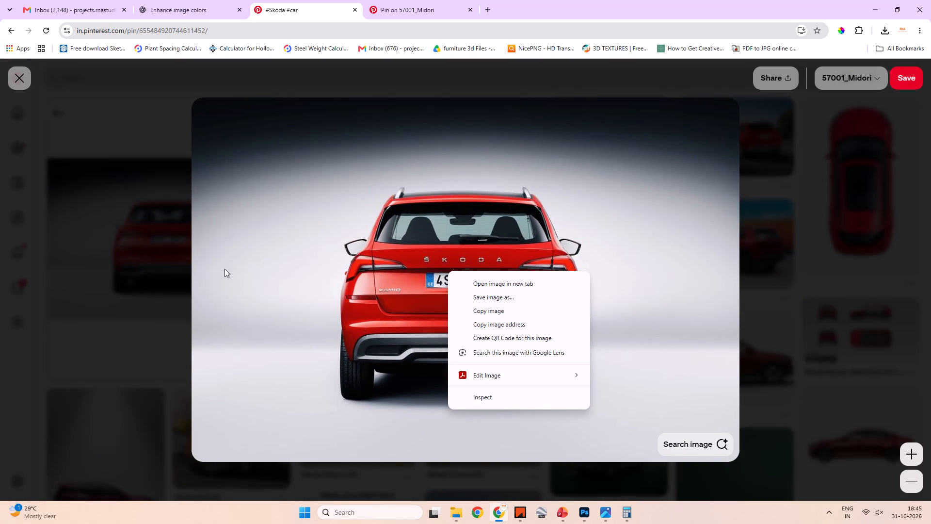
{"action": "key", "text": "Escape"}
{"action": "key", "text": "Escape"}
{"action": "scroll", "coordinate": [150, 225], "scroll_direction": "up", "scroll_amount": 3}
{"action": "left_click", "coordinate": [64, 116]}
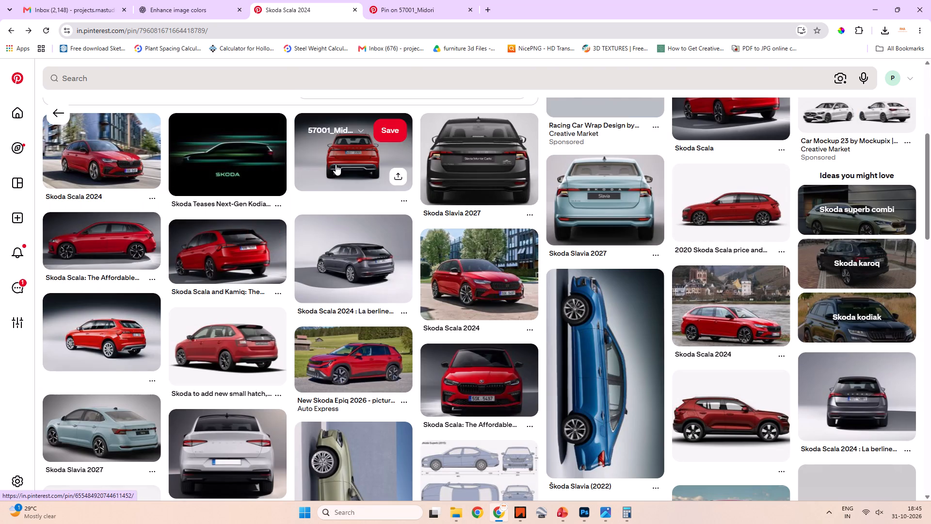
{"action": "left_click", "coordinate": [336, 164]}
{"action": "key", "text": "Escape"}
{"action": "left_click", "coordinate": [59, 115]}
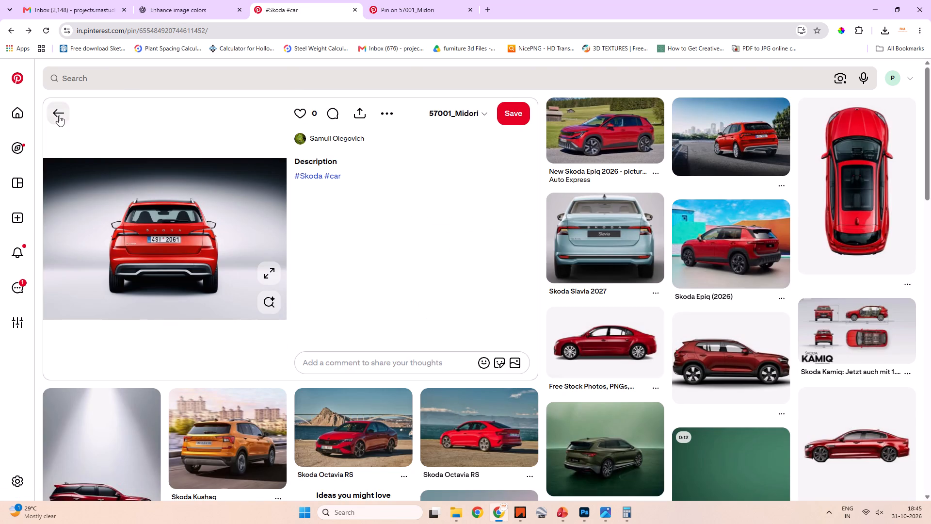
Enlarge the red Skoda Scala 2024 rear-view pin and save its image as a JPG in the Downloads People Elevation folder.
{"action": "scroll", "coordinate": [211, 243], "scroll_direction": "up", "scroll_amount": 6}
{"action": "left_click", "coordinate": [170, 229]}
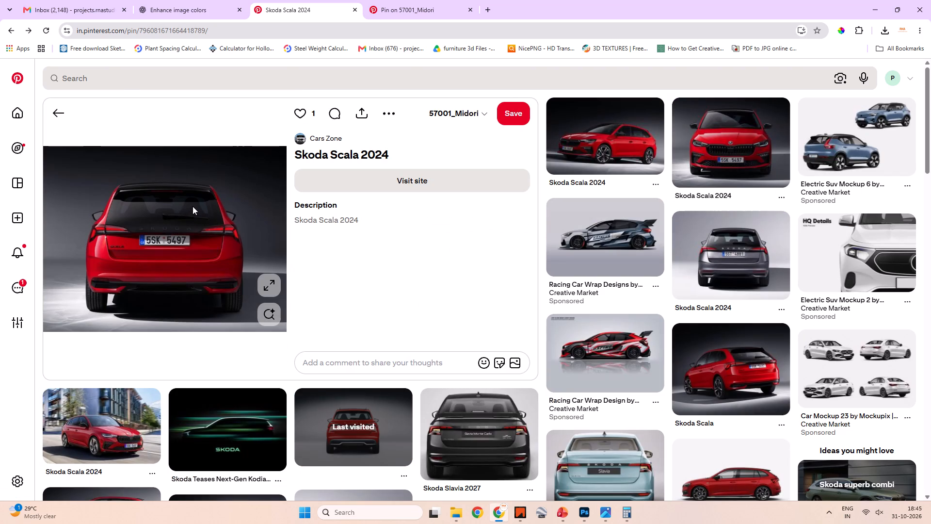
{"action": "left_click", "coordinate": [272, 286]}
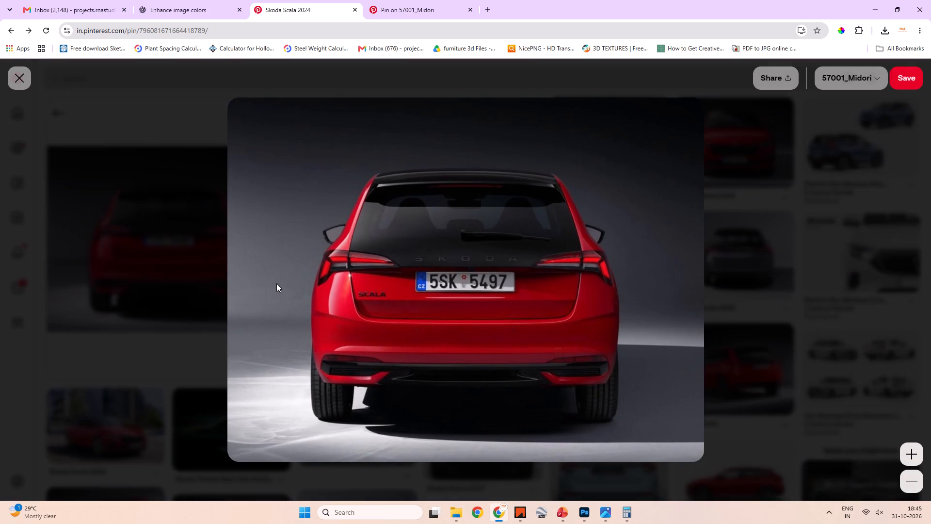
{"action": "right_click", "coordinate": [485, 266]}
{"action": "left_click", "coordinate": [514, 294]}
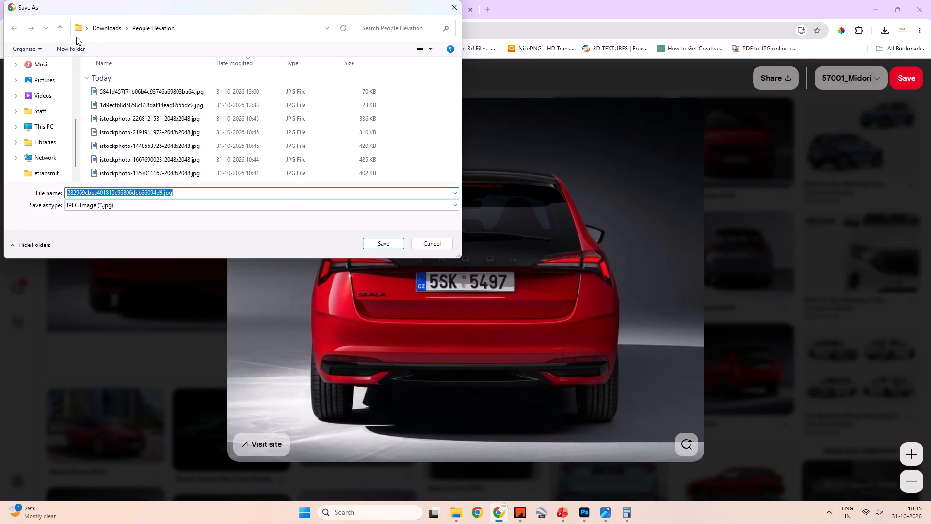
{"action": "left_click", "coordinate": [63, 31]}
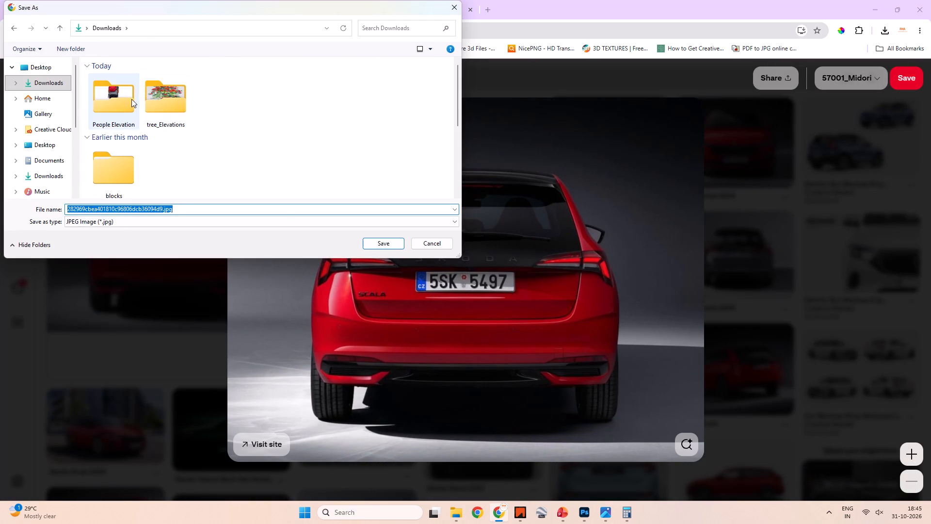
{"action": "double_click", "coordinate": [127, 97]}
{"action": "left_click", "coordinate": [379, 237]}
{"action": "left_click", "coordinate": [383, 245]}
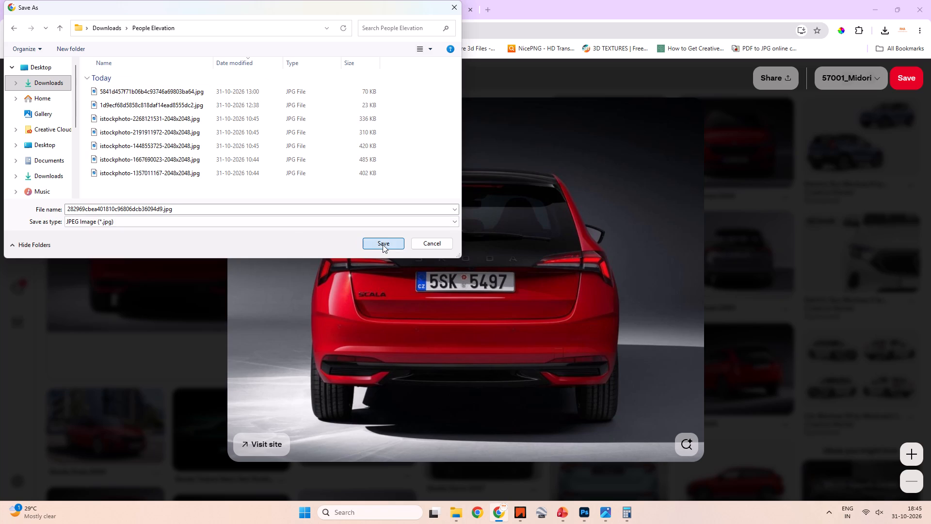
{"action": "key", "text": "alt+Tab"}
{"action": "left_click", "coordinate": [758, 214], "text": "alt"}
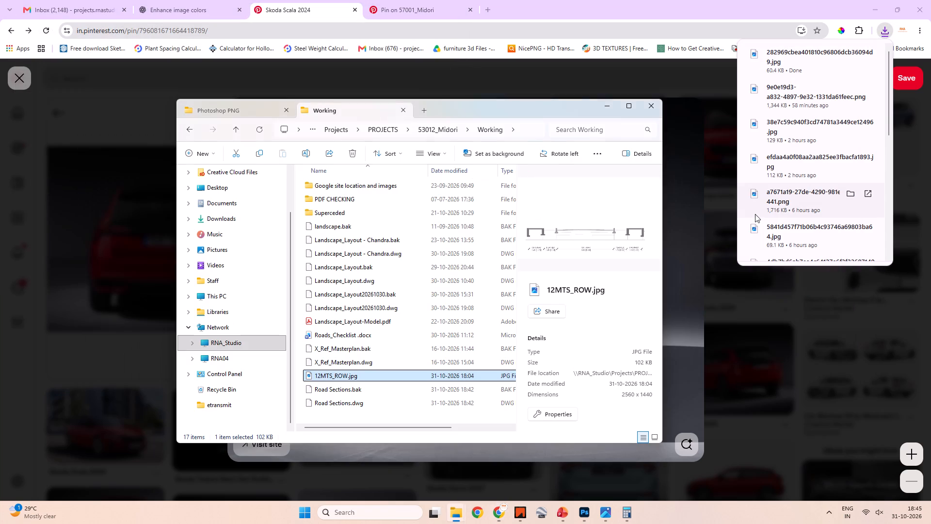
{"action": "scroll", "coordinate": [303, 253], "scroll_direction": "up", "scroll_amount": 5}
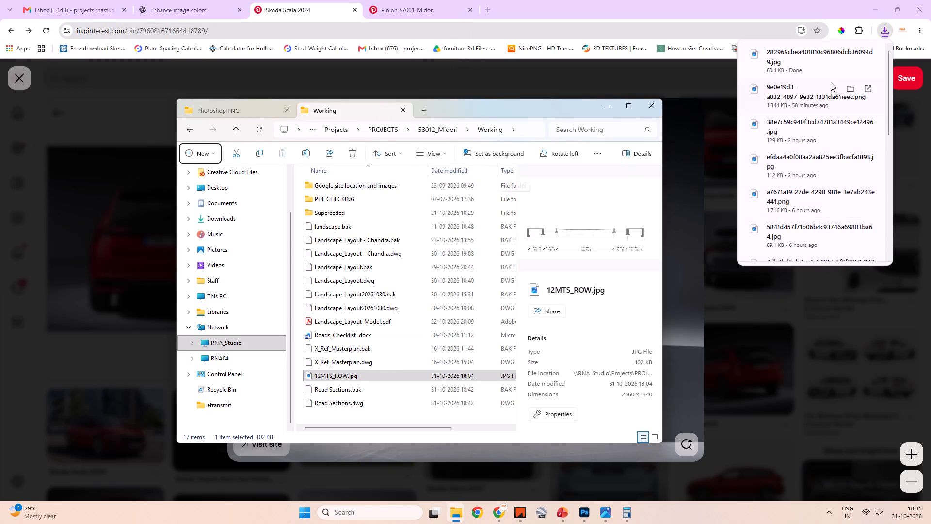
{"action": "left_click", "coordinate": [850, 51]}
{"action": "scroll", "coordinate": [363, 305], "scroll_direction": "down", "scroll_amount": 4}
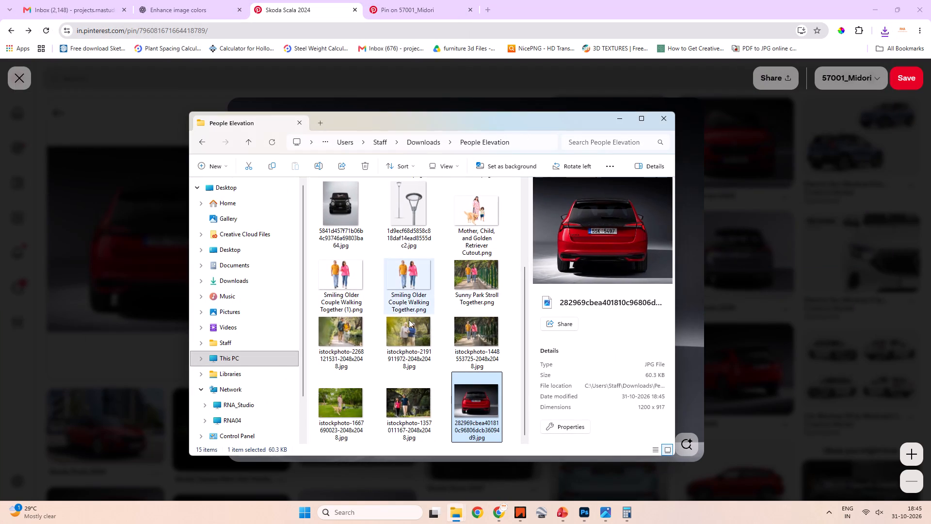
{"action": "right_click", "coordinate": [476, 411]}
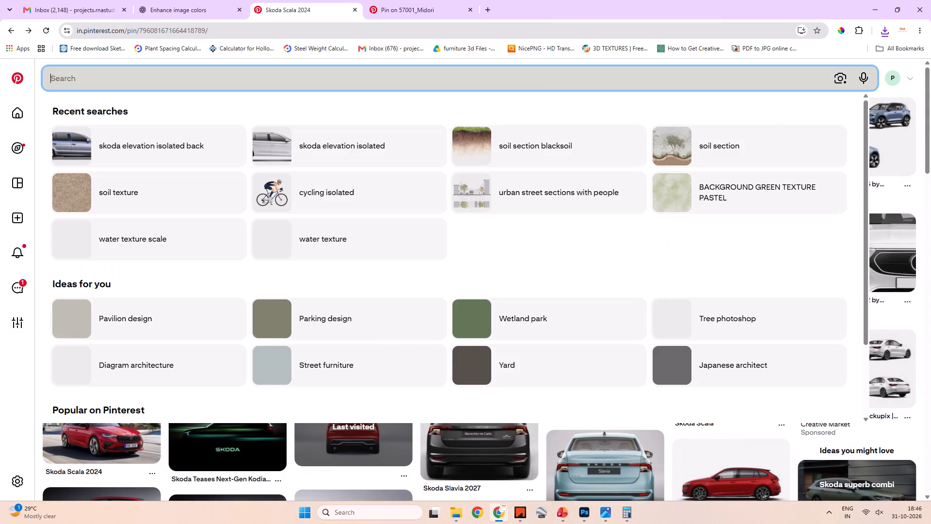
{"action": "type", "text": "people isolated"}
{"action": "key", "text": "space"}
{"action": "key", "text": "Return"}
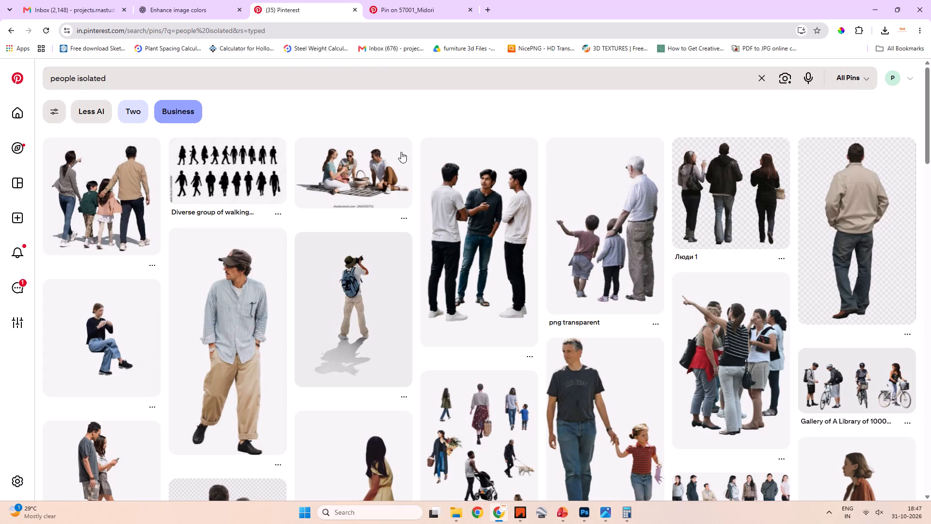
{"action": "scroll", "coordinate": [409, 202], "scroll_direction": "down", "scroll_amount": 4}
{"action": "scroll", "coordinate": [436, 246], "scroll_direction": "up", "scroll_amount": 5}
{"action": "scroll", "coordinate": [533, 279], "scroll_direction": "down", "scroll_amount": 4}
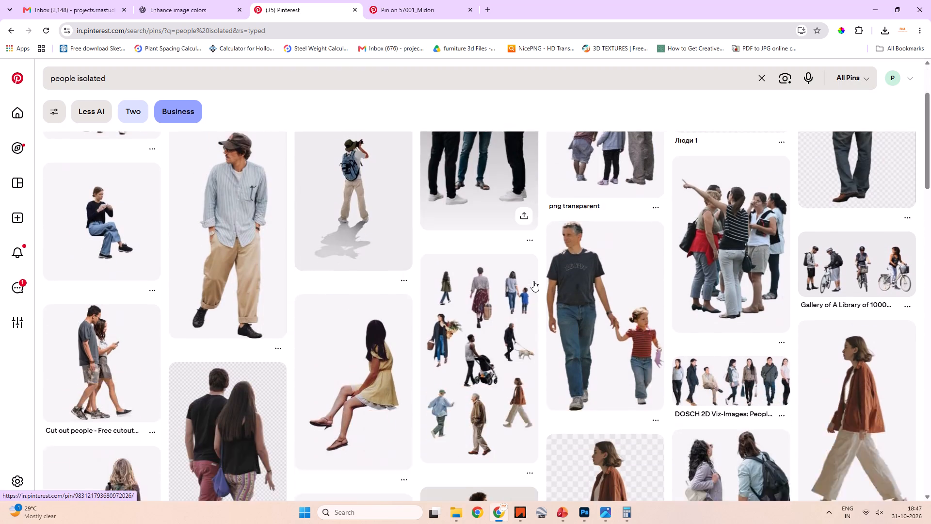
{"action": "scroll", "coordinate": [533, 281], "scroll_direction": "down", "scroll_amount": 10}
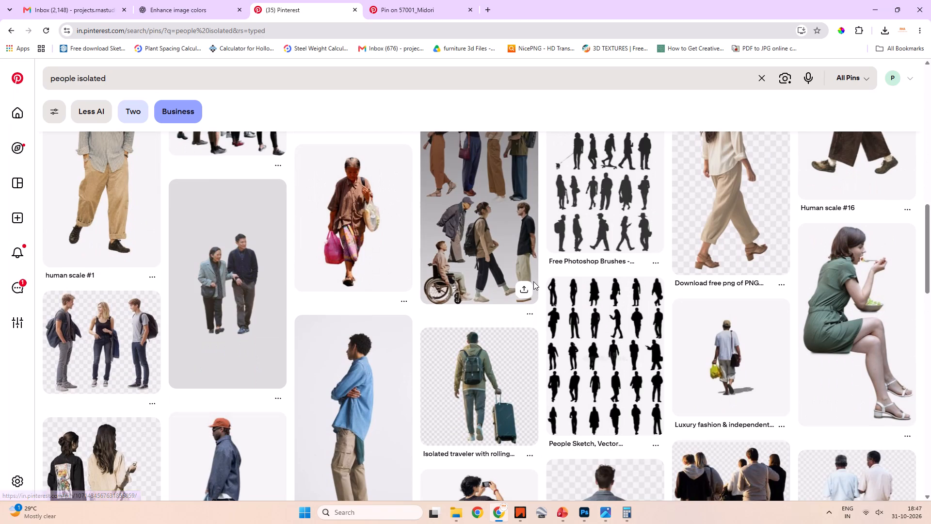
{"action": "scroll", "coordinate": [533, 281], "scroll_direction": "down", "scroll_amount": 6}
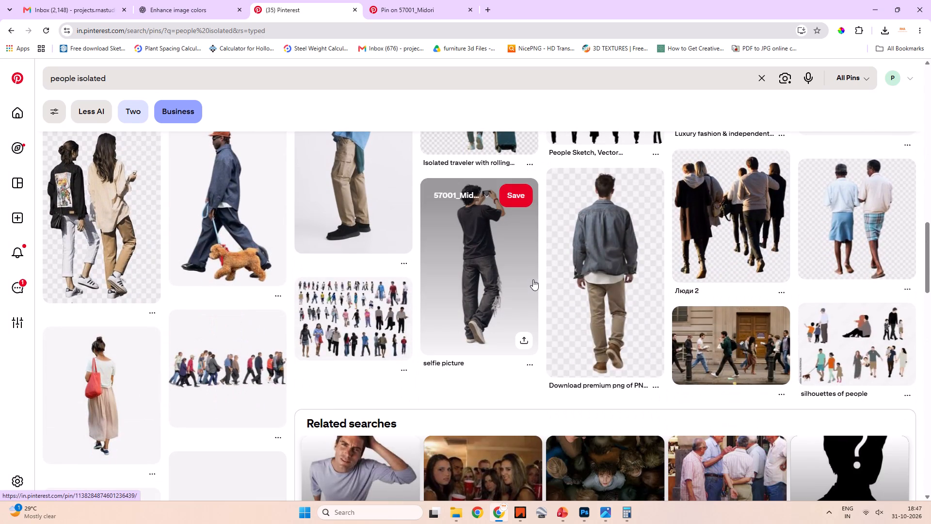
{"action": "scroll", "coordinate": [485, 253], "scroll_direction": "down", "scroll_amount": 5}
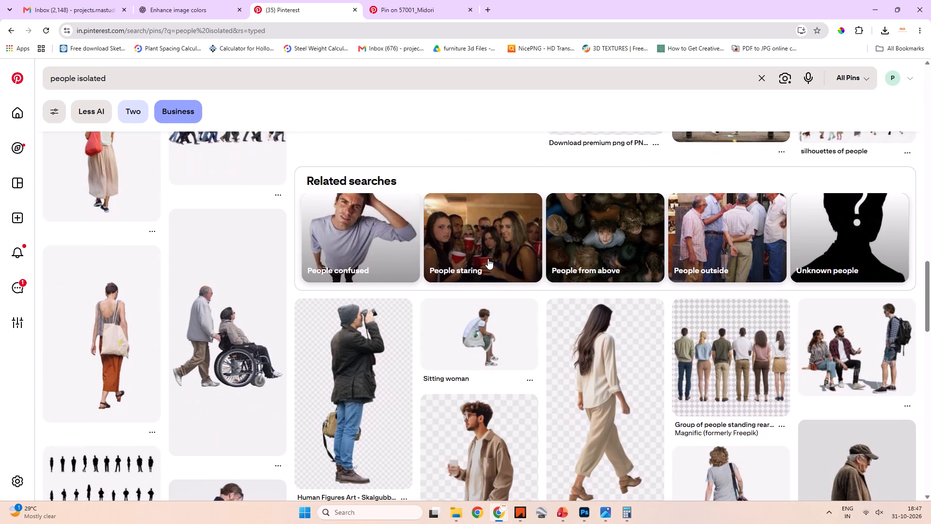
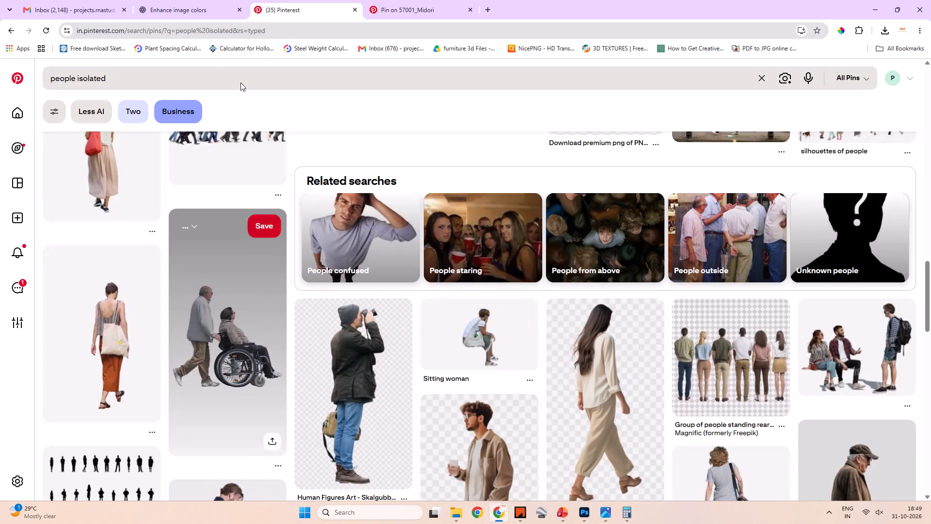
Enlarge the pin of the man in a cap carrying a yellow bag and save its image as JPG in the People Elevation folder.
{"action": "scroll", "coordinate": [229, 45], "scroll_direction": "up", "scroll_amount": 4}
{"action": "scroll", "coordinate": [84, 265], "scroll_direction": "up", "scroll_amount": 4}
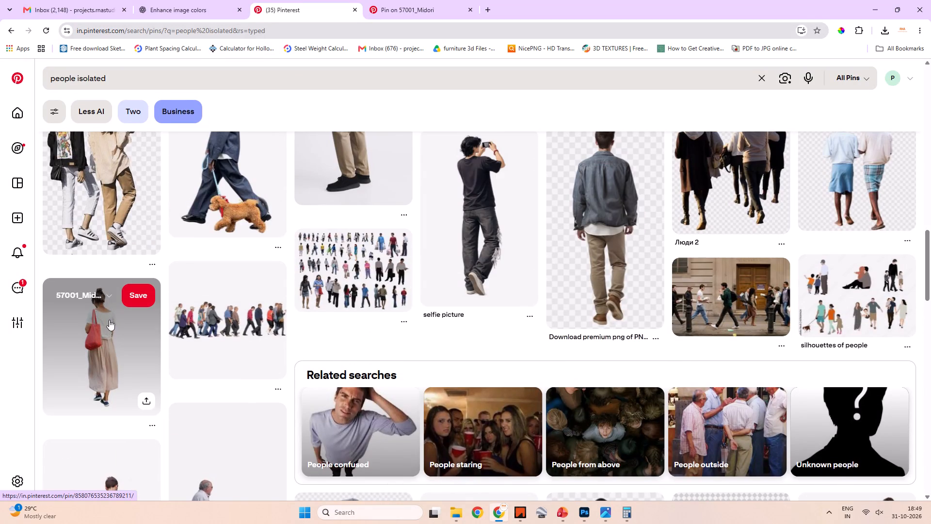
{"action": "scroll", "coordinate": [131, 327], "scroll_direction": "up", "scroll_amount": 3}
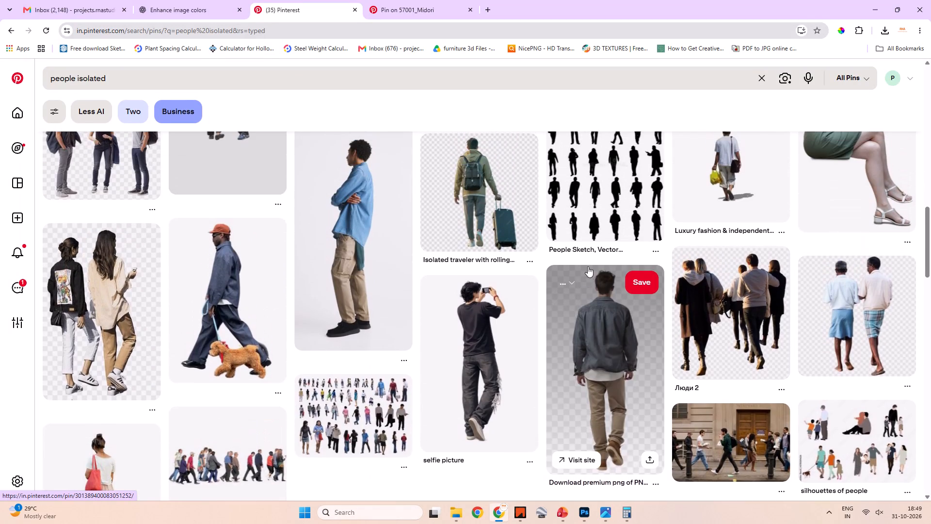
{"action": "scroll", "coordinate": [589, 262], "scroll_direction": "up", "scroll_amount": 3}
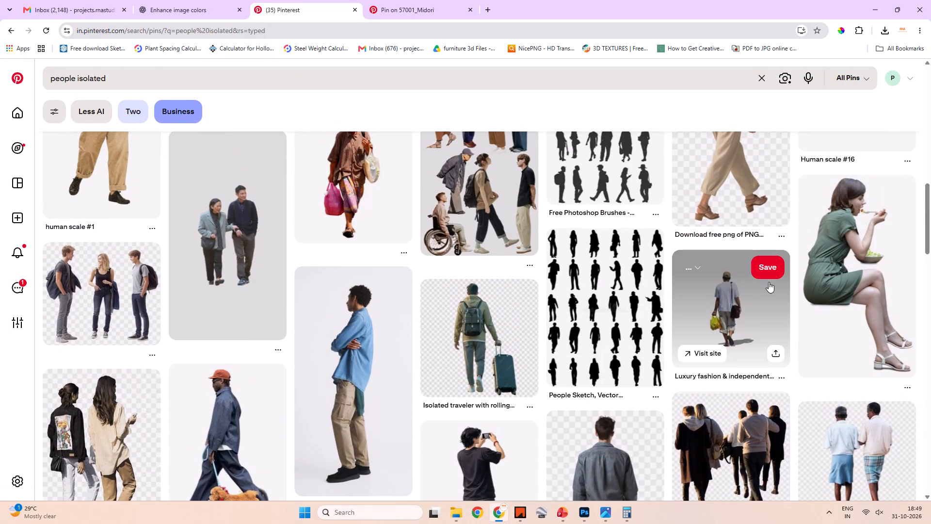
{"action": "left_click", "coordinate": [709, 313]}
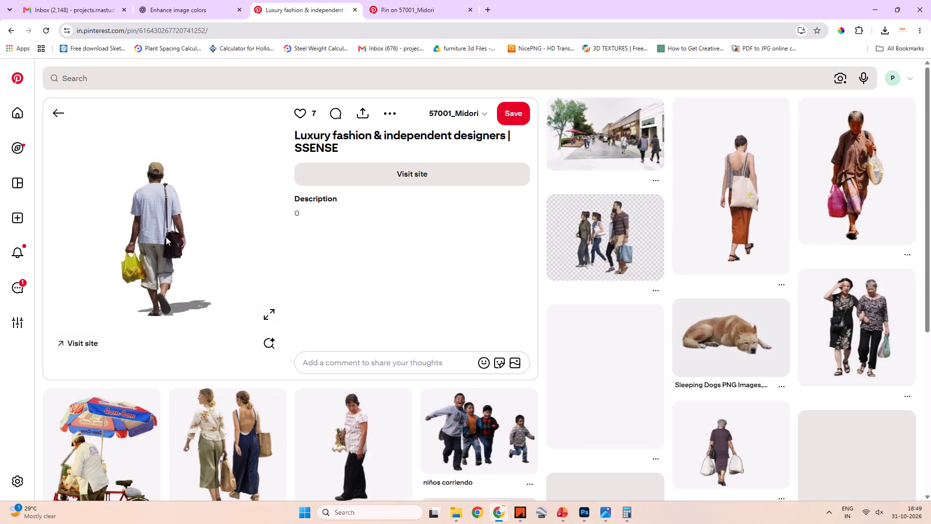
{"action": "left_click", "coordinate": [166, 237]}
{"action": "left_click", "coordinate": [264, 312]}
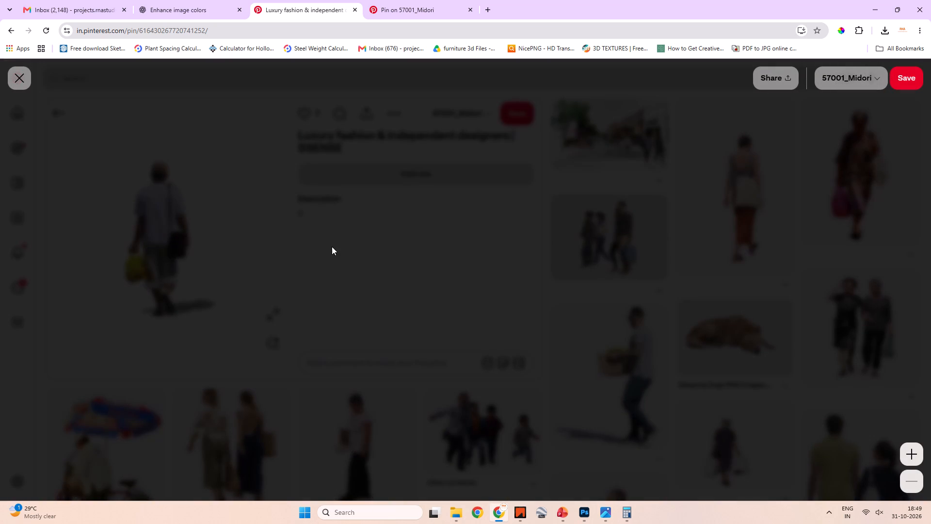
{"action": "right_click", "coordinate": [450, 276]}
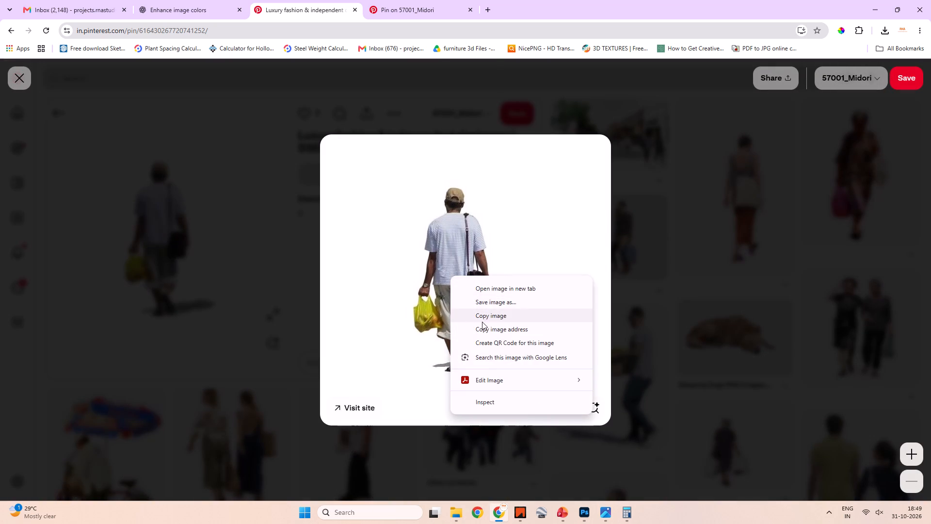
{"action": "left_click", "coordinate": [482, 322]}
{"action": "key", "text": "alt+Tab"}
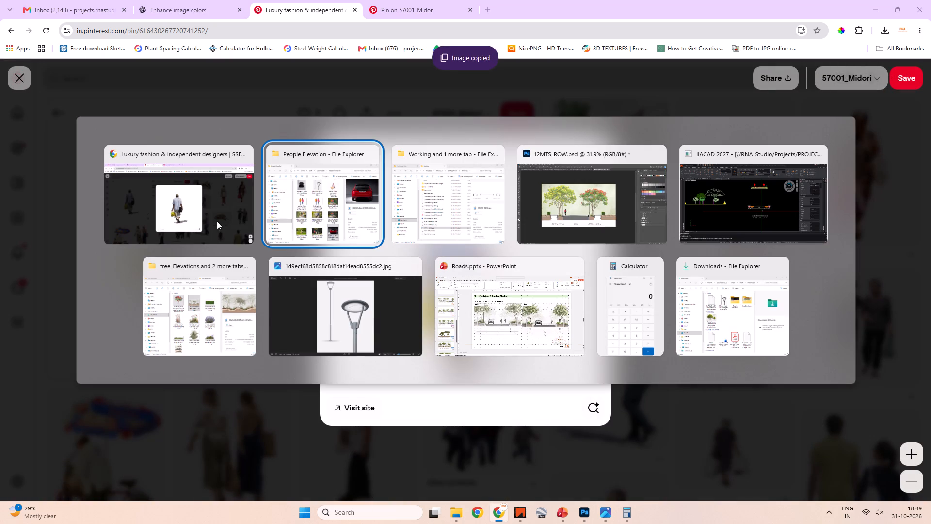
{"action": "left_click", "coordinate": [171, 211], "text": "alt"}
{"action": "right_click", "coordinate": [408, 232]}
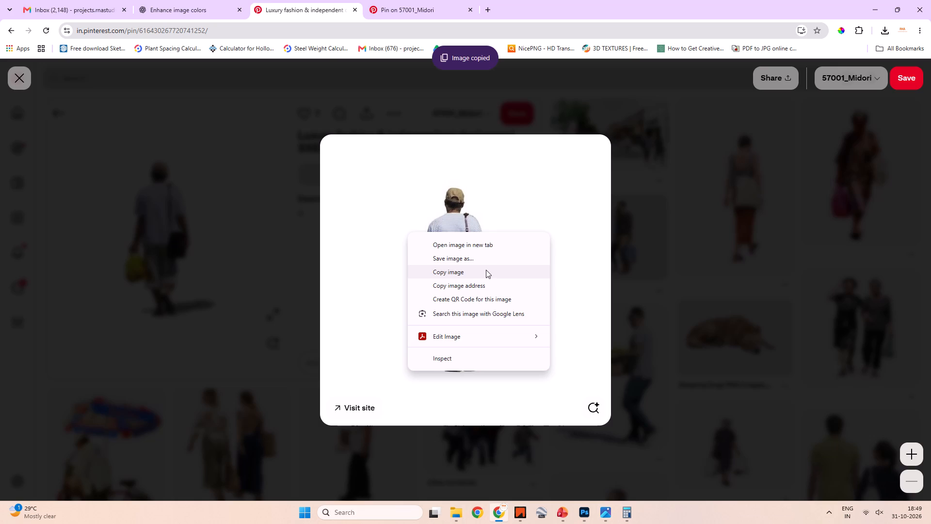
{"action": "left_click", "coordinate": [481, 262]}
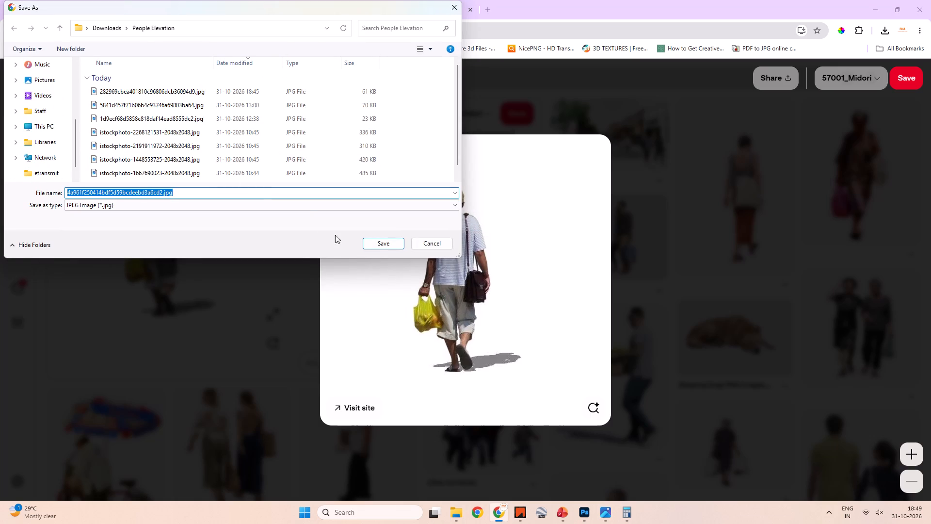
{"action": "left_click", "coordinate": [379, 246]}
{"action": "key", "text": "Escape"}
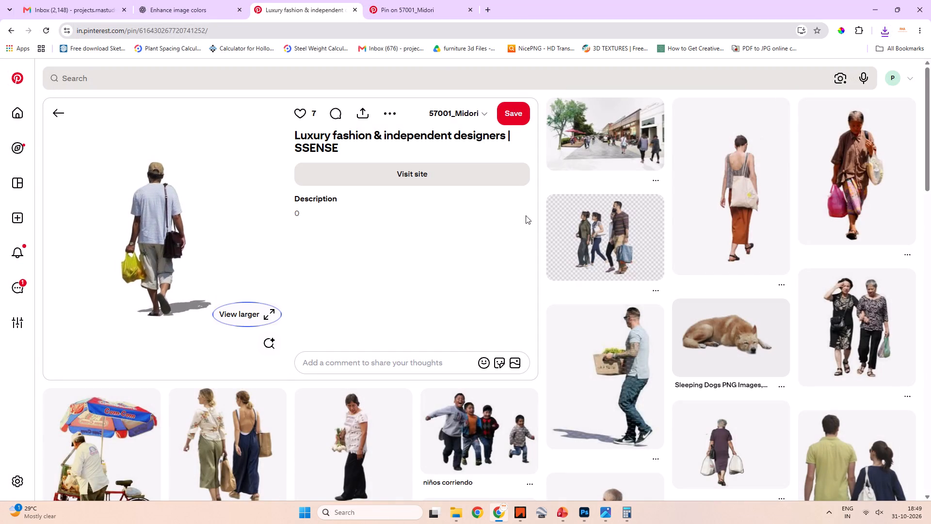
Return to the people isolated results and save the image of the woman with the red shoulder bag in the People Elevation folder.
{"action": "left_click", "coordinate": [55, 109]}
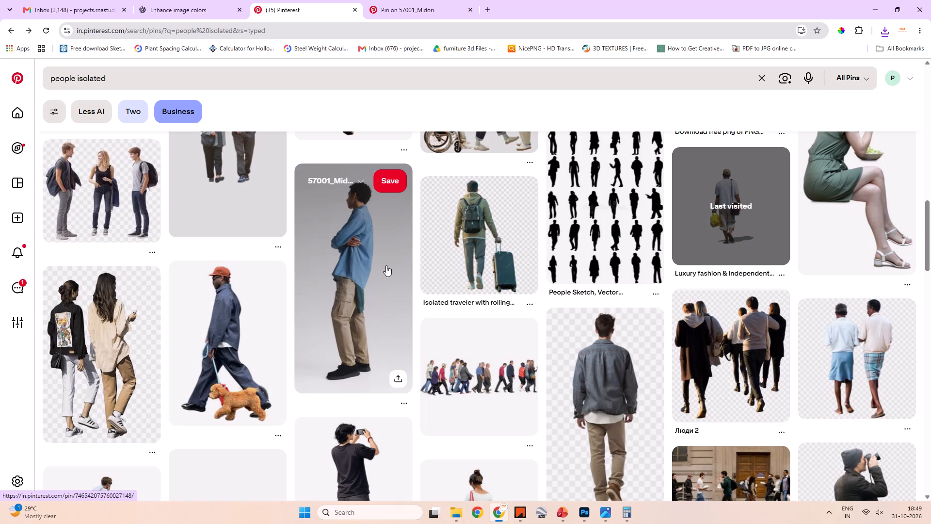
{"action": "scroll", "coordinate": [385, 269], "scroll_direction": "down", "scroll_amount": 4}
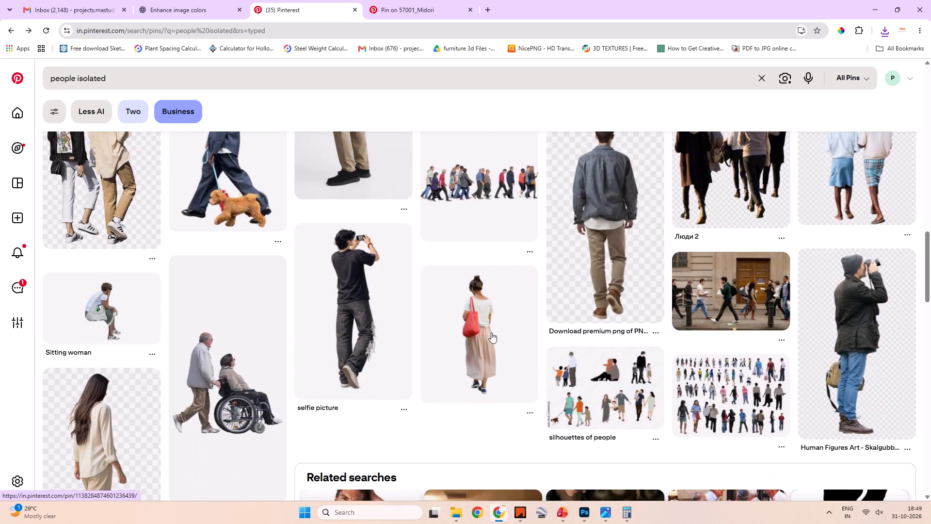
{"action": "left_click", "coordinate": [493, 334]}
{"action": "right_click", "coordinate": [253, 240]}
{"action": "left_click", "coordinate": [298, 267]}
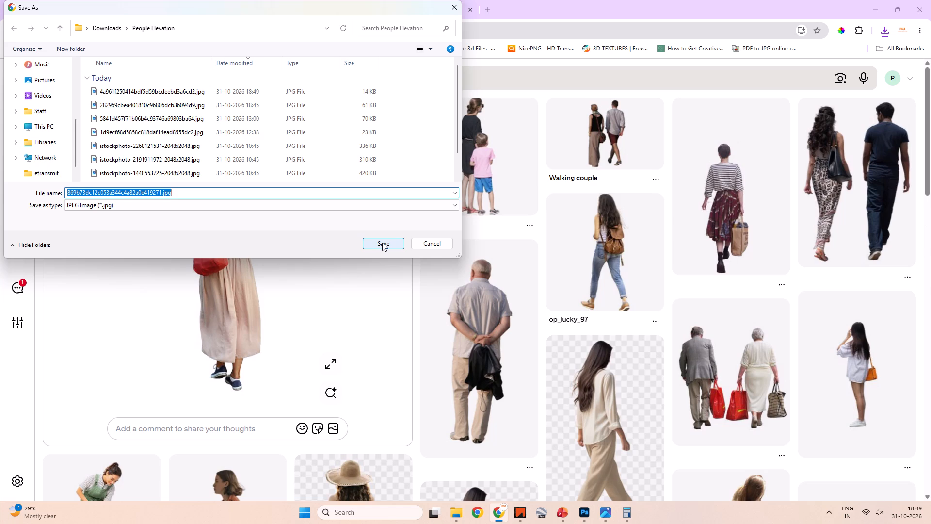
{"action": "left_click", "coordinate": [382, 243]}
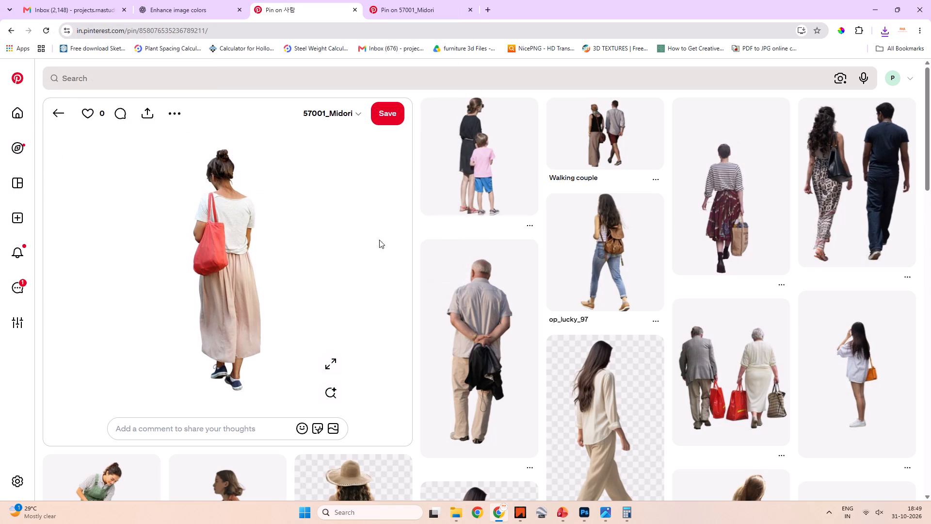
Look through the related pins below the red-bag woman for more people cutouts, and return to the search results.
{"action": "scroll", "coordinate": [463, 208], "scroll_direction": "down", "scroll_amount": 5}
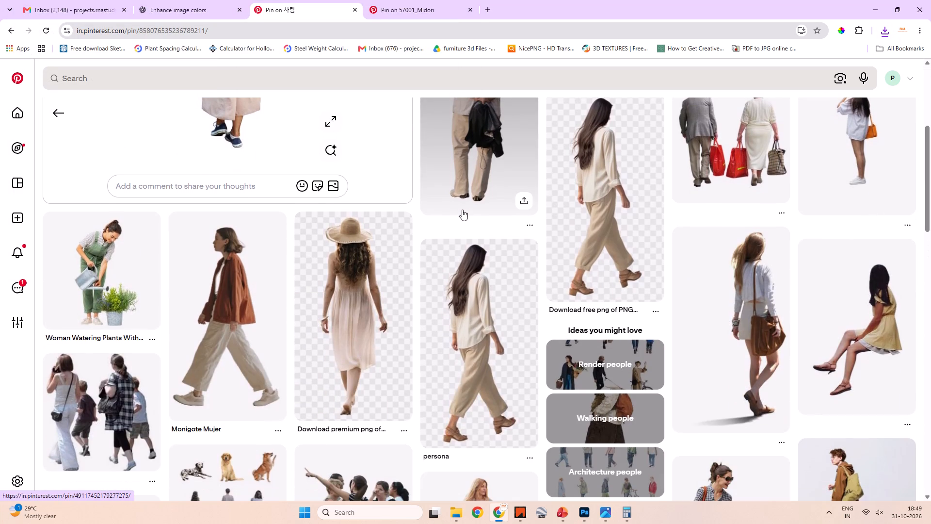
{"action": "scroll", "coordinate": [358, 310], "scroll_direction": "down", "scroll_amount": 5}
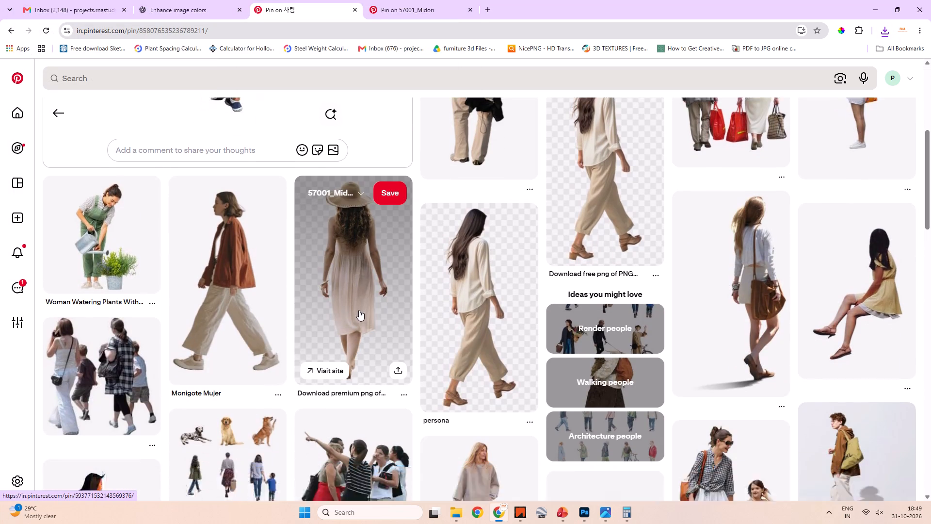
{"action": "scroll", "coordinate": [359, 310], "scroll_direction": "down", "scroll_amount": 1}
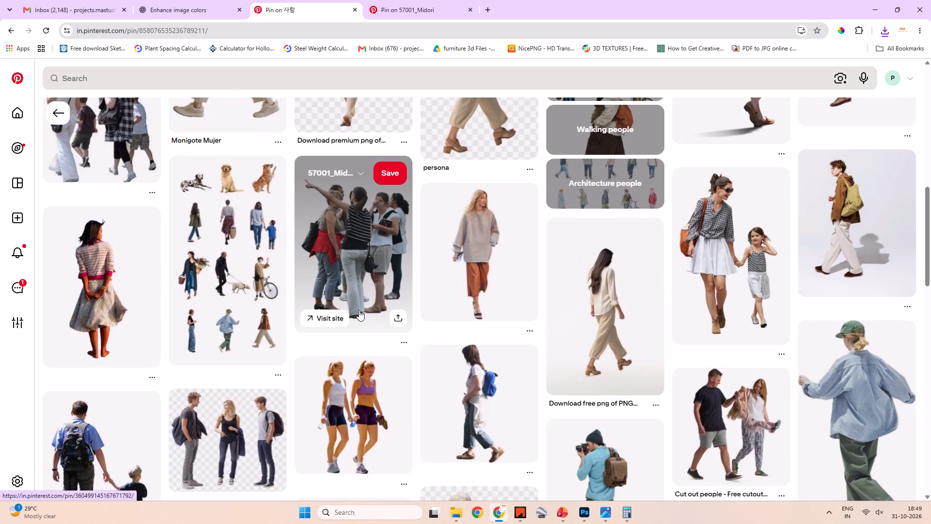
{"action": "scroll", "coordinate": [359, 310], "scroll_direction": "down", "scroll_amount": 4}
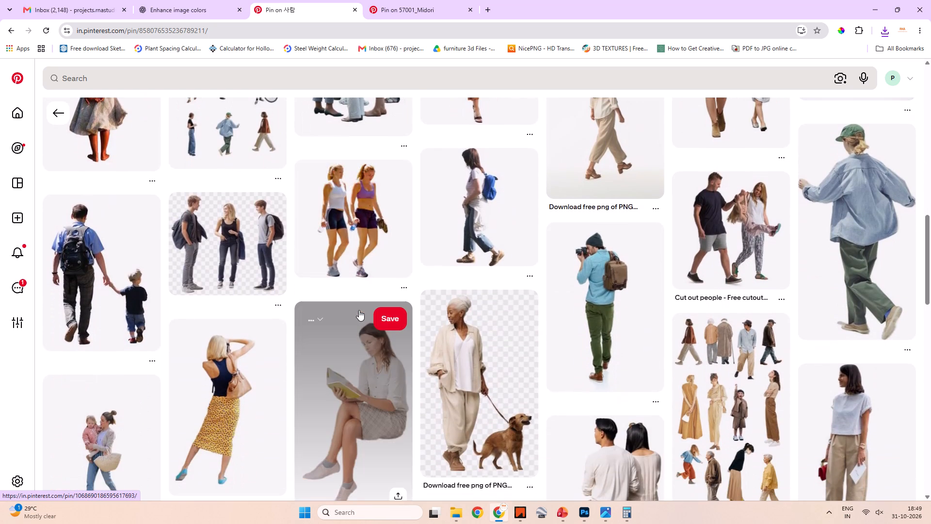
{"action": "scroll", "coordinate": [359, 310], "scroll_direction": "down", "scroll_amount": 11}
{"action": "scroll", "coordinate": [359, 310], "scroll_direction": "up", "scroll_amount": 11}
{"action": "scroll", "coordinate": [170, 163], "scroll_direction": "up", "scroll_amount": 5}
{"action": "scroll", "coordinate": [139, 120], "scroll_direction": "up", "scroll_amount": 6}
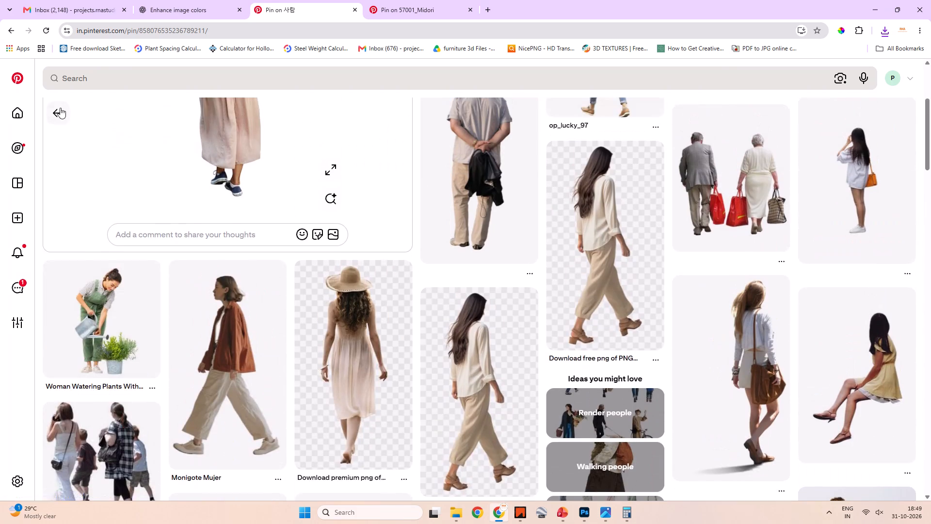
{"action": "left_click", "coordinate": [60, 108]}
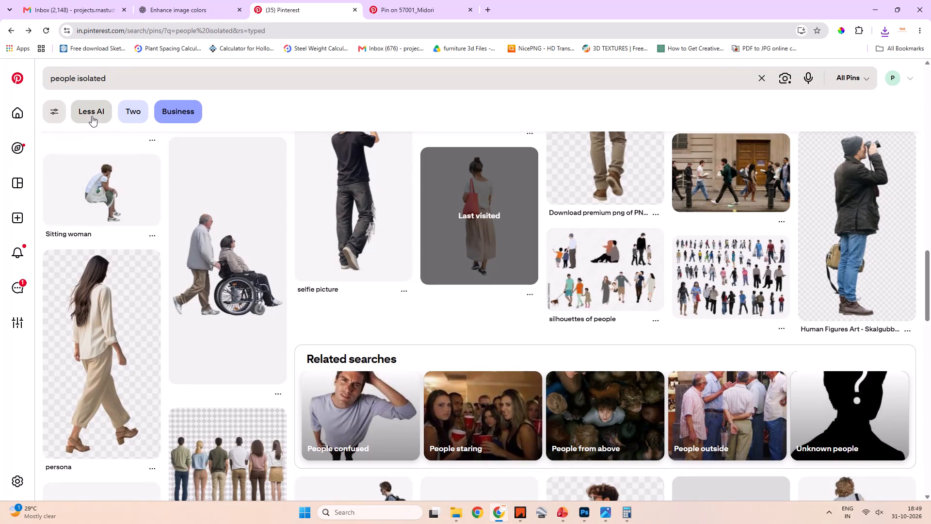
Open the saved red-bag woman image from the People Elevation folder in Photoshop.
{"action": "key", "text": "alt+Tab"}
{"action": "key", "text": "alt+Tab"}
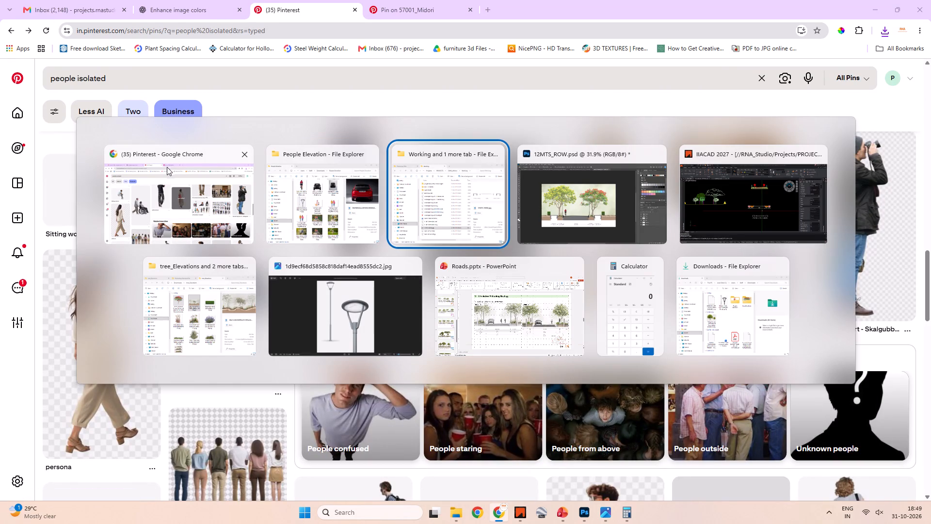
{"action": "key", "text": "alt+Tab"}
{"action": "left_click", "coordinate": [329, 183], "text": "alt"}
{"action": "scroll", "coordinate": [382, 245], "scroll_direction": "down", "scroll_amount": 1}
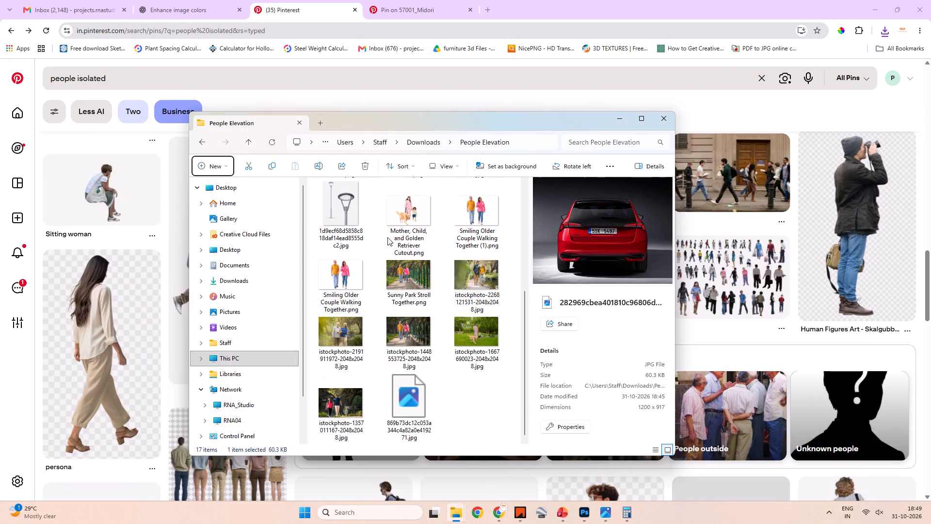
{"action": "scroll", "coordinate": [387, 237], "scroll_direction": "down", "scroll_amount": 1}
{"action": "right_click", "coordinate": [407, 384]}
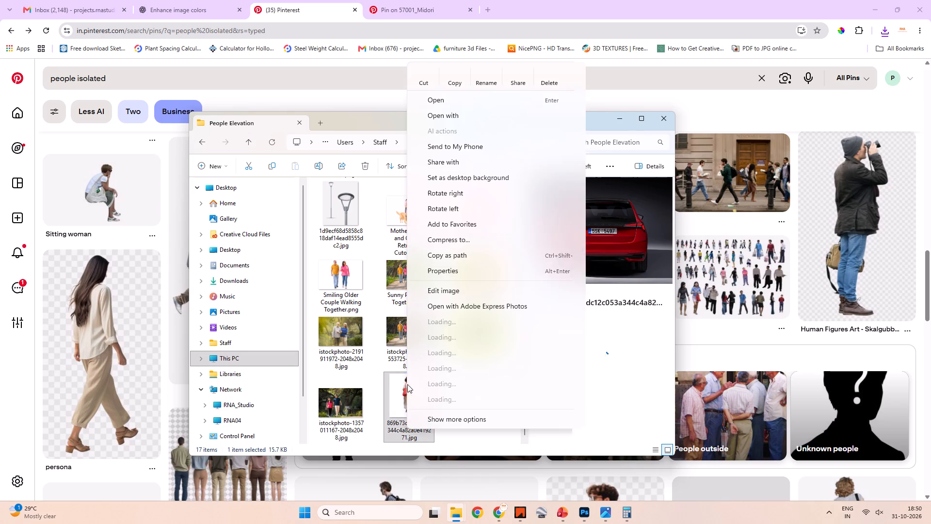
{"action": "left_click", "coordinate": [443, 117]}
{"action": "left_click", "coordinate": [609, 131]}
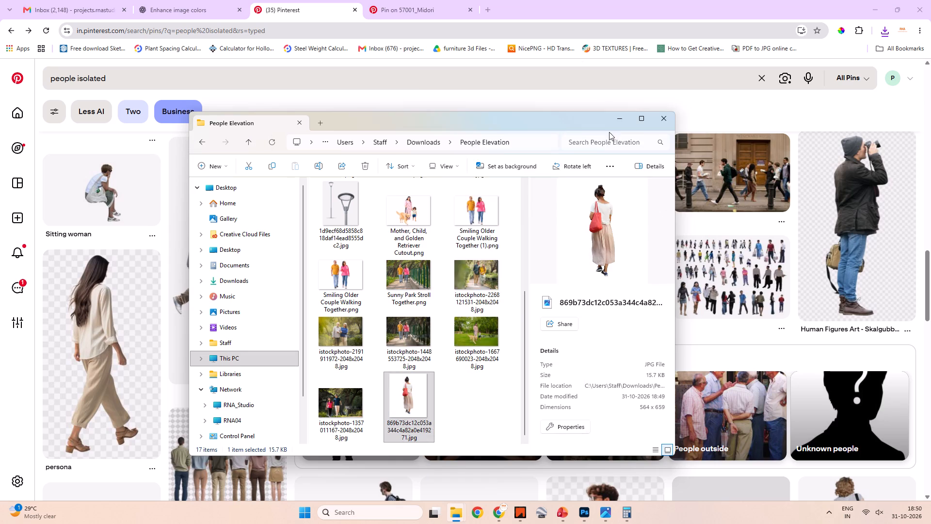
Unlock the background layer and delete the white areas around the woman and between her feet with the Magic Wand.
{"action": "key", "text": "w"}
{"action": "left_click", "coordinate": [467, 255]}
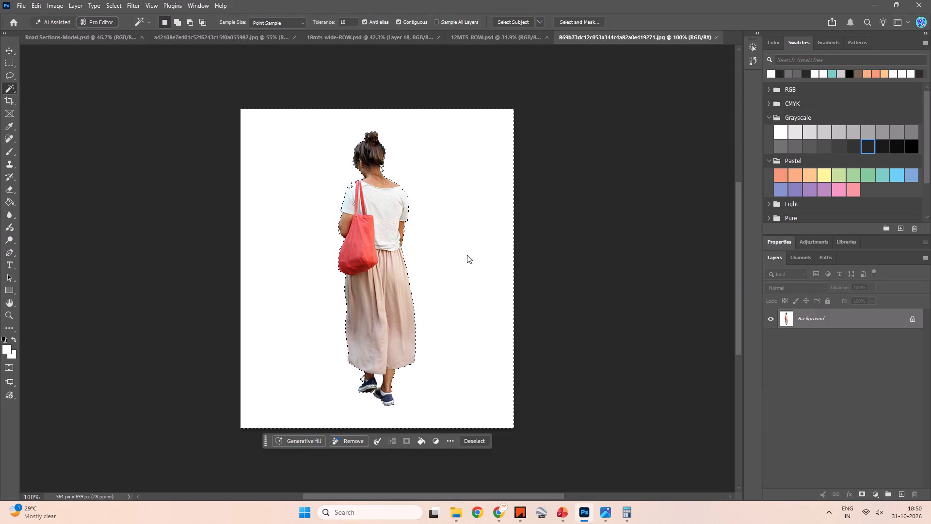
{"action": "left_click", "coordinate": [914, 320]}
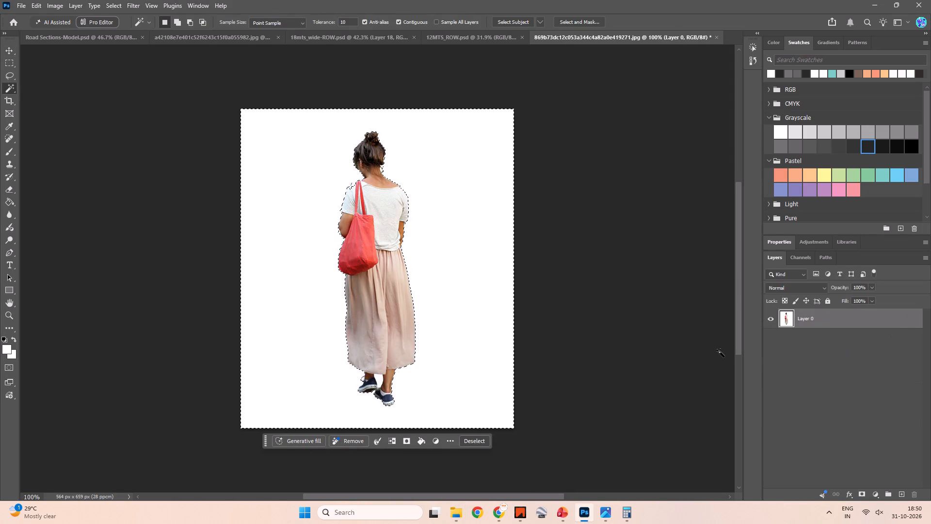
{"action": "key", "text": "Delete"}
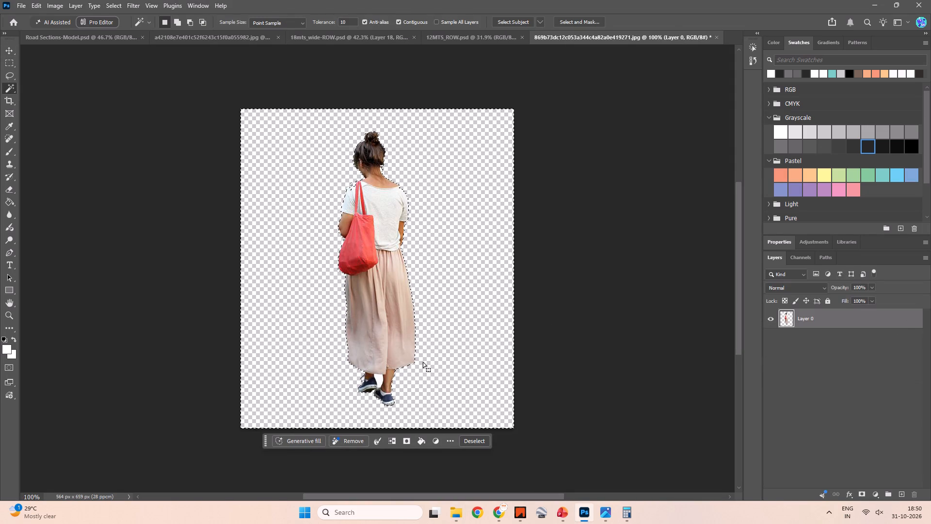
{"action": "left_click", "coordinate": [379, 378]}
{"action": "key", "text": "Delete"}
{"action": "left_click", "coordinate": [563, 344]}
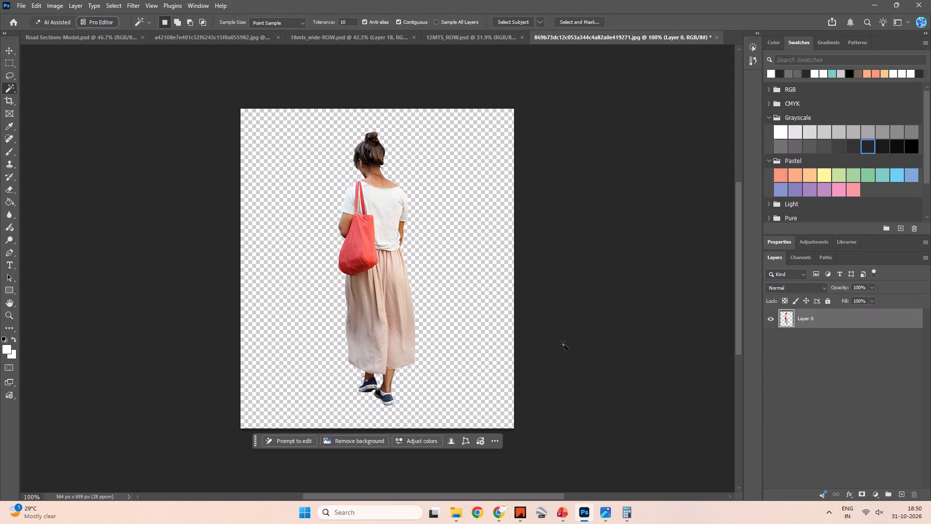
Bring the woman cutout into 12MTS_ROW.psd and place her standing on the left pathway beside the yellow-flowered tree.
{"action": "key", "text": "b"}
{"action": "key", "text": "v"}
{"action": "left_click", "coordinate": [376, 293]}
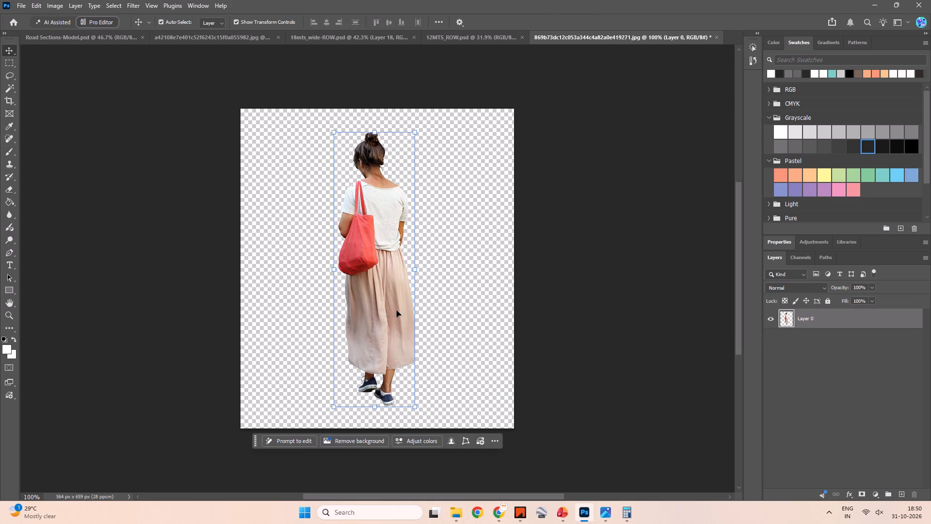
{"action": "left_click_drag", "start_coordinate": [385, 305], "coordinate": [466, 39], "text": "alt"}
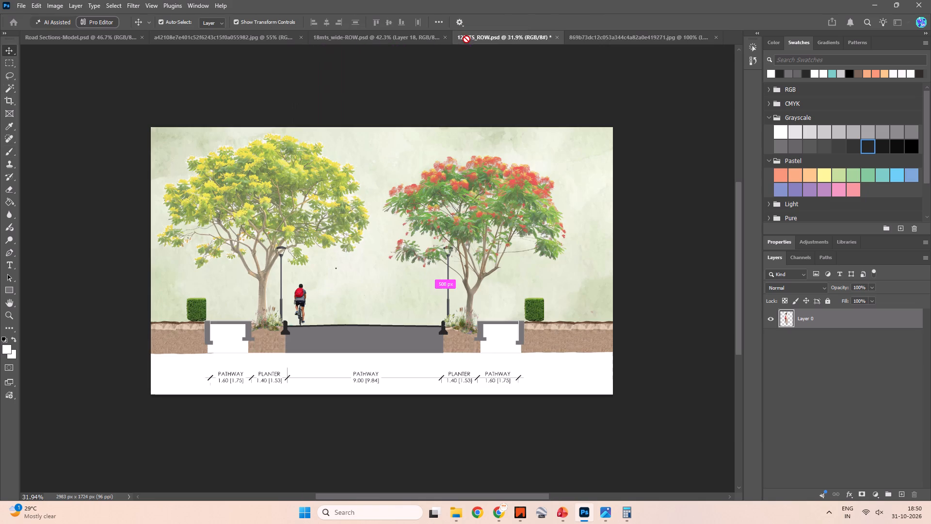
{"action": "left_click_drag", "start_coordinate": [466, 39], "coordinate": [250, 278], "text": "alt"}
{"action": "left_click_drag", "start_coordinate": [250, 276], "coordinate": [240, 277]}
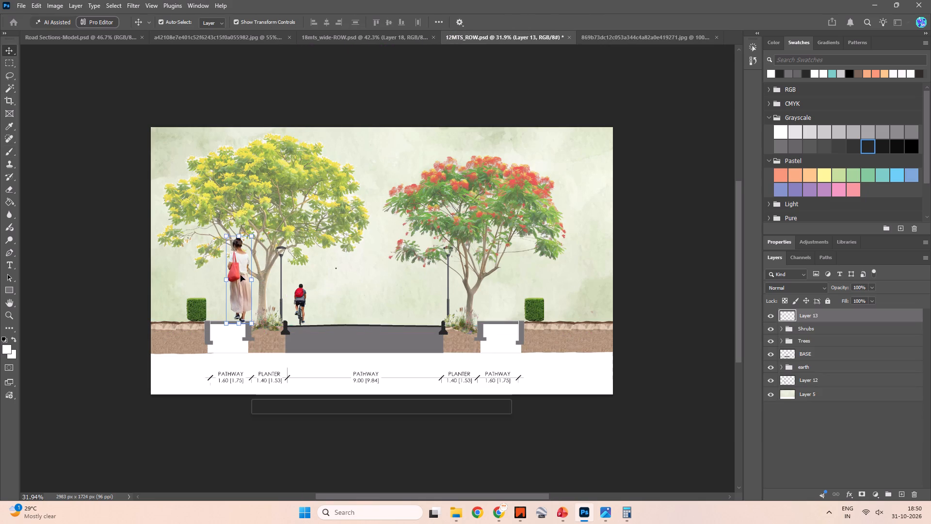
Scale the woman cutout down to 42.35% to about the cyclist's height, with her feet on the left pathway surface.
{"action": "left_click_drag", "start_coordinate": [254, 236], "coordinate": [238, 286], "text": "shift"}
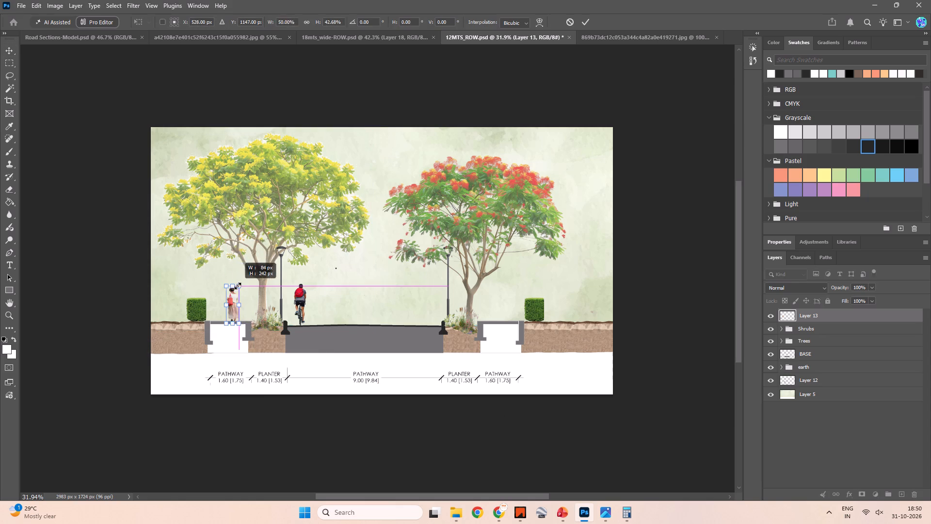
{"action": "left_click_drag", "start_coordinate": [238, 286], "coordinate": [255, 286], "text": "shift"}
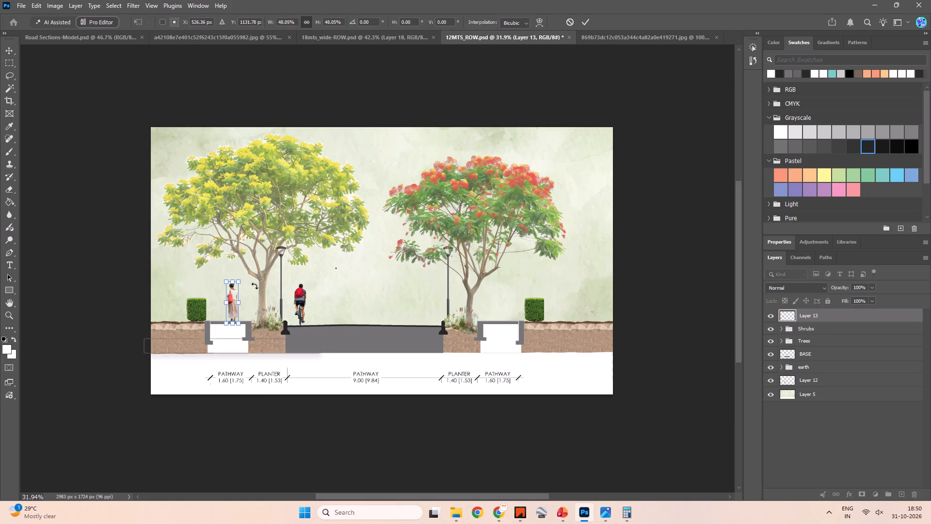
{"action": "scroll", "coordinate": [228, 304], "scroll_direction": "up", "scroll_amount": 11, "text": "alt"}
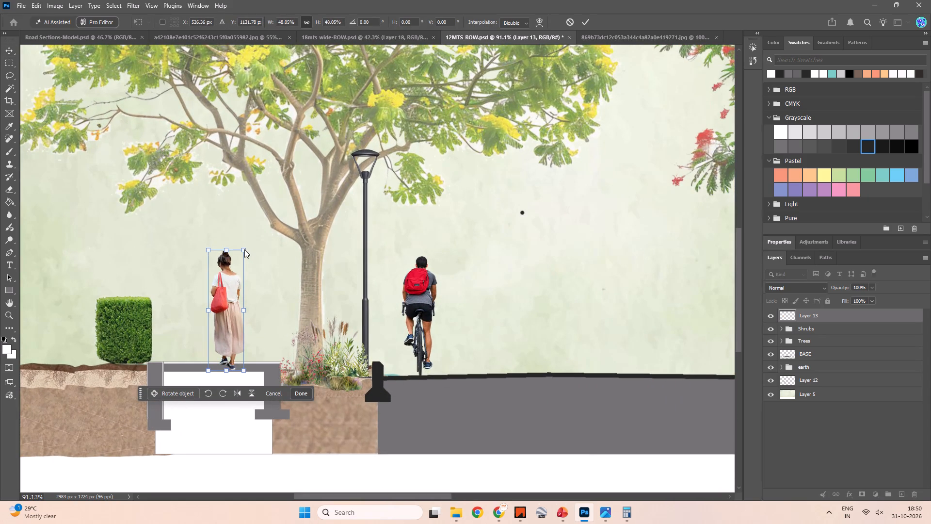
{"action": "left_click", "coordinate": [242, 252]}
{"action": "left_click_drag", "start_coordinate": [242, 251], "coordinate": [240, 255]}
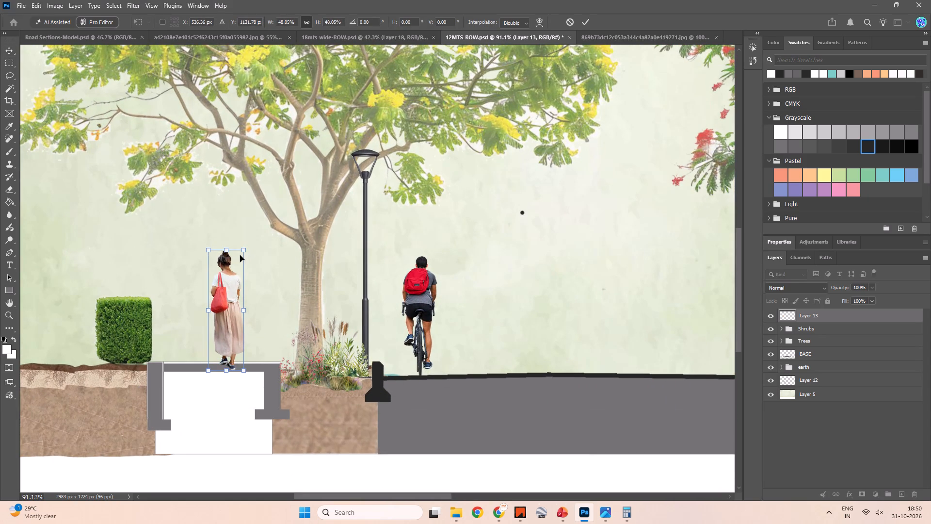
{"action": "left_click_drag", "start_coordinate": [240, 255], "coordinate": [240, 256]}
{"action": "left_click_drag", "start_coordinate": [243, 250], "coordinate": [240, 255]}
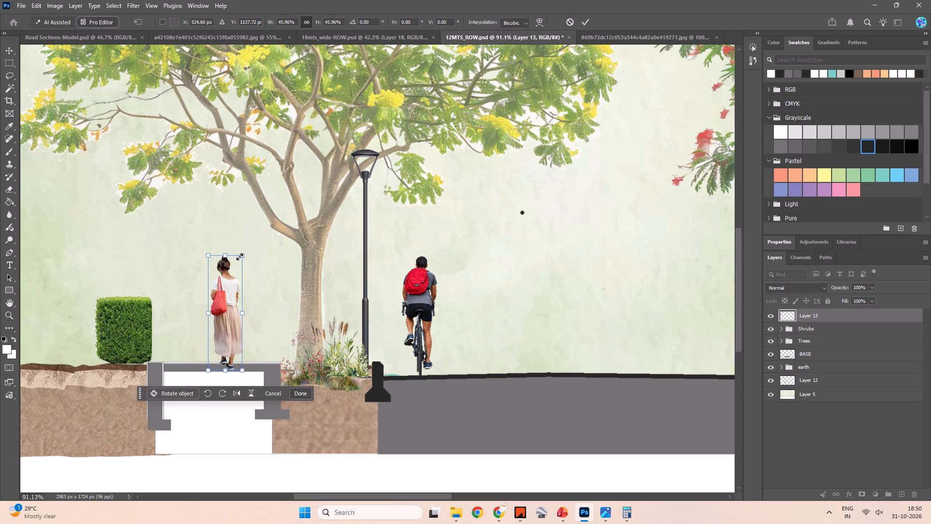
{"action": "left_click_drag", "start_coordinate": [234, 289], "coordinate": [235, 283]}
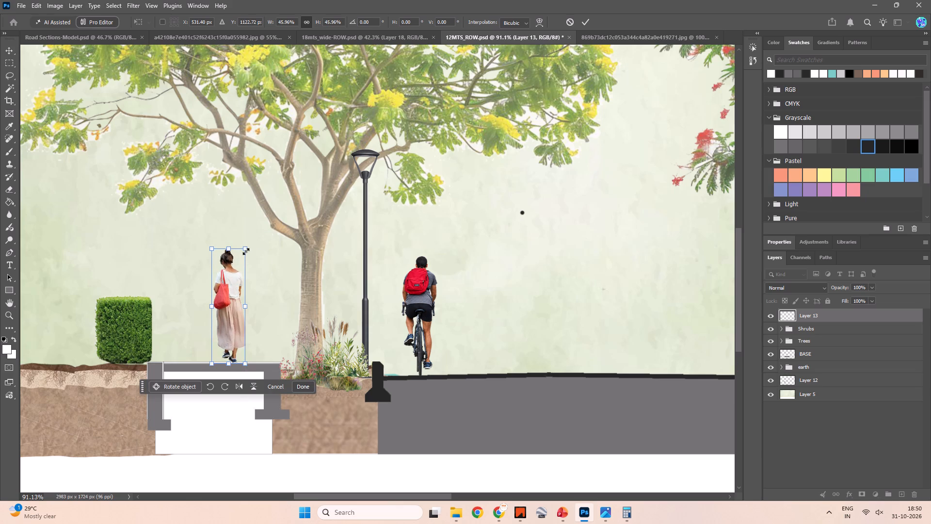
{"action": "left_click_drag", "start_coordinate": [246, 249], "coordinate": [241, 257]}
{"action": "left_click", "coordinate": [320, 257]}
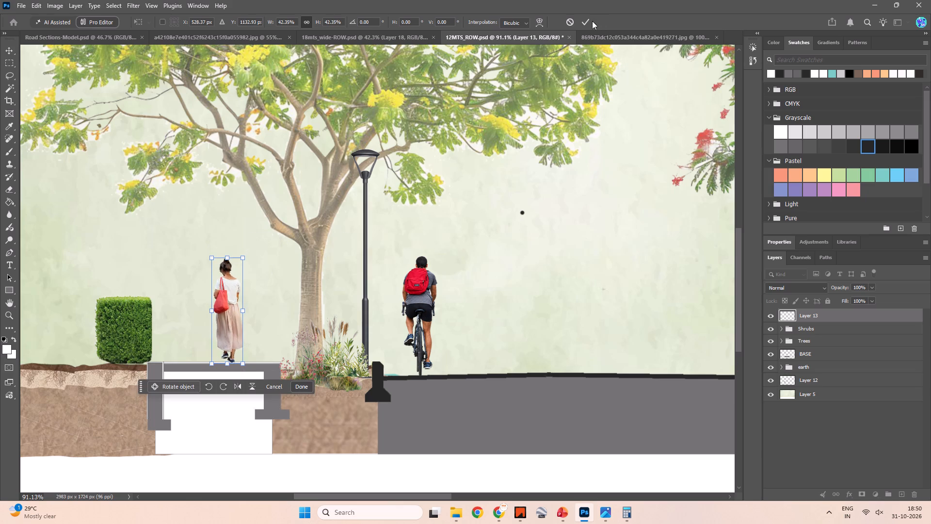
{"action": "left_click", "coordinate": [589, 21]}
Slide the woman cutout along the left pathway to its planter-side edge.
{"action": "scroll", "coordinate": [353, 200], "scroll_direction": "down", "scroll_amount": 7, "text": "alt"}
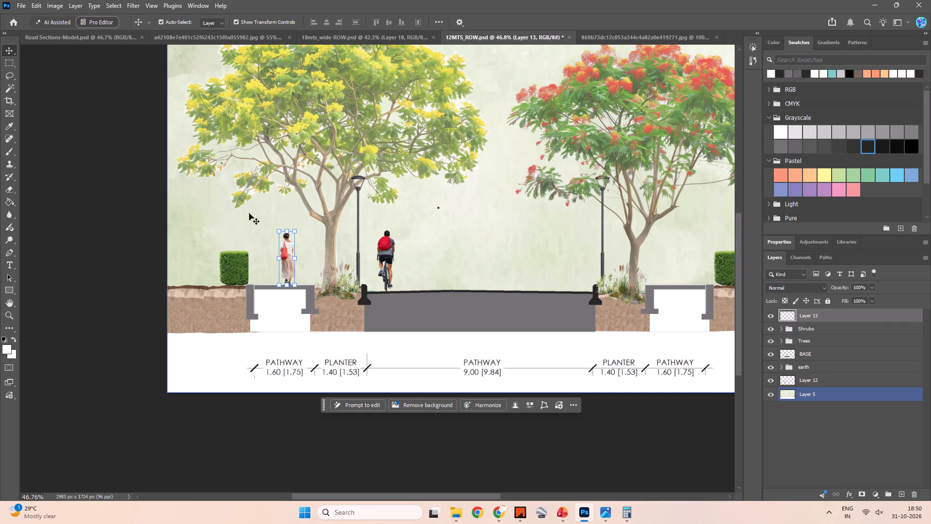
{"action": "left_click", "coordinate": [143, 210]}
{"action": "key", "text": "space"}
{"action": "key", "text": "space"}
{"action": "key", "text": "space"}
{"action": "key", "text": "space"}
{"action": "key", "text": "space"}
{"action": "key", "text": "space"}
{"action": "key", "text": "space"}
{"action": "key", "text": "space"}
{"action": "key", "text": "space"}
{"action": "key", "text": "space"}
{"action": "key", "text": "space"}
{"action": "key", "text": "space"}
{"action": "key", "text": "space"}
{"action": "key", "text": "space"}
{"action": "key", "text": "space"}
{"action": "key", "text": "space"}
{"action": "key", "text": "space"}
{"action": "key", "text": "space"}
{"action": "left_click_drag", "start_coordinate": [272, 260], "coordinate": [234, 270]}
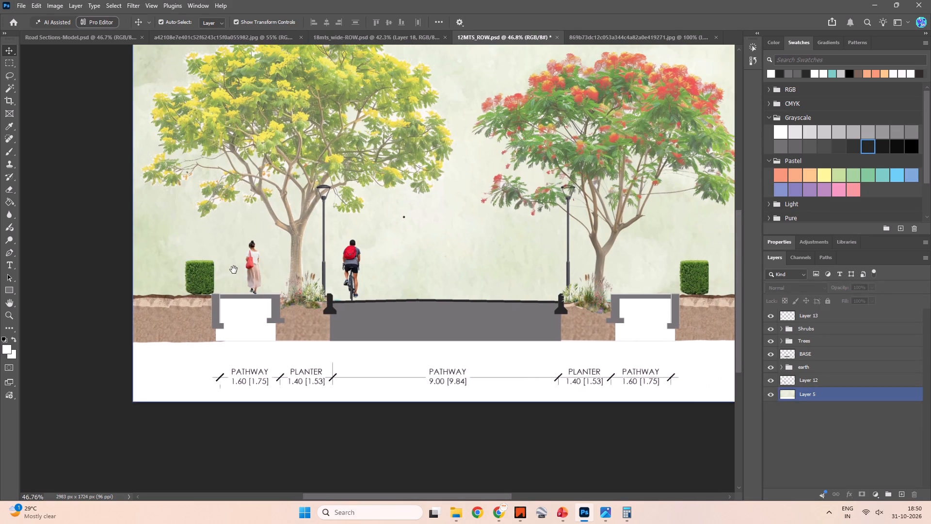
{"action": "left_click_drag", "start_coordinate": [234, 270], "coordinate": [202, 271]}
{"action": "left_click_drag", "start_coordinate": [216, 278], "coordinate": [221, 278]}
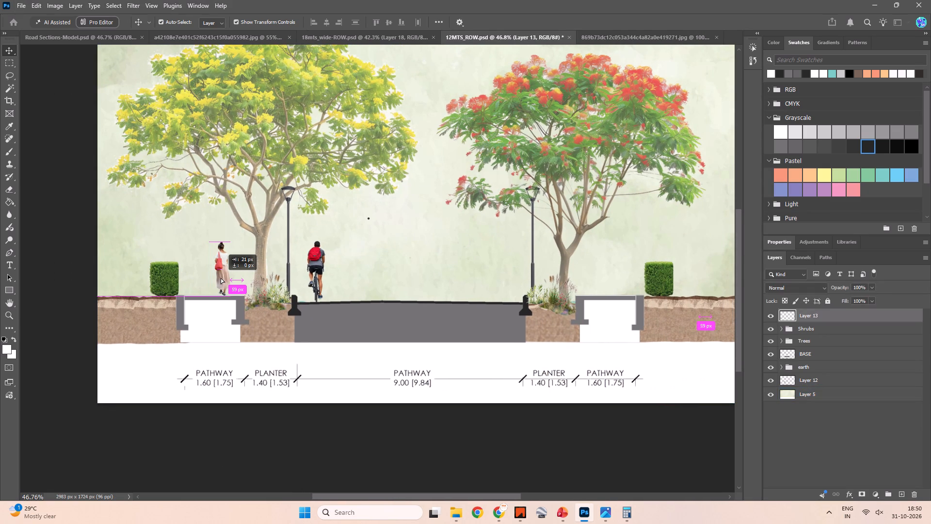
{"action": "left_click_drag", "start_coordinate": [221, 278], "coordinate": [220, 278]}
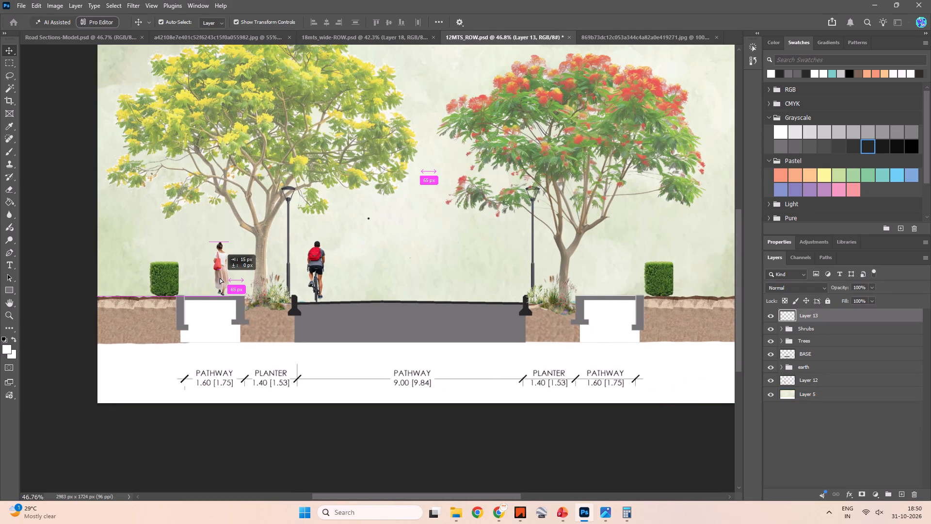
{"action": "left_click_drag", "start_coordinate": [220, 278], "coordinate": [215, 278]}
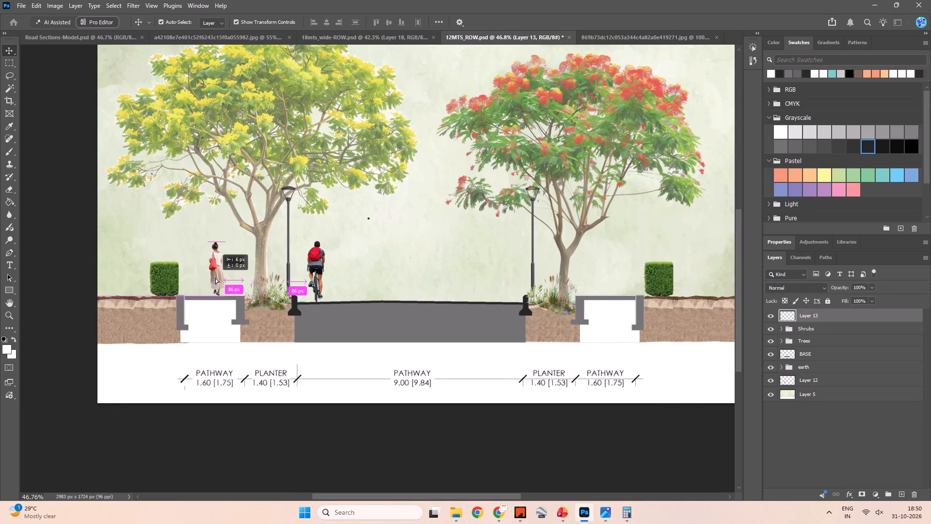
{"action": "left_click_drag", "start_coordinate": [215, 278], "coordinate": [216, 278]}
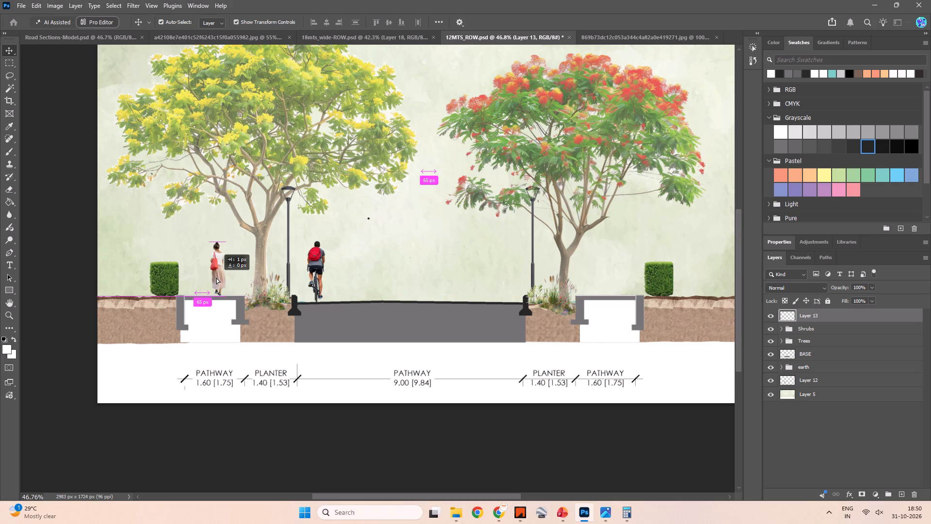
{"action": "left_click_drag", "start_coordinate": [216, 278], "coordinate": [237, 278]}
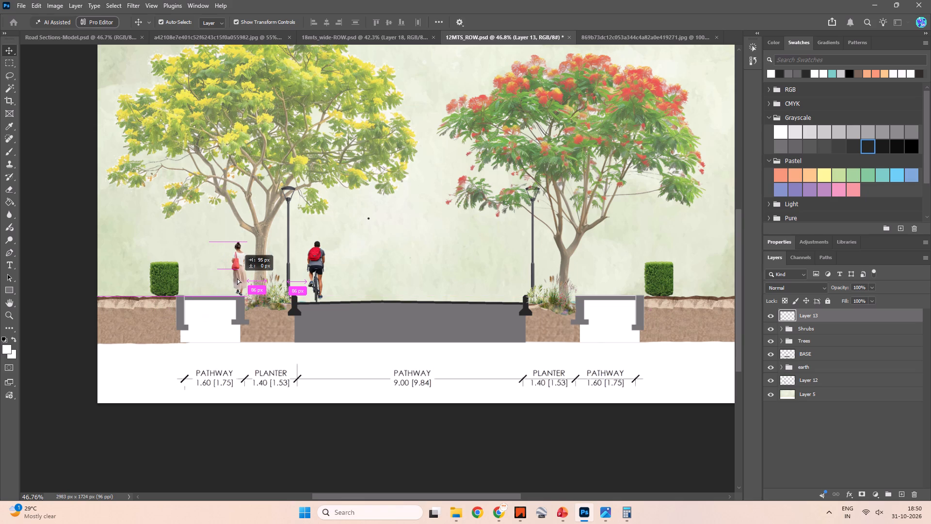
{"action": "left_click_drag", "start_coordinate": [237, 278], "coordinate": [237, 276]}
Lay the woman flat at -90° to fit the left pathway's width, scale her to 119.53%, and stand her upright on the pathway again.
{"action": "left_click_drag", "start_coordinate": [255, 236], "coordinate": [200, 249]}
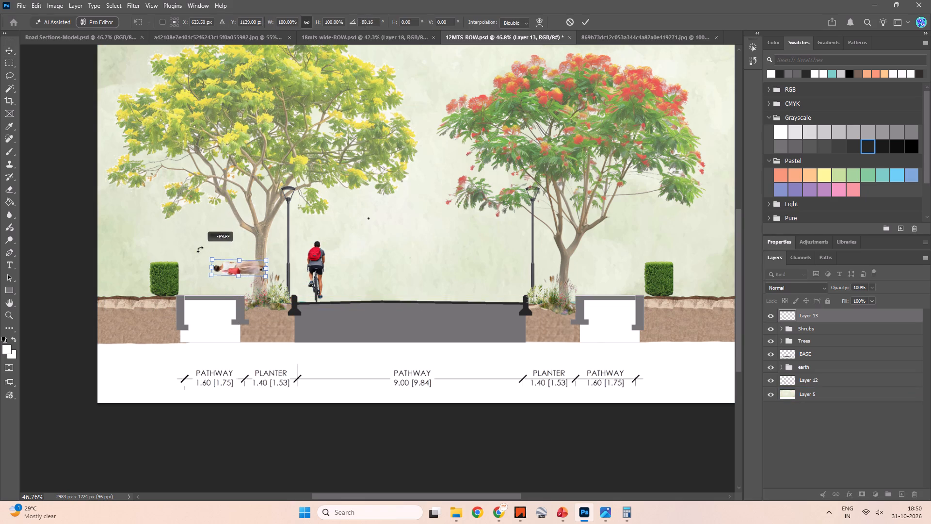
{"action": "left_click_drag", "start_coordinate": [200, 249], "coordinate": [201, 245]}
{"action": "left_click_drag", "start_coordinate": [245, 271], "coordinate": [222, 286]}
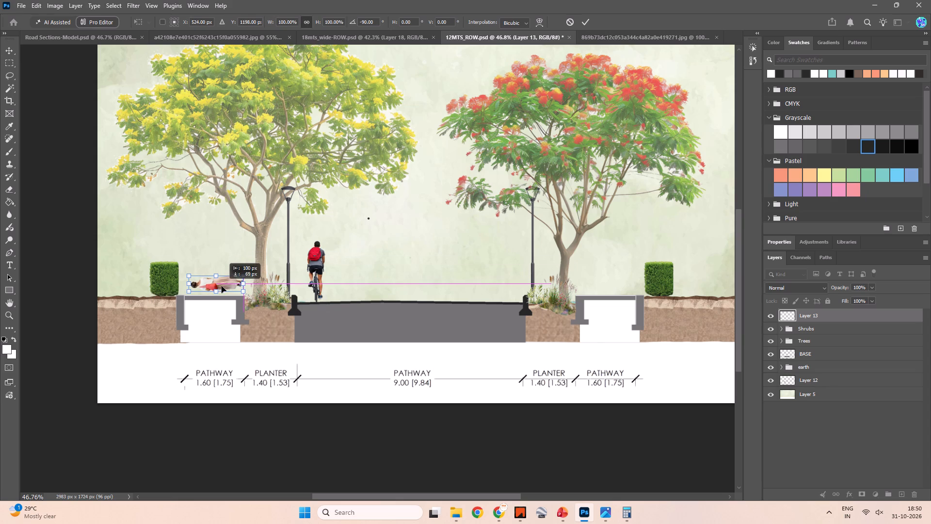
{"action": "left_click_drag", "start_coordinate": [222, 286], "coordinate": [222, 289]}
{"action": "left_click_drag", "start_coordinate": [190, 278], "coordinate": [180, 270], "text": "shift"}
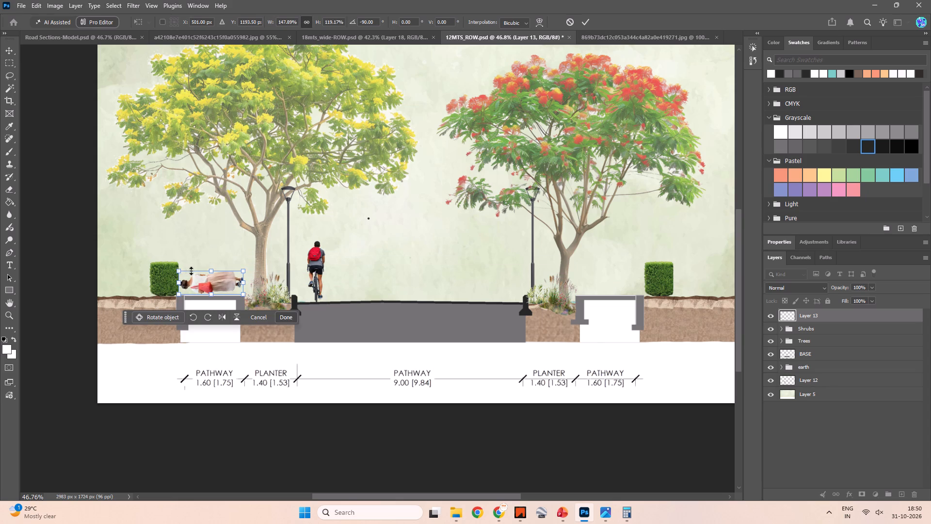
{"action": "key", "text": "ctrl+z"}
{"action": "left_click_drag", "start_coordinate": [188, 278], "coordinate": [178, 271]}
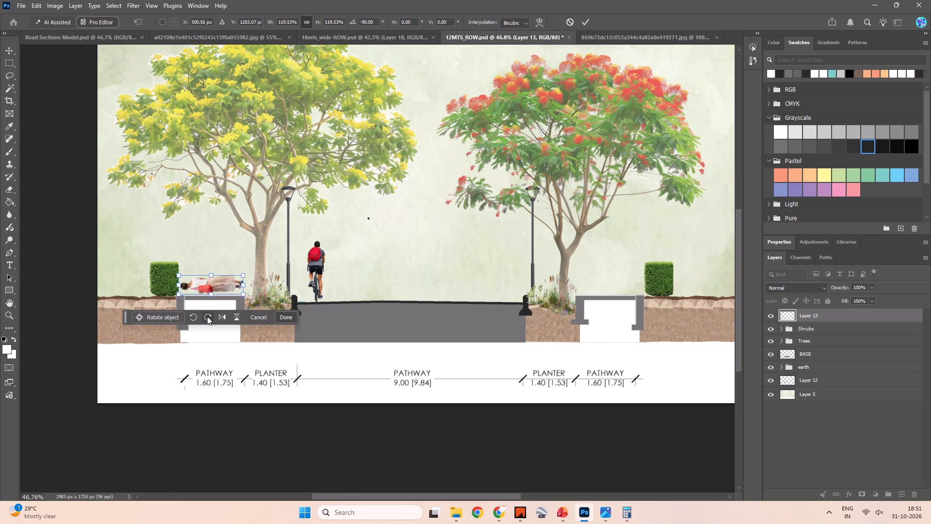
{"action": "left_click", "coordinate": [207, 316]}
{"action": "left_click_drag", "start_coordinate": [212, 283], "coordinate": [213, 277]}
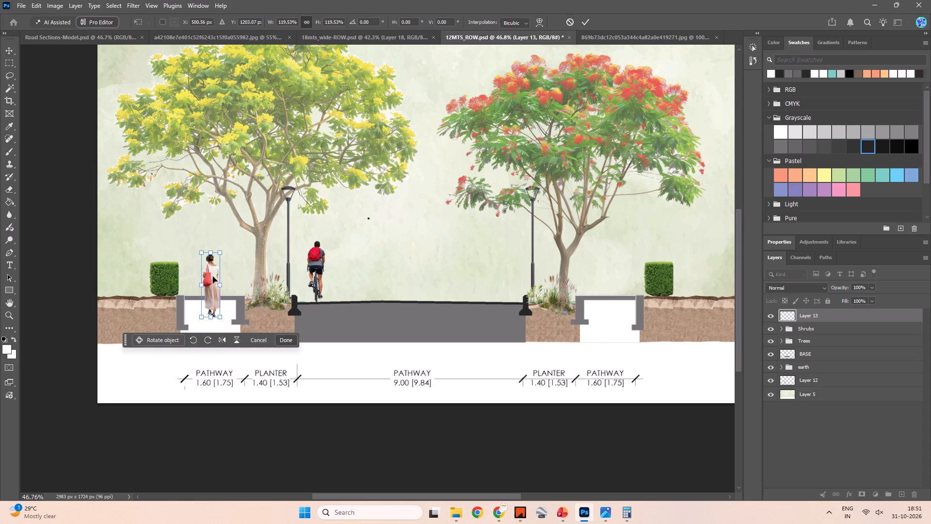
{"action": "left_click_drag", "start_coordinate": [213, 277], "coordinate": [225, 261]}
{"action": "left_click_drag", "start_coordinate": [213, 276], "coordinate": [236, 255]}
{"action": "left_click", "coordinate": [315, 264]}
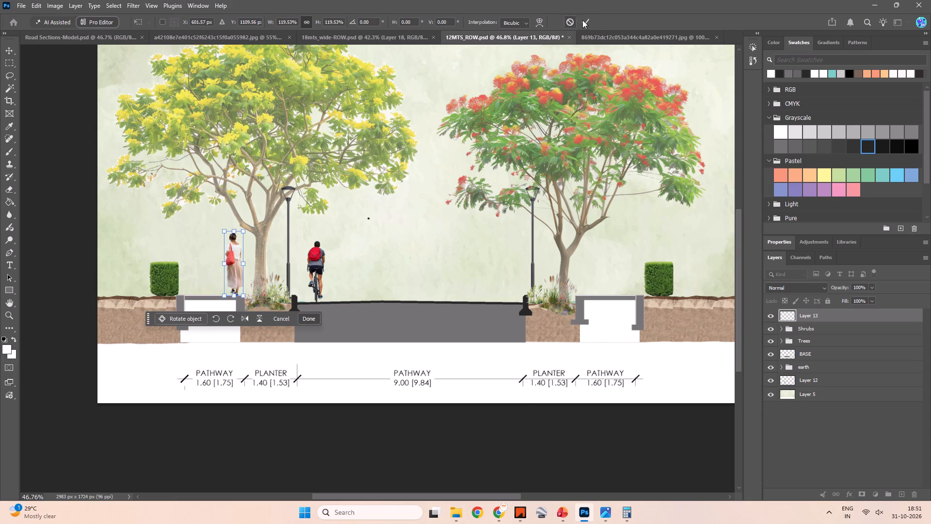
{"action": "left_click", "coordinate": [591, 19]}
Flip the woman cutout horizontally and move her toward the hedge side of the left pathway.
{"action": "left_click_drag", "start_coordinate": [236, 261], "coordinate": [224, 261]}
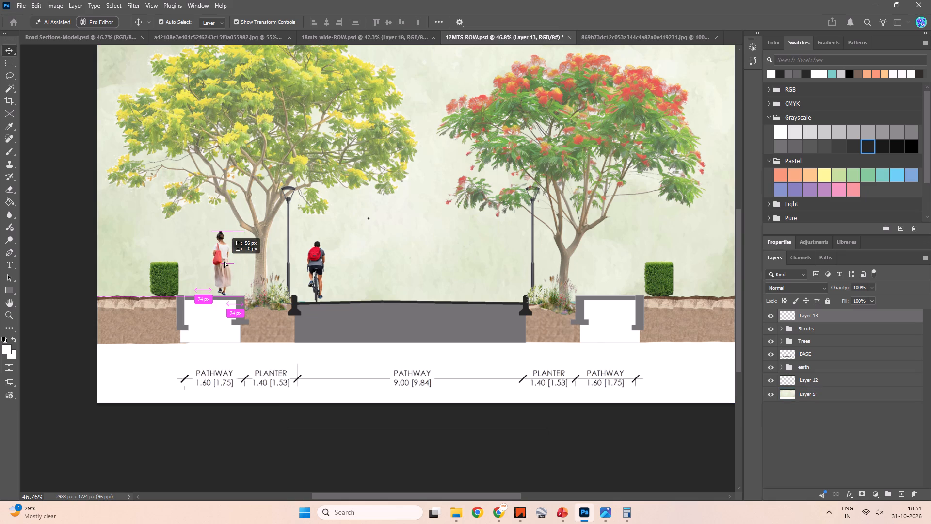
{"action": "left_click_drag", "start_coordinate": [224, 261], "coordinate": [224, 262]}
{"action": "right_click", "coordinate": [224, 262]}
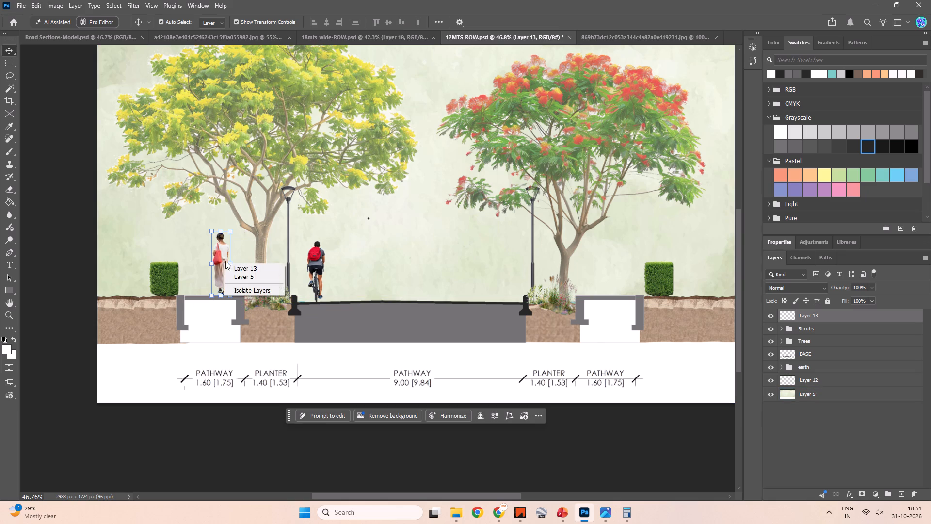
{"action": "key", "text": "Escape"}
{"action": "right_click", "coordinate": [221, 258]}
{"action": "key", "text": "Escape"}
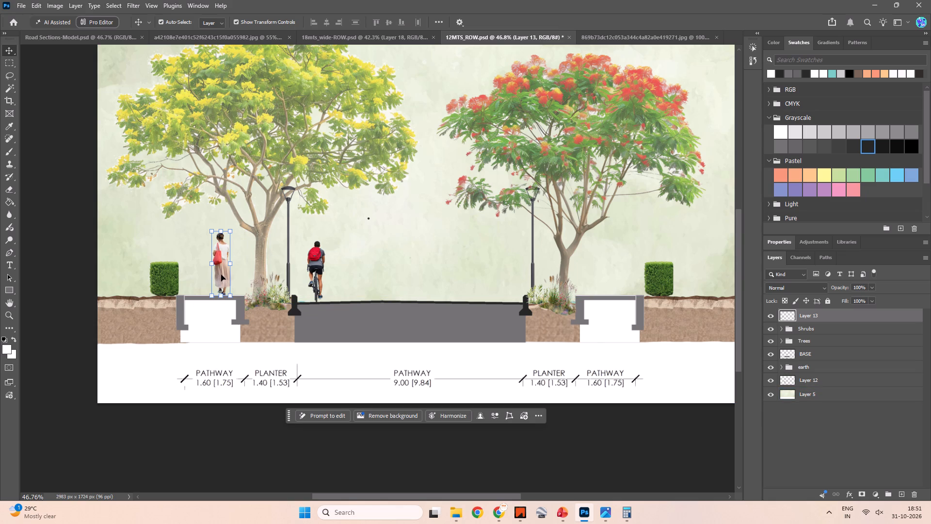
{"action": "key", "text": "ctrl+t"}
{"action": "right_click", "coordinate": [219, 265]}
{"action": "key", "text": "Escape"}
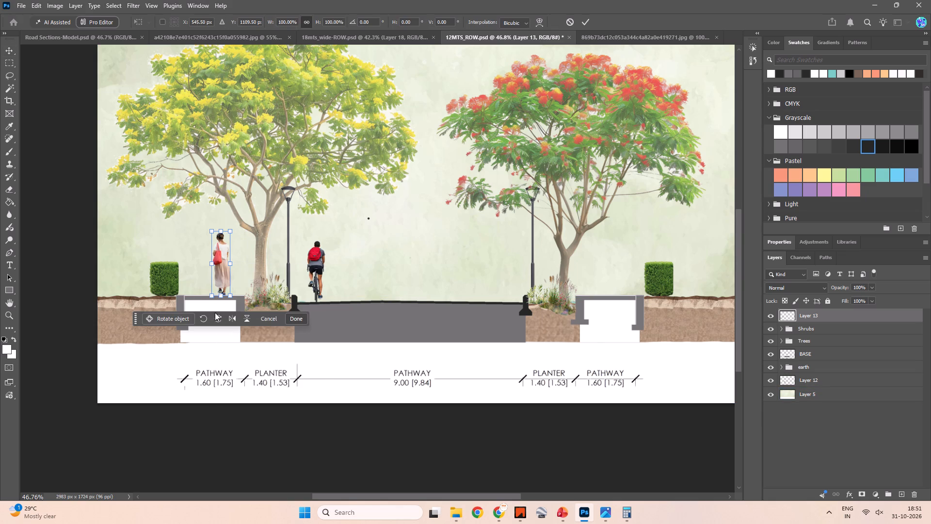
{"action": "left_click", "coordinate": [233, 316]}
{"action": "left_click", "coordinate": [293, 321]}
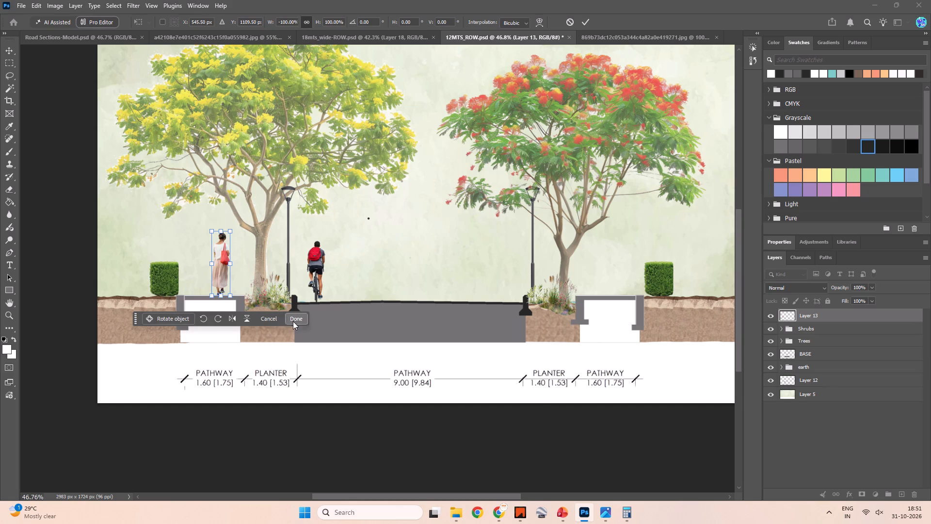
{"action": "left_click_drag", "start_coordinate": [222, 265], "coordinate": [206, 265]}
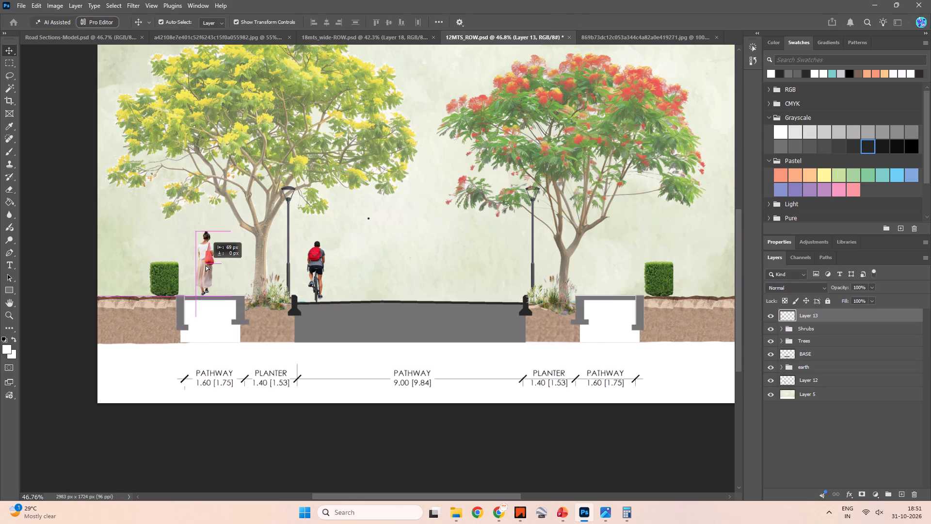
{"action": "left_click_drag", "start_coordinate": [206, 265], "coordinate": [204, 266]}
{"action": "left_click", "coordinate": [211, 428]}
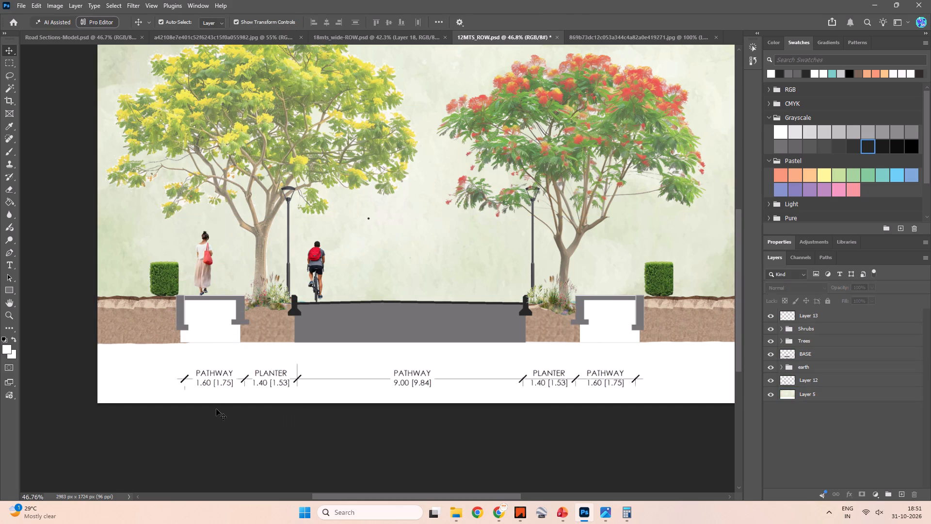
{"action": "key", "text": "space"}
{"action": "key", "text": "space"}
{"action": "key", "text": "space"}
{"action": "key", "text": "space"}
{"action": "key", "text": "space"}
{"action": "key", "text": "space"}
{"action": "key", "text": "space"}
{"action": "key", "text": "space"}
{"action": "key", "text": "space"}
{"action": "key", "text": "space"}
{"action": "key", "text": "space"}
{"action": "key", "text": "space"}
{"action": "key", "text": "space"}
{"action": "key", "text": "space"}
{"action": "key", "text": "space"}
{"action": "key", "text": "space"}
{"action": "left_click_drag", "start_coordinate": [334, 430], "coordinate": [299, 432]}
Switch to the ChatGPT chat in Chrome and save the isolated red car image as a PNG in the People Elevation folder.
{"action": "key", "text": "alt+Tab"}
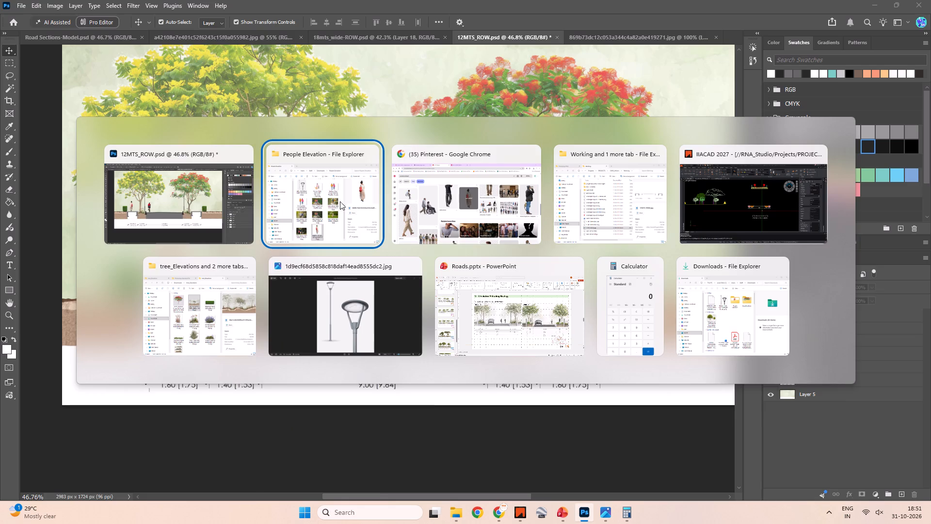
{"action": "left_click", "coordinate": [445, 197], "text": "alt"}
{"action": "left_click", "coordinate": [191, 2]}
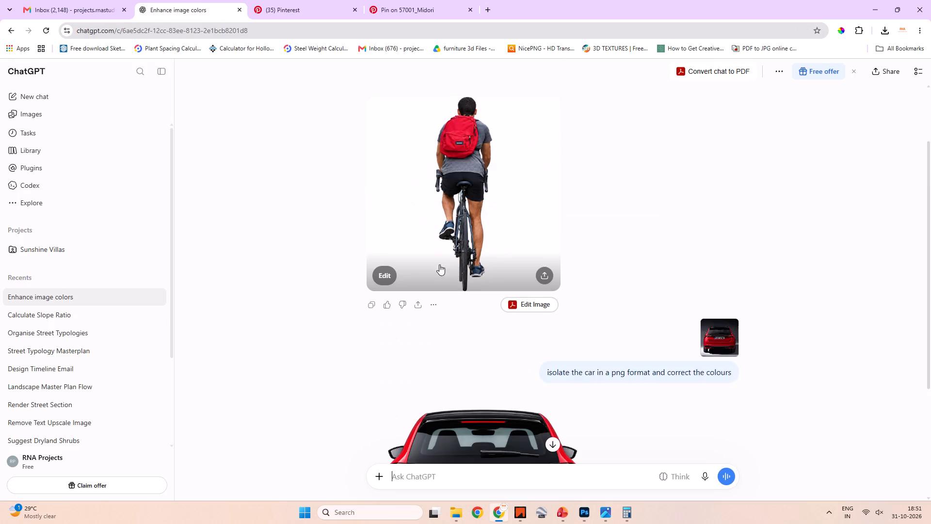
{"action": "scroll", "coordinate": [458, 278], "scroll_direction": "down", "scroll_amount": 10}
{"action": "left_click", "coordinate": [471, 307]}
{"action": "right_click", "coordinate": [472, 301]}
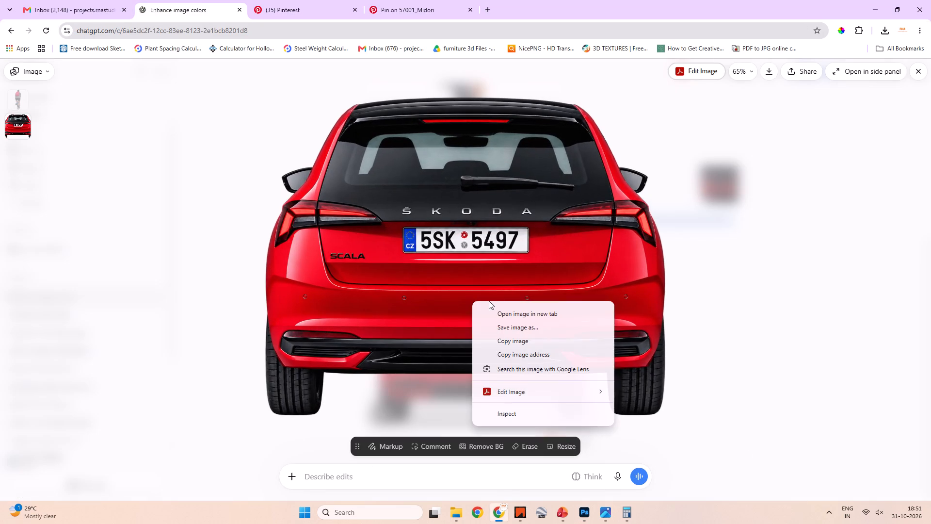
{"action": "left_click", "coordinate": [508, 326]}
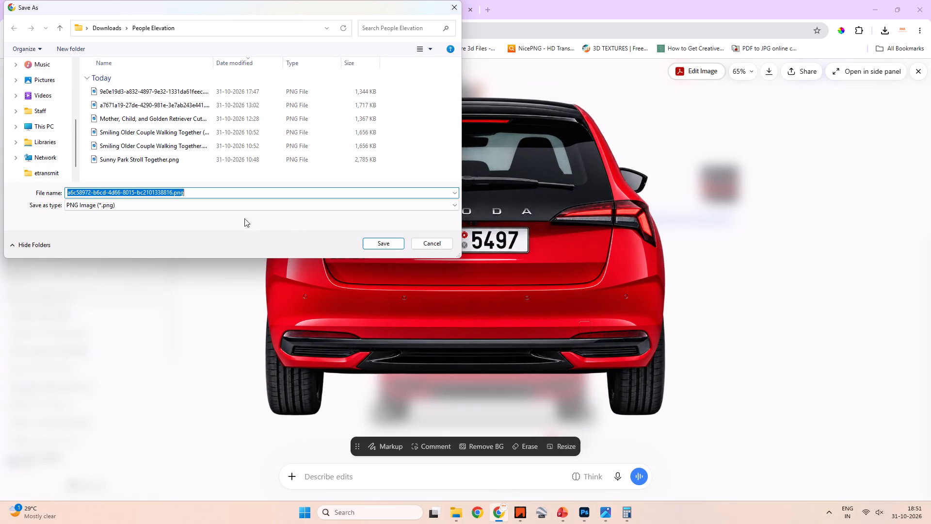
{"action": "left_click", "coordinate": [378, 244]}
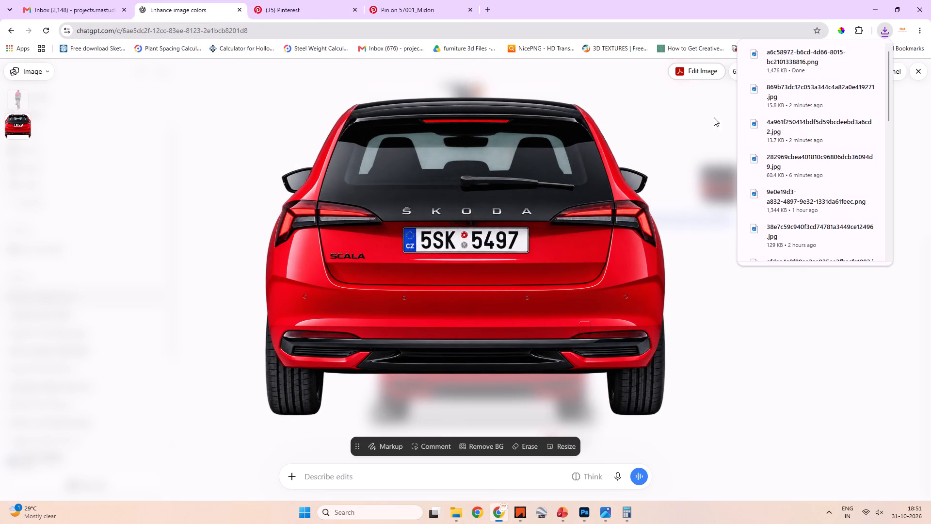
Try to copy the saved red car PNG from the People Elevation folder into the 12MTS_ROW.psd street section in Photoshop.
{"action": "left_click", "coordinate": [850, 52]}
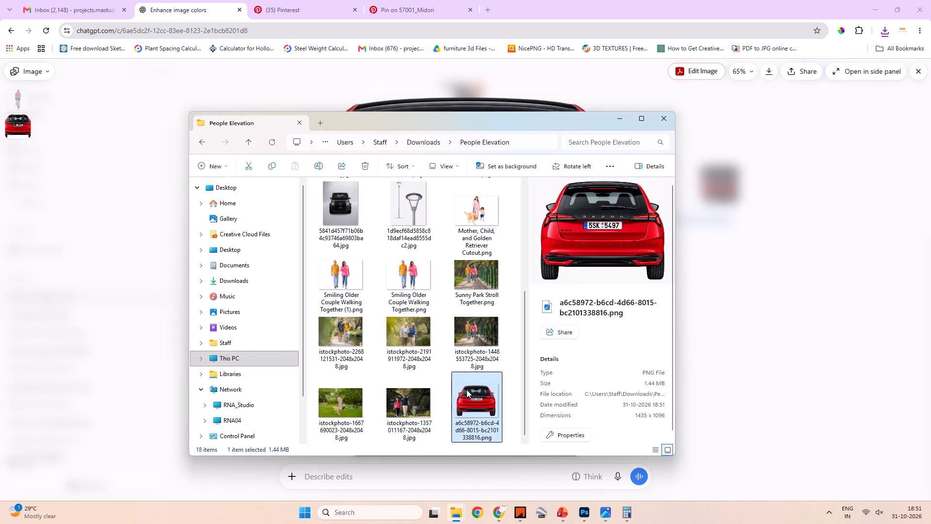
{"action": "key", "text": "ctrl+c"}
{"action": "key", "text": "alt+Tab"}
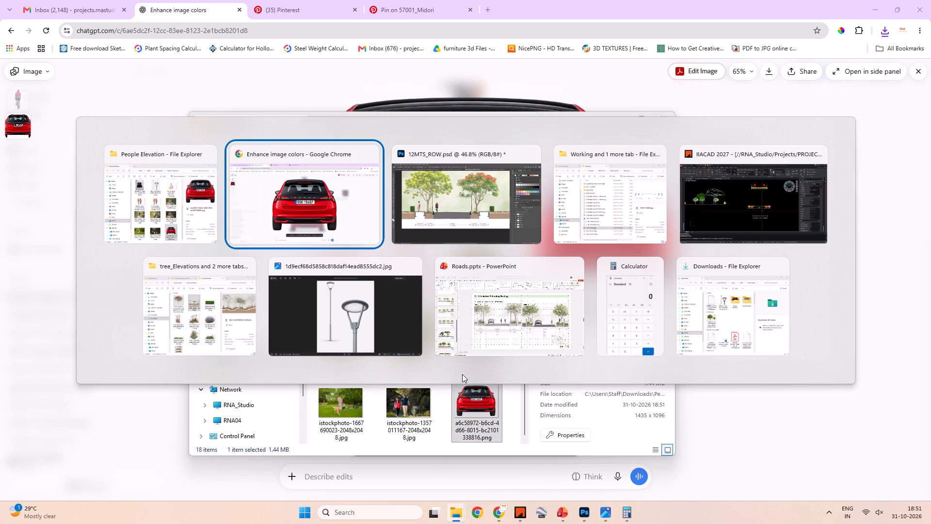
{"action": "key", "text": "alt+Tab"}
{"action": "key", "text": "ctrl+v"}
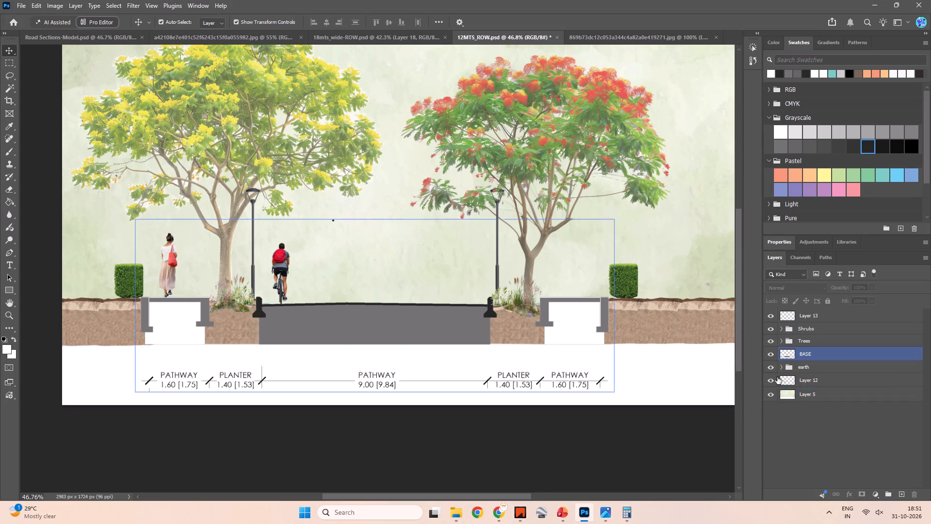
Open the red car PNG from the People Elevation folder in Photoshop as its own document.
{"action": "key", "text": "alt+Tab"}
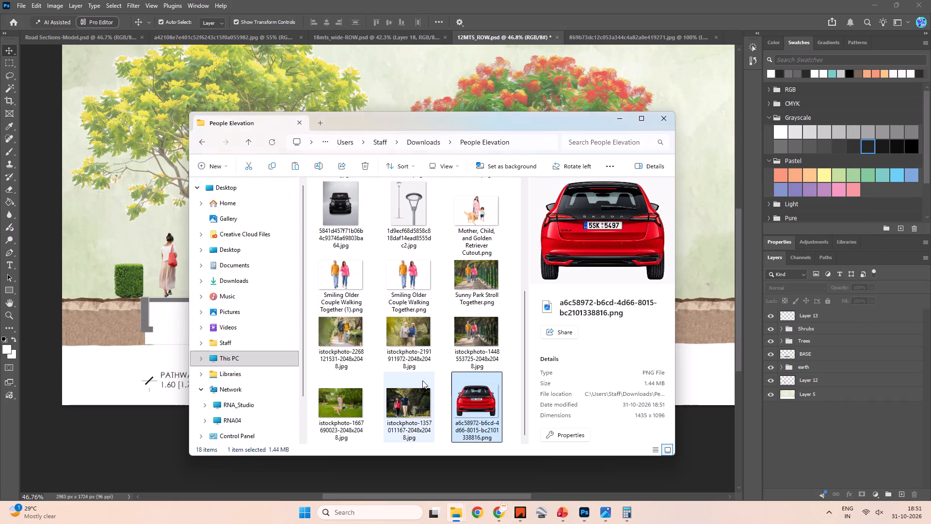
{"action": "right_click", "coordinate": [459, 409]}
{"action": "left_click", "coordinate": [511, 112]}
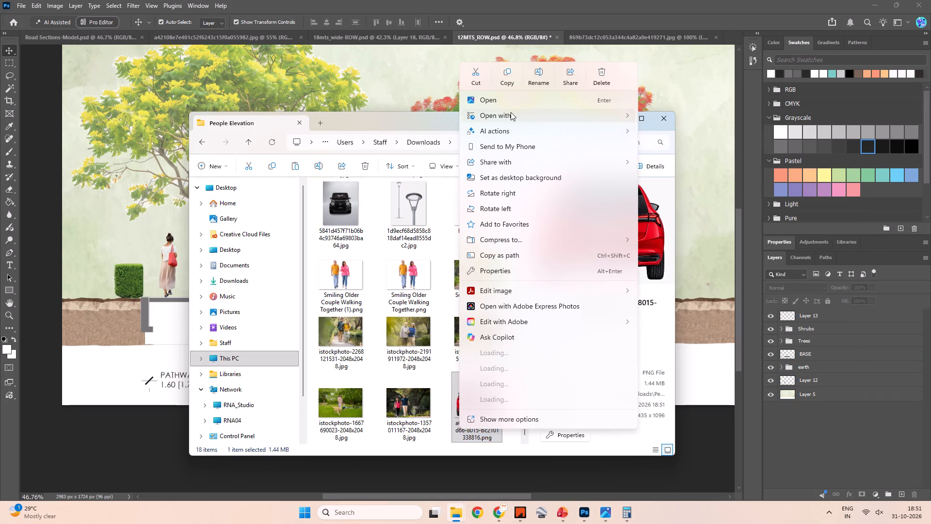
{"action": "left_click", "coordinate": [626, 113]}
{"action": "left_click", "coordinate": [671, 133]}
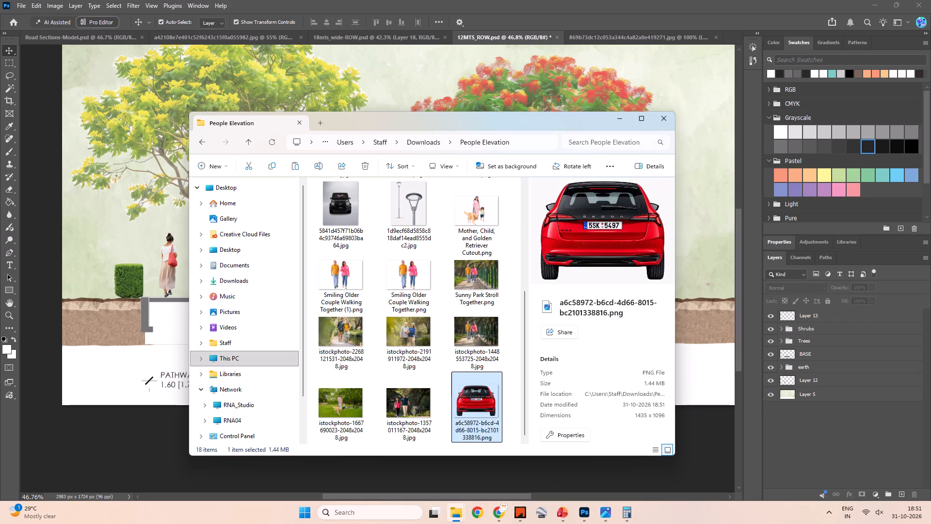
Bring the red car cutout into the 12MTS_ROW.psd document and rest its wheels on the road surface.
{"action": "scroll", "coordinate": [470, 212], "scroll_direction": "down", "scroll_amount": 5, "text": "alt"}
{"action": "left_click", "coordinate": [439, 234]}
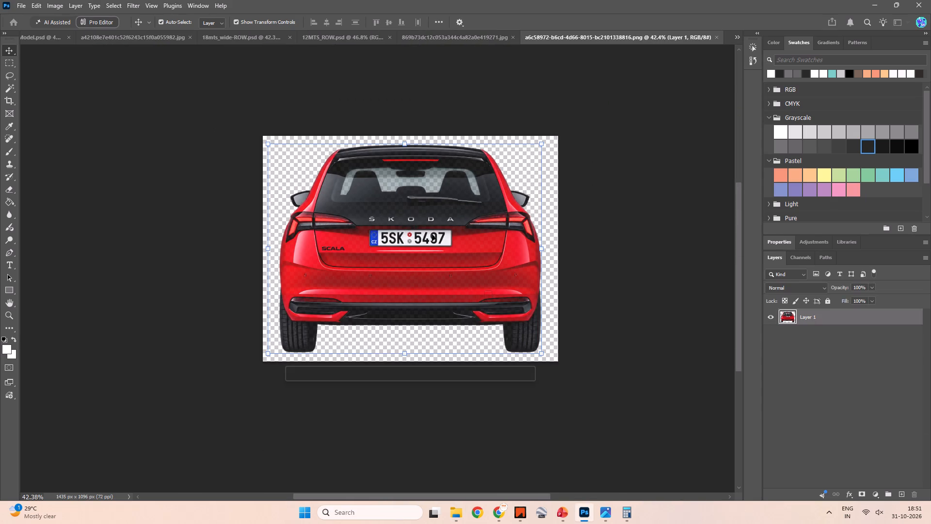
{"action": "left_click_drag", "start_coordinate": [431, 238], "coordinate": [346, 224]}
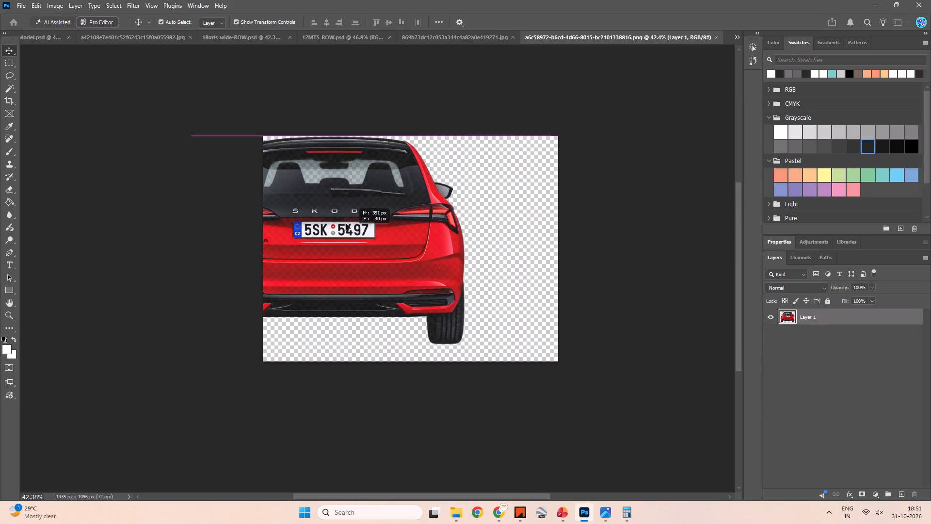
{"action": "left_click_drag", "start_coordinate": [346, 224], "coordinate": [344, 118]}
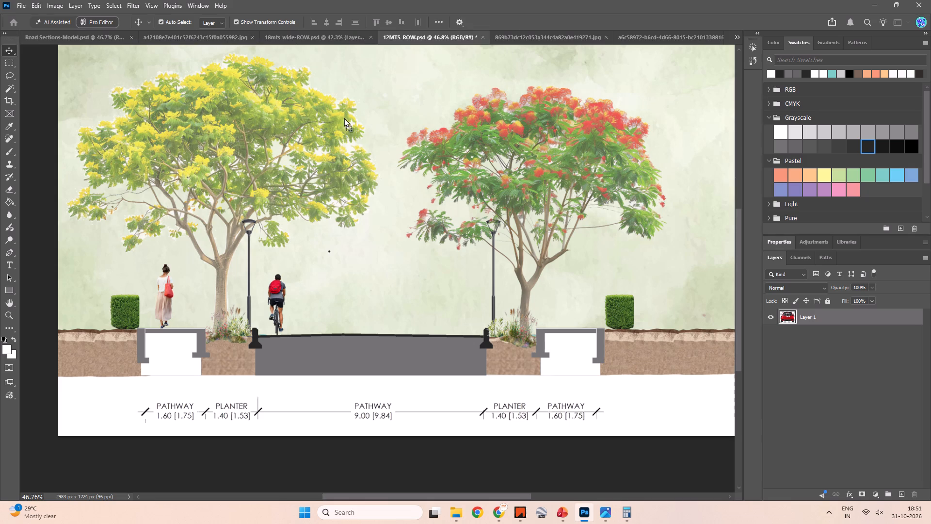
{"action": "left_click_drag", "start_coordinate": [344, 118], "coordinate": [361, 289]}
{"action": "left_click_drag", "start_coordinate": [374, 295], "coordinate": [439, 264]}
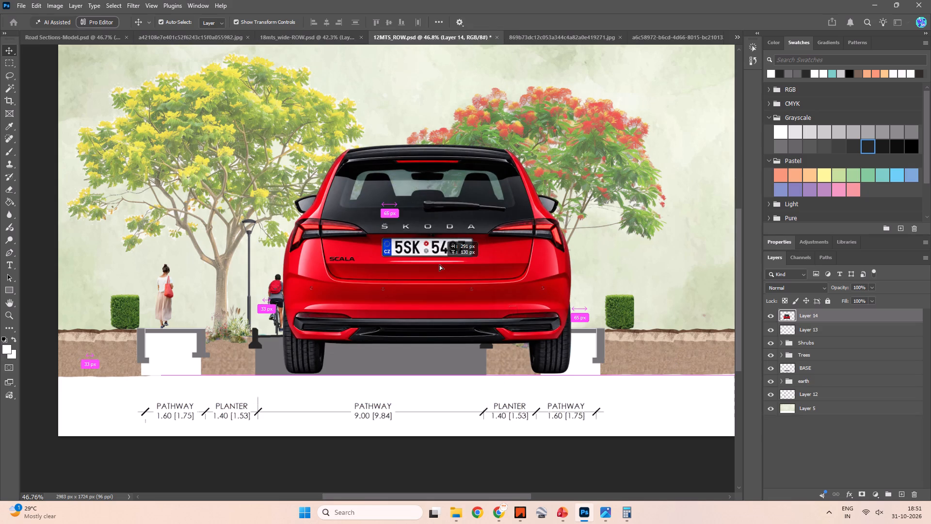
{"action": "left_click_drag", "start_coordinate": [439, 264], "coordinate": [440, 265]}
{"action": "left_click", "coordinate": [440, 265]}
{"action": "left_click_drag", "start_coordinate": [403, 297], "coordinate": [409, 258]}
Scale the red car proportionally to 21.72% and place it on the road beside the cyclist.
{"action": "left_click_drag", "start_coordinate": [579, 105], "coordinate": [526, 156], "text": "shift"}
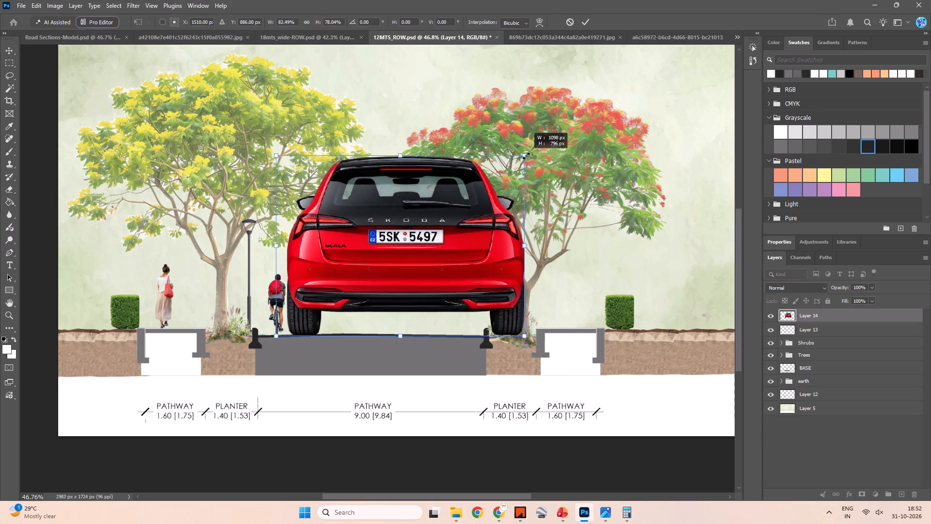
{"action": "left_click_drag", "start_coordinate": [526, 156], "coordinate": [364, 312], "text": "shift"}
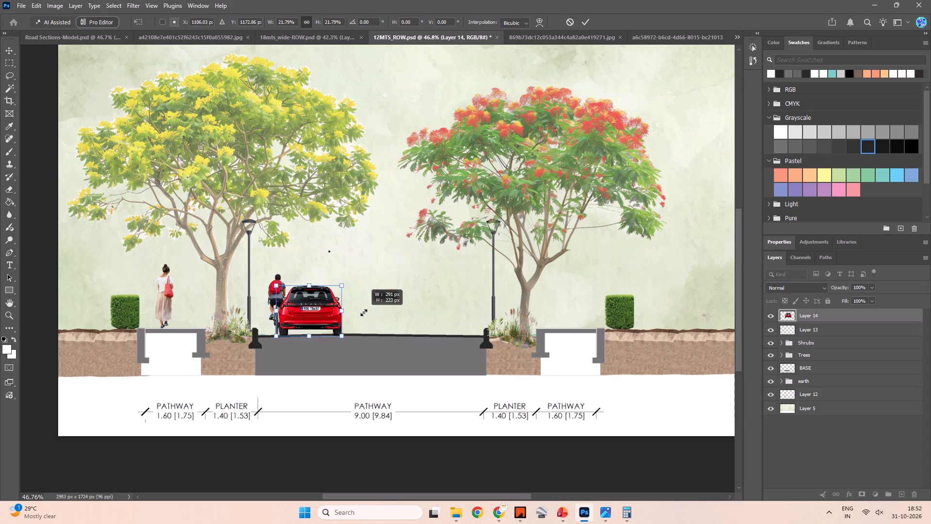
{"action": "left_click_drag", "start_coordinate": [364, 312], "coordinate": [362, 311], "text": "shift"}
{"action": "left_click_drag", "start_coordinate": [323, 301], "coordinate": [334, 302]}
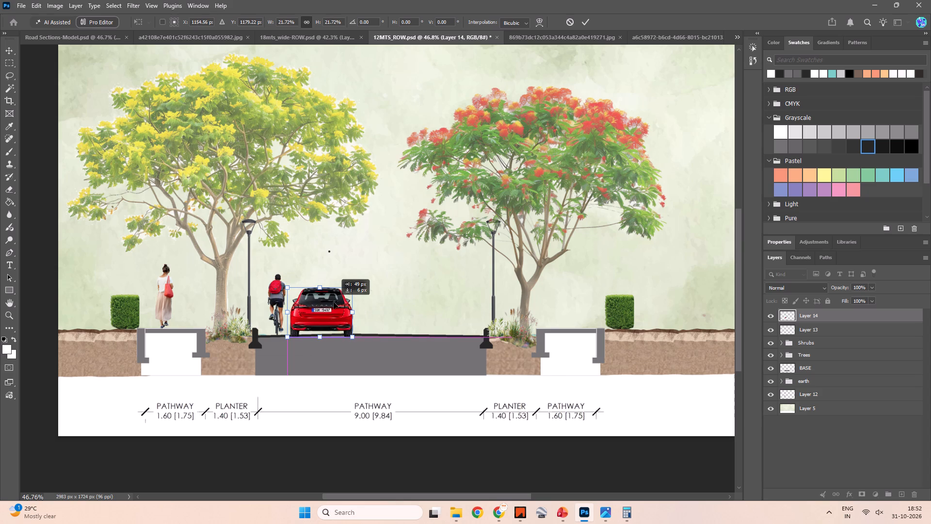
{"action": "left_click_drag", "start_coordinate": [334, 302], "coordinate": [337, 299]}
Rotate the red car by -0.85° and shift it along the road away from the cyclist.
{"action": "scroll", "coordinate": [321, 341], "scroll_direction": "up", "scroll_amount": 7, "text": "alt"}
{"action": "scroll", "coordinate": [347, 308], "scroll_direction": "up", "scroll_amount": 4, "text": "alt"}
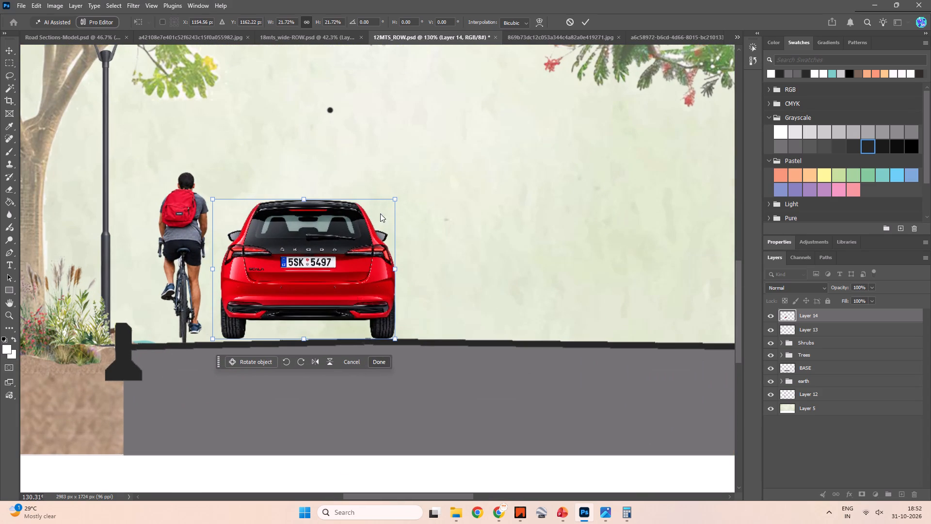
{"action": "left_click", "coordinate": [347, 234]}
{"action": "left_click_drag", "start_coordinate": [402, 192], "coordinate": [399, 185]}
{"action": "left_click", "coordinate": [404, 192]}
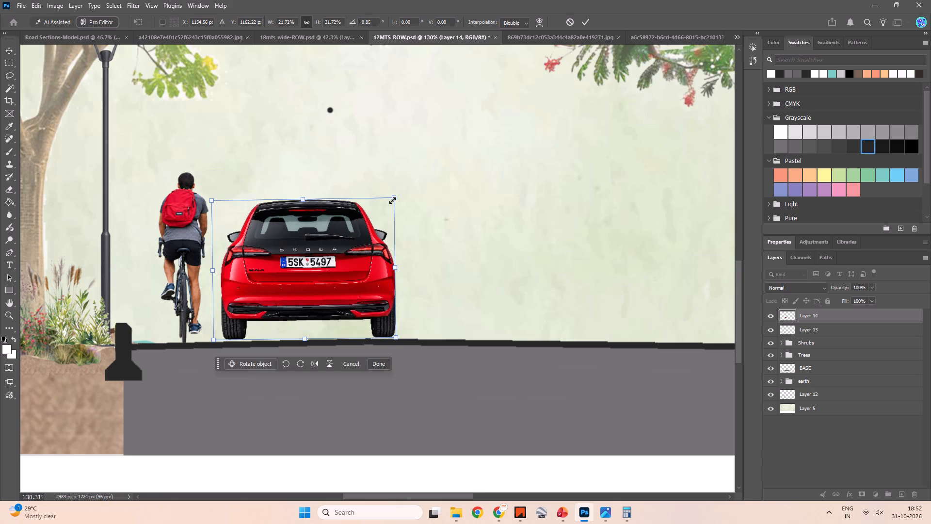
{"action": "left_click_drag", "start_coordinate": [346, 246], "coordinate": [375, 247]}
{"action": "scroll", "coordinate": [479, 268], "scroll_direction": "down", "scroll_amount": 5, "text": "alt"}
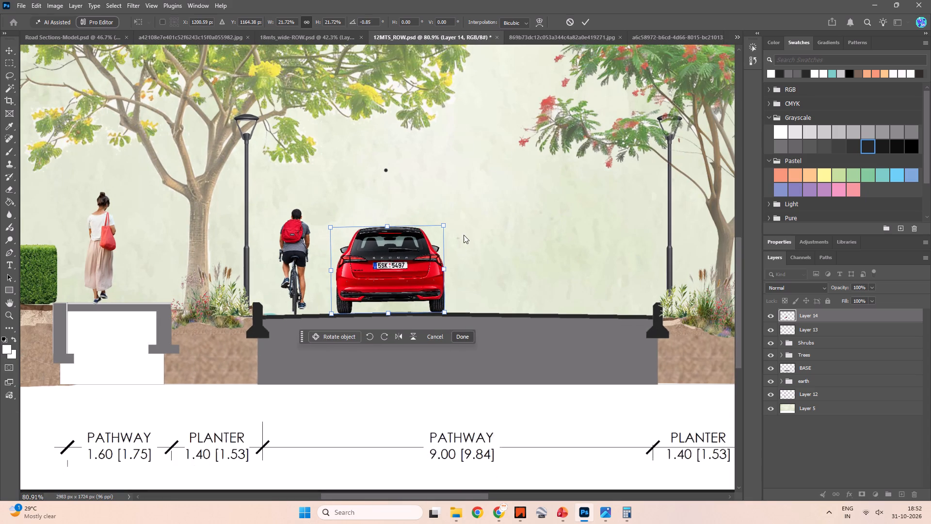
{"action": "left_click", "coordinate": [292, 222]}
{"action": "left_click", "coordinate": [585, 20]}
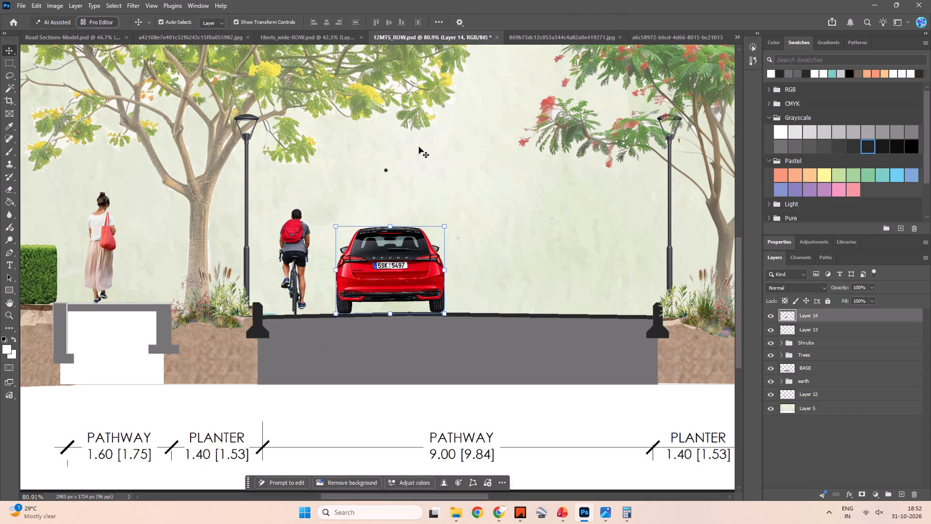
Scale the cyclist cutout to 106.62% and move it closer to the planter-side kerb.
{"action": "left_click", "coordinate": [299, 219]}
{"action": "left_click_drag", "start_coordinate": [311, 208], "coordinate": [318, 200]}
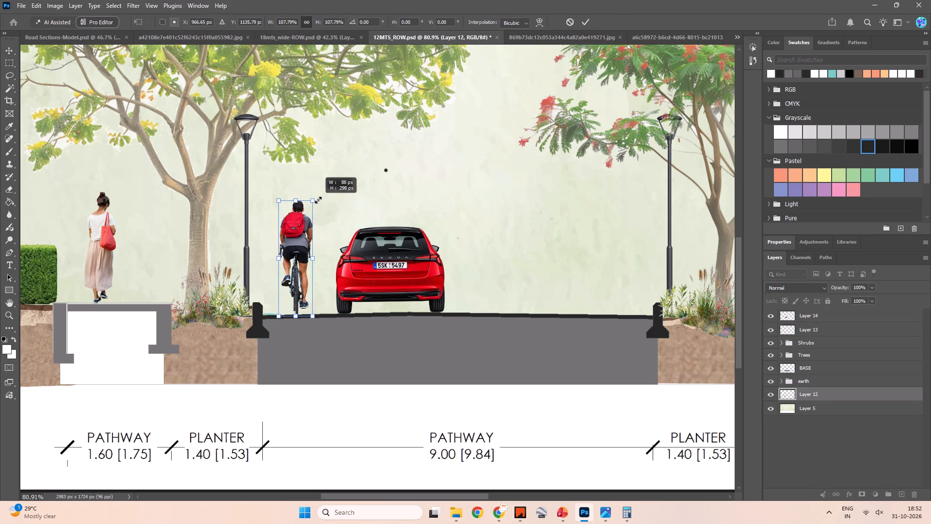
{"action": "left_click_drag", "start_coordinate": [318, 200], "coordinate": [320, 196]}
{"action": "left_click_drag", "start_coordinate": [305, 229], "coordinate": [303, 229]}
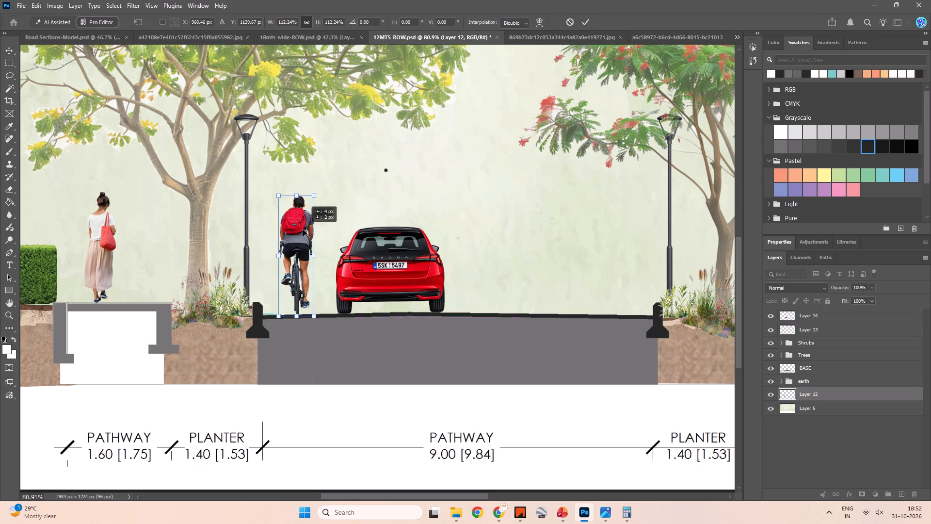
{"action": "left_click_drag", "start_coordinate": [303, 229], "coordinate": [298, 229]}
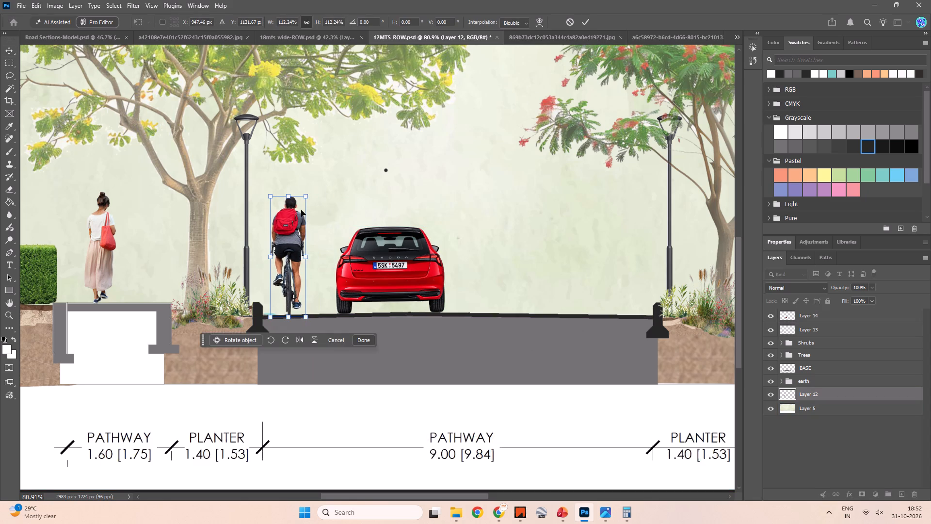
{"action": "left_click_drag", "start_coordinate": [306, 194], "coordinate": [311, 191]}
{"action": "left_click", "coordinate": [336, 210]}
{"action": "left_click", "coordinate": [378, 253]}
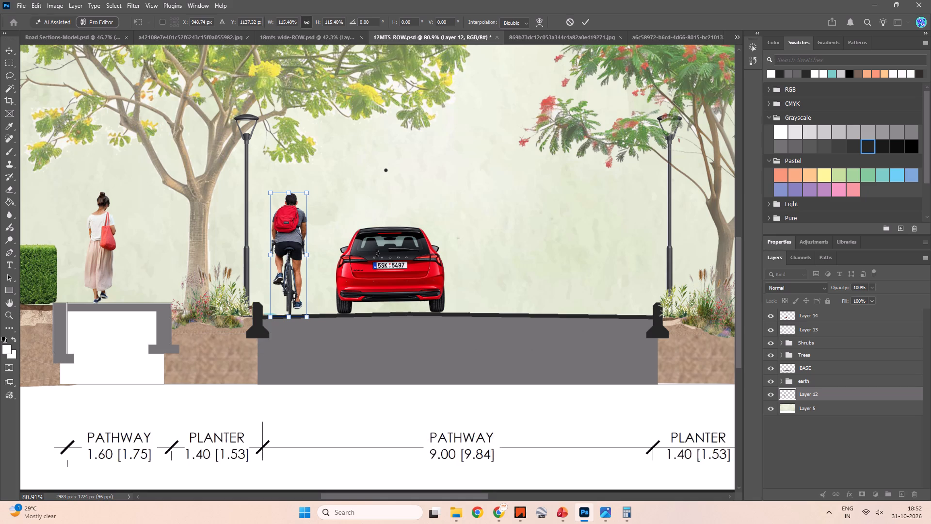
{"action": "key", "text": "ctrl+z"}
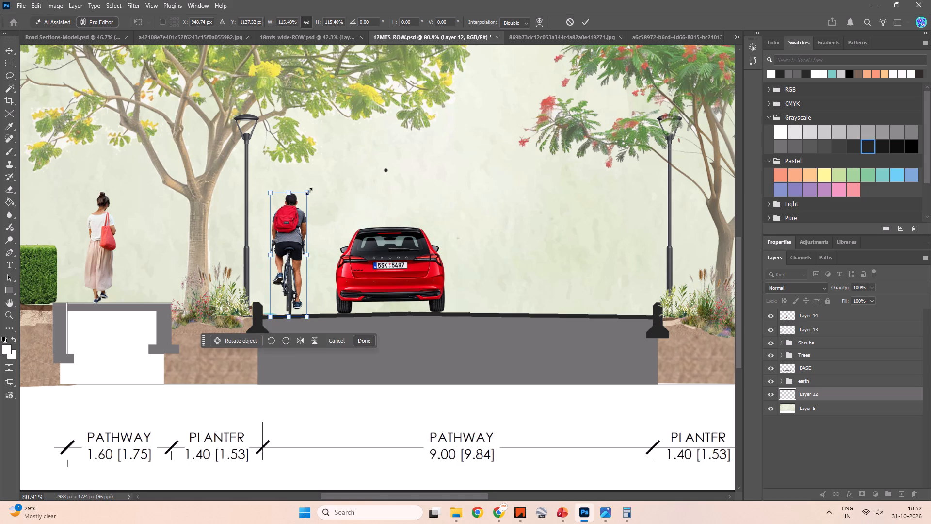
{"action": "left_click_drag", "start_coordinate": [308, 191], "coordinate": [303, 200]}
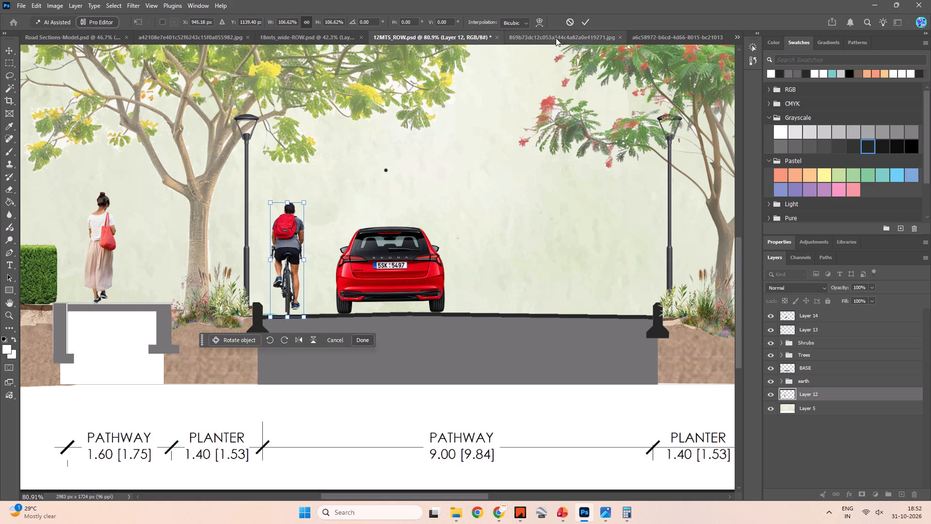
{"action": "left_click", "coordinate": [581, 22]}
Move the red car closer to the cyclist and enlarge it to 105.52%, keeping its wheels on the road.
{"action": "left_click", "coordinate": [395, 267]}
{"action": "left_click_drag", "start_coordinate": [417, 256], "coordinate": [407, 258]}
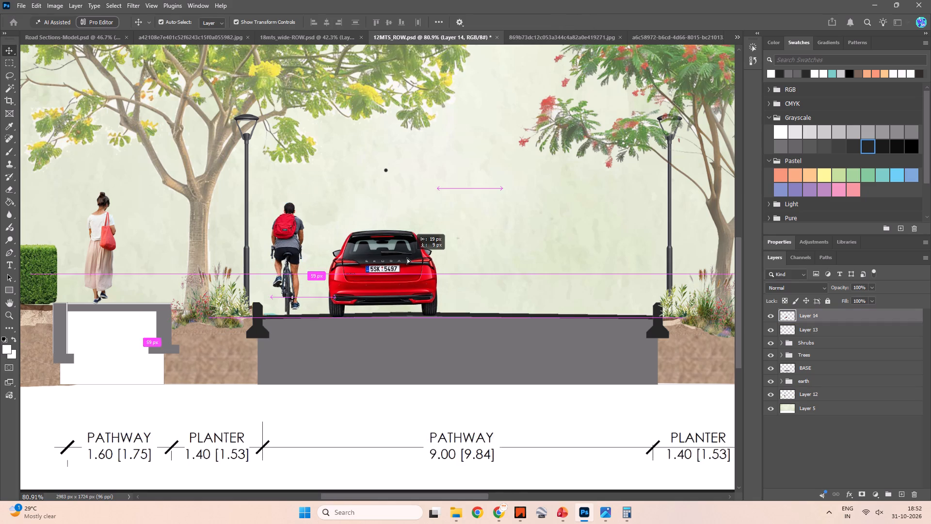
{"action": "left_click_drag", "start_coordinate": [407, 258], "coordinate": [401, 255]}
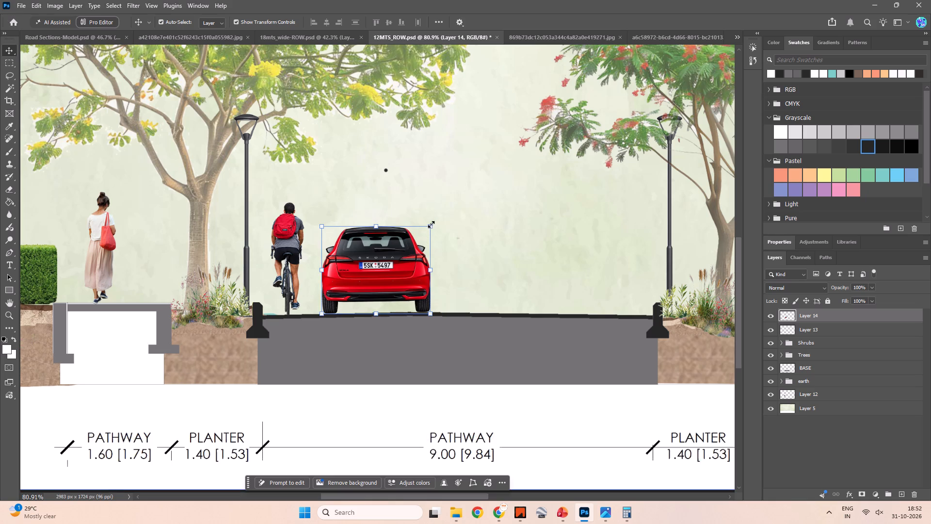
{"action": "left_click_drag", "start_coordinate": [432, 224], "coordinate": [445, 219]}
{"action": "left_click", "coordinate": [417, 251], "text": "shift"}
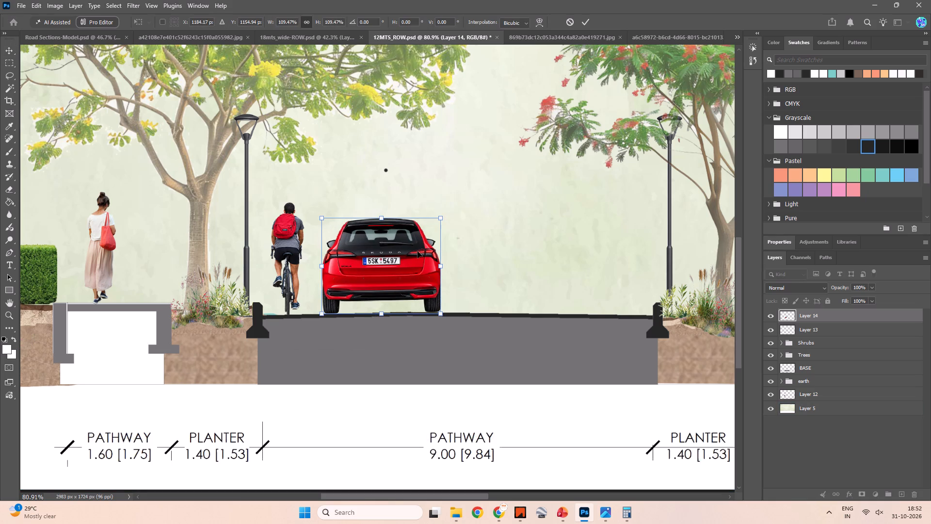
{"action": "key", "text": "ctrl+z"}
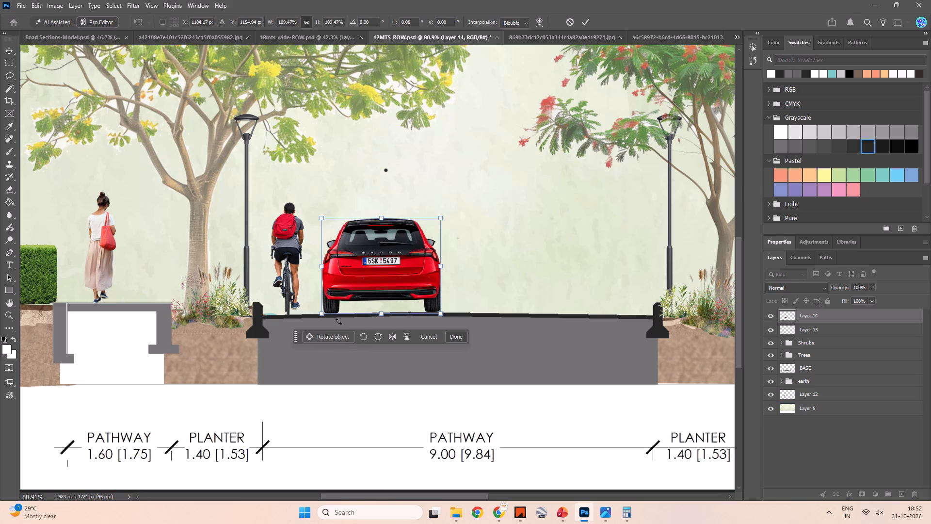
{"action": "left_click_drag", "start_coordinate": [440, 219], "coordinate": [436, 222]}
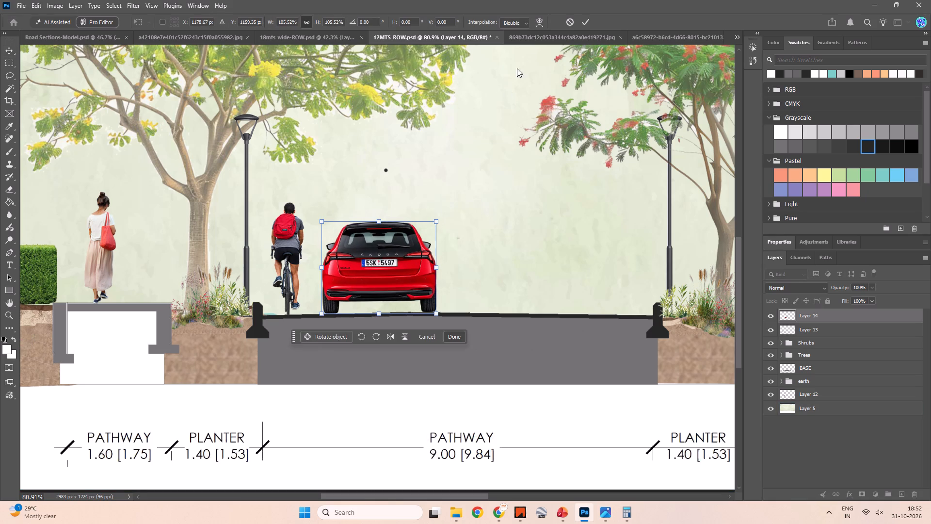
{"action": "left_click", "coordinate": [587, 22]}
Save the 12MTS_ROW.psd street section.
{"action": "left_click", "coordinate": [478, 270]}
{"action": "scroll", "coordinate": [465, 248], "scroll_direction": "down", "scroll_amount": 6, "text": "alt"}
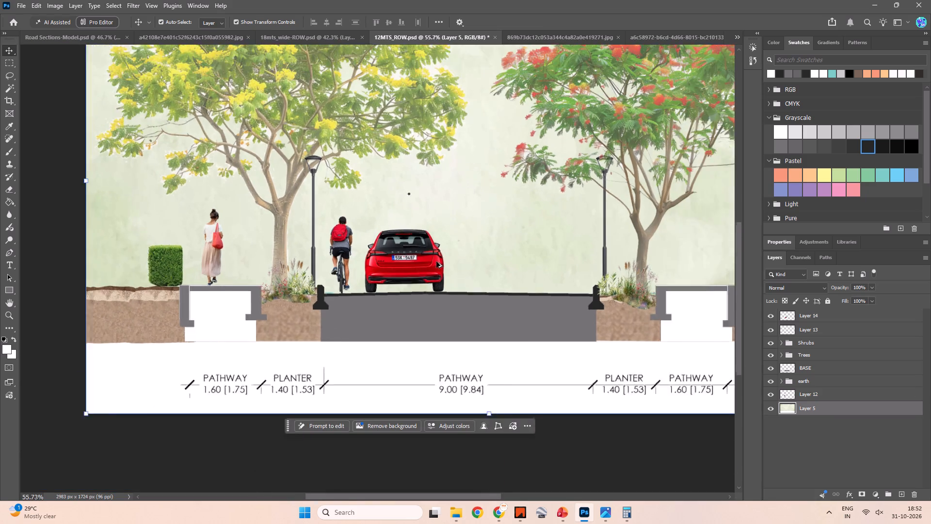
{"action": "scroll", "coordinate": [452, 267], "scroll_direction": "down", "scroll_amount": 3, "text": "alt"}
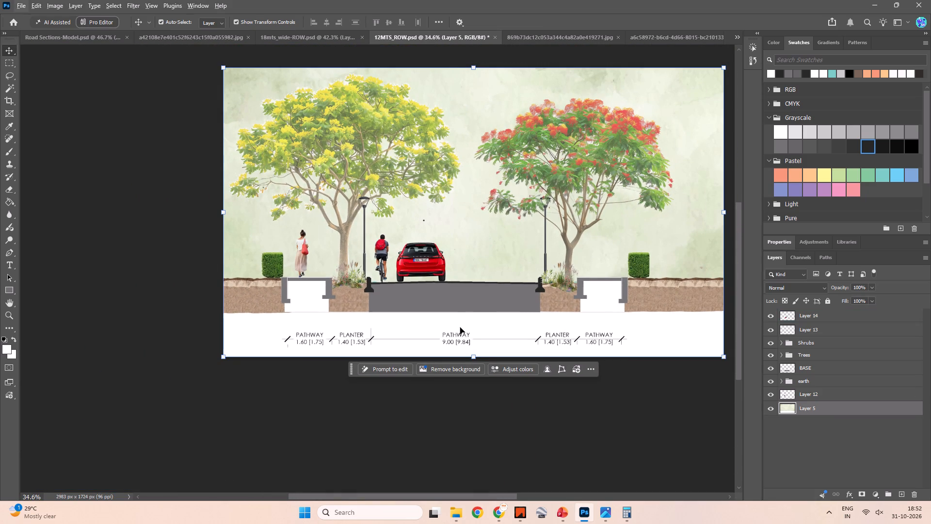
{"action": "key", "text": "ctrl+s"}
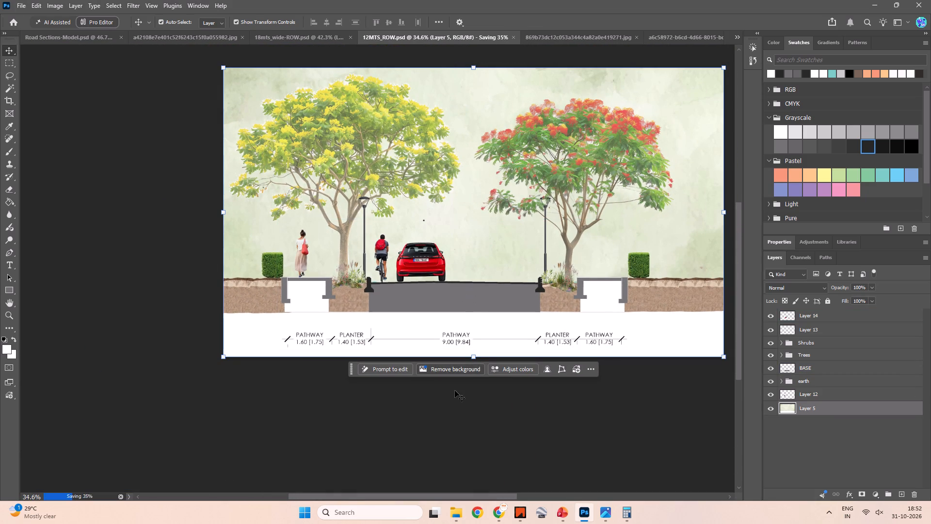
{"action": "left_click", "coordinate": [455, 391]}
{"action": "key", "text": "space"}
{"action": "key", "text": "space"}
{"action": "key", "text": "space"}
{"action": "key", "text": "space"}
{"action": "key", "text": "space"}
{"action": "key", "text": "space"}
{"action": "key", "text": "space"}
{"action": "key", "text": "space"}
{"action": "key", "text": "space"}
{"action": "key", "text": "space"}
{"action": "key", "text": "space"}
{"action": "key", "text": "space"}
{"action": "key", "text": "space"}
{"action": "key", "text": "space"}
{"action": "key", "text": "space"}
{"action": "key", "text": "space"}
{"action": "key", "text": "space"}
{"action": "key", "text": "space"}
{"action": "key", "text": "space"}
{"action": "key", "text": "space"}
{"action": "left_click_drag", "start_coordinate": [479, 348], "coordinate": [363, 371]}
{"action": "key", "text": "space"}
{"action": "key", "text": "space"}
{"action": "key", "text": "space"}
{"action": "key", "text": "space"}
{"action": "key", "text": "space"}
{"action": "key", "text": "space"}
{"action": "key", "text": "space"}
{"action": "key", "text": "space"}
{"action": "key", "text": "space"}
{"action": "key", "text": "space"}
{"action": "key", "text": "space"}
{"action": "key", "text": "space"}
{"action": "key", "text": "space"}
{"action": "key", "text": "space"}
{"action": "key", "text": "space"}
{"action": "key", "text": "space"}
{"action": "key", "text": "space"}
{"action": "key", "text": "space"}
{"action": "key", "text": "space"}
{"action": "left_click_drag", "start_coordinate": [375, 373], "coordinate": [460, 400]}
Open the image of the man with a yellow carrier bag from the People Elevation folder in Photoshop.
{"action": "key", "text": "alt+Tab"}
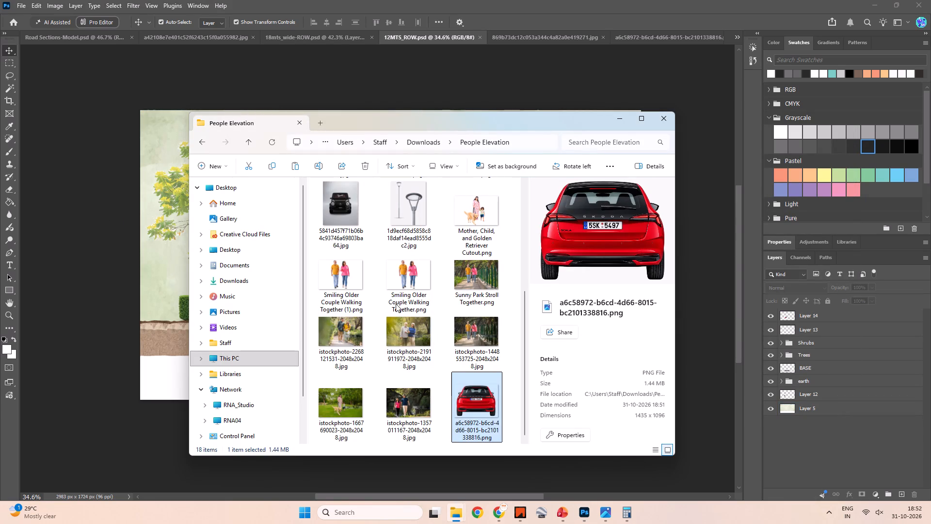
{"action": "left_click", "coordinate": [403, 403]}
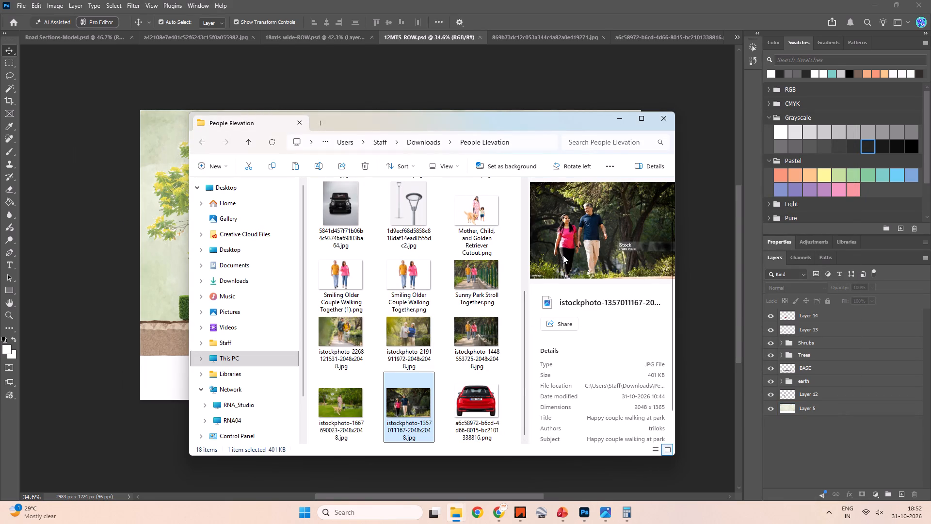
{"action": "key", "text": "alt+Tab"}
{"action": "key", "text": "alt+Tab"}
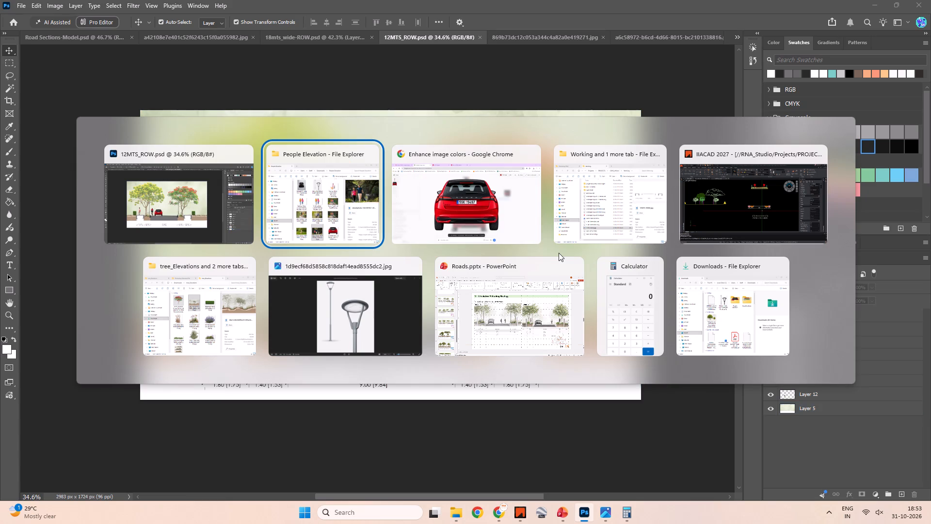
{"action": "left_click", "coordinate": [330, 216], "text": "alt"}
{"action": "scroll", "coordinate": [415, 278], "scroll_direction": "down", "scroll_amount": 4}
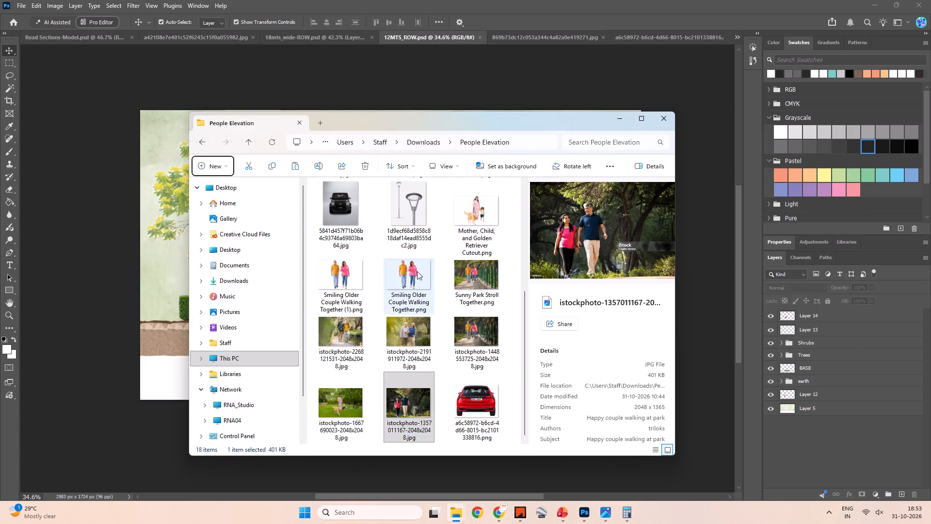
{"action": "scroll", "coordinate": [418, 274], "scroll_direction": "up", "scroll_amount": 3}
{"action": "left_click", "coordinate": [466, 209]}
{"action": "right_click", "coordinate": [477, 221]}
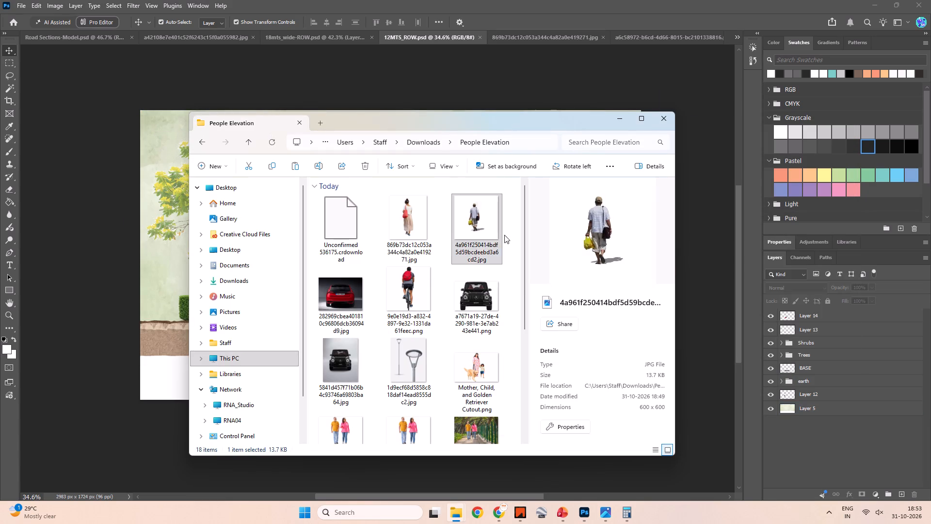
{"action": "left_click", "coordinate": [530, 115]}
{"action": "left_click", "coordinate": [576, 114]}
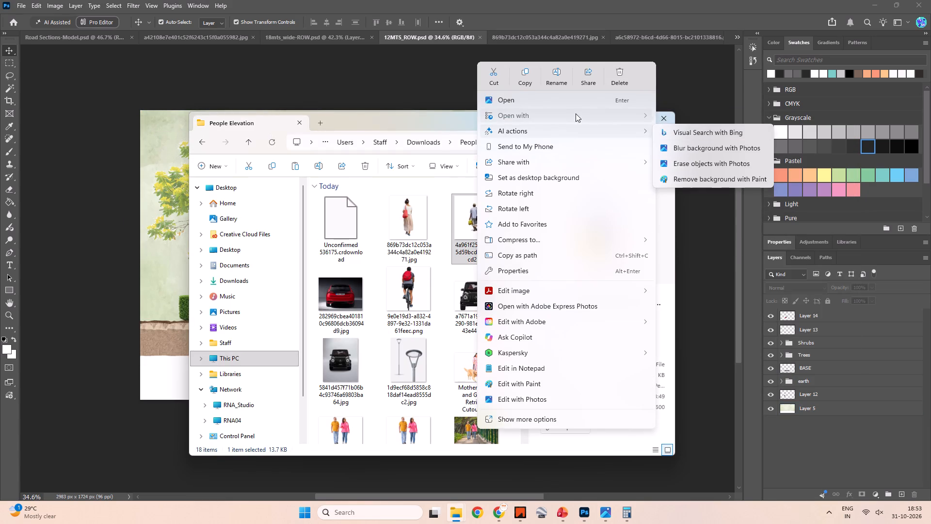
{"action": "left_click", "coordinate": [688, 134]}
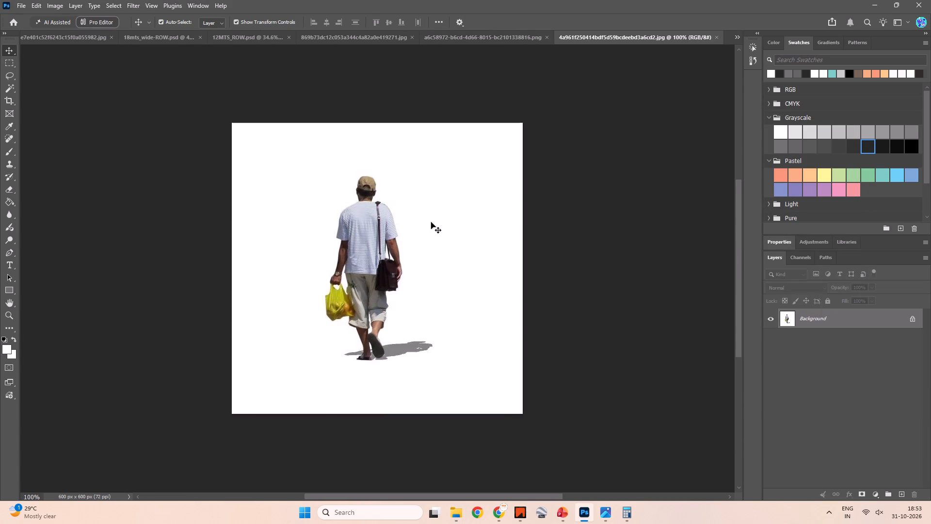
Select the white area around the man, convert the locked Background into a normal layer, and delete the selected white.
{"action": "key", "text": "e"}
{"action": "key", "text": "w"}
{"action": "left_click", "coordinate": [453, 194]}
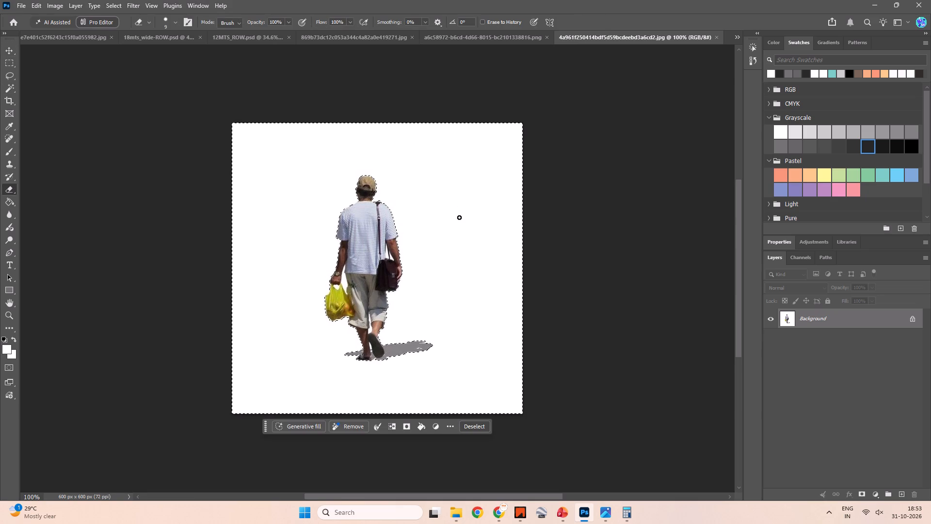
{"action": "key", "text": "Delete"}
{"action": "left_click", "coordinate": [580, 317]}
{"action": "left_click", "coordinate": [521, 129]}
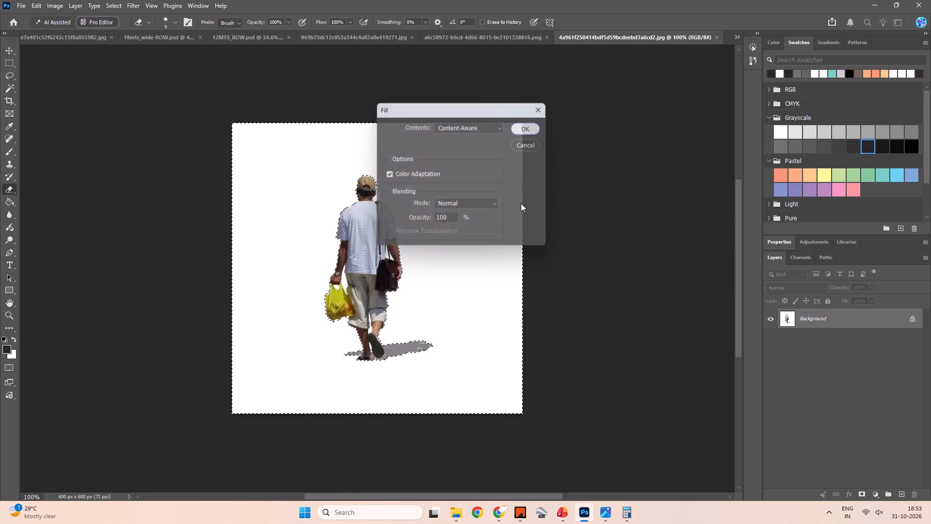
{"action": "key", "text": "ctrl+z"}
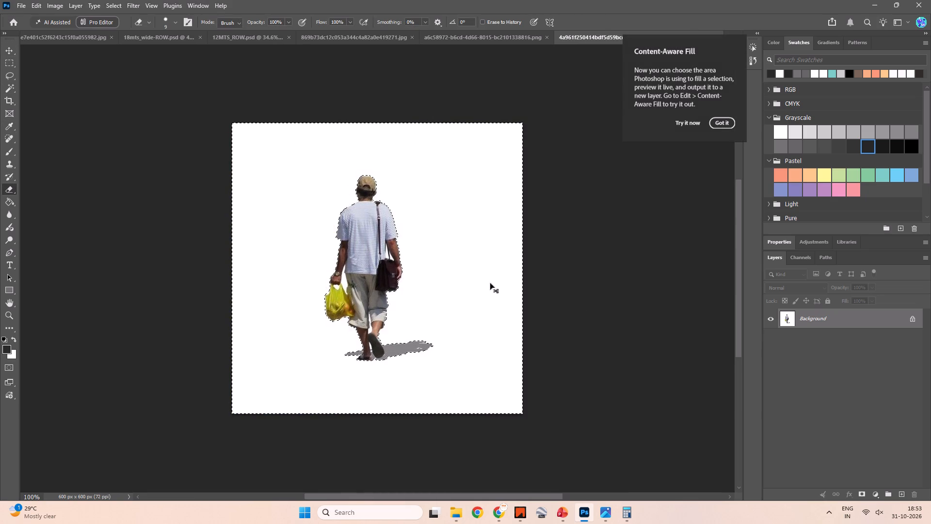
{"action": "left_click", "coordinate": [910, 318]}
{"action": "key", "text": "Delete"}
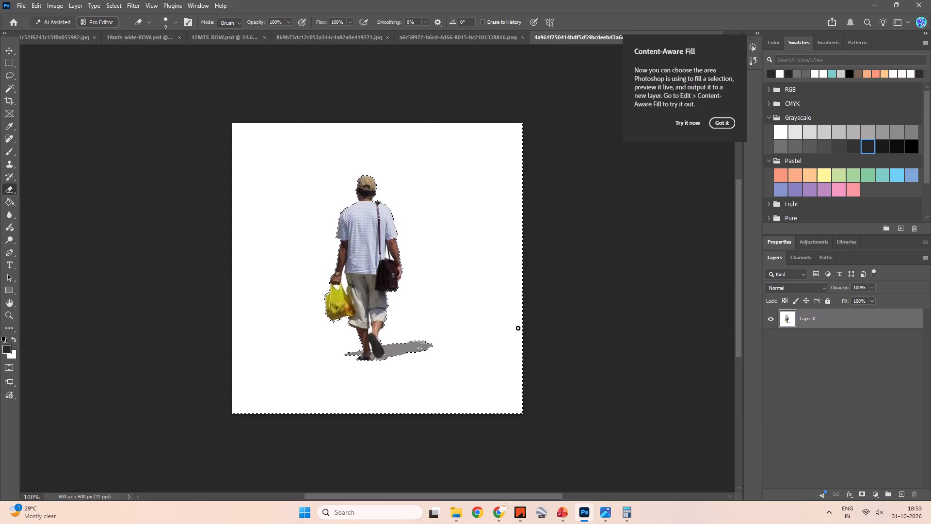
{"action": "key", "text": "Delete"}
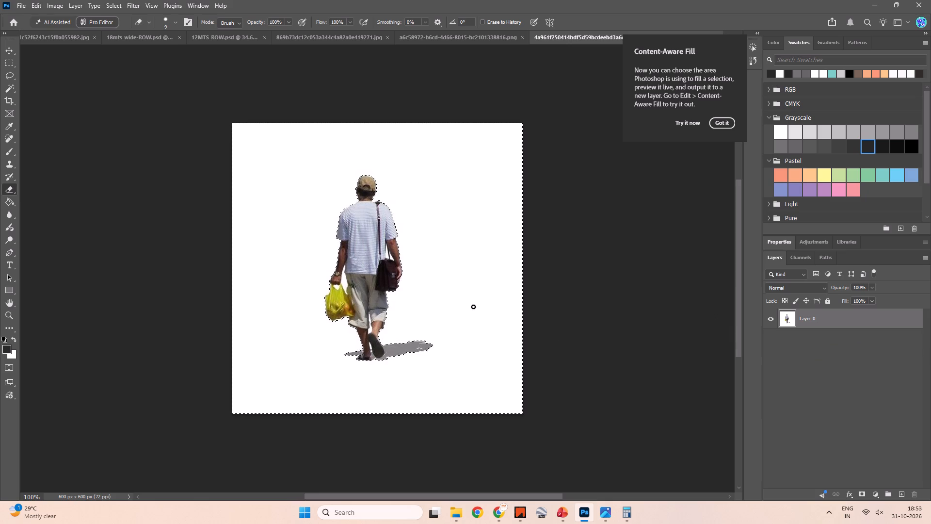
{"action": "key", "text": "v"}
{"action": "left_click", "coordinate": [479, 292]}
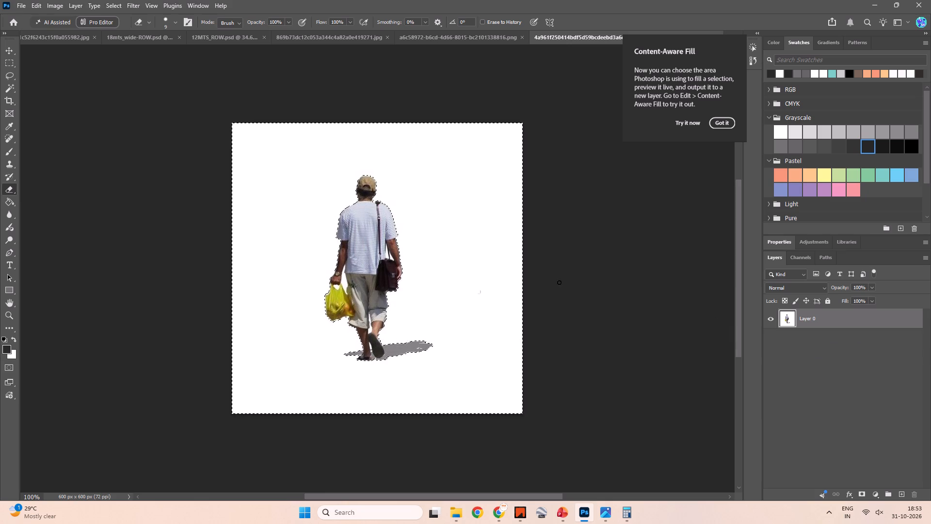
{"action": "left_click", "coordinate": [565, 278]}
{"action": "left_click", "coordinate": [724, 125]}
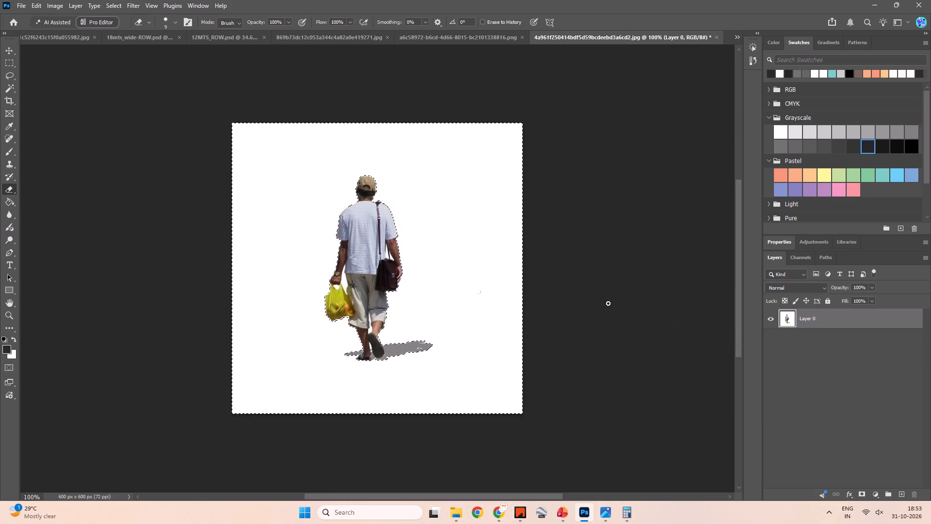
{"action": "key", "text": "Delete"}
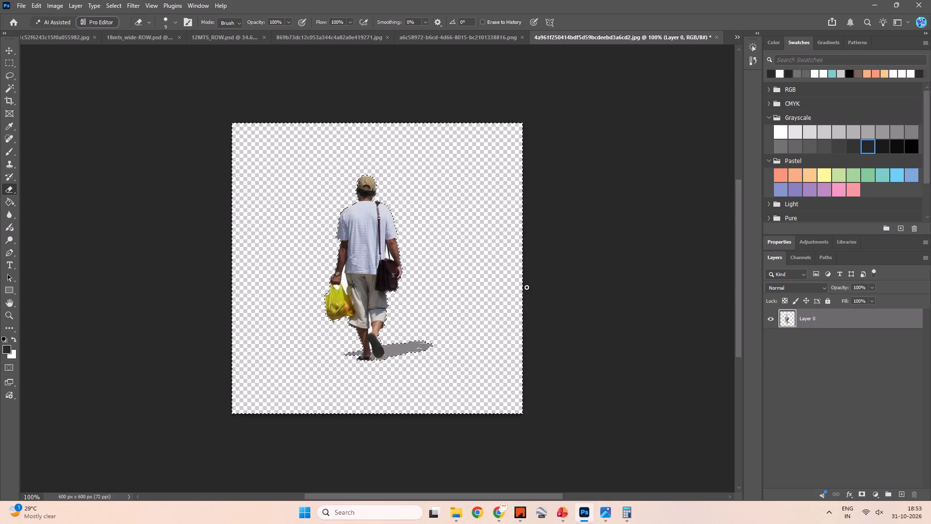
Deselect the area and erase the part of the ground shadow right beside the man's raised shoe with the small eraser.
{"action": "key", "text": "e"}
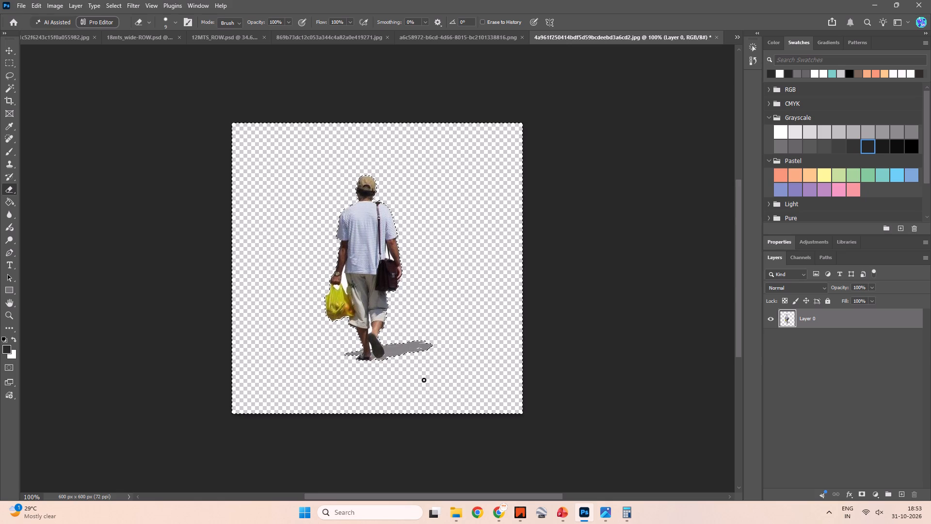
{"action": "key", "text": "m"}
{"action": "left_click", "coordinate": [423, 379]}
{"action": "key", "text": "e"}
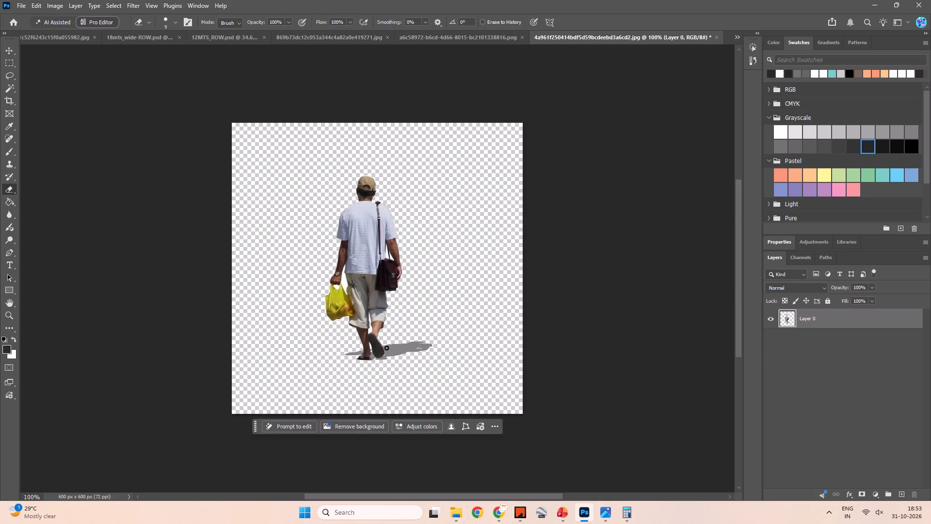
{"action": "left_click_drag", "start_coordinate": [383, 344], "coordinate": [395, 374]}
{"action": "left_click_drag", "start_coordinate": [391, 345], "coordinate": [399, 369]}
{"action": "left_click_drag", "start_coordinate": [386, 347], "coordinate": [396, 360]}
{"action": "left_click_drag", "start_coordinate": [392, 341], "coordinate": [402, 362]}
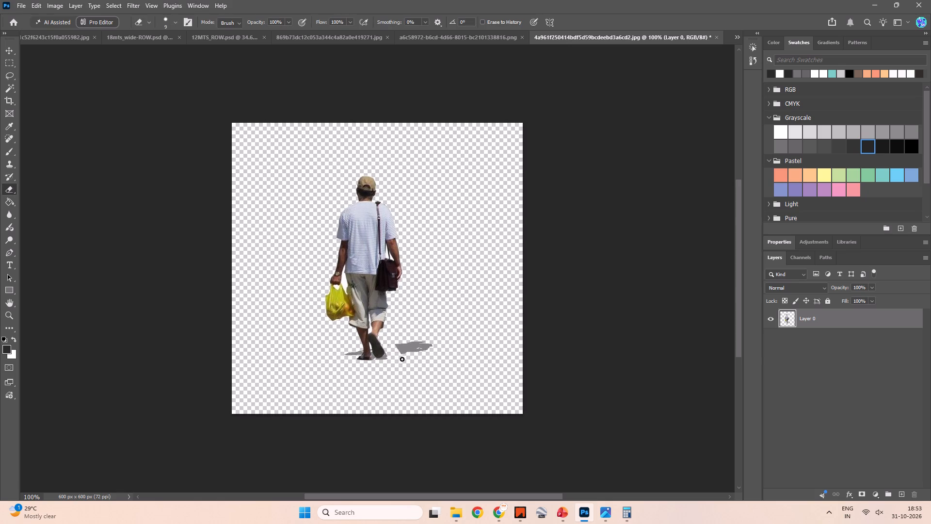
Enlarge the eraser to 45 px and erase the remaining ground shadow on both sides of the man's feet.
{"action": "key", "text": "bracketright"}
{"action": "key", "text": "bracketright"}
{"action": "key", "text": "bracketright"}
{"action": "key", "text": "bracketright"}
{"action": "key", "text": "bracketright"}
{"action": "key", "text": "bracketright"}
{"action": "key", "text": "bracketright"}
{"action": "key", "text": "bracketright"}
{"action": "left_click_drag", "start_coordinate": [397, 344], "coordinate": [418, 363]}
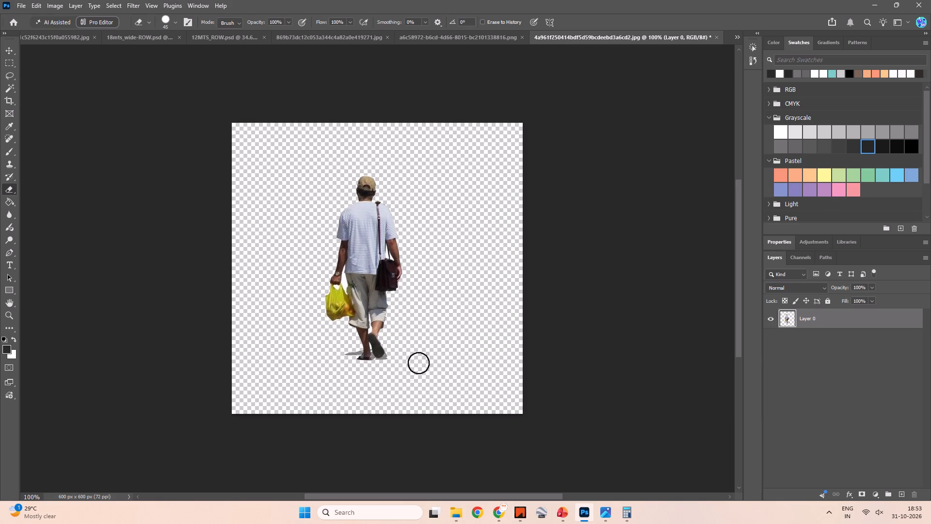
{"action": "left_click_drag", "start_coordinate": [418, 363], "coordinate": [411, 370]}
{"action": "left_click", "coordinate": [384, 367]}
{"action": "left_click", "coordinate": [389, 365]}
{"action": "left_click", "coordinate": [391, 362]}
{"action": "left_click_drag", "start_coordinate": [351, 353], "coordinate": [337, 368]}
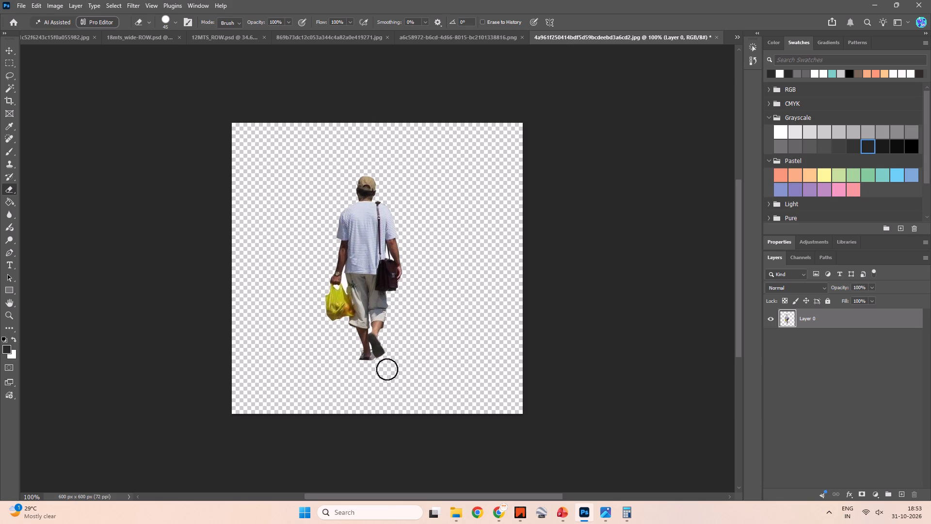
Bring the man cutout into 12MTS_ROW.psd and stand him on the pathway beside the red-flowering tree.
{"action": "scroll", "coordinate": [388, 369], "scroll_direction": "down", "scroll_amount": 5, "text": "alt"}
{"action": "key", "text": "v"}
{"action": "left_click_drag", "start_coordinate": [384, 293], "coordinate": [374, 276], "text": "alt"}
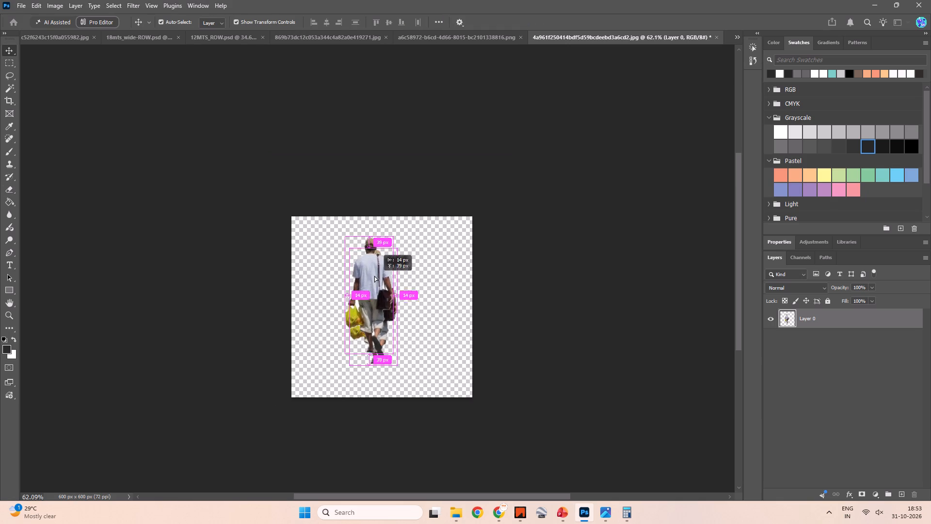
{"action": "left_click_drag", "start_coordinate": [374, 276], "coordinate": [446, 275], "text": "alt"}
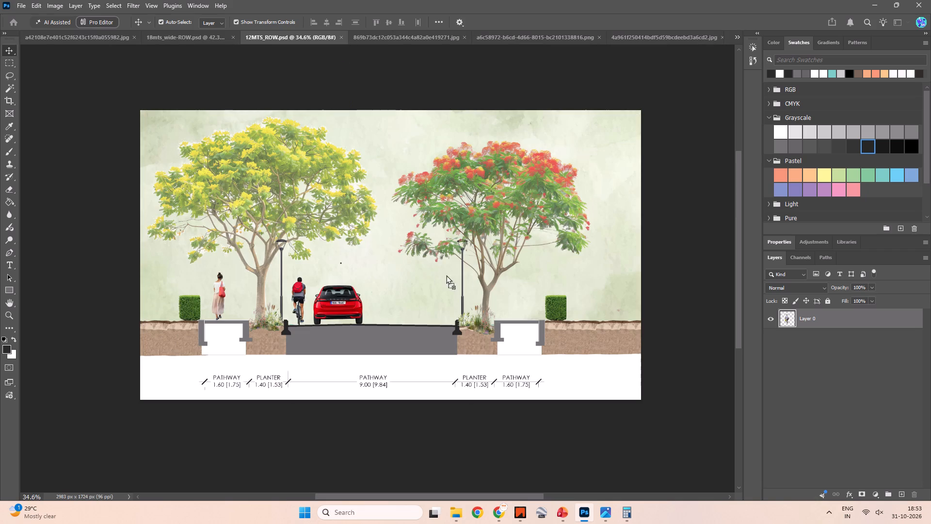
{"action": "left_click_drag", "start_coordinate": [446, 275], "coordinate": [495, 295], "text": "alt"}
{"action": "left_click_drag", "start_coordinate": [492, 297], "coordinate": [513, 293]}
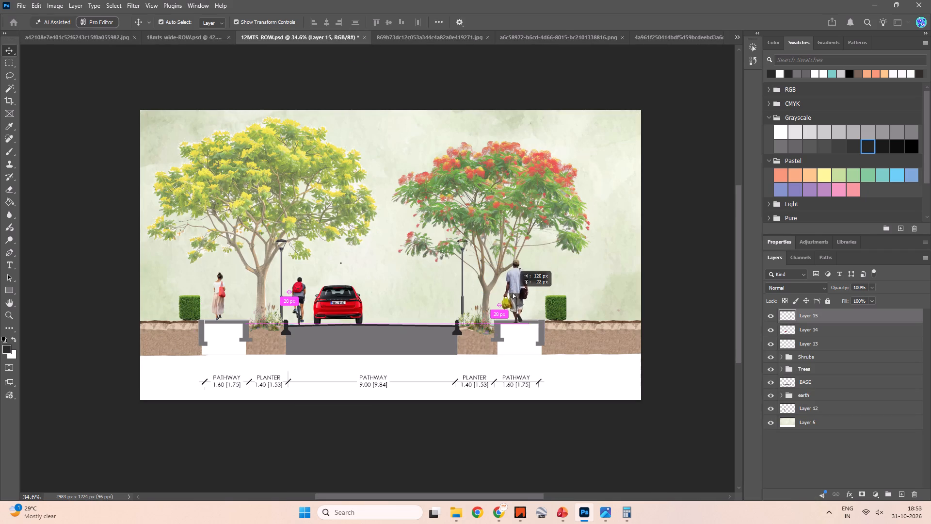
{"action": "left_click_drag", "start_coordinate": [513, 293], "coordinate": [513, 291]}
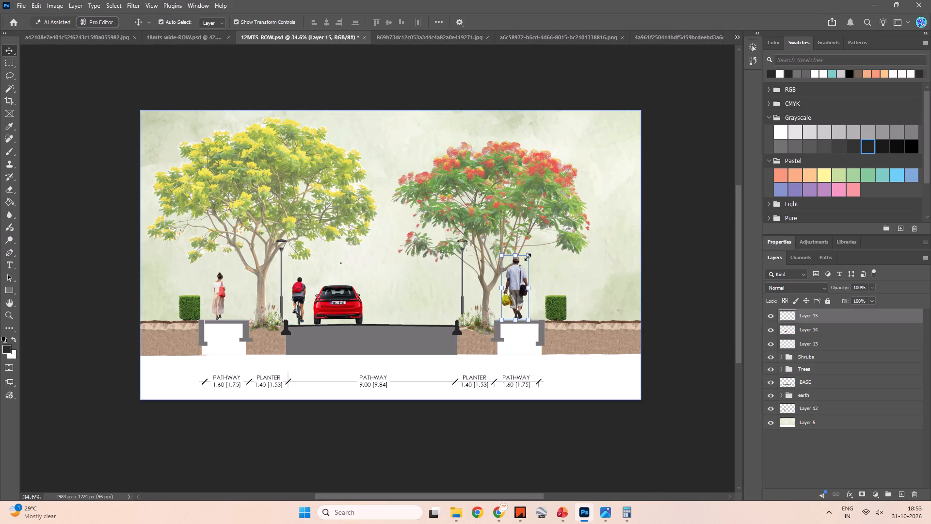
Scale the man cutout down to match the woman on the opposite pathway, keeping his feet on the pathway.
{"action": "left_click_drag", "start_coordinate": [528, 256], "coordinate": [521, 271]}
{"action": "left_click", "coordinate": [585, 21]}
{"action": "left_click", "coordinate": [678, 323]}
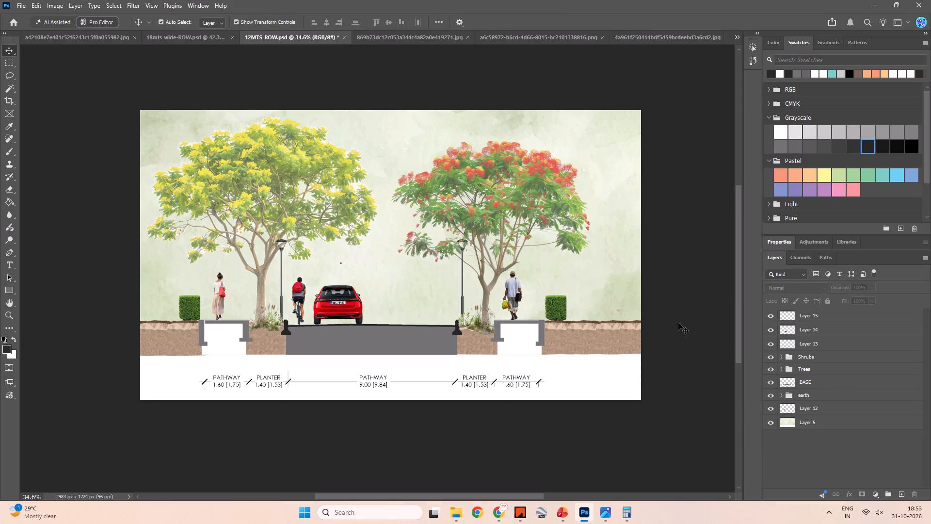
Enlarge the red car to 110.58% and shift it along the road away from the cyclist.
{"action": "scroll", "coordinate": [365, 298], "scroll_direction": "up", "scroll_amount": 4, "text": "alt"}
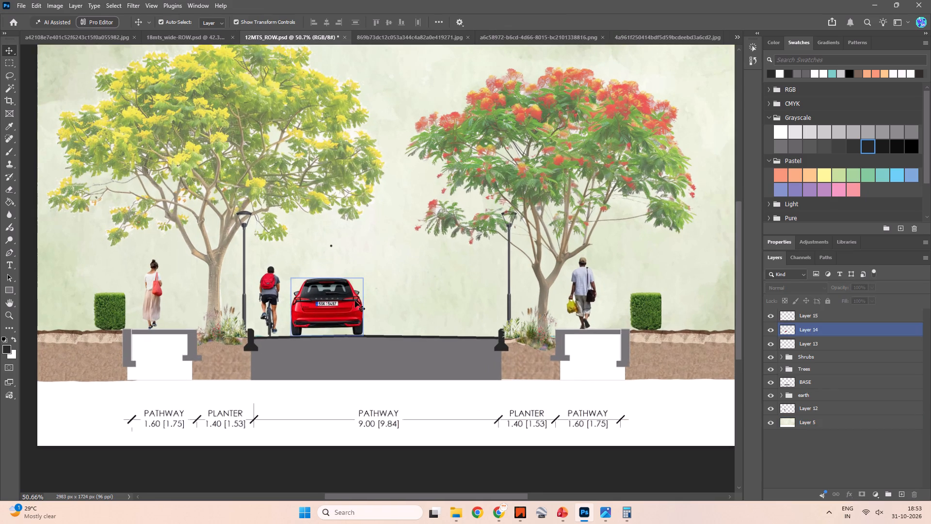
{"action": "left_click", "coordinate": [354, 301]}
{"action": "left_click_drag", "start_coordinate": [366, 279], "coordinate": [371, 275]}
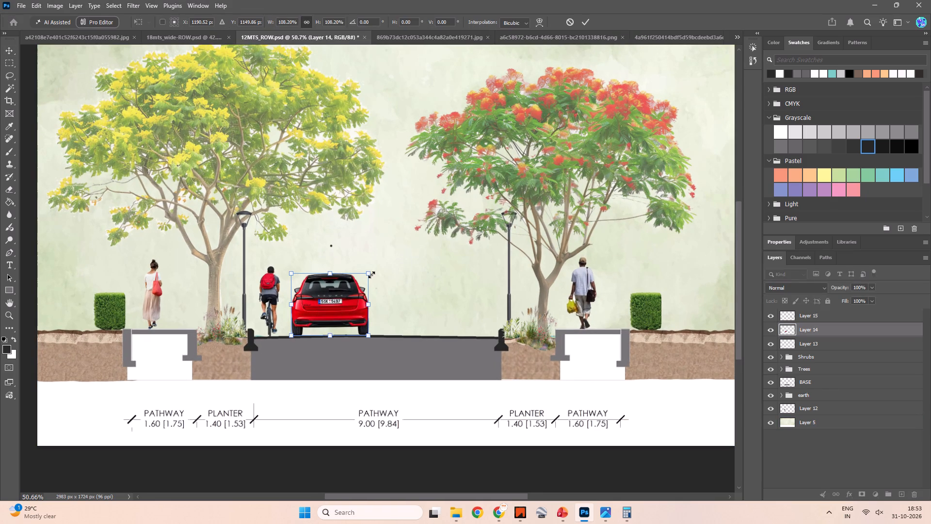
{"action": "left_click_drag", "start_coordinate": [354, 303], "coordinate": [358, 303]}
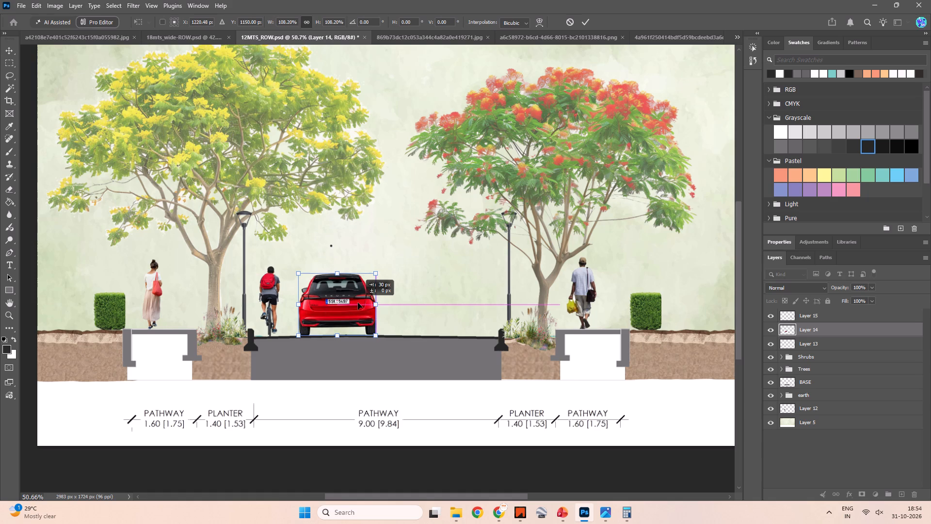
{"action": "left_click_drag", "start_coordinate": [358, 303], "coordinate": [363, 303]}
{"action": "left_click_drag", "start_coordinate": [363, 303], "coordinate": [366, 303]}
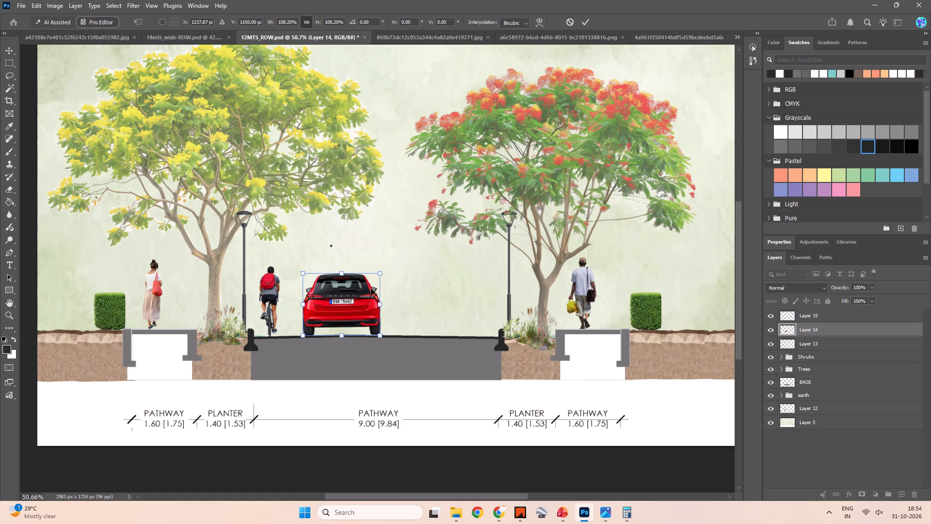
{"action": "left_click", "coordinate": [380, 272]}
{"action": "left_click", "coordinate": [576, 23]}
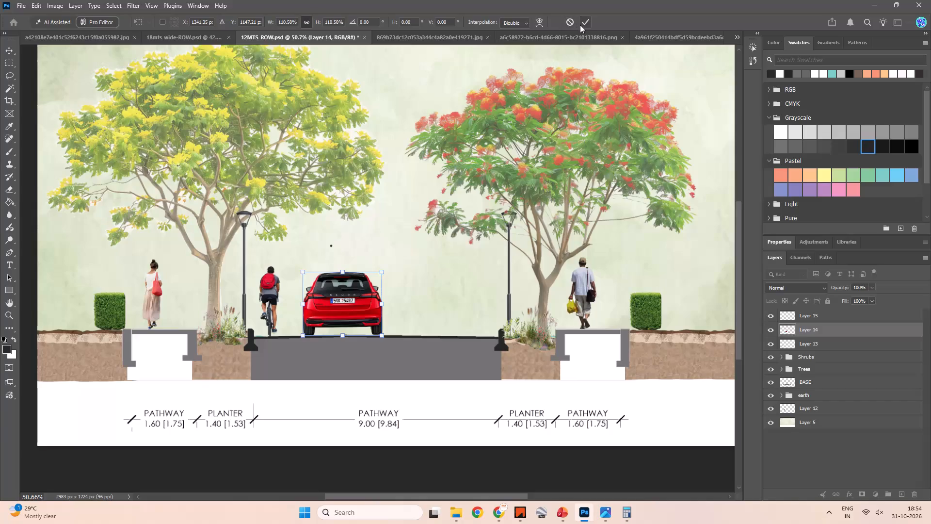
{"action": "left_click", "coordinate": [581, 25]}
Save the 12MTS_ROW.psd street section.
{"action": "scroll", "coordinate": [433, 274], "scroll_direction": "down", "scroll_amount": 9, "text": "alt"}
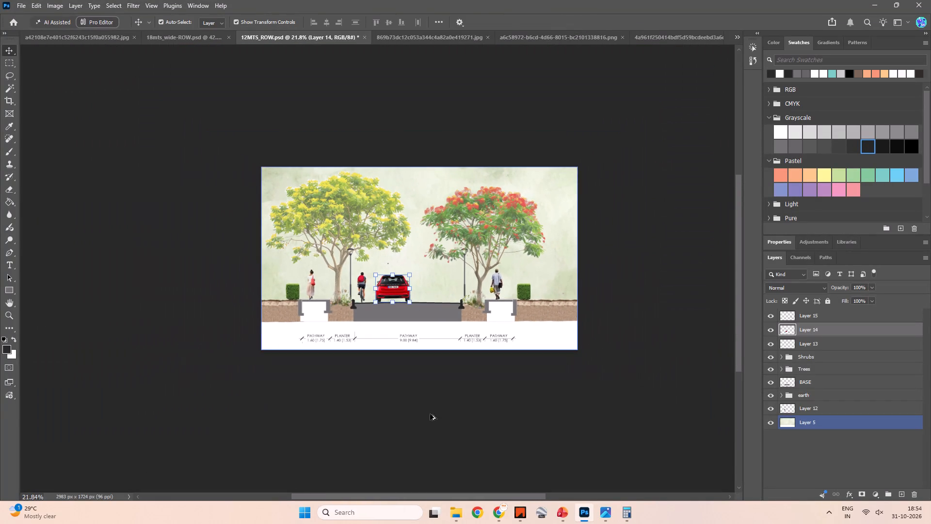
{"action": "left_click", "coordinate": [430, 415]}
{"action": "key", "text": "ctrl+s"}
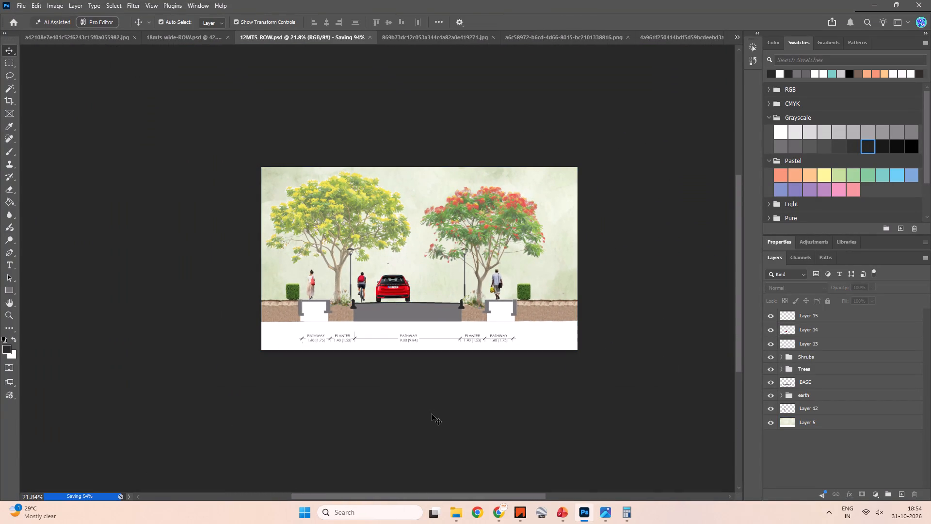
Crop the canvas edge beyond the red-flowering tree, trimming the street section to about 2781 px wide.
{"action": "key", "text": "c"}
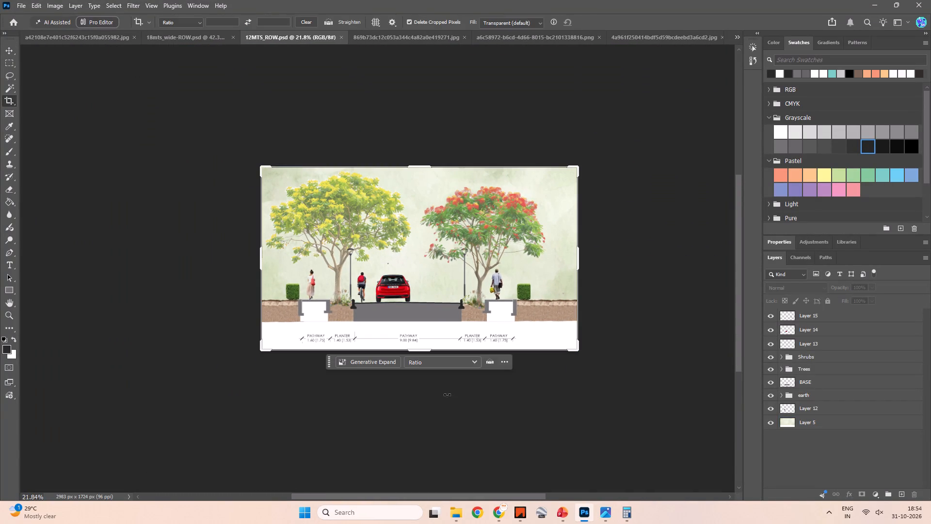
{"action": "left_click_drag", "start_coordinate": [578, 259], "coordinate": [568, 257]}
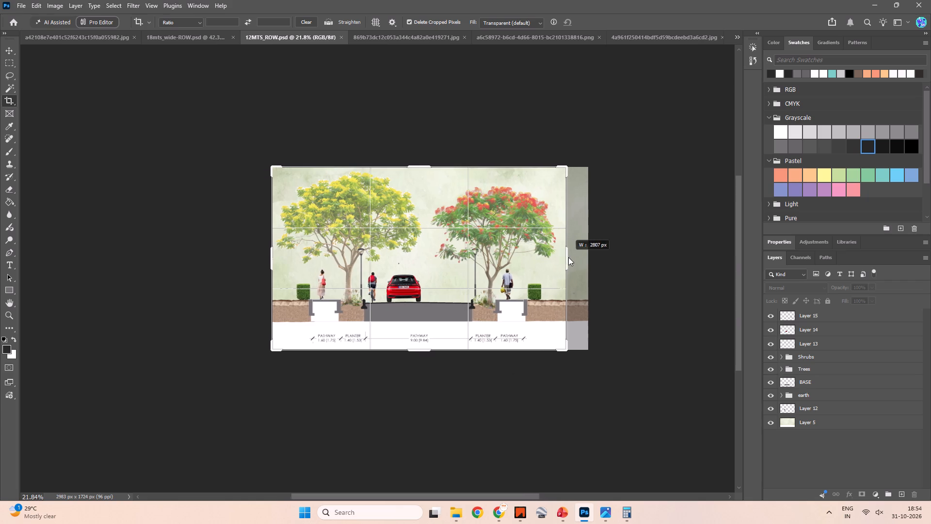
{"action": "left_click_drag", "start_coordinate": [568, 257], "coordinate": [567, 257]}
{"action": "left_click", "coordinate": [626, 268]}
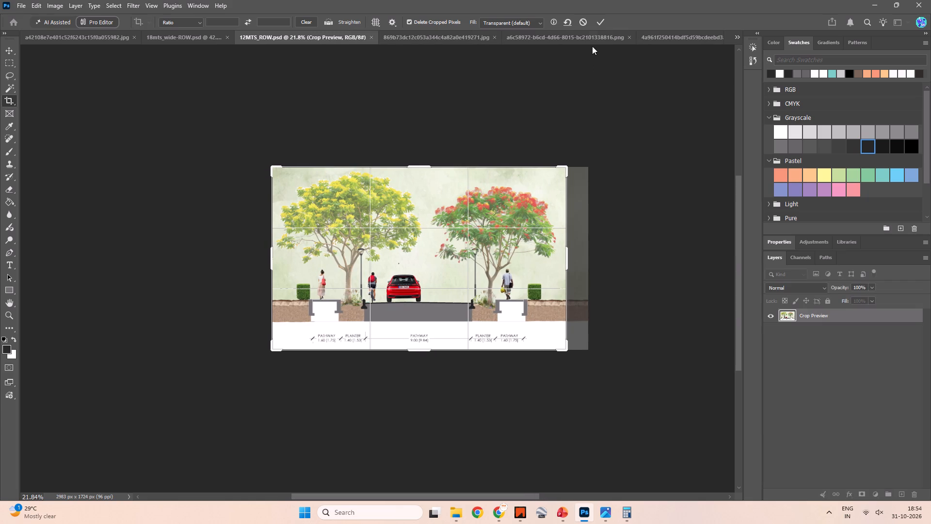
{"action": "left_click", "coordinate": [596, 22]}
{"action": "left_click", "coordinate": [610, 375]}
{"action": "scroll", "coordinate": [489, 344], "scroll_direction": "up", "scroll_amount": 4, "text": "alt"}
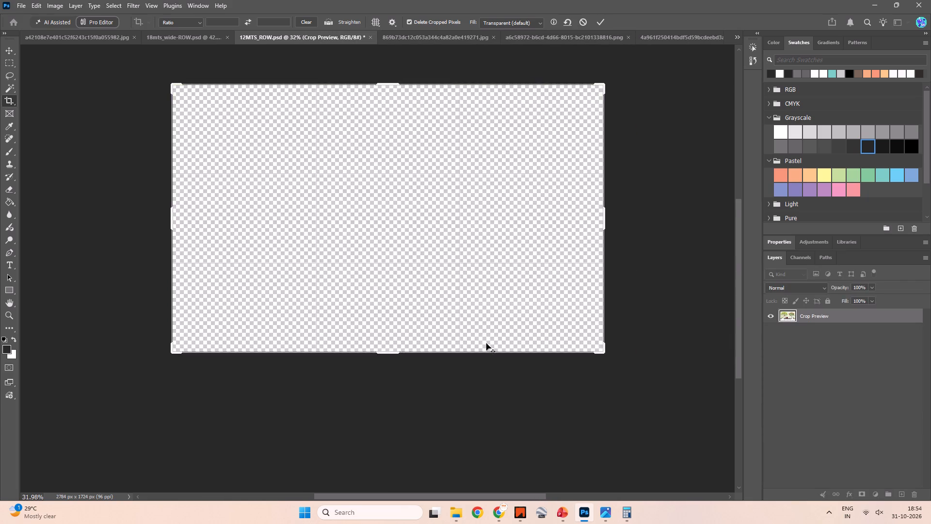
{"action": "key", "text": "space"}
{"action": "scroll", "coordinate": [468, 281], "scroll_direction": "up", "scroll_amount": 2, "text": "alt"}
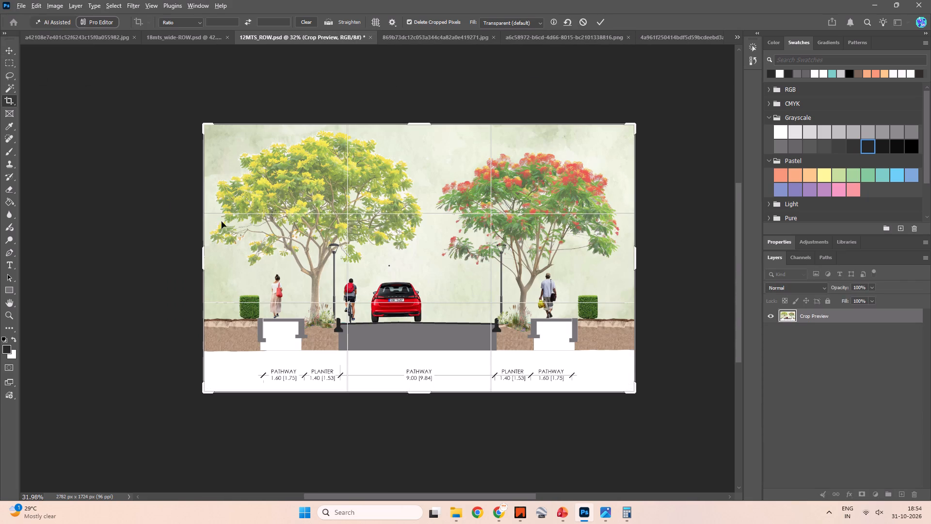
{"action": "key", "text": "space"}
{"action": "key", "text": "space"}
{"action": "key", "text": "space"}
{"action": "key", "text": "space"}
{"action": "left_click_drag", "start_coordinate": [194, 215], "coordinate": [163, 241]}
{"action": "scroll", "coordinate": [284, 270], "scroll_direction": "up", "scroll_amount": 2, "text": "alt"}
{"action": "key", "text": "space"}
{"action": "key", "text": "space"}
{"action": "key", "text": "space"}
{"action": "key", "text": "space"}
{"action": "key", "text": "space"}
{"action": "key", "text": "space"}
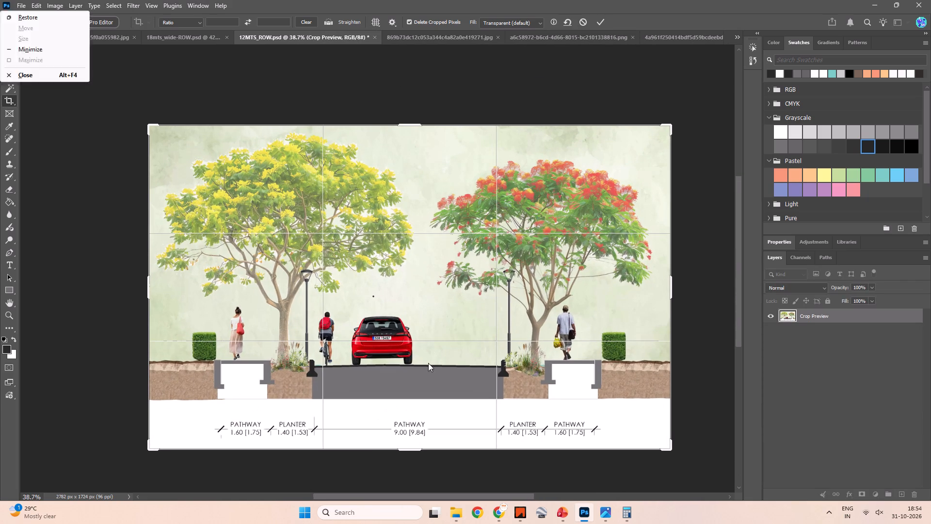
{"action": "left_click_drag", "start_coordinate": [422, 358], "coordinate": [394, 325]}
{"action": "left_click", "coordinate": [695, 262]}
{"action": "key", "text": "space"}
{"action": "key", "text": "space"}
{"action": "key", "text": "space"}
{"action": "key", "text": "space"}
{"action": "key", "text": "space"}
{"action": "key", "text": "space"}
{"action": "key", "text": "space"}
{"action": "key", "text": "space"}
{"action": "key", "text": "space"}
{"action": "key", "text": "space"}
{"action": "key", "text": "space"}
{"action": "key", "text": "space"}
{"action": "key", "text": "space"}
{"action": "key", "text": "space"}
{"action": "key", "text": "space"}
{"action": "key", "text": "space"}
{"action": "key", "text": "space"}
{"action": "key", "text": "space"}
{"action": "key", "text": "space"}
{"action": "key", "text": "space"}
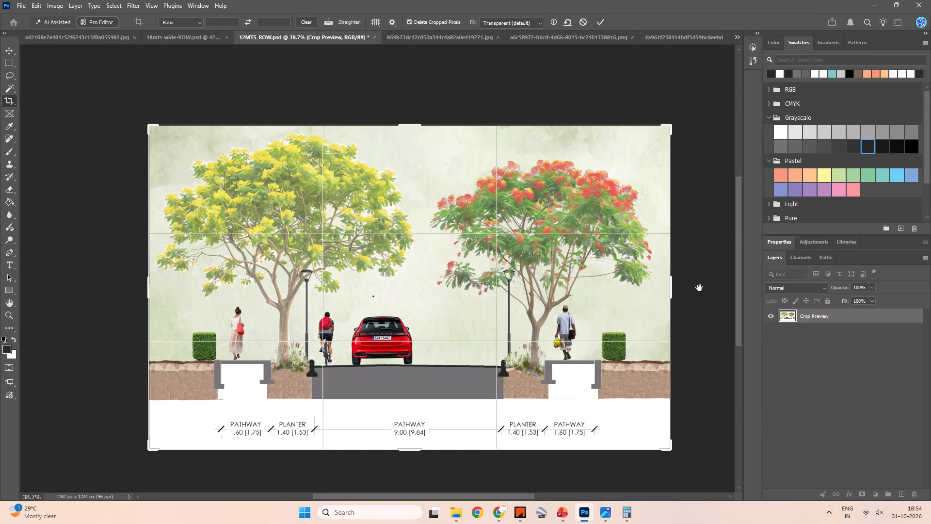
{"action": "left_click_drag", "start_coordinate": [694, 288], "coordinate": [659, 259]}
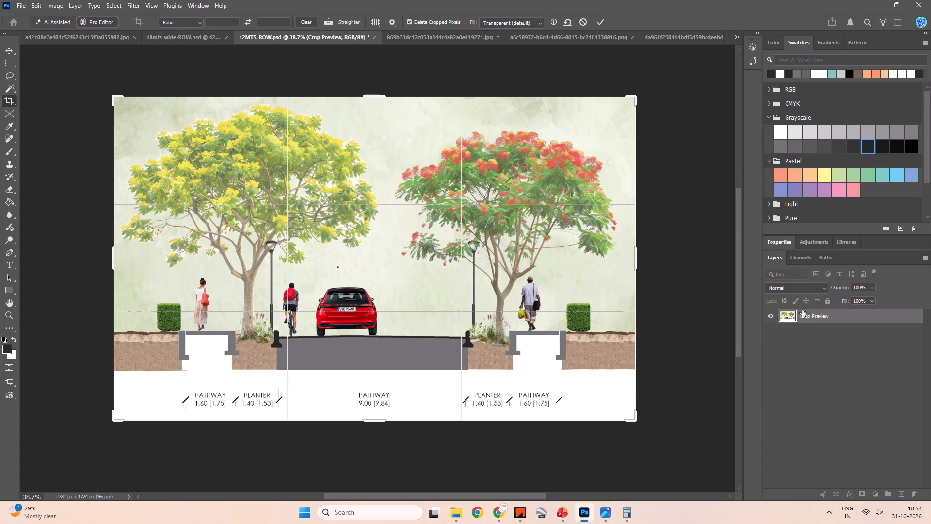
{"action": "left_click", "coordinate": [597, 26]}
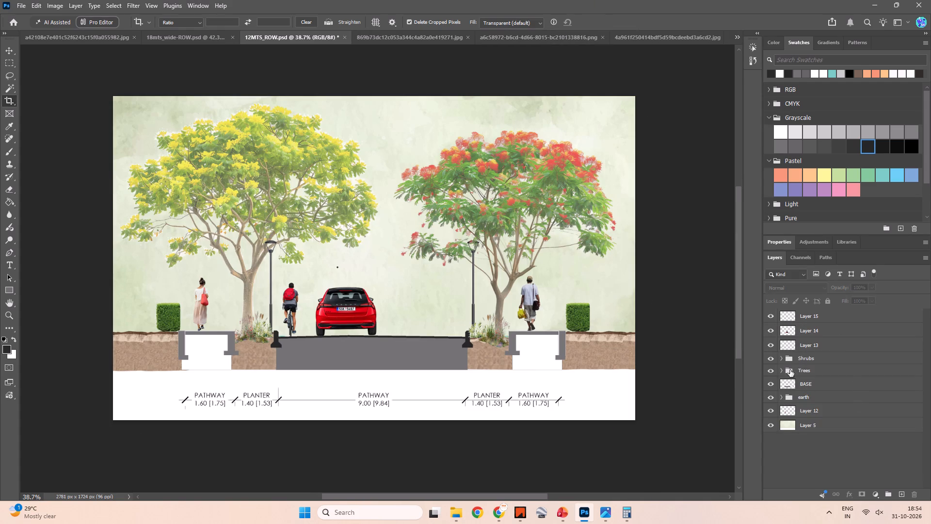
Identify the street lamp layers by toggling visibility, and move Layer 18 copy out of the Trees group to above the Shrubs group.
{"action": "left_click", "coordinate": [772, 385]}
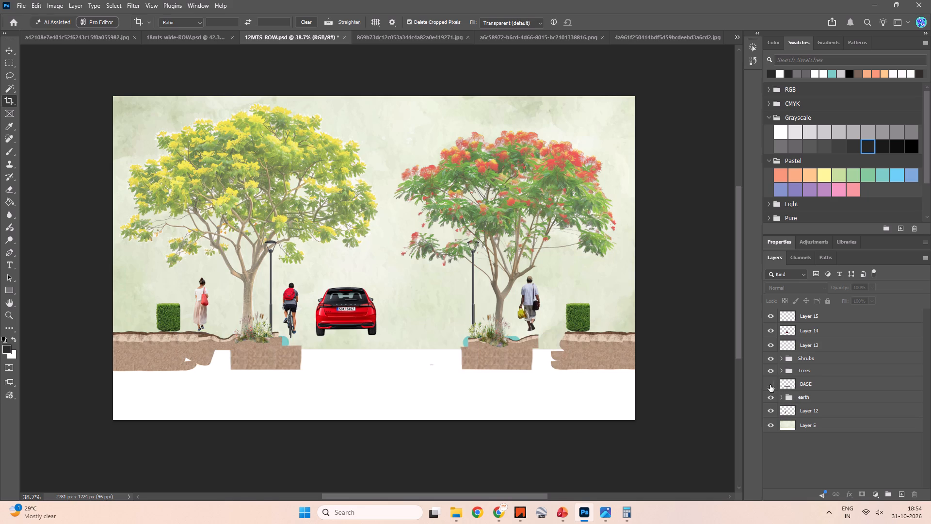
{"action": "left_click", "coordinate": [770, 385]}
{"action": "left_click", "coordinate": [768, 367]}
{"action": "left_click", "coordinate": [769, 369]}
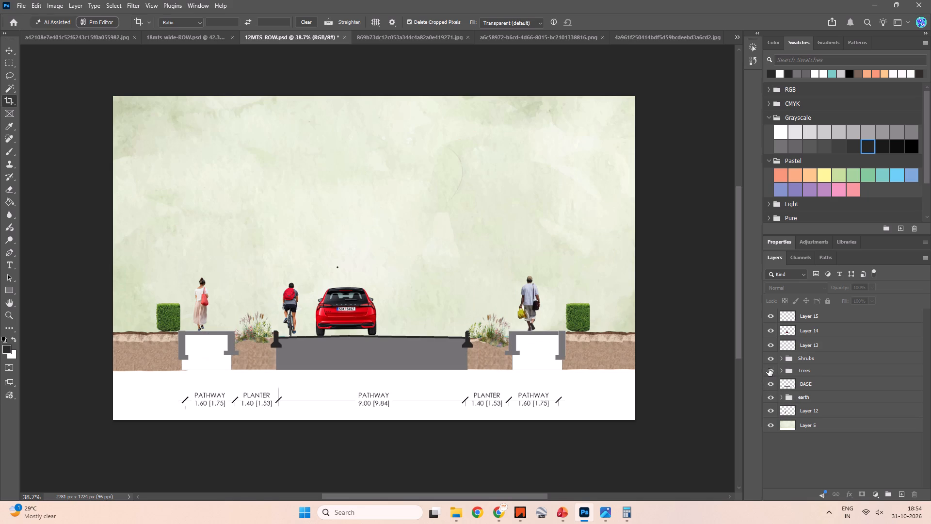
{"action": "left_click", "coordinate": [769, 369]}
{"action": "left_click", "coordinate": [769, 369]}
{"action": "left_click", "coordinate": [782, 369]}
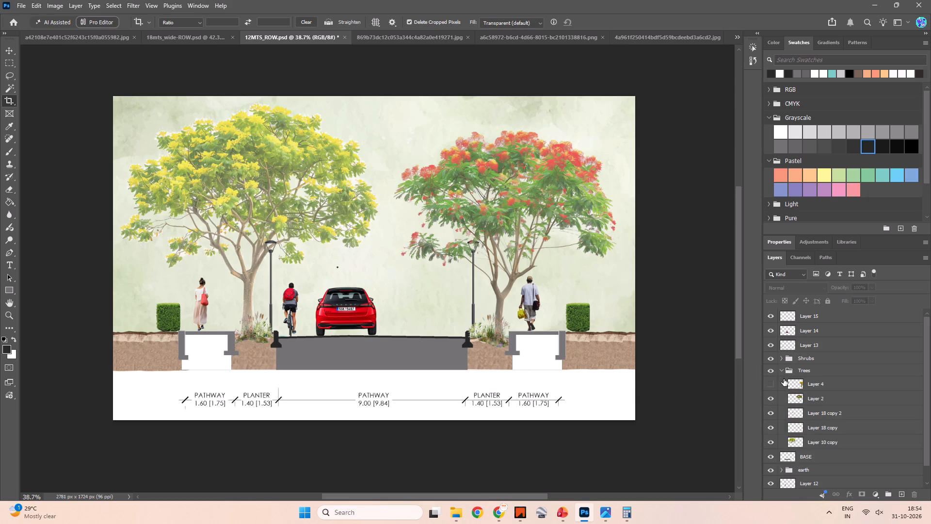
{"action": "scroll", "coordinate": [803, 386], "scroll_direction": "down", "scroll_amount": 4}
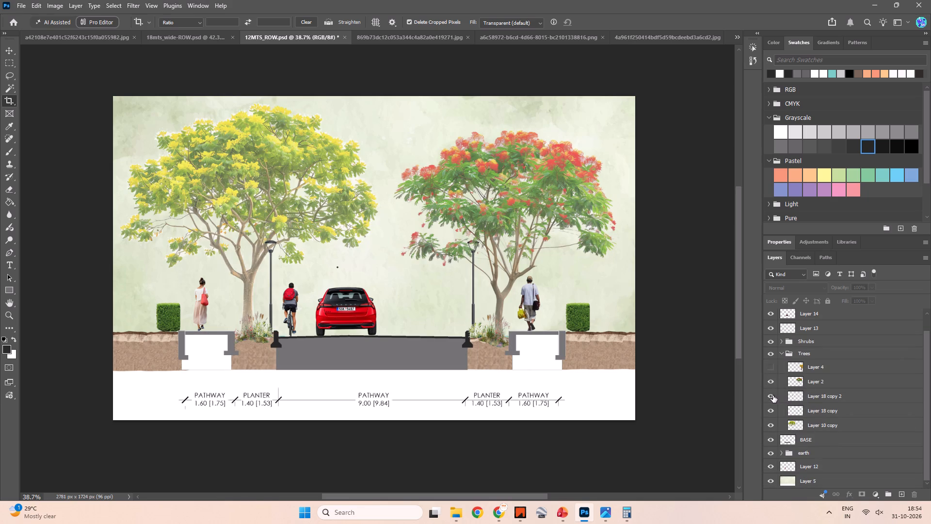
{"action": "left_click", "coordinate": [770, 395]}
{"action": "left_click", "coordinate": [768, 395]}
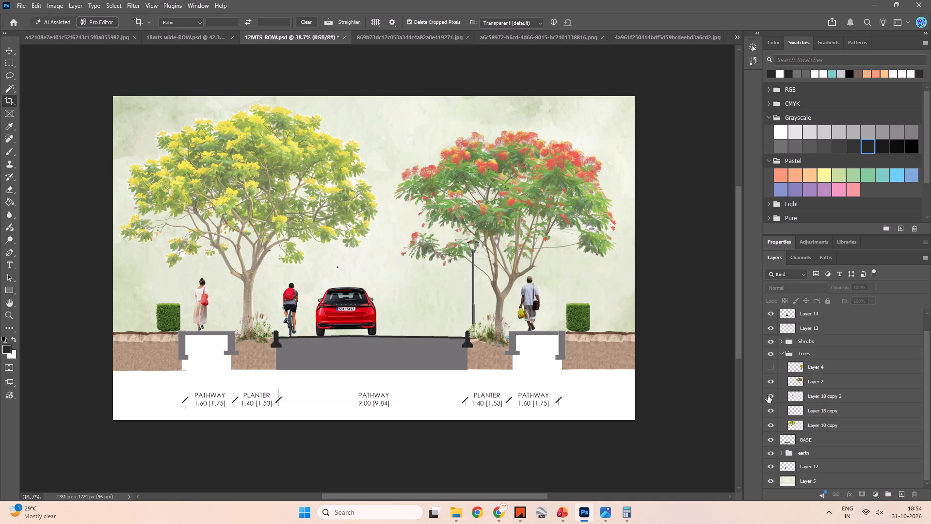
{"action": "left_click", "coordinate": [817, 409], "text": "shift"}
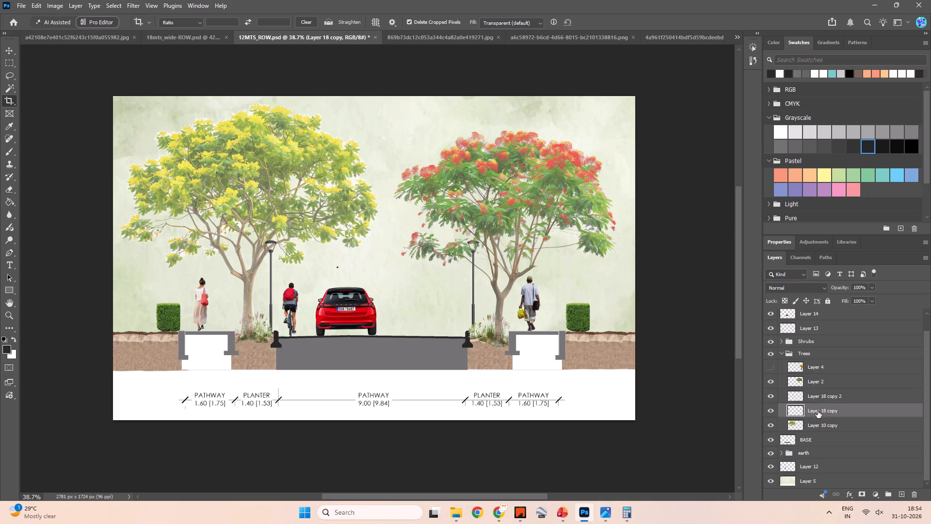
{"action": "left_click_drag", "start_coordinate": [821, 410], "coordinate": [822, 336]}
{"action": "left_click", "coordinate": [696, 316]}
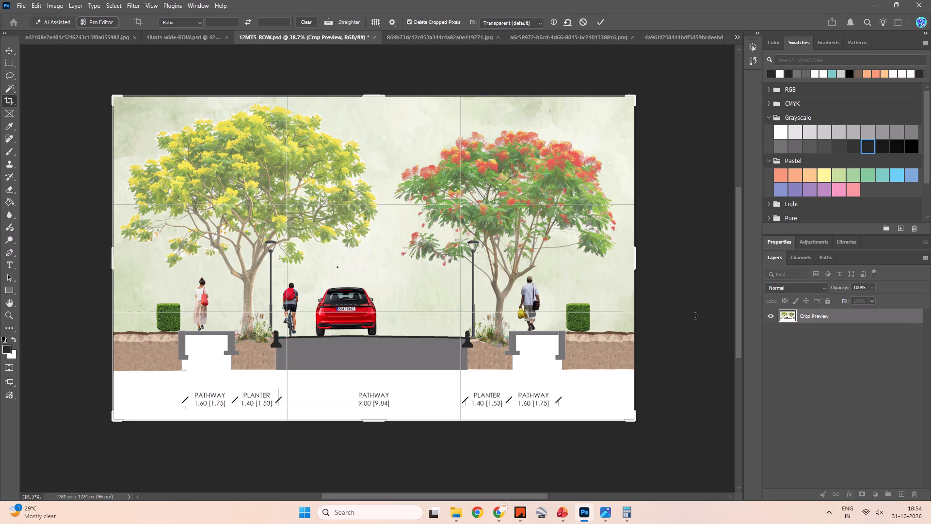
{"action": "left_click", "coordinate": [695, 329]}
{"action": "key", "text": "Escape"}
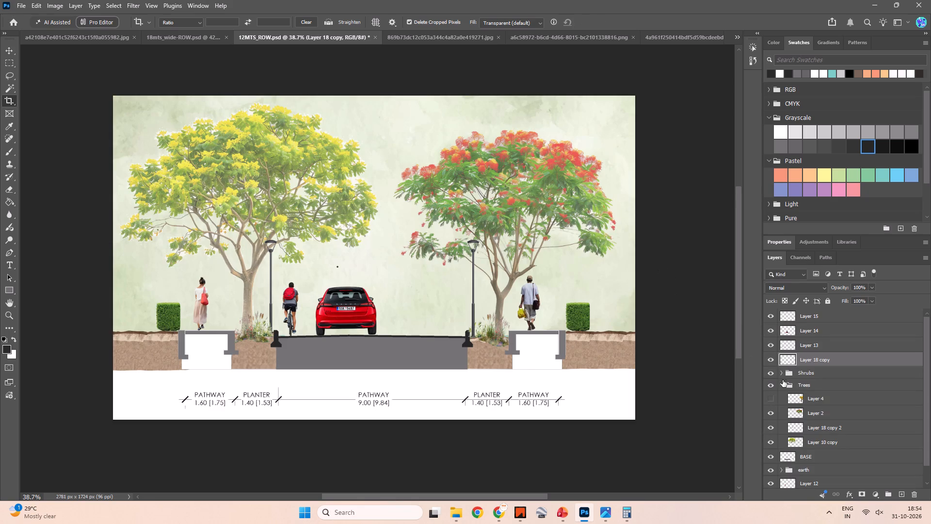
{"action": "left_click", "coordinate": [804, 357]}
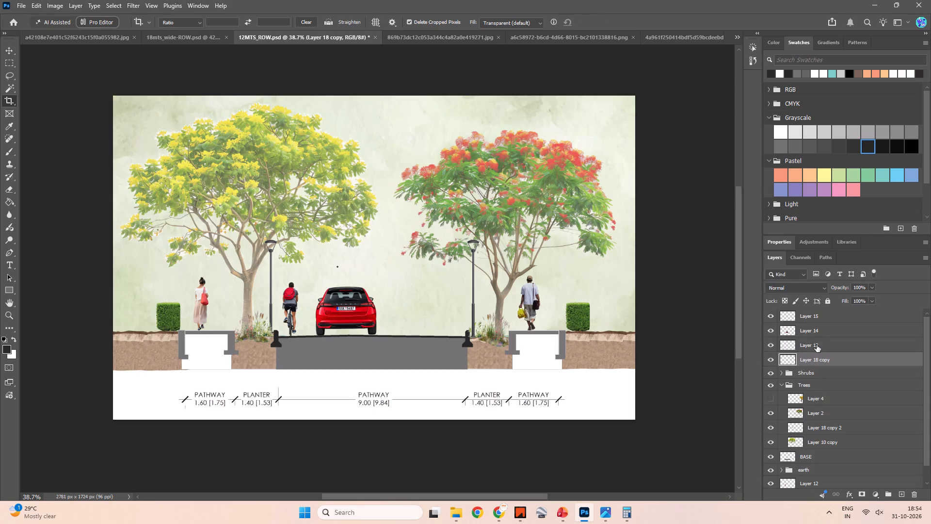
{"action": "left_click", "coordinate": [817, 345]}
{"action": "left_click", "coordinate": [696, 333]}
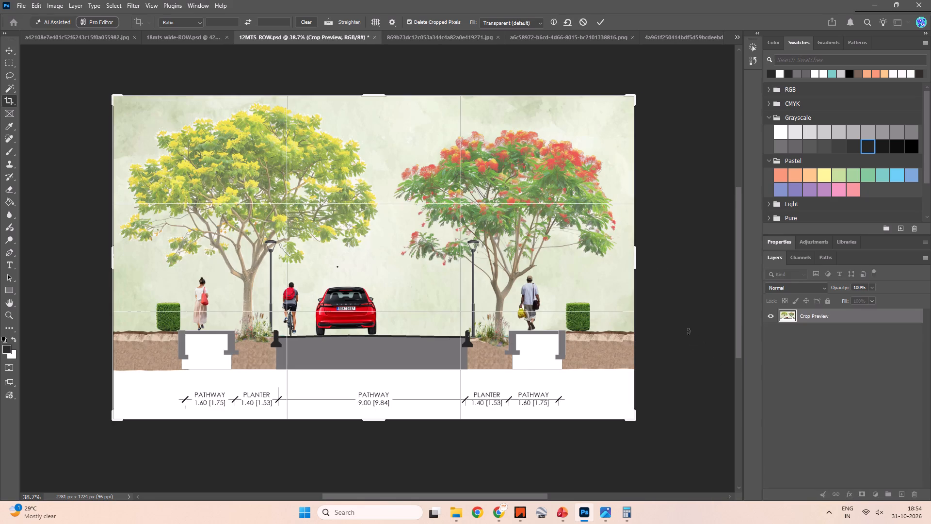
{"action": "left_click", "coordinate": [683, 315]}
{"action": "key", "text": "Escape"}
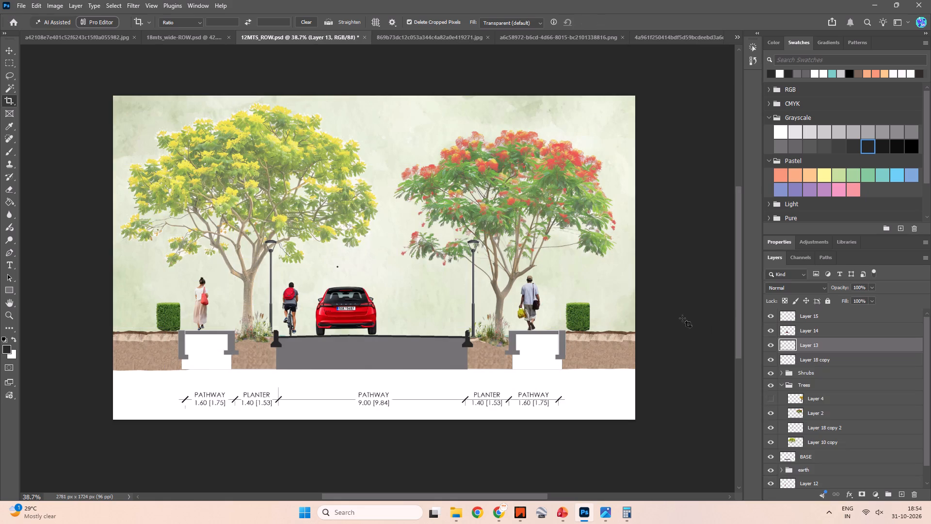
Move the other street lamp, Layer 18 copy 2, out of the Trees group to directly below Layer 18 copy.
{"action": "left_click", "coordinate": [808, 361]}
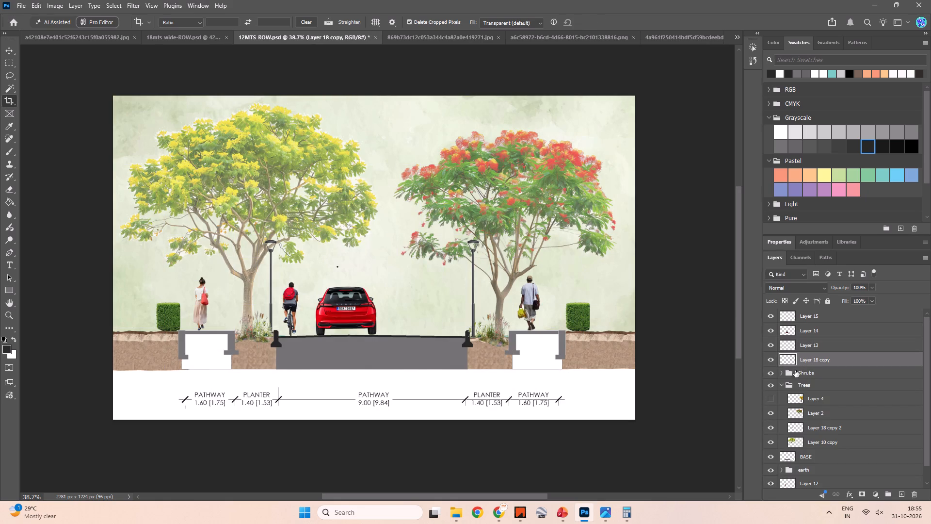
{"action": "left_click", "coordinate": [814, 425]}
{"action": "left_click_drag", "start_coordinate": [821, 427], "coordinate": [825, 398]}
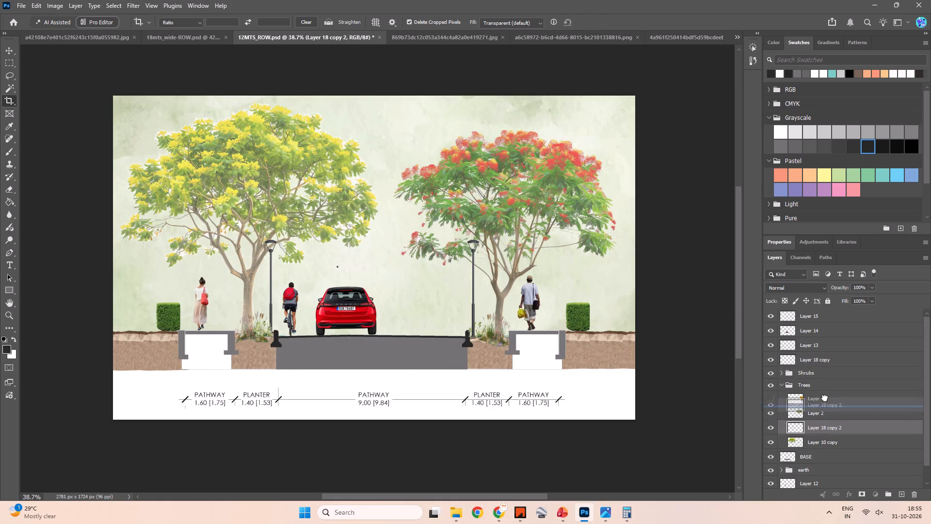
{"action": "left_click_drag", "start_coordinate": [825, 398], "coordinate": [827, 366]}
{"action": "left_click", "coordinate": [711, 367]}
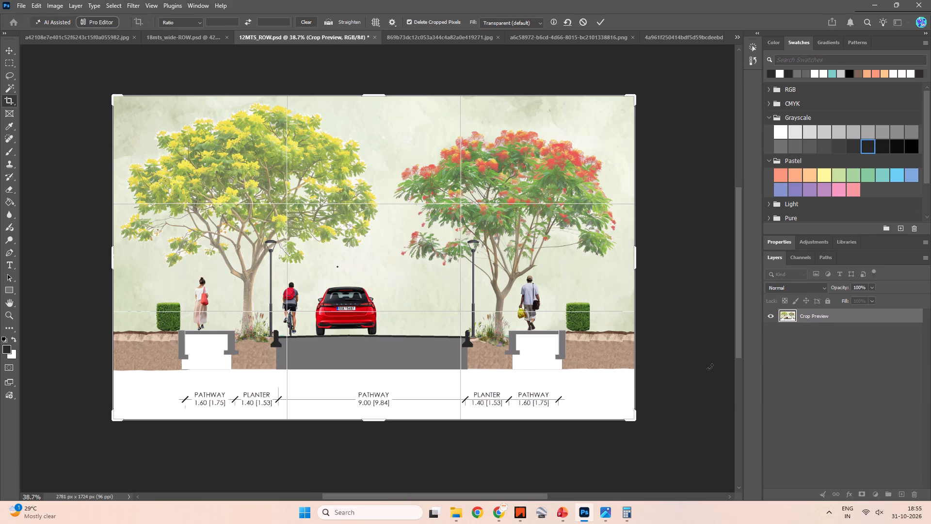
{"action": "key", "text": "Escape"}
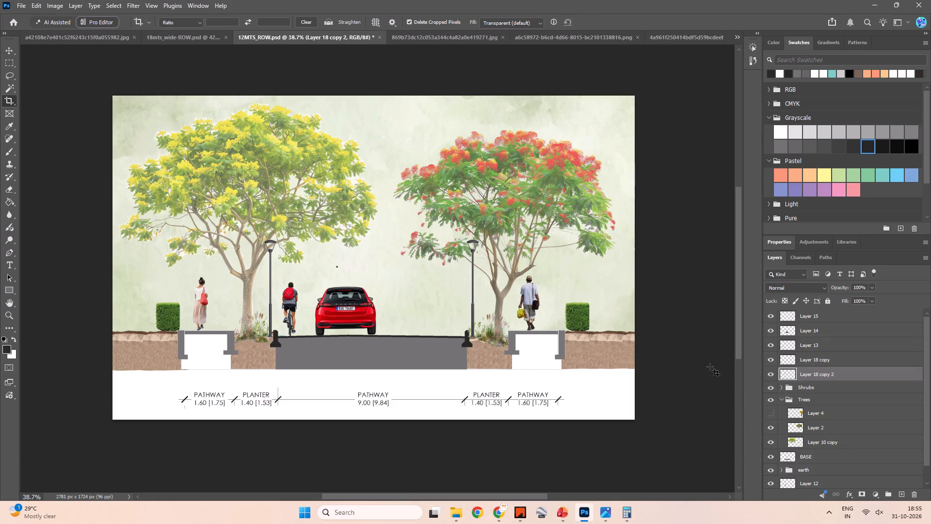
Deselect all layers and save the cropped 12MTS_ROW.psd.
{"action": "key", "text": "v"}
{"action": "left_click", "coordinate": [710, 367]}
{"action": "key", "text": "ctrl+s"}
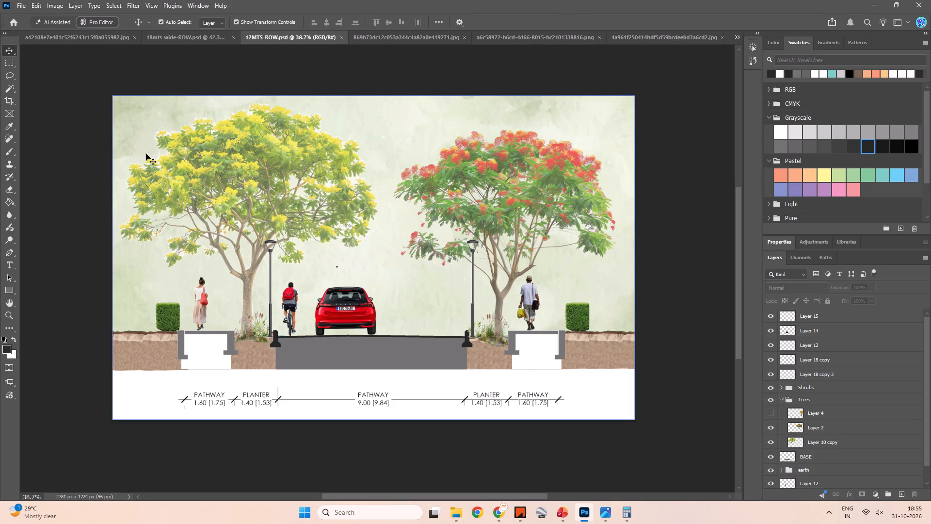
Close the three cutout source images after 12MTS_ROW.psd, discarding any unsaved changes.
{"action": "left_click", "coordinate": [464, 36]}
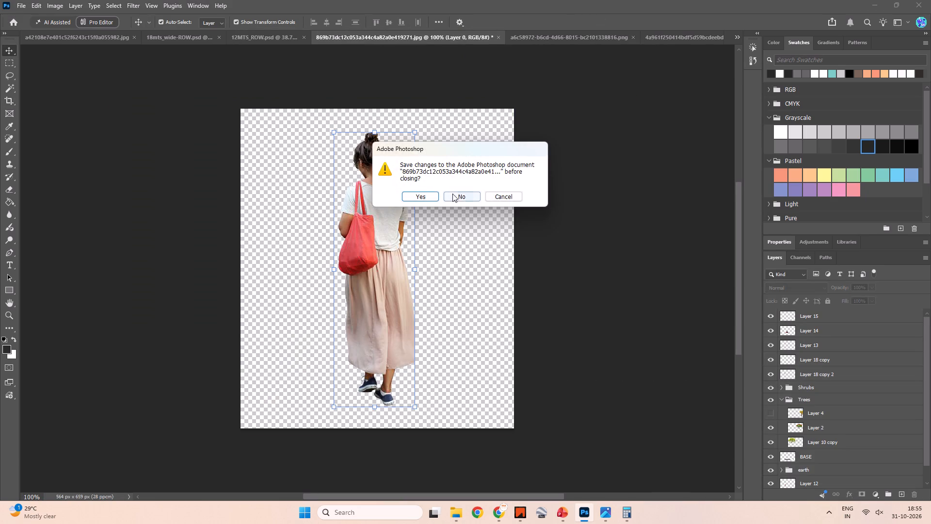
{"action": "left_click", "coordinate": [452, 194]}
{"action": "left_click", "coordinate": [467, 39]}
{"action": "left_click", "coordinate": [474, 38]}
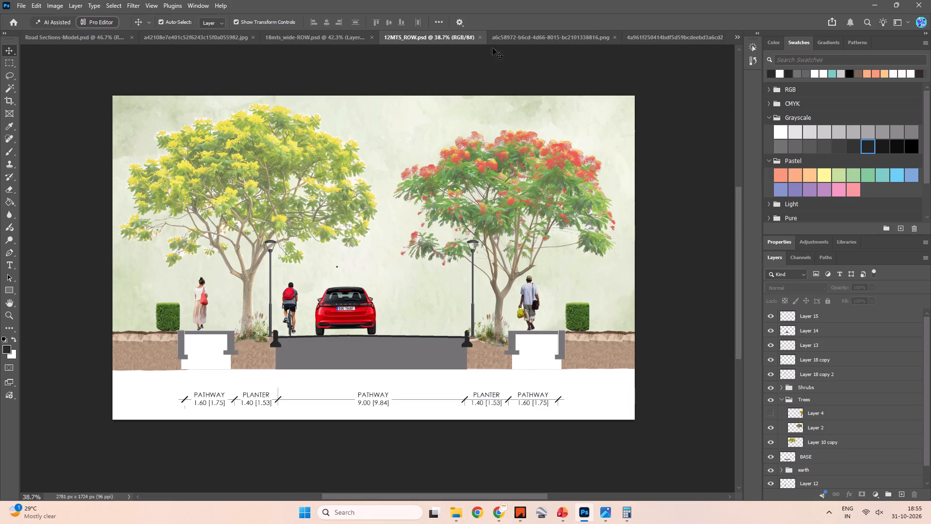
{"action": "left_click", "coordinate": [545, 36]}
{"action": "left_click", "coordinate": [636, 38]}
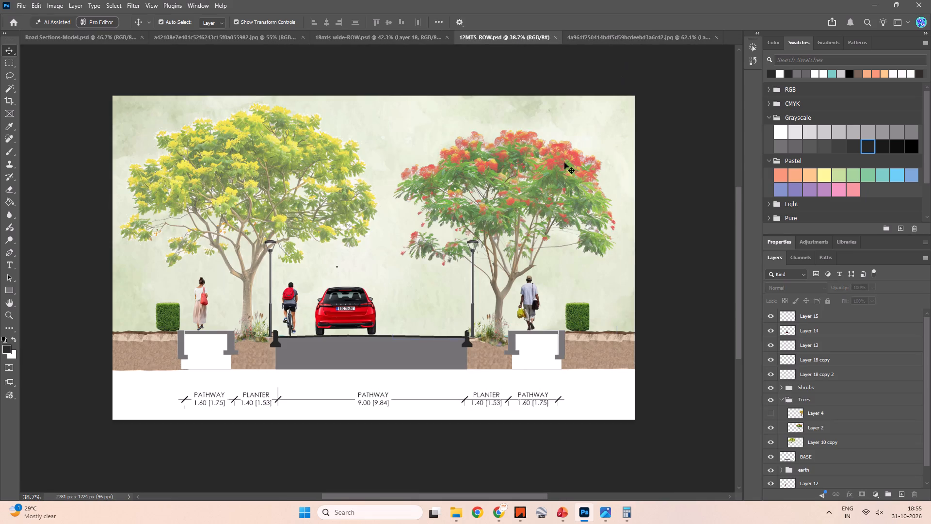
{"action": "left_click", "coordinate": [704, 37]}
{"action": "left_click", "coordinate": [715, 38]}
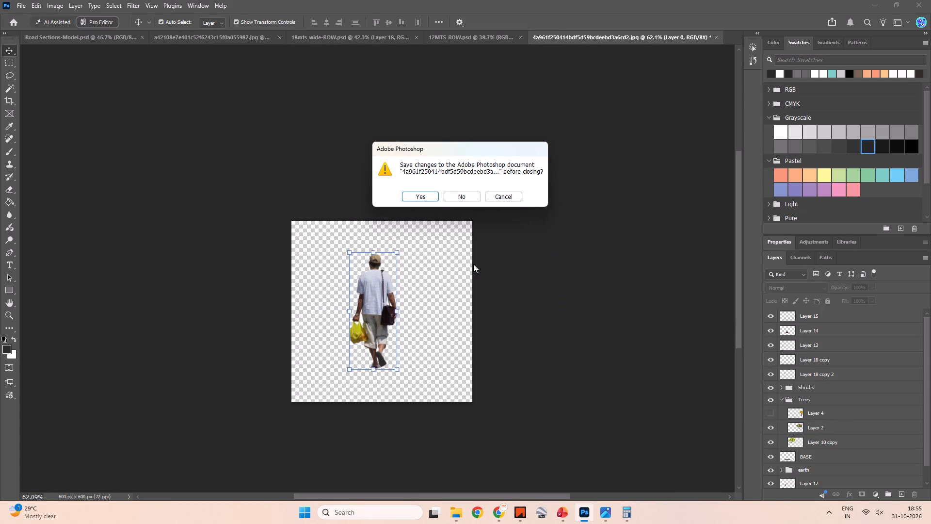
{"action": "left_click", "coordinate": [460, 177]}
{"action": "left_click", "coordinate": [463, 191]}
{"action": "left_click", "coordinate": [464, 200]}
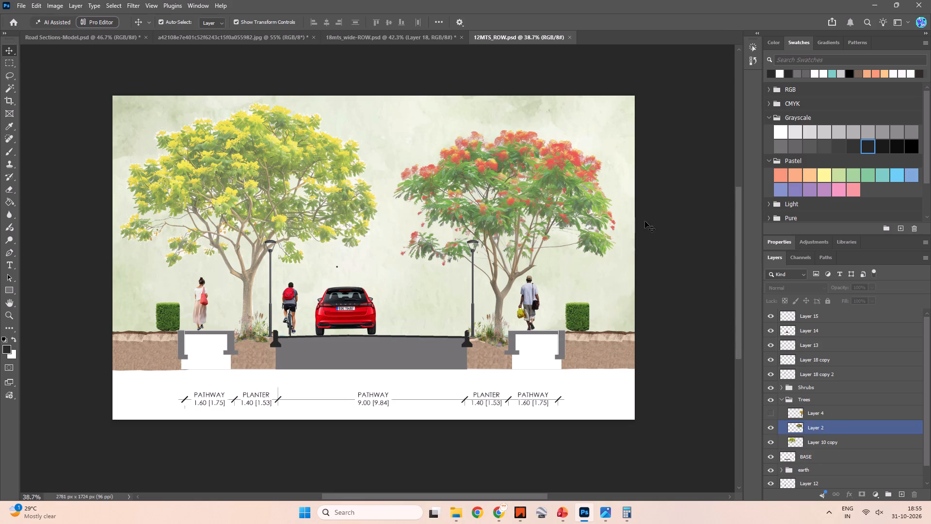
{"action": "left_click", "coordinate": [653, 219]}
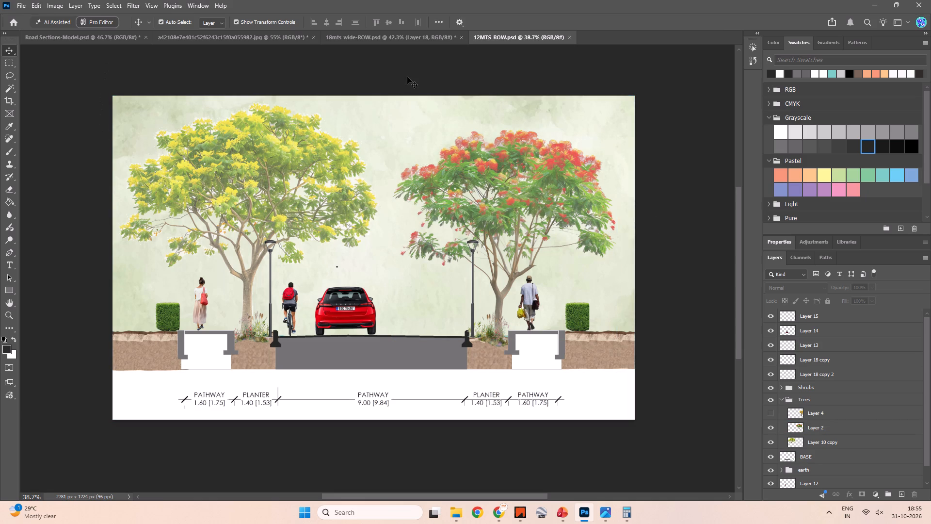
Export the section as 12MTS_ROW.jpg at quality 7 and 125% scale into the Rendered Section folder.
{"action": "left_click", "coordinate": [25, 9]}
{"action": "left_click", "coordinate": [41, 178]}
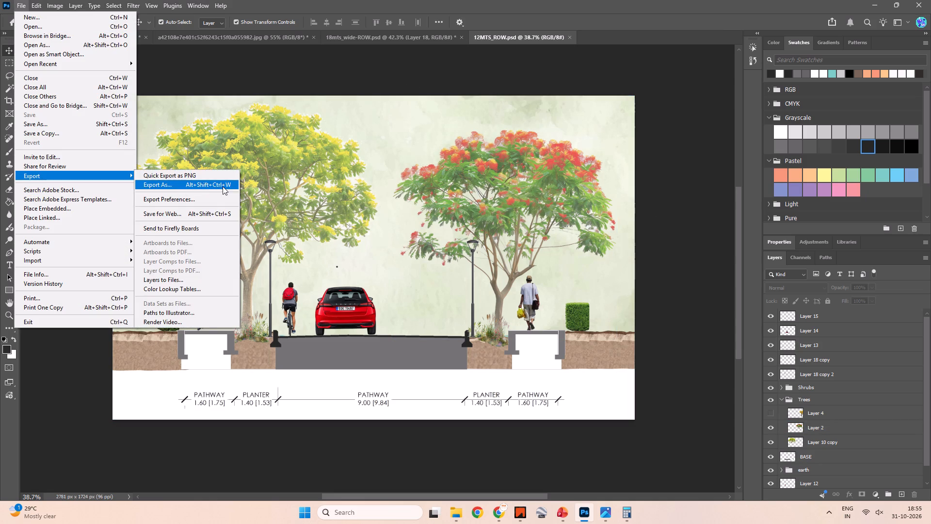
{"action": "left_click", "coordinate": [205, 181]}
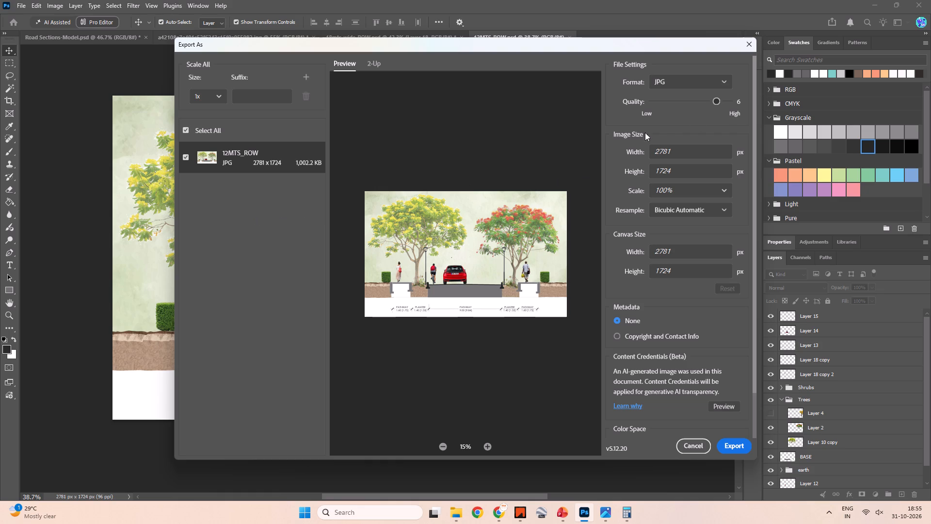
{"action": "left_click_drag", "start_coordinate": [719, 98], "coordinate": [738, 100]}
{"action": "left_click", "coordinate": [727, 189]}
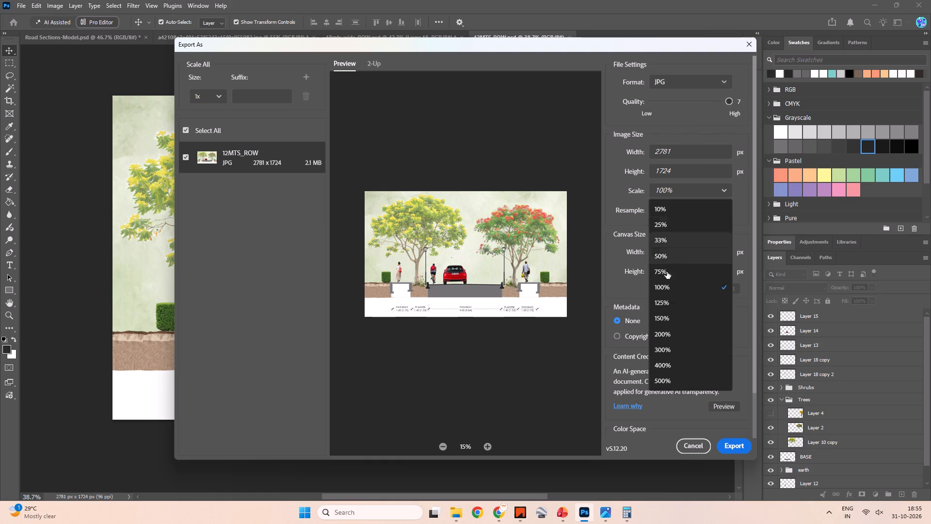
{"action": "left_click", "coordinate": [674, 301]}
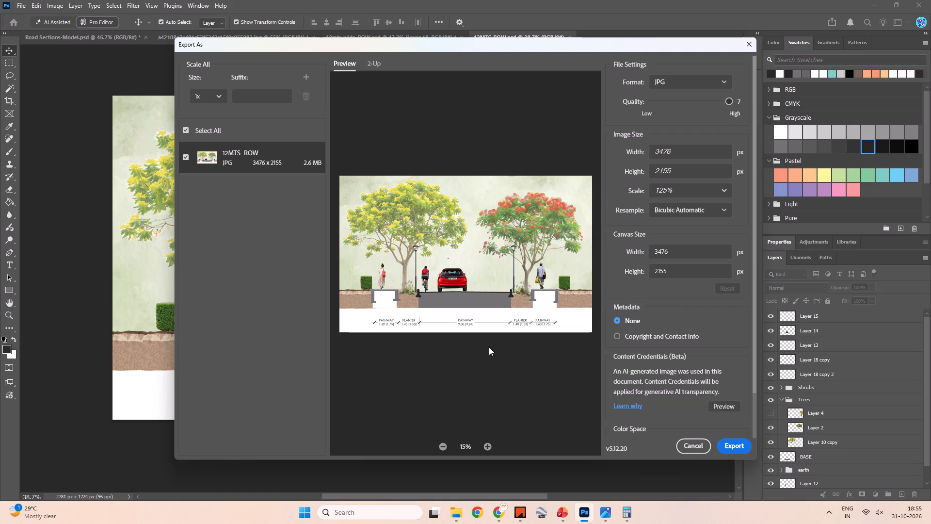
{"action": "left_click", "coordinate": [734, 444]}
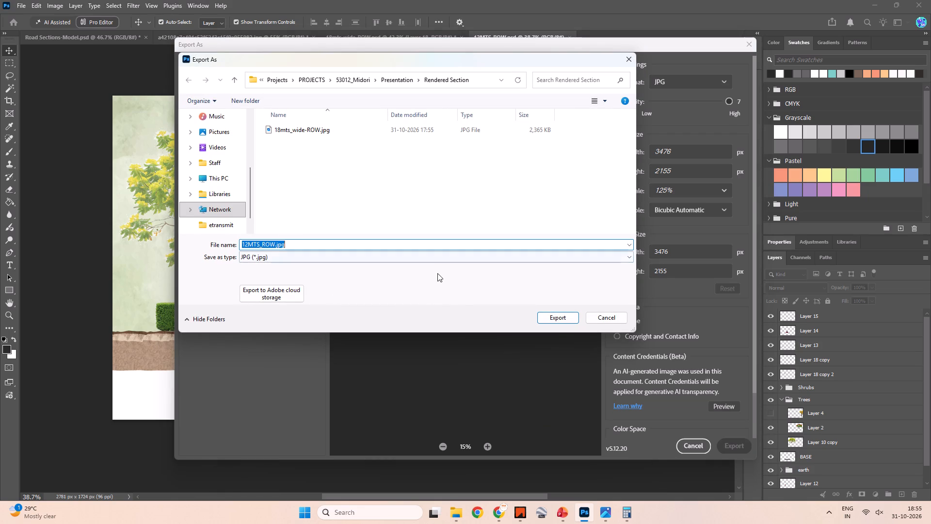
{"action": "left_click", "coordinate": [562, 320]}
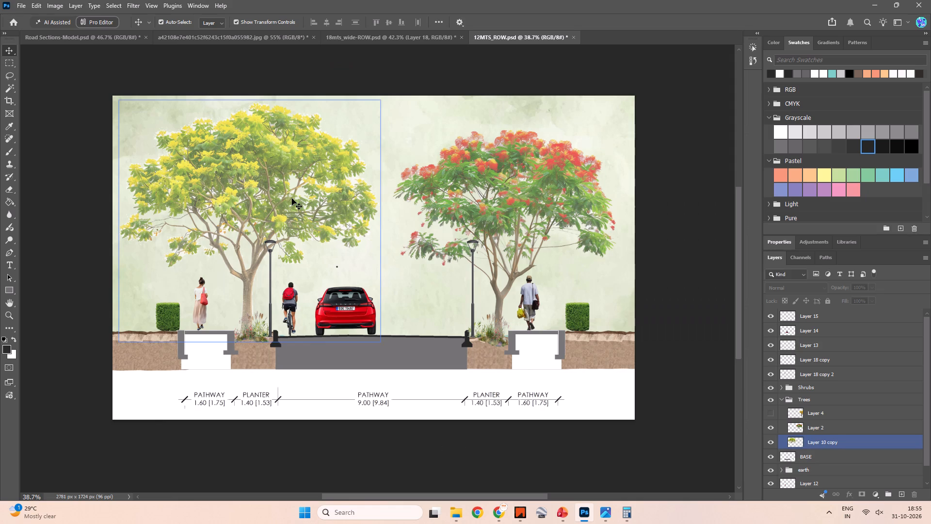
{"action": "left_click", "coordinate": [678, 202]}
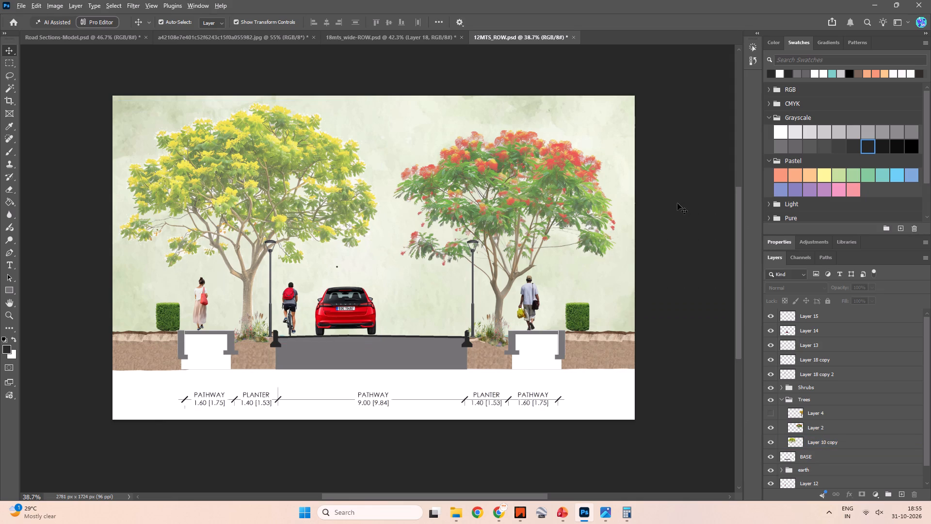
Sample the pink pathway fill in 18mts_wide-ROW.psd as the foreground colour and return to 12MTS_ROW.psd.
{"action": "left_click", "coordinate": [369, 45]}
{"action": "left_click", "coordinate": [373, 40]}
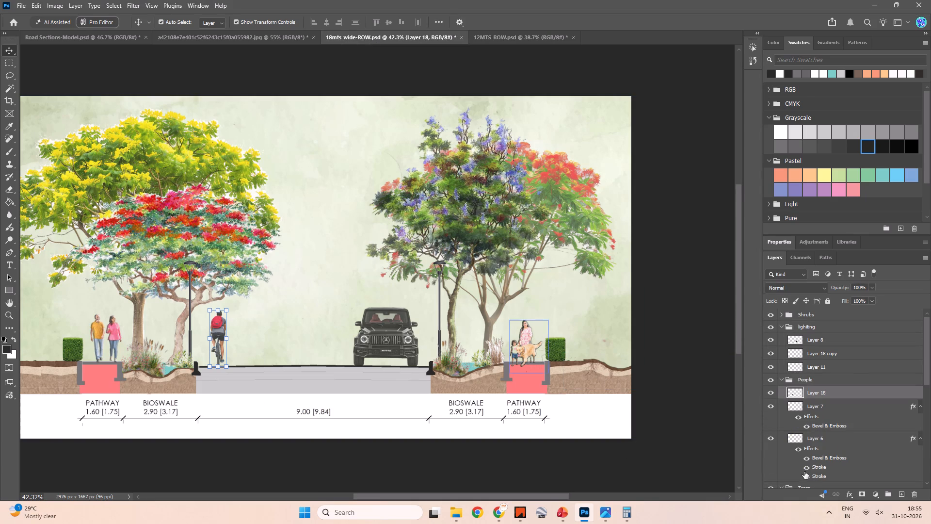
{"action": "key", "text": "b"}
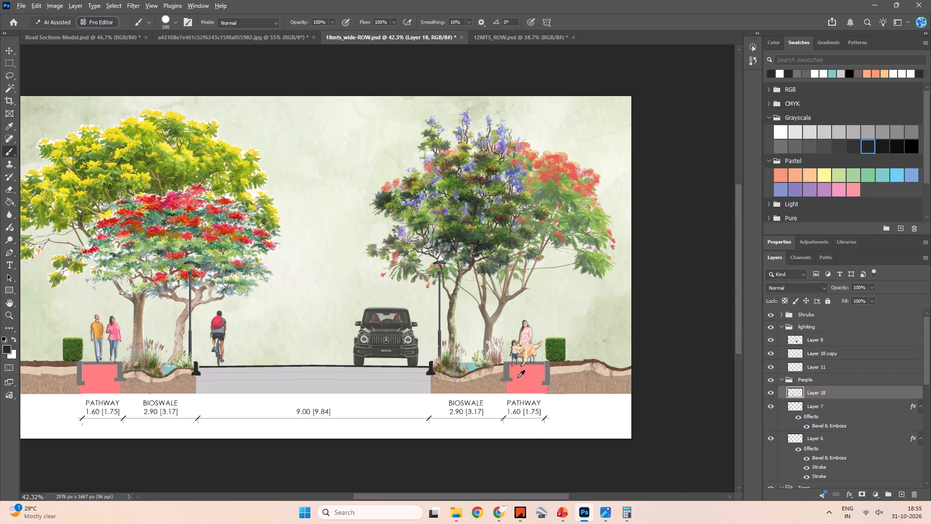
{"action": "left_click", "coordinate": [527, 380], "text": "alt"}
{"action": "left_click", "coordinate": [489, 40]}
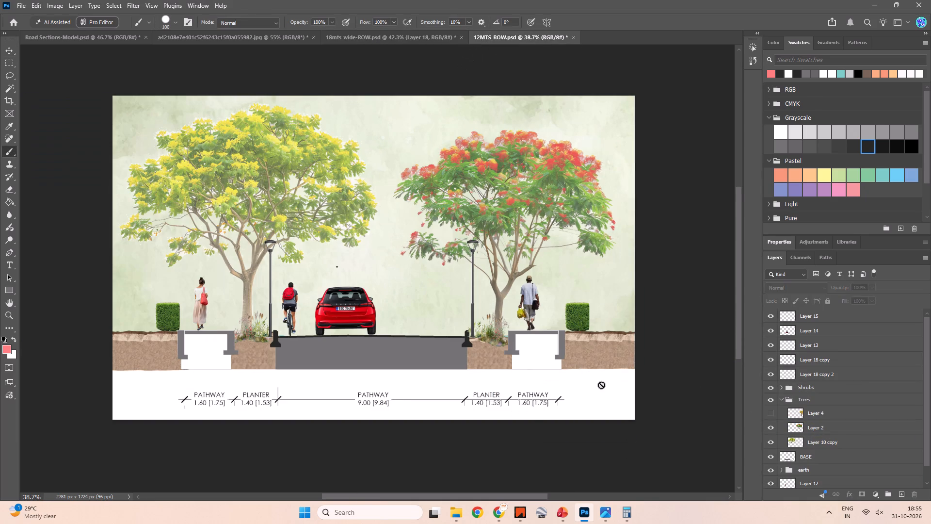
Fill the white areas beneath both pathways on the BASE layer with the sampled pink and clear the selection.
{"action": "left_click", "coordinate": [807, 456]}
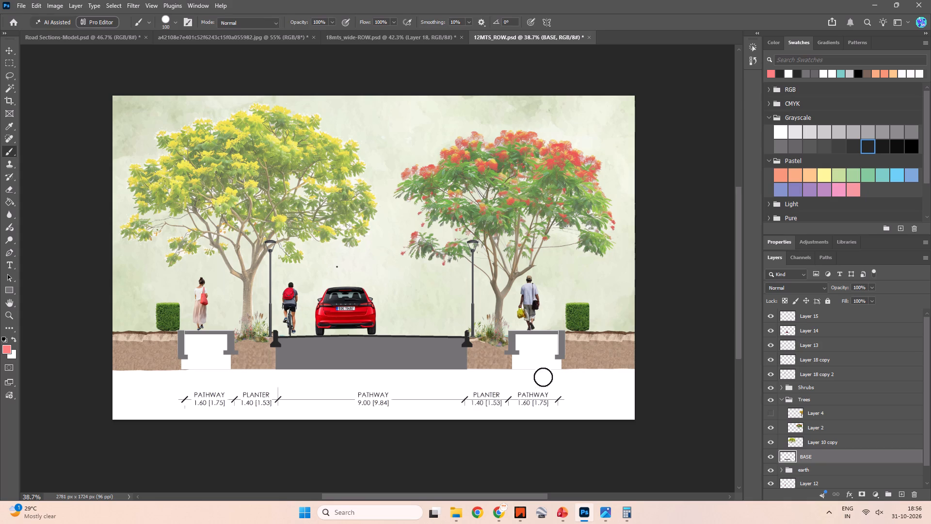
{"action": "key", "text": "w"}
{"action": "left_click", "coordinate": [534, 353]}
{"action": "key", "text": "g"}
{"action": "left_click", "coordinate": [534, 352]}
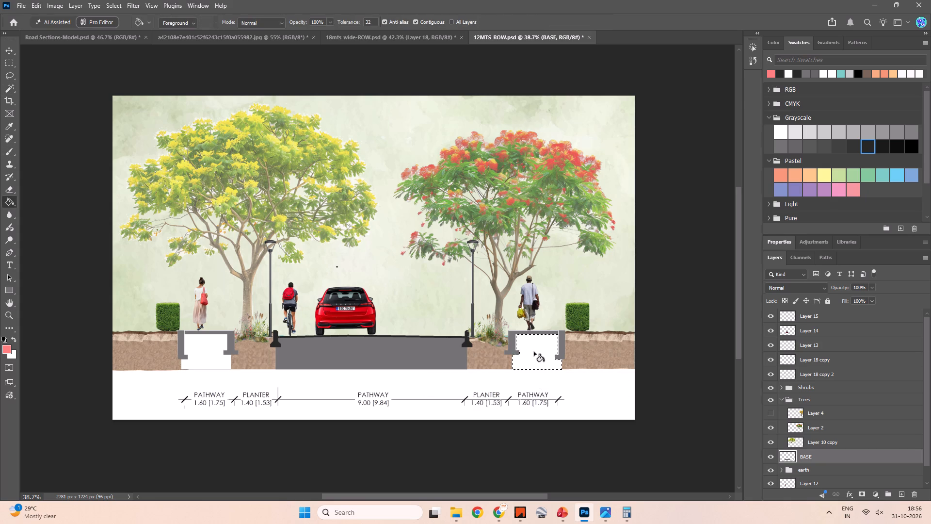
{"action": "key", "text": "w"}
{"action": "left_click", "coordinate": [203, 353]}
{"action": "key", "text": "g"}
{"action": "left_click", "coordinate": [206, 350]}
{"action": "left_click", "coordinate": [405, 465]}
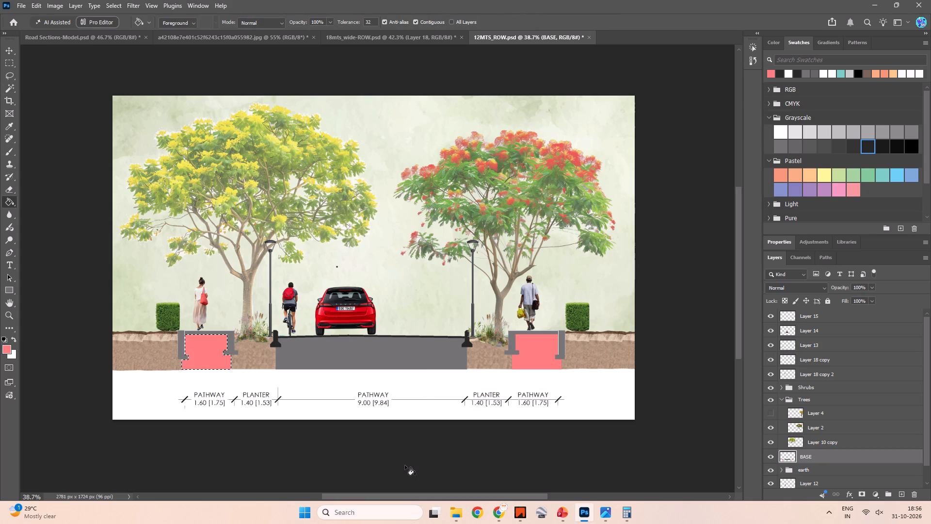
{"action": "key", "text": "m"}
{"action": "left_click", "coordinate": [403, 458]}
{"action": "scroll", "coordinate": [380, 430], "scroll_direction": "down", "scroll_amount": 5, "text": "alt"}
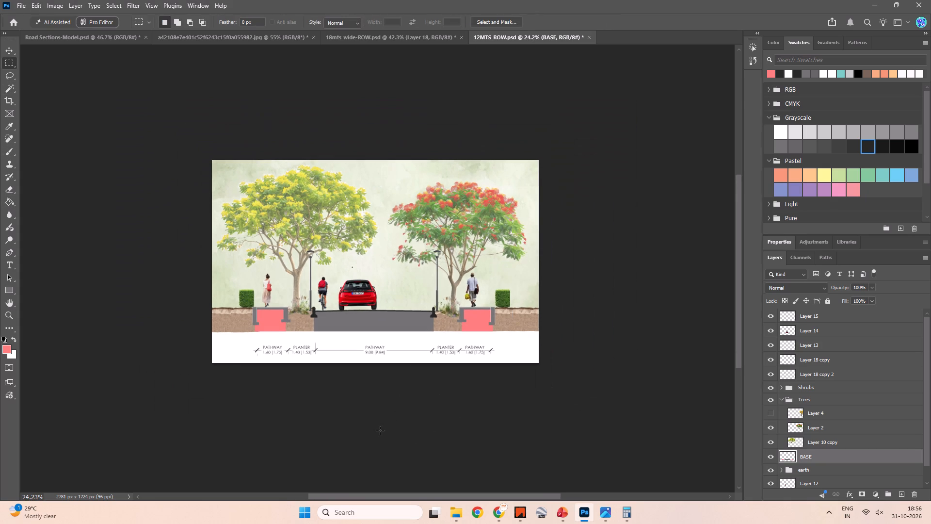
Save 12MTS_ROW.psd.
{"action": "key", "text": "ctrl+s"}
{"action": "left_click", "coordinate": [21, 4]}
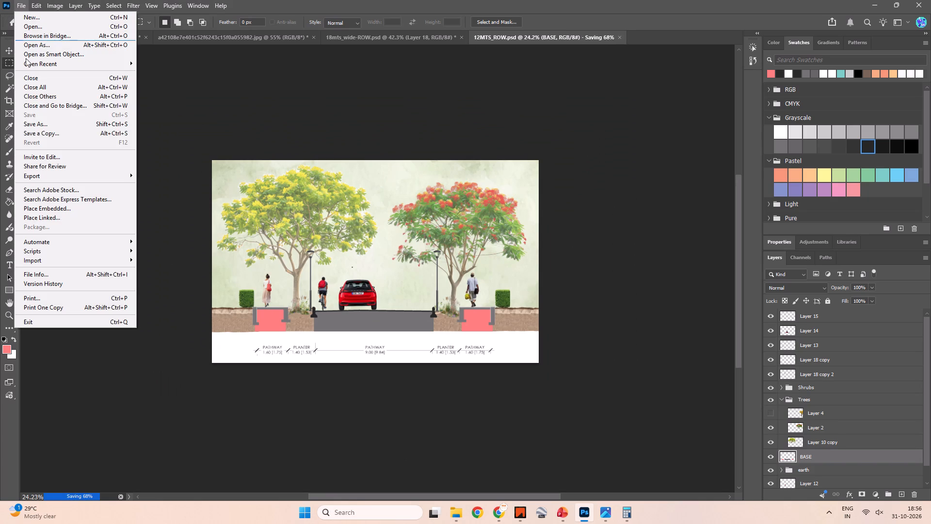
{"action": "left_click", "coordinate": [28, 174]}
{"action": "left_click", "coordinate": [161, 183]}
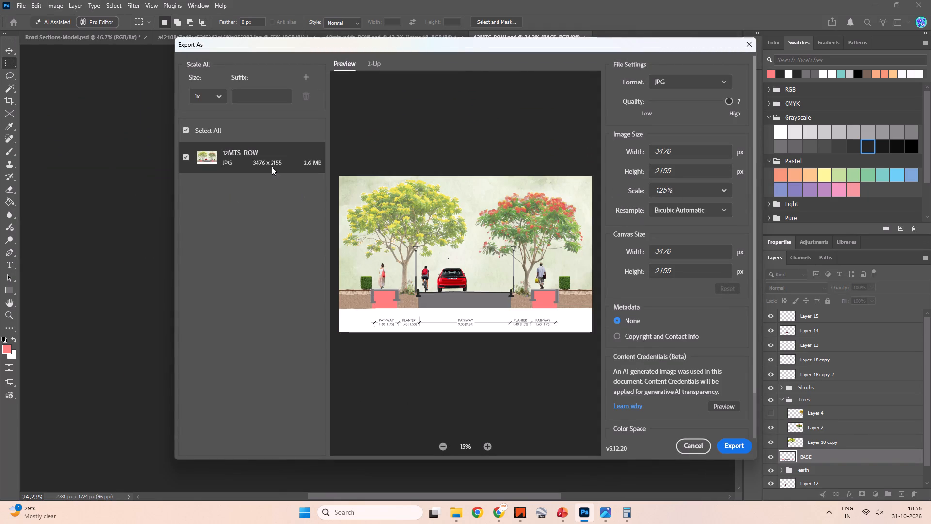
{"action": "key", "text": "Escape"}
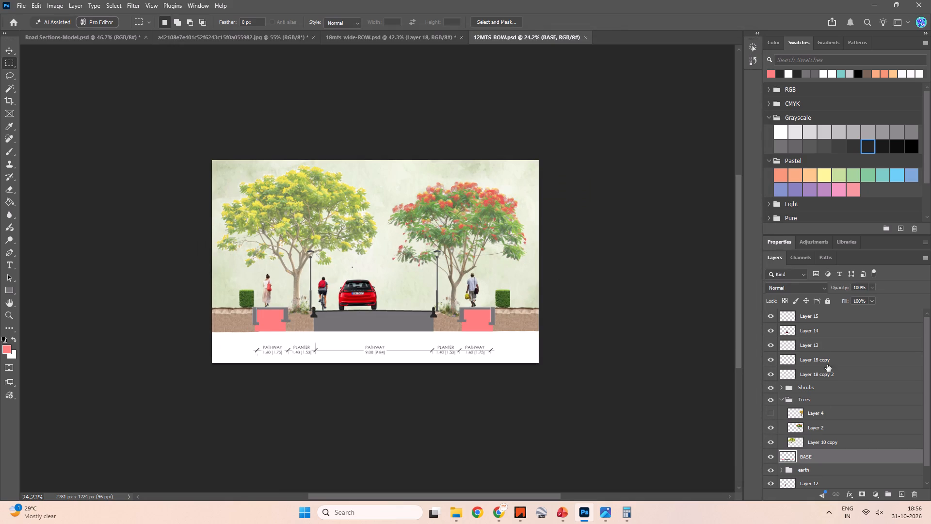
Set the opacity of Layer 14, the red car, to 78%.
{"action": "left_click", "coordinate": [816, 335]}
{"action": "left_click", "coordinate": [870, 288]}
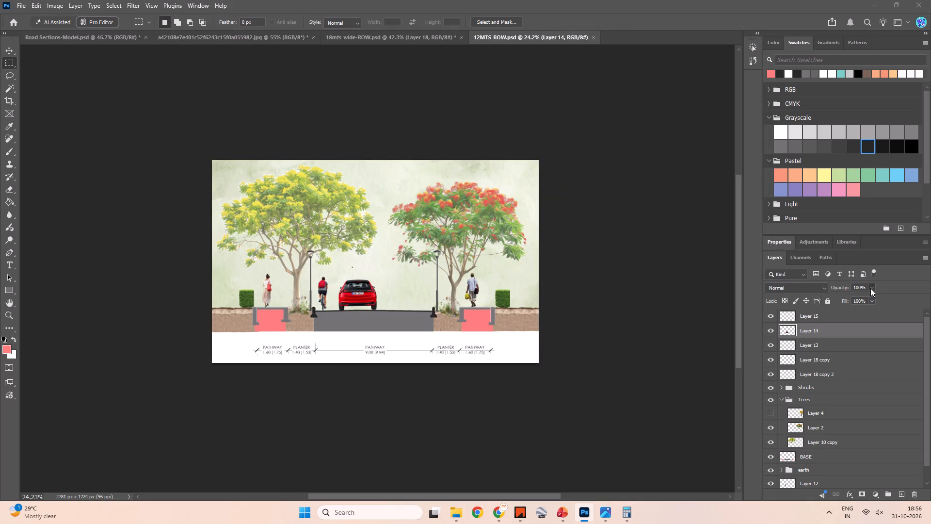
{"action": "left_click_drag", "start_coordinate": [868, 298], "coordinate": [859, 298]}
{"action": "left_click", "coordinate": [860, 298]}
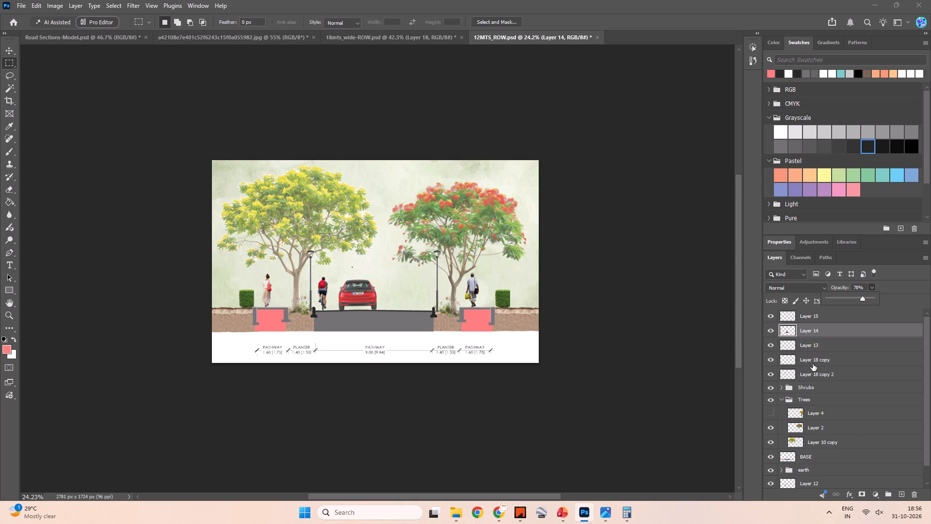
Identify the cyclist layer by toggling visibility, and move Layer 12 to directly below Layer 14.
{"action": "left_click", "coordinate": [770, 378]}
{"action": "left_click", "coordinate": [770, 378]}
{"action": "scroll", "coordinate": [789, 434], "scroll_direction": "down", "scroll_amount": 3}
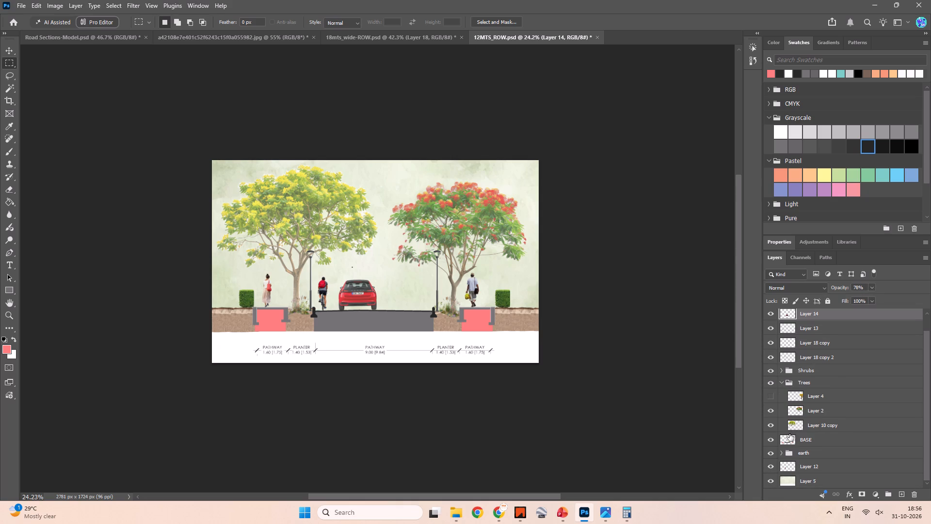
{"action": "scroll", "coordinate": [789, 435], "scroll_direction": "down", "scroll_amount": 3}
{"action": "left_click", "coordinate": [772, 466]}
{"action": "left_click", "coordinate": [771, 466]}
{"action": "left_click_drag", "start_coordinate": [815, 464], "coordinate": [830, 319]}
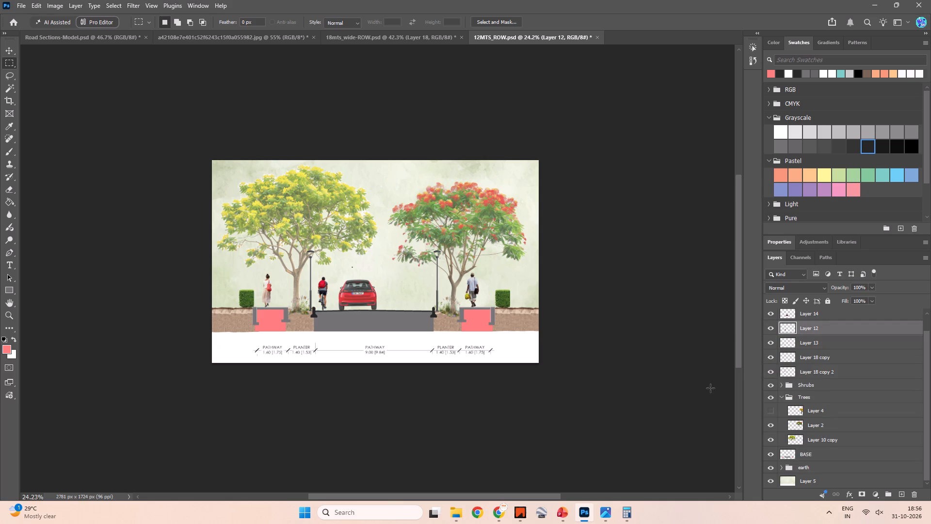
Group Layer 15, Layer 14, Layer 12 and Layer 13 and name the group people.
{"action": "scroll", "coordinate": [813, 346], "scroll_direction": "up", "scroll_amount": 9}
{"action": "left_click", "coordinate": [807, 331], "text": "shift"}
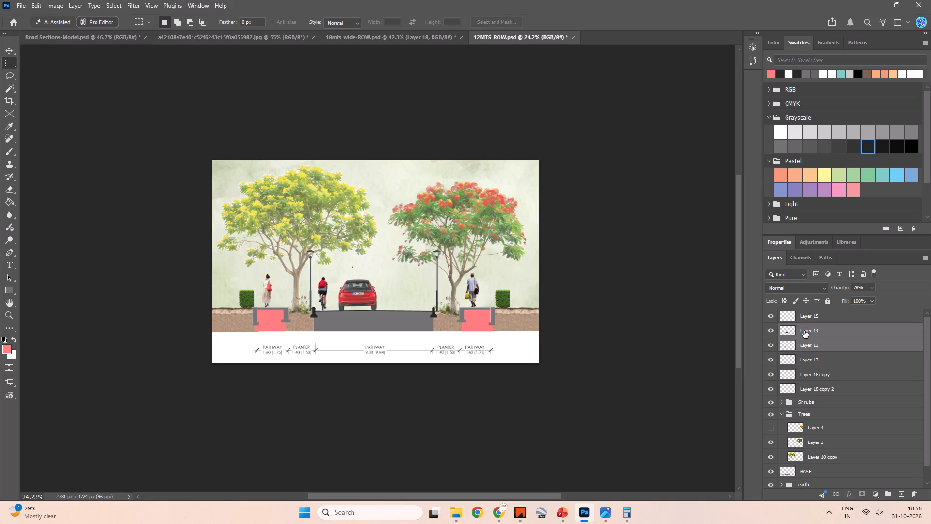
{"action": "left_click", "coordinate": [812, 318], "text": "shift"}
{"action": "left_click", "coordinate": [770, 318]}
{"action": "left_click", "coordinate": [770, 318]}
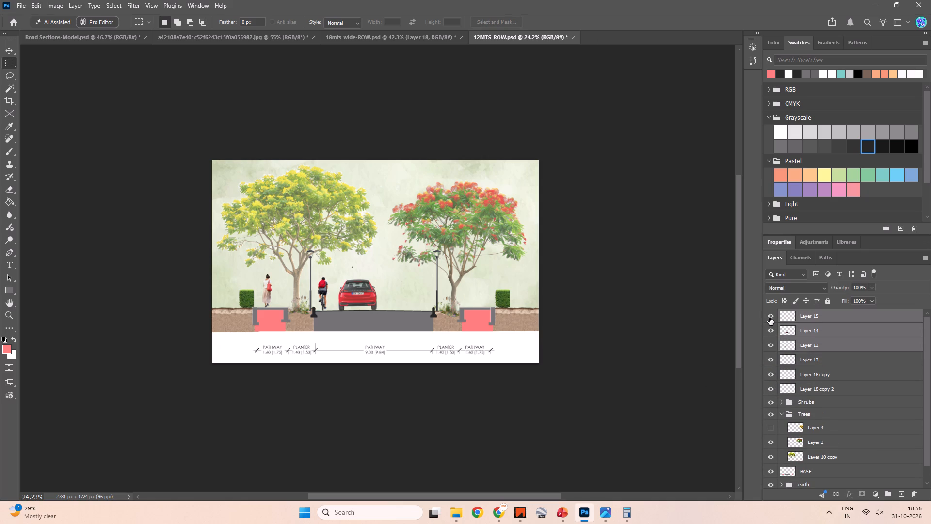
{"action": "left_click", "coordinate": [822, 359], "text": "shift"}
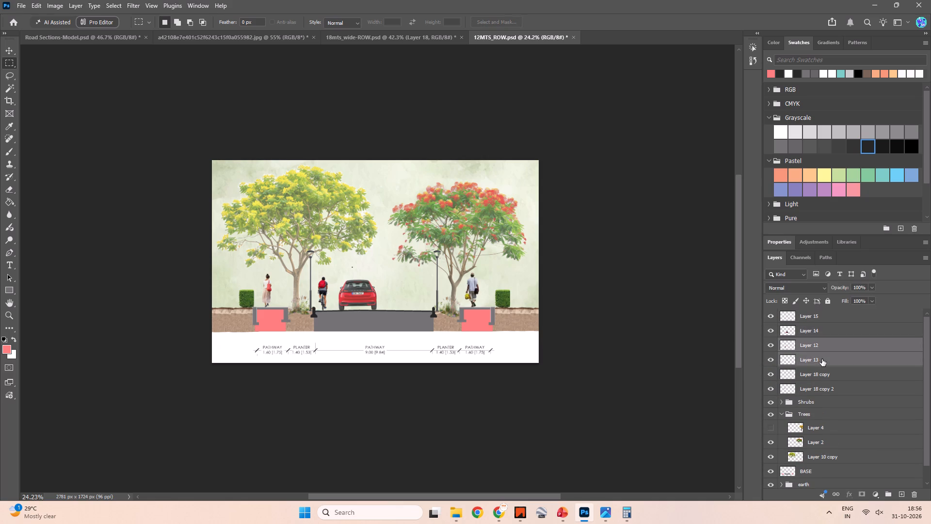
{"action": "left_click", "coordinate": [820, 314]}
{"action": "left_click", "coordinate": [828, 362], "text": "shift"}
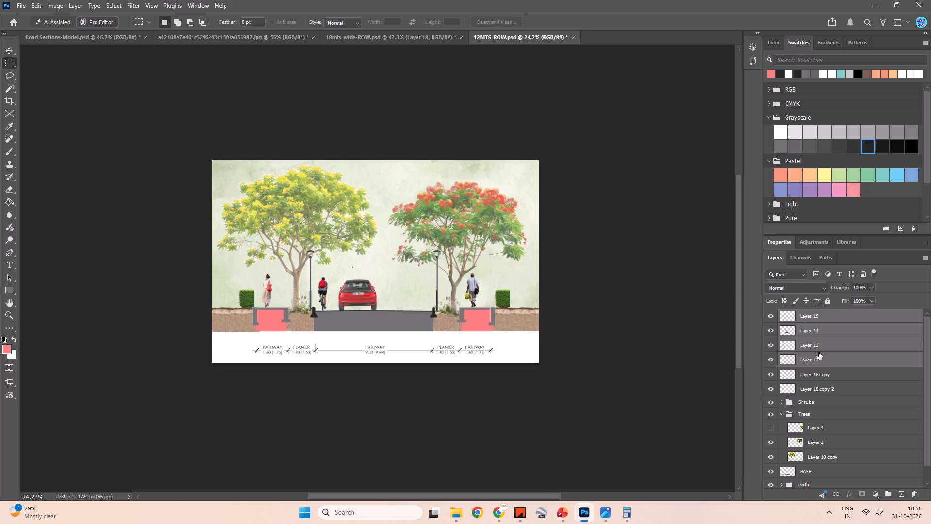
{"action": "left_click", "coordinate": [889, 497]}
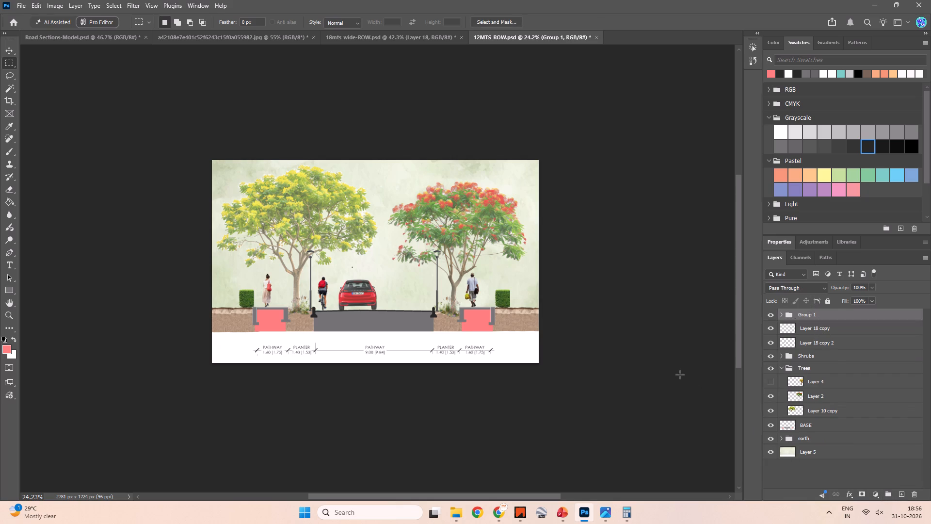
{"action": "double_click", "coordinate": [808, 317]}
{"action": "type", "text": "people"}
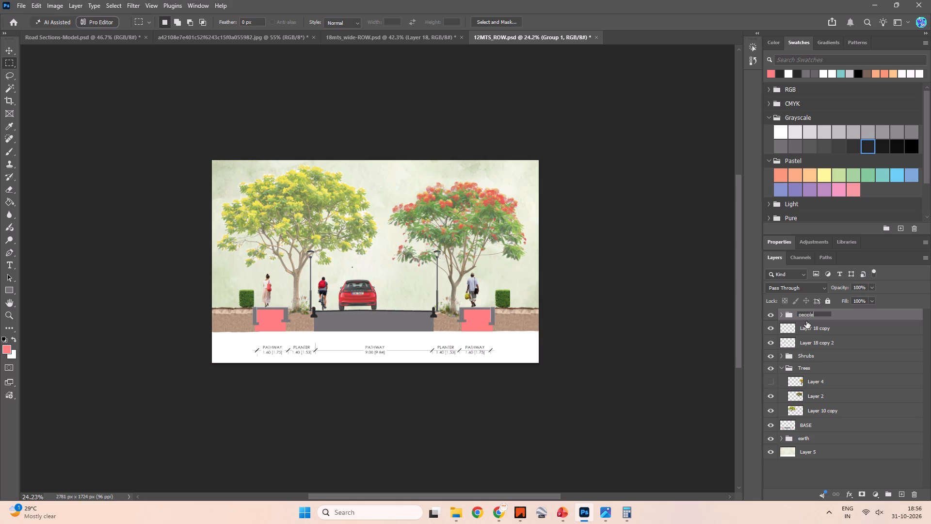
{"action": "key", "text": "Return"}
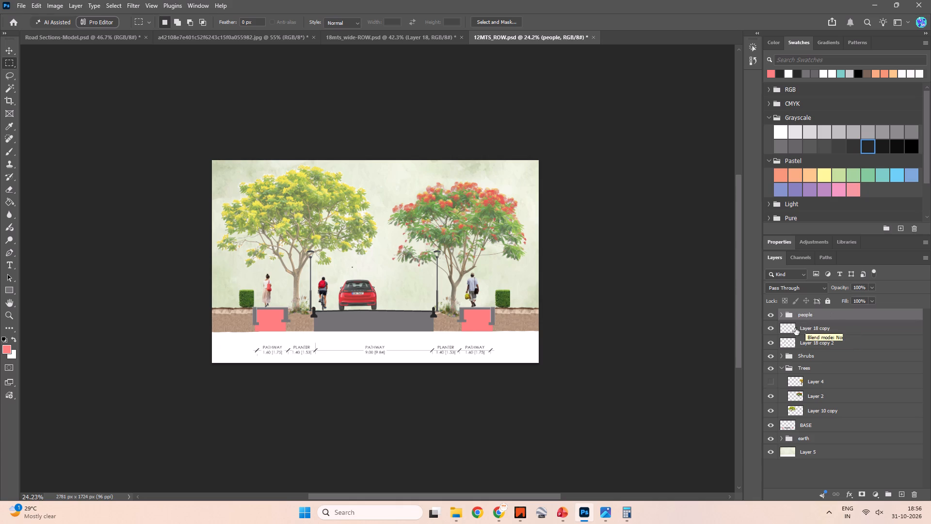
{"action": "left_click", "coordinate": [603, 333]}
Set the people group's opacity to 91%.
{"action": "left_click", "coordinate": [870, 287]}
{"action": "left_click", "coordinate": [869, 296]}
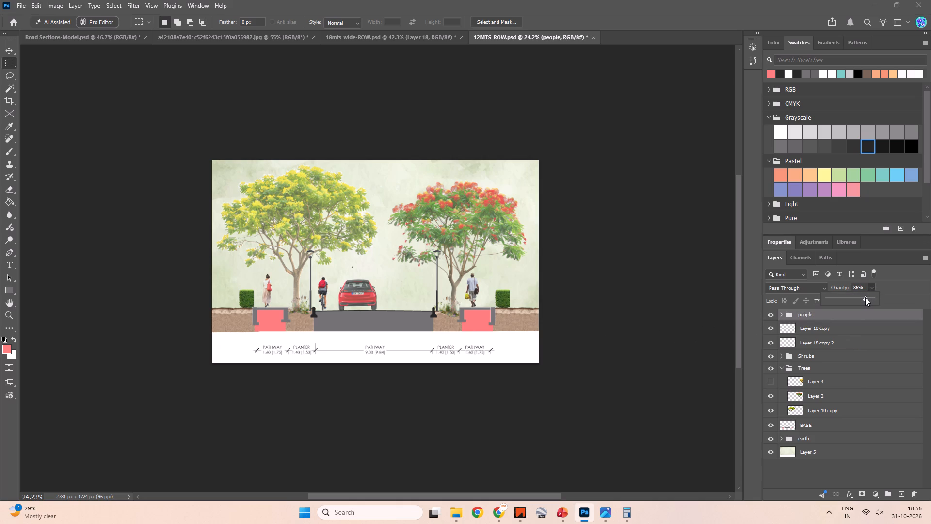
{"action": "left_click", "coordinate": [638, 331]}
Rotate the red car on Layer 14 about 1° clockwise and shift it slightly left along the road surface.
{"action": "left_click", "coordinate": [601, 268]}
{"action": "scroll", "coordinate": [369, 344], "scroll_direction": "up", "scroll_amount": 5, "text": "alt"}
{"action": "key", "text": "space"}
{"action": "key", "text": "space"}
{"action": "key", "text": "space"}
{"action": "key", "text": "space"}
{"action": "key", "text": "space"}
{"action": "key", "text": "space"}
{"action": "key", "text": "space"}
{"action": "key", "text": "space"}
{"action": "key", "text": "space"}
{"action": "key", "text": "space"}
{"action": "key", "text": "space"}
{"action": "key", "text": "space"}
{"action": "key", "text": "space"}
{"action": "key", "text": "space"}
{"action": "key", "text": "space"}
{"action": "key", "text": "space"}
{"action": "key", "text": "space"}
{"action": "key", "text": "space"}
{"action": "left_click_drag", "start_coordinate": [367, 235], "coordinate": [347, 274]}
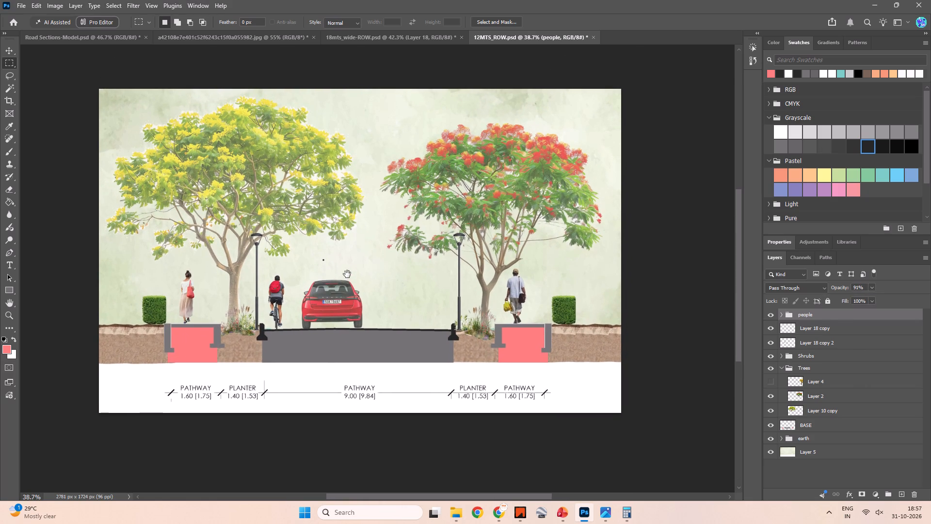
{"action": "left_click", "coordinate": [783, 314]}
{"action": "left_click", "coordinate": [812, 348]}
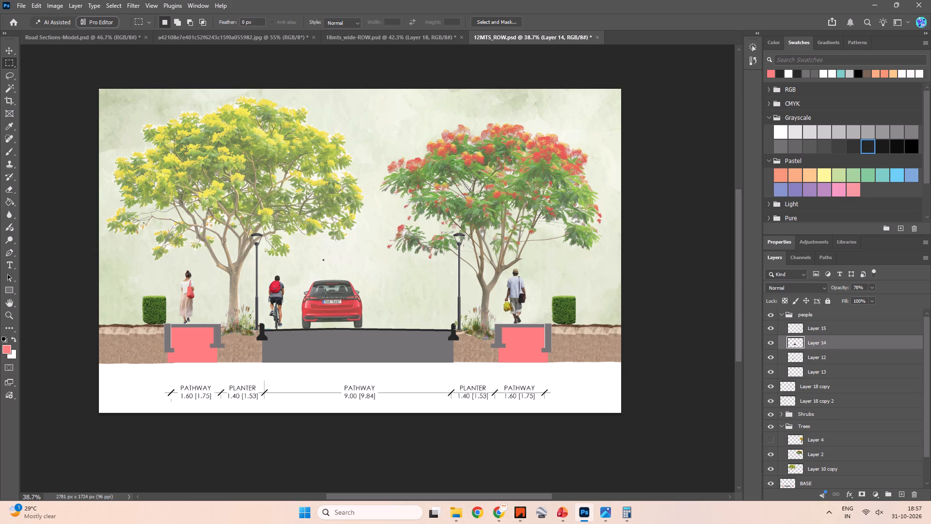
{"action": "key", "text": "v"}
{"action": "left_click", "coordinate": [328, 294]}
{"action": "left_click", "coordinate": [370, 279]}
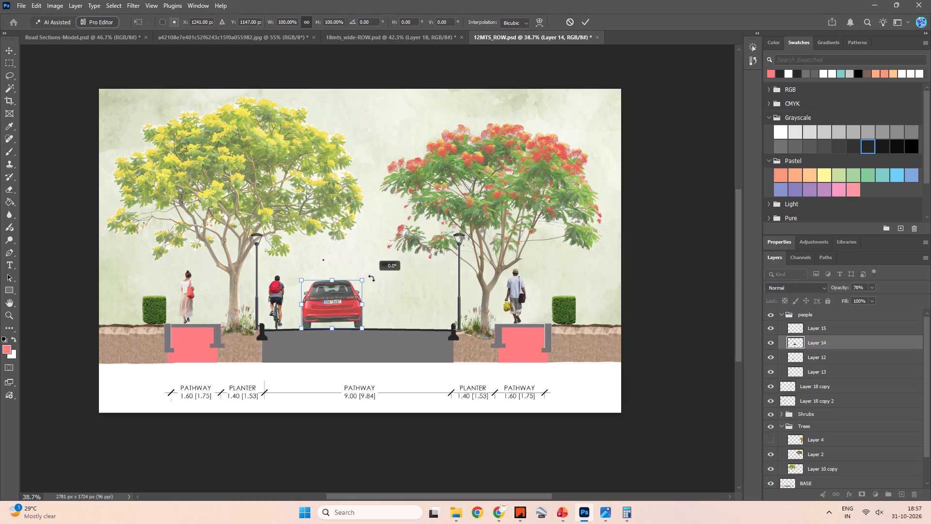
{"action": "scroll", "coordinate": [327, 307], "scroll_direction": "up", "scroll_amount": 15, "text": "alt"}
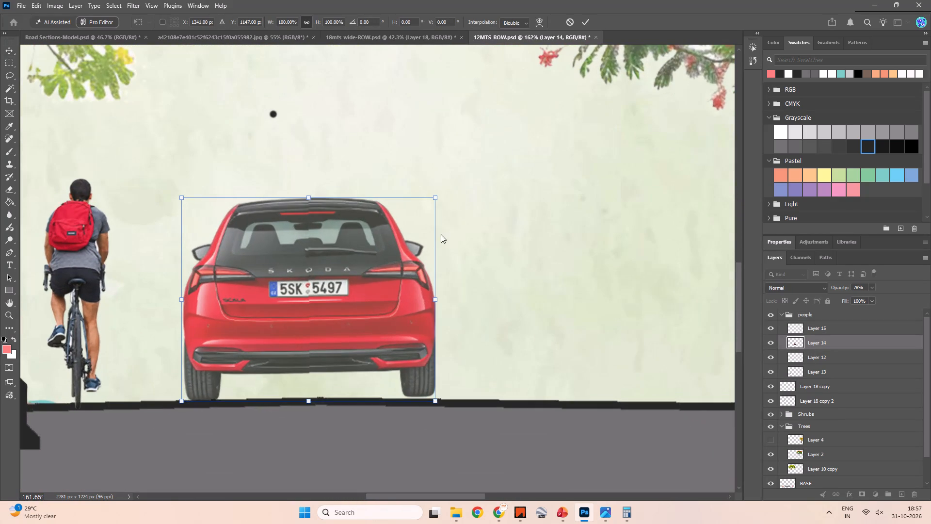
{"action": "left_click", "coordinate": [444, 196]}
{"action": "left_click_drag", "start_coordinate": [448, 192], "coordinate": [453, 201]}
{"action": "left_click_drag", "start_coordinate": [453, 201], "coordinate": [451, 197]}
{"action": "left_click", "coordinate": [441, 194]}
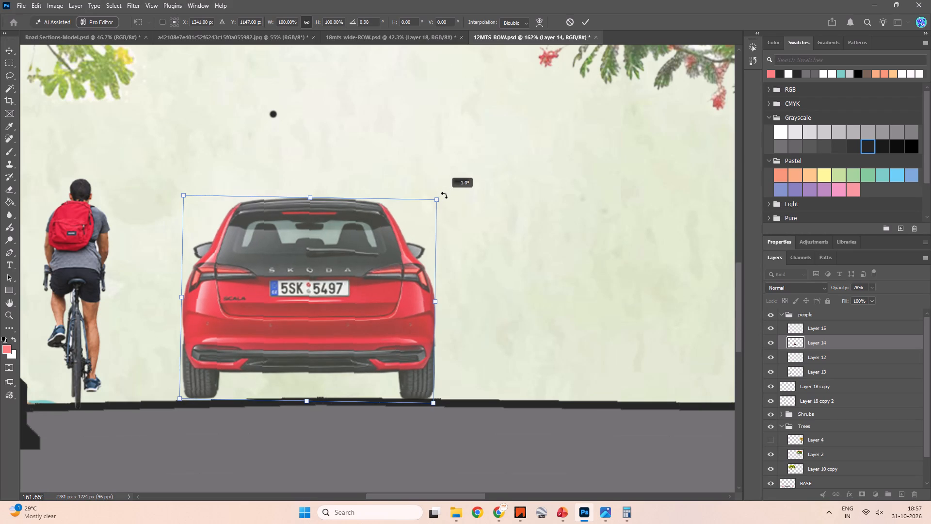
{"action": "left_click_drag", "start_coordinate": [338, 281], "coordinate": [332, 282]}
{"action": "left_click", "coordinate": [446, 225]}
{"action": "left_click", "coordinate": [588, 19]}
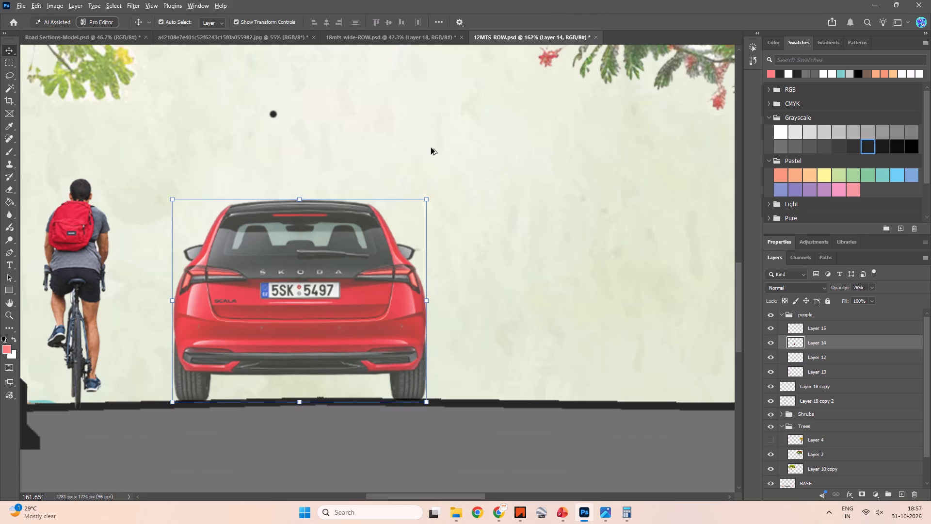
Export the 12MTS_ROW section as a JPG to the Rendered Section folder, replacing the existing 12MTS_ROW.jpg.
{"action": "scroll", "coordinate": [424, 155], "scroll_direction": "down", "scroll_amount": 11, "text": "alt"}
{"action": "left_click", "coordinate": [427, 430]}
{"action": "scroll", "coordinate": [404, 368], "scroll_direction": "down", "scroll_amount": 4, "text": "alt"}
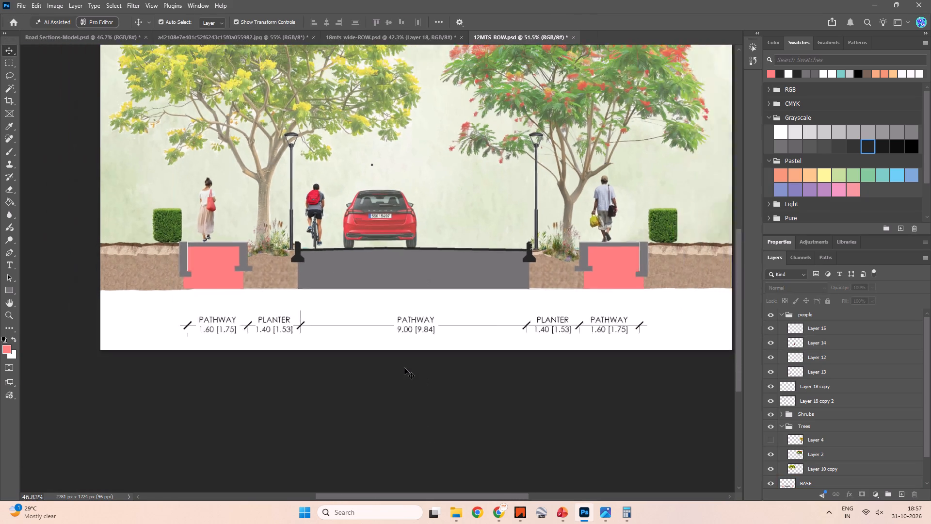
{"action": "scroll", "coordinate": [404, 368], "scroll_direction": "down", "scroll_amount": 4, "text": "alt"}
{"action": "key", "text": "space"}
{"action": "key", "text": "space"}
{"action": "key", "text": "space"}
{"action": "left_click_drag", "start_coordinate": [564, 360], "coordinate": [559, 365]}
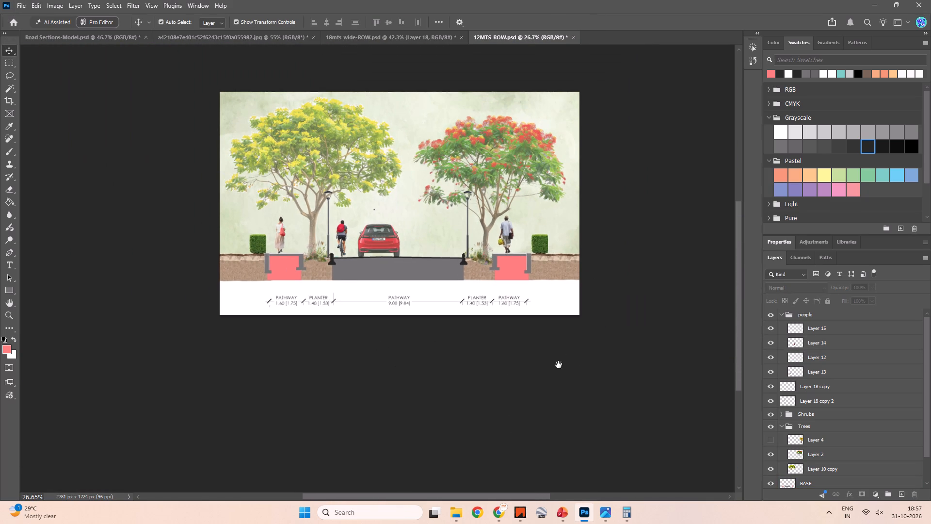
{"action": "left_click_drag", "start_coordinate": [559, 365], "coordinate": [543, 377]}
{"action": "left_click_drag", "start_coordinate": [7, 4], "coordinate": [16, 4]}
{"action": "left_click", "coordinate": [23, 4]}
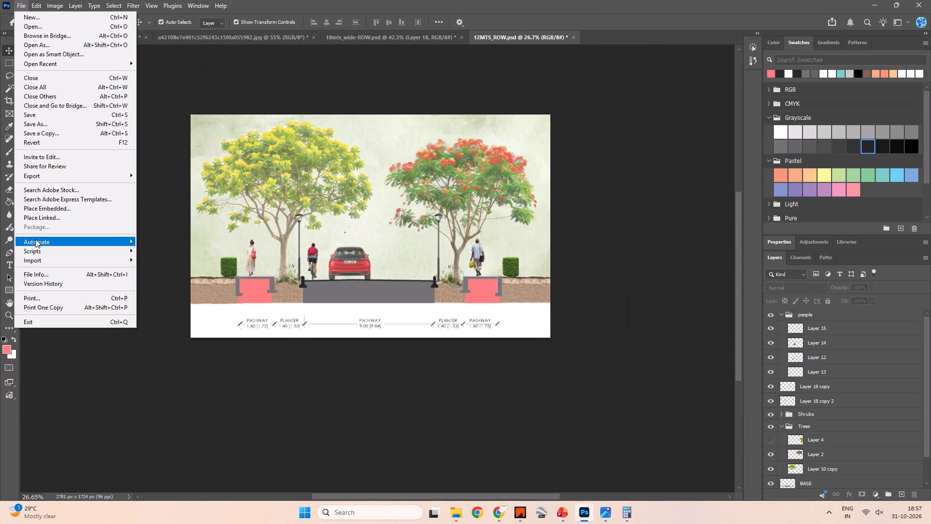
{"action": "left_click", "coordinate": [55, 173]}
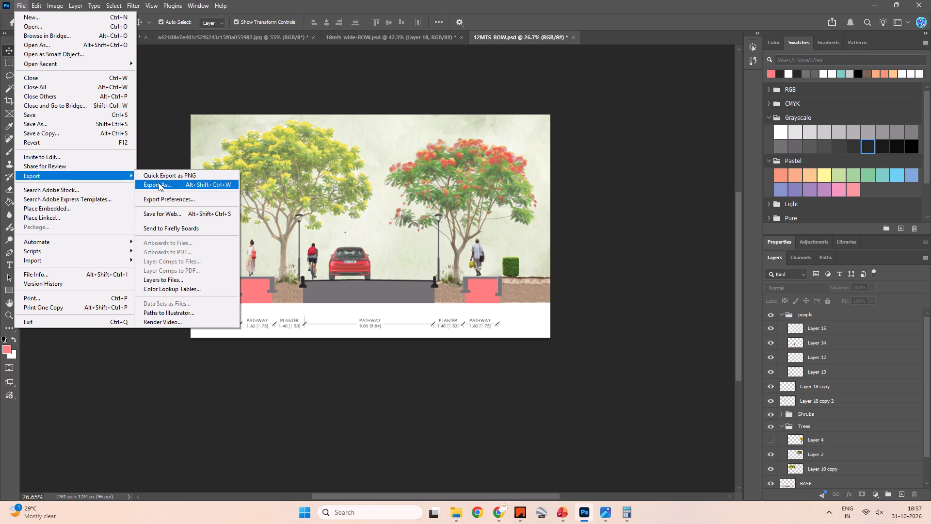
{"action": "left_click", "coordinate": [159, 183]}
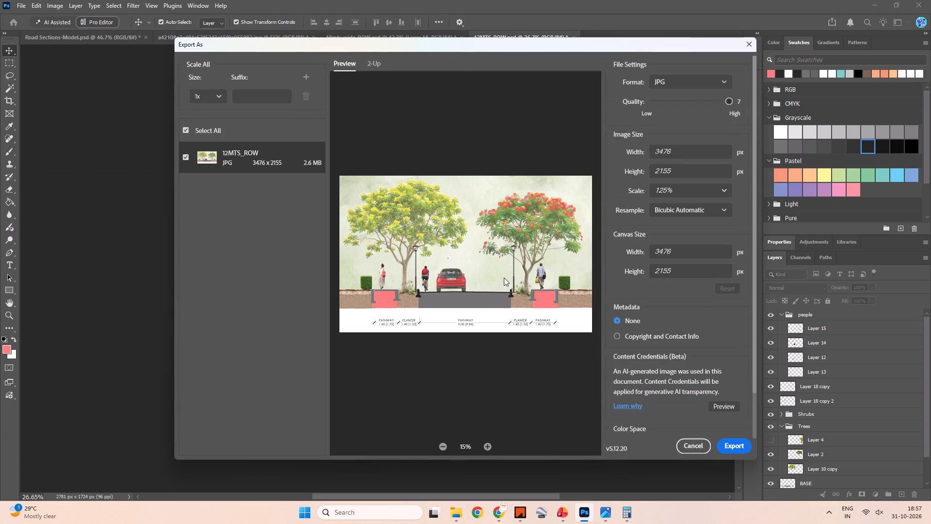
{"action": "left_click", "coordinate": [735, 449]}
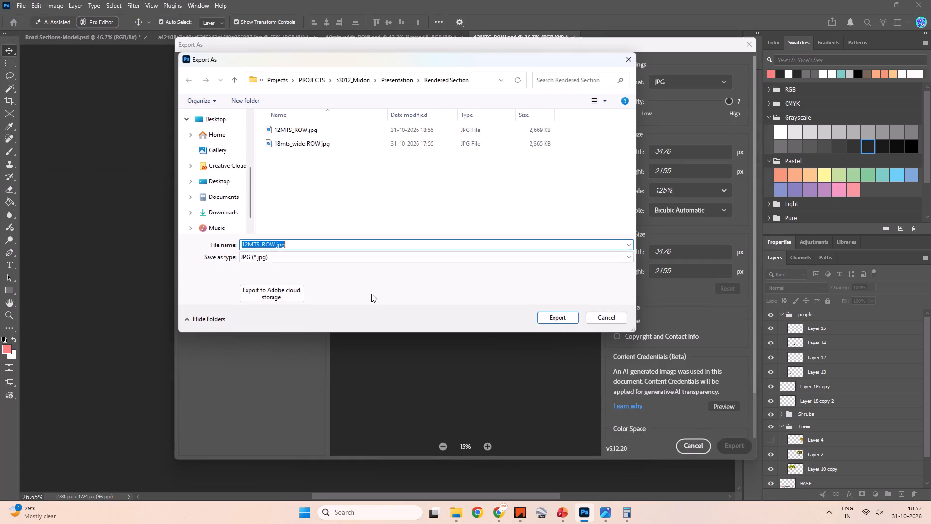
{"action": "left_click", "coordinate": [312, 134]}
{"action": "left_click", "coordinate": [549, 319]}
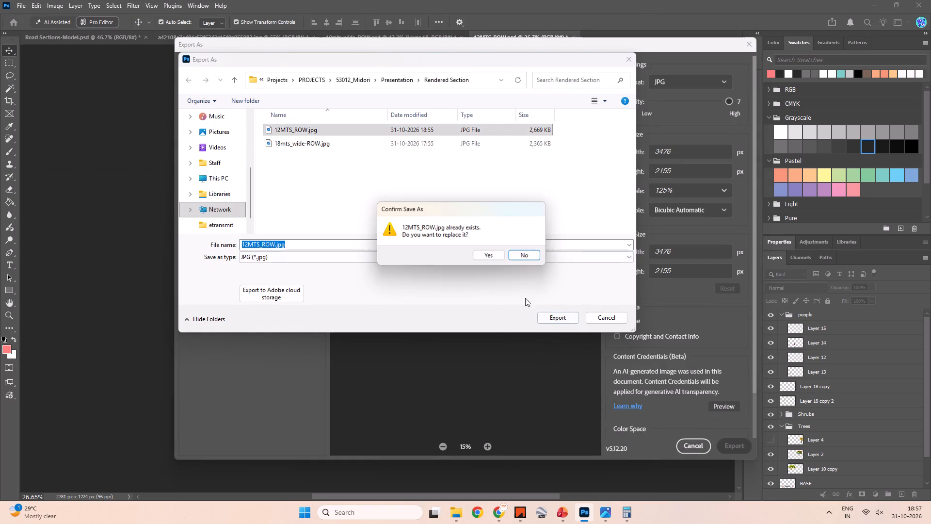
{"action": "left_click", "coordinate": [484, 240]}
{"action": "left_click", "coordinate": [484, 250]}
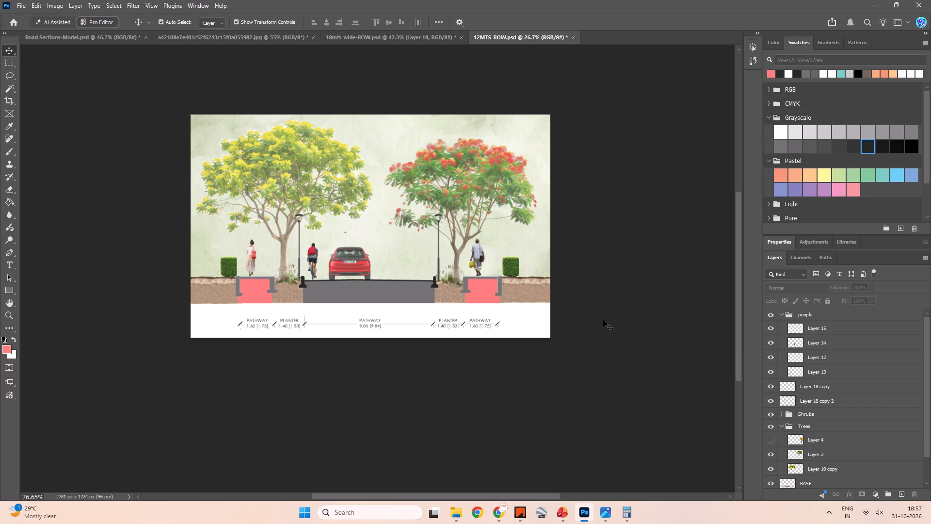
Copy the central PATHWAY label from the BASE layer of 12MTS_ROW.psd into the 18mts_wide-ROW.psd document.
{"action": "scroll", "coordinate": [316, 319], "scroll_direction": "up", "scroll_amount": 17, "text": "alt"}
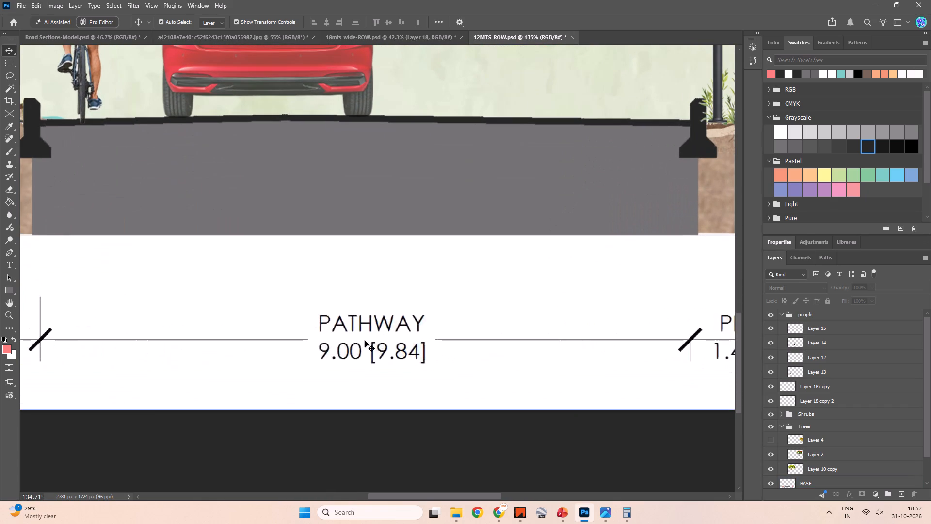
{"action": "key", "text": "m"}
{"action": "left_click_drag", "start_coordinate": [311, 308], "coordinate": [433, 336]}
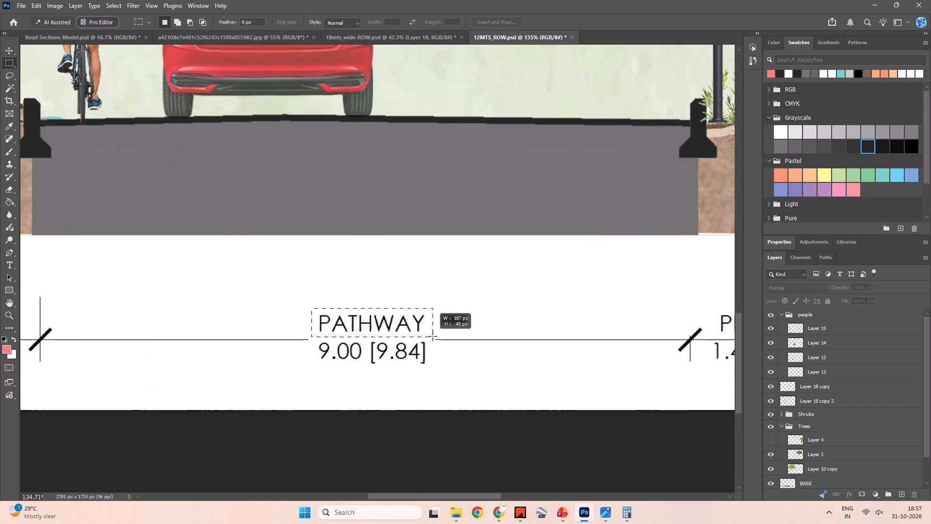
{"action": "left_click_drag", "start_coordinate": [433, 336], "coordinate": [432, 337]}
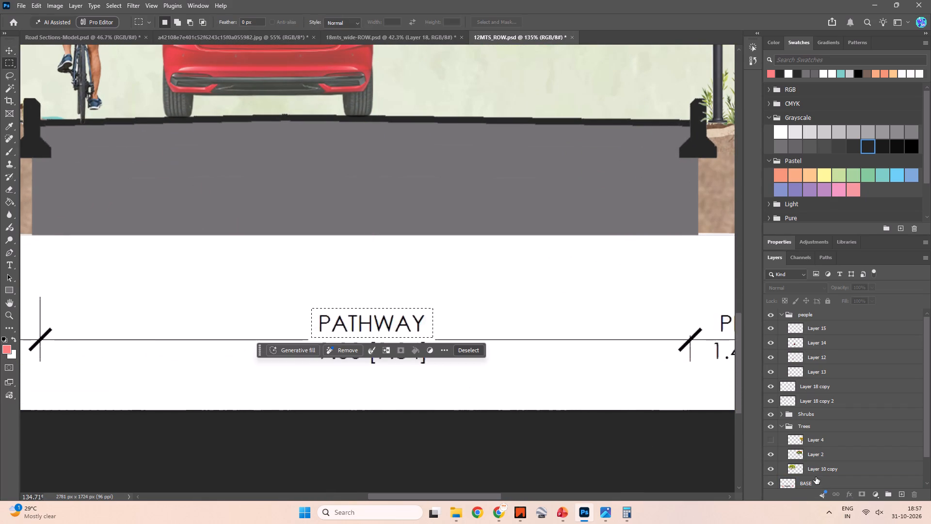
{"action": "scroll", "coordinate": [817, 477], "scroll_direction": "down", "scroll_amount": 4}
{"action": "left_click", "coordinate": [816, 452]}
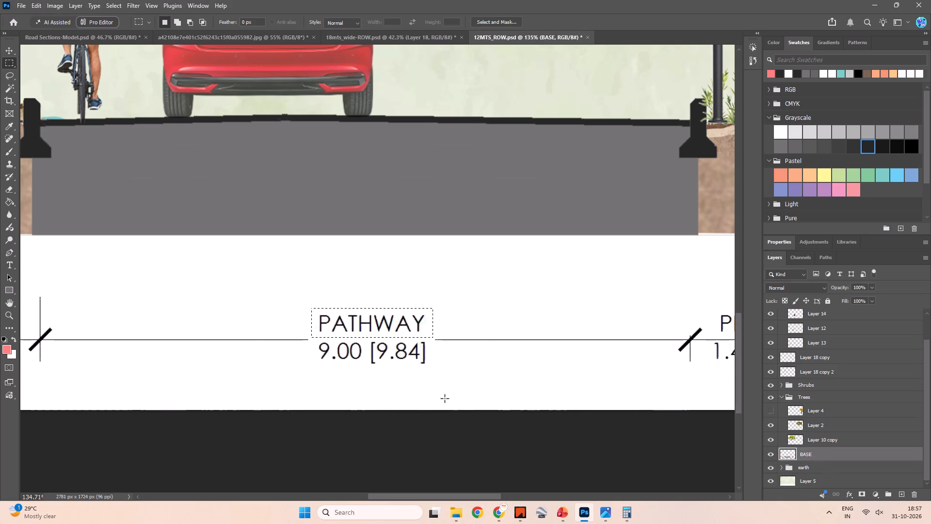
{"action": "key", "text": "v"}
{"action": "left_click_drag", "start_coordinate": [410, 328], "coordinate": [257, 8], "text": "alt"}
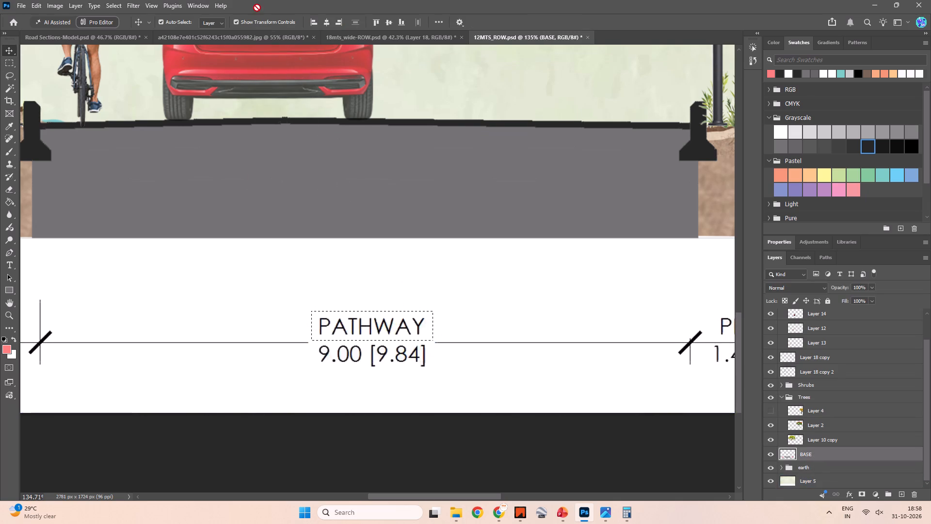
{"action": "left_click_drag", "start_coordinate": [257, 8], "coordinate": [328, 410], "text": "alt"}
Position the copied PATHWAY label directly above the 9.00 [9.84] road dimension, level with the neighbouring labels.
{"action": "scroll", "coordinate": [314, 415], "scroll_direction": "up", "scroll_amount": 8, "text": "alt"}
{"action": "left_click_drag", "start_coordinate": [326, 400], "coordinate": [325, 392]}
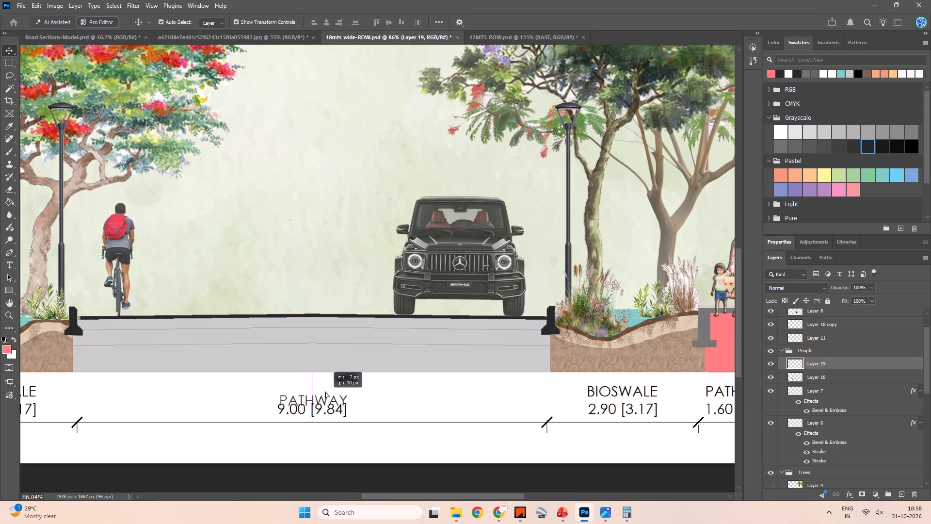
{"action": "left_click_drag", "start_coordinate": [325, 392], "coordinate": [323, 391]}
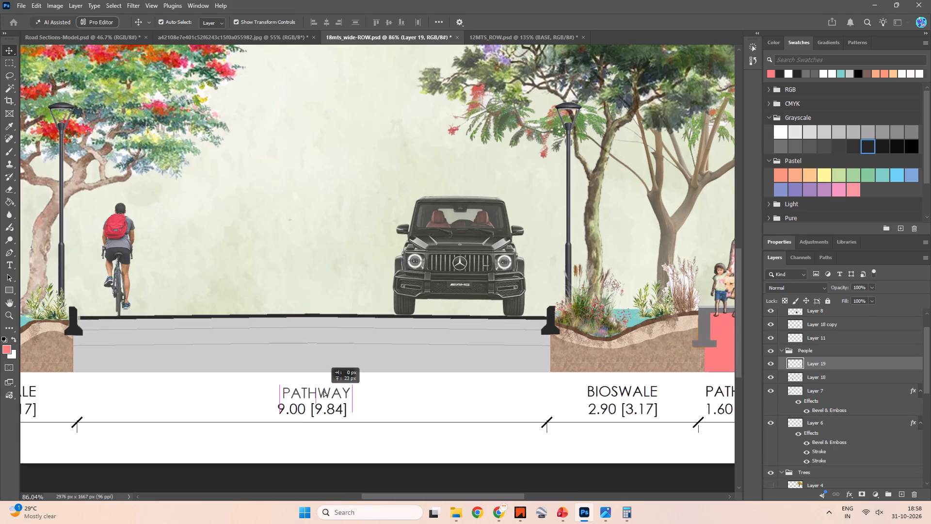
{"action": "left_click_drag", "start_coordinate": [323, 391], "coordinate": [325, 391]}
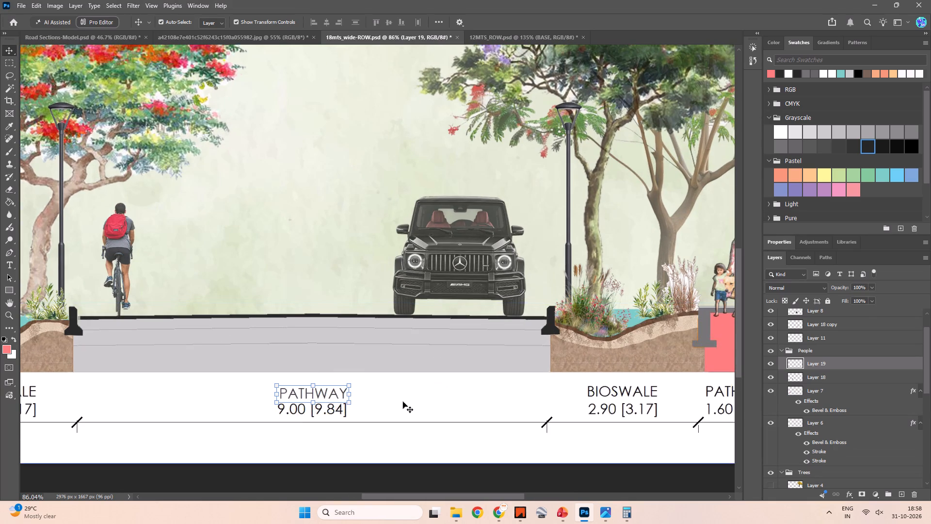
Darken the copied PATHWAY label on Layer 19 using Brightness/Contrast, with brightness -52 and contrast 0.
{"action": "scroll", "coordinate": [479, 311], "scroll_direction": "down", "scroll_amount": 5, "text": "alt"}
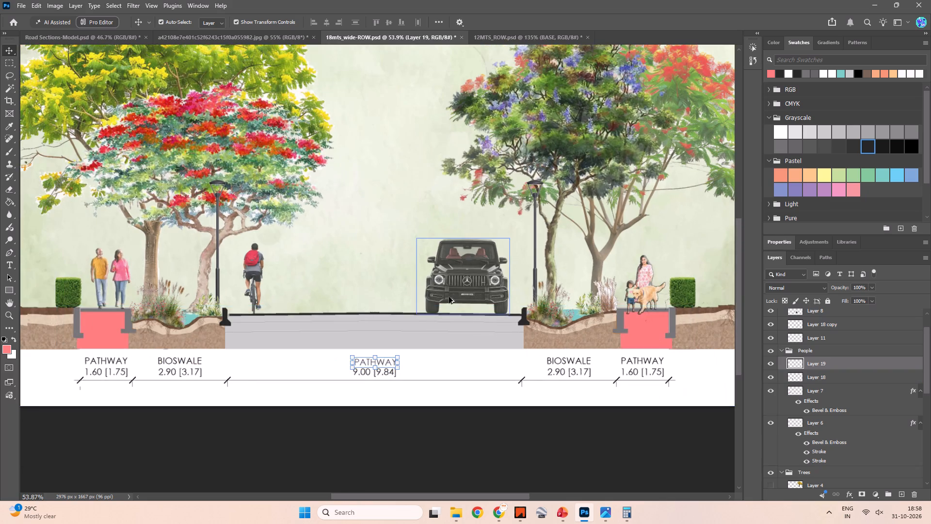
{"action": "scroll", "coordinate": [449, 297], "scroll_direction": "down", "scroll_amount": 3, "text": "alt"}
{"action": "left_click", "coordinate": [29, 5]}
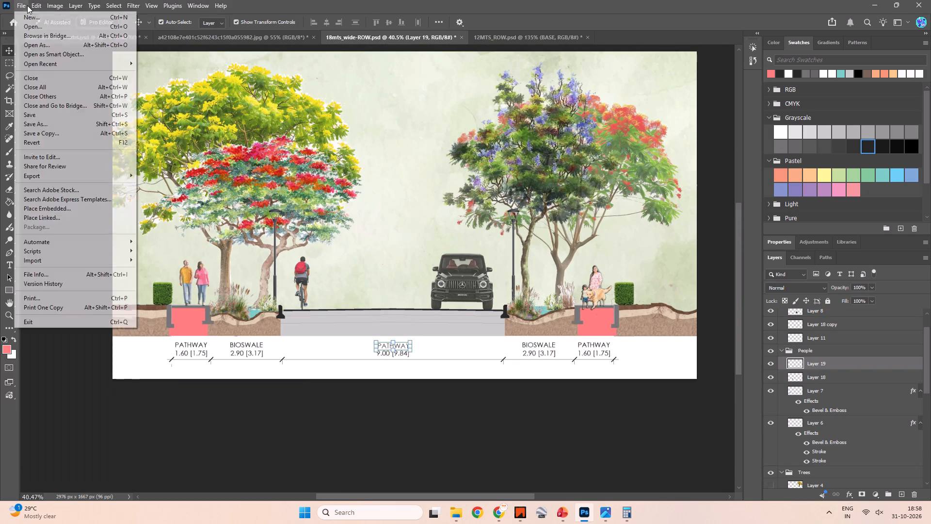
{"action": "left_click", "coordinate": [20, 5]}
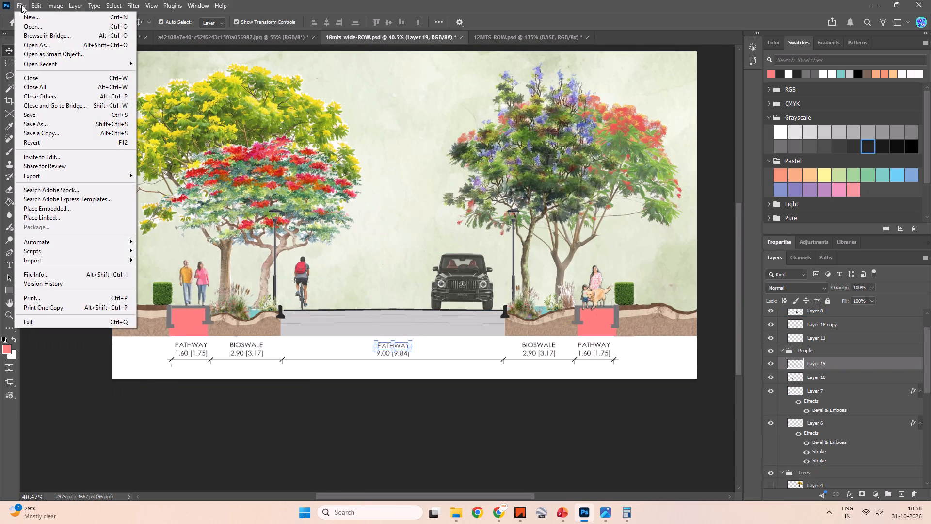
{"action": "left_click", "coordinate": [78, 29]}
{"action": "left_click", "coordinate": [182, 34]}
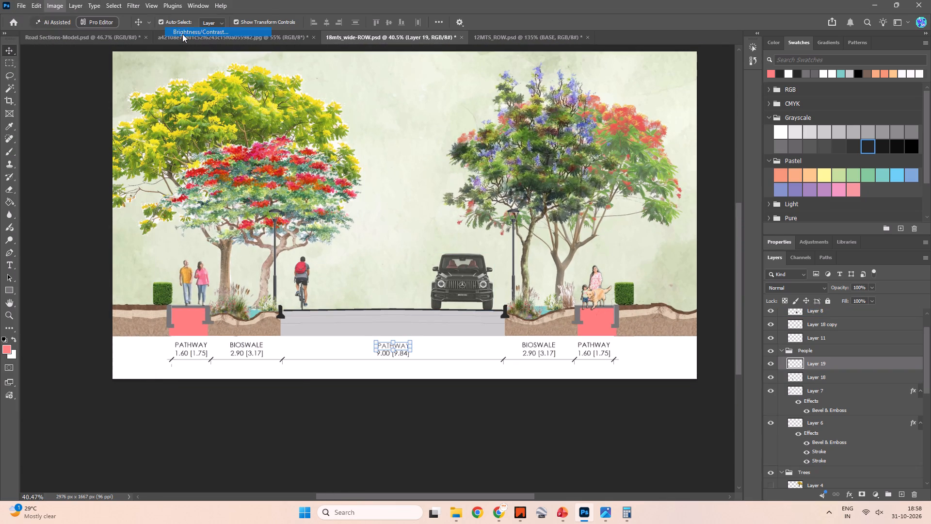
{"action": "left_click_drag", "start_coordinate": [281, 274], "coordinate": [300, 275]}
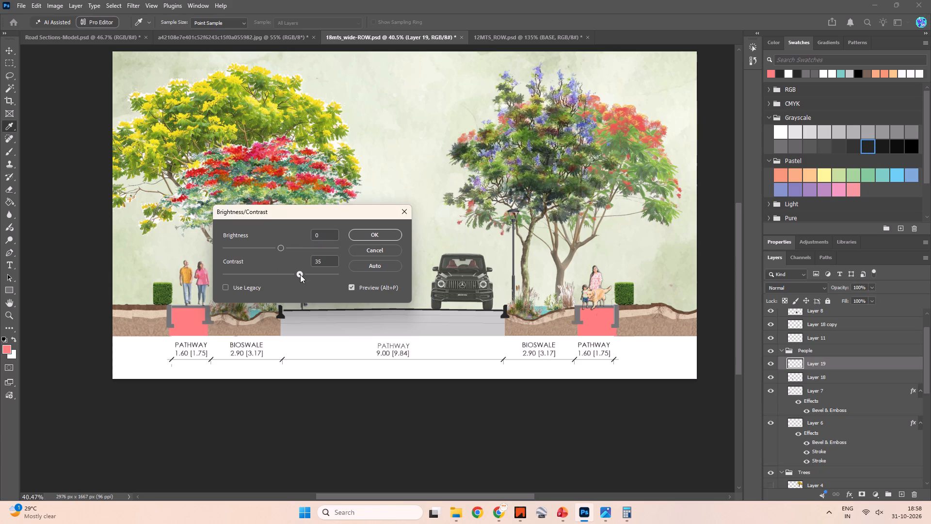
{"action": "left_click_drag", "start_coordinate": [300, 275], "coordinate": [239, 276]}
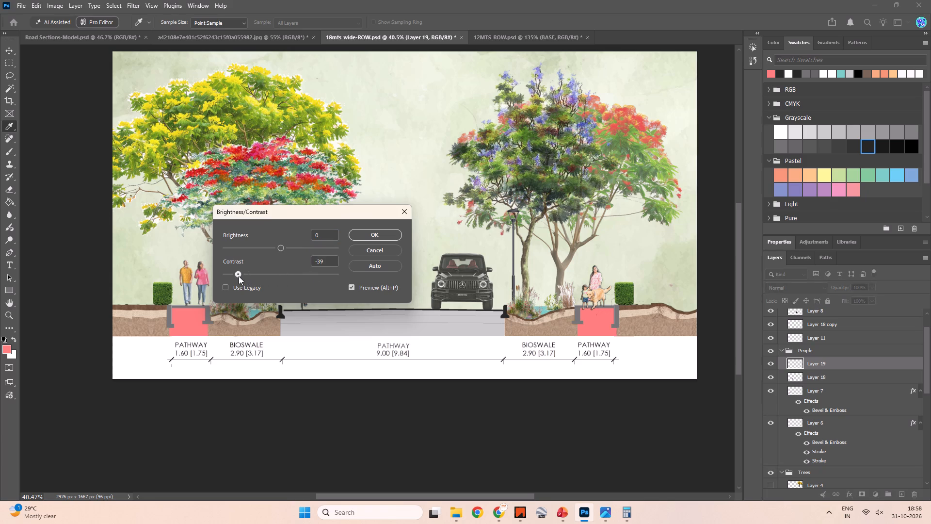
{"action": "left_click_drag", "start_coordinate": [239, 276], "coordinate": [333, 277]}
{"action": "left_click_drag", "start_coordinate": [333, 277], "coordinate": [280, 278]}
{"action": "left_click_drag", "start_coordinate": [280, 278], "coordinate": [281, 278]}
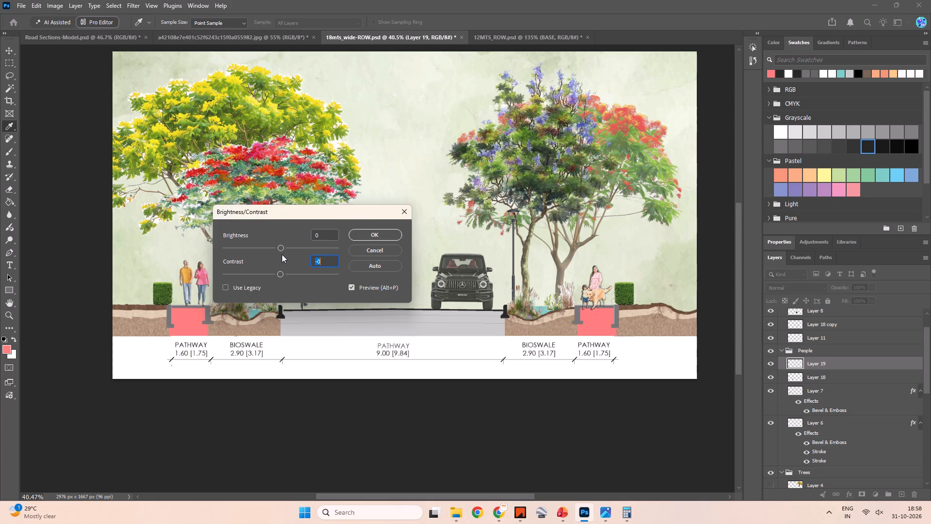
{"action": "left_click_drag", "start_coordinate": [279, 246], "coordinate": [280, 246]}
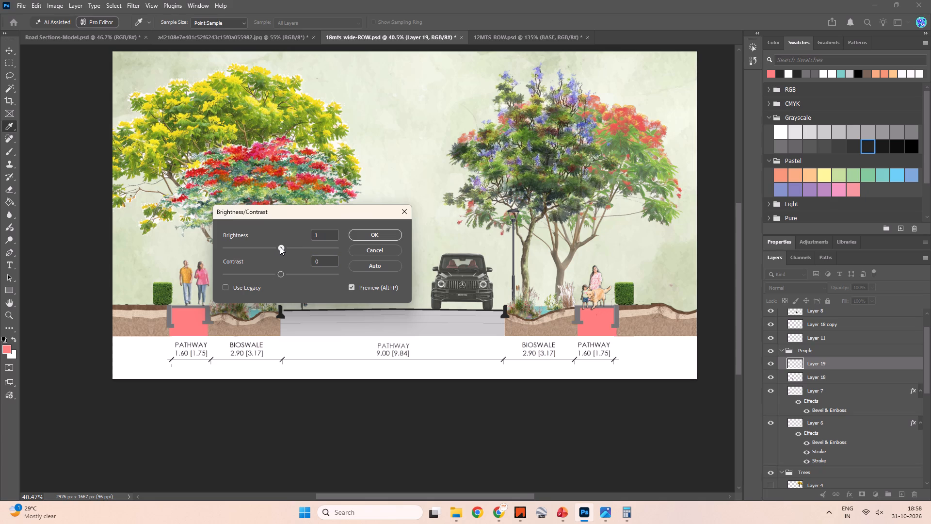
{"action": "left_click_drag", "start_coordinate": [280, 246], "coordinate": [260, 242]}
{"action": "left_click", "coordinate": [361, 234]}
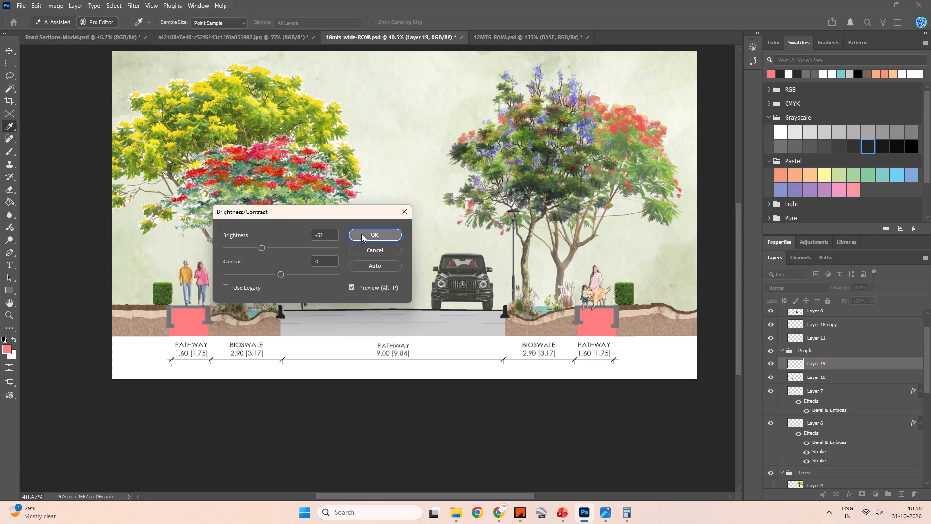
Deselect Layer 19 and save the 18mts_wide-ROW.psd document.
{"action": "left_click", "coordinate": [420, 408]}
{"action": "key", "text": "ctrl+s"}
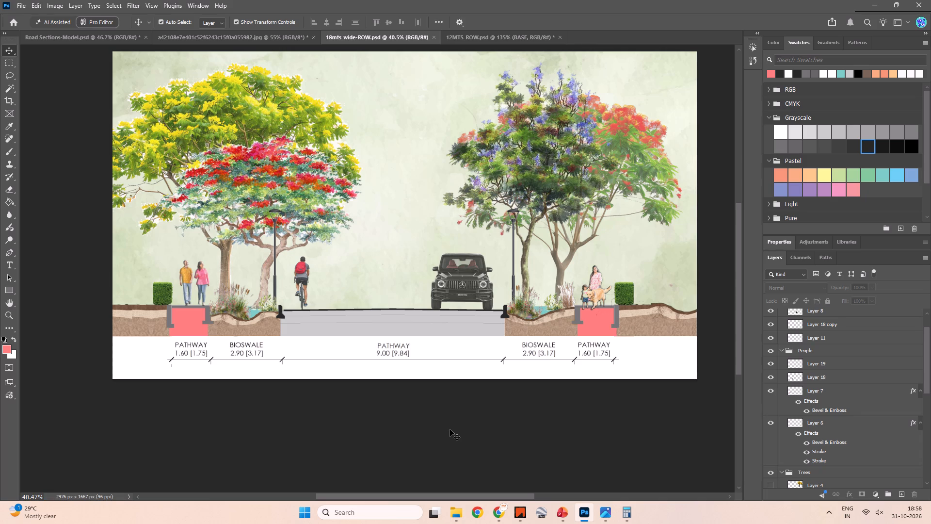
Export the 18mts_wide-ROW section as a JPG at 125% scale to the Rendered Section folder, replacing the existing 18mts_wide-ROW.jpg.
{"action": "left_click", "coordinate": [19, 0]}
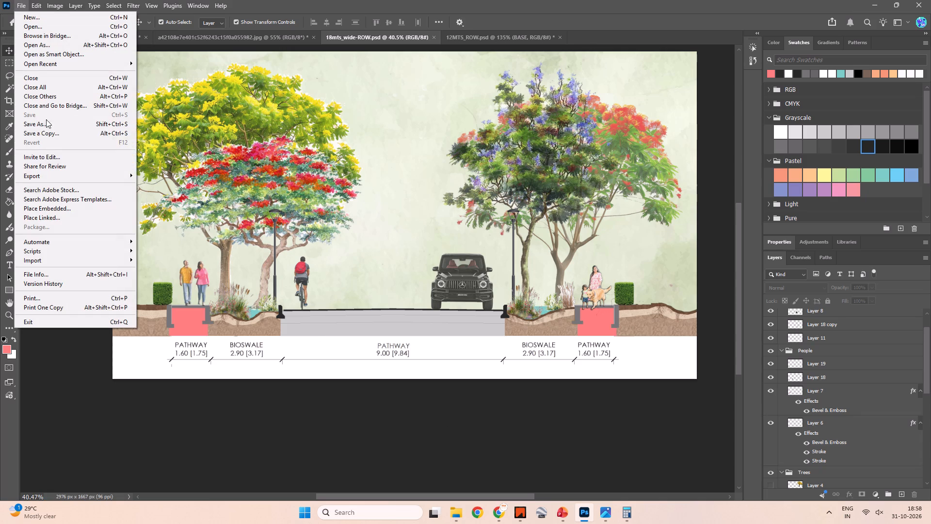
{"action": "left_click", "coordinate": [34, 184]}
{"action": "left_click", "coordinate": [36, 176]}
{"action": "left_click", "coordinate": [186, 187]}
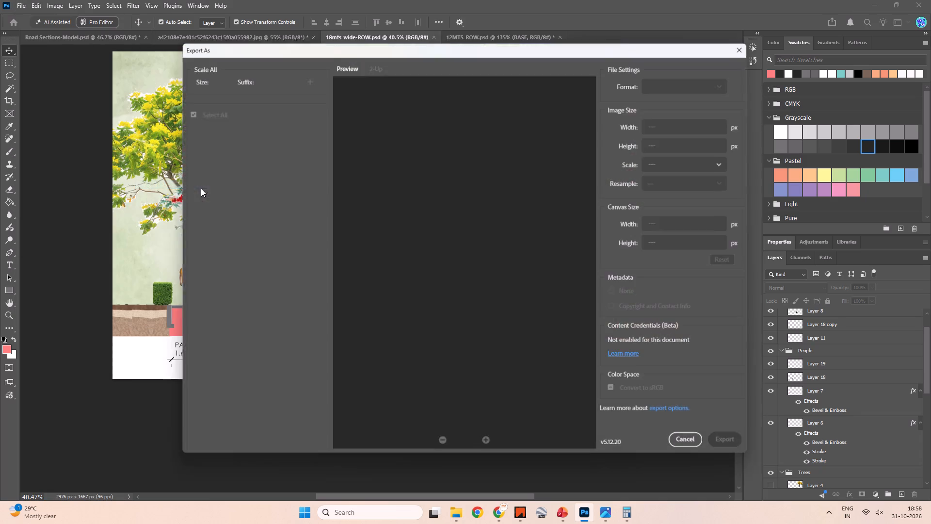
{"action": "left_click", "coordinate": [724, 193]}
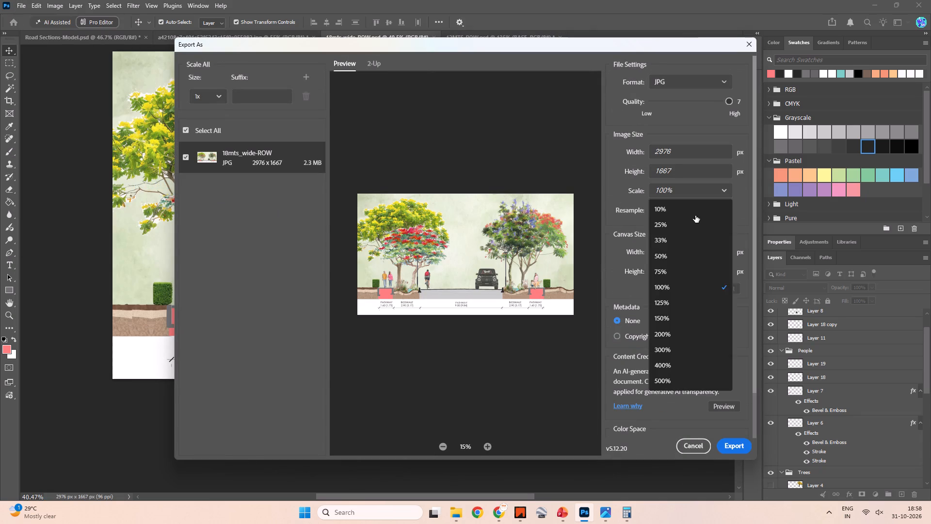
{"action": "left_click", "coordinate": [665, 303]}
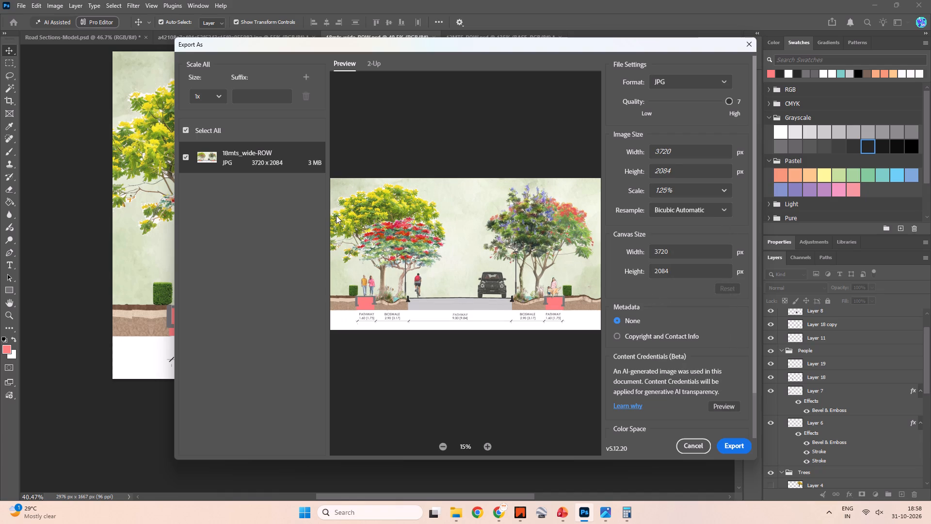
{"action": "left_click", "coordinate": [729, 442]}
{"action": "left_click", "coordinate": [327, 143]}
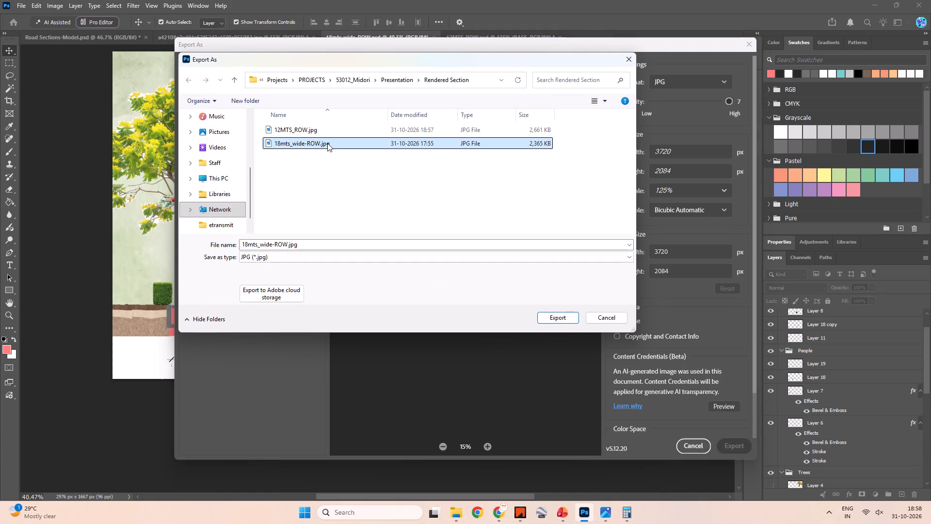
{"action": "key", "text": "Escape"}
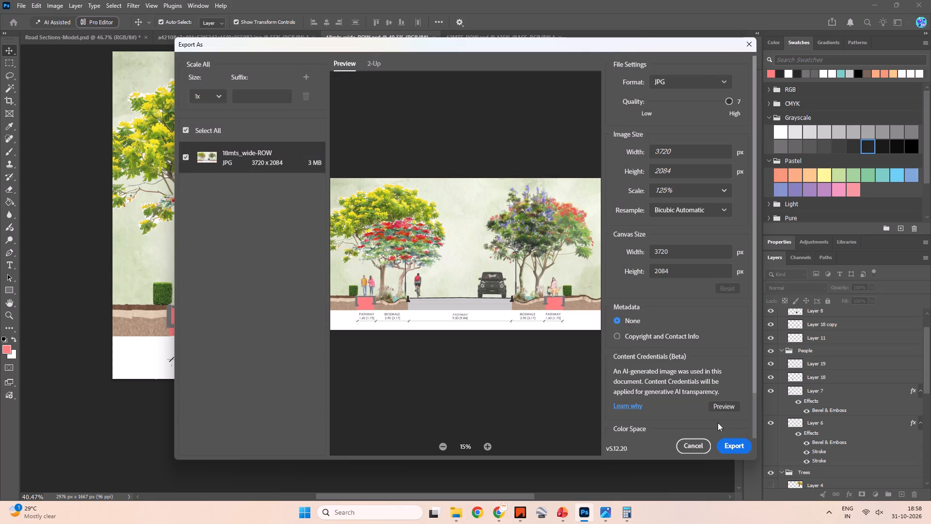
{"action": "left_click", "coordinate": [743, 450]}
{"action": "left_click", "coordinate": [334, 141]}
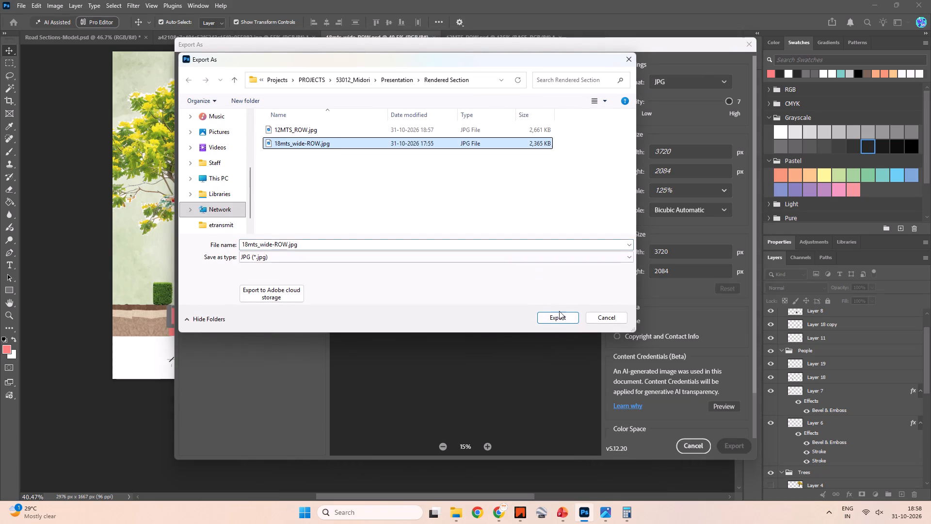
{"action": "left_click", "coordinate": [559, 311]}
{"action": "left_click", "coordinate": [560, 314]}
{"action": "left_click", "coordinate": [486, 257]}
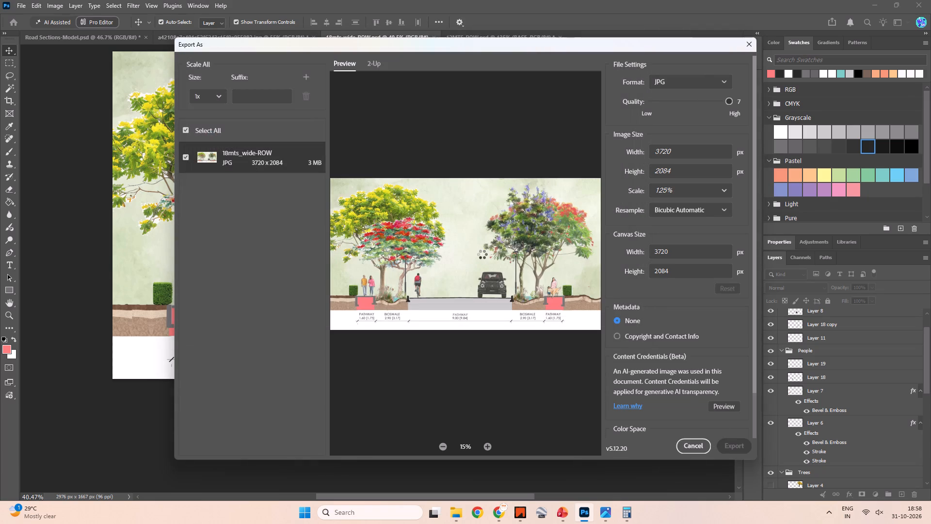
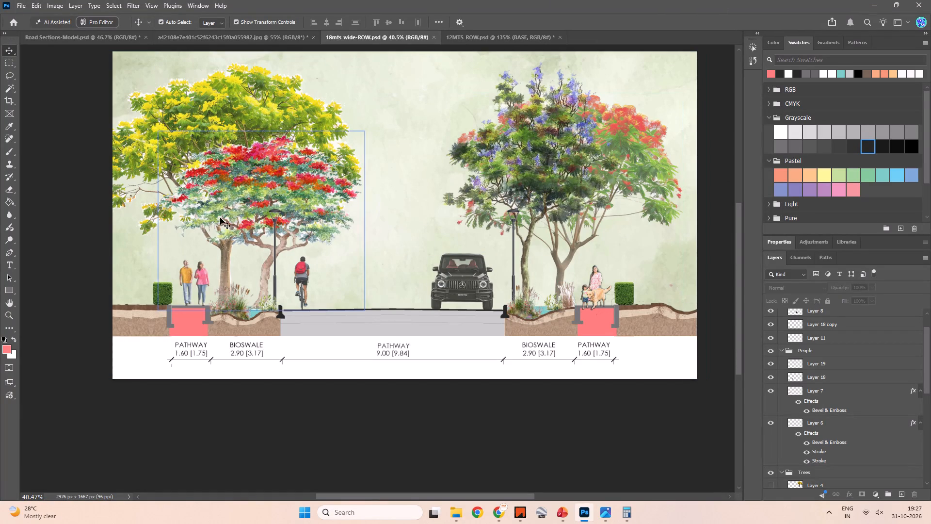
Examine the whole 12MTS_ROW.psd street section, including the PATHWAY label above the 9.00 [9.84] road dimension.
{"action": "left_click", "coordinate": [470, 38]}
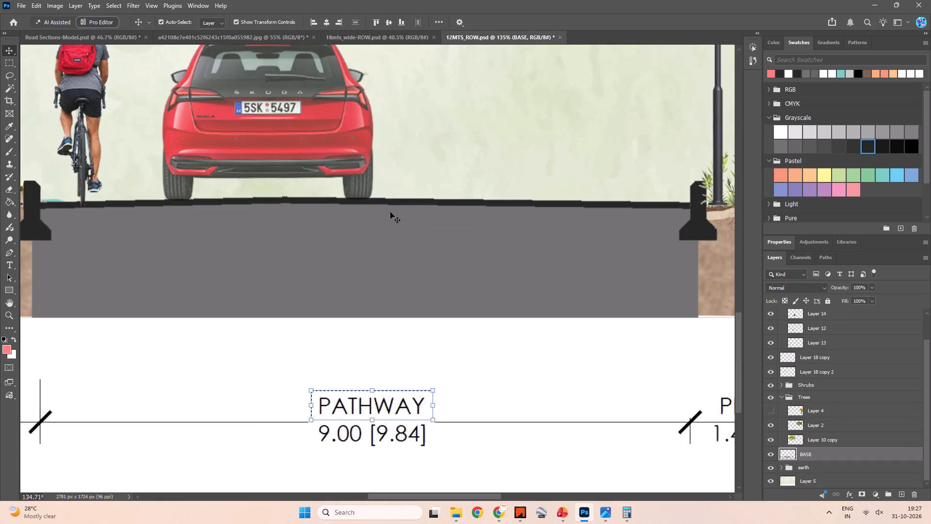
{"action": "scroll", "coordinate": [383, 228], "scroll_direction": "down", "scroll_amount": 5, "text": "ctrl"}
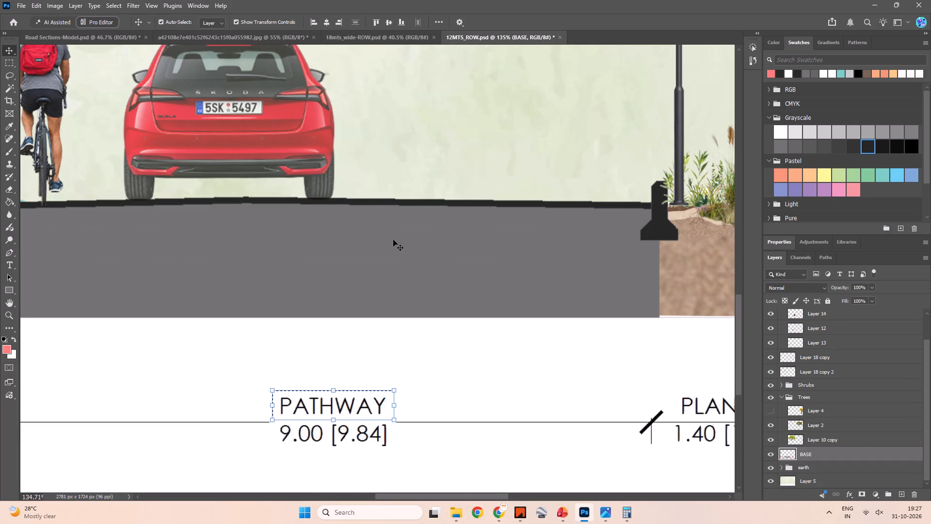
{"action": "scroll", "coordinate": [392, 250], "scroll_direction": "down", "scroll_amount": 10, "text": "ctrl+alt"}
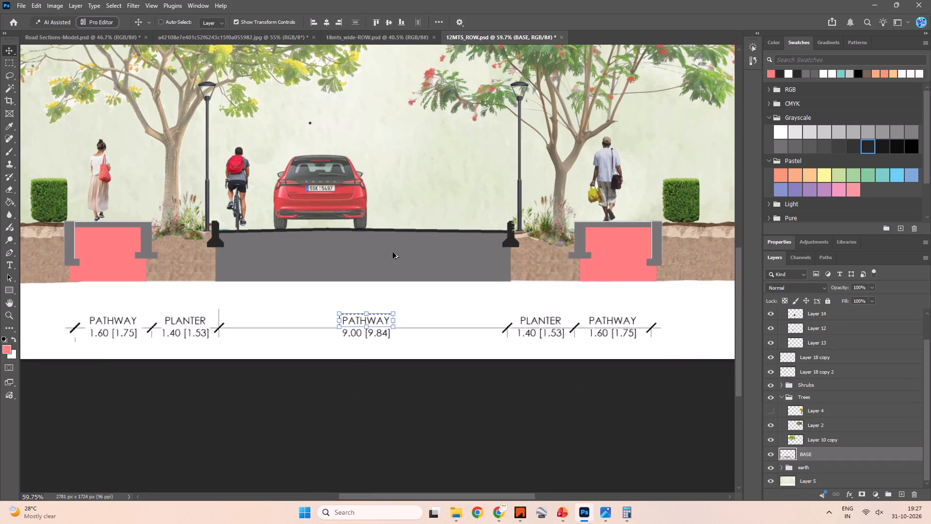
{"action": "scroll", "coordinate": [393, 252], "scroll_direction": "down", "scroll_amount": 3, "text": "ctrl+alt"}
{"action": "scroll", "coordinate": [379, 239], "scroll_direction": "up", "scroll_amount": 7}
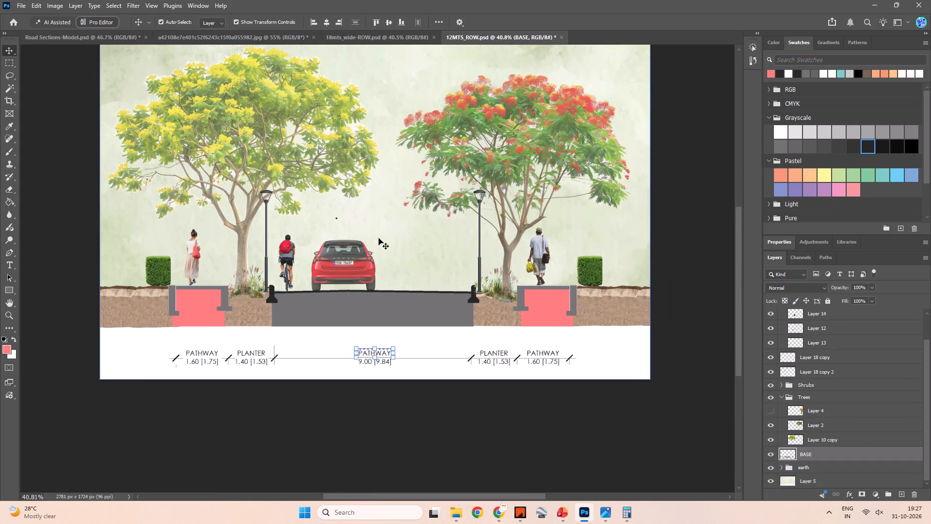
{"action": "scroll", "coordinate": [379, 242], "scroll_direction": "up", "scroll_amount": 3}
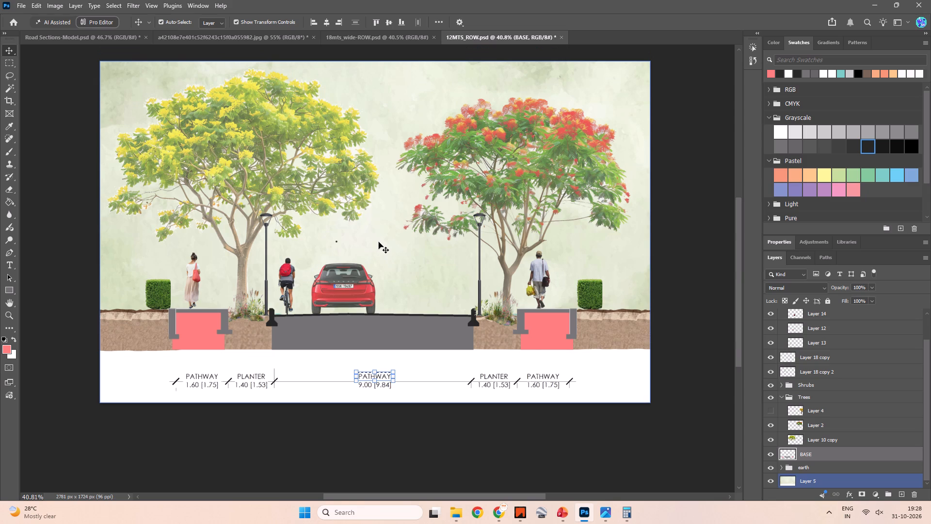
{"action": "scroll", "coordinate": [379, 243], "scroll_direction": "up", "scroll_amount": 2, "text": "ctrl"}
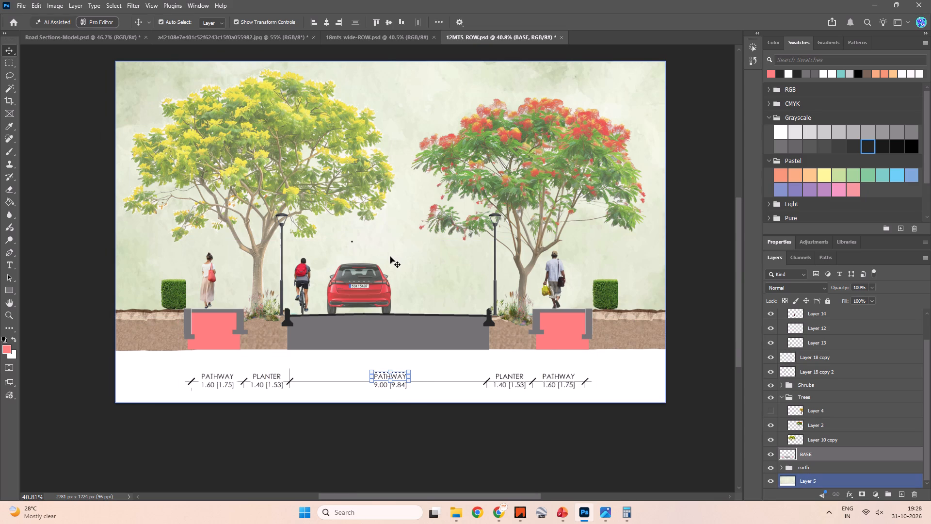
{"action": "scroll", "coordinate": [392, 247], "scroll_direction": "up", "scroll_amount": 2, "text": "ctrl"}
{"action": "scroll", "coordinate": [418, 251], "scroll_direction": "up", "scroll_amount": 1, "text": "ctrl+alt"}
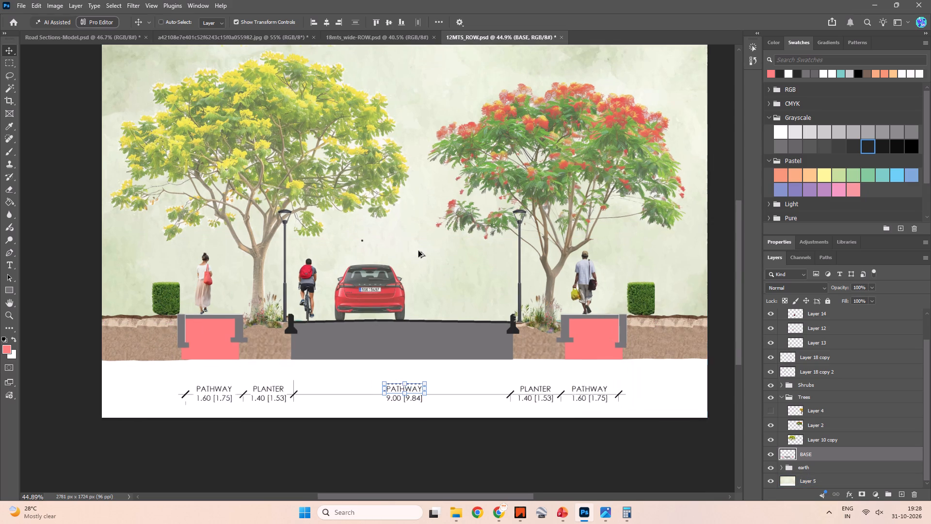
{"action": "scroll", "coordinate": [418, 251], "scroll_direction": "up", "scroll_amount": 1, "text": "ctrl+alt"}
{"action": "scroll", "coordinate": [418, 252], "scroll_direction": "down", "scroll_amount": 1, "text": "ctrl+alt"}
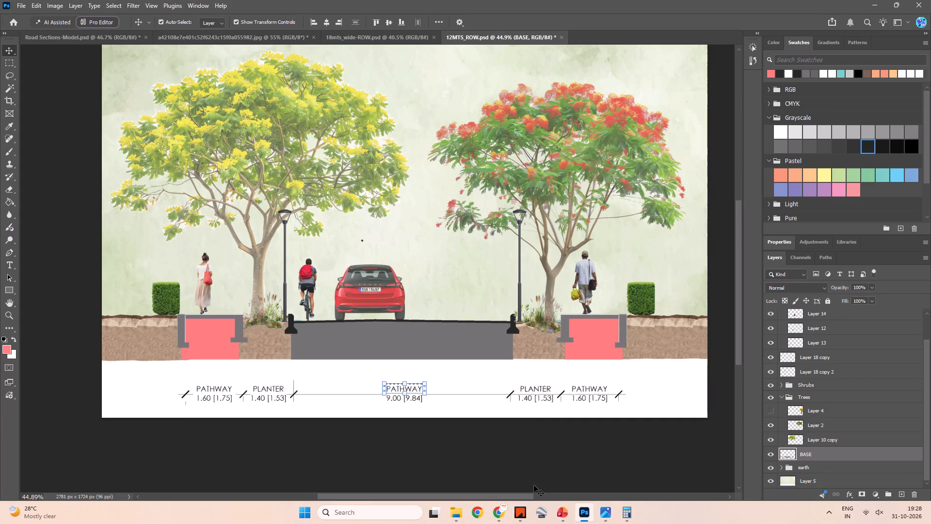
{"action": "left_click", "coordinate": [523, 496]}
{"action": "scroll", "coordinate": [522, 438], "scroll_direction": "up", "scroll_amount": 3}
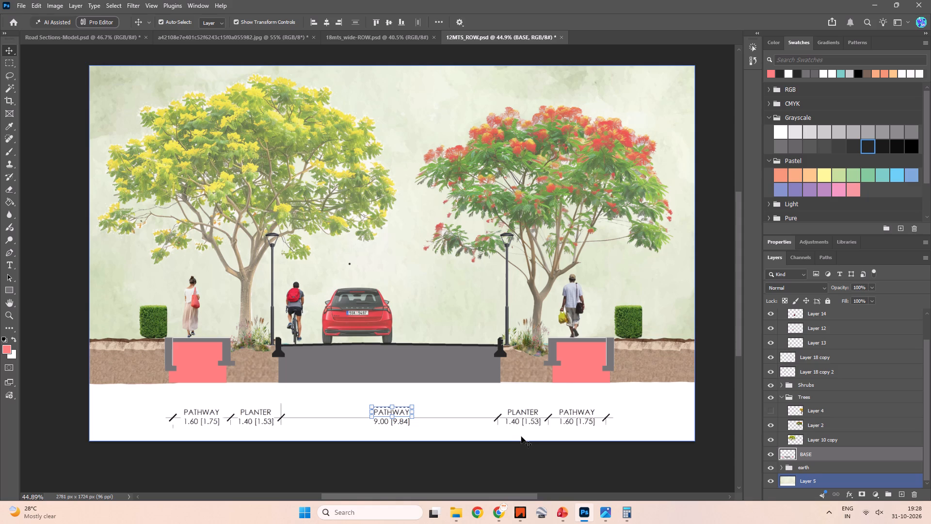
{"action": "left_click", "coordinate": [438, 453]}
{"action": "left_click", "coordinate": [390, 422]}
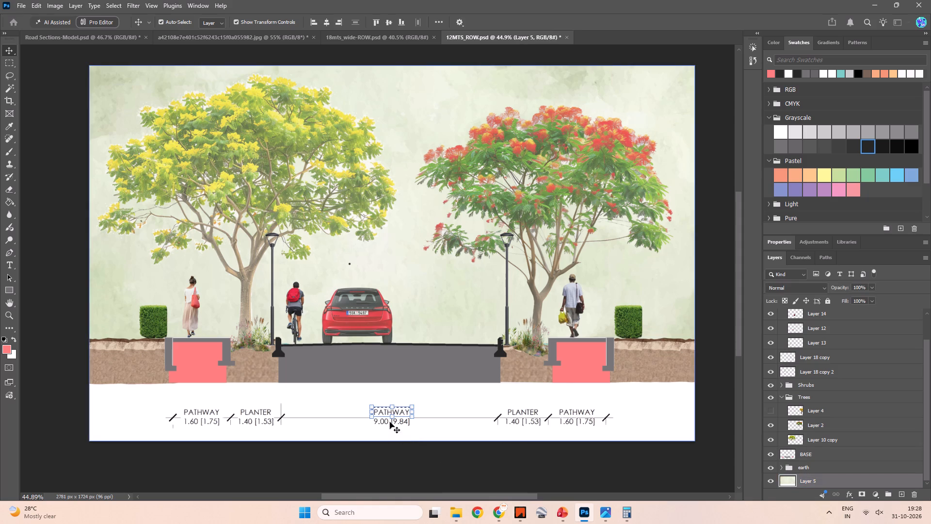
{"action": "left_click", "coordinate": [382, 422]}
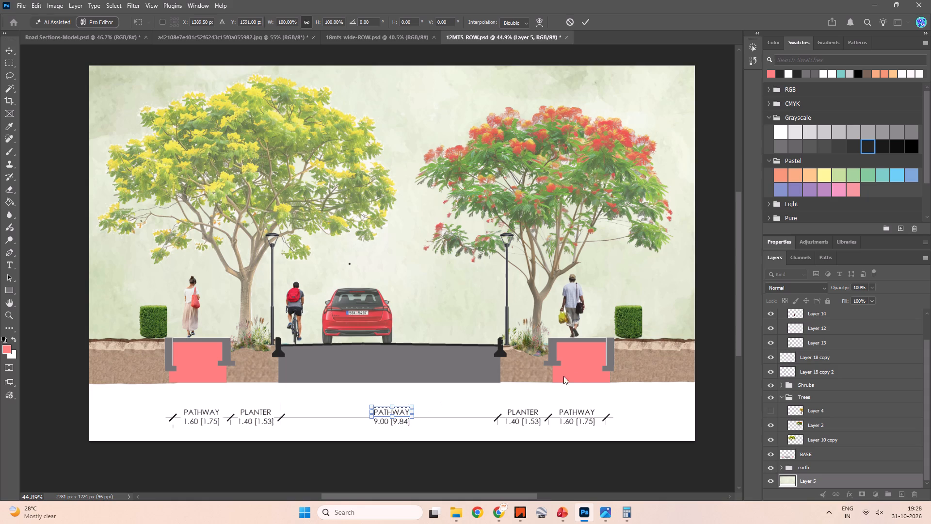
Compare the road's PATHWAY label in 18mts_wide-ROW.psd with the one in 12MTS_ROW.psd, leaving no layer selected.
{"action": "left_click", "coordinate": [367, 35]}
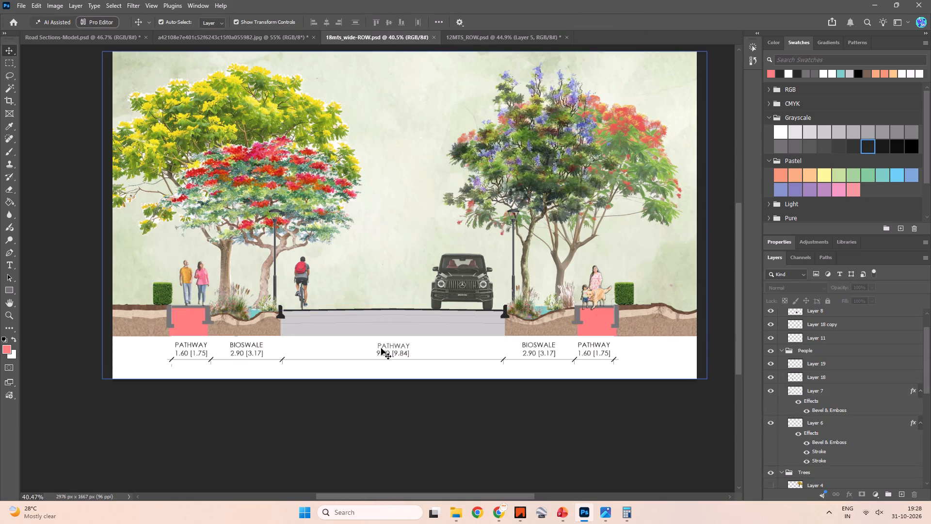
{"action": "left_click", "coordinate": [481, 44]}
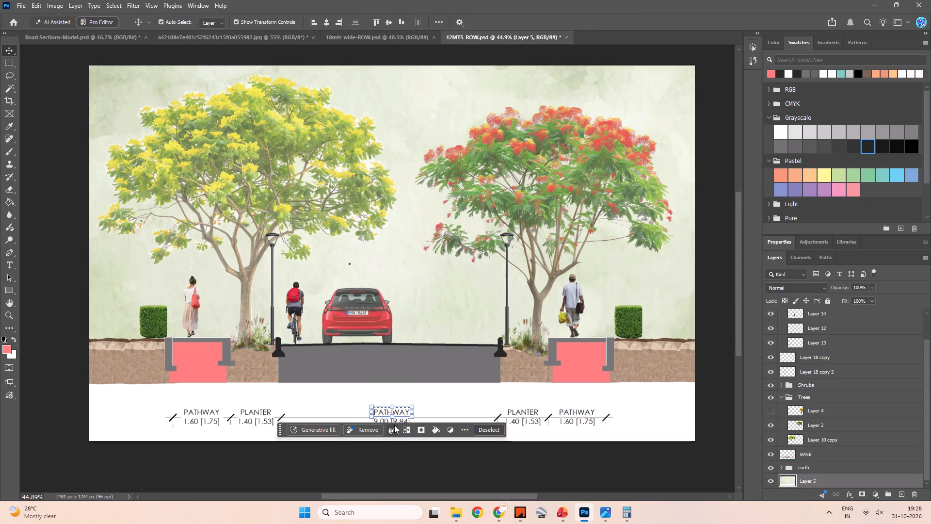
{"action": "scroll", "coordinate": [399, 376], "scroll_direction": "down", "scroll_amount": 3}
{"action": "left_click", "coordinate": [555, 459]}
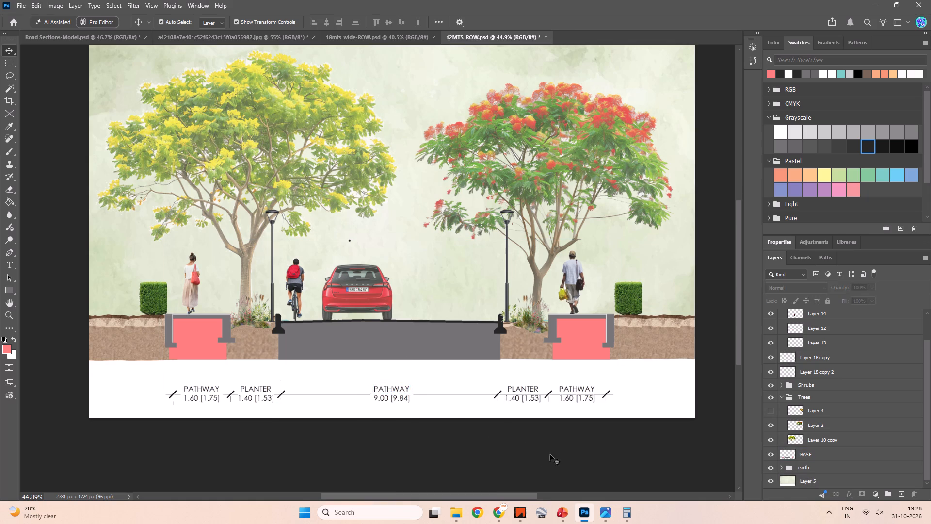
{"action": "left_click", "coordinate": [383, 396]}
{"action": "left_click", "coordinate": [402, 414]}
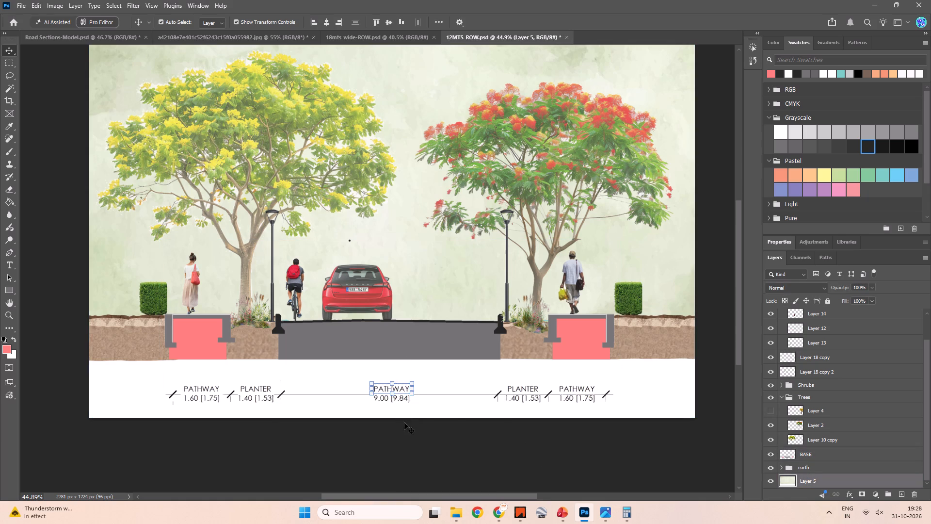
{"action": "left_click", "coordinate": [411, 428]}
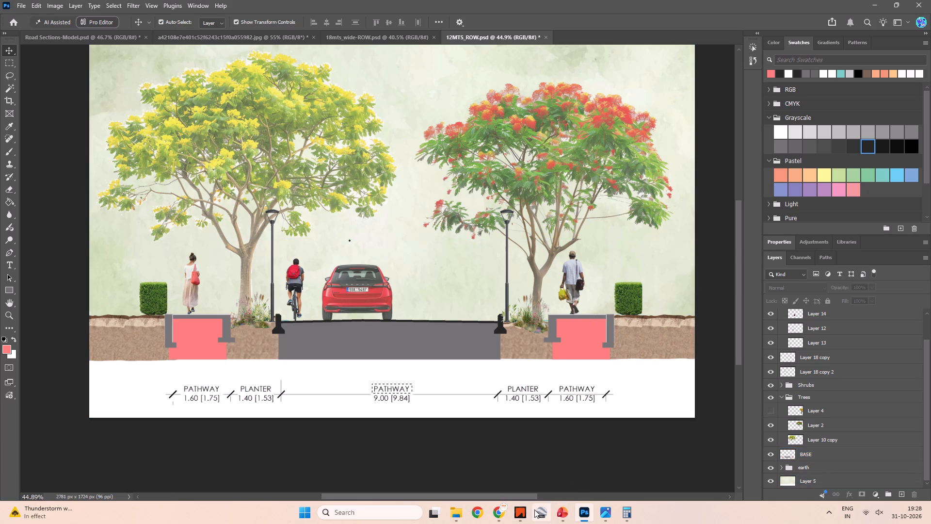
Switch to Chrome and close the enlarged red car image in the ChatGPT Enhance image colors chat.
{"action": "left_click", "coordinate": [505, 513]}
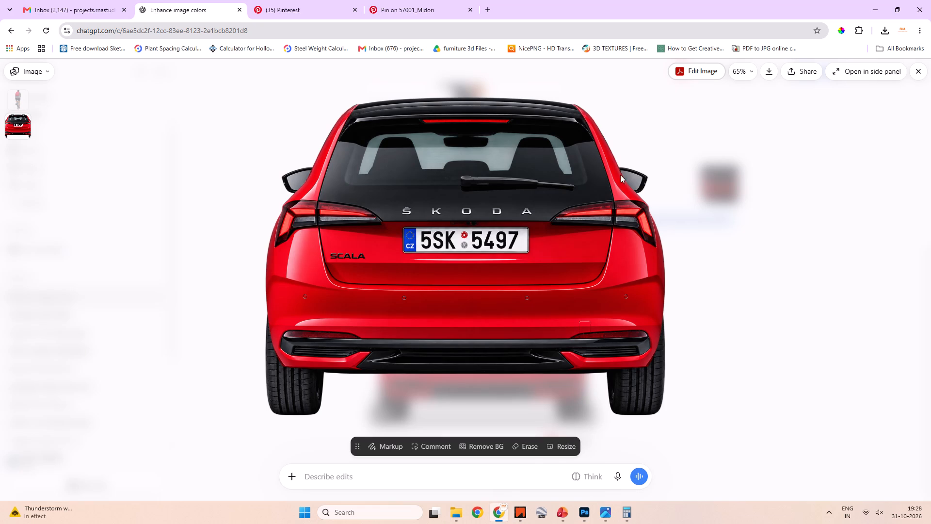
{"action": "left_click", "coordinate": [738, 165]}
{"action": "left_click", "coordinate": [221, 159]}
{"action": "scroll", "coordinate": [217, 158], "scroll_direction": "up", "scroll_amount": 12}
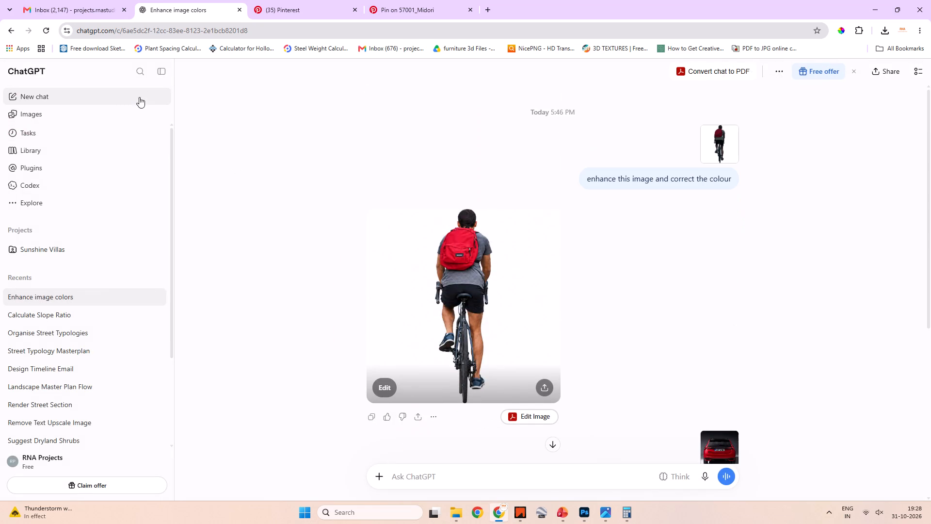
Close the enlarged landscape section pin on Pinterest and go back to the 57001_Midori board.
{"action": "left_click", "coordinate": [279, 5]}
{"action": "left_click", "coordinate": [433, 0]}
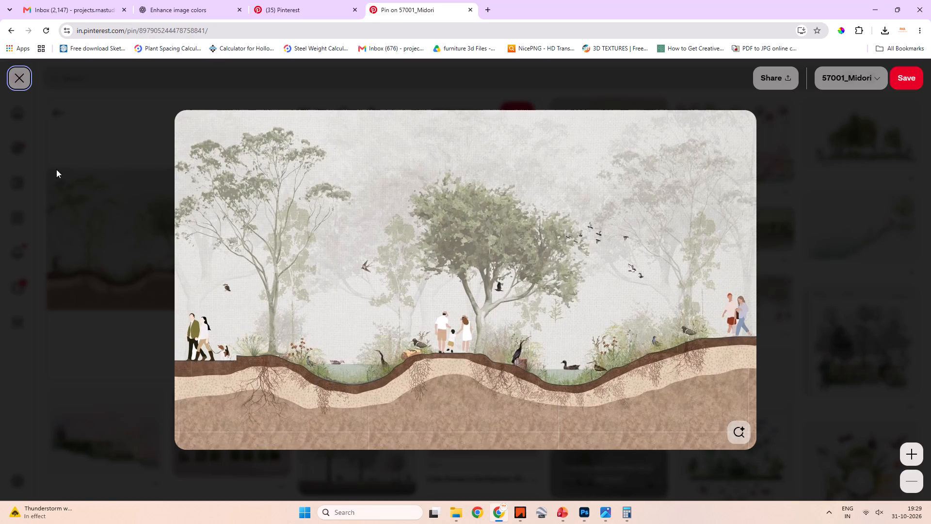
{"action": "left_click", "coordinate": [97, 181]}
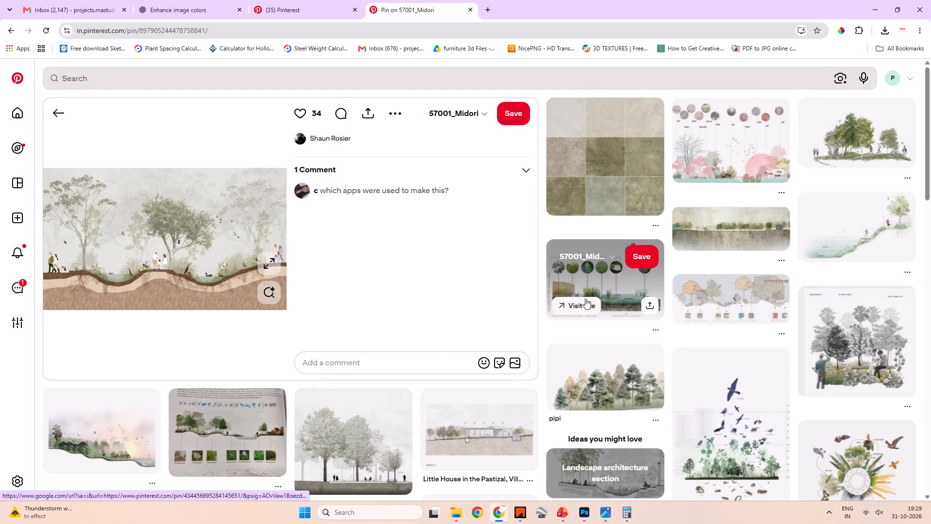
{"action": "scroll", "coordinate": [598, 349], "scroll_direction": "down", "scroll_amount": 4}
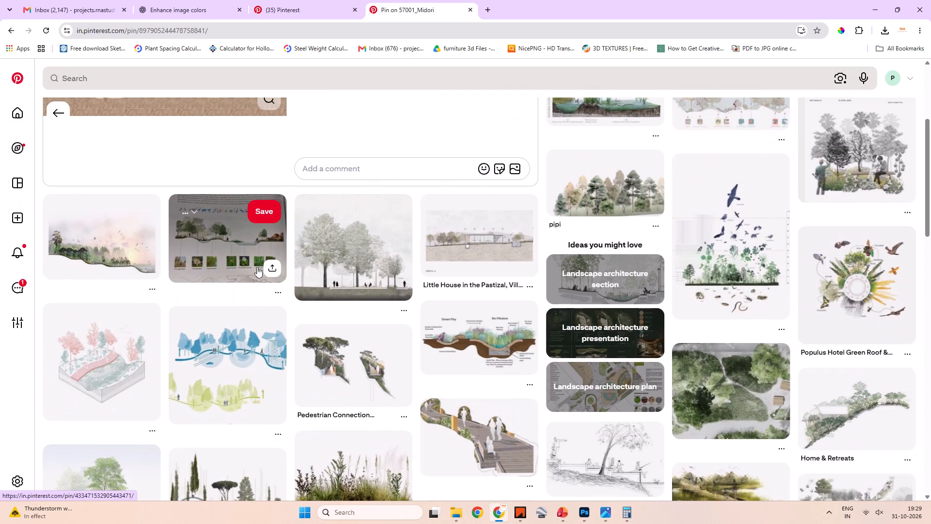
{"action": "scroll", "coordinate": [276, 270], "scroll_direction": "up", "scroll_amount": 5}
{"action": "left_click", "coordinate": [59, 110]}
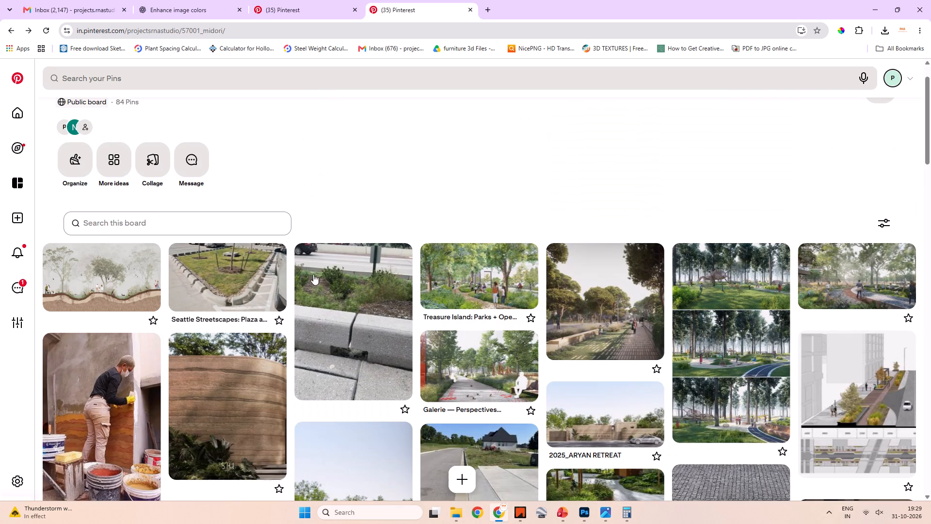
Look through the saved pins on the 57001_Midori board for section and streetscape references.
{"action": "scroll", "coordinate": [410, 313], "scroll_direction": "down", "scroll_amount": 5}
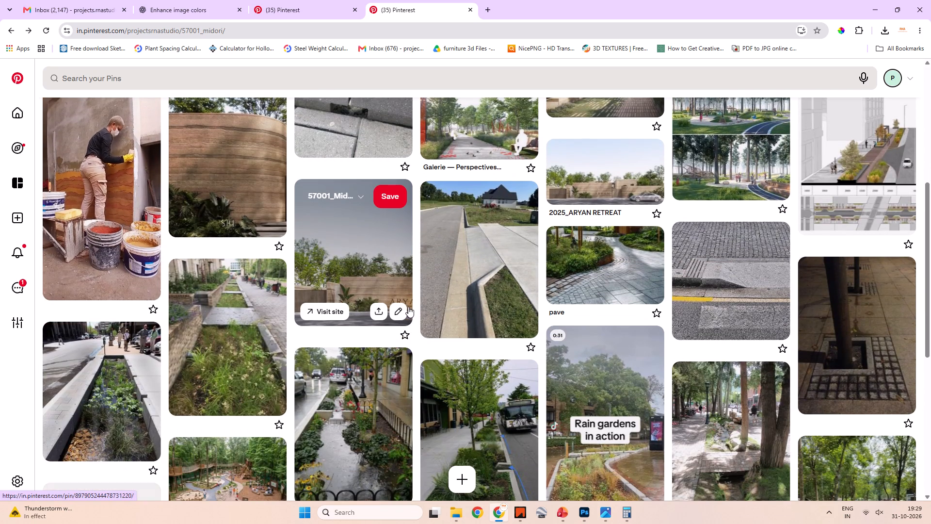
{"action": "scroll", "coordinate": [408, 307], "scroll_direction": "down", "scroll_amount": 3}
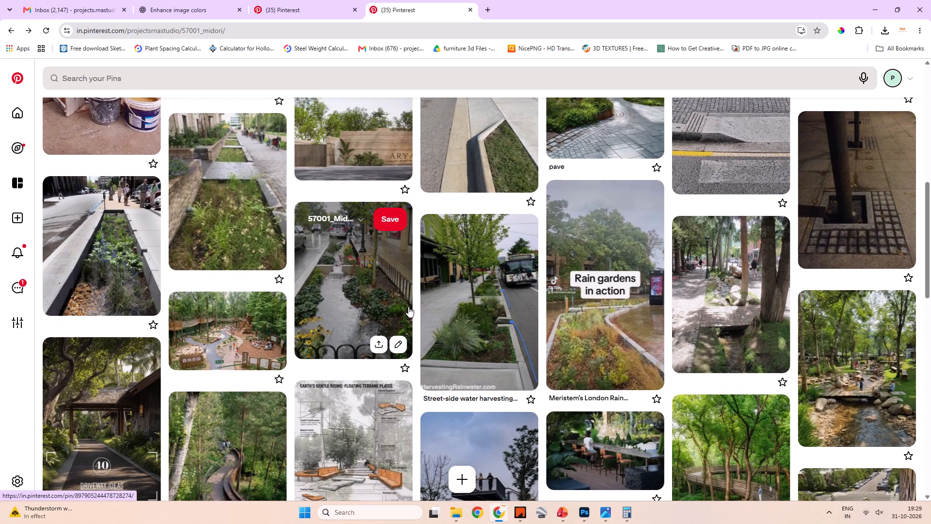
{"action": "scroll", "coordinate": [408, 307], "scroll_direction": "down", "scroll_amount": 3}
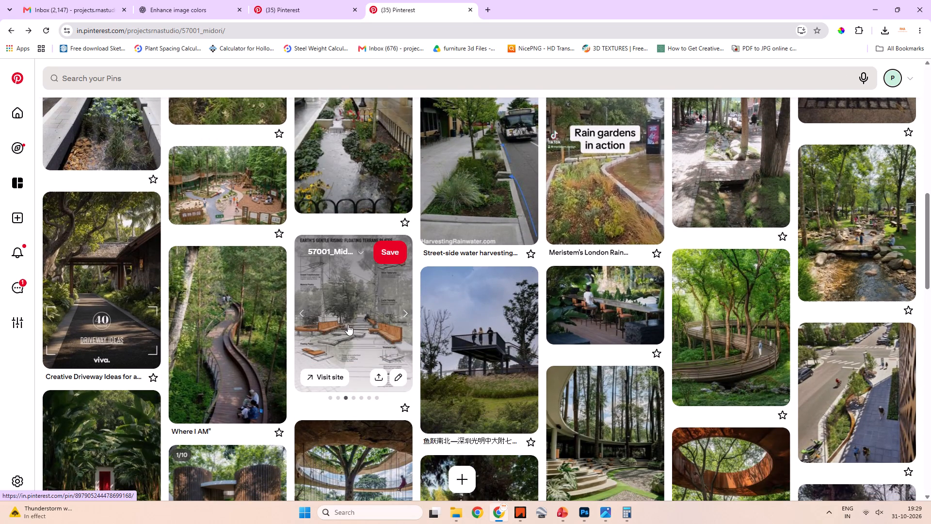
{"action": "scroll", "coordinate": [354, 299], "scroll_direction": "down", "scroll_amount": 4}
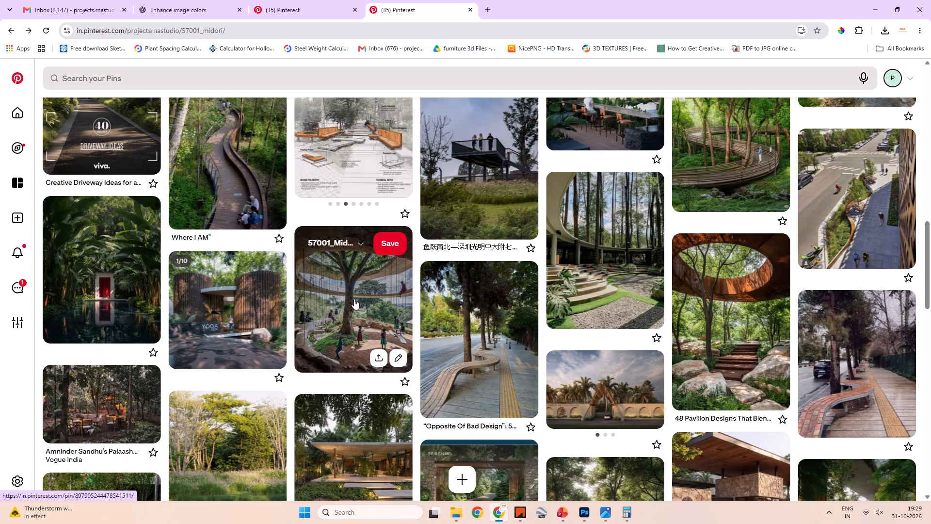
{"action": "scroll", "coordinate": [354, 299], "scroll_direction": "down", "scroll_amount": 4}
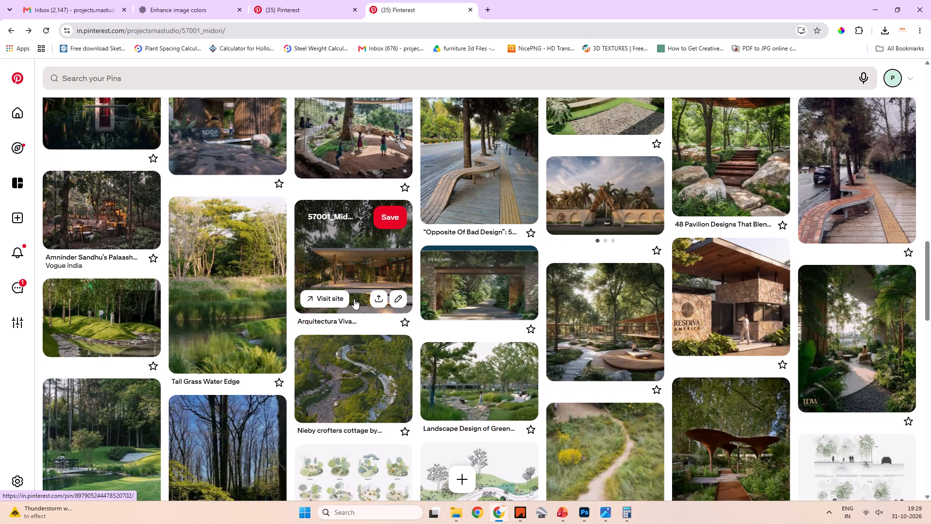
{"action": "scroll", "coordinate": [354, 299], "scroll_direction": "up", "scroll_amount": 2}
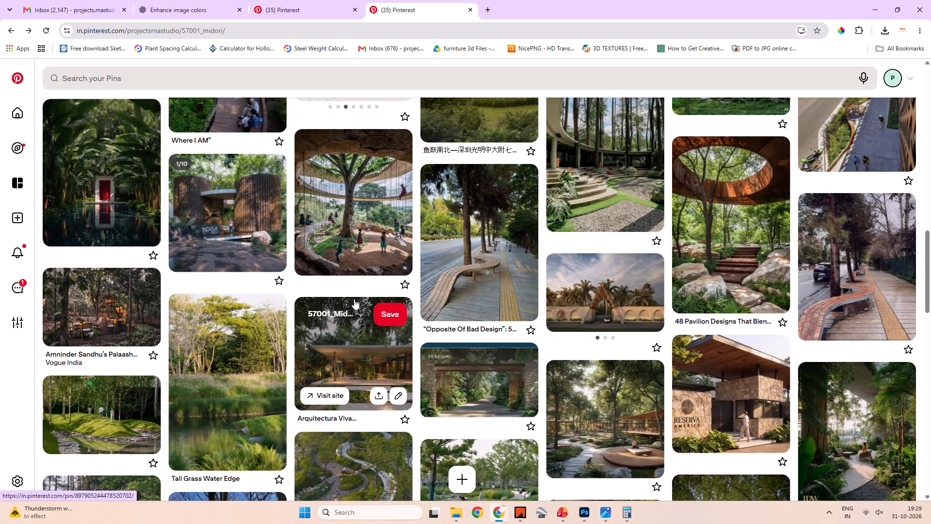
{"action": "scroll", "coordinate": [354, 299], "scroll_direction": "up", "scroll_amount": 17}
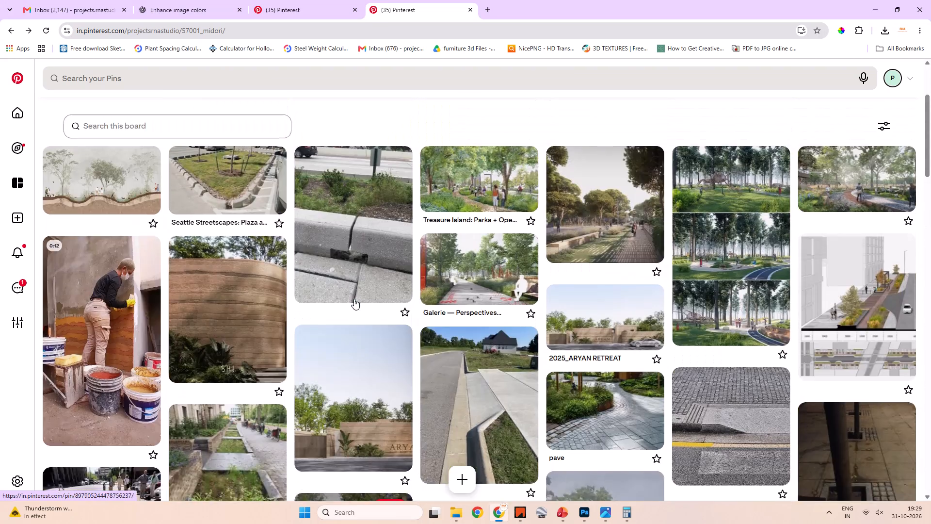
{"action": "scroll", "coordinate": [354, 299], "scroll_direction": "up", "scroll_amount": 7}
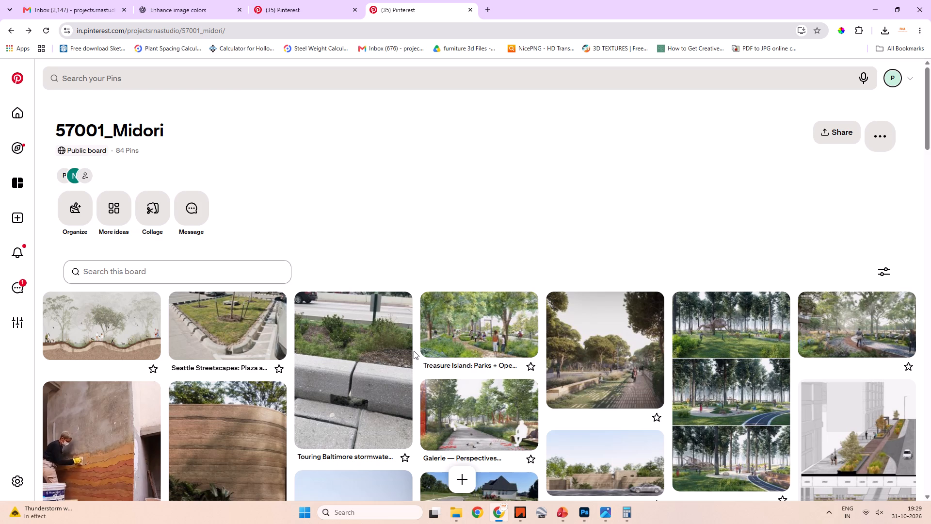
{"action": "scroll", "coordinate": [414, 351], "scroll_direction": "down", "scroll_amount": 3}
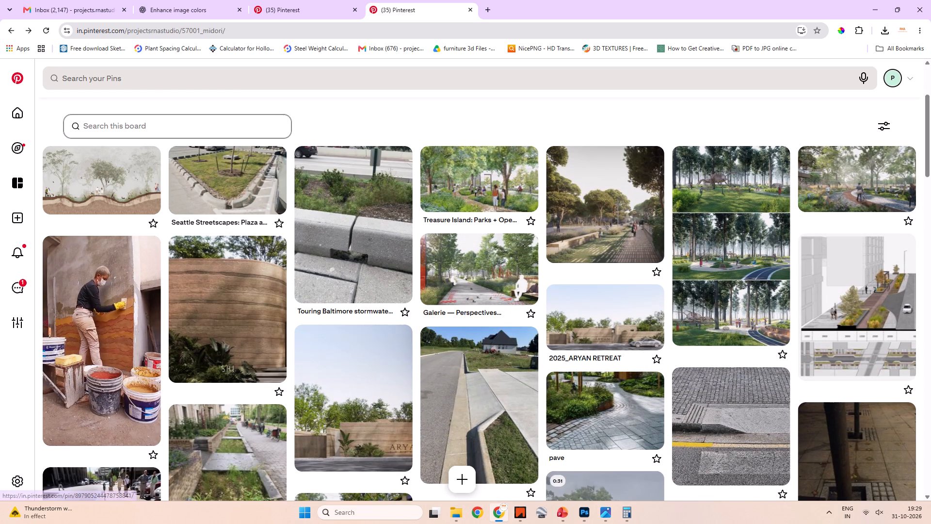
Search the account's saved Pinterest pins for "street section".
{"action": "left_click", "coordinate": [14, 173]}
{"action": "left_click", "coordinate": [127, 79]}
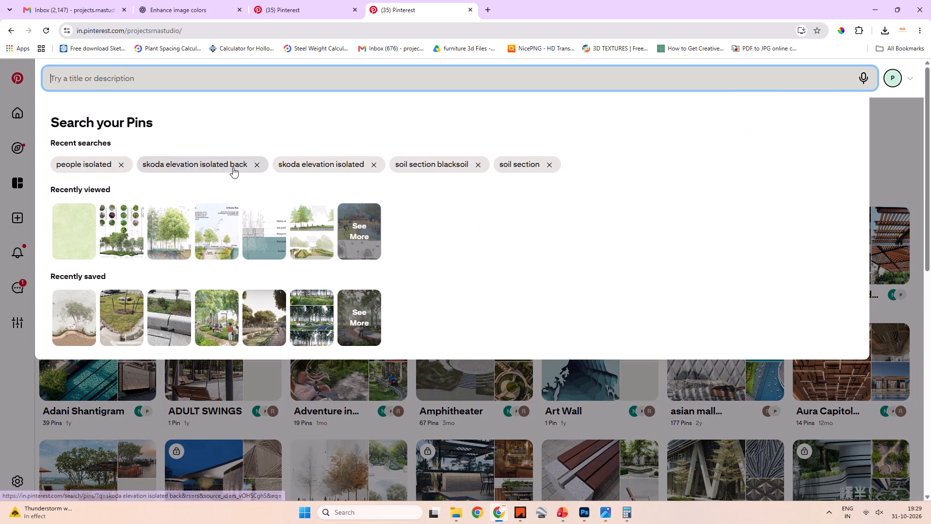
{"action": "type", "text": "strre"}
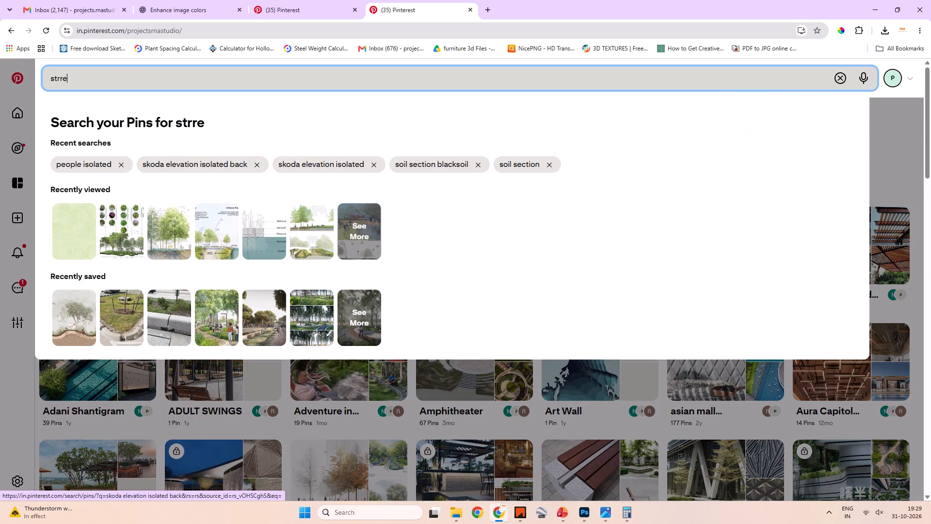
{"action": "key", "text": "BackSpace"}
{"action": "key", "text": "BackSpace"}
{"action": "type", "text": "eet"}
{"action": "key", "text": "space"}
{"action": "type", "text": "section"}
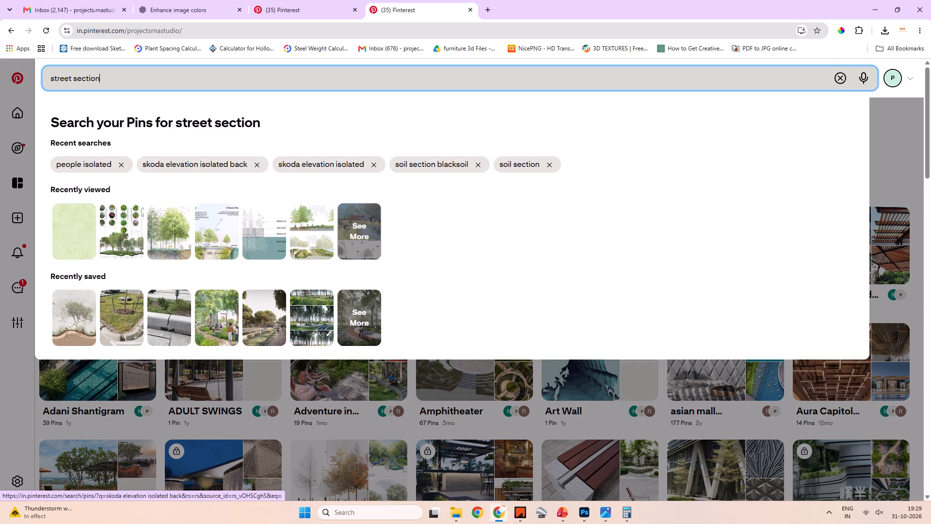
{"action": "key", "text": "Return"}
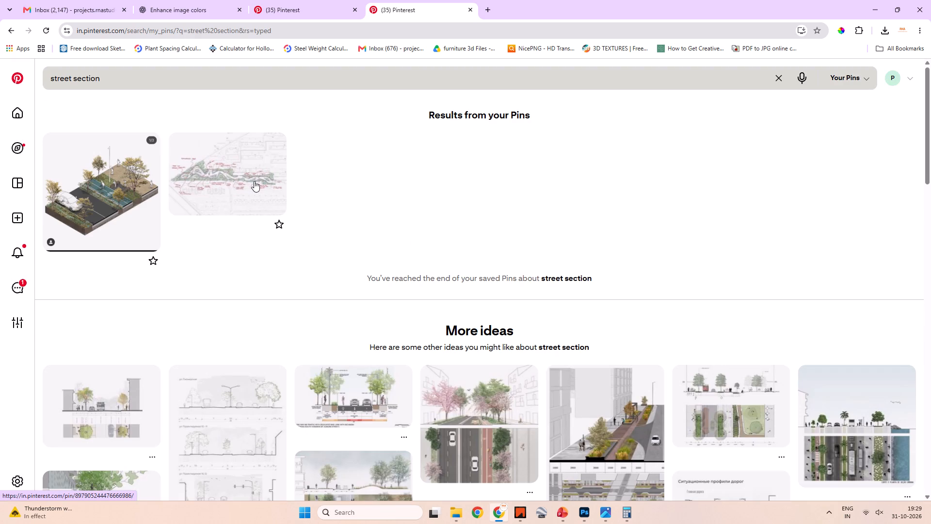
View the bike-lane and bio-basin street section pin from More ideas, plus the related Corte Humanizado pin.
{"action": "scroll", "coordinate": [258, 205], "scroll_direction": "down", "scroll_amount": 5}
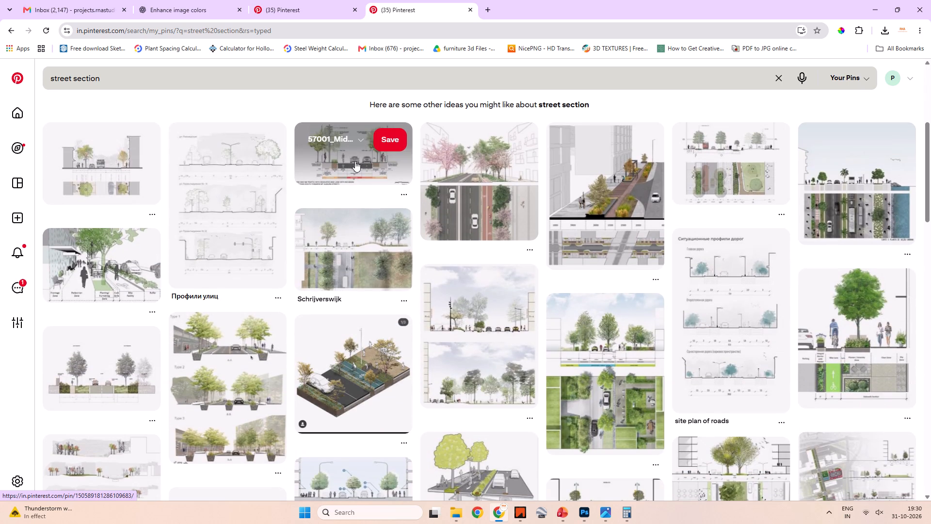
{"action": "left_click", "coordinate": [355, 161]}
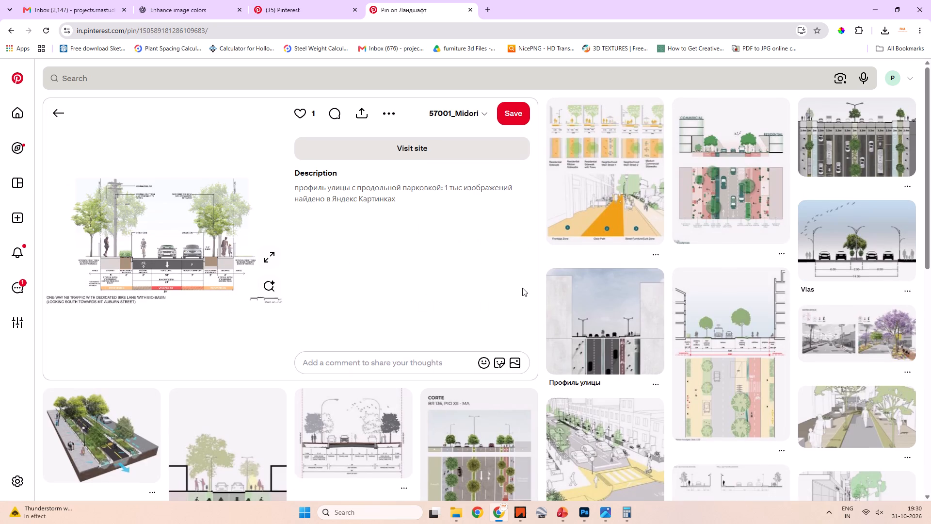
{"action": "scroll", "coordinate": [524, 290], "scroll_direction": "down", "scroll_amount": 3}
{"action": "left_click", "coordinate": [481, 325]}
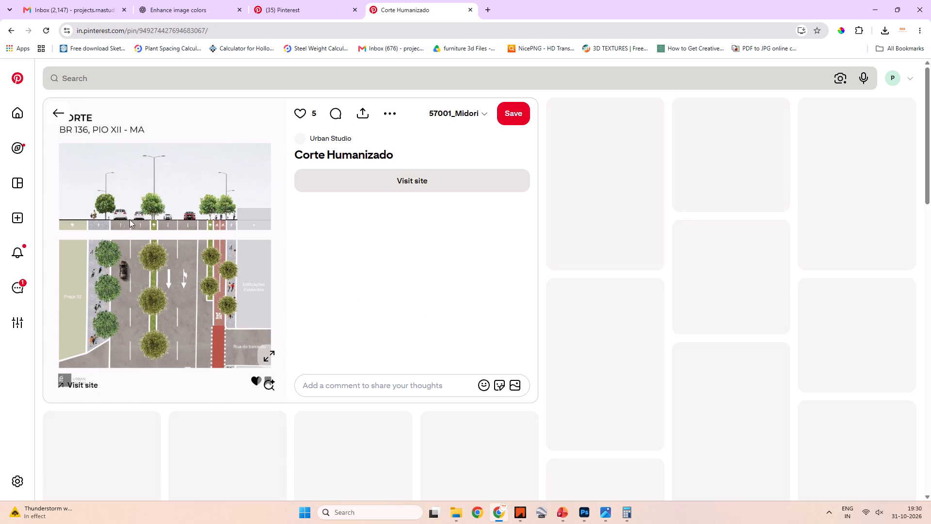
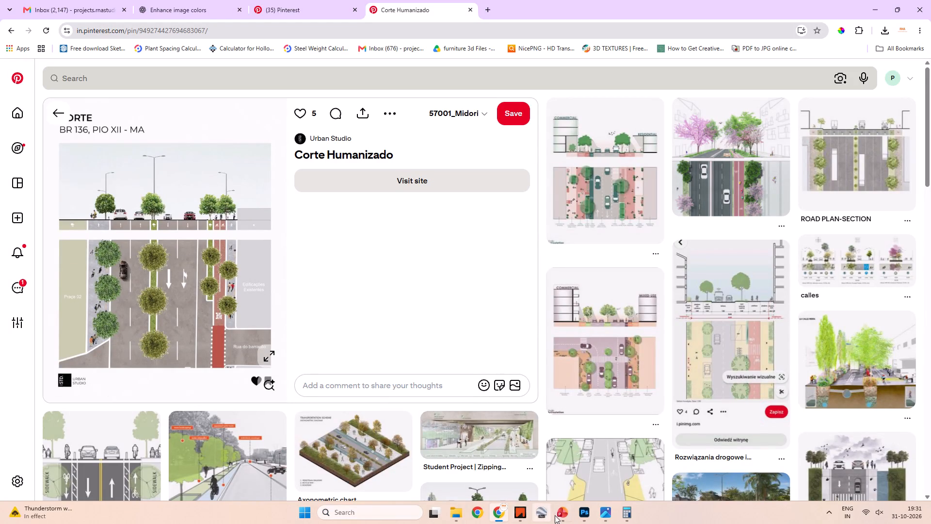
Return to Photoshop and compare the full street sections in 12MTS_ROW.psd and 18mts_wide-ROW.psd.
{"action": "left_click", "coordinate": [499, 517]}
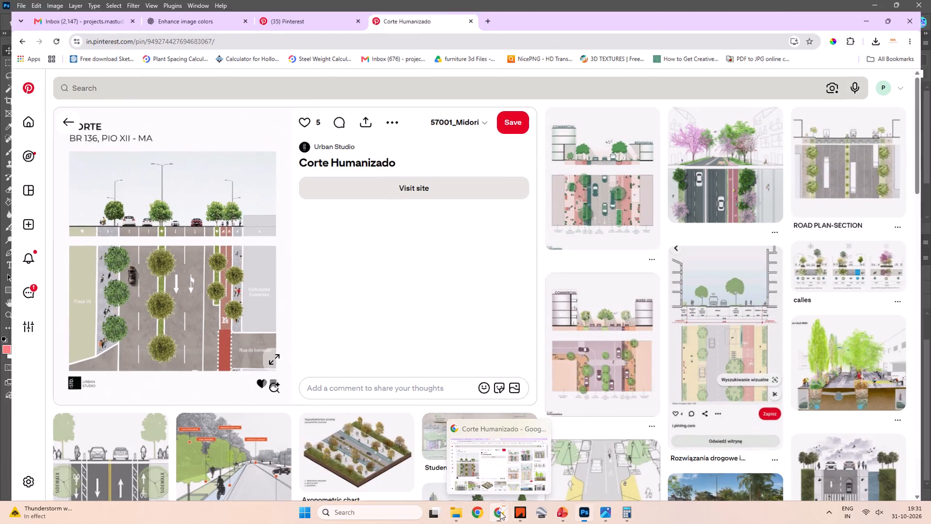
{"action": "left_click", "coordinate": [704, 393]}
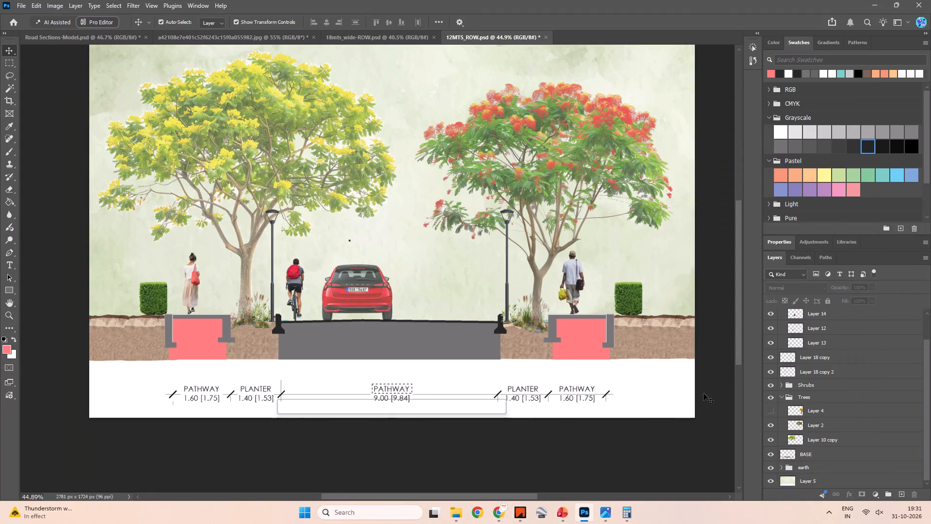
{"action": "scroll", "coordinate": [685, 405], "scroll_direction": "up", "scroll_amount": 3}
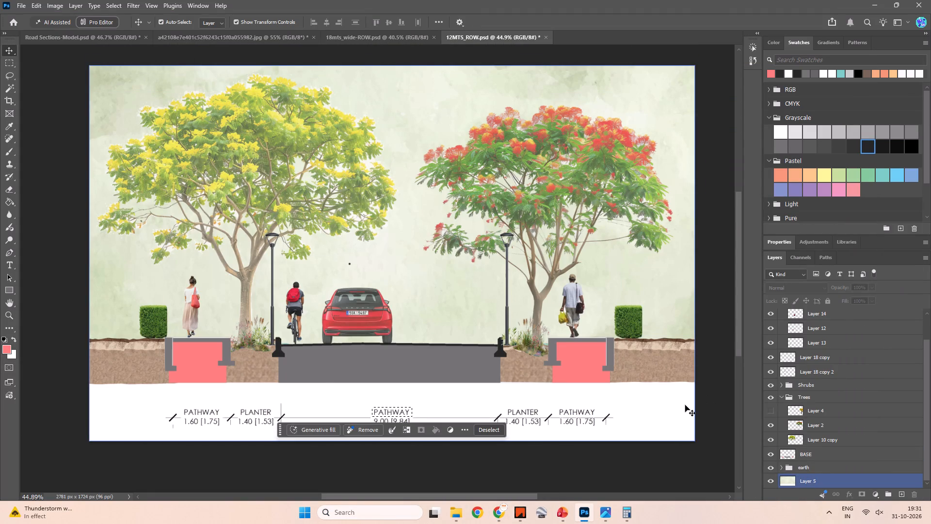
{"action": "left_click", "coordinate": [373, 39]}
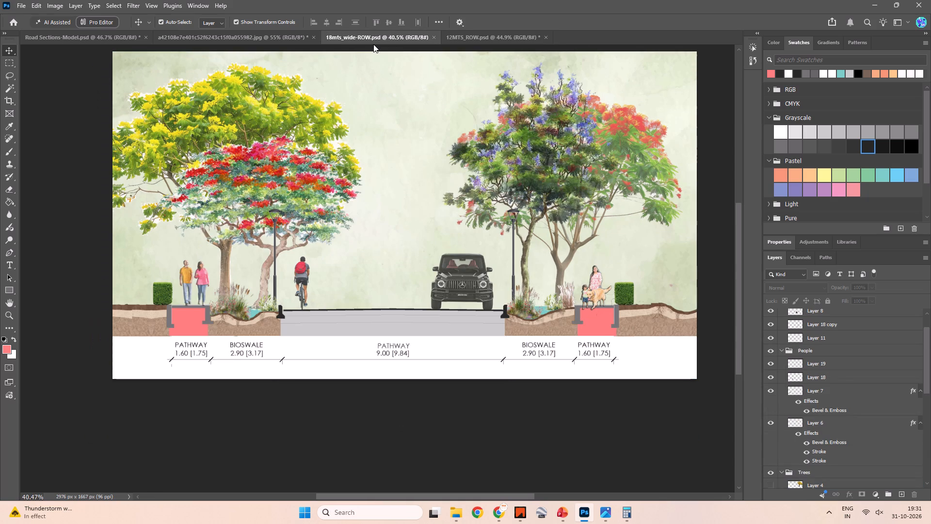
{"action": "scroll", "coordinate": [404, 145], "scroll_direction": "up", "scroll_amount": 4}
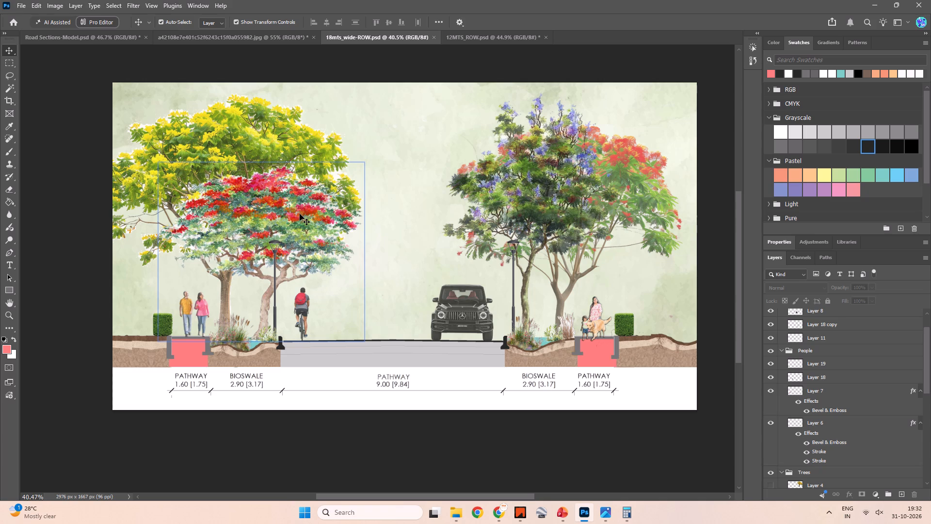
{"action": "left_click", "coordinate": [70, 318]}
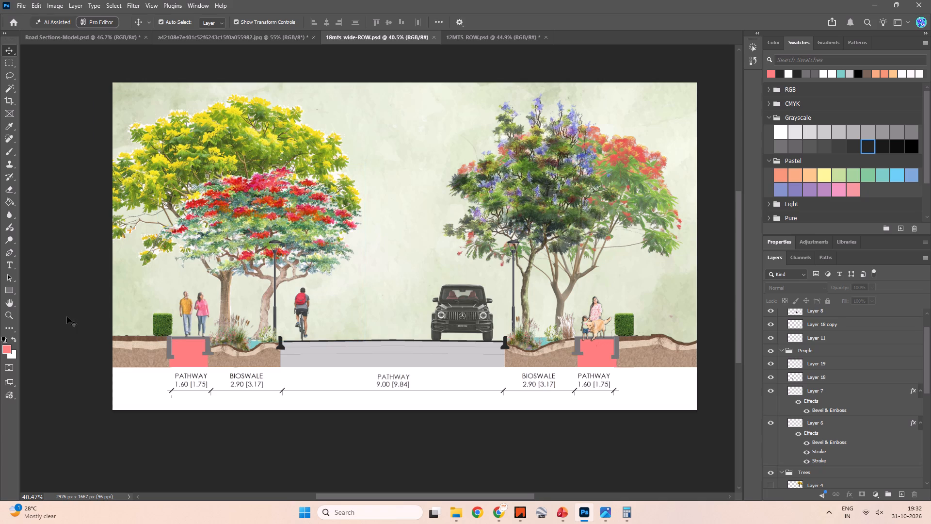